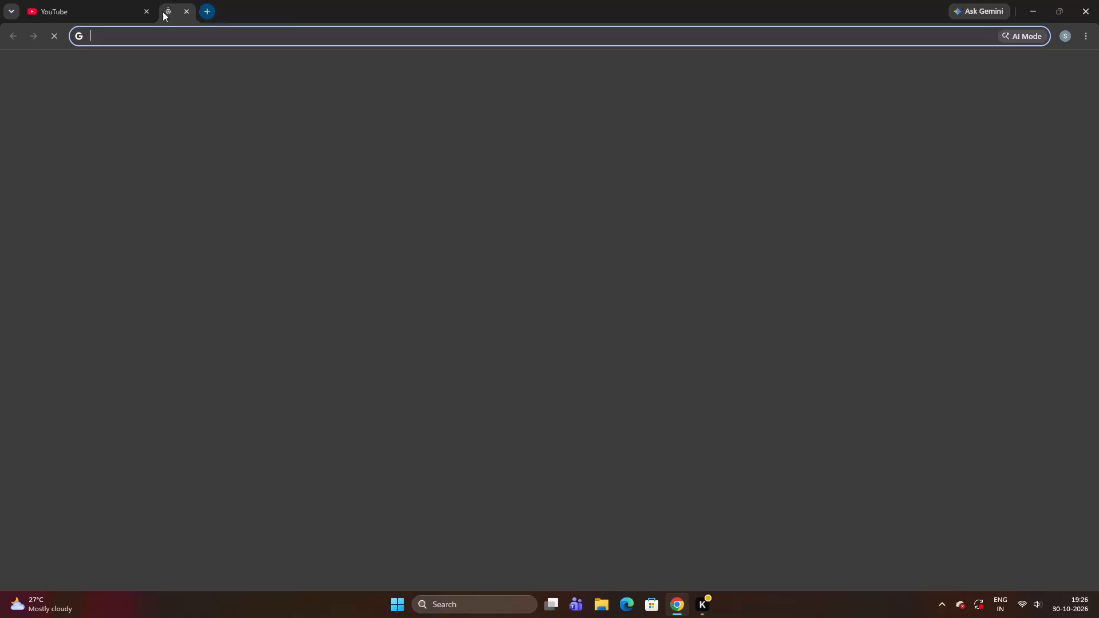
Search Google for "best banner making app for pc" and open Canva's Free Online Banner Maker result.
left_click(395, 212)
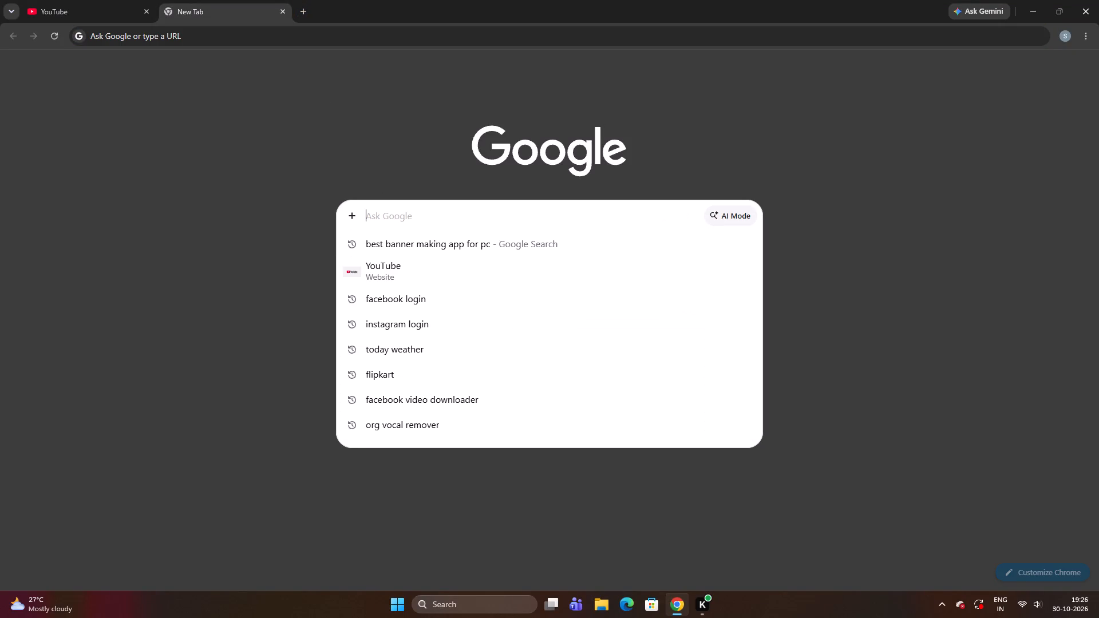
left_click(417, 253)
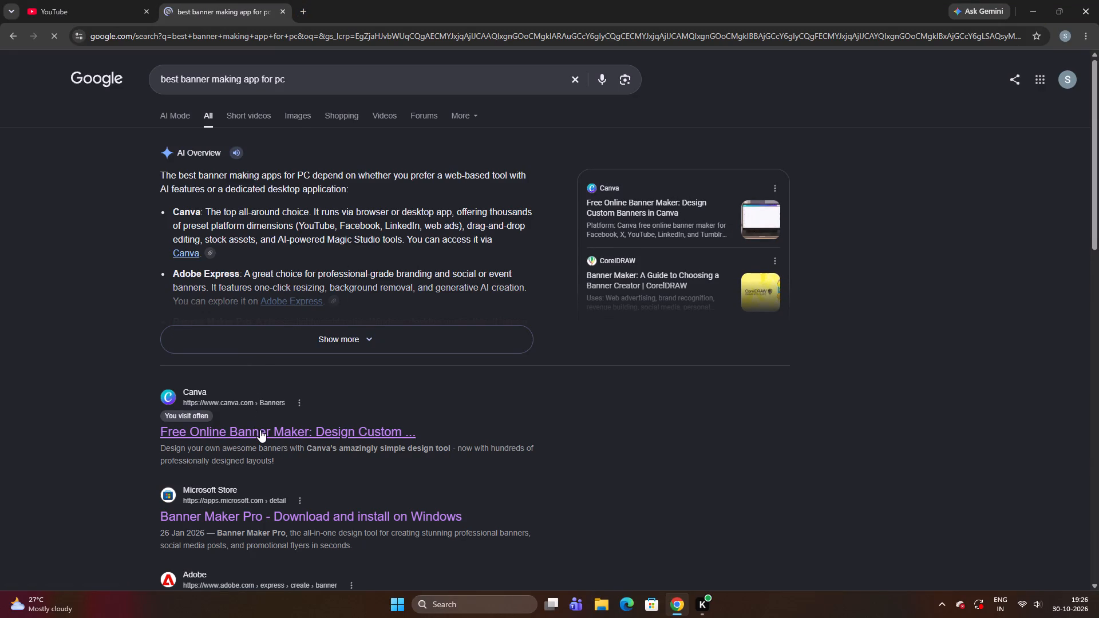
left_click(380, 431)
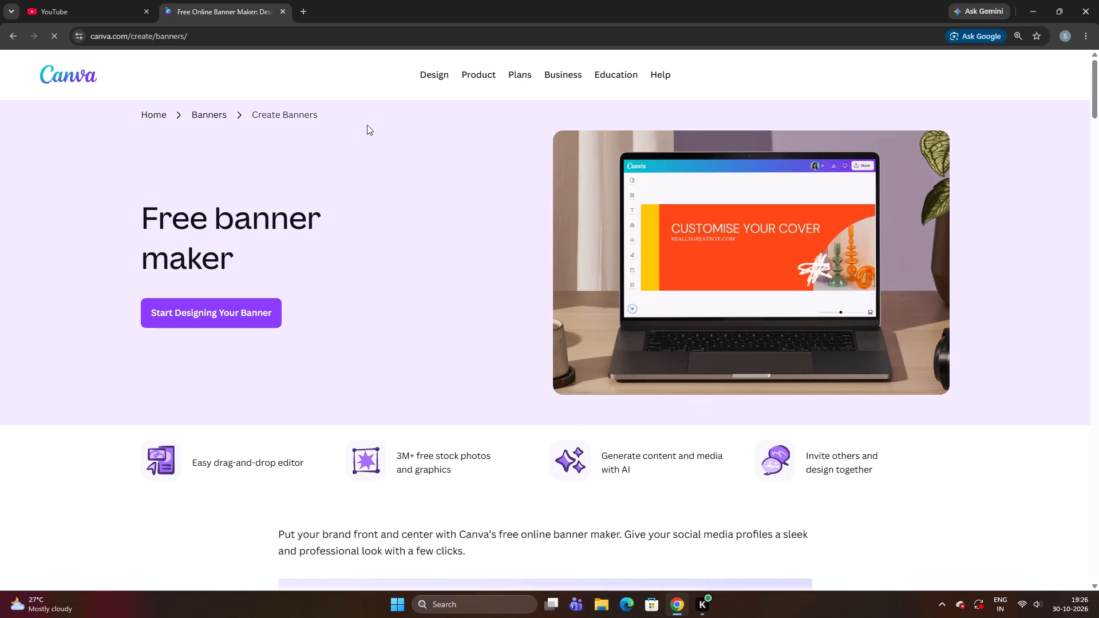
Open Canva's Presentations page and create a new blank presentation.
left_click(444, 80)
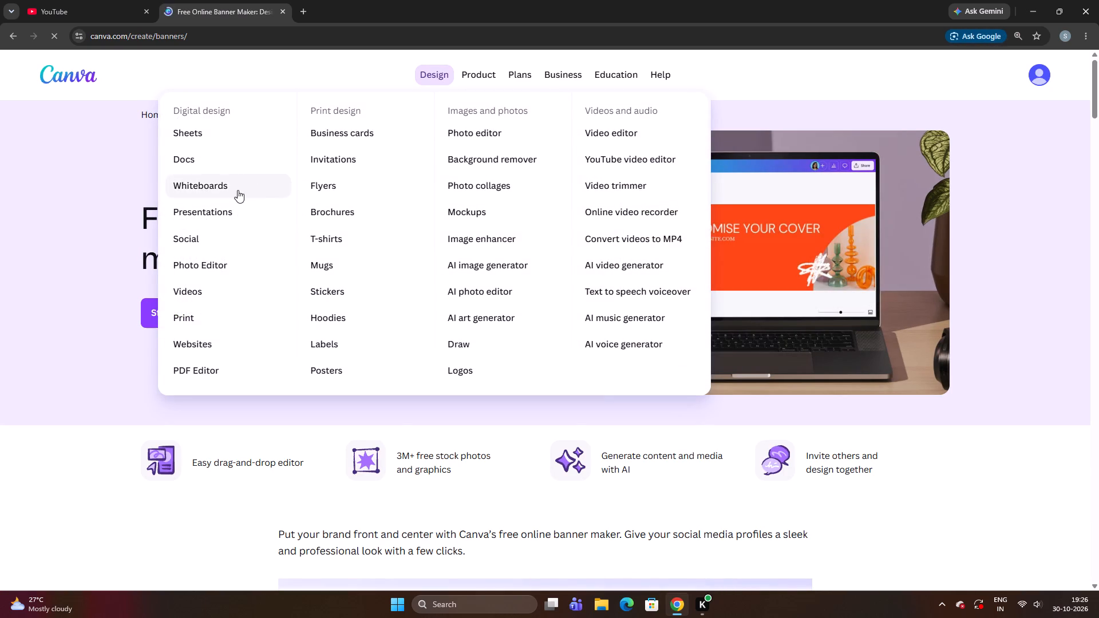
left_click(211, 210)
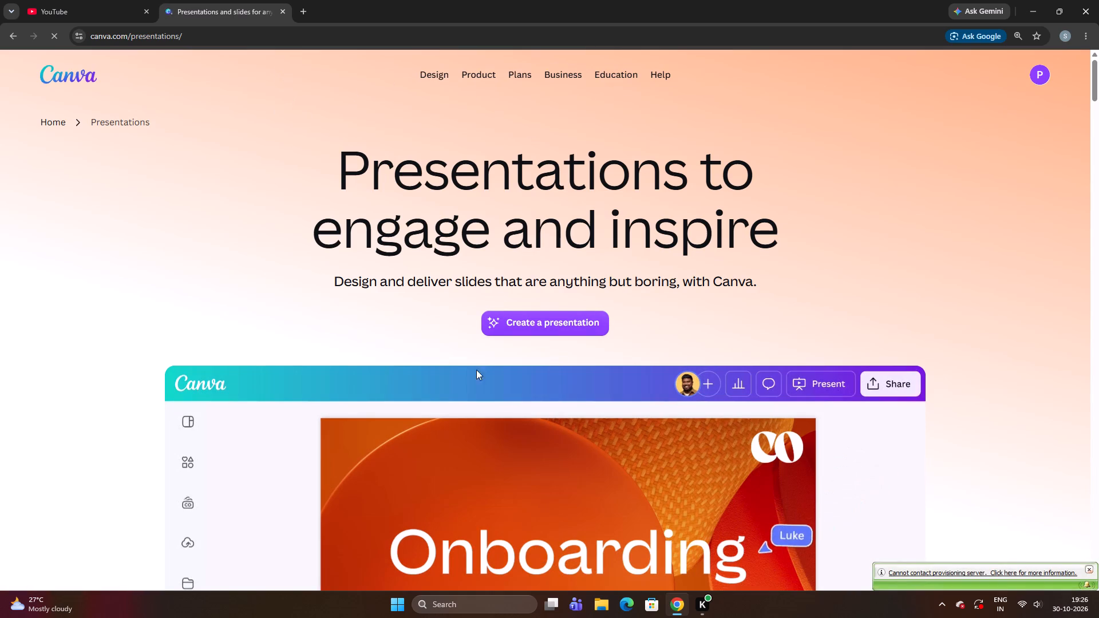
left_click(559, 329)
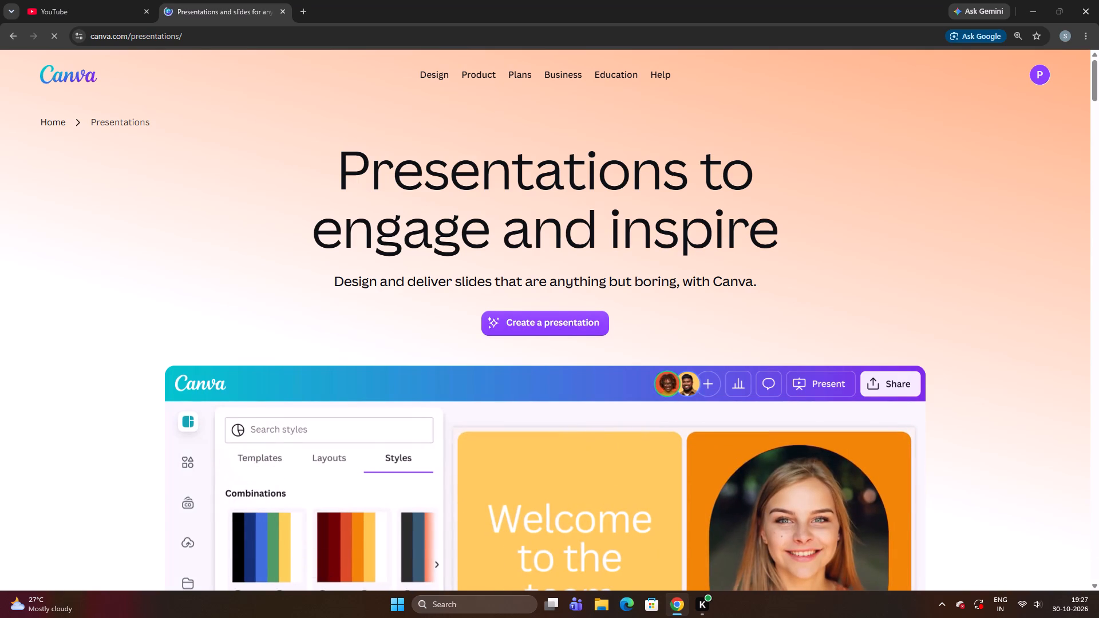
scroll(567, 292, "down", 3)
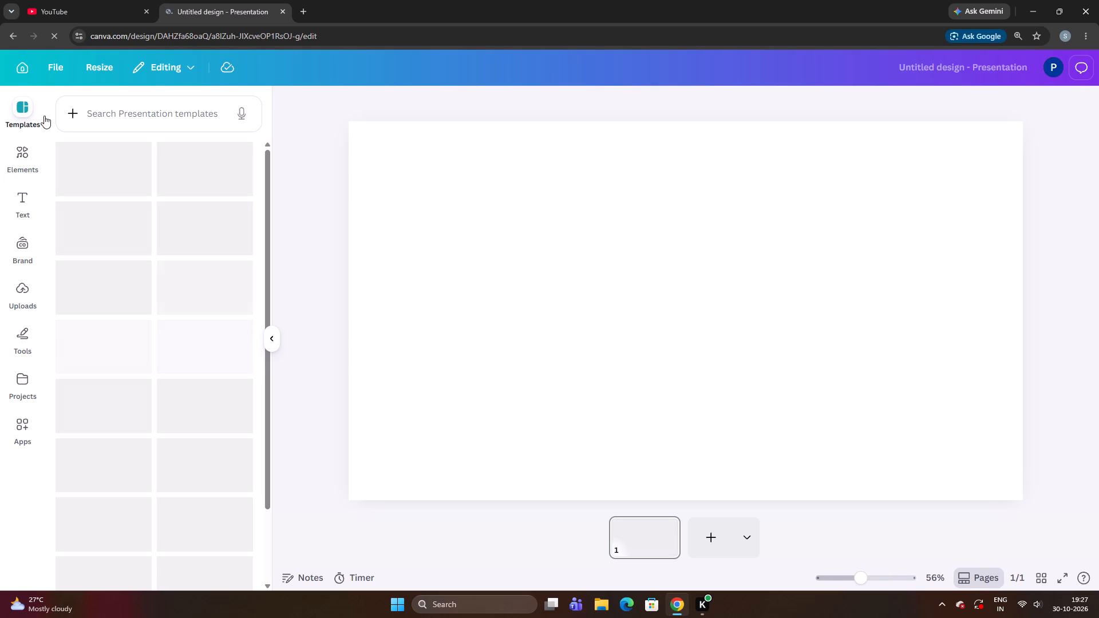
Apply the cover page of the Blue and Green Playful Fun Activity Recommendations Presentation template to the blank slide.
scroll(177, 248, "down", 2)
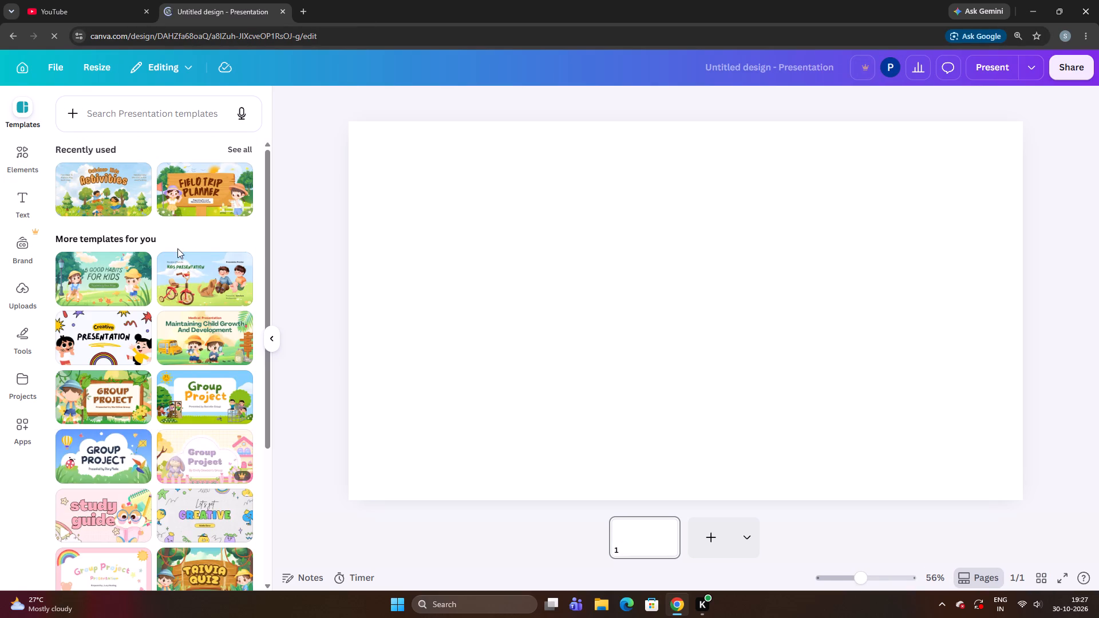
scroll(177, 248, "down", 5)
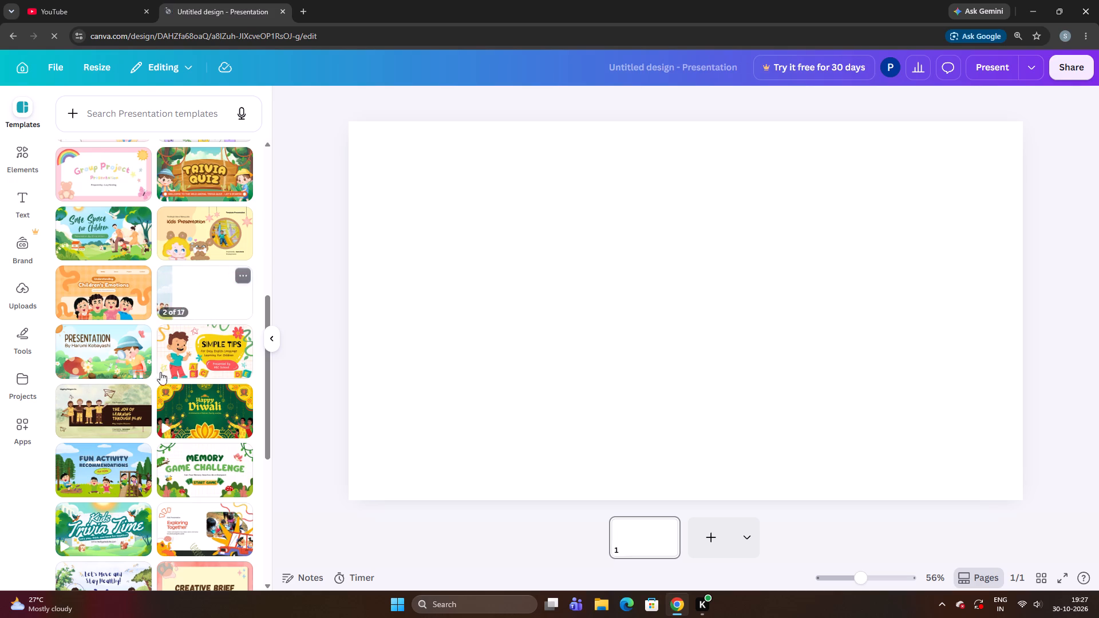
left_click(103, 460)
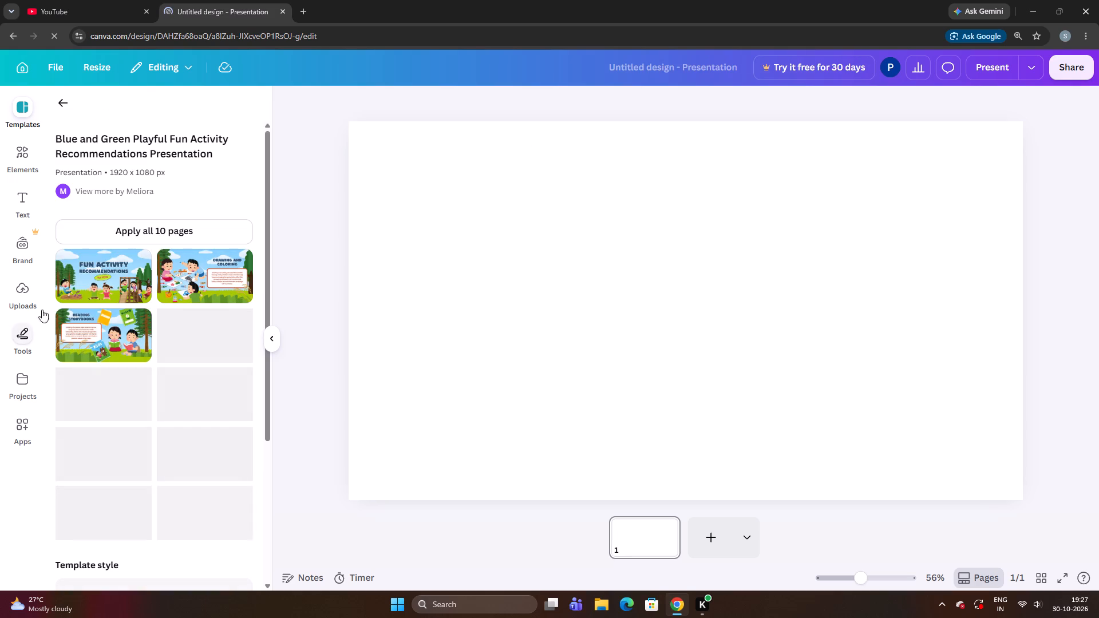
left_click(106, 278)
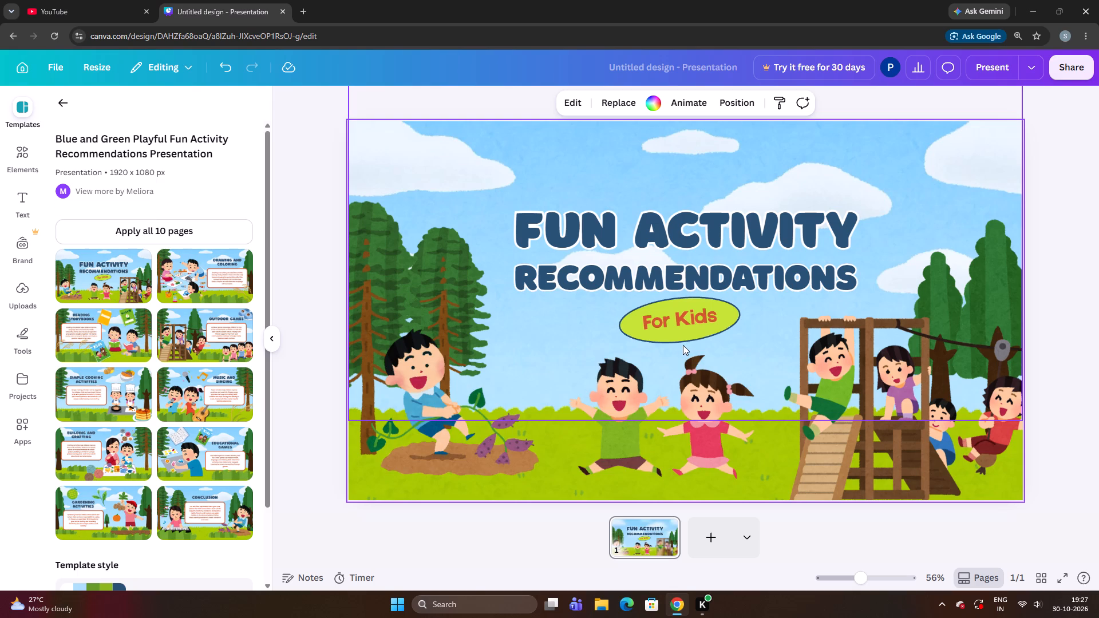
Move the illustration of the boy pulling up sweet potatoes so it slightly overhangs the slide's left edge.
left_click(314, 417)
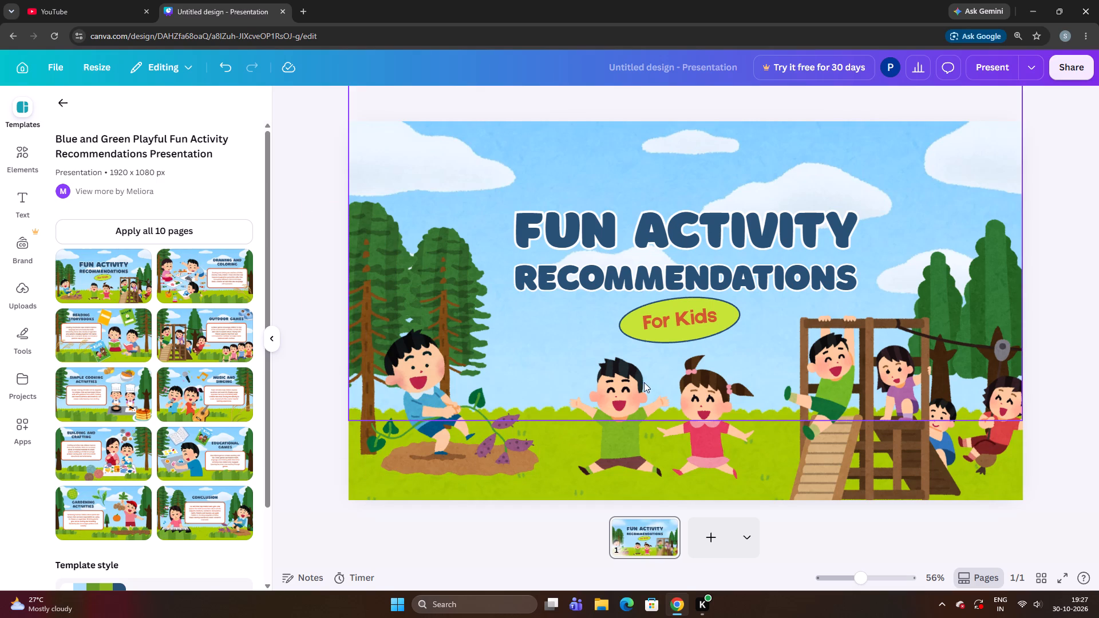
left_click(669, 381)
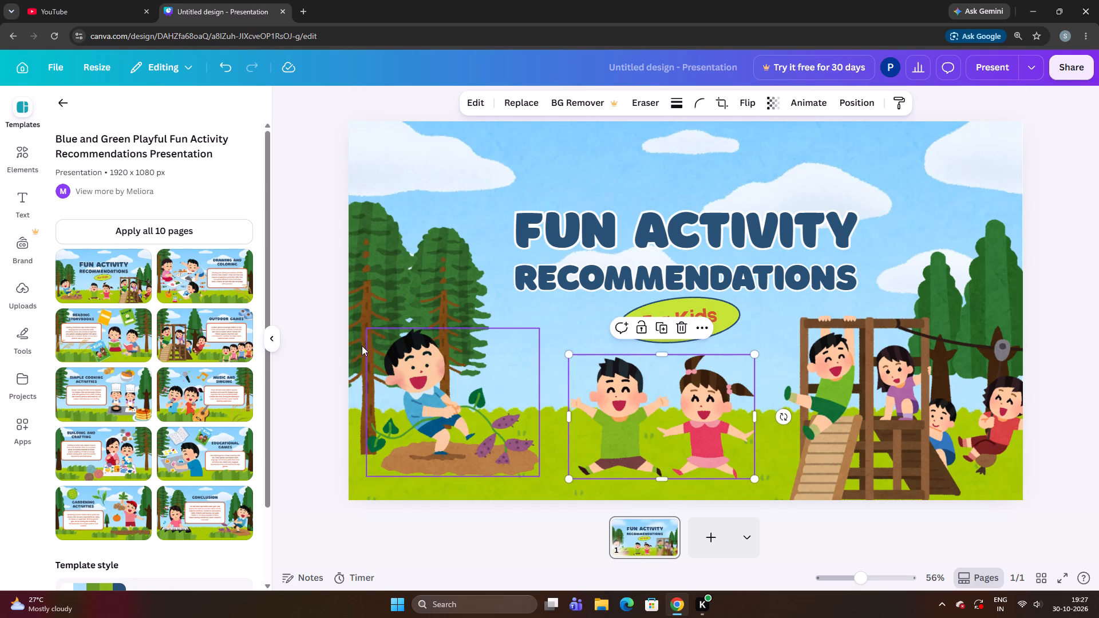
left_click(327, 365)
left_click(432, 389)
left_click_drag(432, 389, 433, 395)
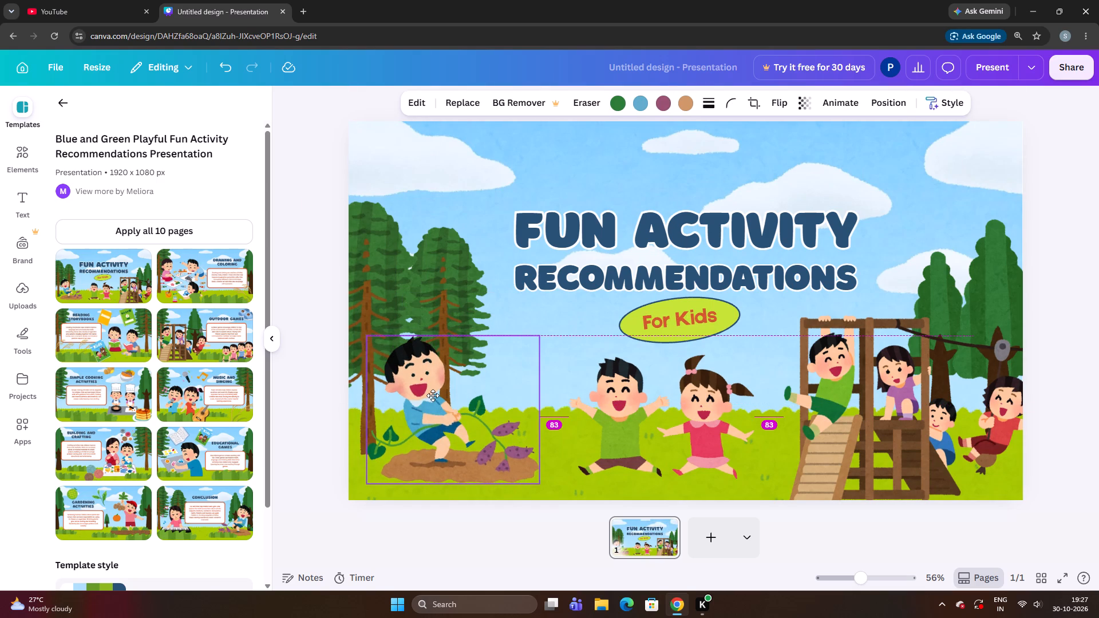
left_click_drag(433, 395, 415, 379)
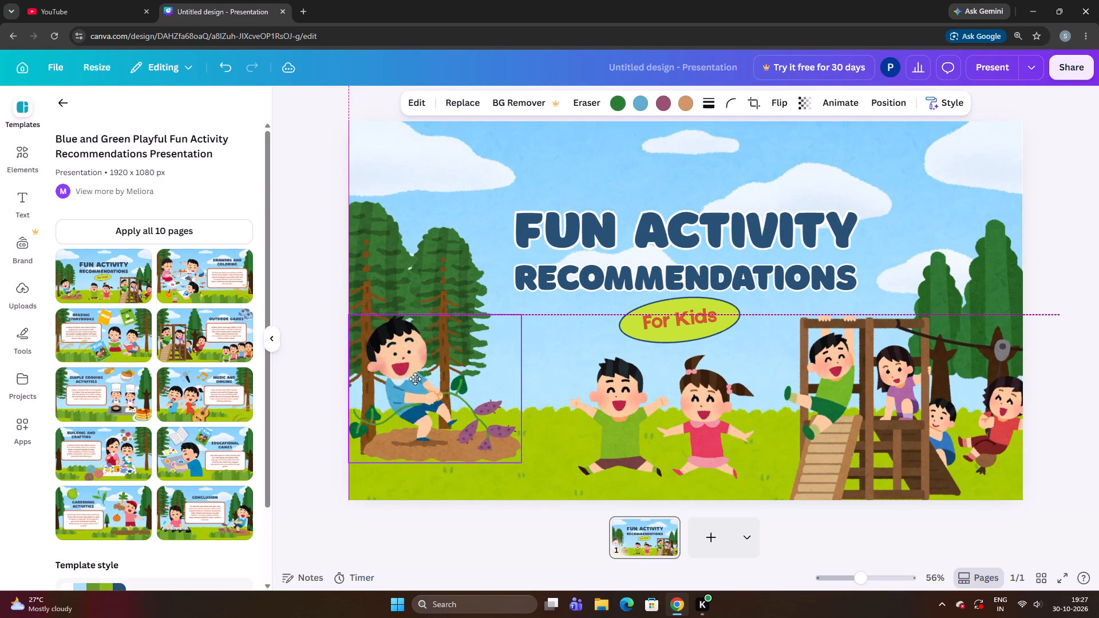
left_click_drag(415, 379, 410, 379)
left_click(410, 379)
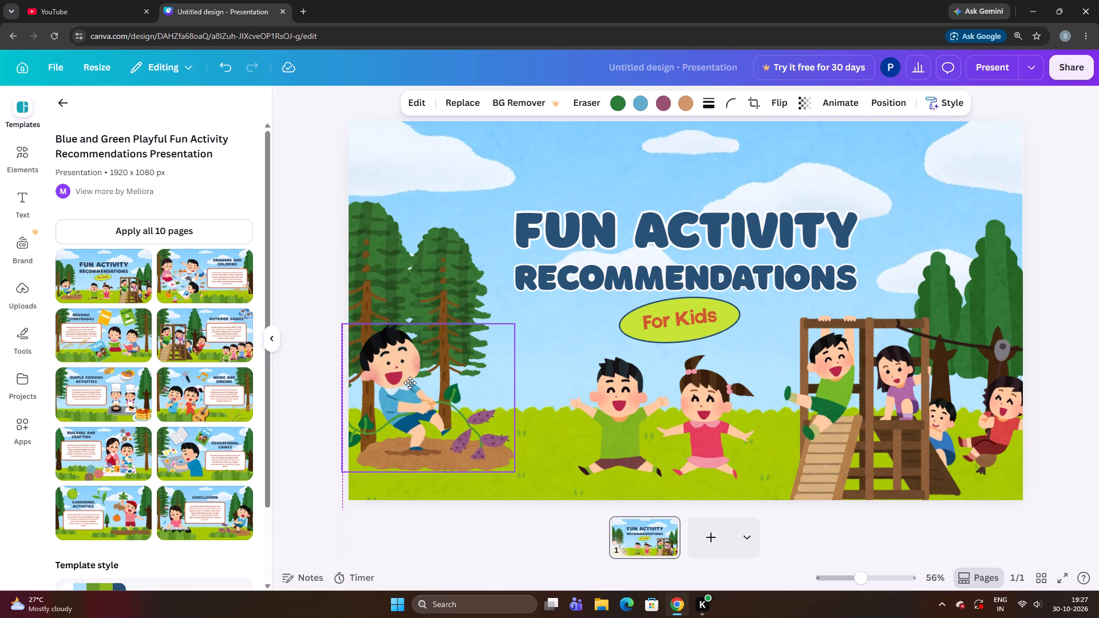
left_click(321, 408)
Nudge the illustration of the boy pulling up sweet potatoes in small increments until it sits slightly further left and marginally lower on the slide.
left_click(384, 398)
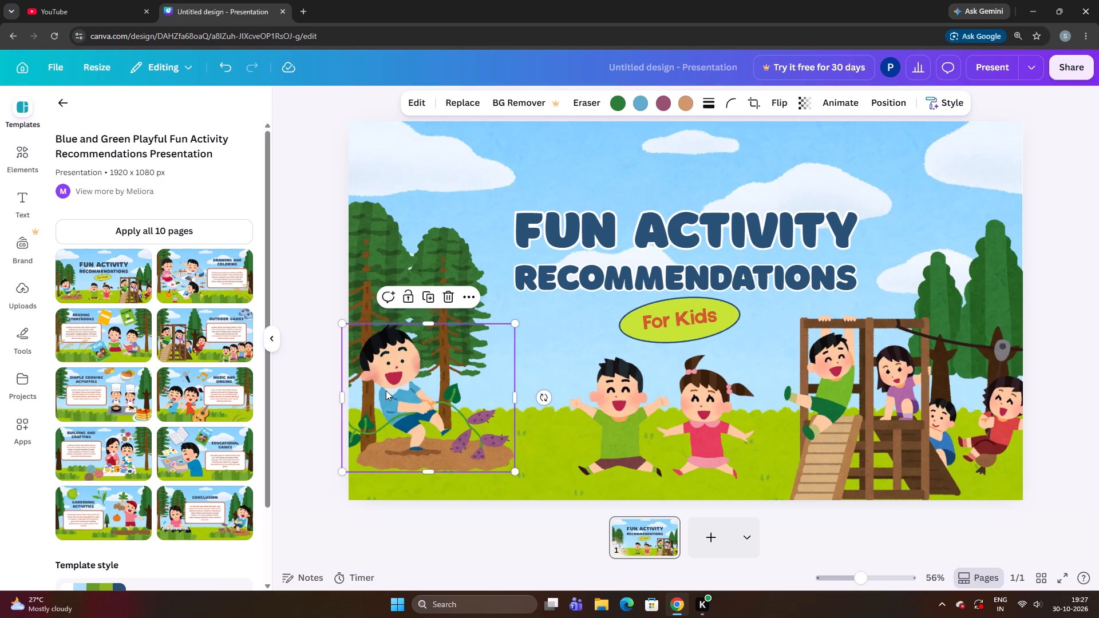
key("Right")
key("Right")
key("Down")
key("Down")
key("Down")
key("Down")
key("Down")
key("Down")
key("Down")
key("Down")
key("Down")
key("Down")
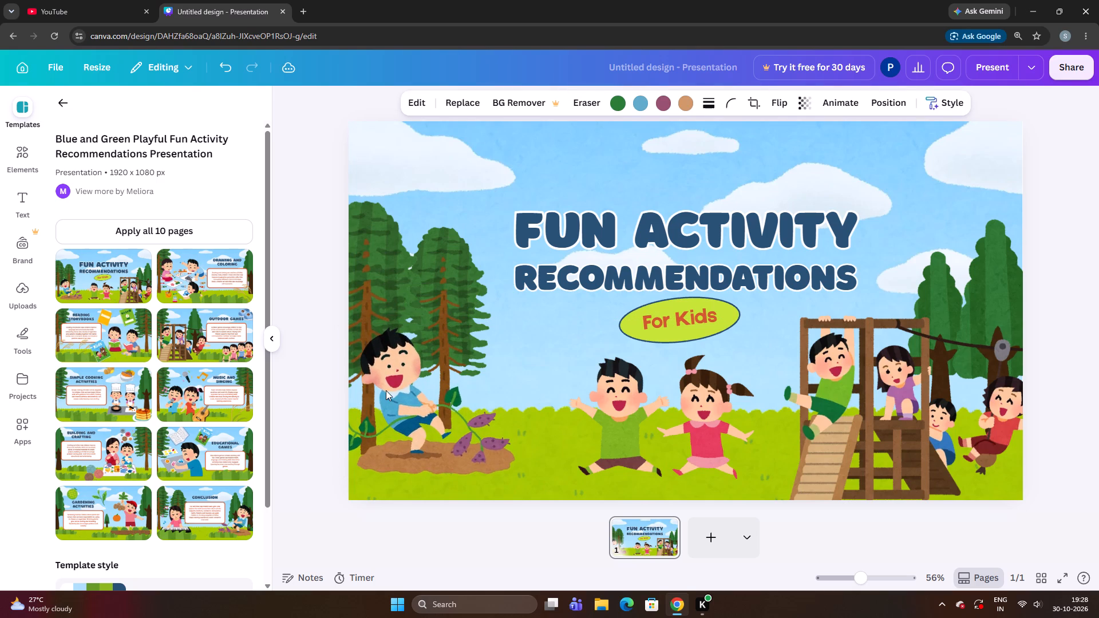
key("Down")
key("Up")
key("Up")
key("Left")
key("Left")
key("Left")
key("Left")
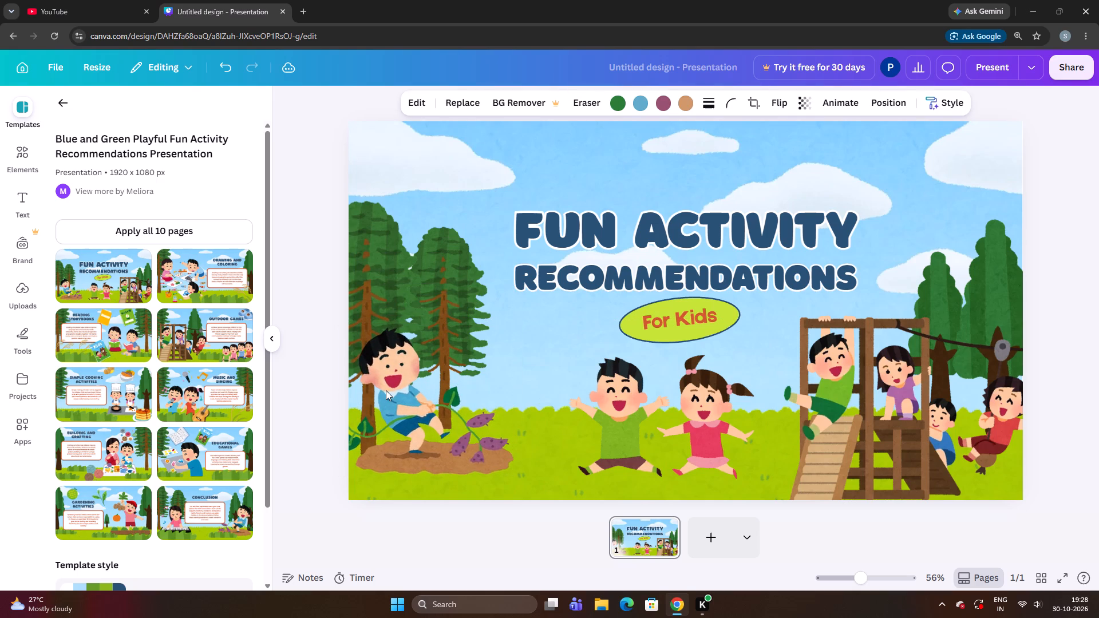
key("Up")
key("Up")
key("Up")
key("Up")
key("Up")
key("Up")
key("Up")
key("Up")
key("Up")
key("Up")
key("Up")
key("Up")
key("Up")
key("Up")
key("Up")
key("Up")
key("Up")
key("Up")
key("Right")
key("Right")
key("Right")
key("Right")
key("Right")
key("Right")
key("Right")
key("Right")
key("Right")
key("Right")
key("Right")
key("Right")
key("Right")
key("Right")
key("Right")
key("Right")
key("Right")
key("Right")
key("Right")
key("Right")
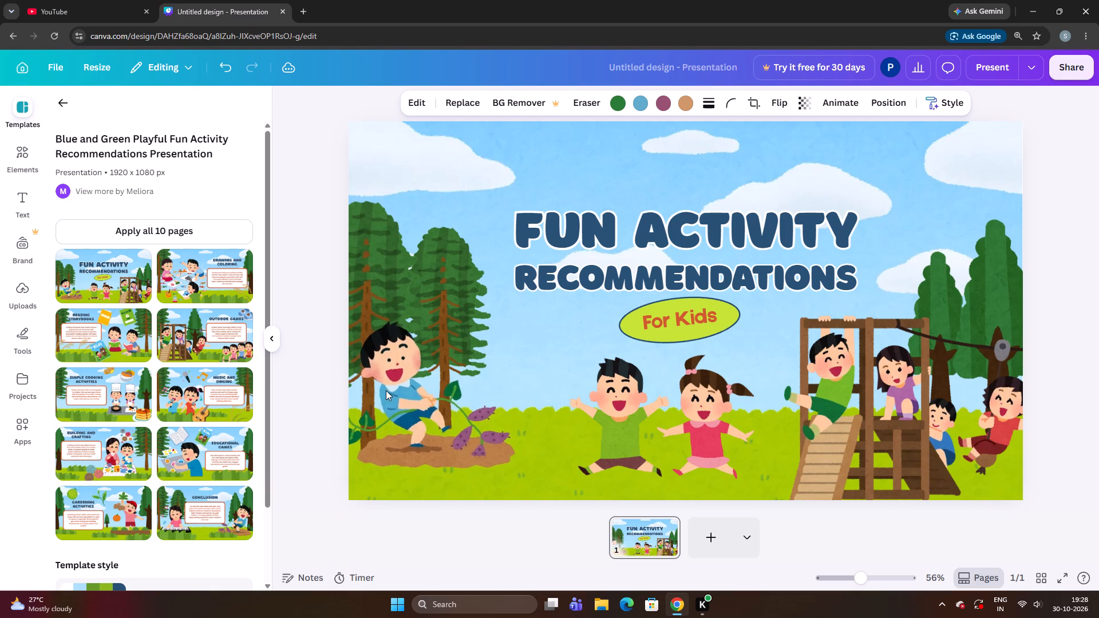
key("Left")
key("Left")
key("Left")
key("Left")
key("Left")
key("Left")
key("Left")
key("Left")
key("Left")
key("Left")
key("Left")
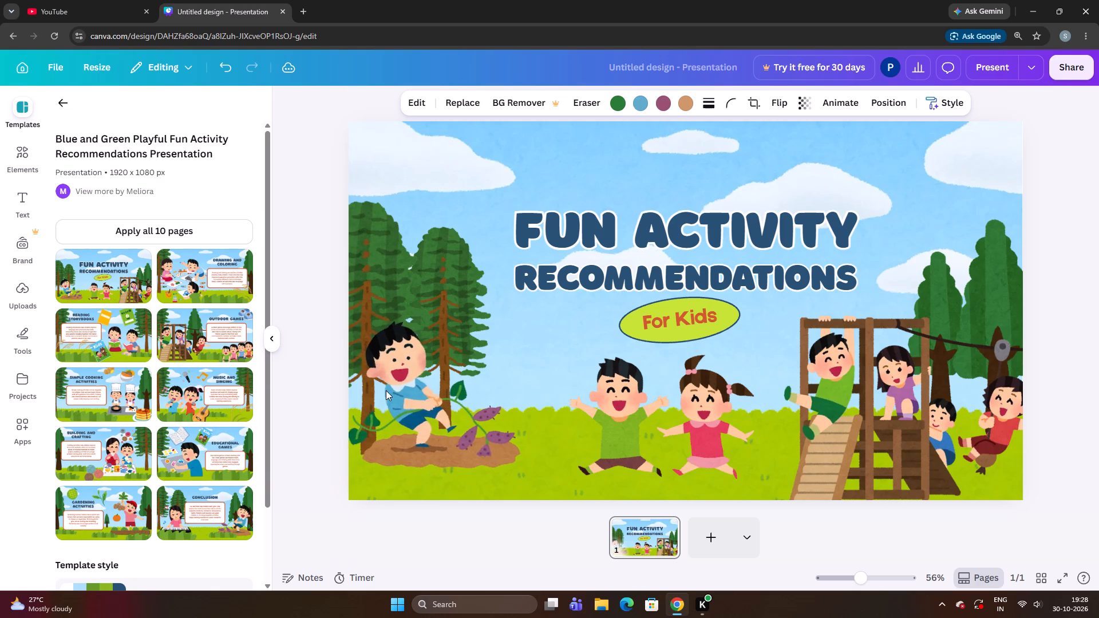
key("Down")
key("Down")
key("Down")
key("Down")
key("Down")
key("Down")
key("Down")
key("Down")
key("Down")
key("Down")
key("Down")
key("Down")
key("Left")
key("Left")
key("Left")
key("Left")
key("Left")
key("Left")
key("Left")
key("Left")
key("Left")
key("Left")
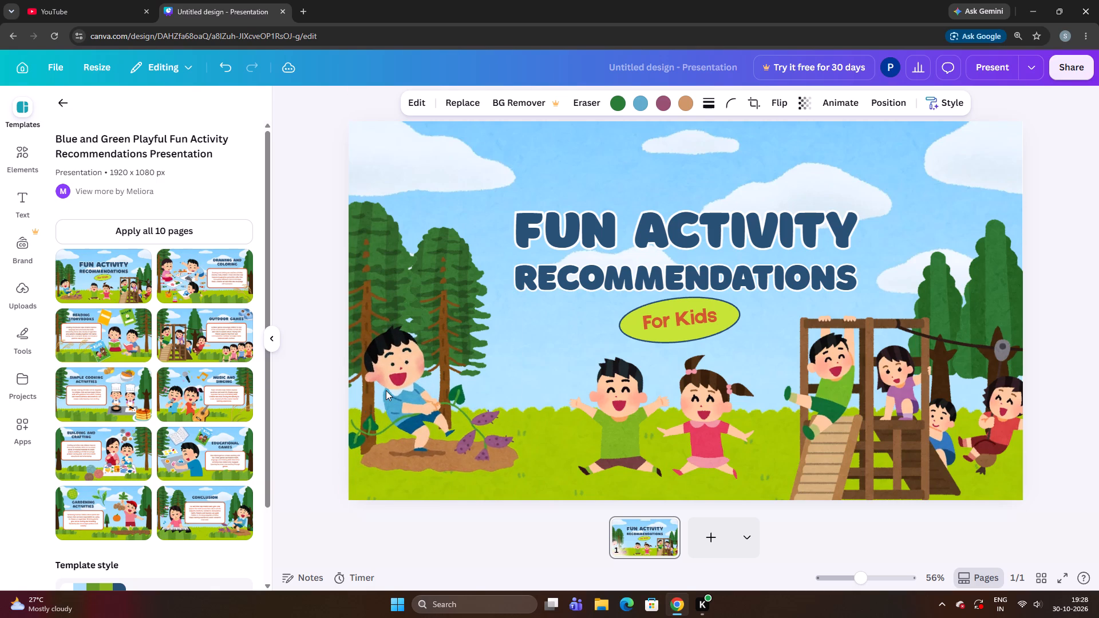
key("Down")
key("Down")
key("Down")
key("Down")
key("Down")
key("Down")
key("Down")
key("Down")
key("Down")
key("Down")
key("Down")
key("Down")
key("Down")
key("Down")
key("Down")
key("Down")
key("Down")
key("Down")
key("Left")
key("Left")
key("Left")
key("Left")
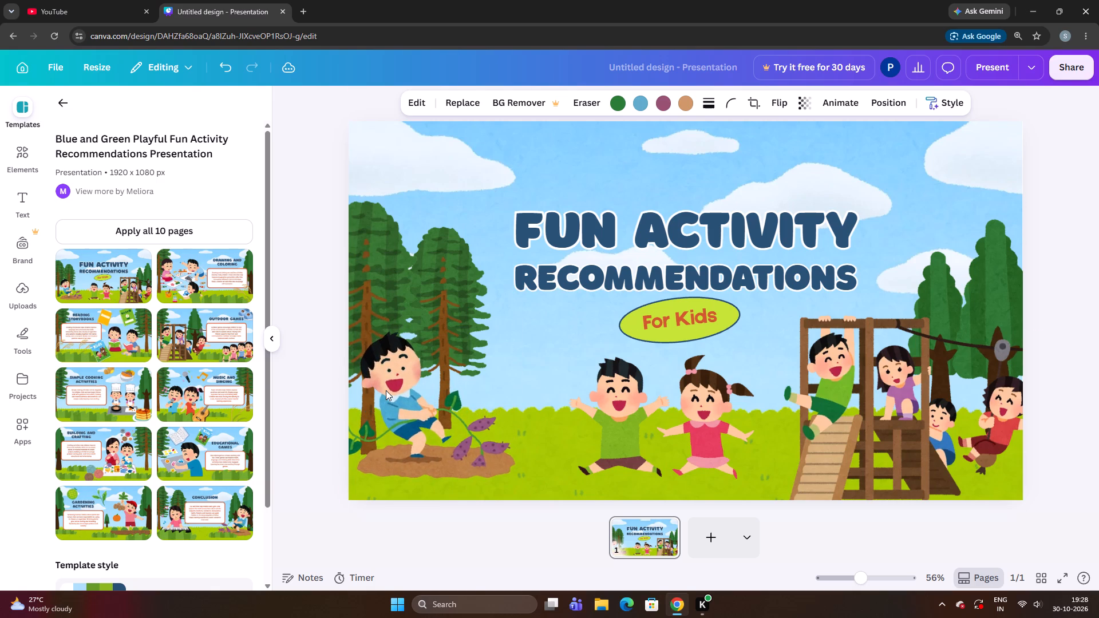
key("Down")
key("Down")
key("Down")
key("Down")
key("Down")
key("Down")
key("Right")
key("Right")
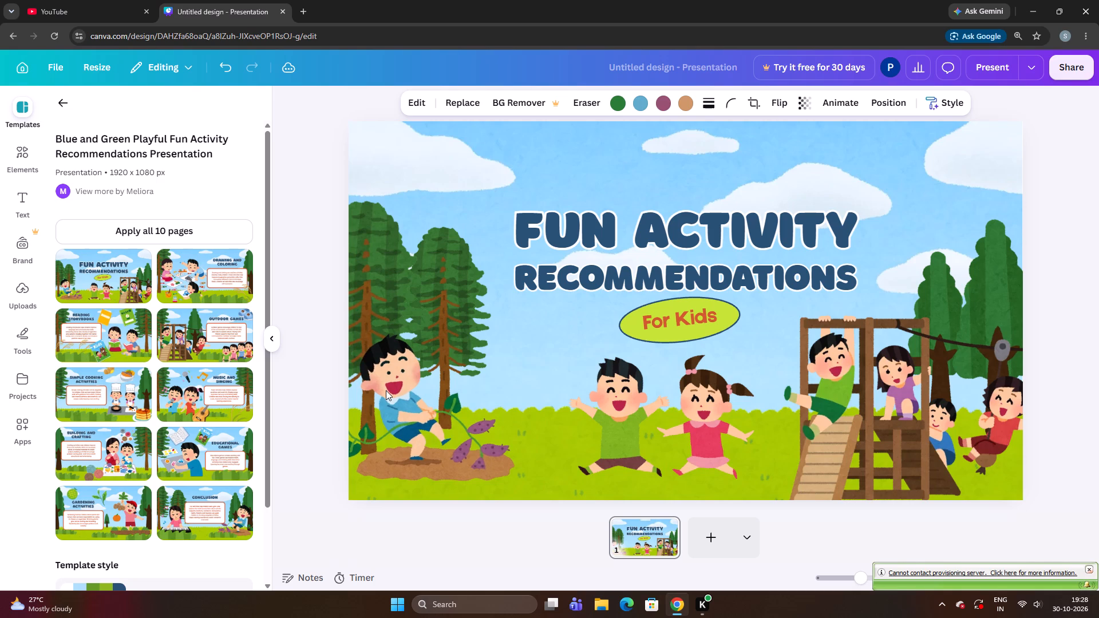
key("Left")
key("Down")
key("Up")
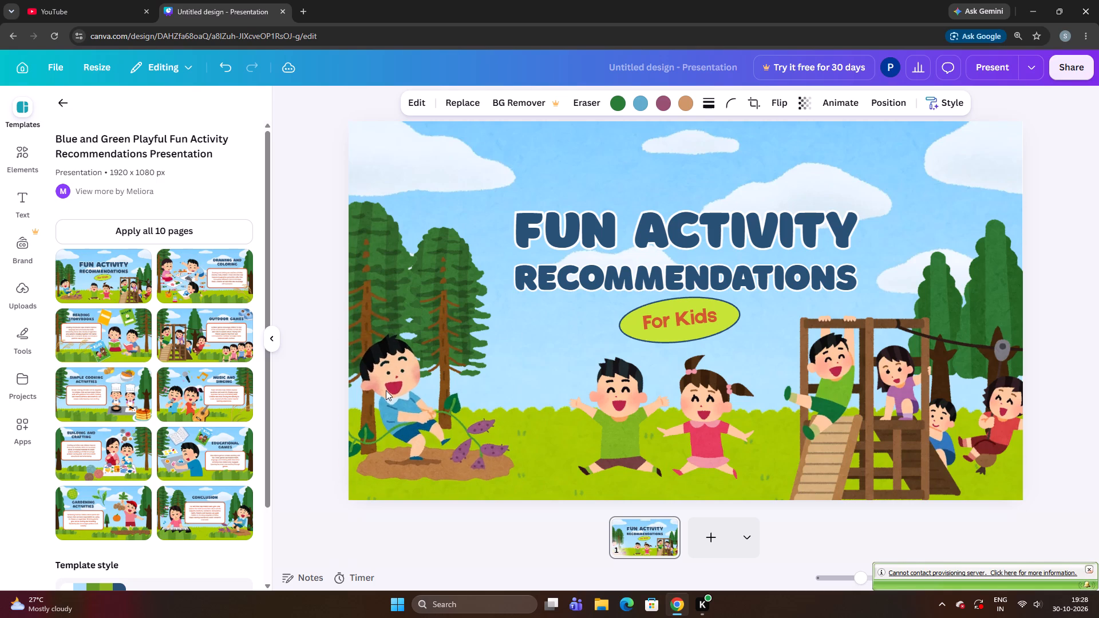
key("Up")
key("Left")
key("Left")
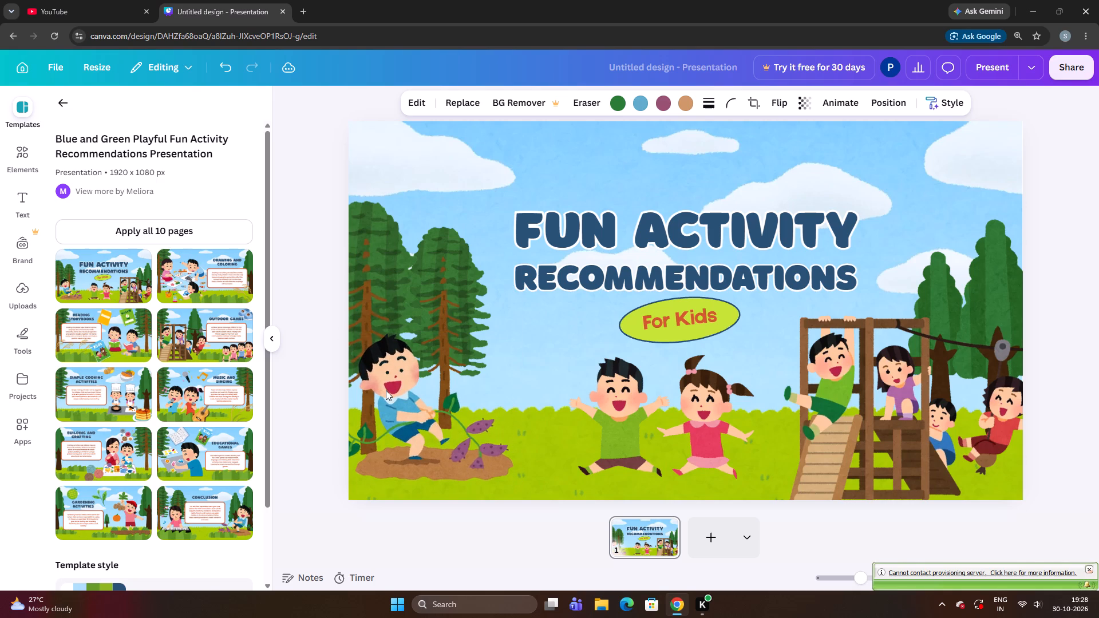
key("Left")
key("Left")
key("Left")
key("Left")
key("Left")
key("Left")
key("Left")
key("Left")
key("Left")
key("Up")
key("Up")
key("Up")
key("Up")
key("Up")
key("Up")
key("Up")
key("Up")
key("Up")
key("Up")
key("Up")
key("Up")
key("Up")
key("Up")
key("Up")
key("Up")
key("Up")
key("Up")
key("Up")
key("Up")
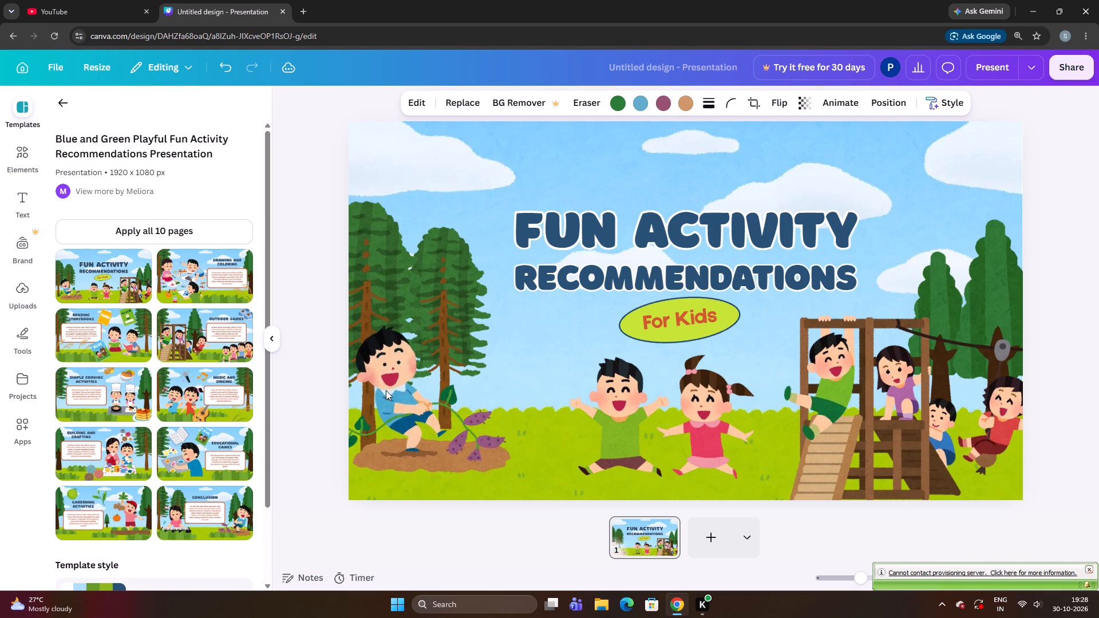
key("Up")
key("Down")
key("Right")
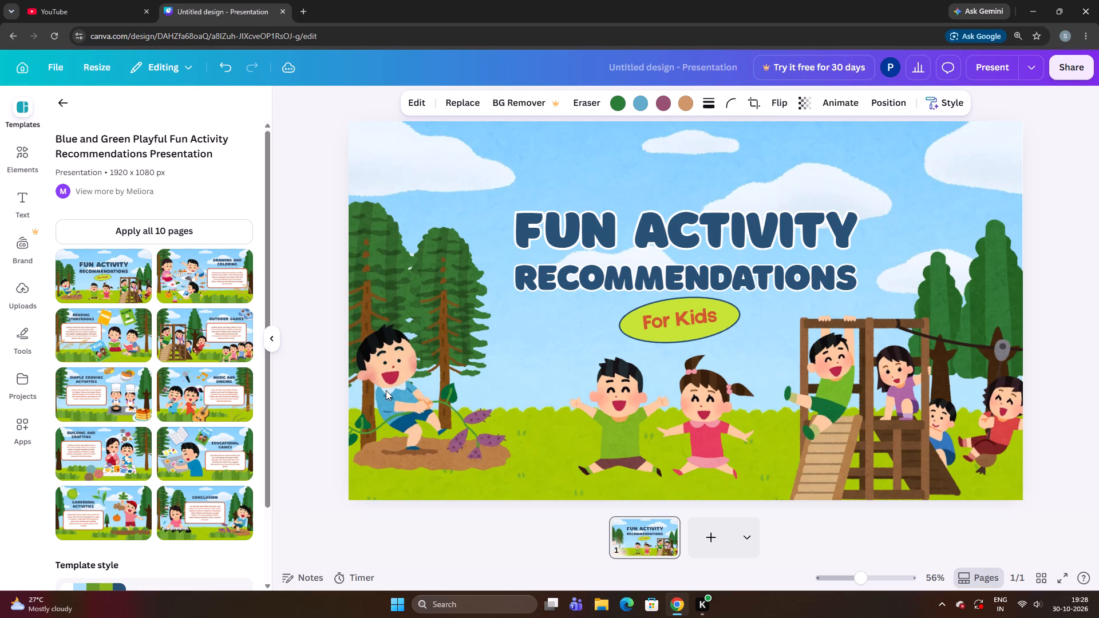
Nudge the illustration of the boy pulling up sweet potatoes slightly to the right and deselect it.
key("Right")
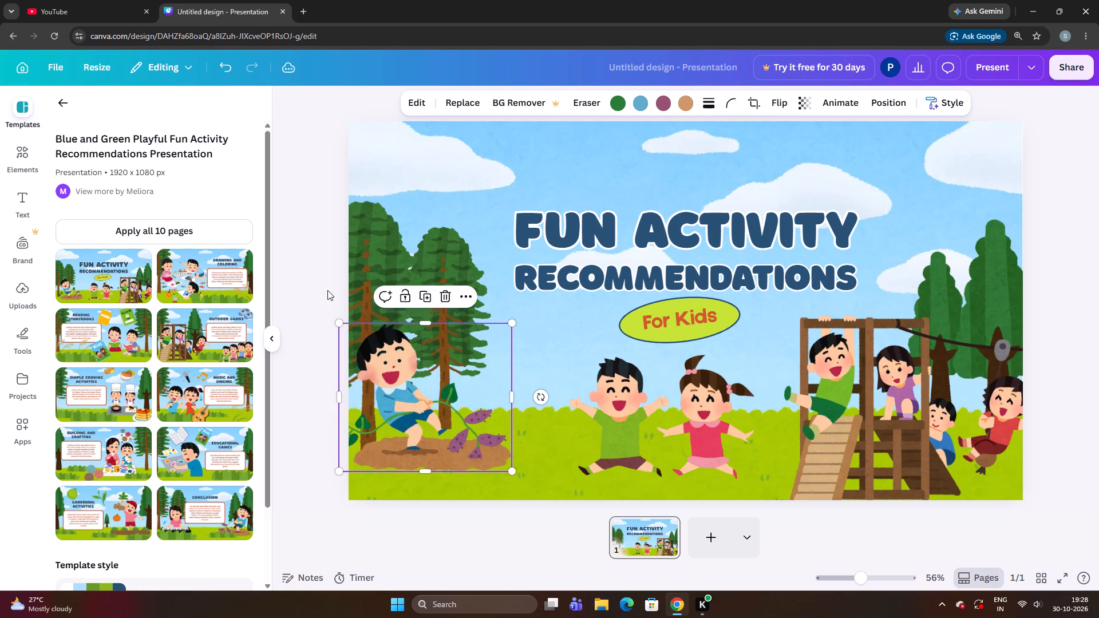
left_click(326, 291)
Delete the "FUN ACTIVITY" title text from the slide.
double_click(564, 233)
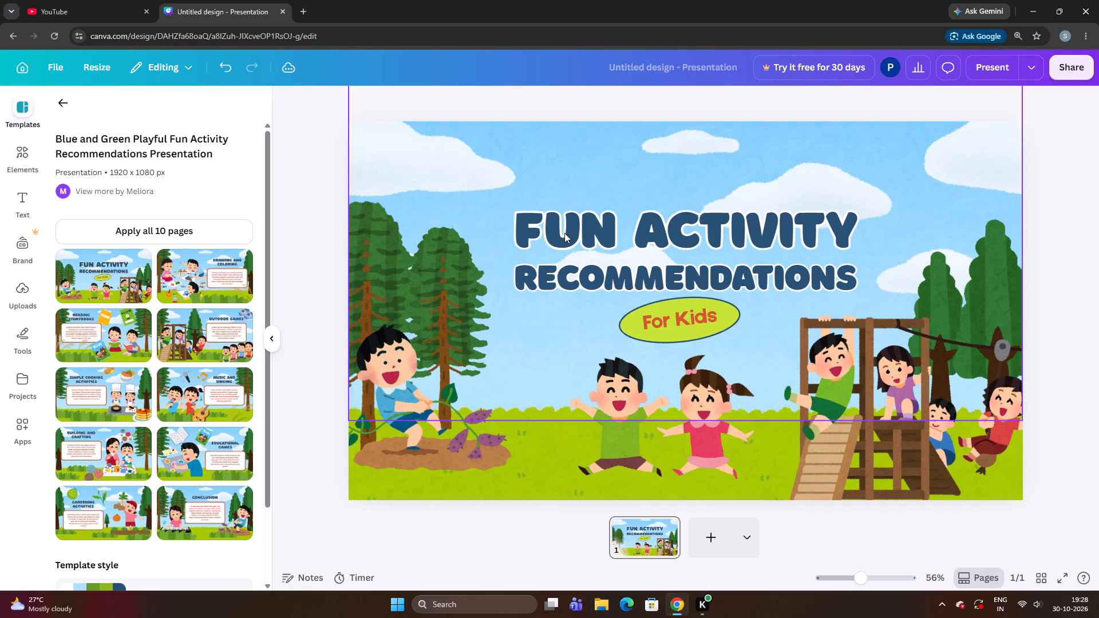
left_click(337, 203)
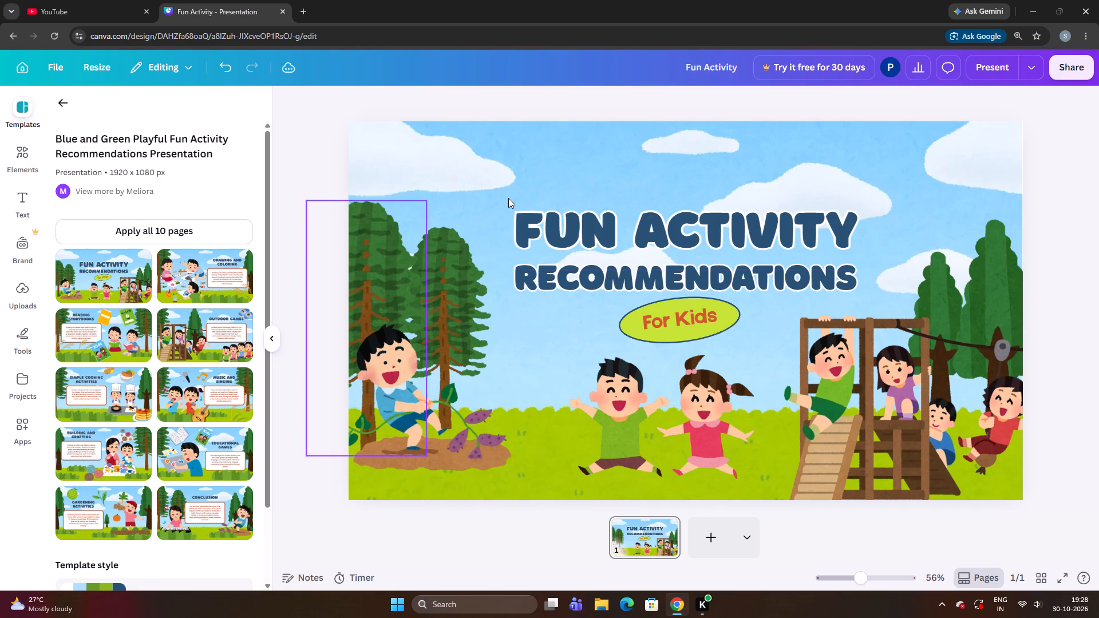
left_click(816, 201)
left_click(542, 190)
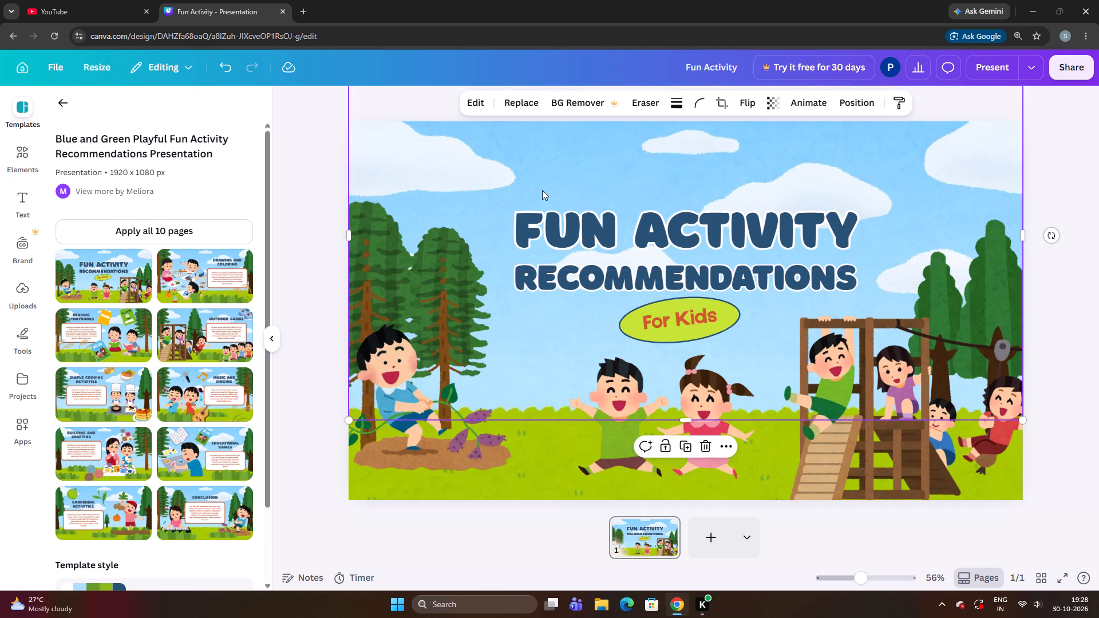
left_click(556, 227)
left_click(705, 181)
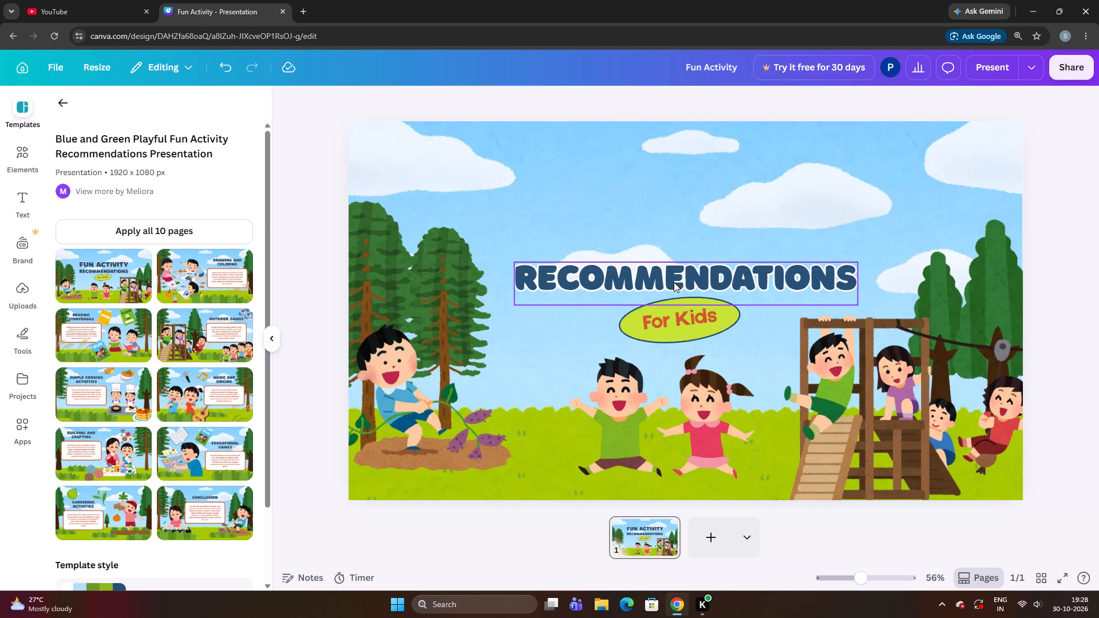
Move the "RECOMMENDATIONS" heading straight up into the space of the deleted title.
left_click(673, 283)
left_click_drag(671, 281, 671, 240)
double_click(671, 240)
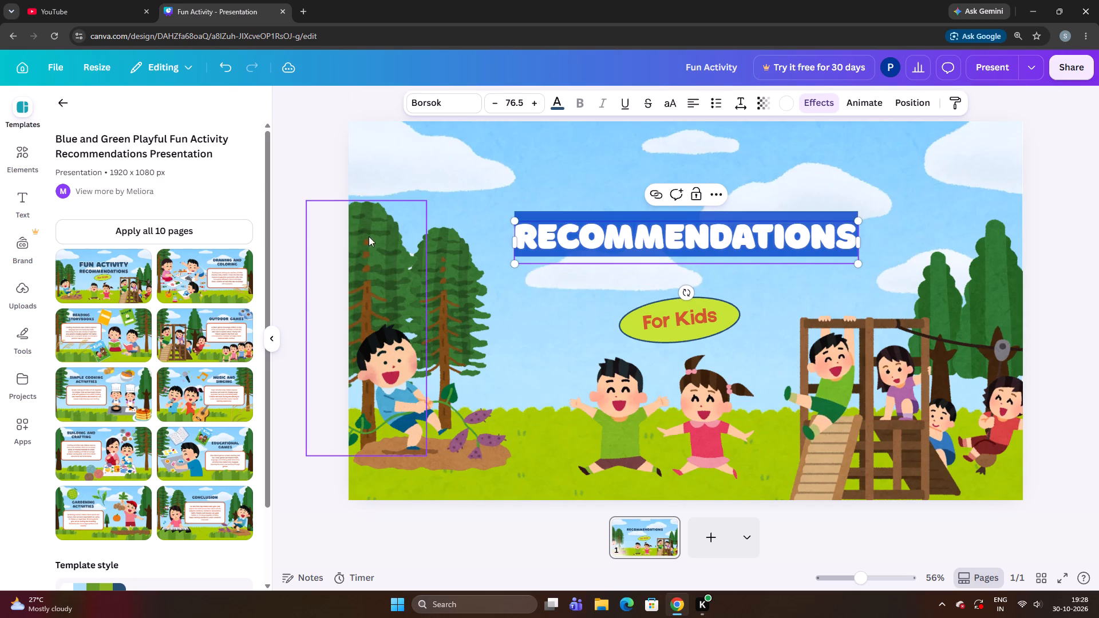
Delete the "RECOMMENDATIONS" heading from the slide.
left_click(325, 232)
double_click(752, 236)
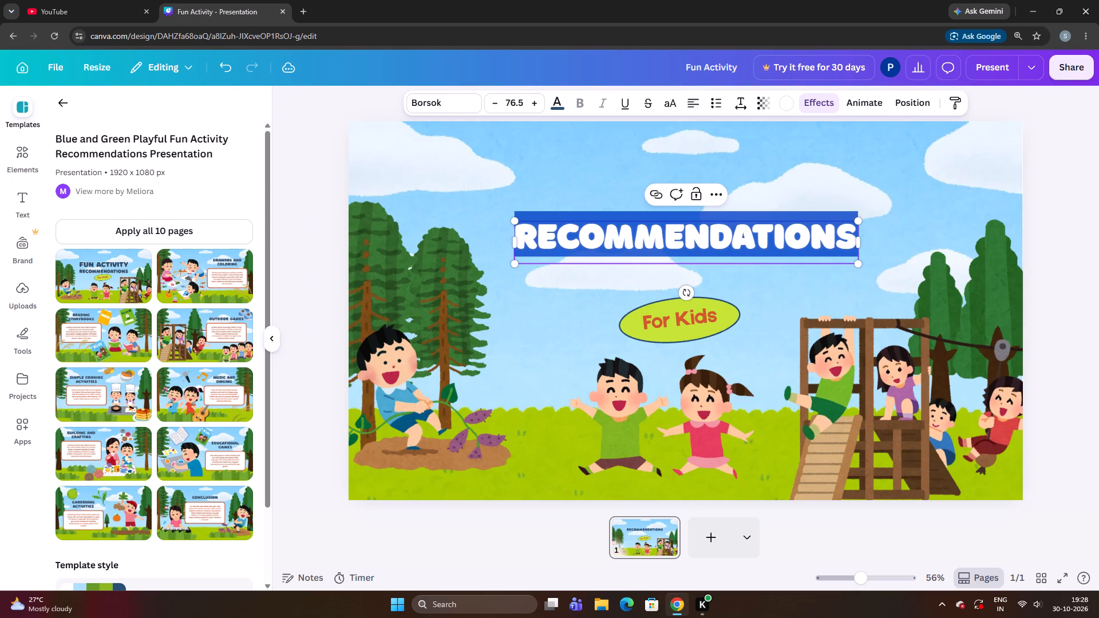
left_click(508, 256)
left_click(568, 281)
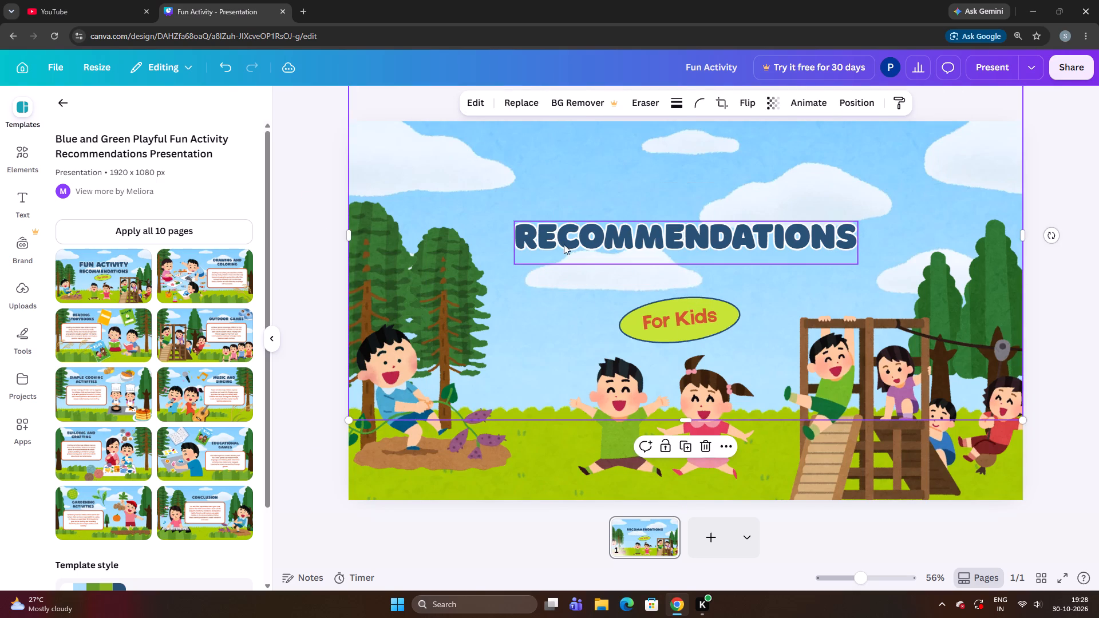
left_click(564, 244)
left_click(708, 189)
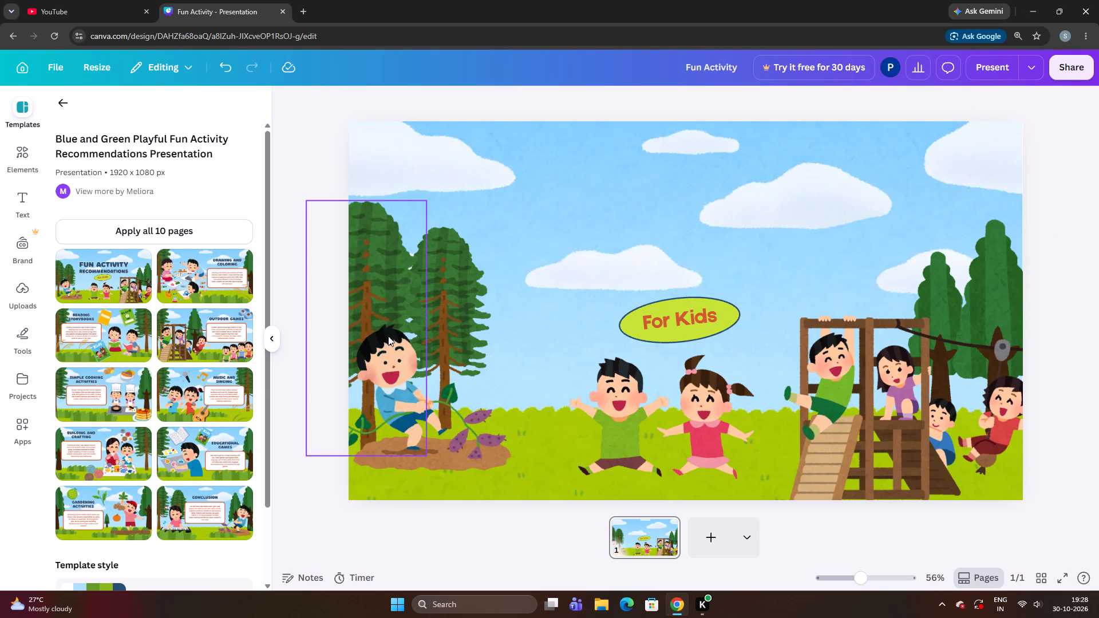
Reposition the sweet-potato boy illustration slightly right and lower, keeping it slightly overhanging the slide's left edge.
left_click_drag(392, 362, 405, 358)
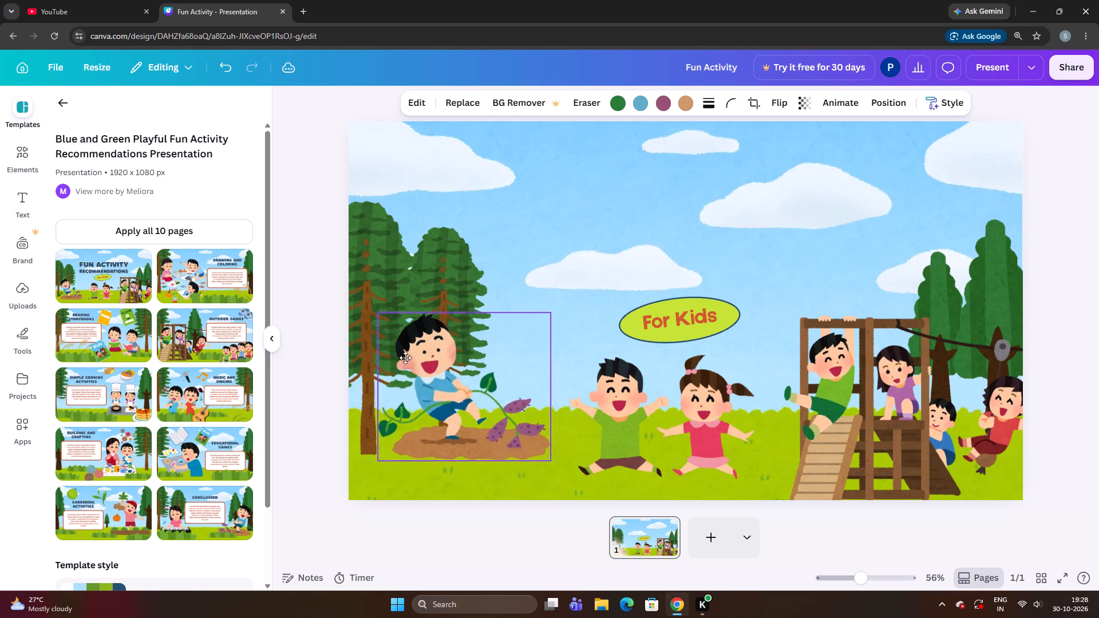
left_click_drag(405, 358, 386, 362)
left_click_drag(386, 362, 394, 365)
left_click(394, 365)
key("Right")
key("Right")
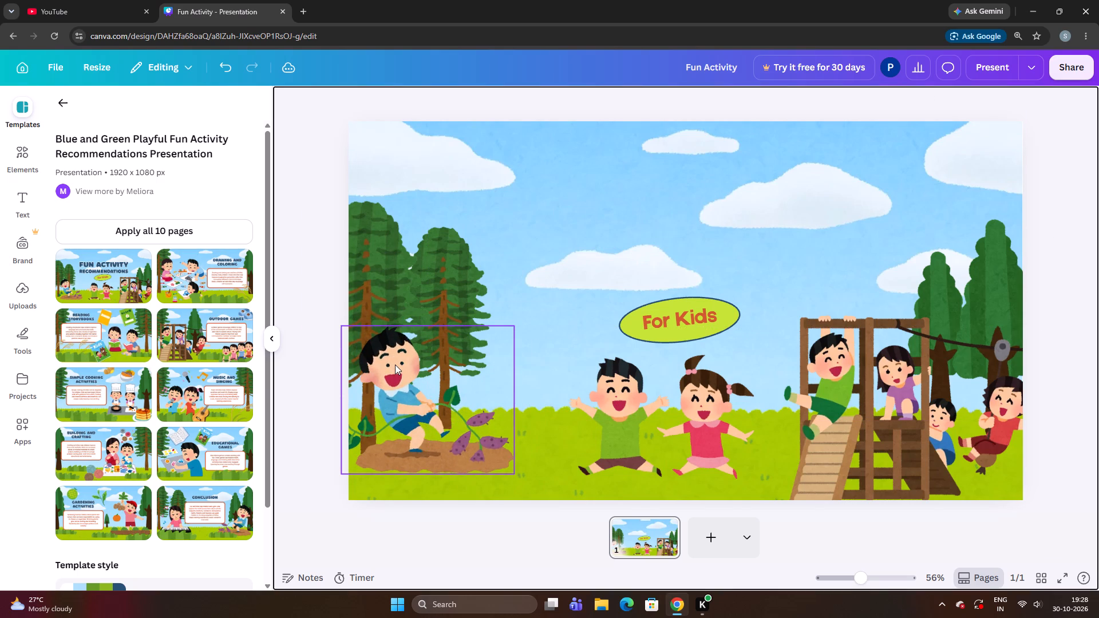
key("Right")
key("Right")
left_click(495, 264)
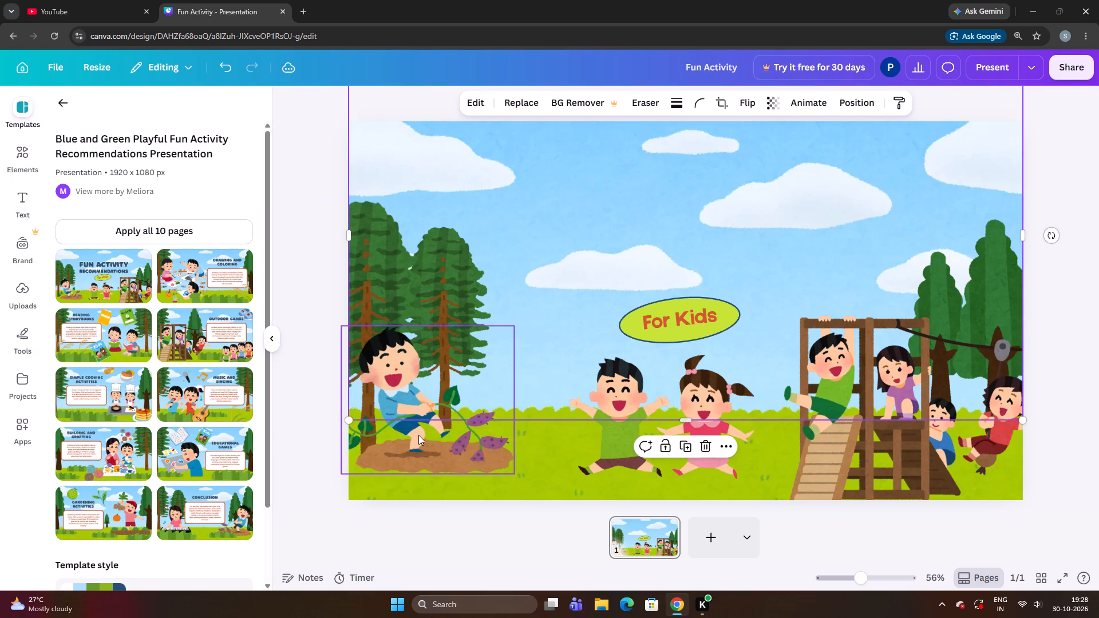
Nudge the sweet-potato boy illustration in small increments further left and slightly lower on the slide.
left_click(426, 443)
left_click(320, 414)
left_click(401, 419)
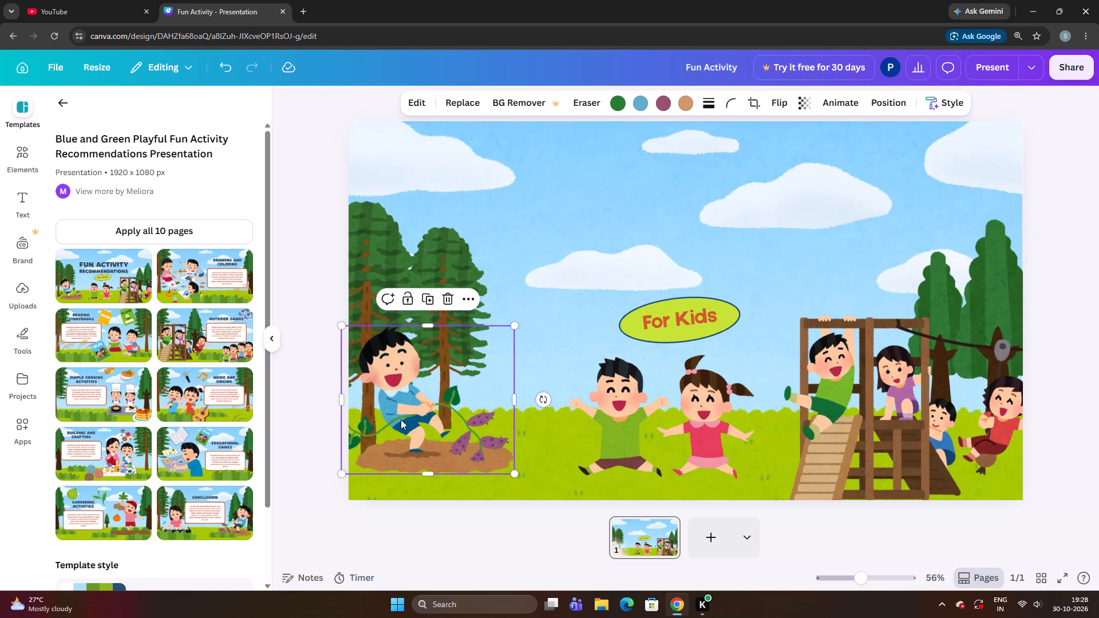
key("Right")
key("Right")
key("Down")
key("Up")
key("Up")
key("Up")
key("Up")
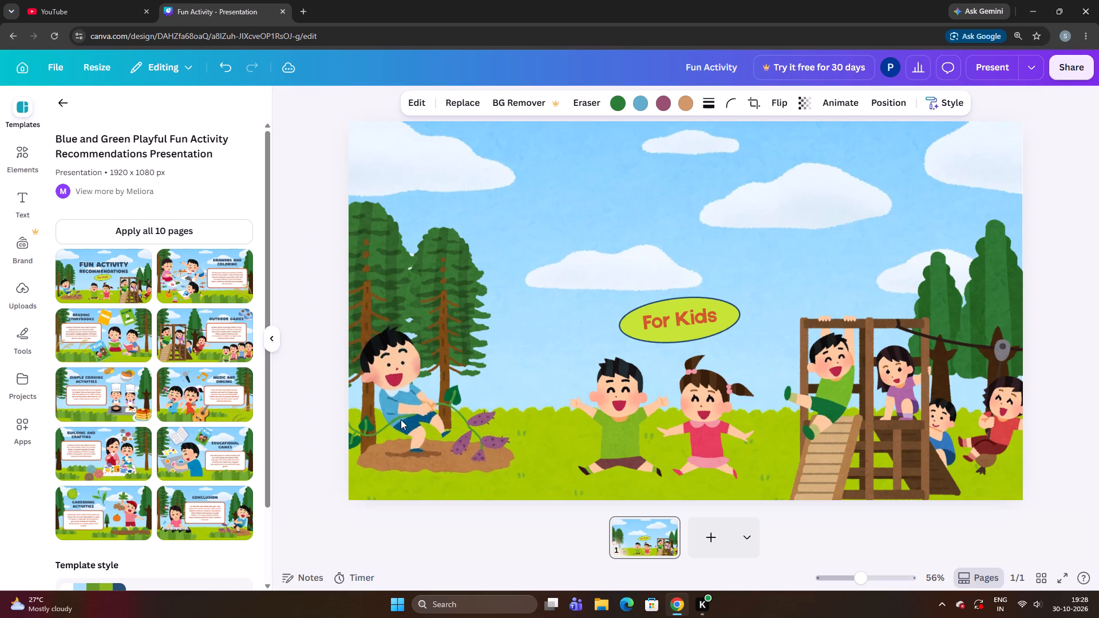
key("Left")
key("Left")
key("Left")
key("Left")
key("Left")
key("Left")
key("Left")
key("Left")
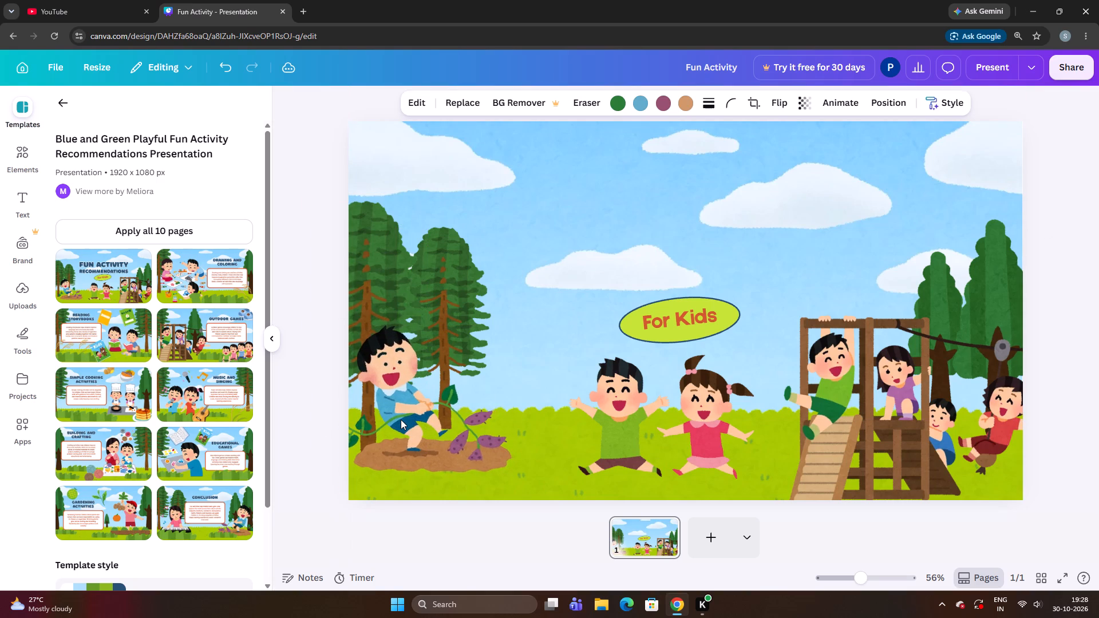
key("Left")
key("Left")
key("Left")
key("Left")
key("Left")
key("Down")
key("Down")
key("Down")
key("Down")
key("Down")
key("Down")
key("Down")
key("Down")
key("Down")
key("Down")
key("Down")
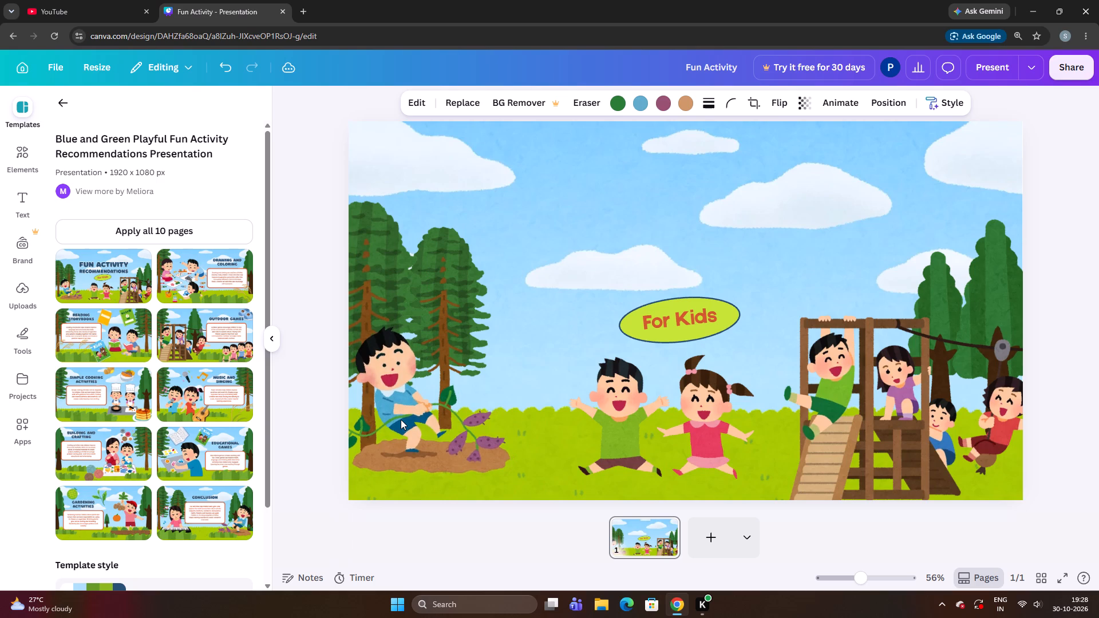
key("Up")
key("Left")
key("Left")
key("Up")
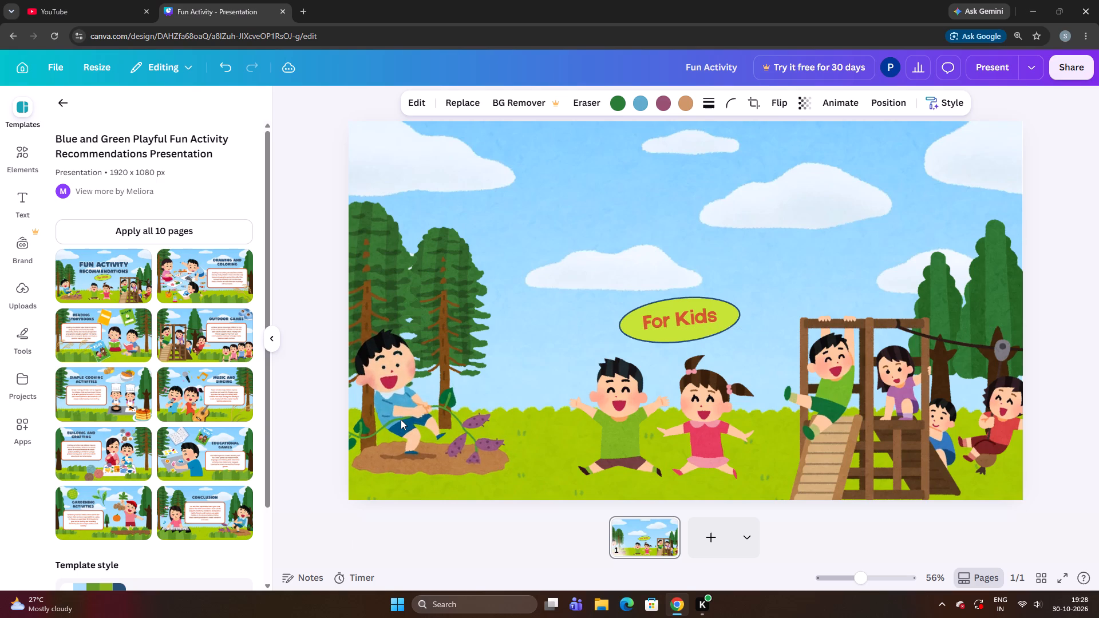
key("Up")
Fine-tune the sweet-potato boy illustration with small nudges a little to the right and slightly lower.
key("Right")
key("Right")
key("Right")
key("Right")
key("Right")
key("Right")
key("Right")
key("Right")
key("Right")
key("Up")
key("Up")
key("Left")
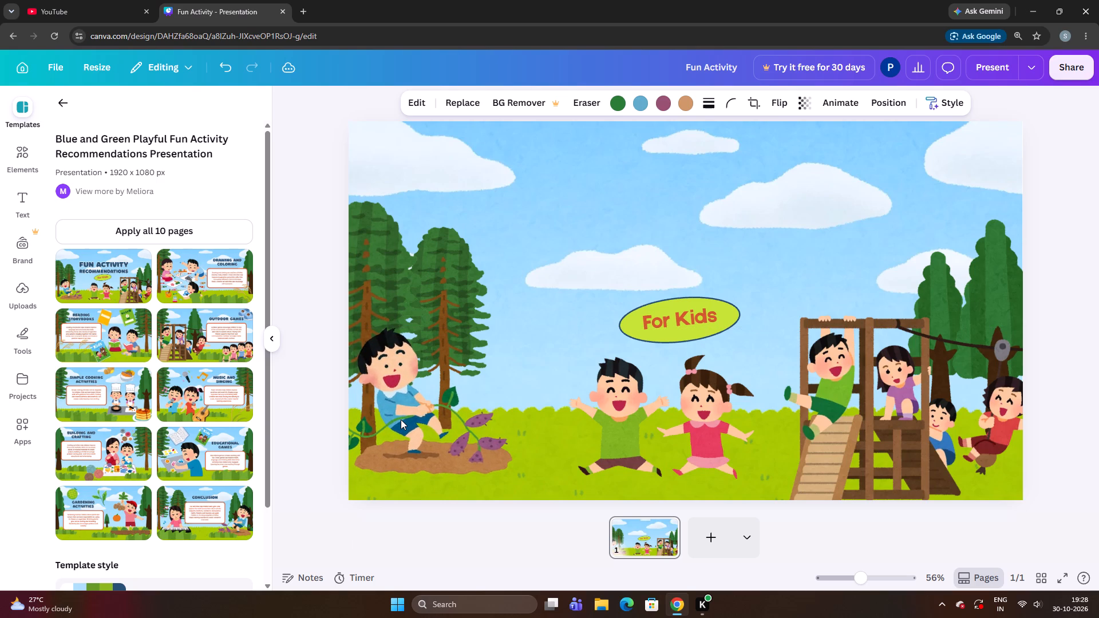
key("Left")
key("Down")
key("Down")
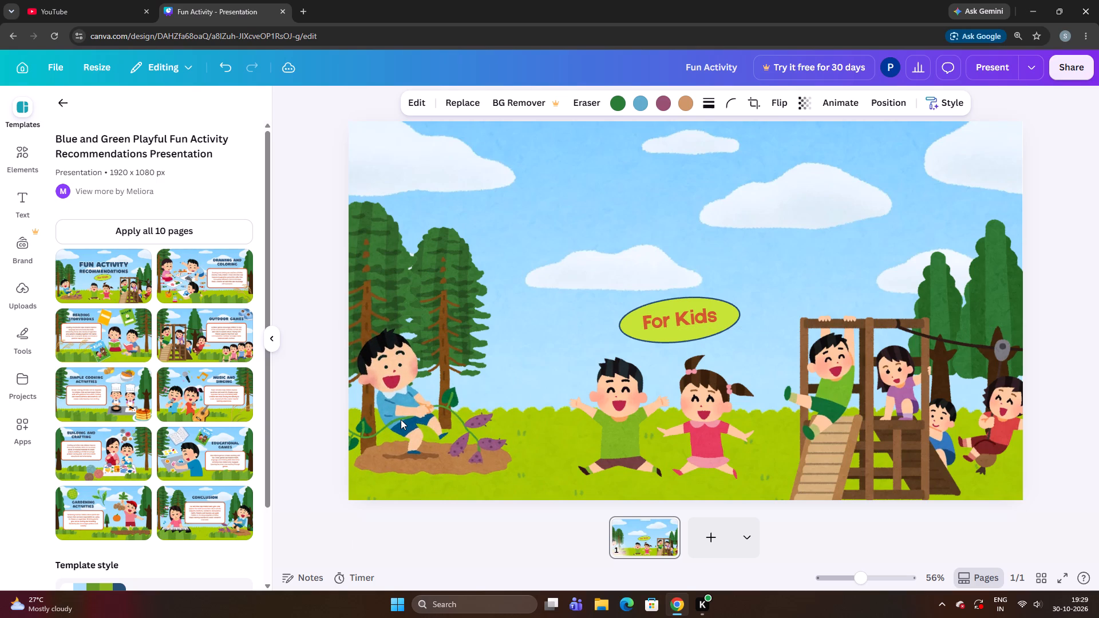
key("Up")
key("Right")
key("Right")
key("Down")
key("Down")
key("Down")
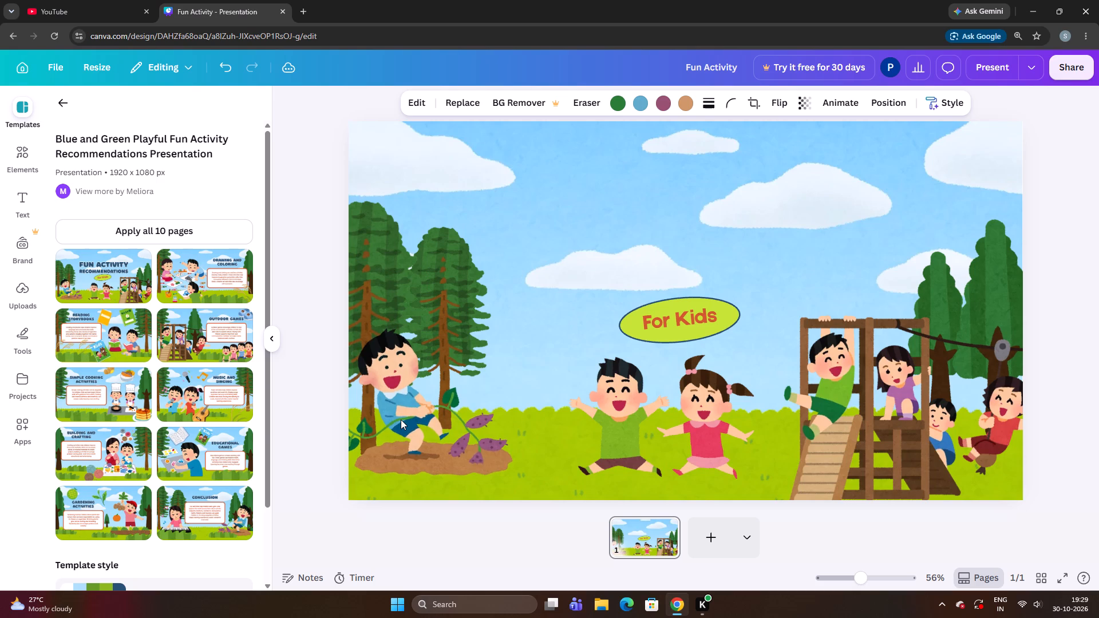
key("Left")
key("Left")
key("Down")
key("Down")
key("Down")
key("Down")
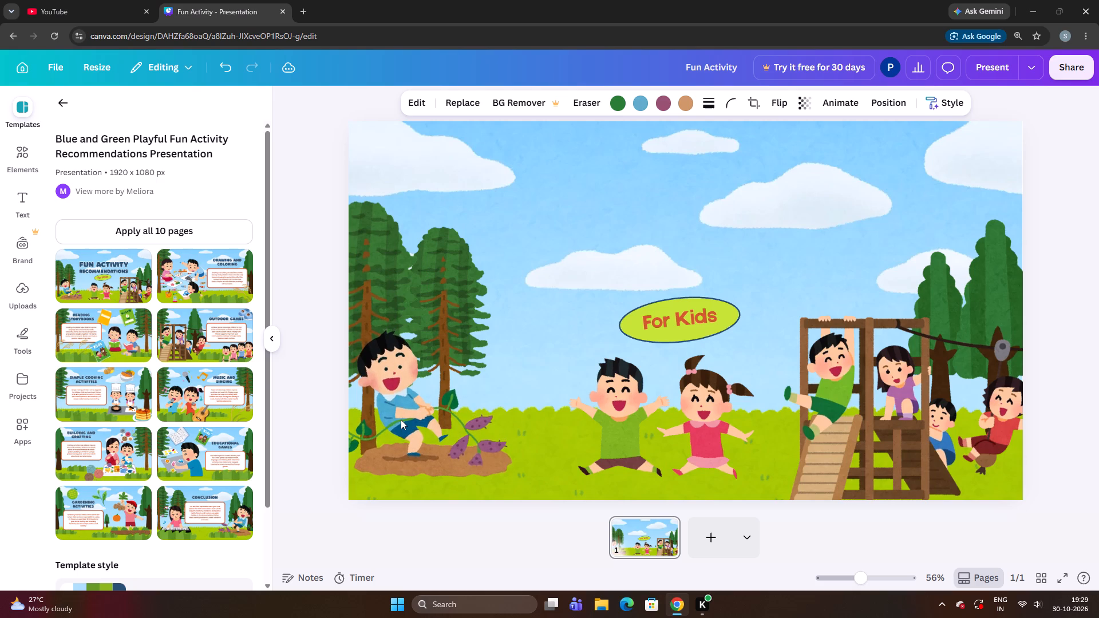
key("Down")
Shift the sweet-potato boy illustration right in front of the trees, clear of the slide's left edge, and nudge it up.
key("Right")
key("Right")
key("Right")
key("Right")
key("Right")
key("Right")
key("Right")
key("Right")
key("Right")
key("Right")
key("Right")
key("Right")
key("Right")
key("Right")
key("Right")
key("Right")
key("Right")
key("Right")
key("Right")
key("Right")
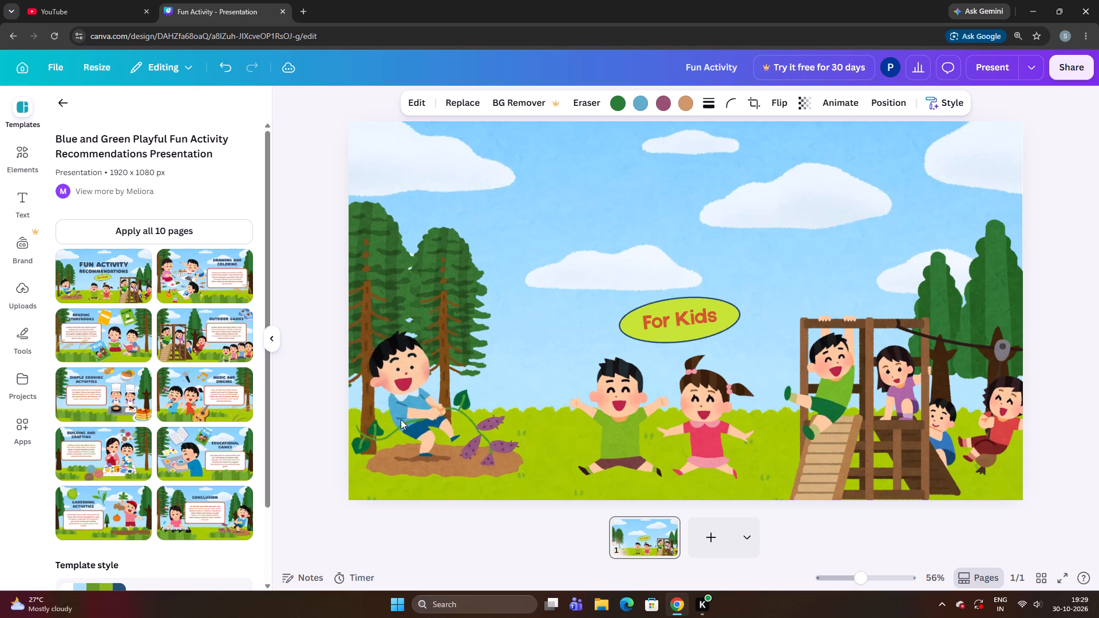
key("Up")
key("Up")
key("Up")
key("Up")
key("Up")
key("Up")
key("Up")
key("Up")
key("Up")
key("Up")
key("Up")
key("Up")
key("Up")
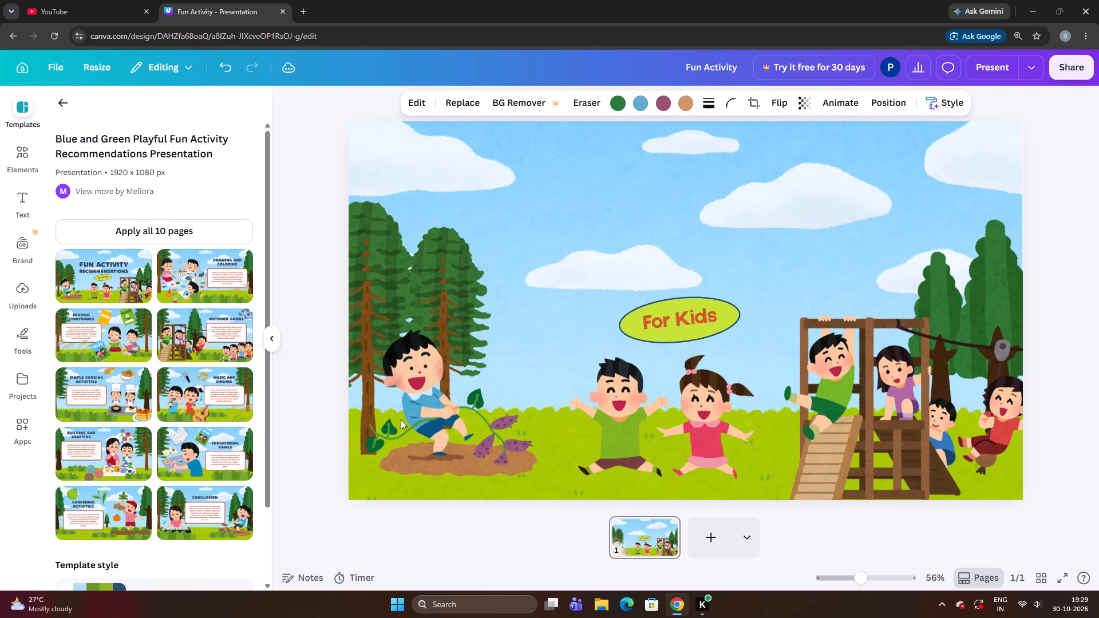
Nudge the sweet-potato boy illustration back left until the vine leaves meet the slide's left edge.
key("Left")
key("Left")
key("Left")
key("Left")
key("Left")
key("Left")
key("Left")
key("Left")
key("Left")
key("Left")
key("Left")
key("Left")
key("Left")
key("Left")
key("Left")
key("Left")
key("Left")
key("Left")
key("Left")
key("Left")
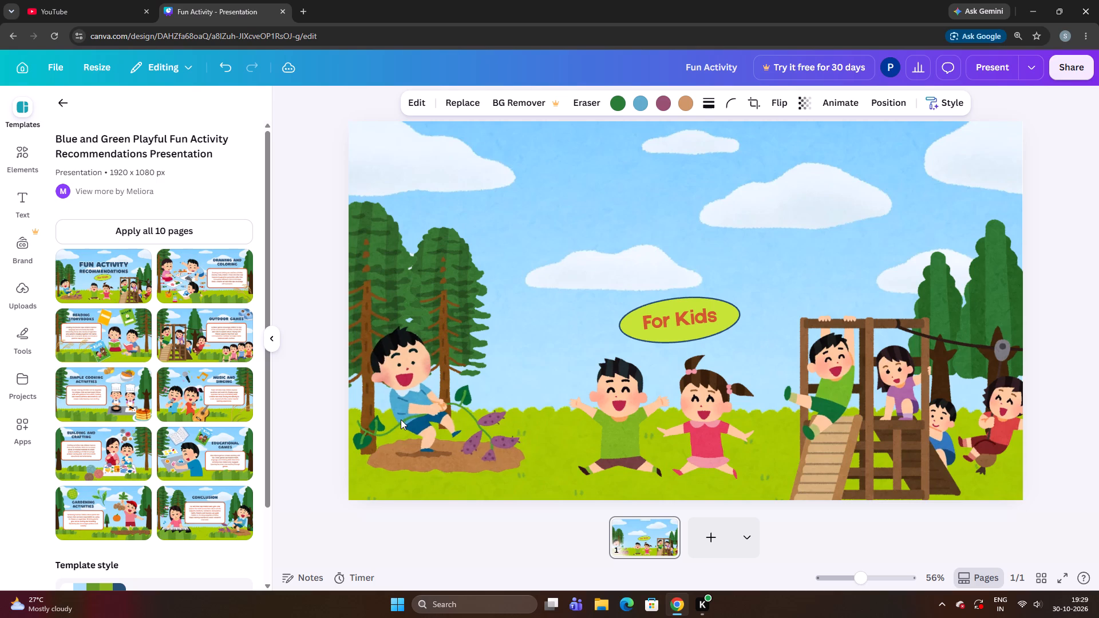
key("Left")
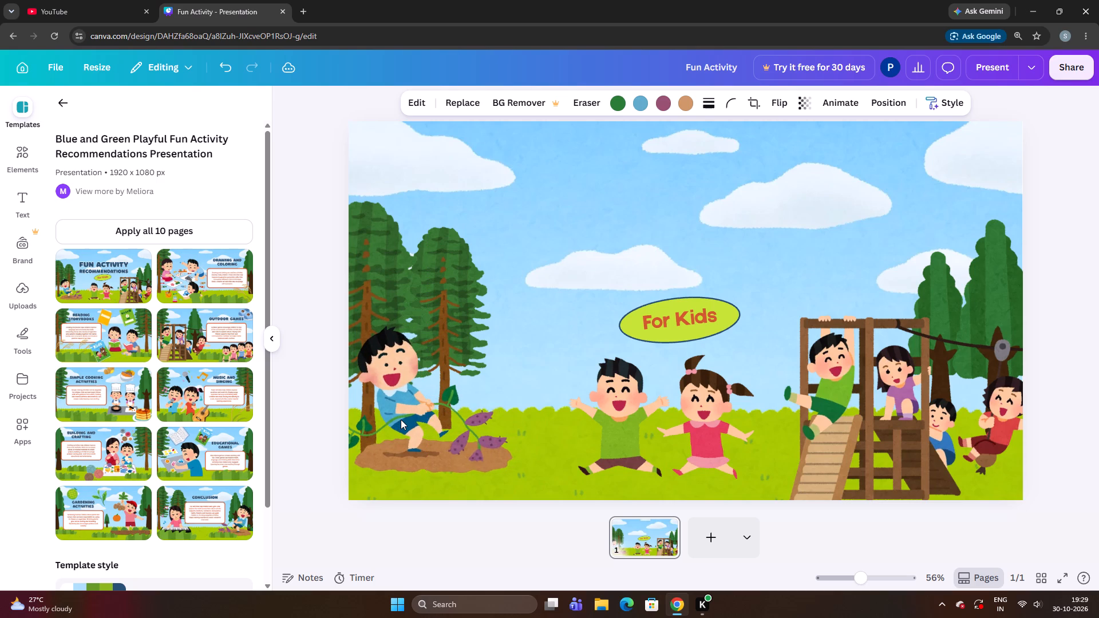
key("Left")
key("Left")
key("Left")
key("Left")
key("Down")
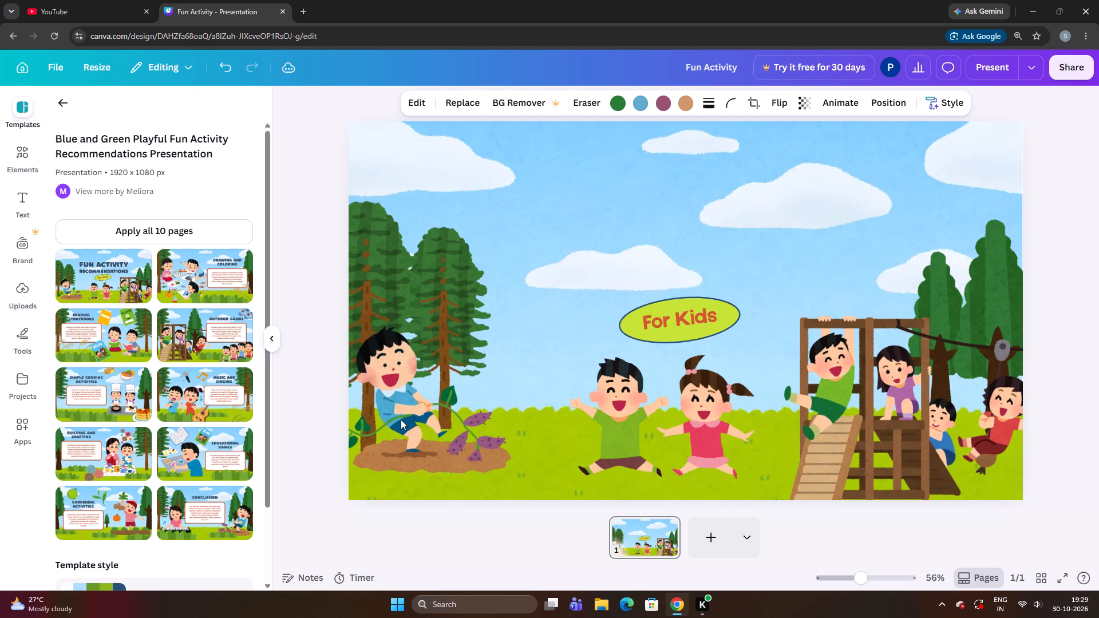
key("Up")
key("Left")
key("Left")
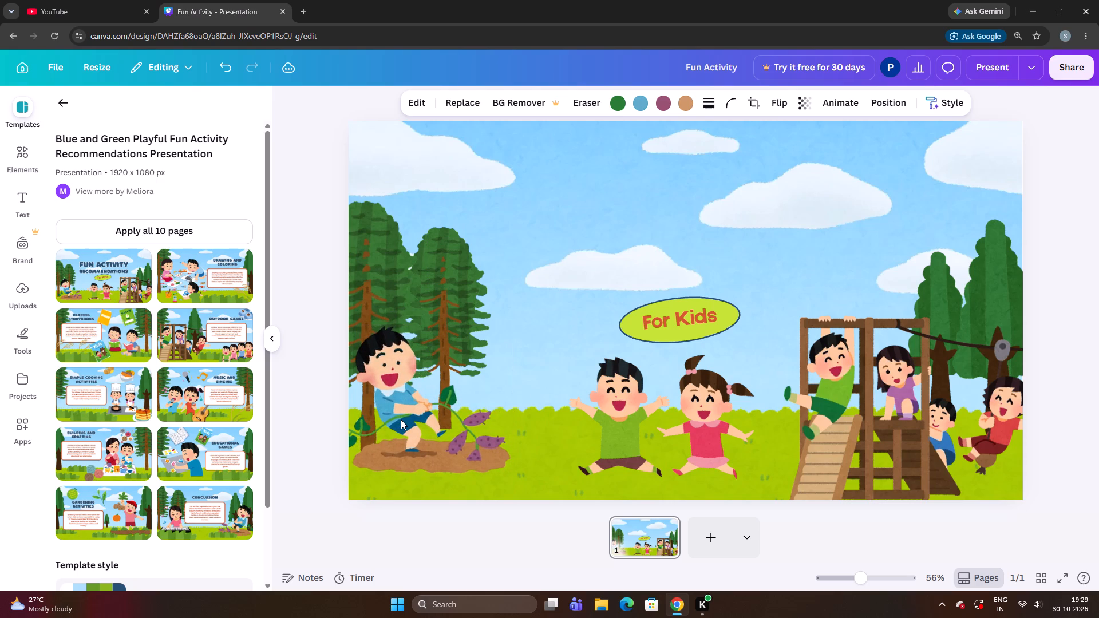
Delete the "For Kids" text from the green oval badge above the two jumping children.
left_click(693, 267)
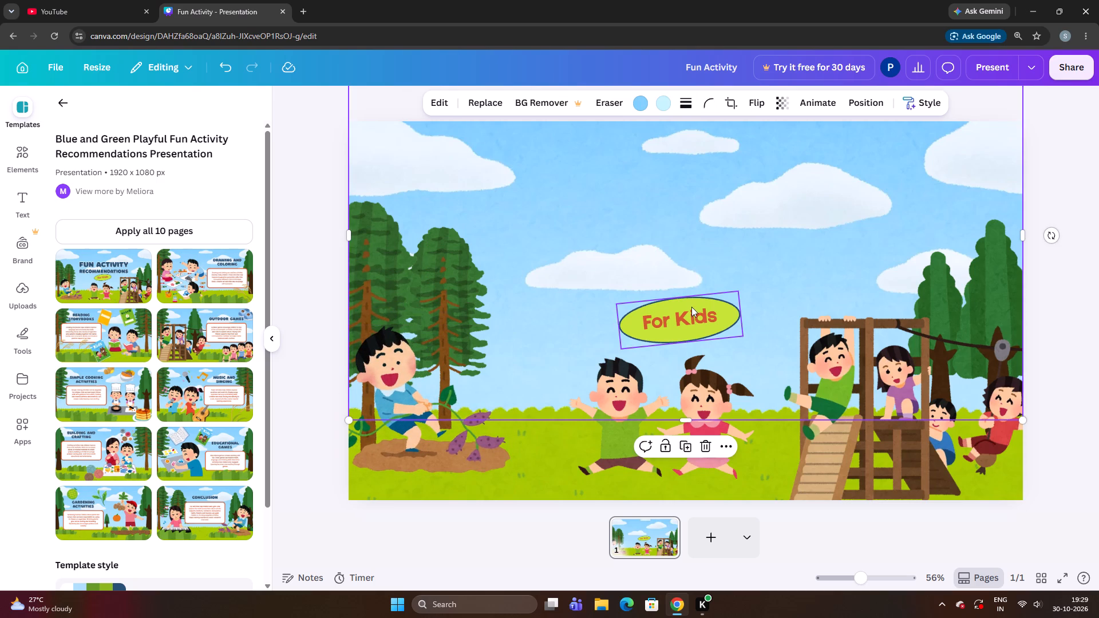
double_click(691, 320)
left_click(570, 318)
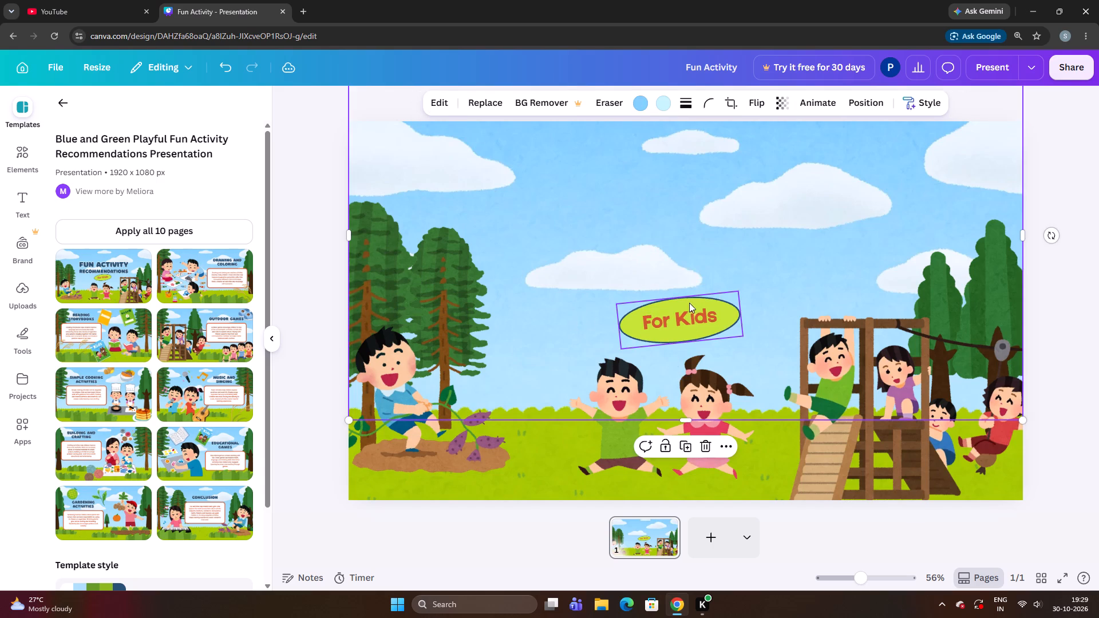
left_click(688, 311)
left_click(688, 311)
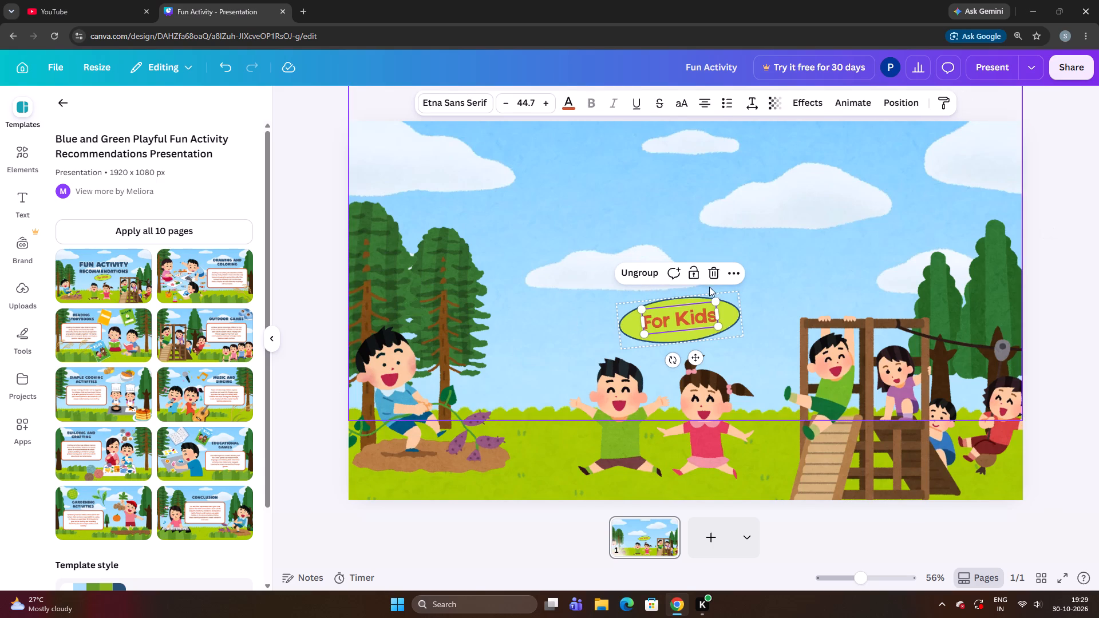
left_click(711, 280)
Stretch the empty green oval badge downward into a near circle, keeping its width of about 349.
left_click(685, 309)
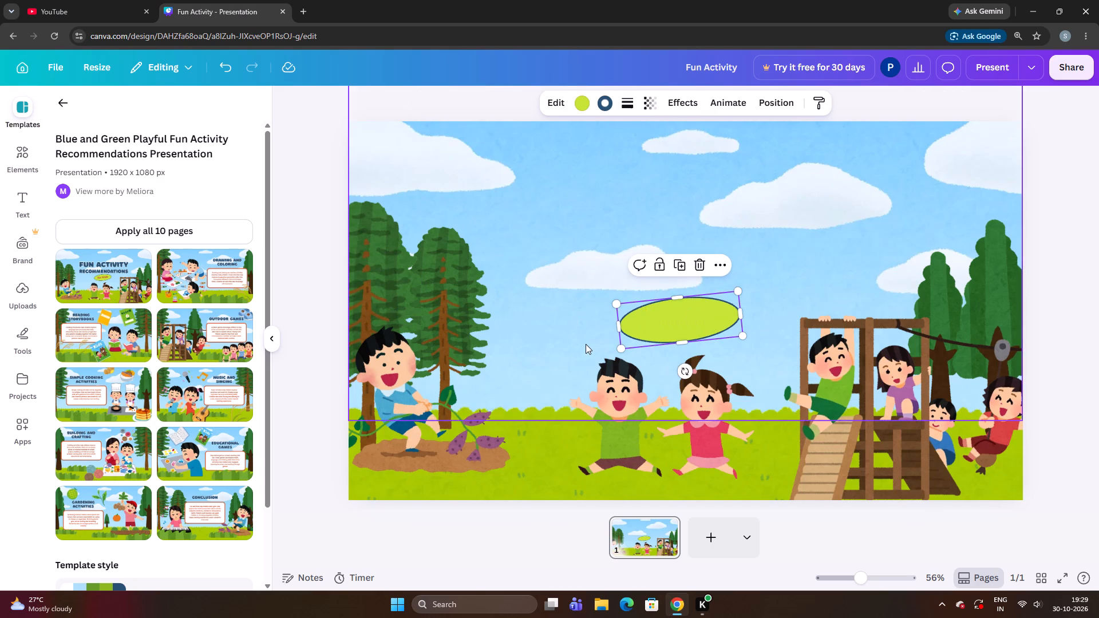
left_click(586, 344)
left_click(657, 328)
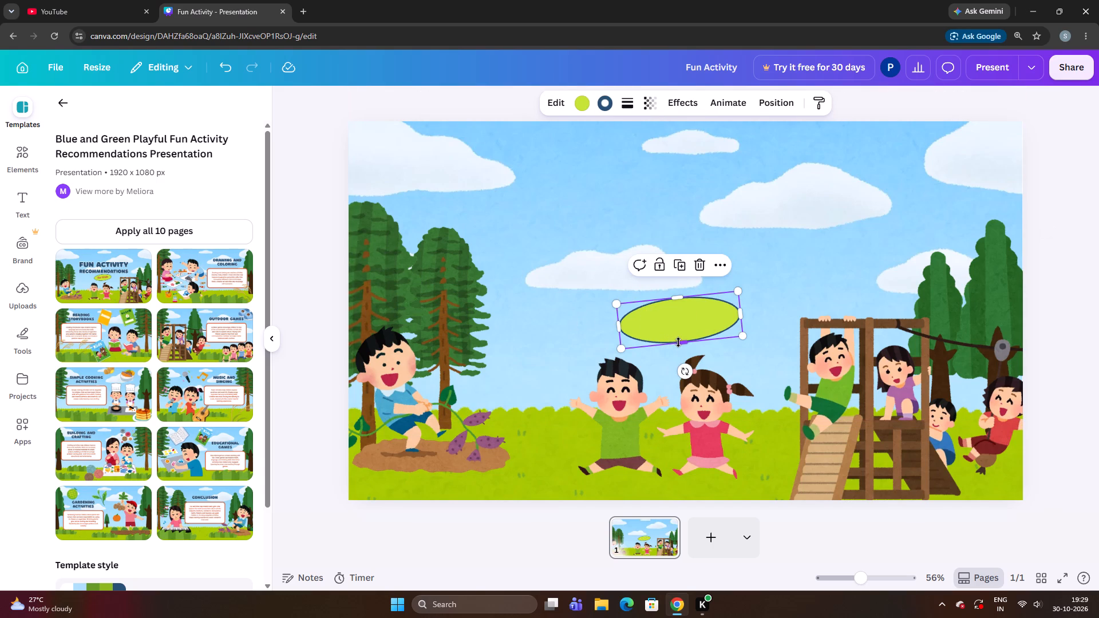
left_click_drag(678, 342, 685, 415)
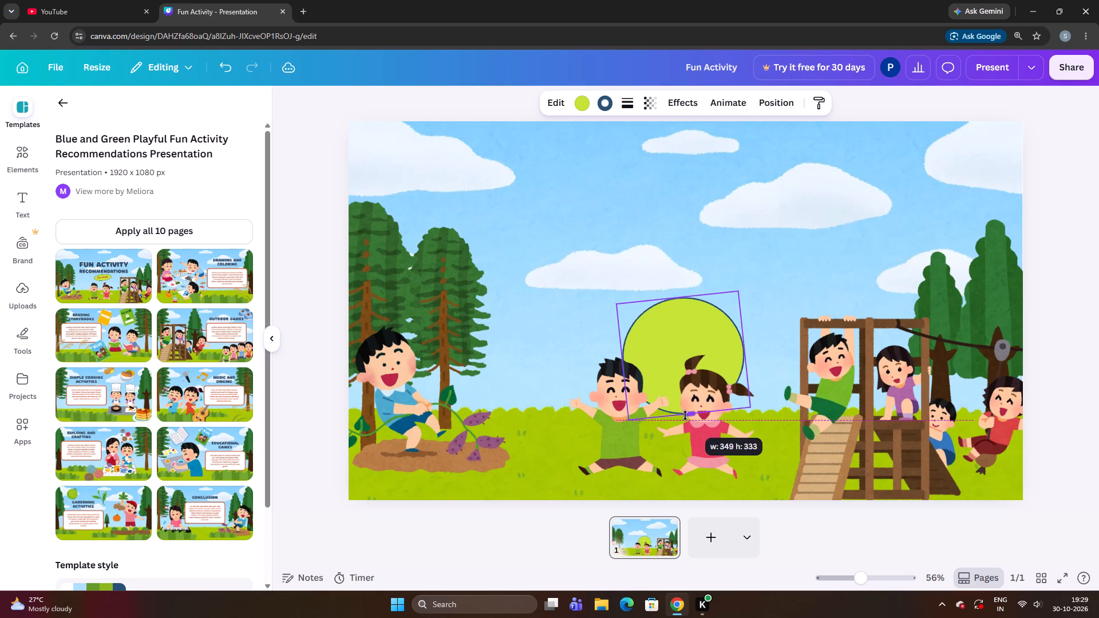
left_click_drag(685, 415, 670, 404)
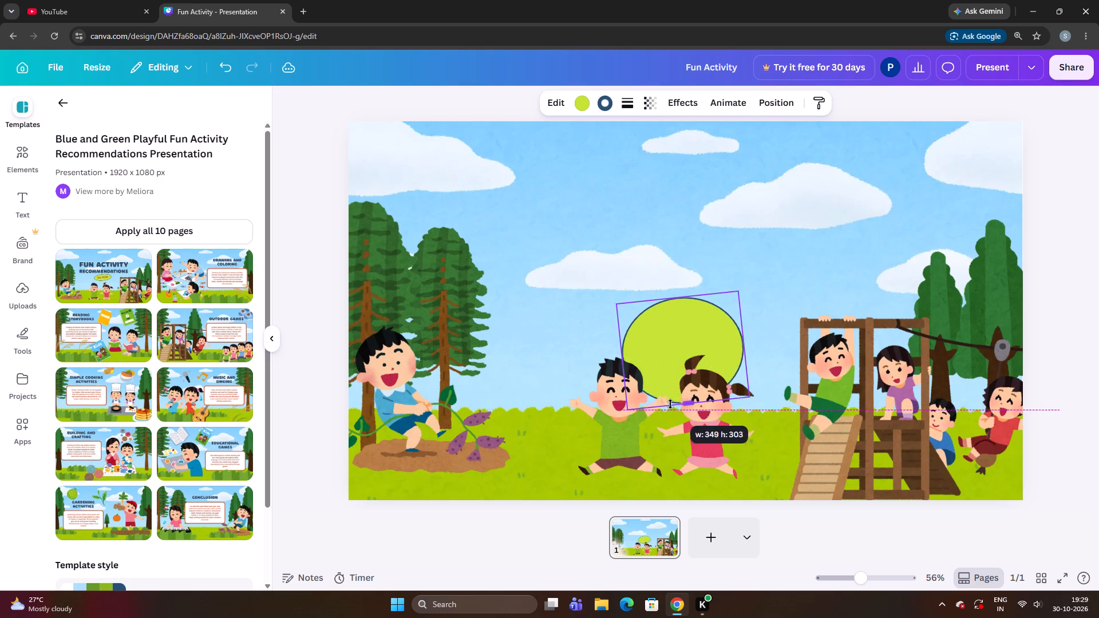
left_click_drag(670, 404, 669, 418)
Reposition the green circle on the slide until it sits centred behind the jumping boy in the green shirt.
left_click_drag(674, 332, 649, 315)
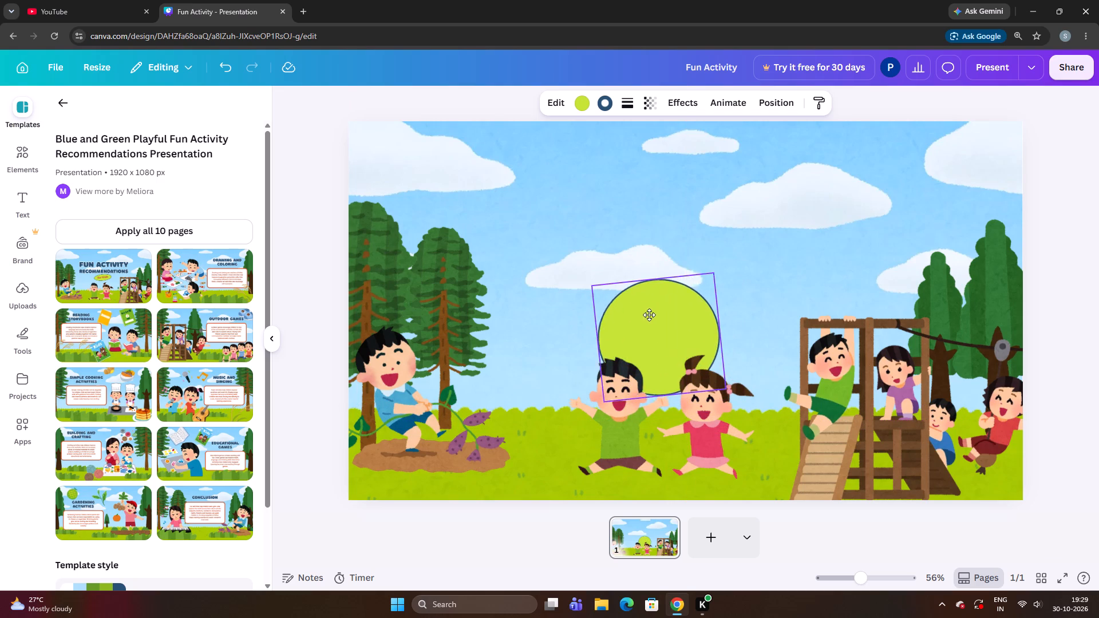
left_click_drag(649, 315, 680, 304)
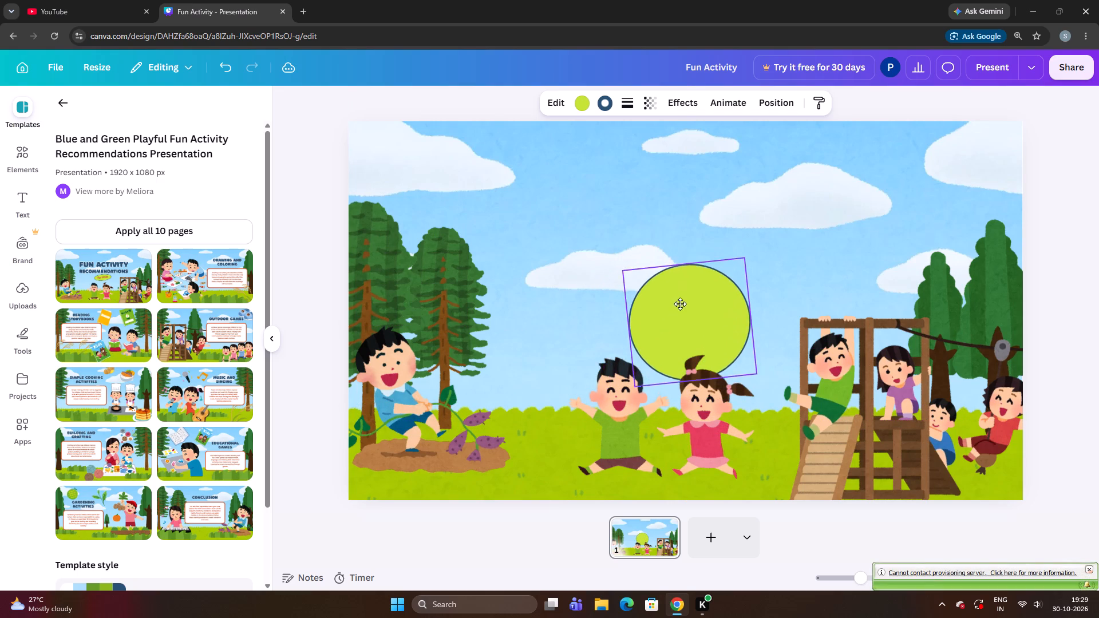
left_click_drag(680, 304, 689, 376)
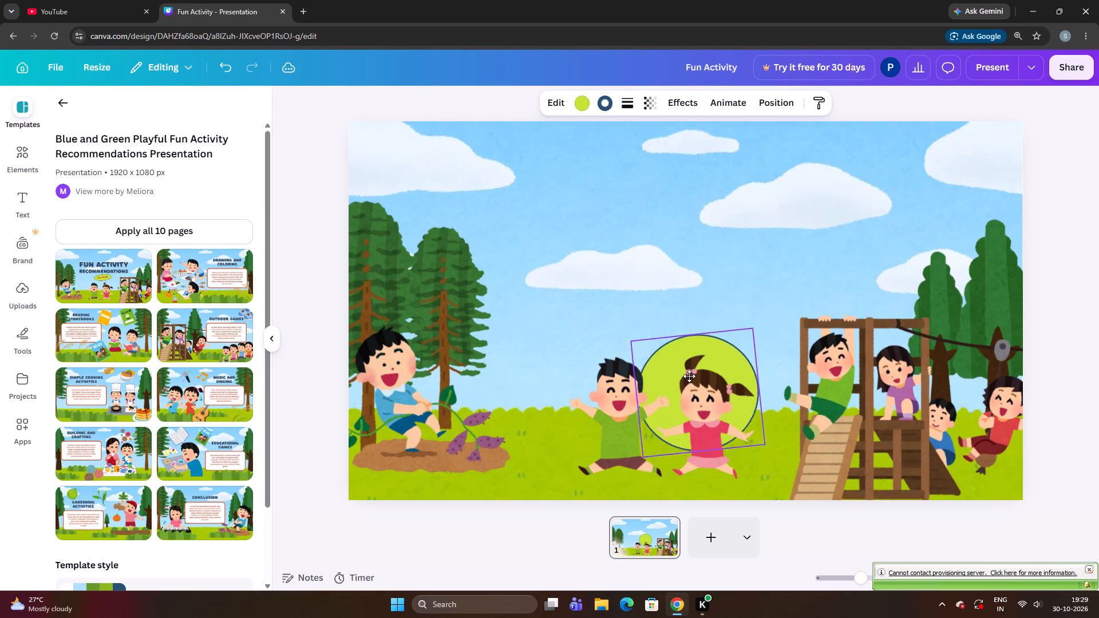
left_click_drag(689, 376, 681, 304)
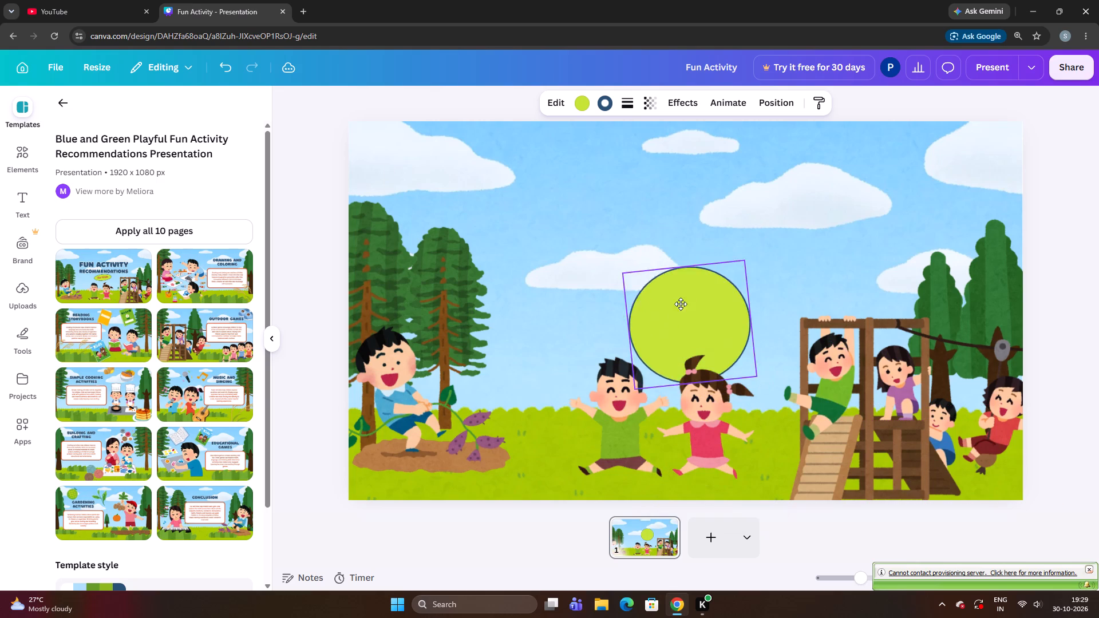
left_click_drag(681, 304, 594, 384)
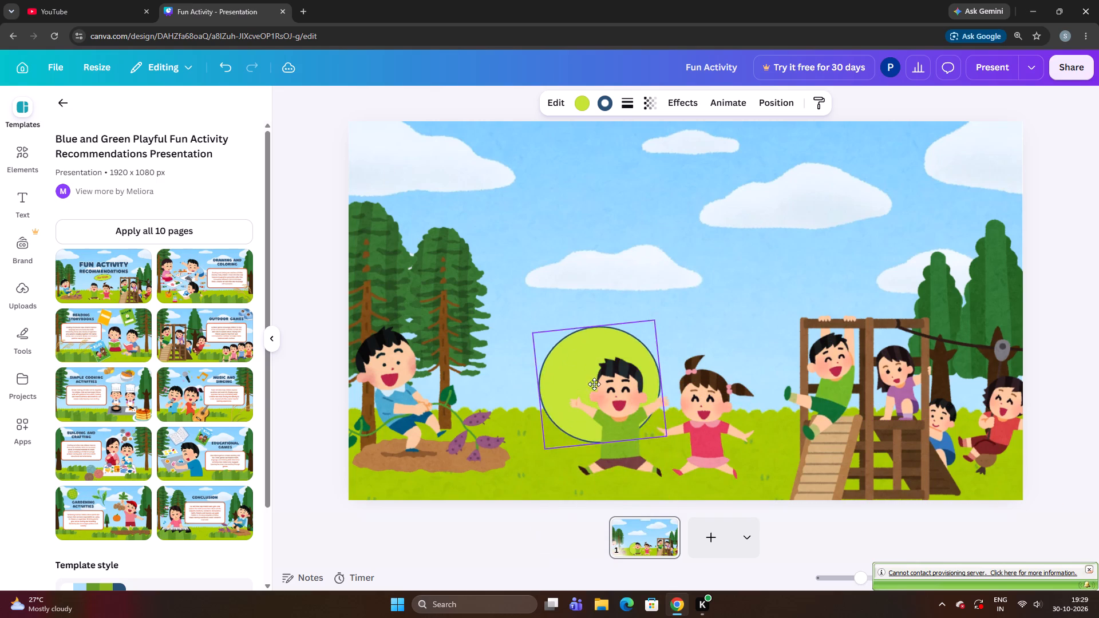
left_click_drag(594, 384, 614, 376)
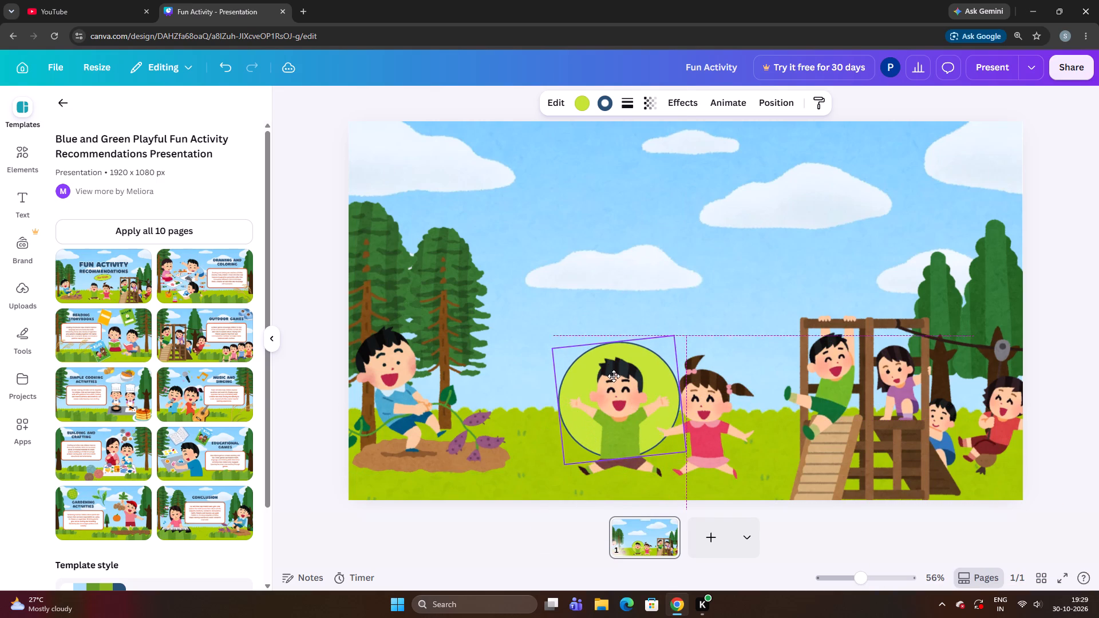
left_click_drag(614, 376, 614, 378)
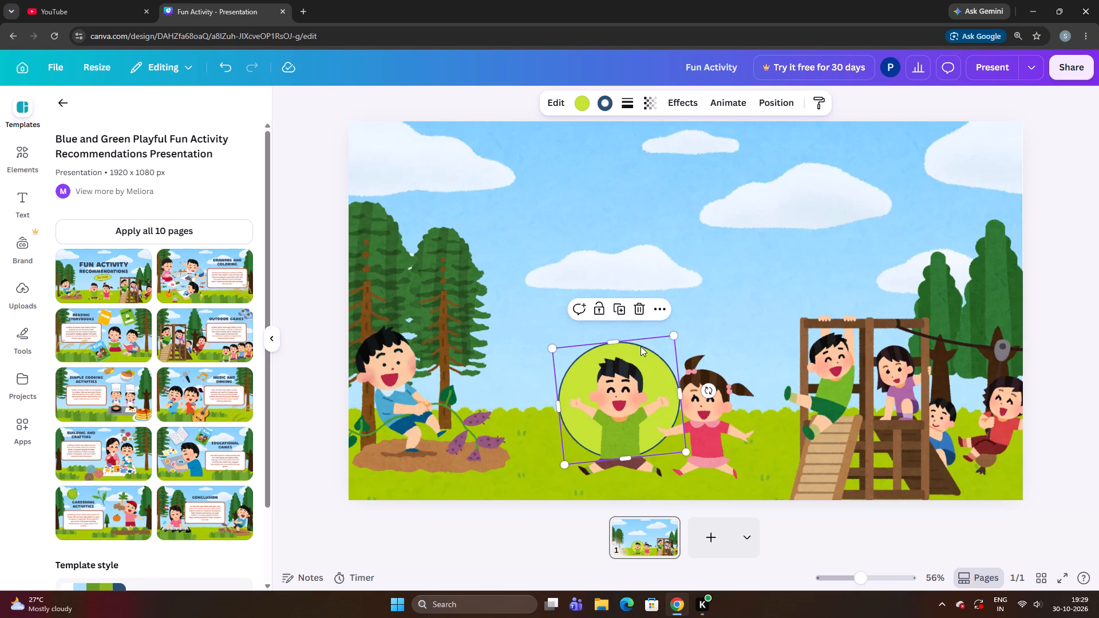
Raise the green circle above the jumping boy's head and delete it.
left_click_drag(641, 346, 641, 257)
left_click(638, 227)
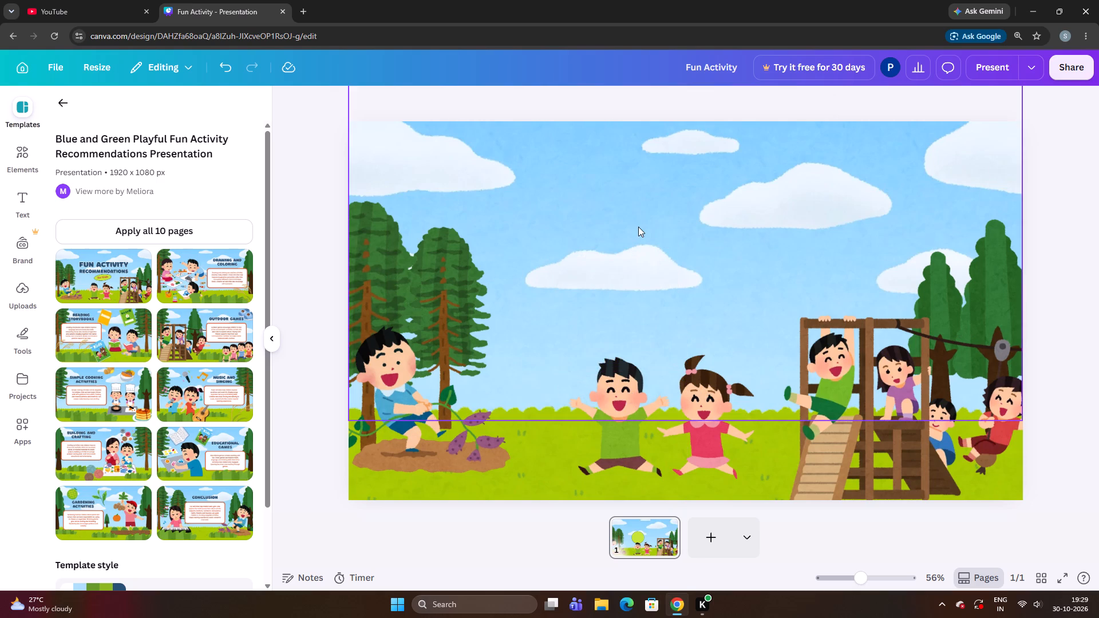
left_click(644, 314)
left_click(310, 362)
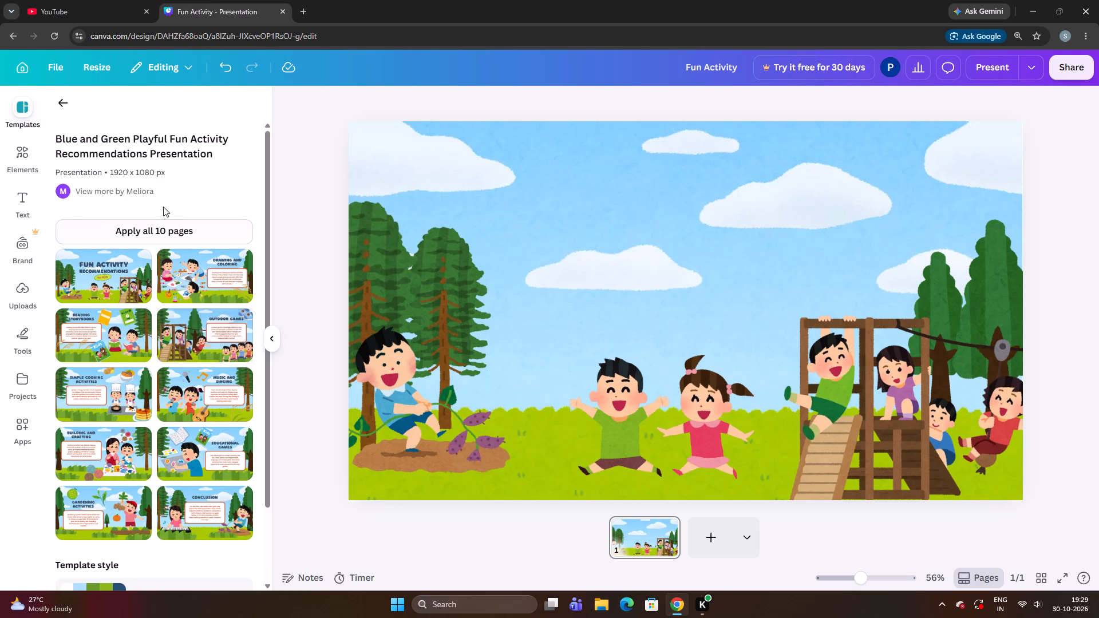
Undo the recent edits back through the badge changes, illustration nudges and title deletions, restoring the cover's title text and "For Kids" badge.
left_click(30, 168)
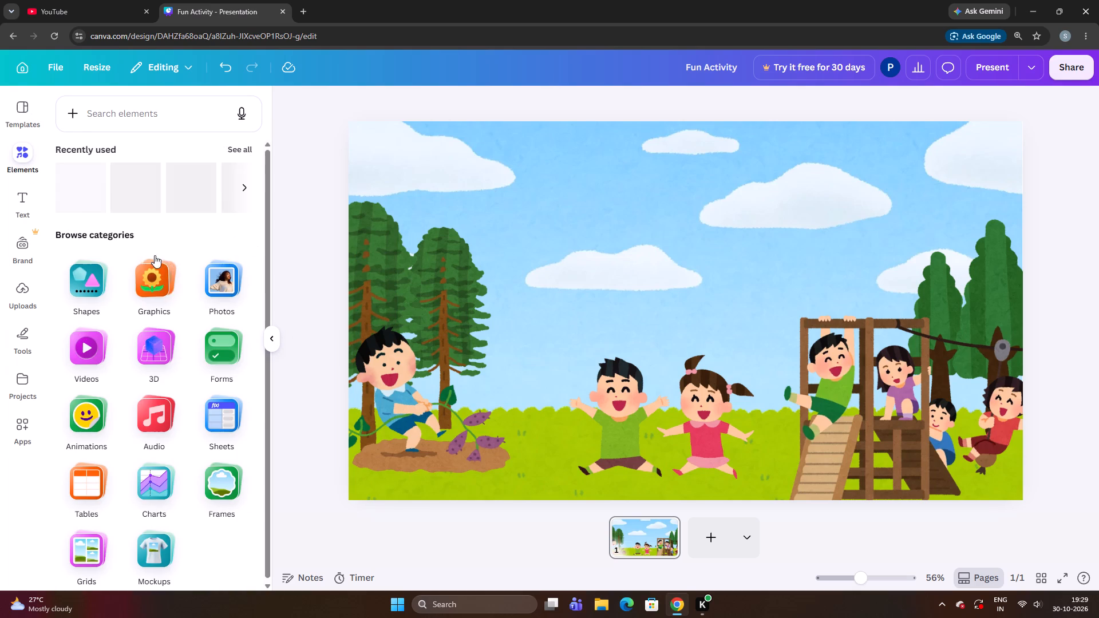
left_click(635, 199)
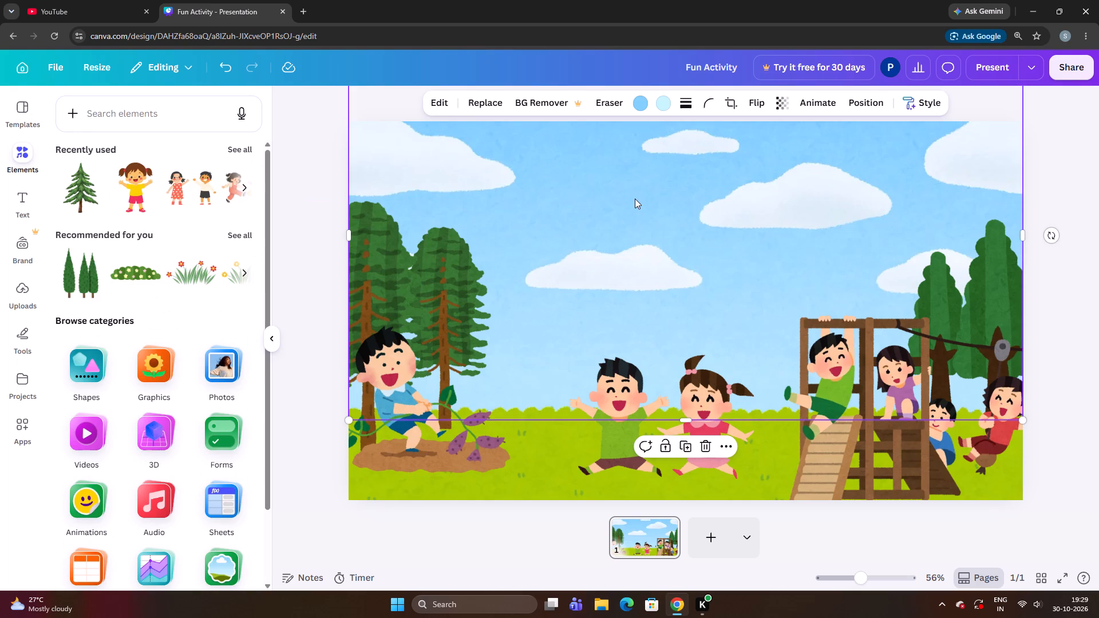
left_click(635, 199)
key("ctrl+z")
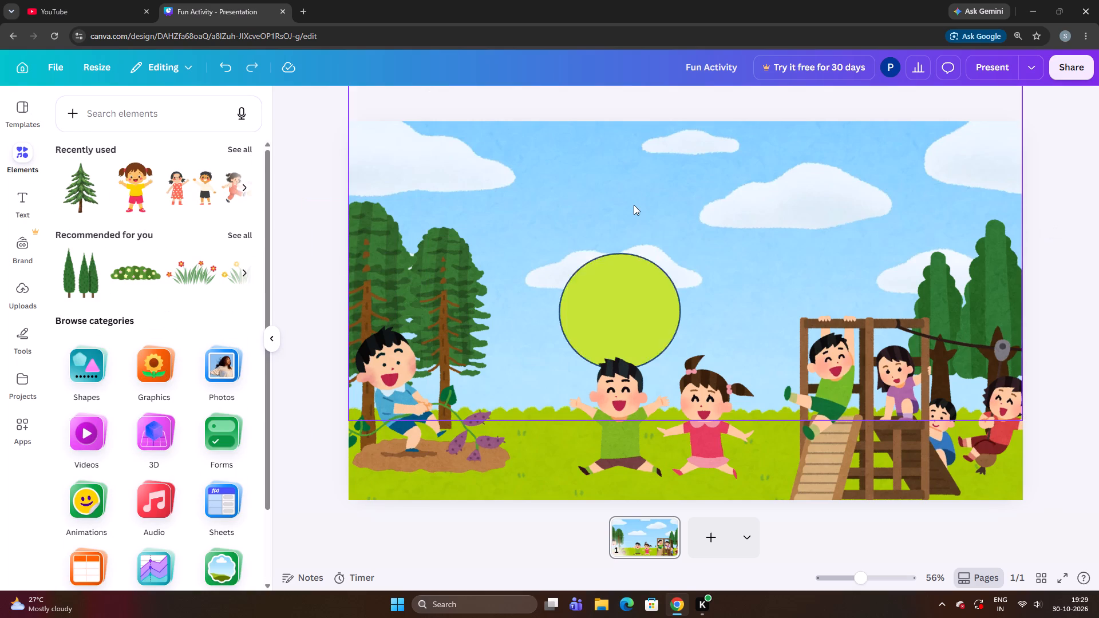
key("ctrl+z")
key("ctrl+z")
key("ctrl+z")
key("ctrl+z")
key("ctrl+z")
key("ctrl+z")
key("ctrl+z")
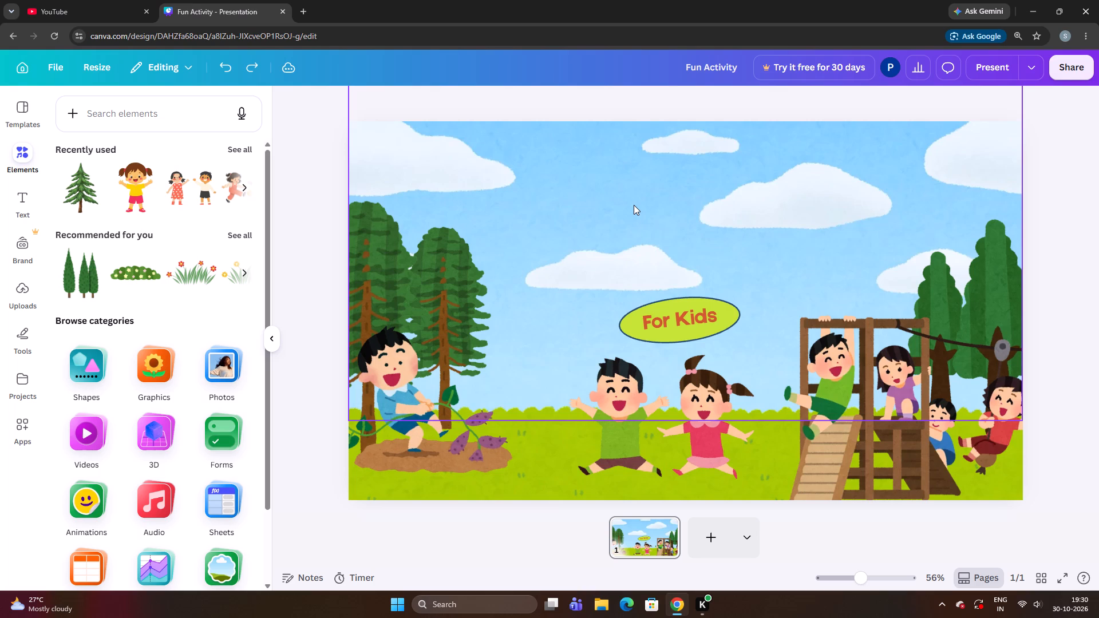
key("ctrl+z")
key("ctrl+z")
key("ctrl+z")
key("ctrl+z")
key("ctrl+z")
key("ctrl+z")
key("ctrl+z")
key("ctrl+z")
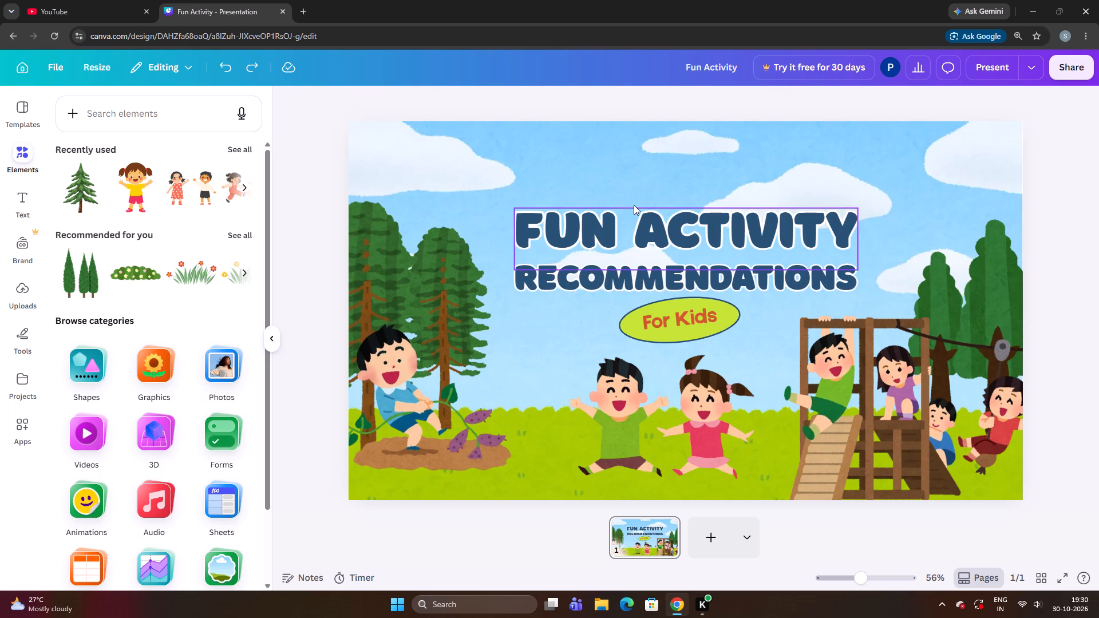
key("ctrl+z")
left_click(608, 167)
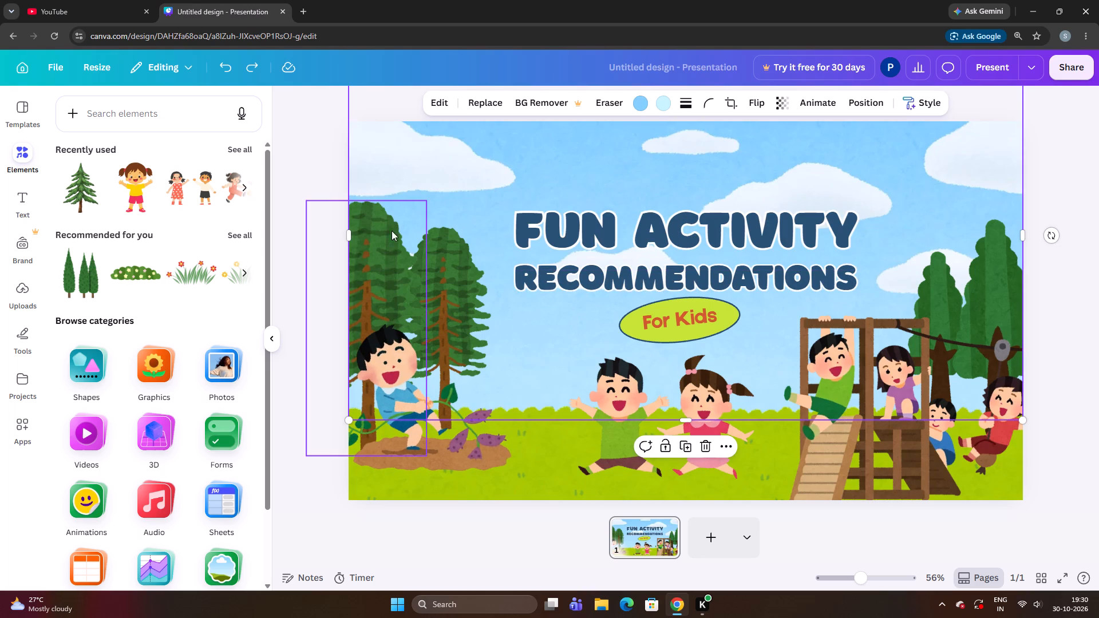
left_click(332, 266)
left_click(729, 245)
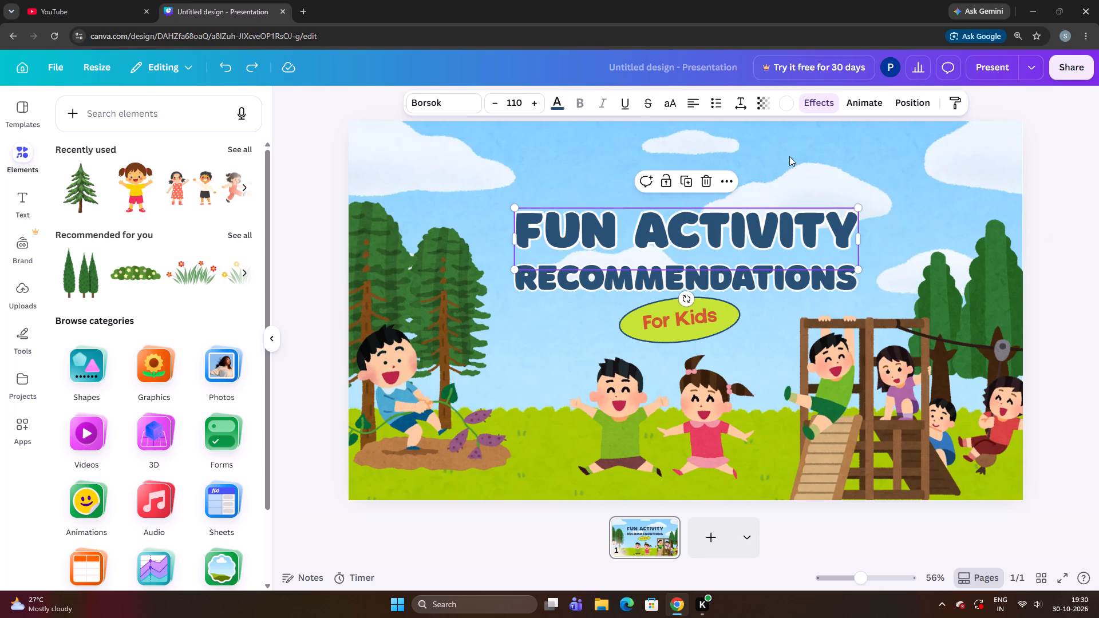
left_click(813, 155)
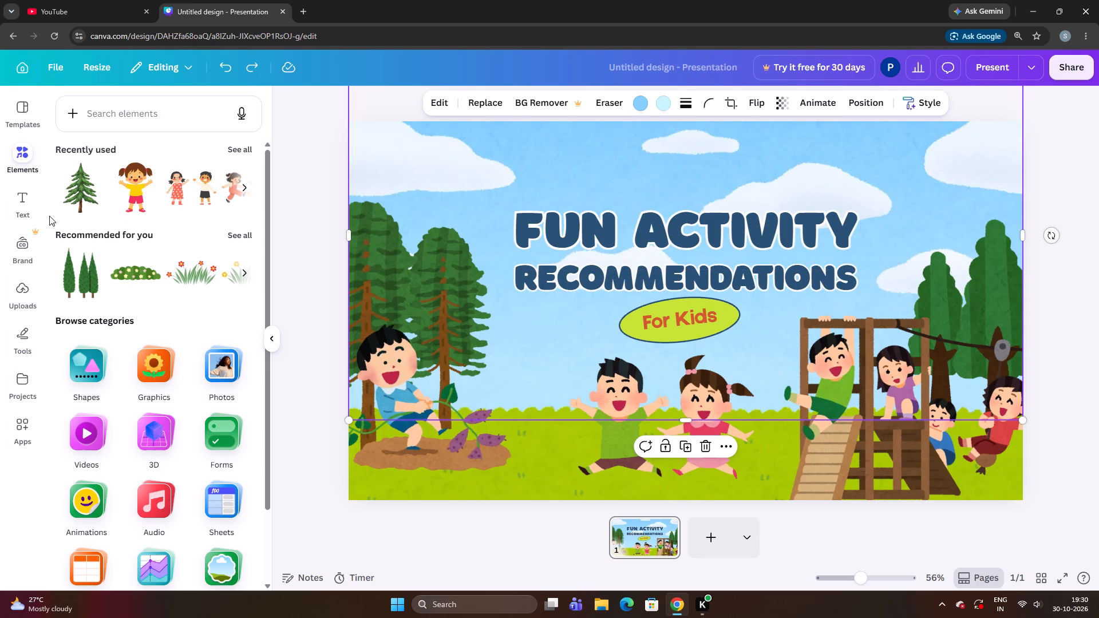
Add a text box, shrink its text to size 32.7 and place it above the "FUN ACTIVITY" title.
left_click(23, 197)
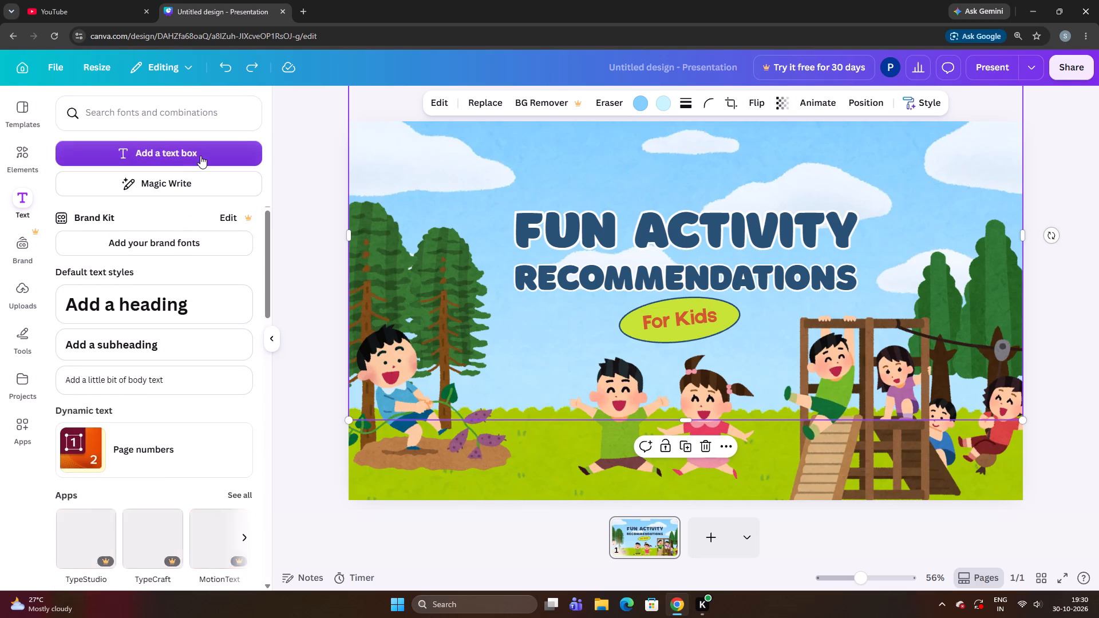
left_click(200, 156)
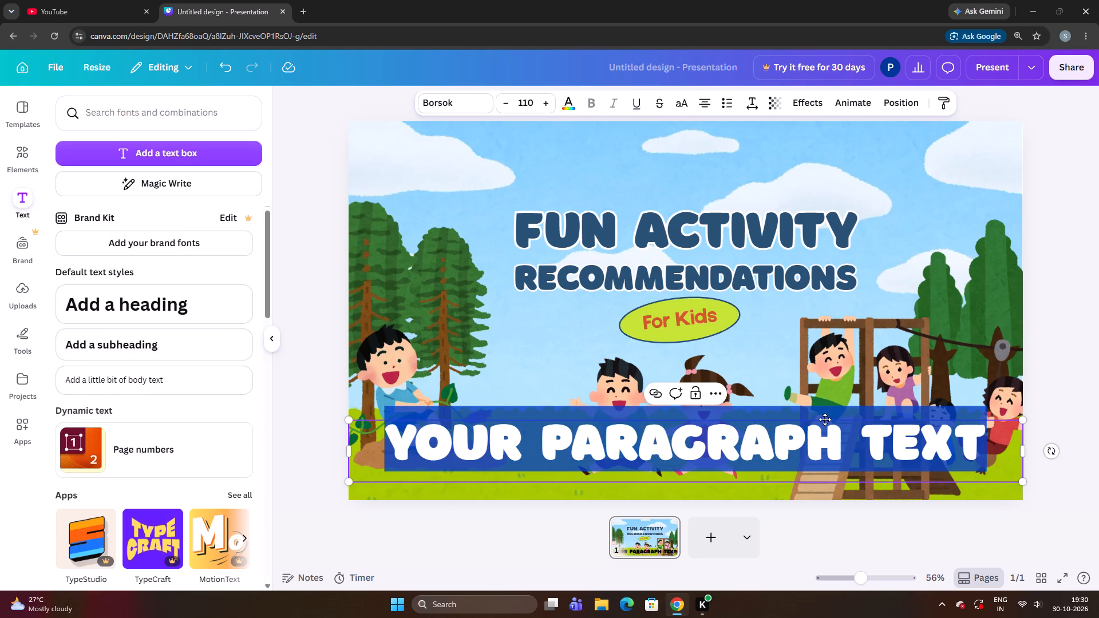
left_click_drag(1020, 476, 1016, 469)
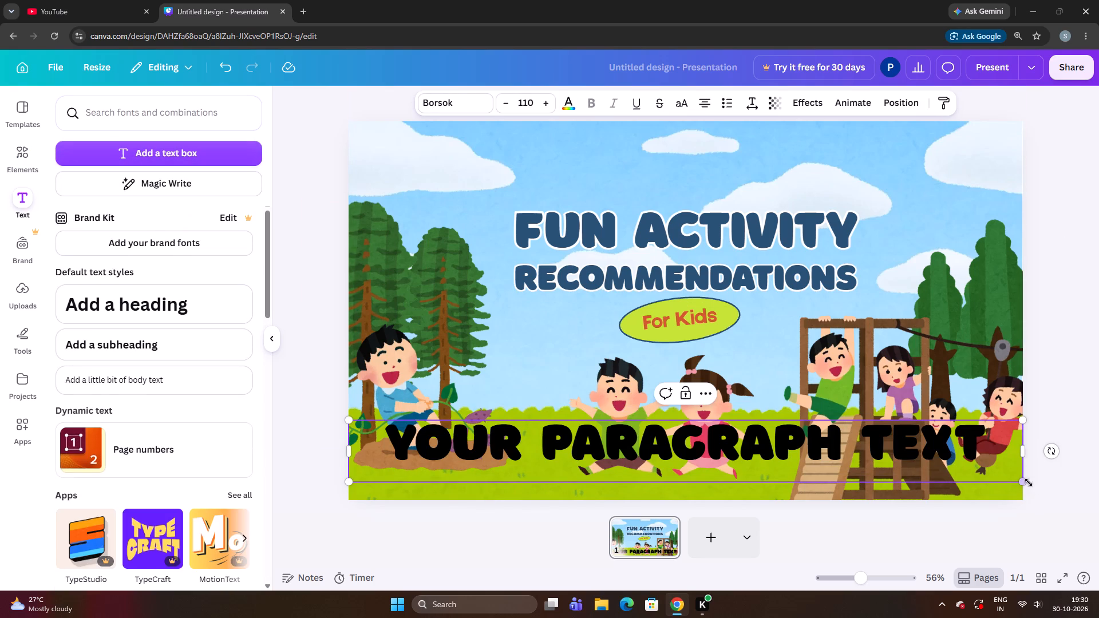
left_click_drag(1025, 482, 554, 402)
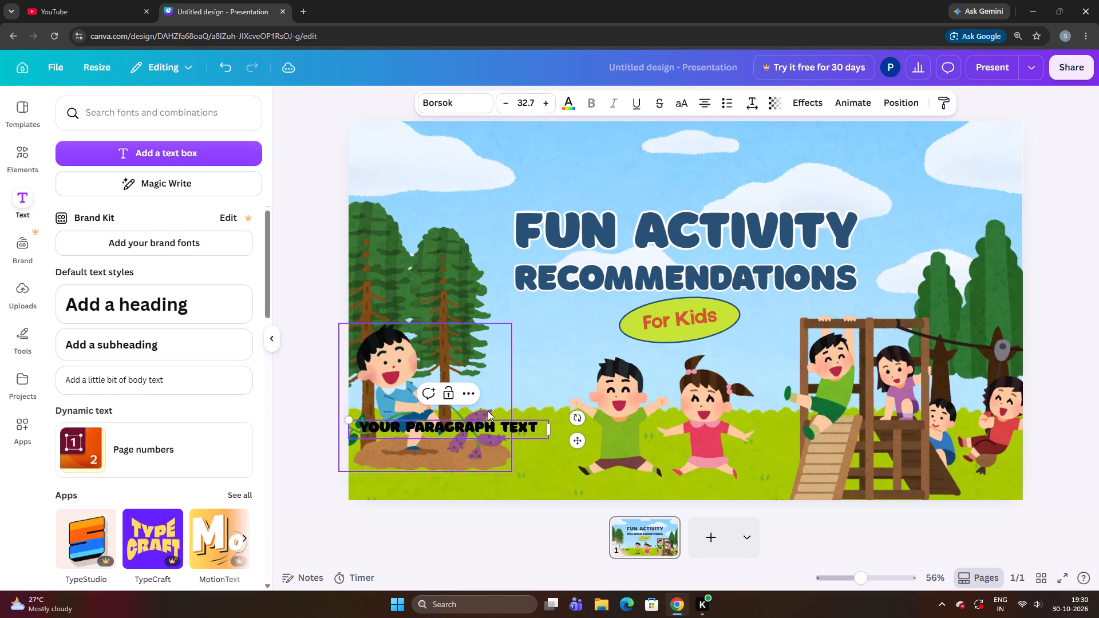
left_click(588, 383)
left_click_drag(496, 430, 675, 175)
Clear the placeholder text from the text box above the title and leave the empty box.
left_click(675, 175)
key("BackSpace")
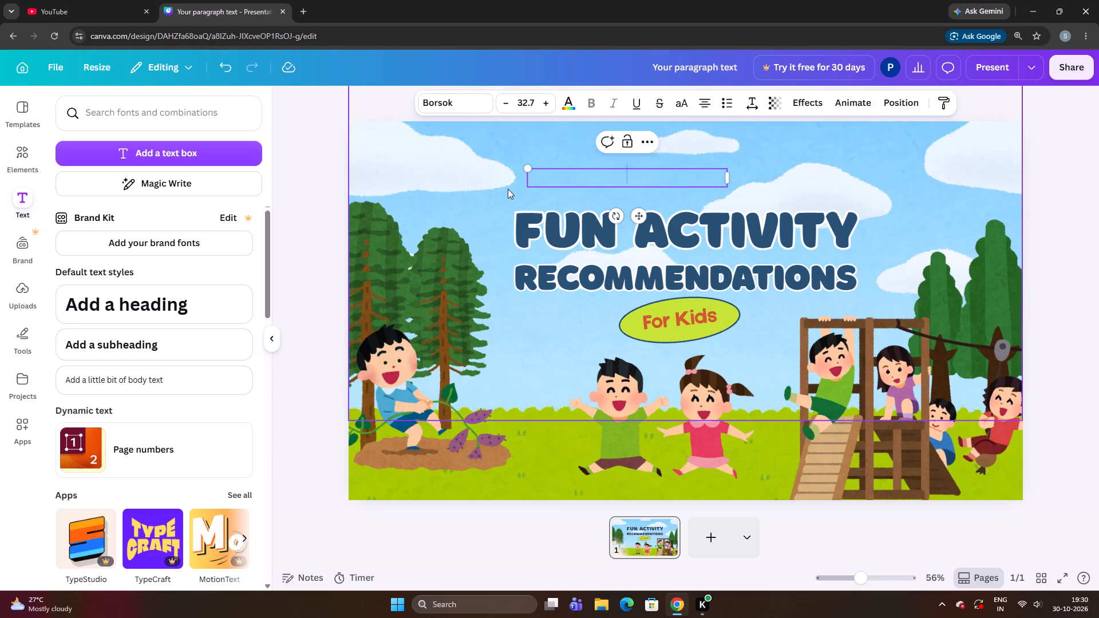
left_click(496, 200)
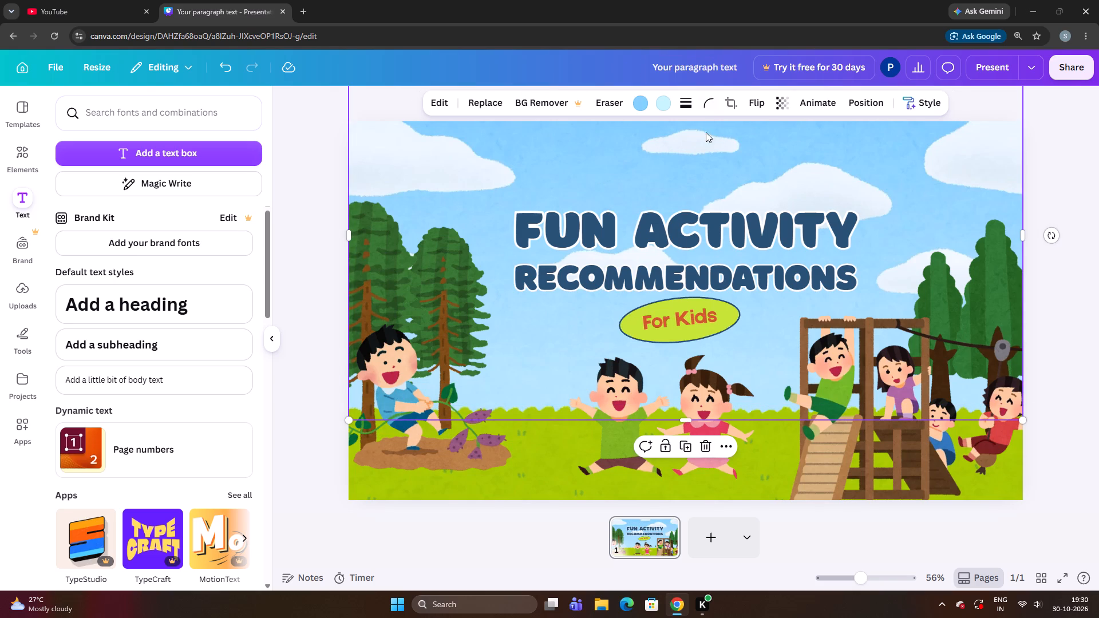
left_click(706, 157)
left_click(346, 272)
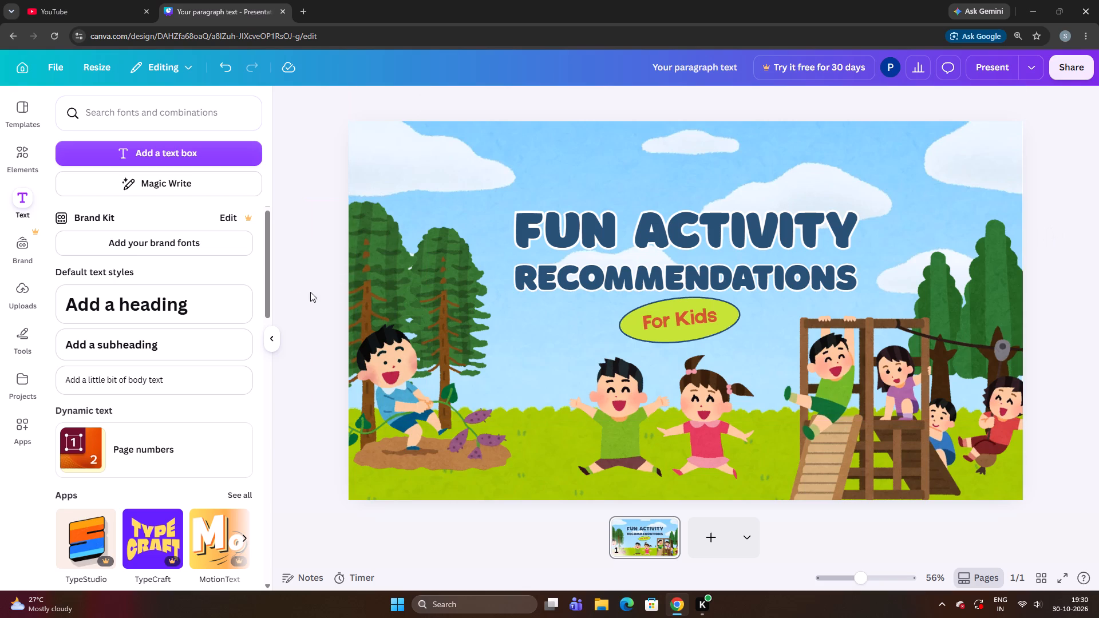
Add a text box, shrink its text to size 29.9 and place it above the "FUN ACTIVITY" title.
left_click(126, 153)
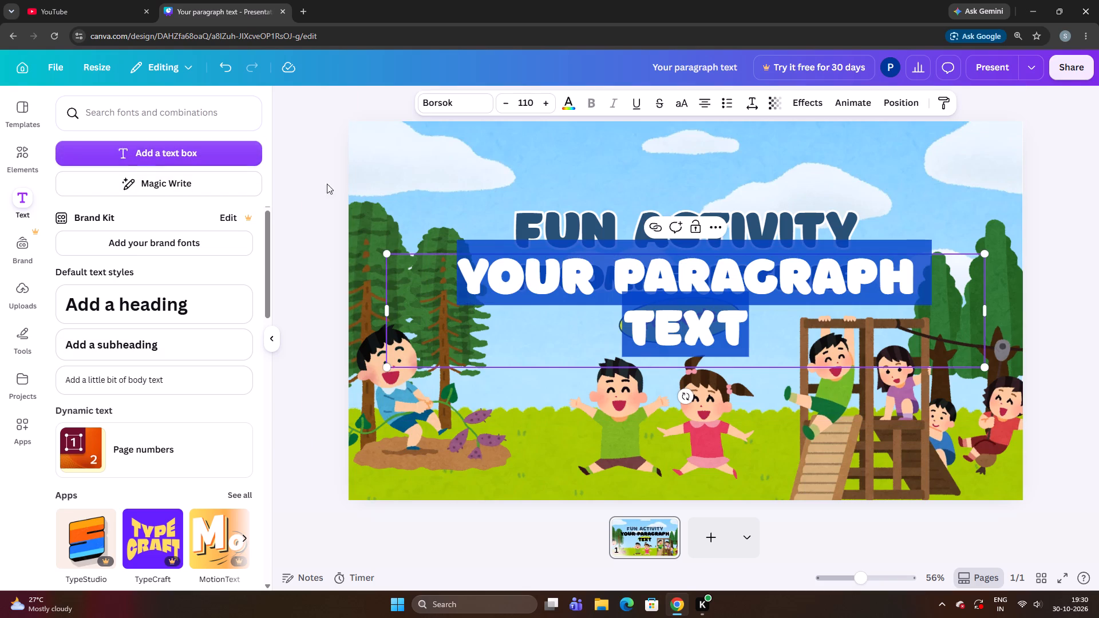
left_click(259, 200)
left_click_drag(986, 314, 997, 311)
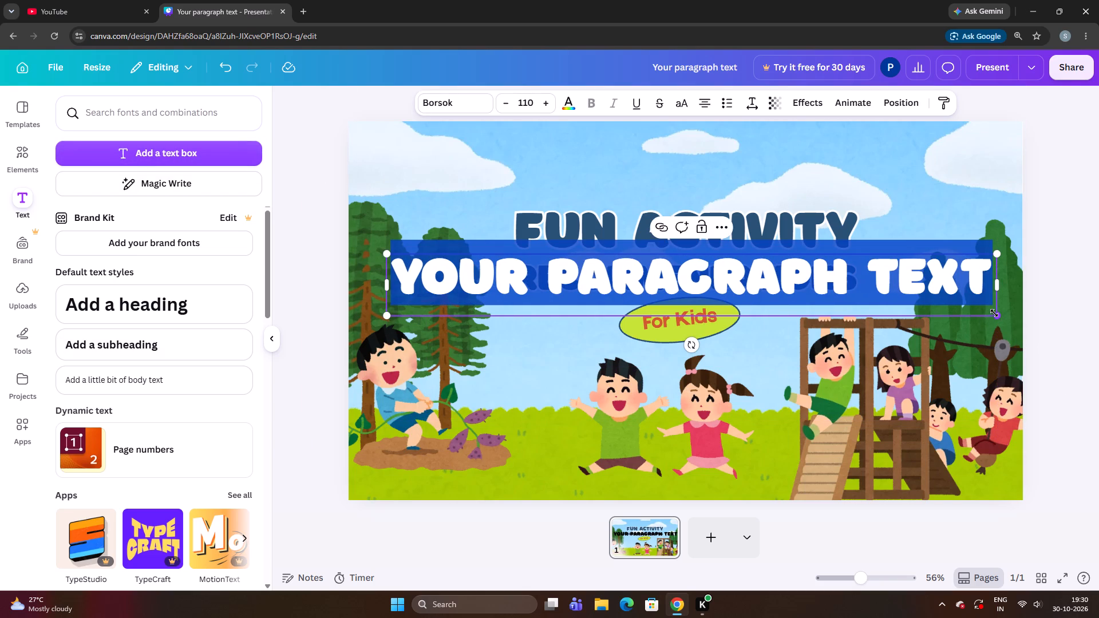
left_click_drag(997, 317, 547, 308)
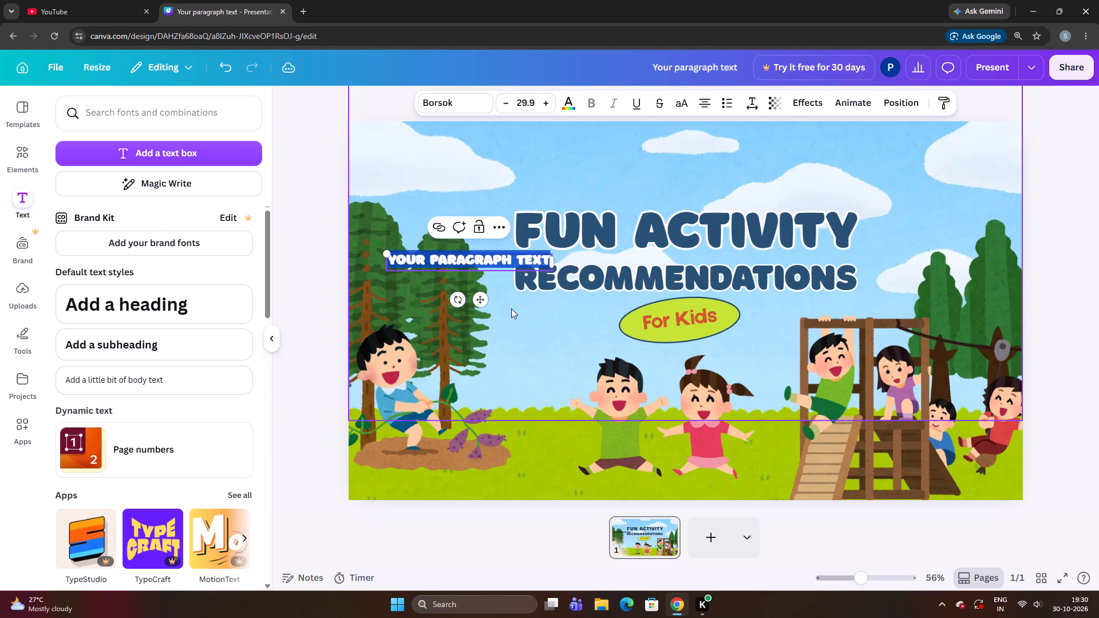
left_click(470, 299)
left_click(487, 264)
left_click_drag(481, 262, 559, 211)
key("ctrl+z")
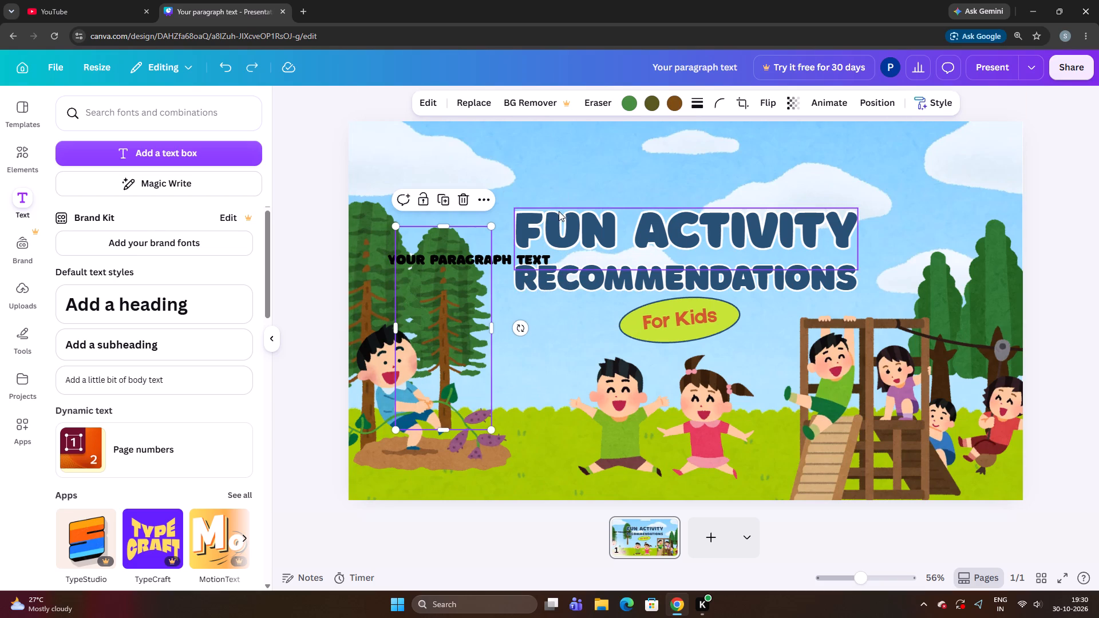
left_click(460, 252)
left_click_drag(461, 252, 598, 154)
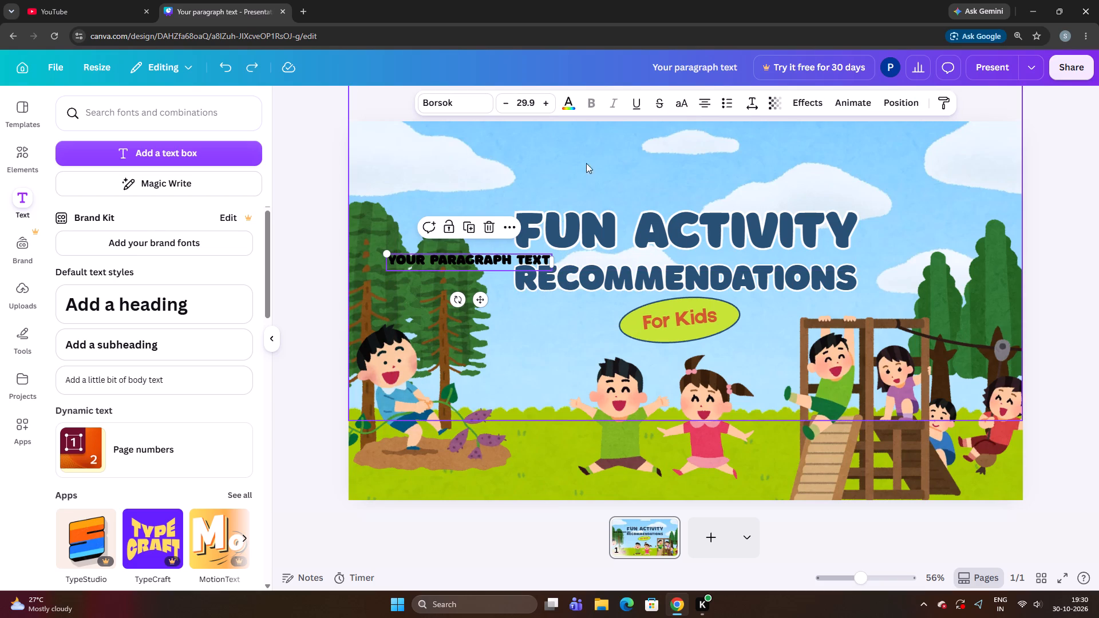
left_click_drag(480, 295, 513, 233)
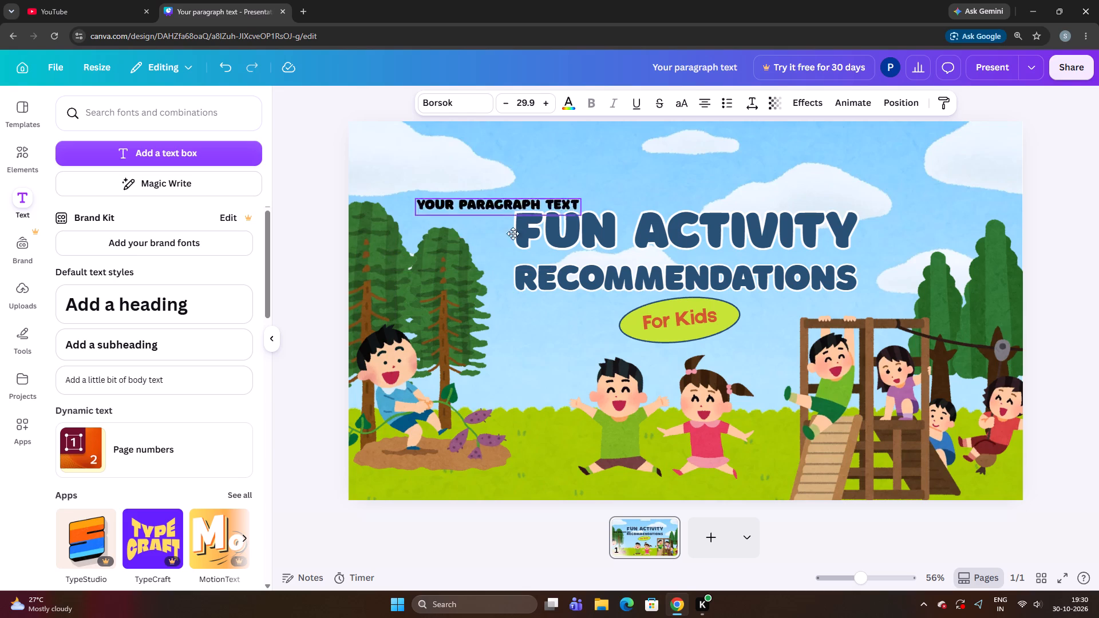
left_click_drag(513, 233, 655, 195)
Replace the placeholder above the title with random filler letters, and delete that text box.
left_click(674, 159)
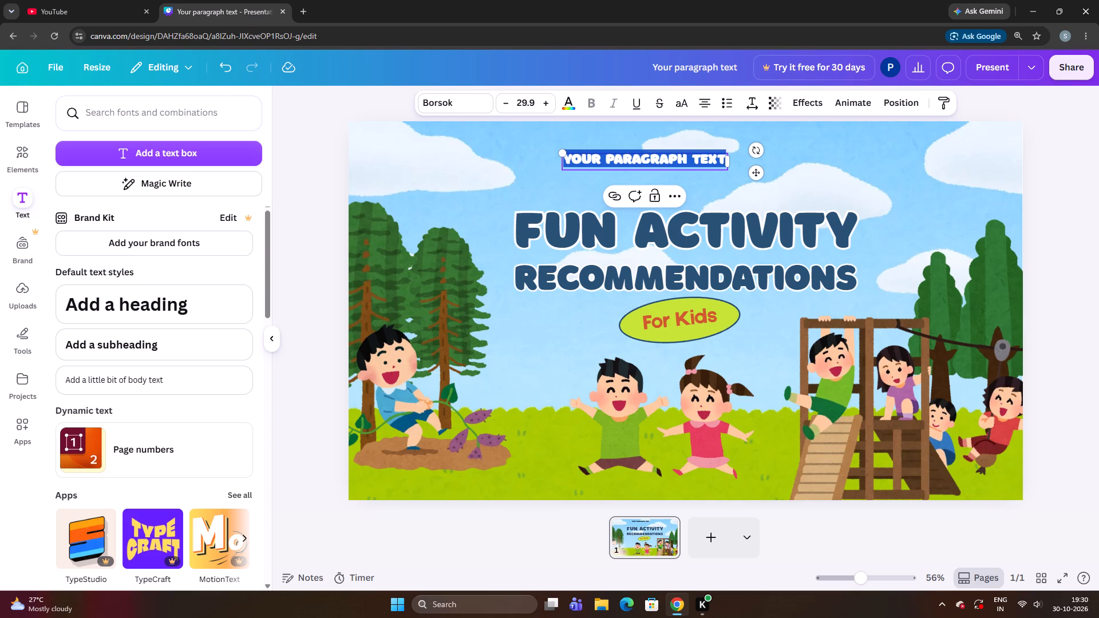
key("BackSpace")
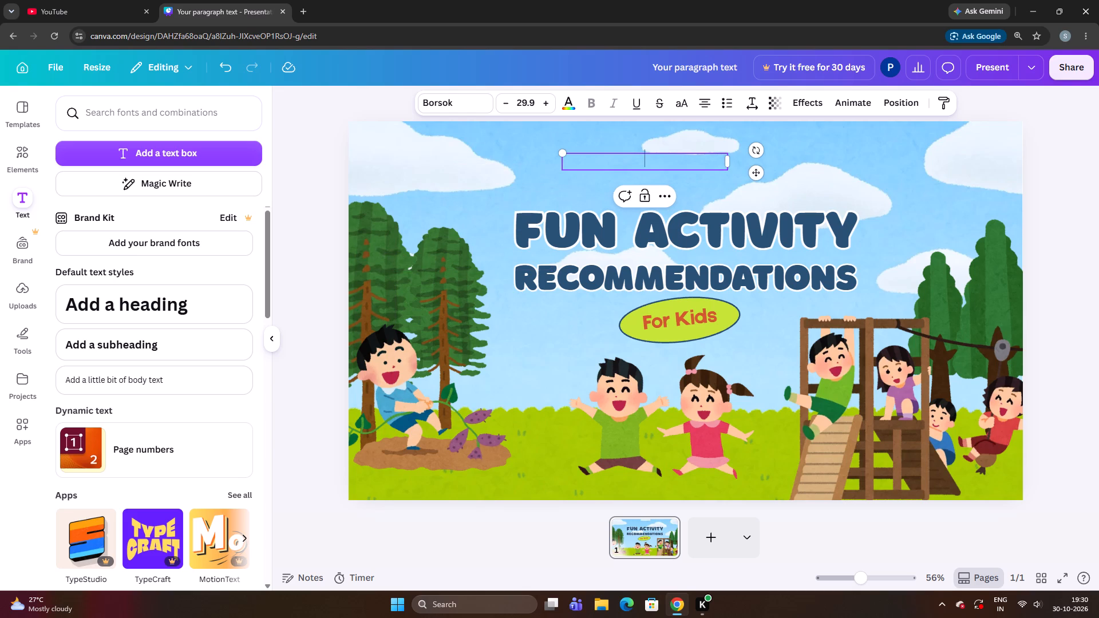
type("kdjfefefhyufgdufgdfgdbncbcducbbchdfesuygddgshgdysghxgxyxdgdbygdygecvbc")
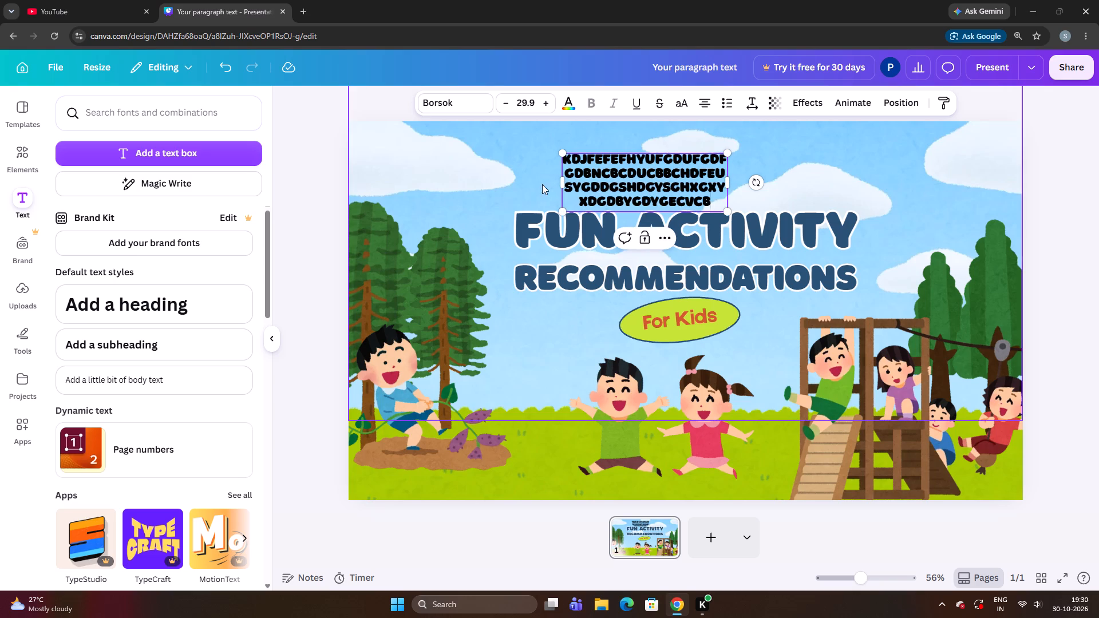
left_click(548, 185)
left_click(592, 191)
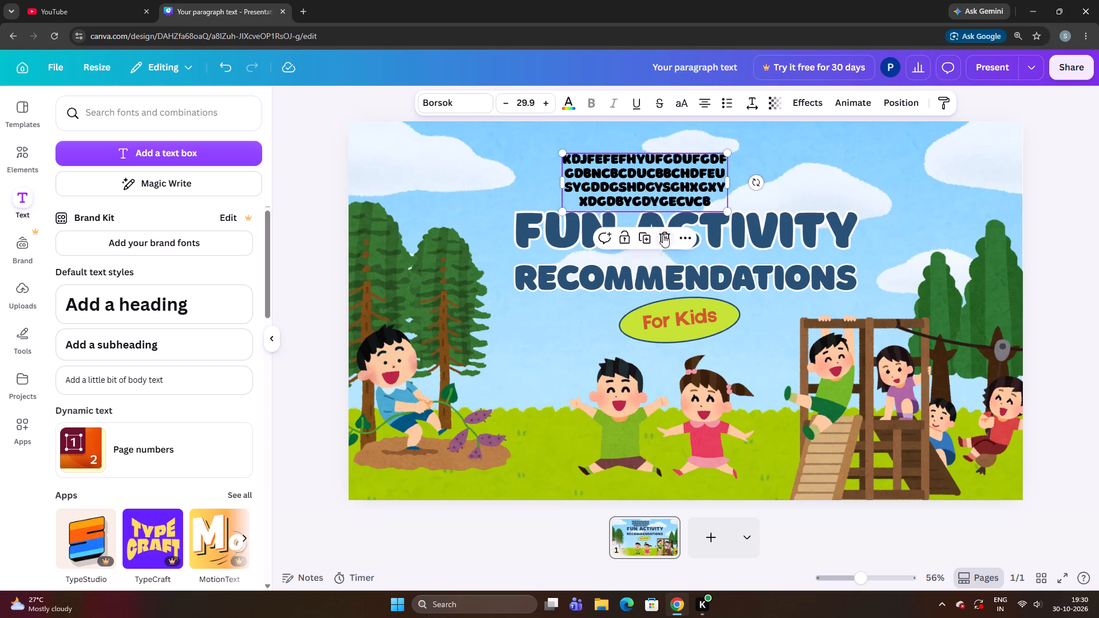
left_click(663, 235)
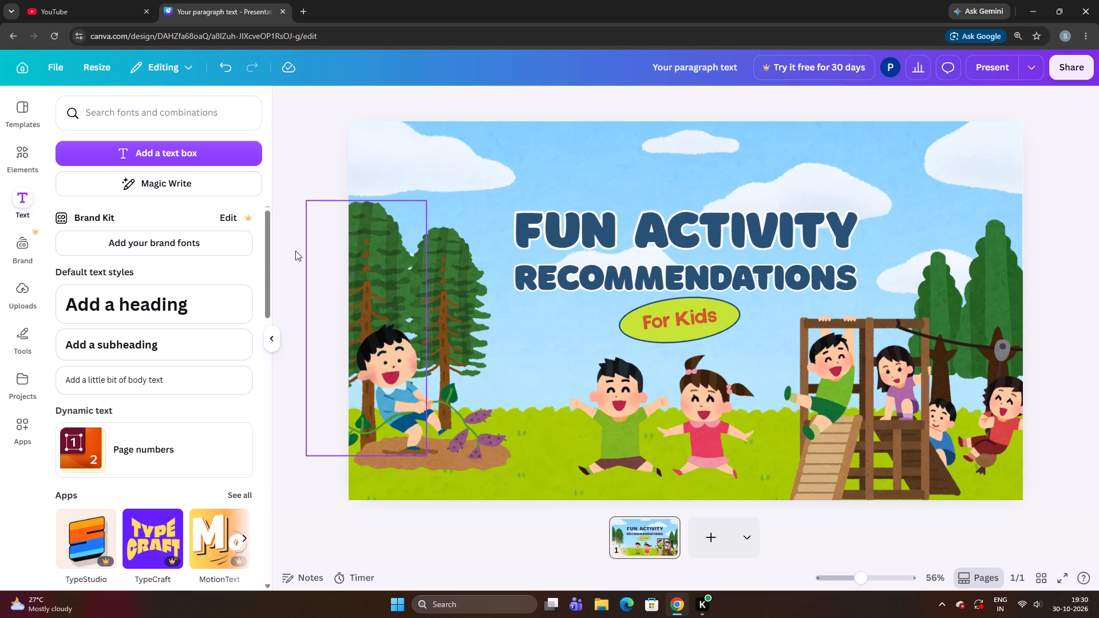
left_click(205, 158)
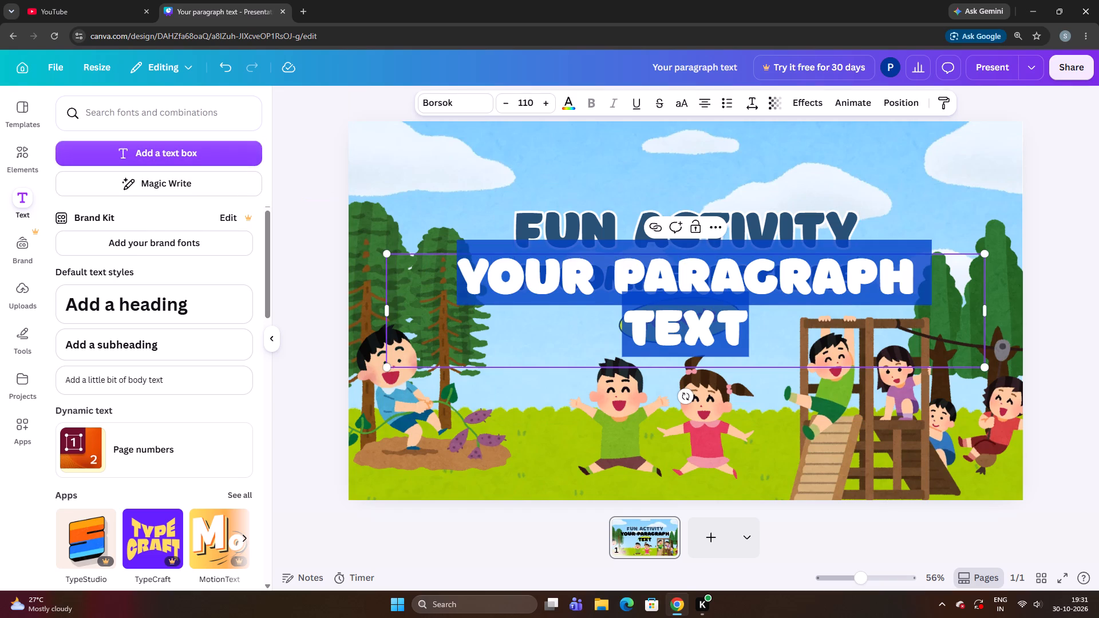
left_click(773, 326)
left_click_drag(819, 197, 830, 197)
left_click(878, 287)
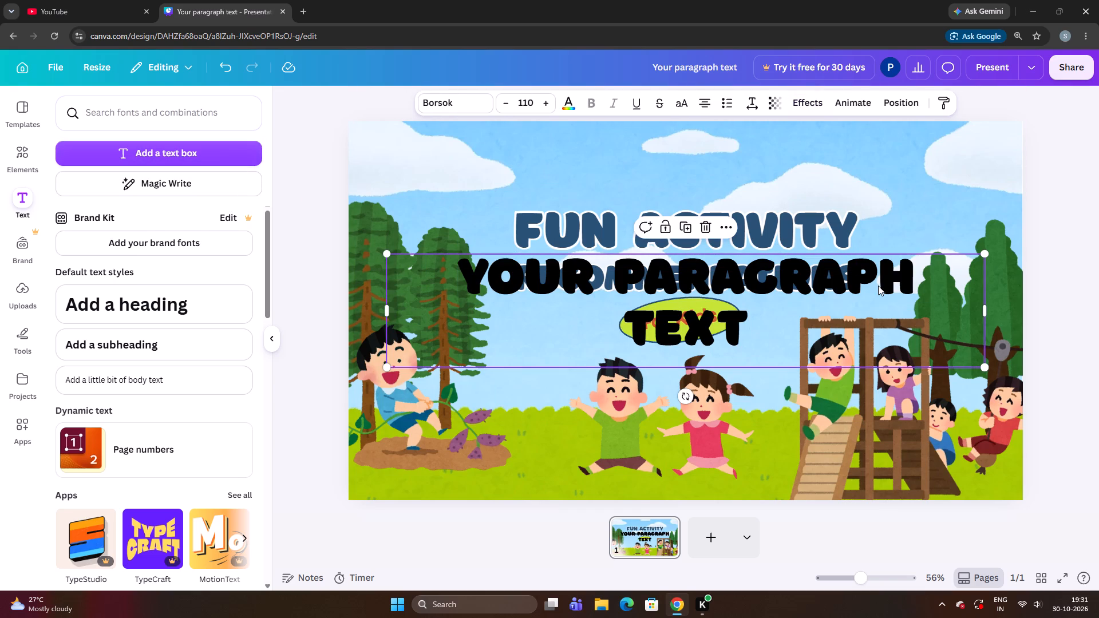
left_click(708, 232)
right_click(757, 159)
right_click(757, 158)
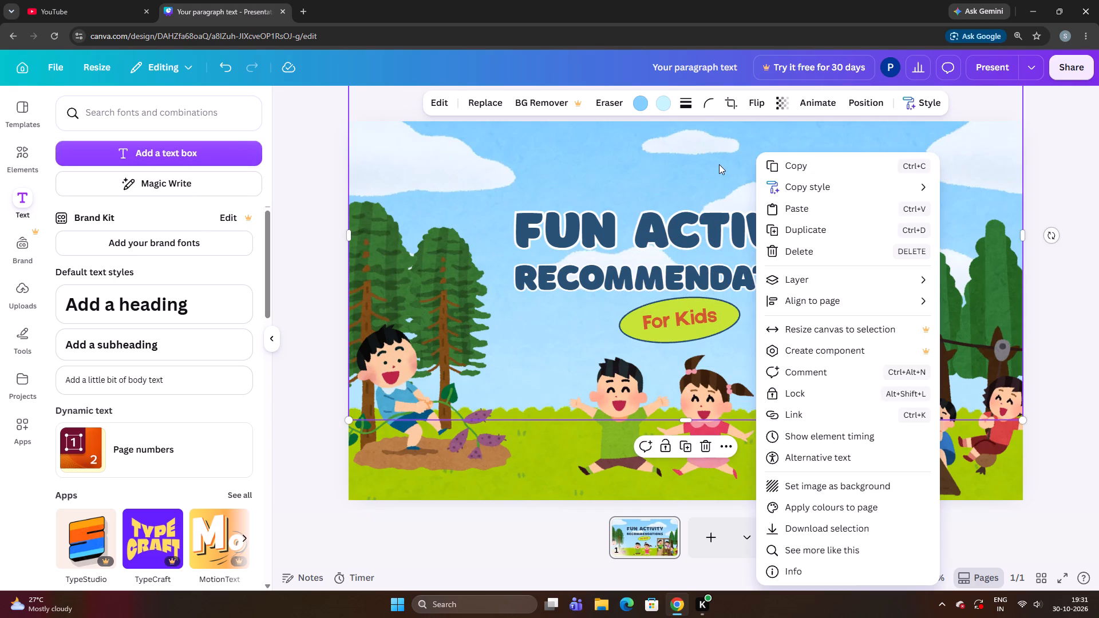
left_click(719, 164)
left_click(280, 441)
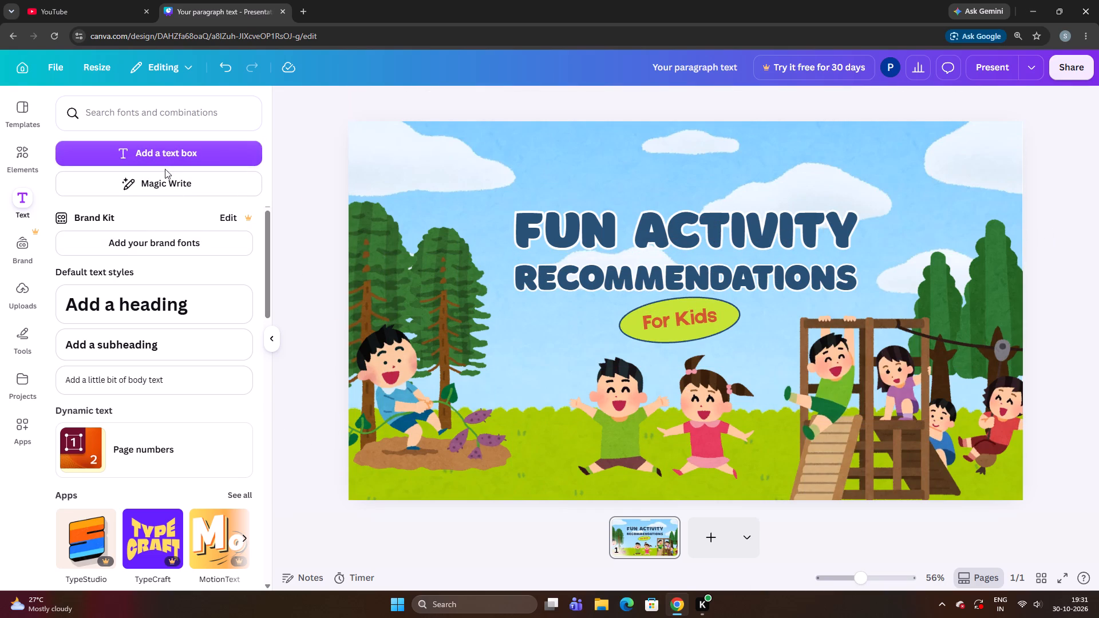
Add a new text box, shrink its text to size 35.8 and widen it to hold the placeholder on one line.
left_click(162, 160)
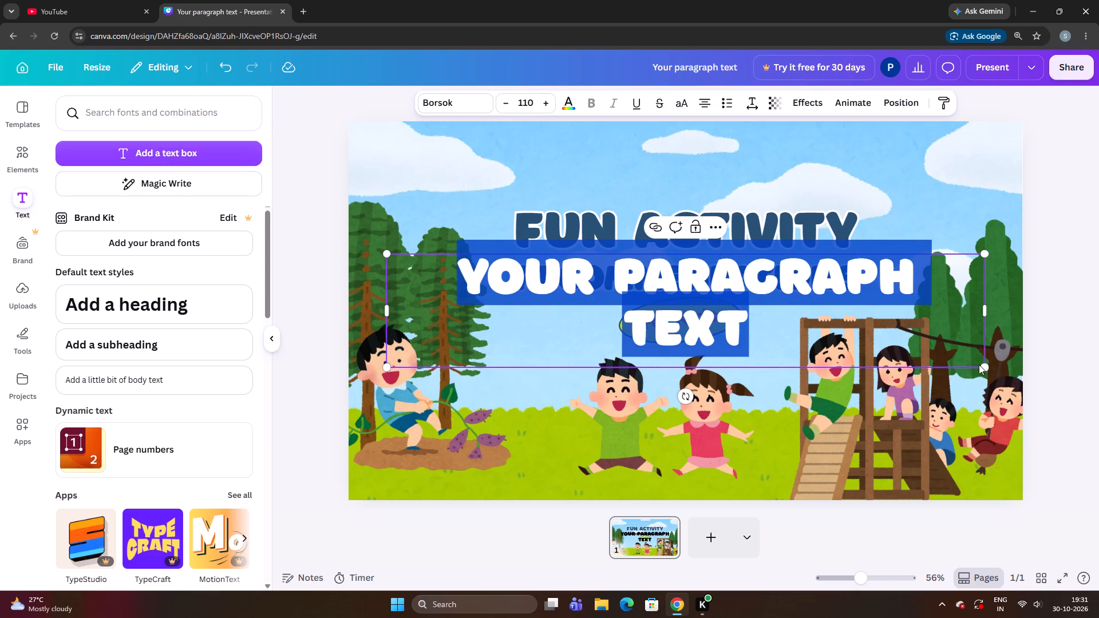
left_click_drag(984, 311, 975, 318)
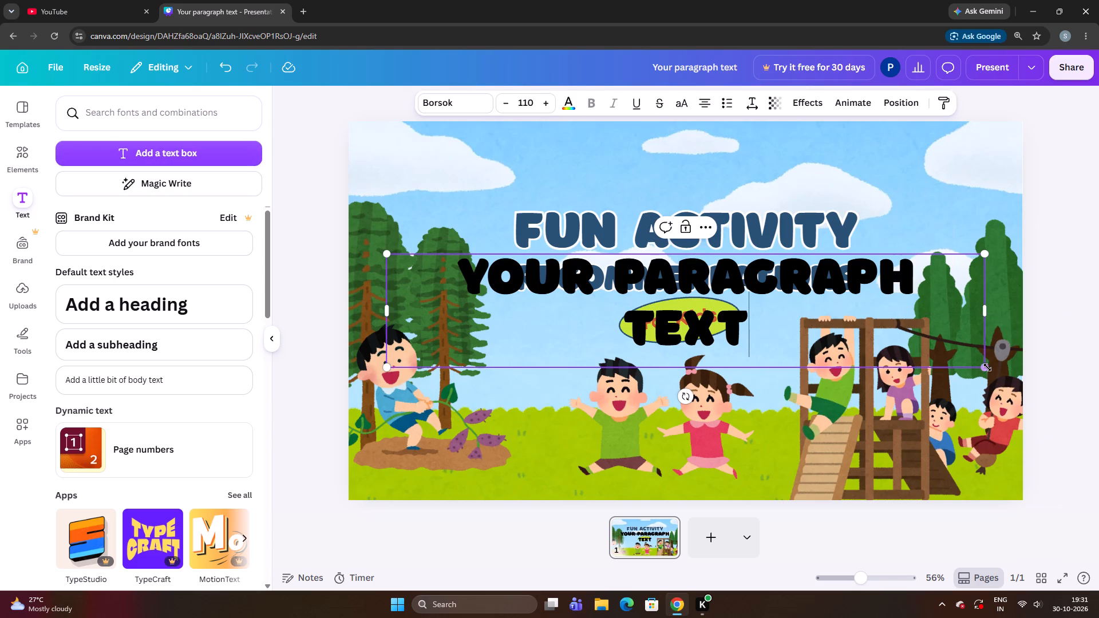
left_click_drag(986, 367, 578, 315)
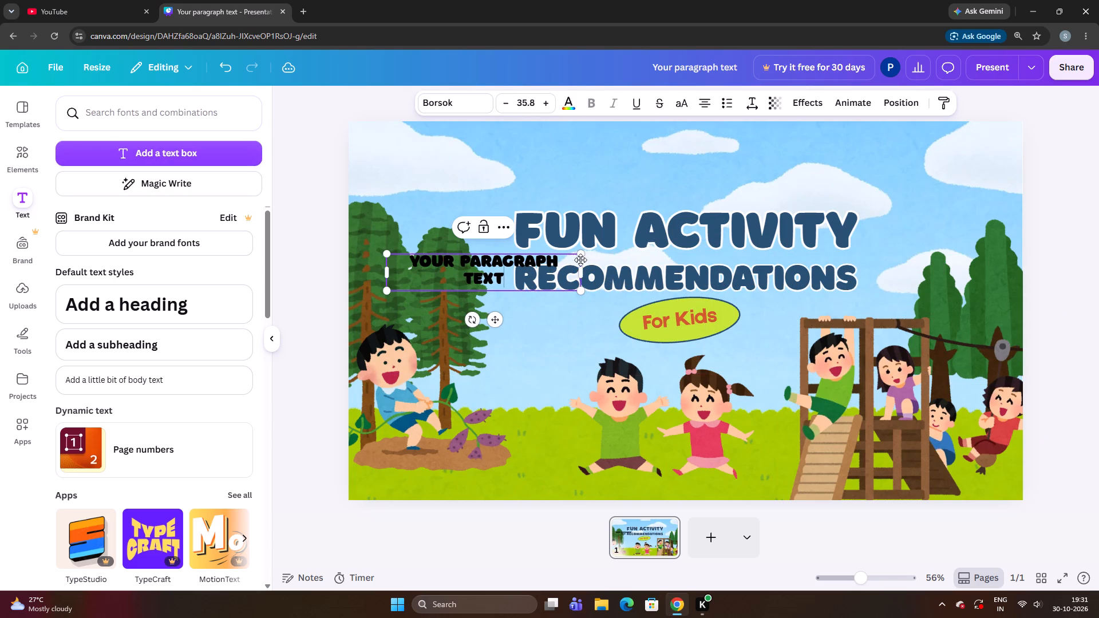
left_click_drag(582, 270, 570, 266)
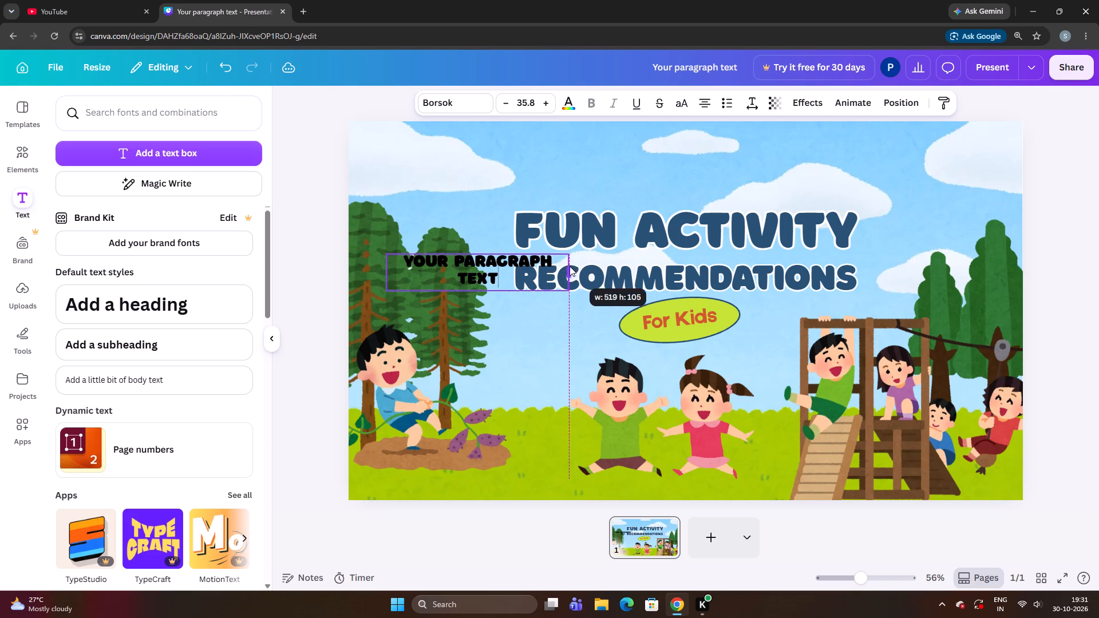
left_click_drag(570, 266, 598, 261)
Replace the placeholder in the new text box with "FUN ACTIVITY".
key("BackSpace")
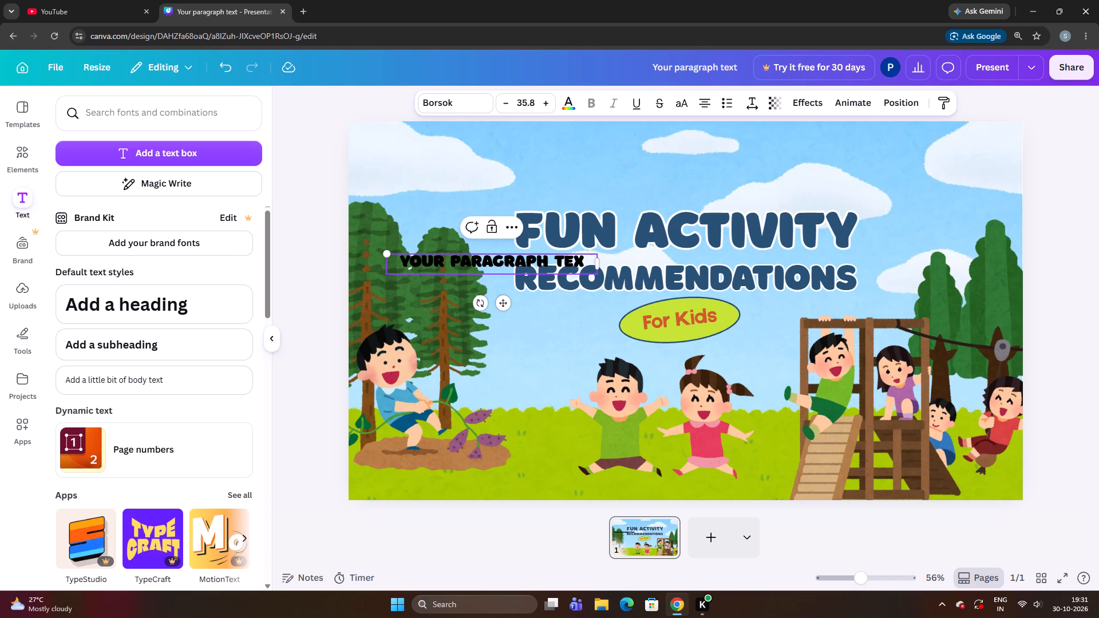
key("BackSpace")
key("BackSpace")
key("BackSpace")
key("BackSpace")
key("BackSpace")
key("BackSpace")
key("BackSpace")
key("BackSpace")
key("BackSpace")
key("BackSpace")
key("BackSpace")
key("BackSpace")
key("BackSpace")
key("BackSpace")
key("BackSpace")
key("BackSpace")
key("BackSpace")
key("BackSpace")
key("BackSpace")
key("BackSpace")
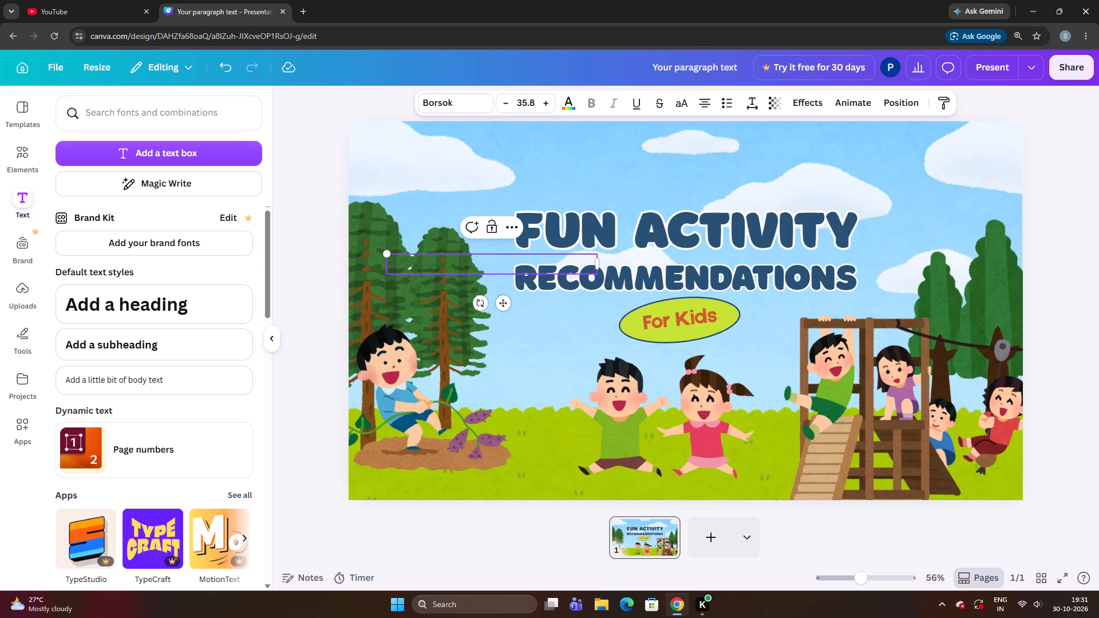
type("fun")
key("space")
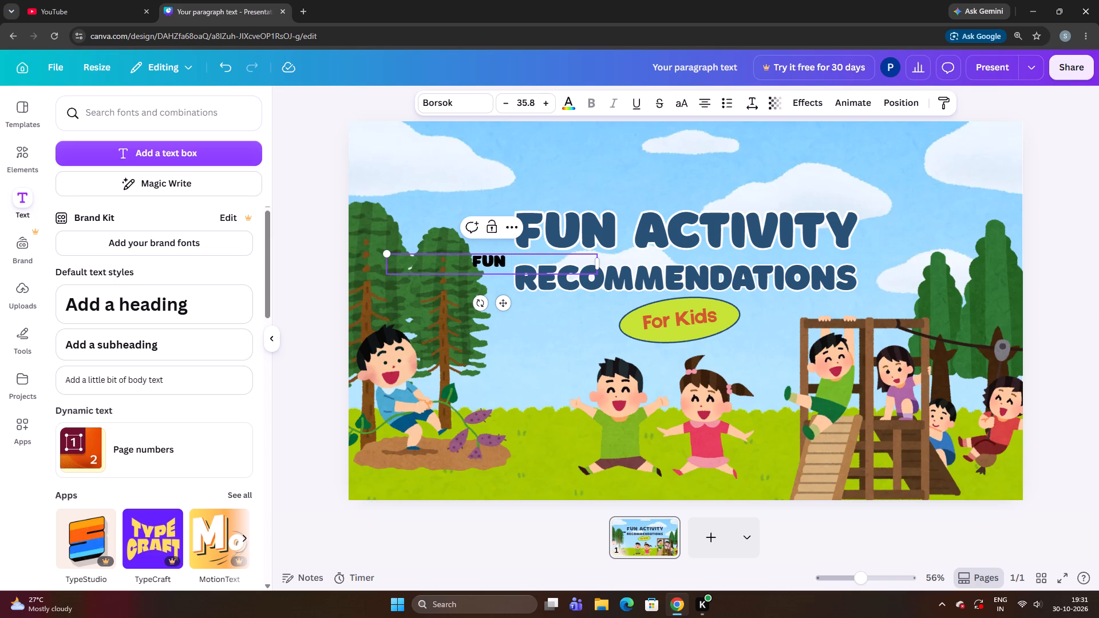
key("shift+a")
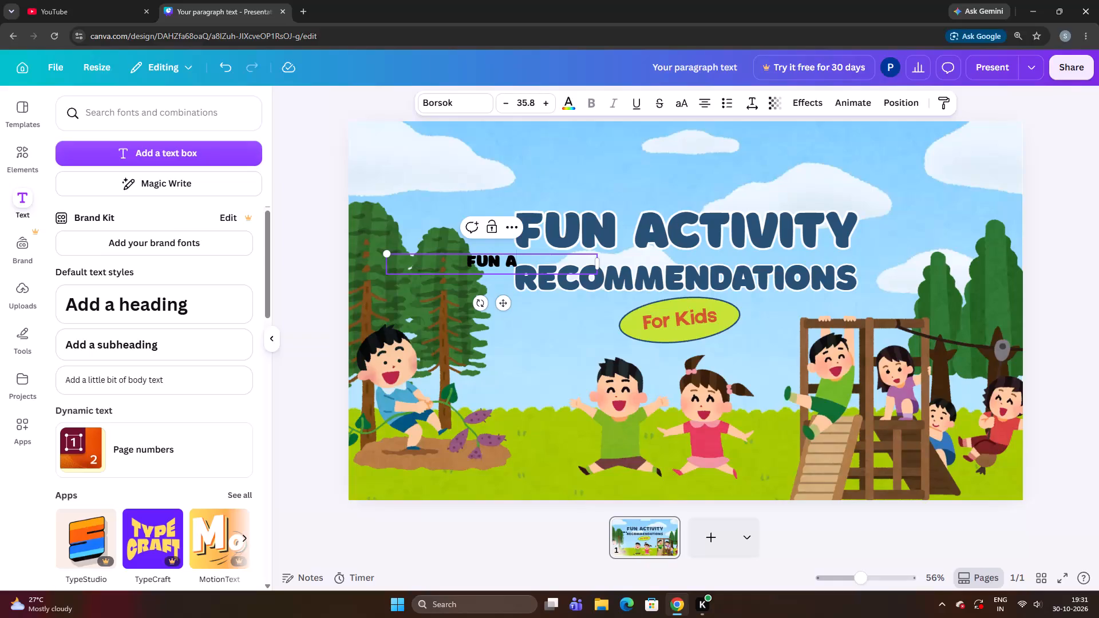
key("c")
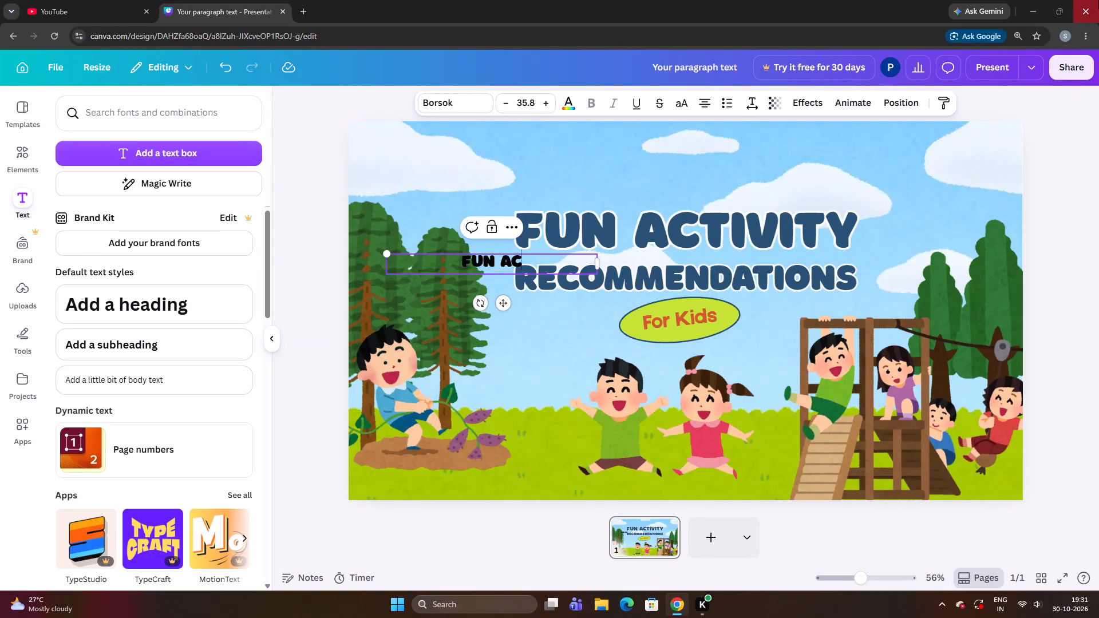
left_click(680, 106)
left_click(680, 106)
left_click(680, 106)
left_click(680, 106)
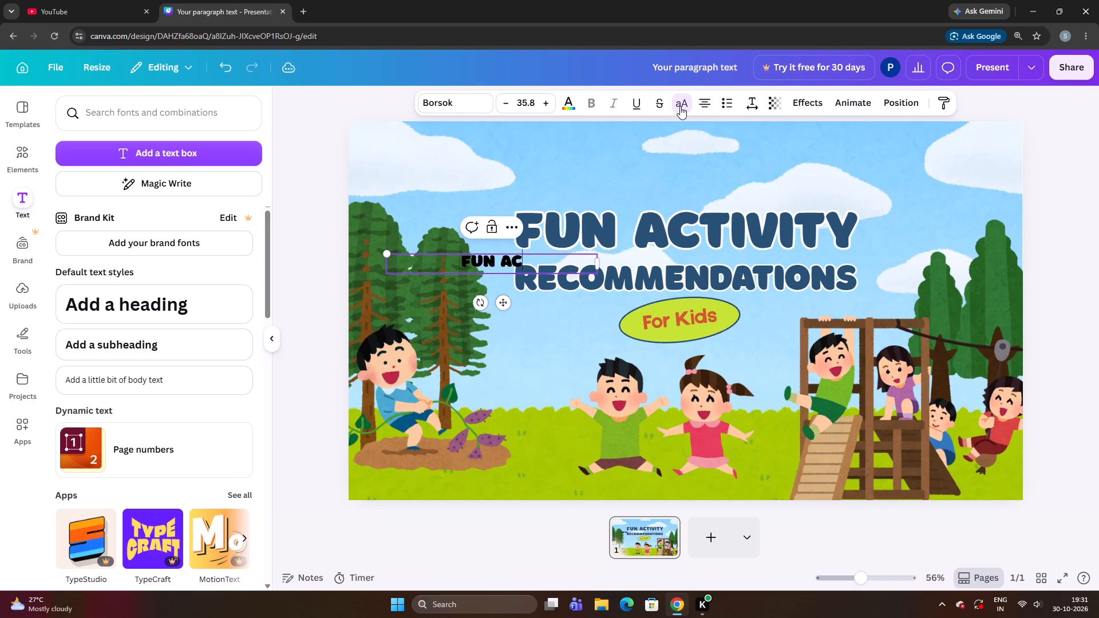
left_click(680, 106)
left_click(680, 106)
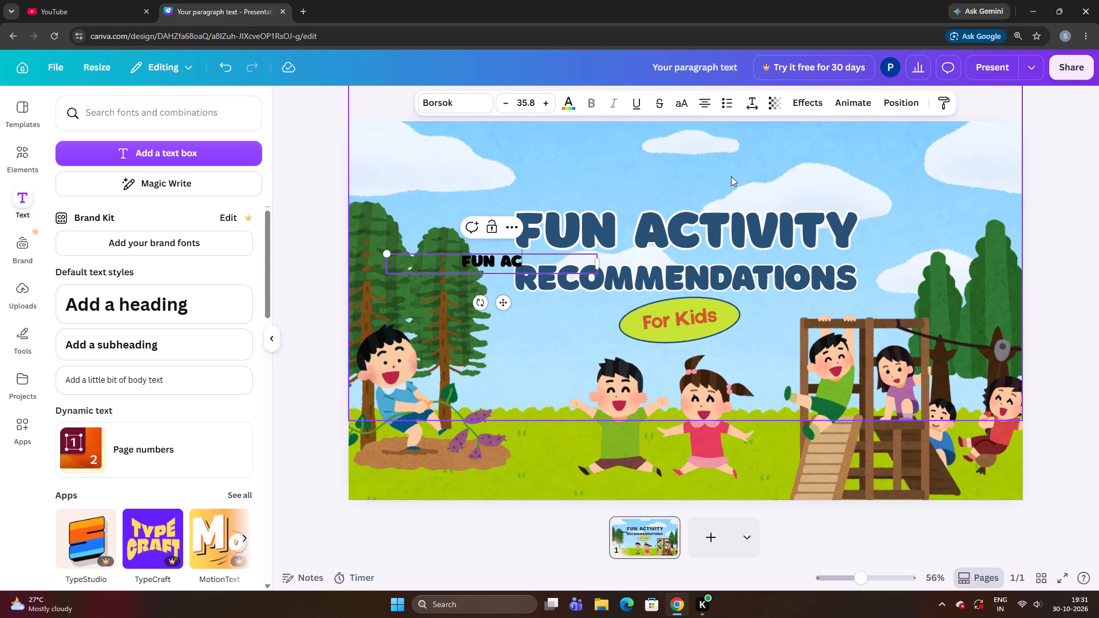
key("t")
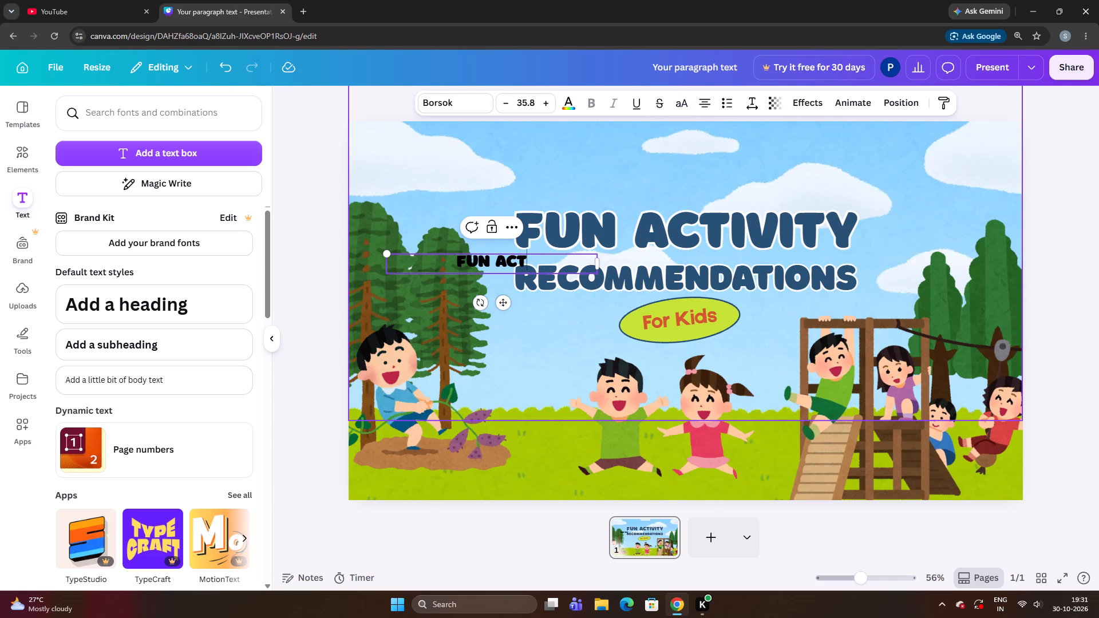
key("i")
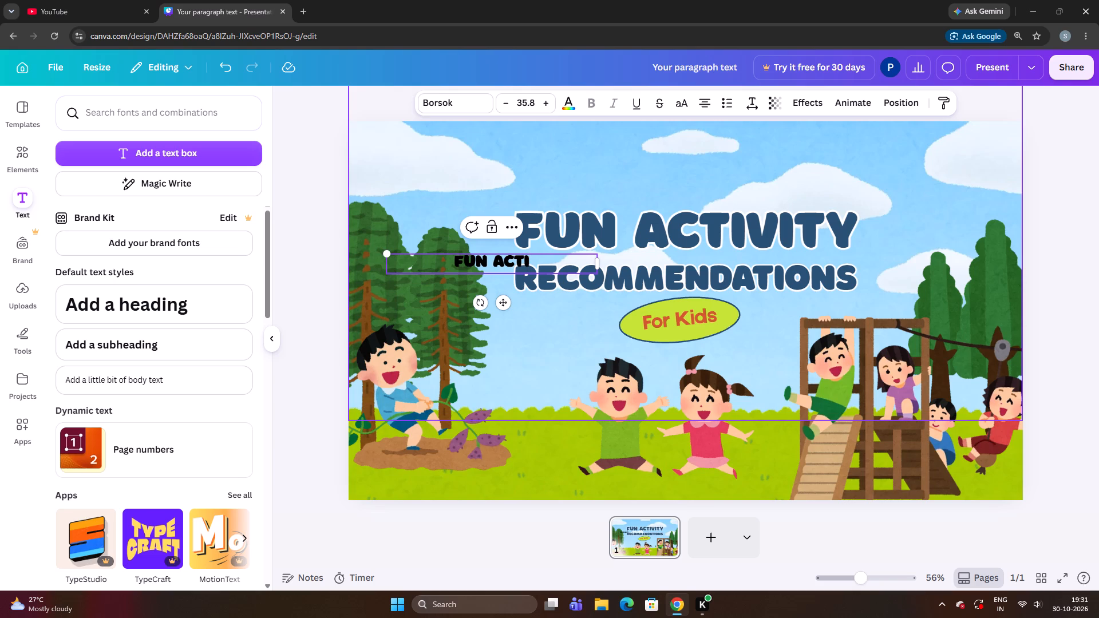
key("v")
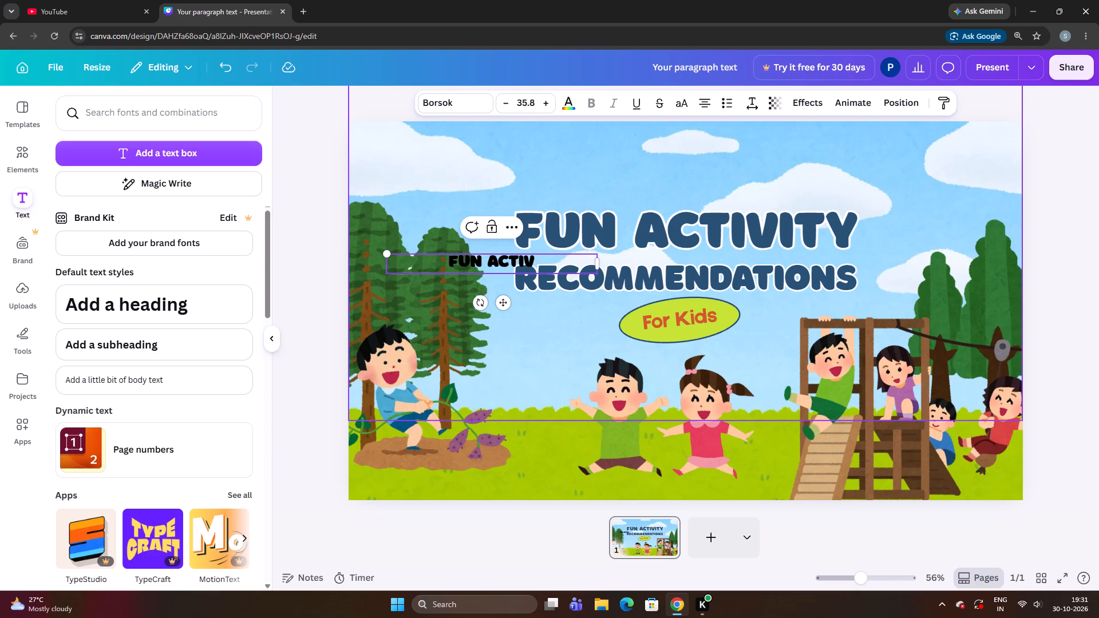
type("ity")
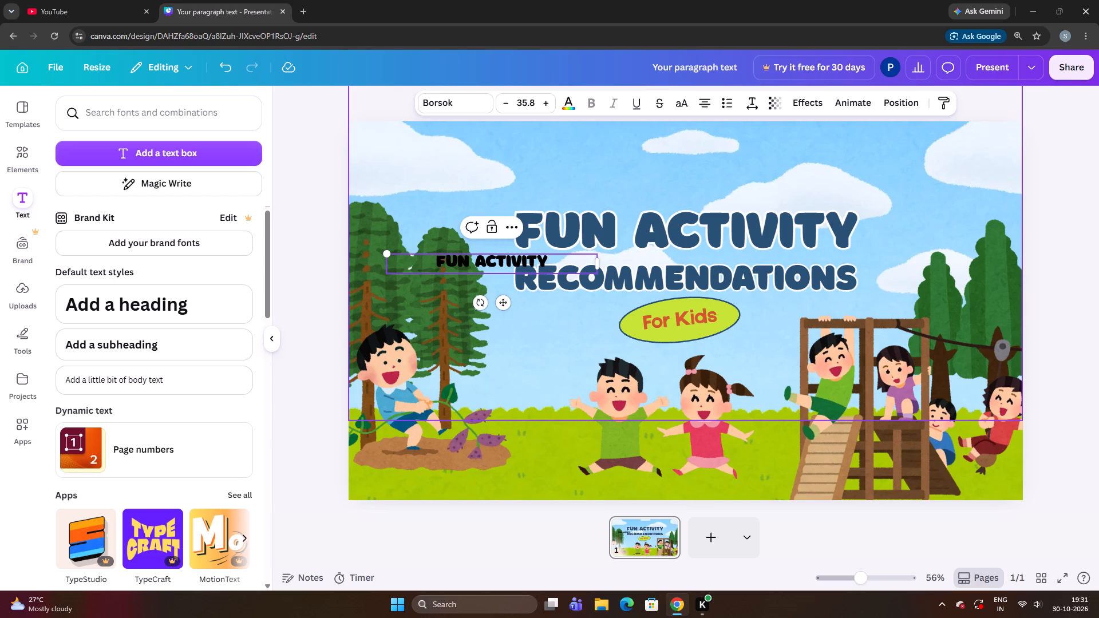
left_click(334, 253)
Narrow the small "FUN ACTIVITY" text box to fit its wording and place it above the large title.
left_click_drag(487, 260, 595, 171)
left_click_drag(709, 172, 610, 187)
left_click(665, 164)
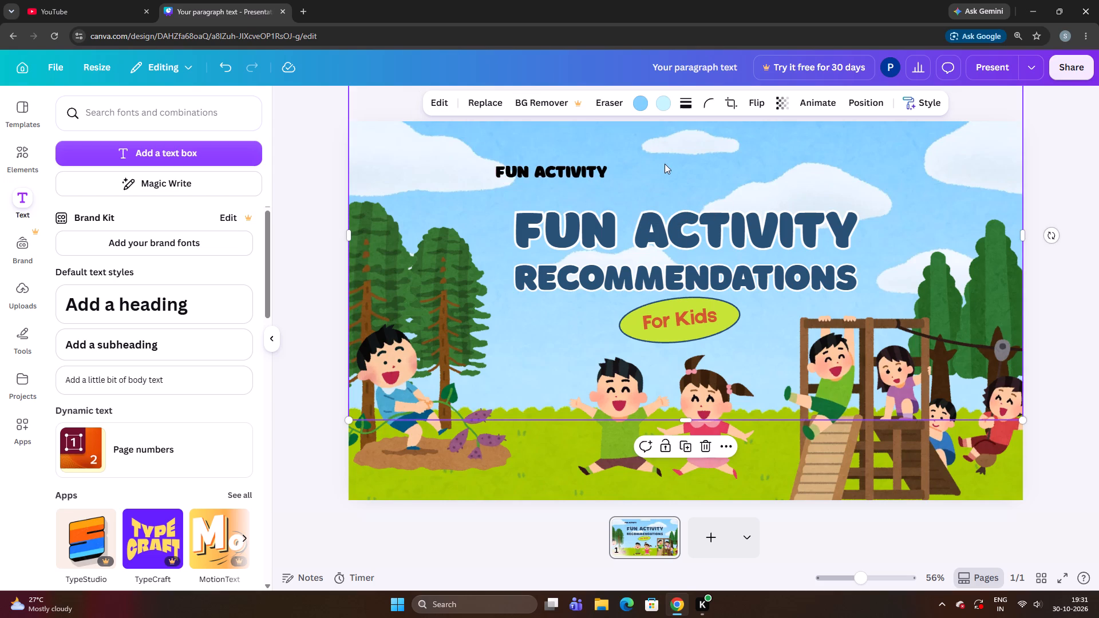
left_click_drag(587, 175, 675, 186)
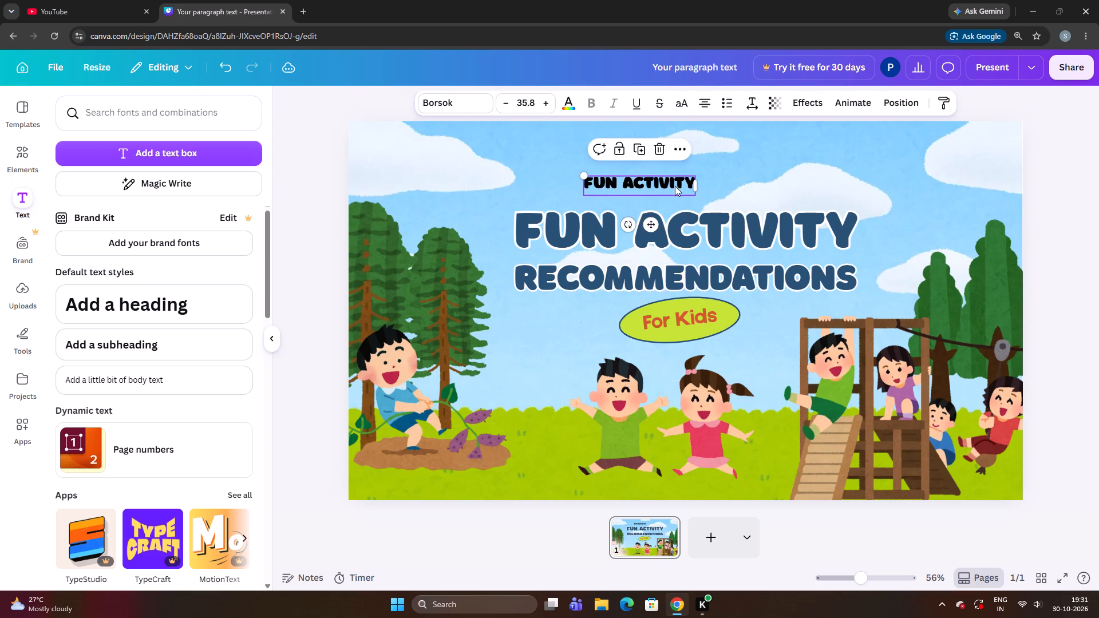
Delete the large "FUN ACTIVITY" title and move the small "FUN ACTIVITY" text into its place above "RECOMMENDATIONS".
left_click(707, 234)
left_click(703, 185)
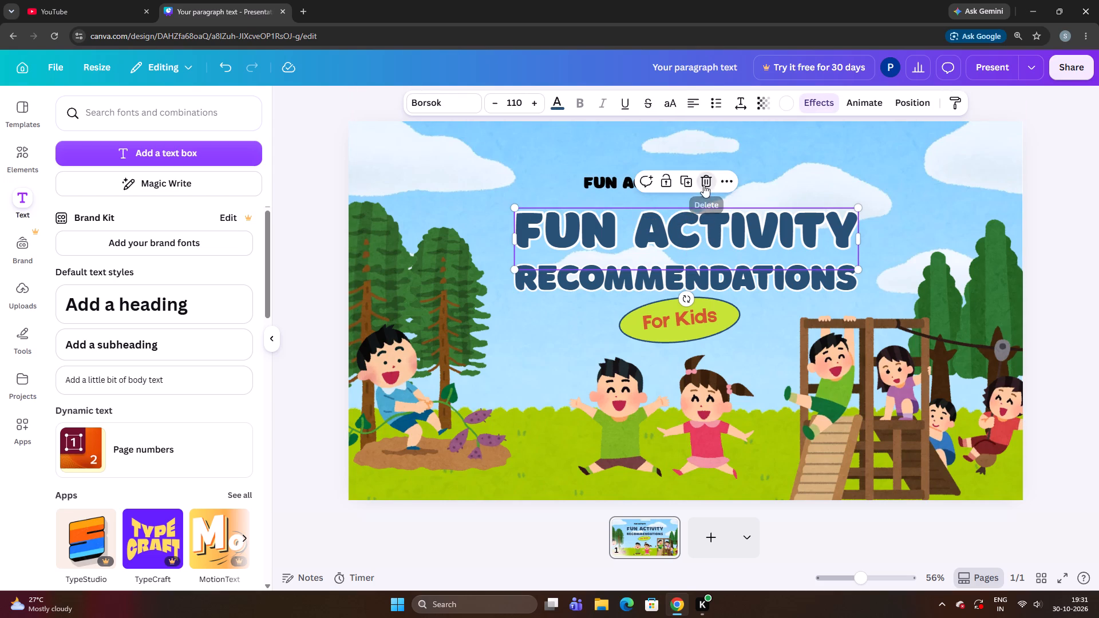
left_click_drag(671, 183, 685, 227)
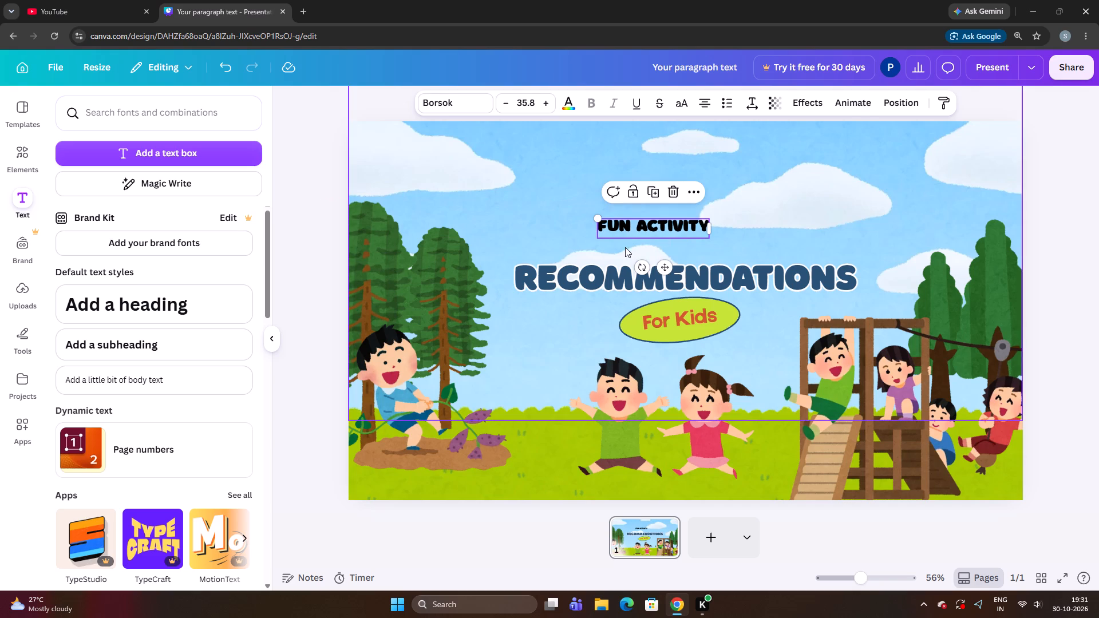
Enlarge the "FUN ACTIVITY" text above "RECOMMENDATIONS" to size 54.9.
left_click(576, 235)
left_click(626, 226)
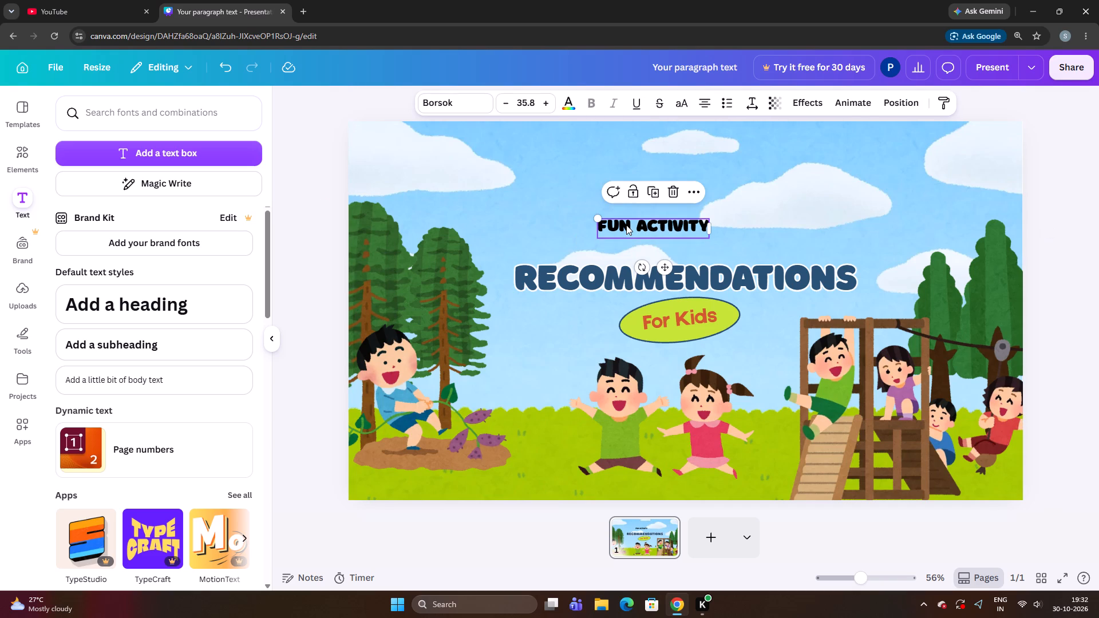
key("ctrl+Down")
key("ctrl+Down")
key("ctrl+Down")
key("ctrl+Down")
key("ctrl+Down")
key("ctrl+Down")
key("ctrl+Down")
key("ctrl+Down")
key("ctrl+Down")
key("ctrl+Down")
key("ctrl+Down")
key("ctrl+Down")
key("ctrl+Down")
key("ctrl+Down")
key("ctrl+Down")
key("ctrl+Down")
key("ctrl+Down")
key("ctrl+Down")
key("ctrl+Down")
key("ctrl+Down")
Nudge the "FUN ACTIVITY" text leftward and down so it sits closer above "RECOMMENDATIONS".
key("Up")
key("Up")
key("Up")
key("Up")
key("Up")
key("Up")
key("Up")
key("Up")
key("Up")
key("Up")
key("Up")
key("Up")
key("Up")
key("Up")
key("Up")
key("Up")
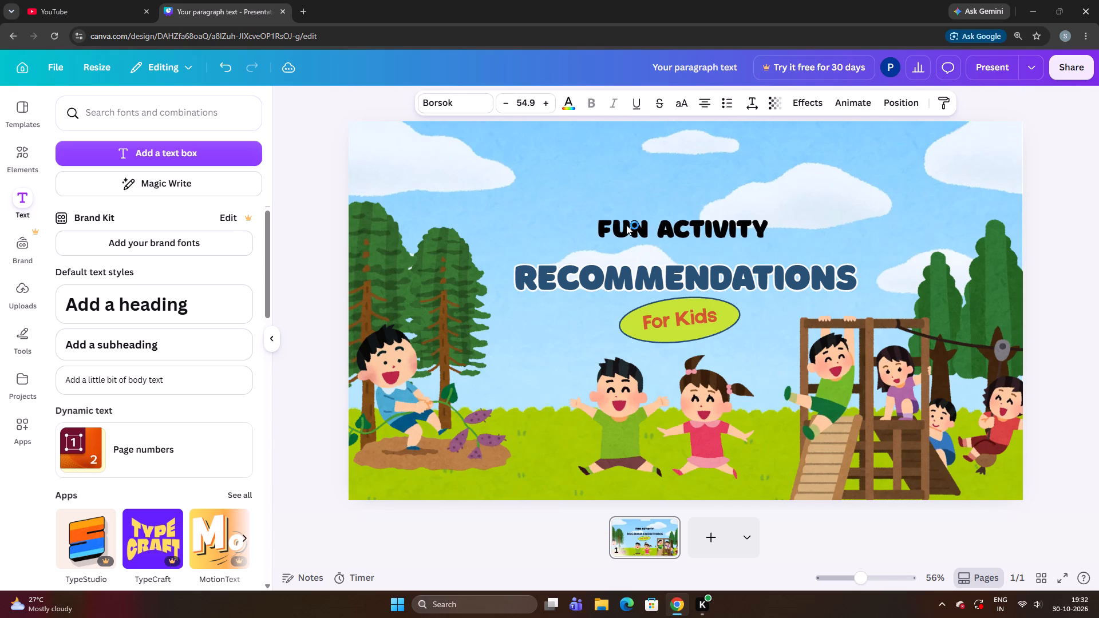
key("Left")
key("Left")
key("Left")
key("Left")
key("Left")
key("Left")
key("Left")
key("Left")
key("Left")
key("Left")
key("Left")
key("Left")
key("Left")
key("Left")
key("Left")
key("Left")
key("Left")
key("Left")
key("Left")
key("Left")
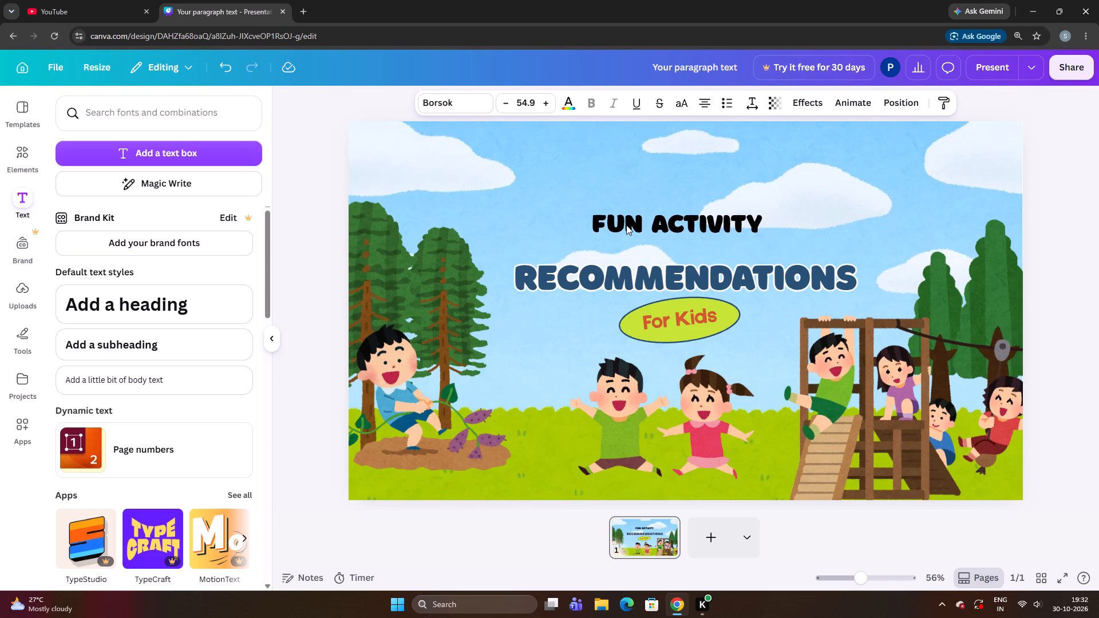
key("Down")
key("Down")
key("Down")
key("Down")
key("Down")
key("Down")
key("Down")
key("Down")
key("Down")
key("Down")
key("Down")
key("Down")
key("Down")
key("Down")
key("Down")
key("Down")
key("Down")
key("Down")
key("Down")
key("Down")
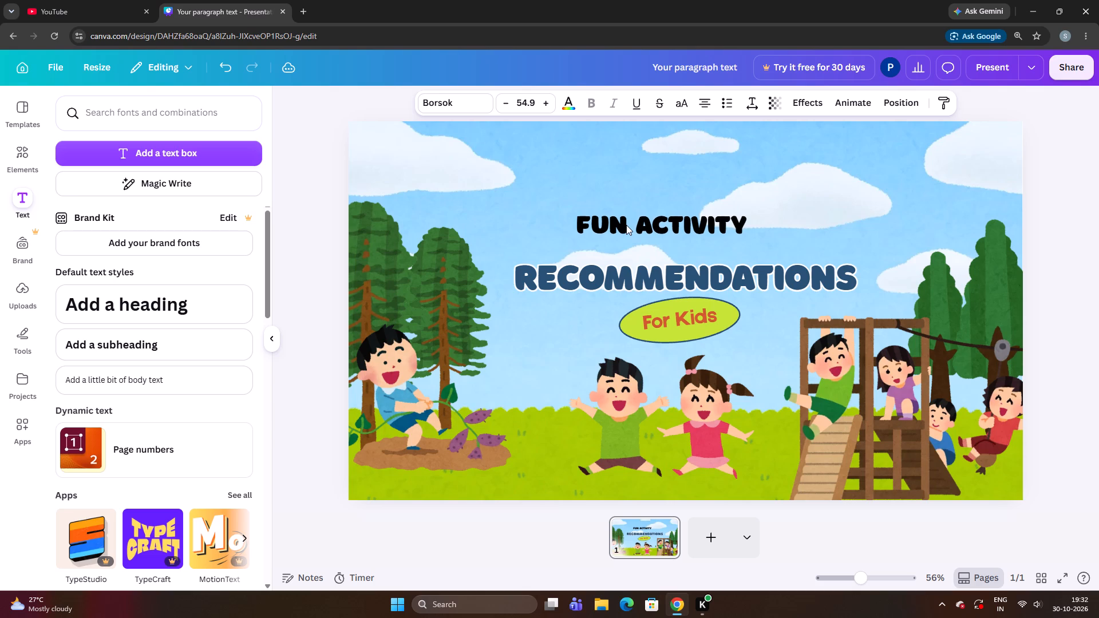
Enlarge the "FUN ACTIVITY" text slightly, to size 56.8.
key("ctrl+Down")
key("ctrl+Down")
key("ctrl+Down")
key("ctrl+Down")
key("ctrl+Down")
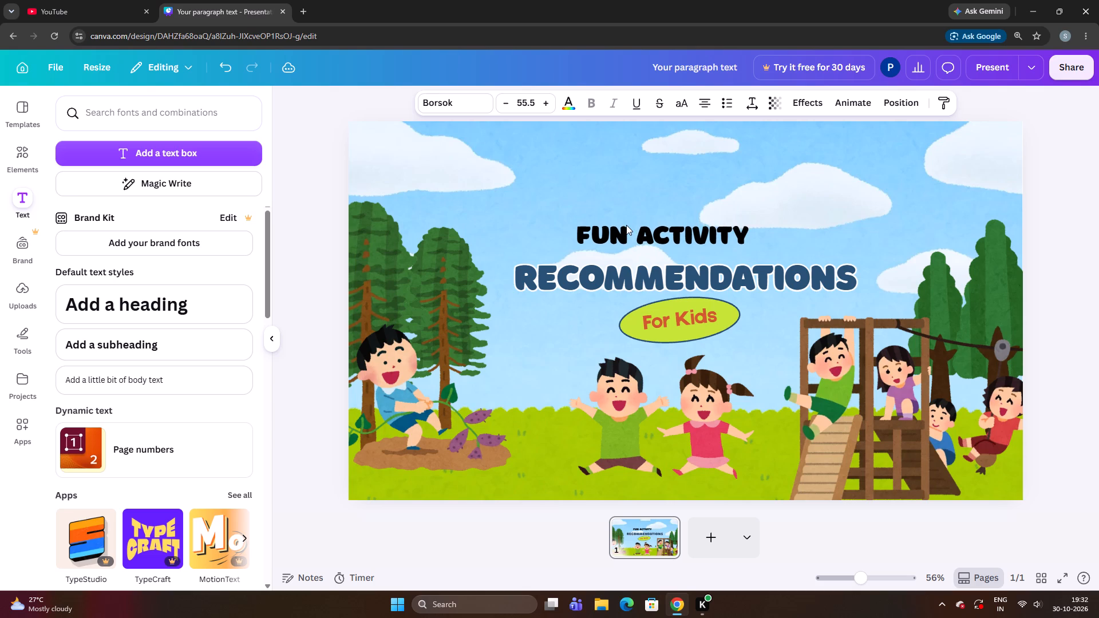
key("ctrl+Down")
key("ctrl+Down")
key("ctrl+Down")
key("ctrl+Down")
key("ctrl+Down")
key("ctrl+Down")
key("ctrl+Down")
key("ctrl+Down")
key("ctrl+Down")
key("ctrl+Down")
key("ctrl+Down")
key("ctrl+Down")
key("ctrl+Down")
key("ctrl+Down")
key("ctrl+Down")
key("ctrl+Down")
key("ctrl+Down")
key("ctrl+Down")
key("ctrl+Down")
key("ctrl+Down")
key("ctrl+Down")
key("ctrl+Down")
key("ctrl+Down")
key("ctrl+Down")
key("ctrl+Down")
key("ctrl+Down")
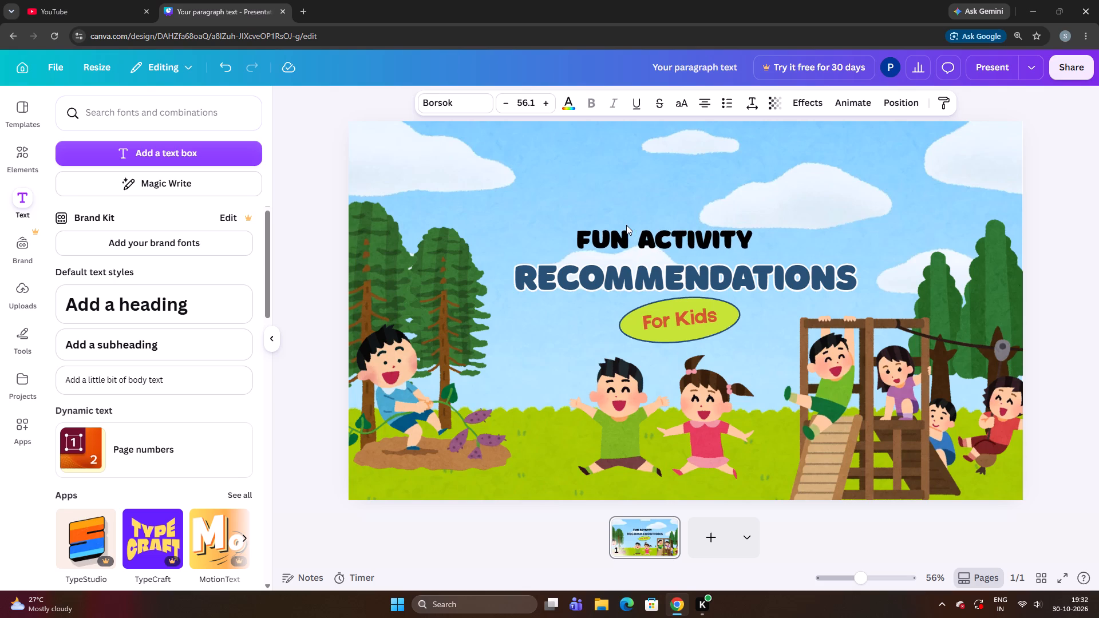
Nudge the "FUN ACTIVITY" text slightly upward, away from the "RECOMMENDATIONS" line.
key("Up")
key("Up")
key("Up")
key("Up")
key("Up")
key("Up")
key("Up")
key("Up")
key("Up")
key("Up")
key("Up")
key("Up")
key("Up")
key("Up")
key("Up")
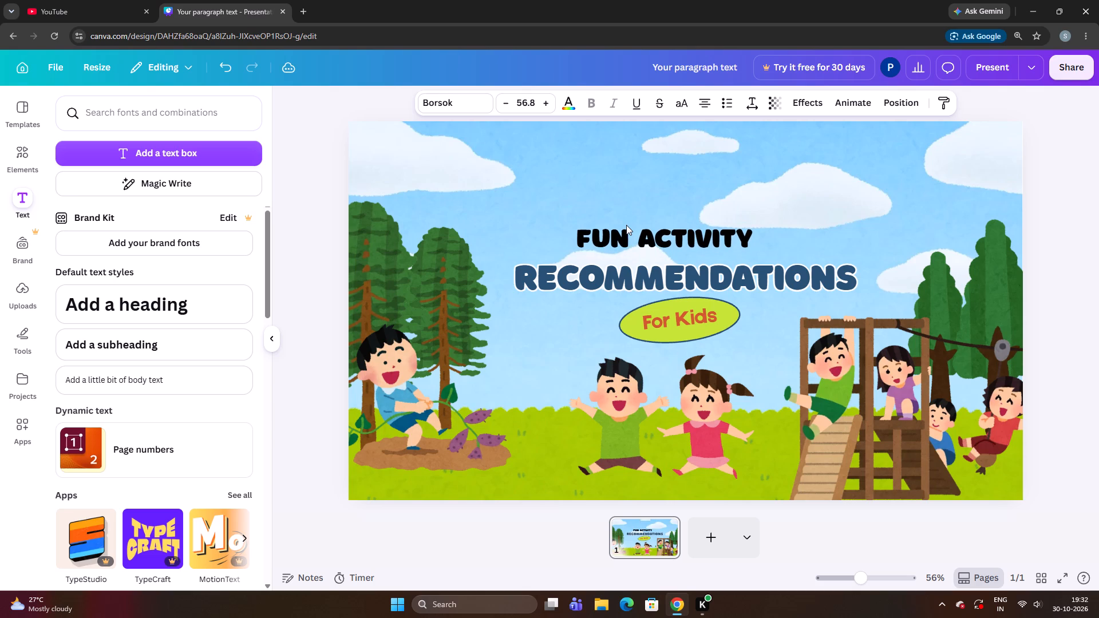
Enlarge the "FUN ACTIVITY" text to size 65, filling more of the space above "RECOMMENDATIONS".
key("ctrl+Down")
key("ctrl+Down")
key("ctrl+Down")
key("ctrl+Down")
key("ctrl+Down")
key("ctrl+Down")
key("ctrl+Down")
key("ctrl+Down")
key("ctrl+Down")
key("ctrl+Down")
key("ctrl+Down")
key("ctrl+Down")
key("ctrl+Down")
key("ctrl+Down")
key("ctrl+Down")
key("ctrl+Down")
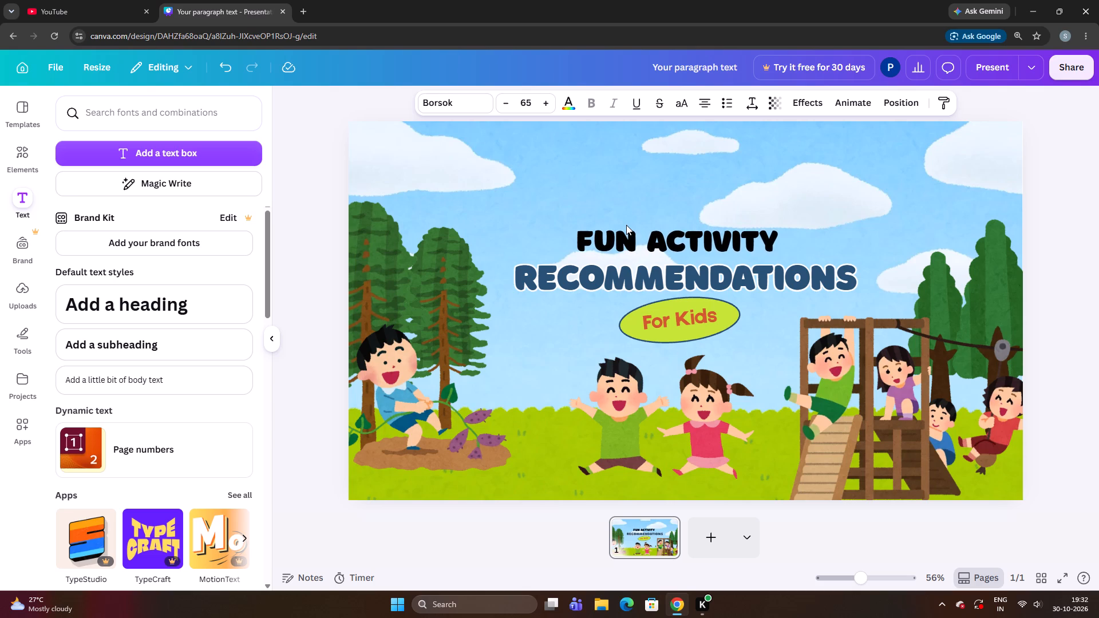
Nudge the "FUN ACTIVITY" text slightly upward and to the left above "RECOMMENDATIONS".
key("Up")
key("Up")
key("Up")
key("Up")
key("Up")
key("Up")
key("Up")
key("Up")
key("Up")
key("Up")
key("Up")
key("Up")
key("Left")
key("Left")
key("Left")
key("Left")
key("Left")
key("Left")
key("Left")
key("Left")
key("Left")
key("Left")
key("Left")
key("Left")
key("Left")
key("Left")
key("Left")
key("Left")
key("Left")
key("Left")
key("Left")
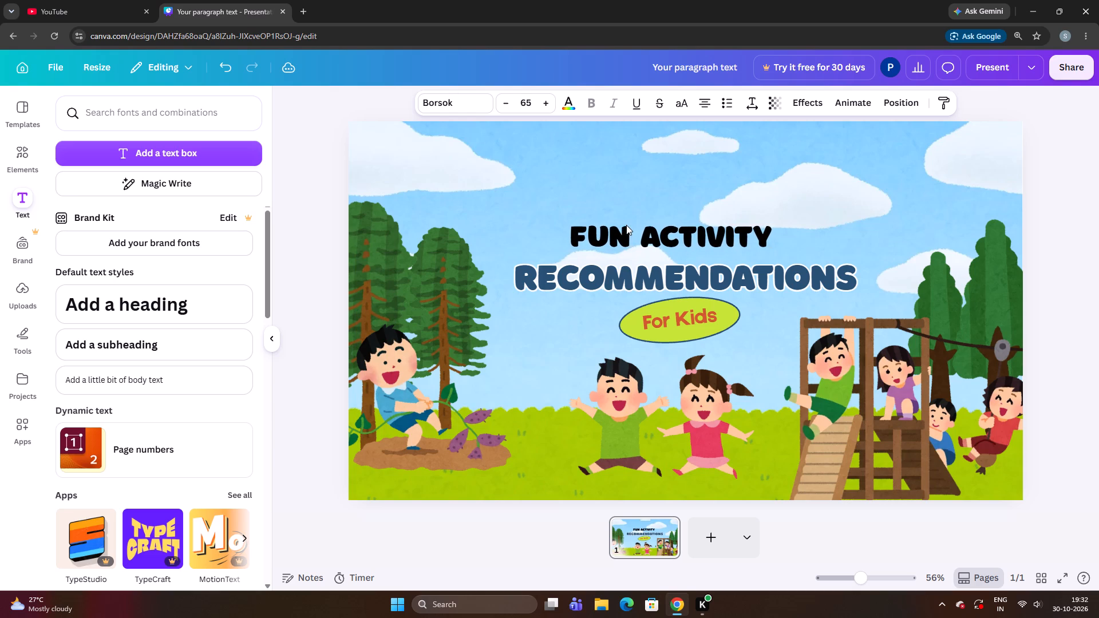
Enlarge the "FUN ACTIVITY" text marginally, to size 65.6.
key("ctrl+Down")
key("ctrl+Down")
key("ctrl+Down")
key("ctrl+Down")
key("ctrl+Down")
key("ctrl+Down")
key("ctrl+Down")
key("ctrl+Down")
key("ctrl+Down")
key("ctrl+Down")
key("ctrl+Down")
key("ctrl+Down")
key("ctrl+Down")
Nudge the "FUN ACTIVITY" text upward to widen the gap above the "RECOMMENDATIONS" line.
key("Up")
key("Up")
key("Up")
key("Up")
key("Up")
key("Up")
key("Up")
key("Up")
key("Up")
key("Up")
key("Up")
key("Up")
key("Up")
key("Up")
key("Up")
key("Up")
key("Up")
key("Up")
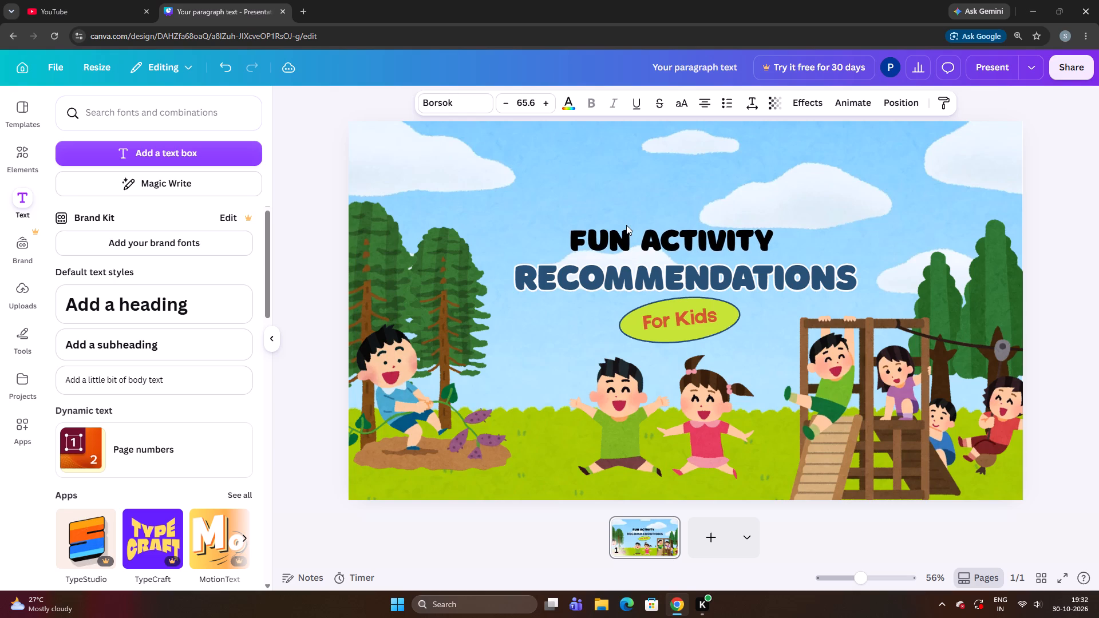
Enlarge the "FUN ACTIVITY" text to size 78.3, making it a more prominent first title line.
key("ctrl+Down")
key("ctrl+Down")
key("ctrl+Down")
key("ctrl+Down")
key("ctrl+Down")
key("ctrl+Down")
key("ctrl+Down")
key("ctrl+Down")
key("ctrl+Down")
key("ctrl+Down")
key("ctrl+Down")
key("ctrl+Down")
key("ctrl+Down")
key("ctrl+Down")
key("ctrl+Down")
key("ctrl+Down")
key("ctrl+Down")
key("ctrl+Down")
key("ctrl+Down")
key("ctrl+Down")
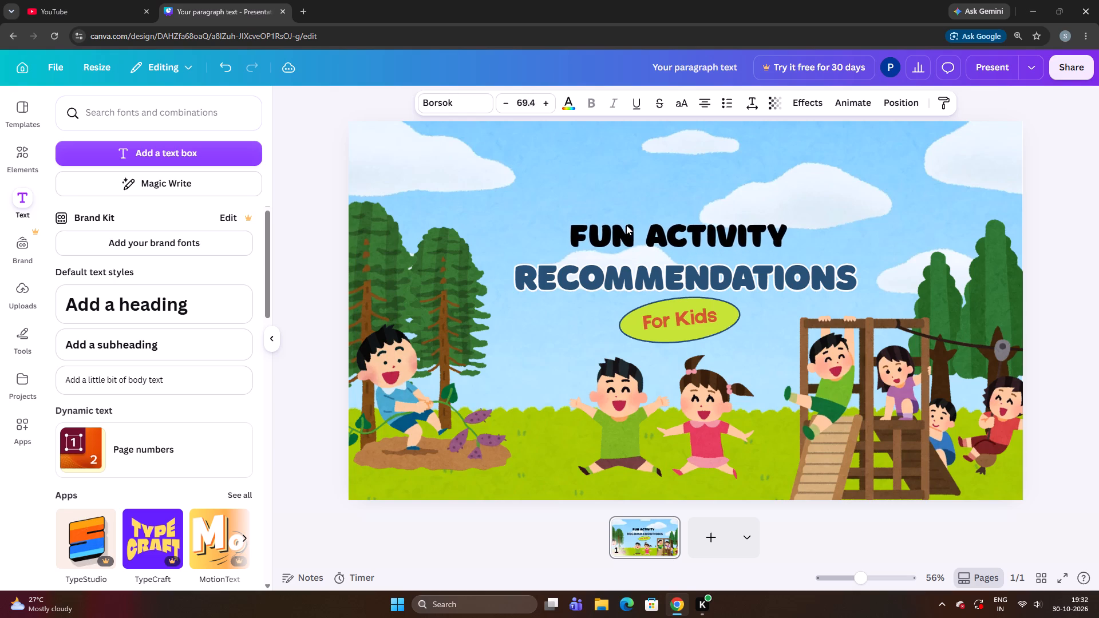
Nudge the enlarged "FUN ACTIVITY" text leftward over the "RECOMMENDATIONS" line.
key("Left")
key("Left")
key("Left")
key("Left")
key("Left")
key("Left")
key("Left")
key("Left")
key("Left")
key("Left")
key("Left")
key("Left")
key("Left")
key("Left")
key("Left")
key("Left")
key("Left")
key("Left")
key("Left")
key("Left")
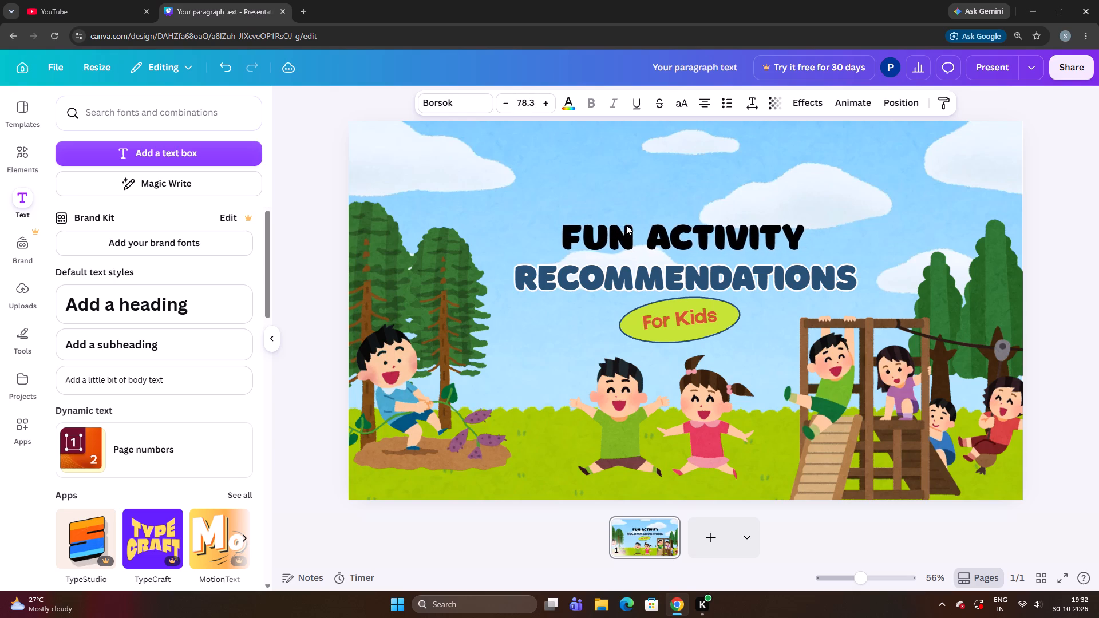
key("Up")
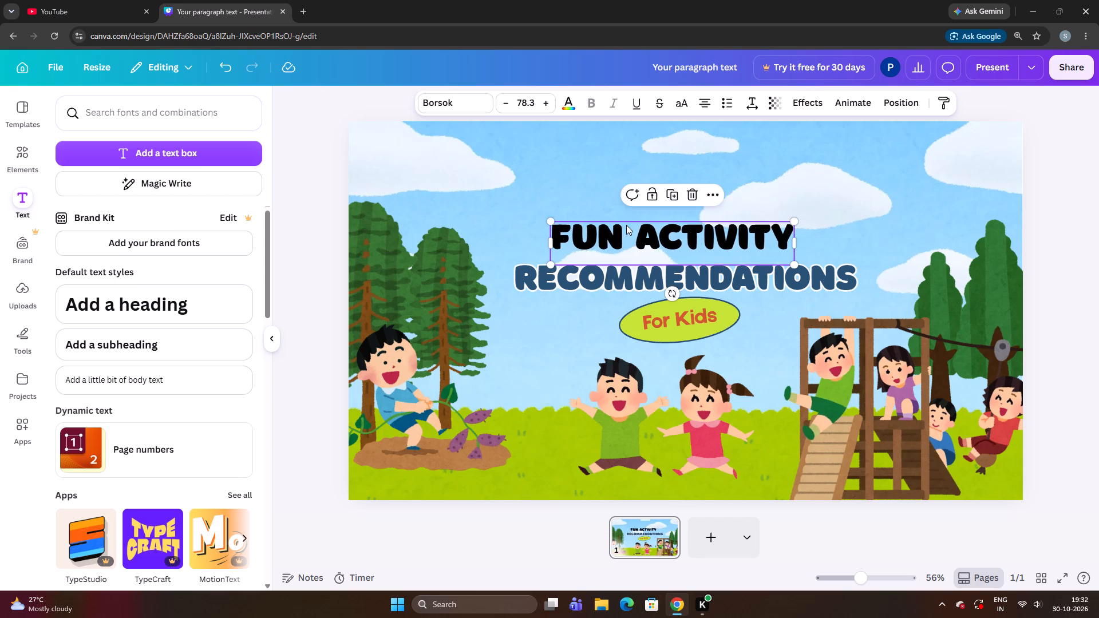
Enlarge the "FUN ACTIVITY" text to size 86.5, bringing its width closer to that of "RECOMMENDATIONS".
key("ctrl+Down")
key("ctrl+Down")
key("ctrl+Down")
key("ctrl+Down")
key("ctrl+Down")
key("ctrl+Down")
key("ctrl+Down")
key("ctrl+Down")
key("ctrl+Down")
key("ctrl+Down")
key("ctrl+Down")
key("ctrl+Down")
key("ctrl+Down")
Nudge the "FUN ACTIVITY" text slightly up and to the left so it sits more centrally above "RECOMMENDATIONS".
key("Up")
key("Up")
key("Up")
key("Up")
key("Up")
key("Up")
key("Up")
key("Up")
key("Up")
key("Up")
key("Up")
key("Up")
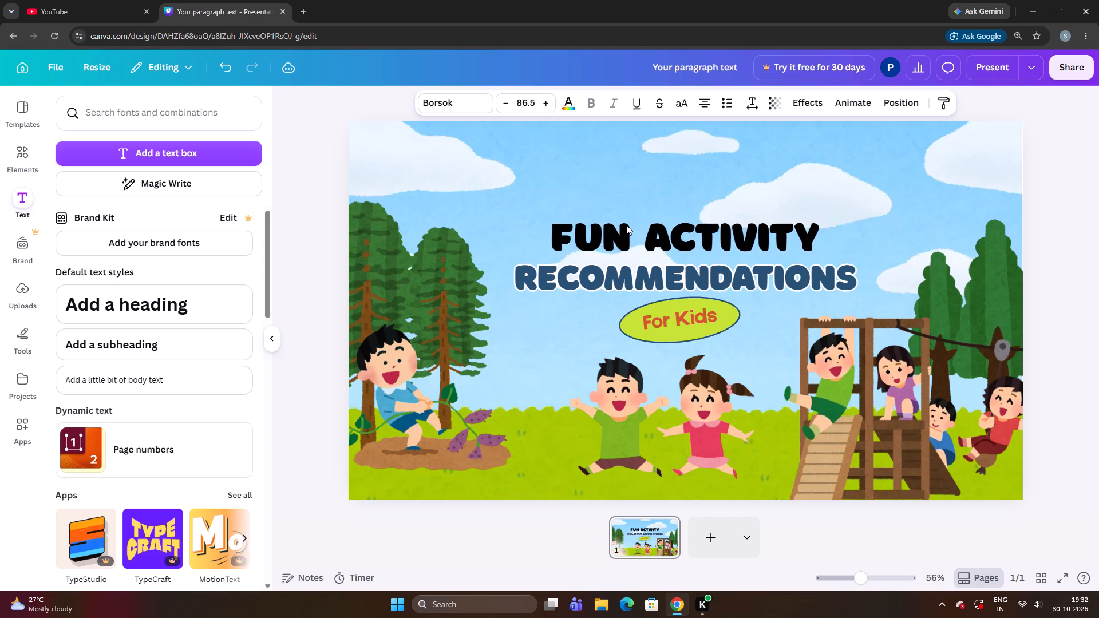
key("Left")
key("Left")
key("Left")
key("Left")
key("Left")
key("Left")
key("Left")
key("Left")
key("Left")
key("Left")
key("Left")
key("Left")
key("Left")
key("Left")
key("Left")
key("Left")
key("Left")
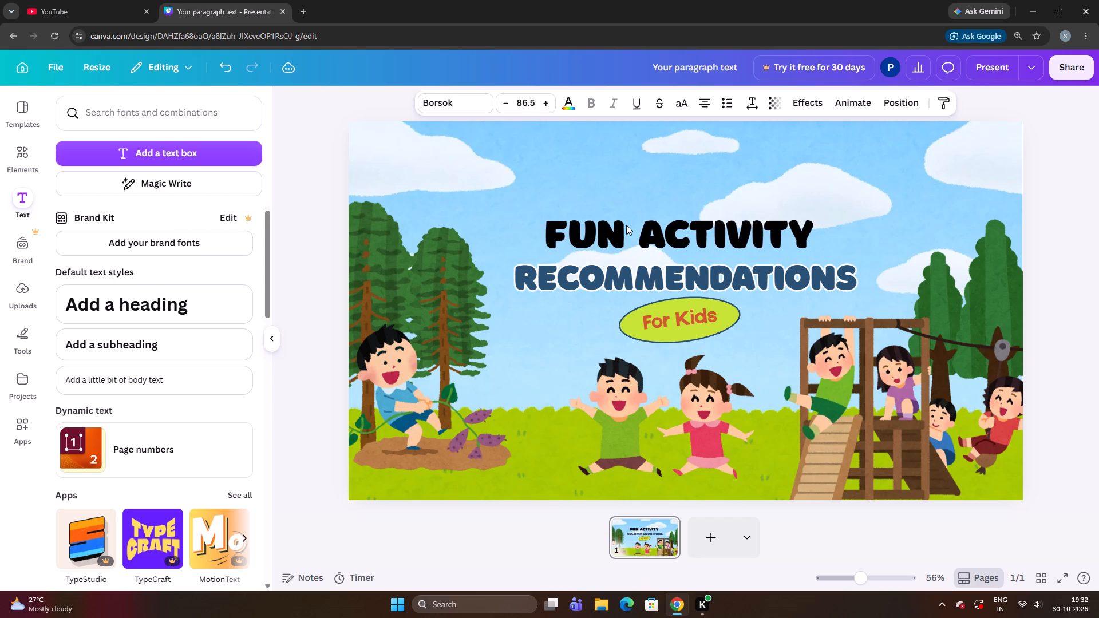
Enlarge the "FUN ACTIVITY" text to size 87.8, nudging it slightly up to keep it clear of "RECOMMENDATIONS".
key("ctrl+Down")
key("ctrl+Down")
key("ctrl+Down")
key("ctrl+Down")
key("ctrl+Down")
key("ctrl+Down")
key("ctrl+Down")
key("ctrl+Down")
key("ctrl+Down")
key("ctrl+Down")
key("ctrl+Down")
key("ctrl+Down")
key("ctrl+Down")
key("ctrl+Down")
key("Up")
key("Up")
key("Up")
key("Up")
key("Up")
key("Up")
key("Up")
key("Up")
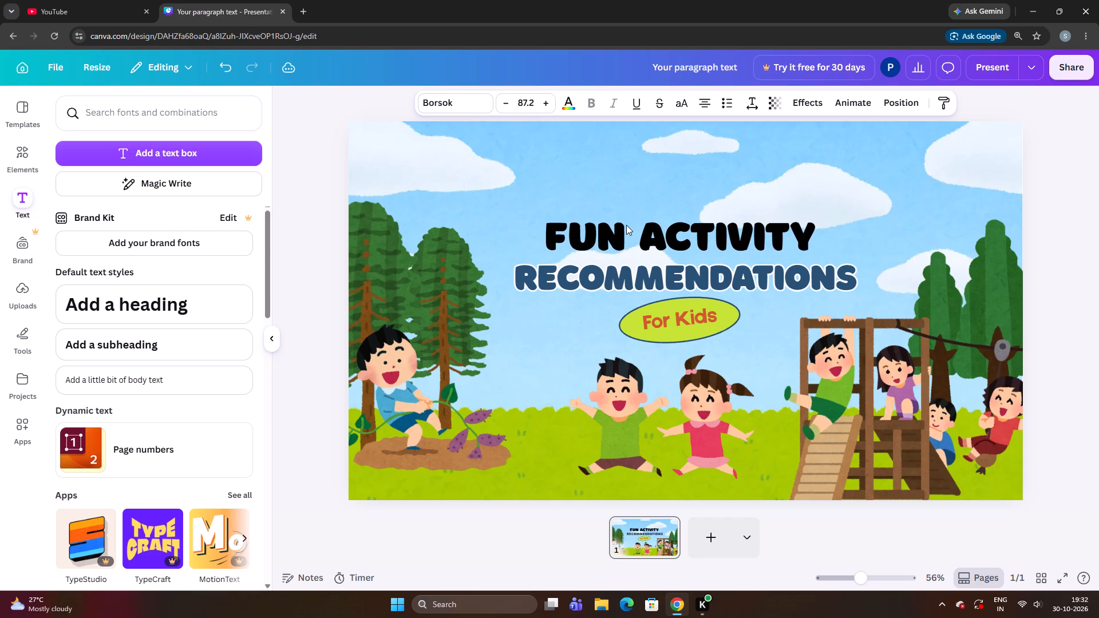
key("ctrl+Down")
Nudge the "FUN ACTIVITY" text left and slightly up over the "RECOMMENDATIONS" line.
key("Left")
key("Left")
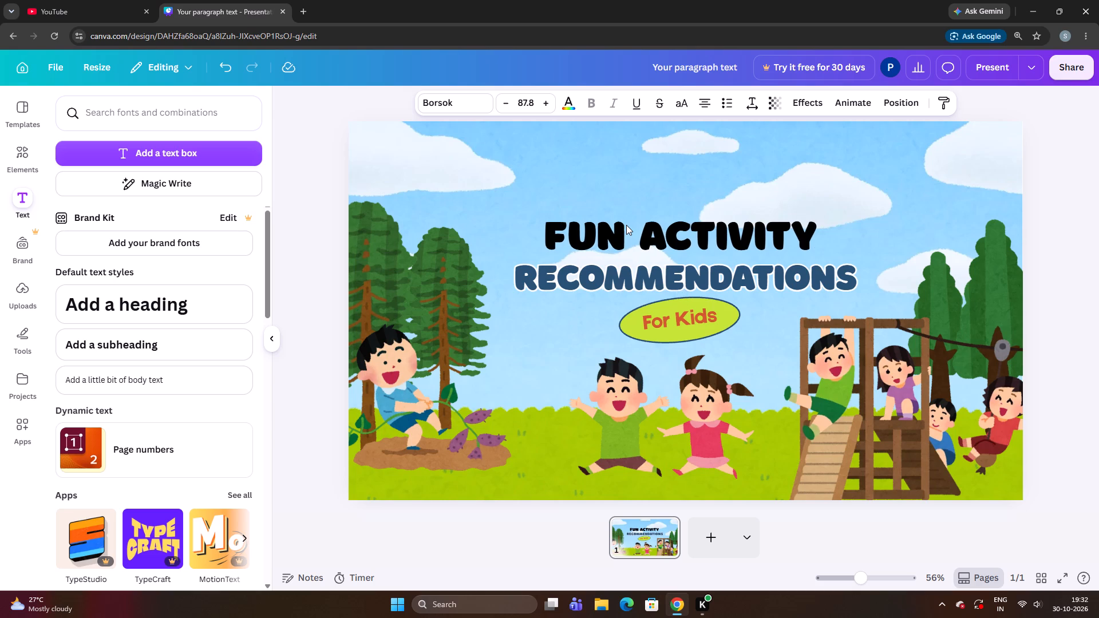
key("Left")
key("Left")
key("Left")
key("Left")
key("Left")
key("Left")
key("Left")
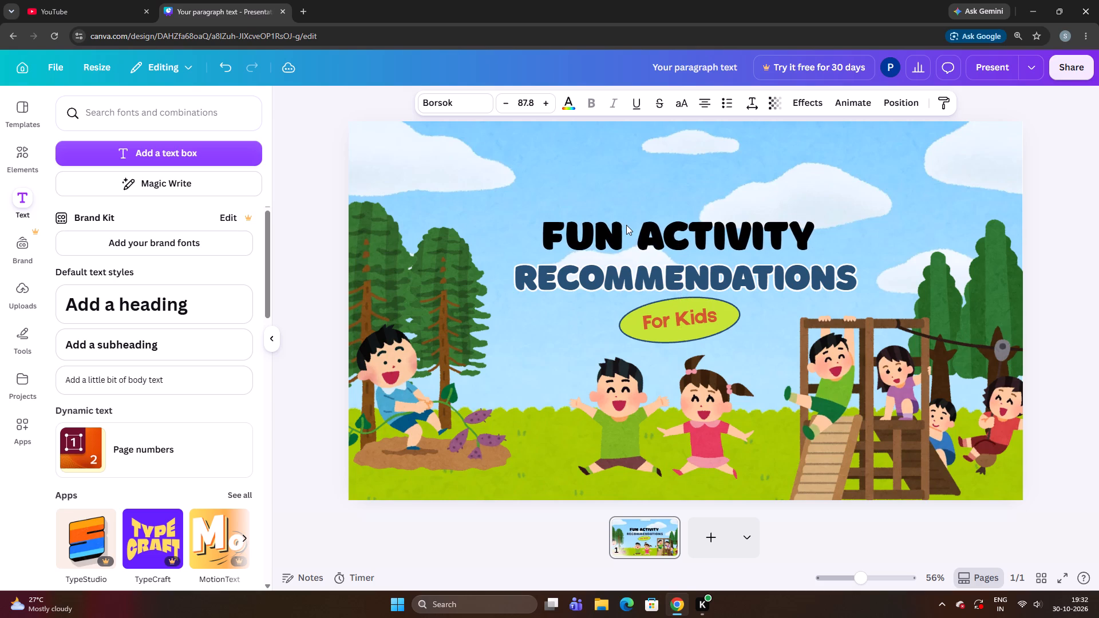
key("Left")
key("Up")
key("Left")
key("Left")
key("Left")
key("Left")
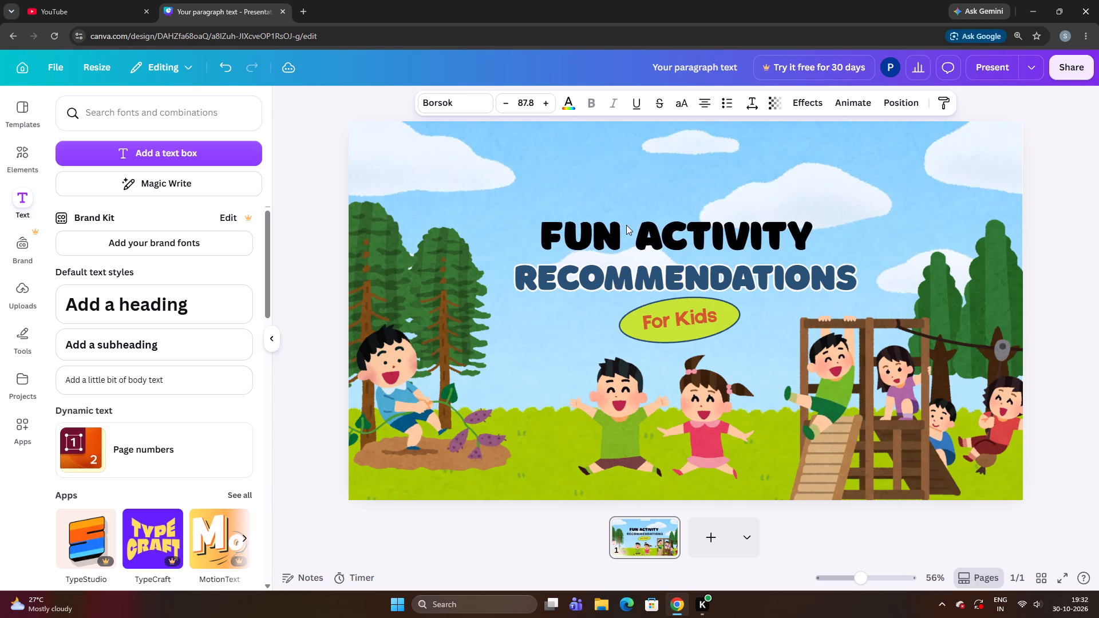
key("Left")
key("Left")
key("Left")
key("Left")
key("Left")
key("Left")
key("Left")
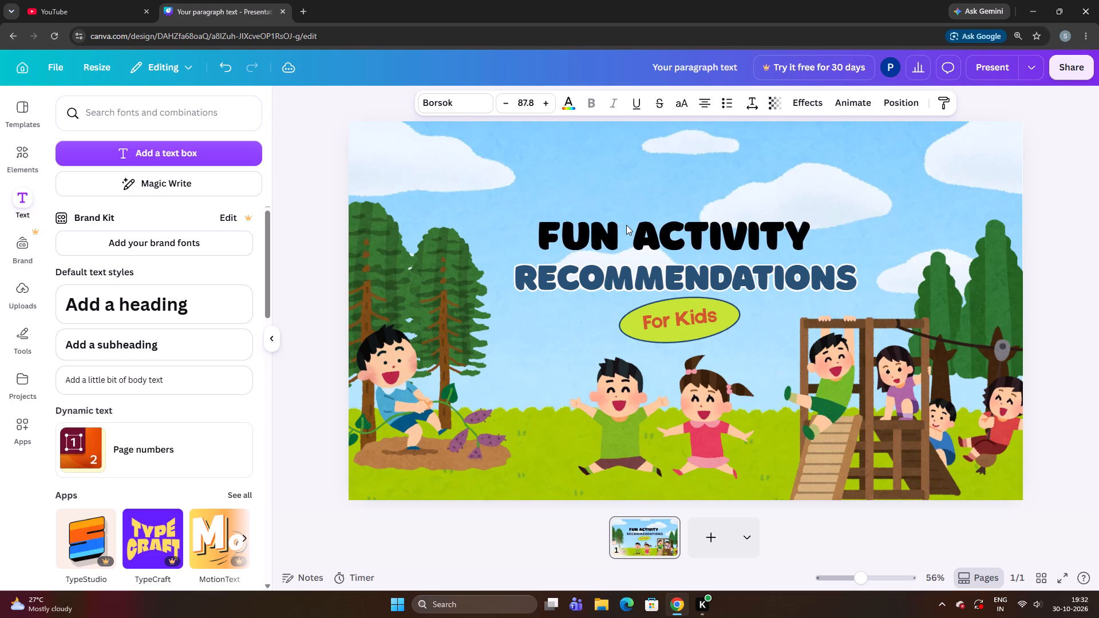
key("Left")
key("Left")
key("Up")
key("Right")
key("Right")
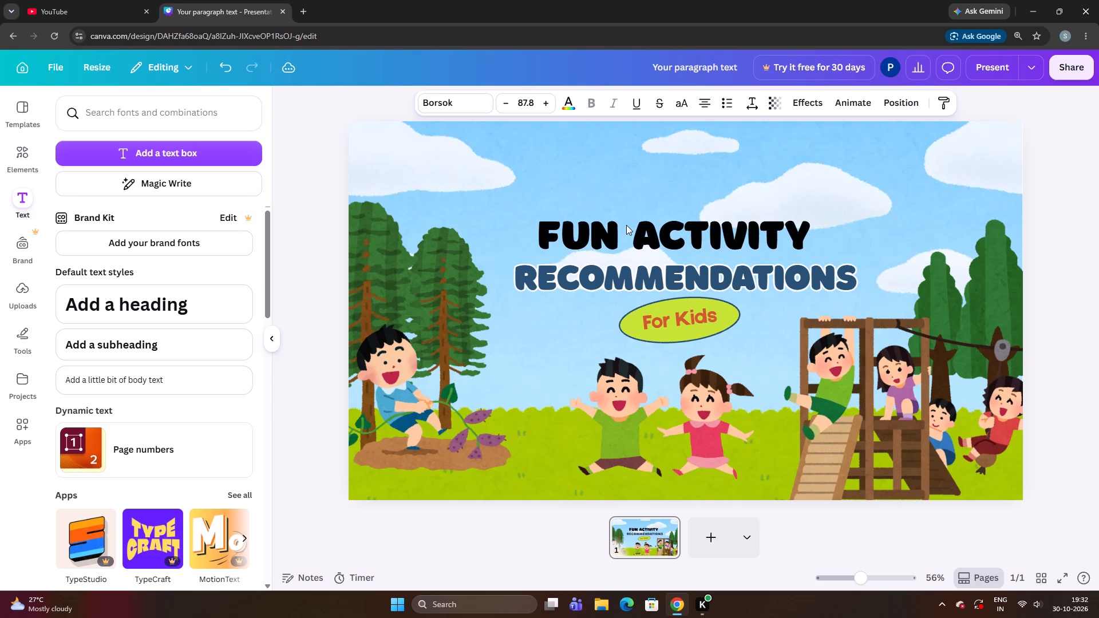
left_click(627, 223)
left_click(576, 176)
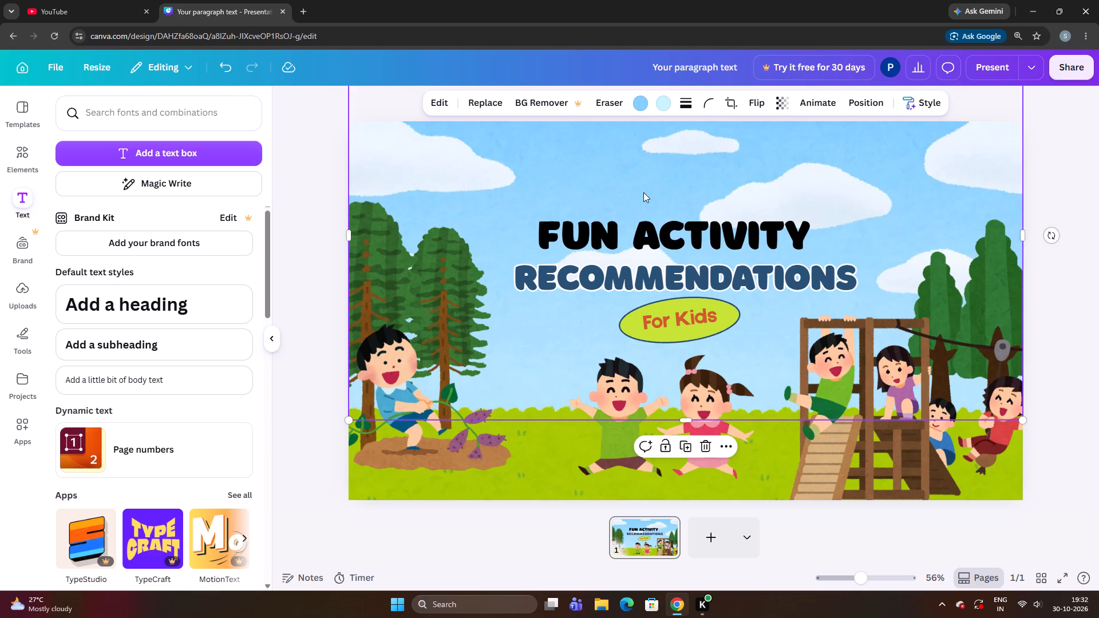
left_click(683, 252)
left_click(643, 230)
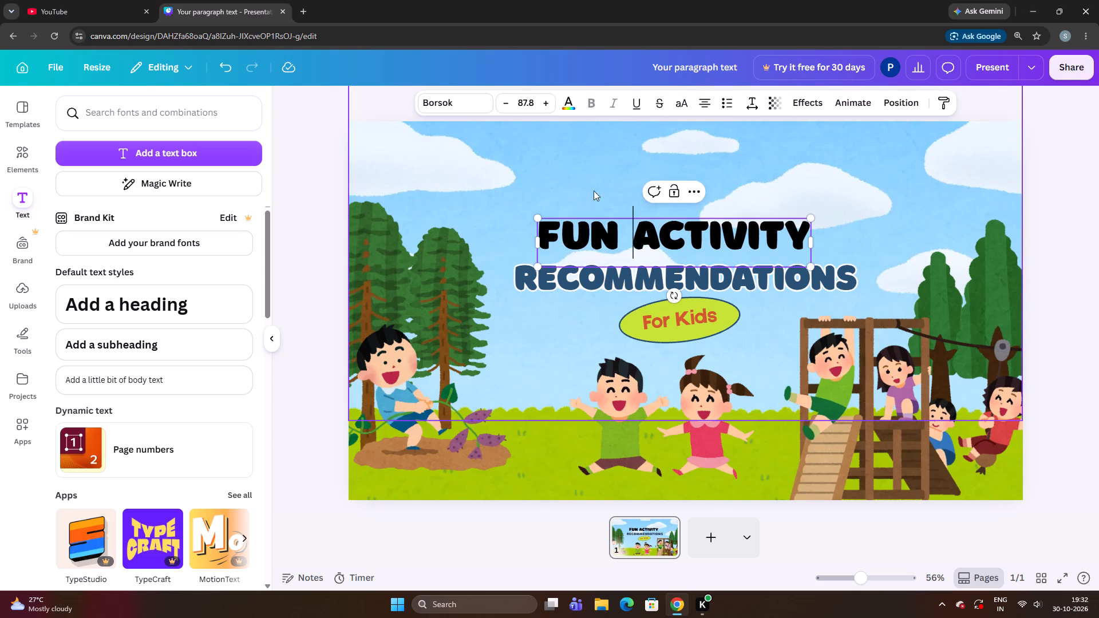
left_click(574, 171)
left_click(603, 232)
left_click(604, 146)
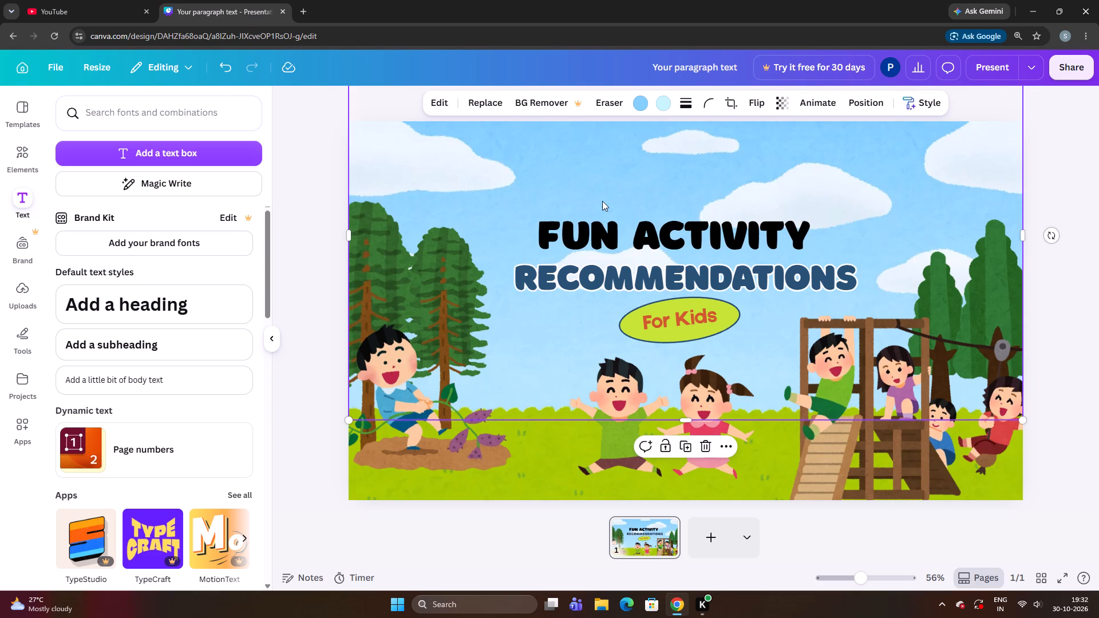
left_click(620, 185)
Change the "FUN ACTIVITY" text colour to the dark blue used for "RECOMMENDATIONS".
left_click(616, 239)
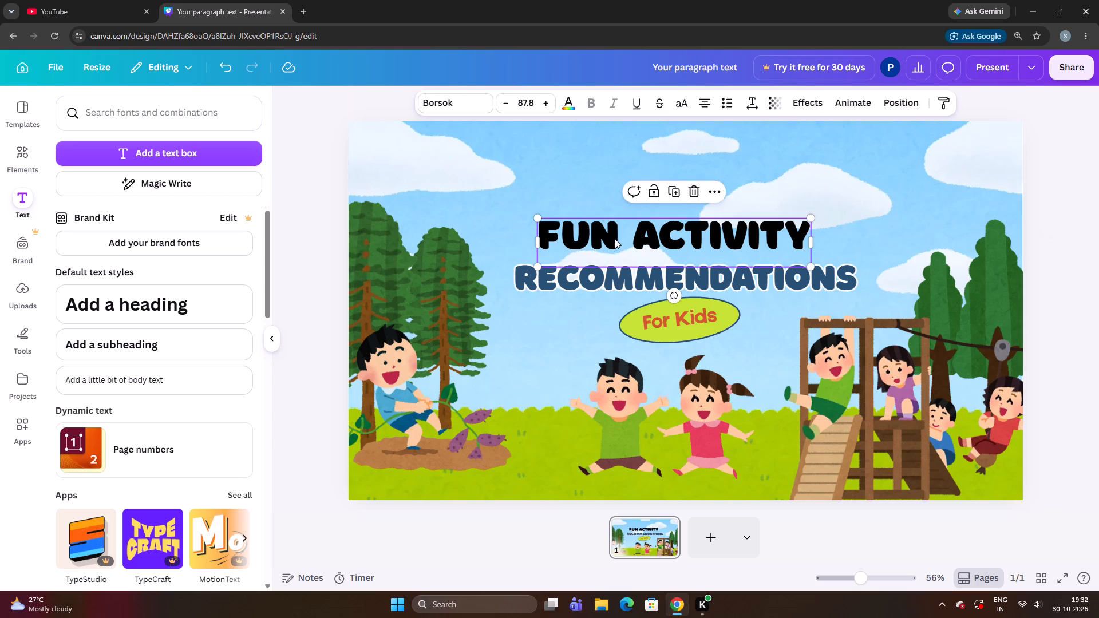
left_click(564, 108)
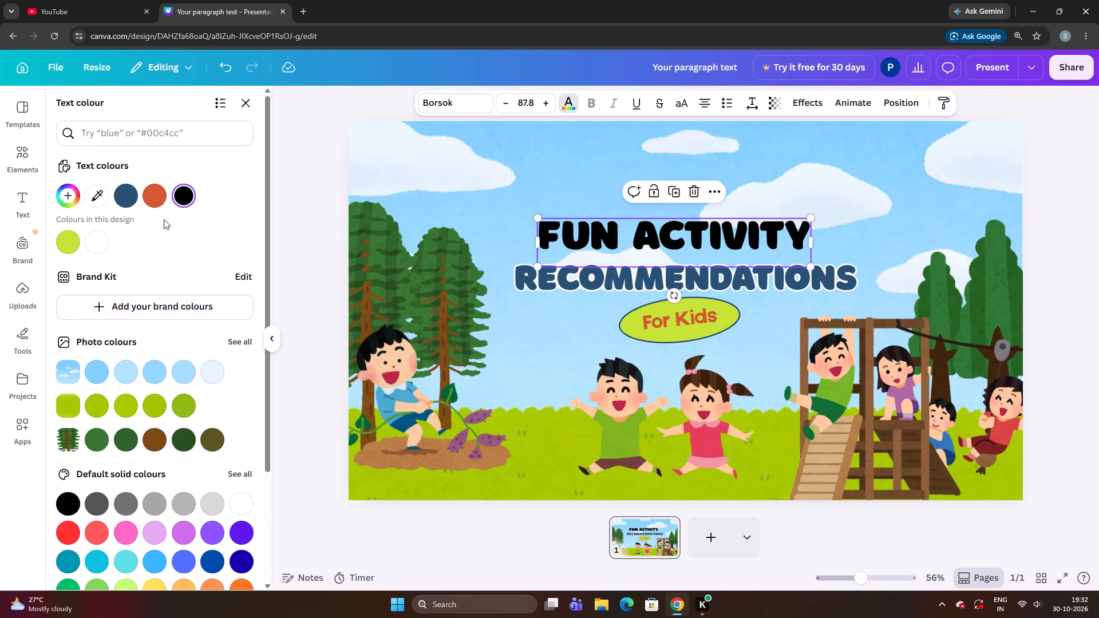
left_click(124, 203)
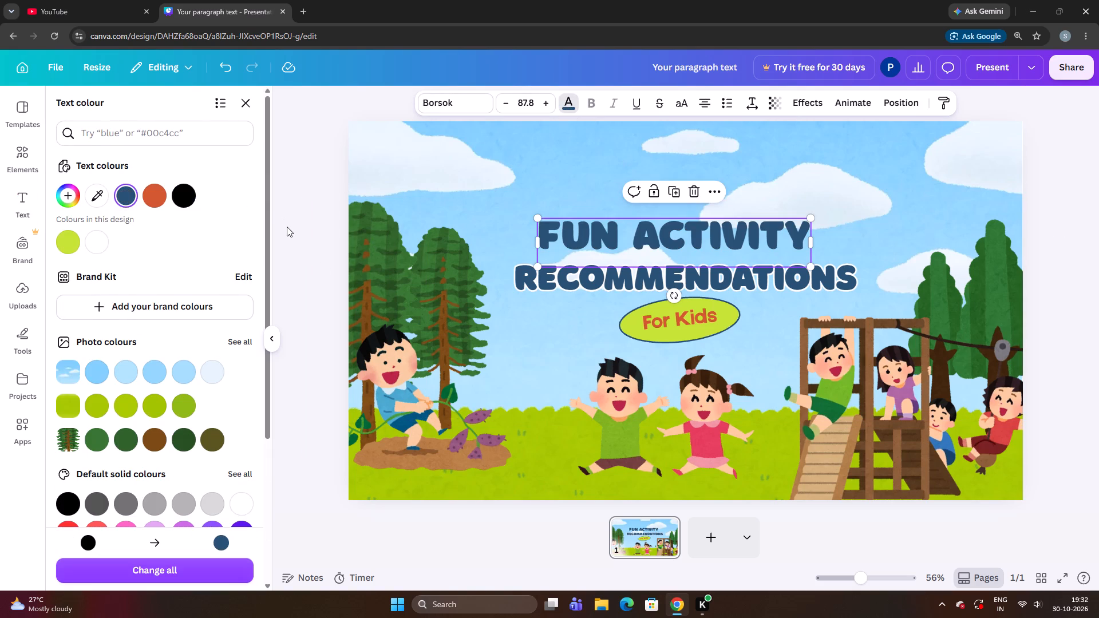
left_click(287, 227)
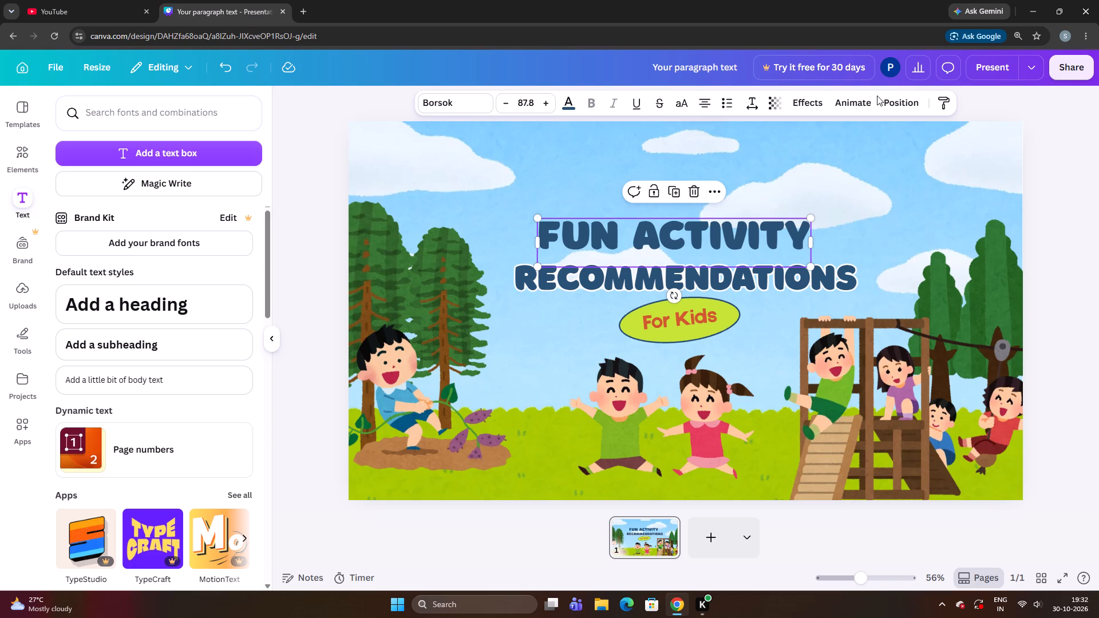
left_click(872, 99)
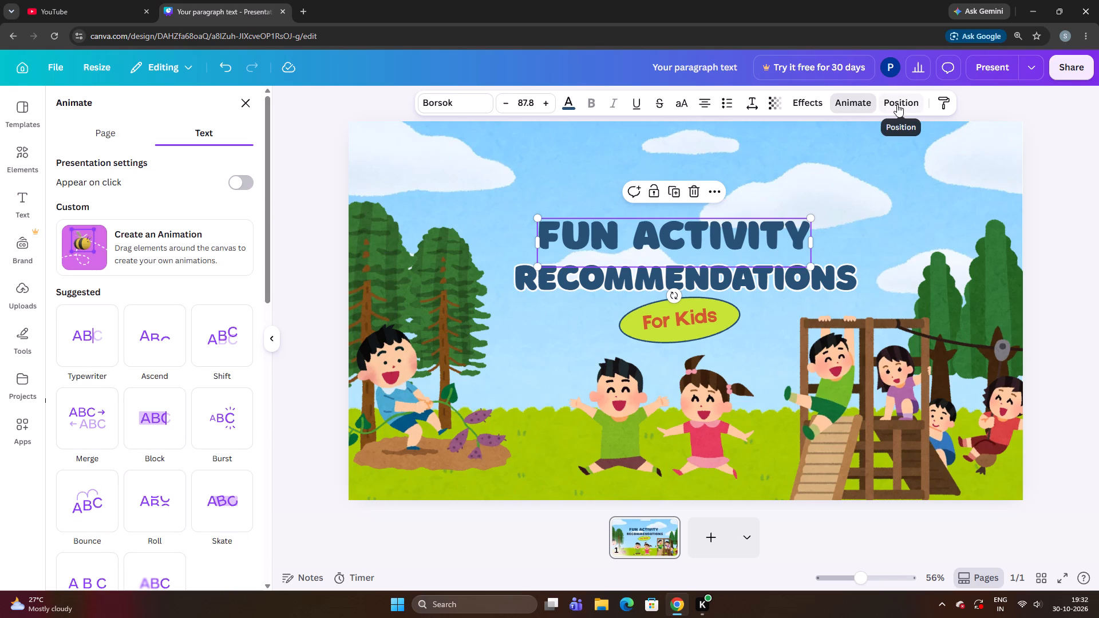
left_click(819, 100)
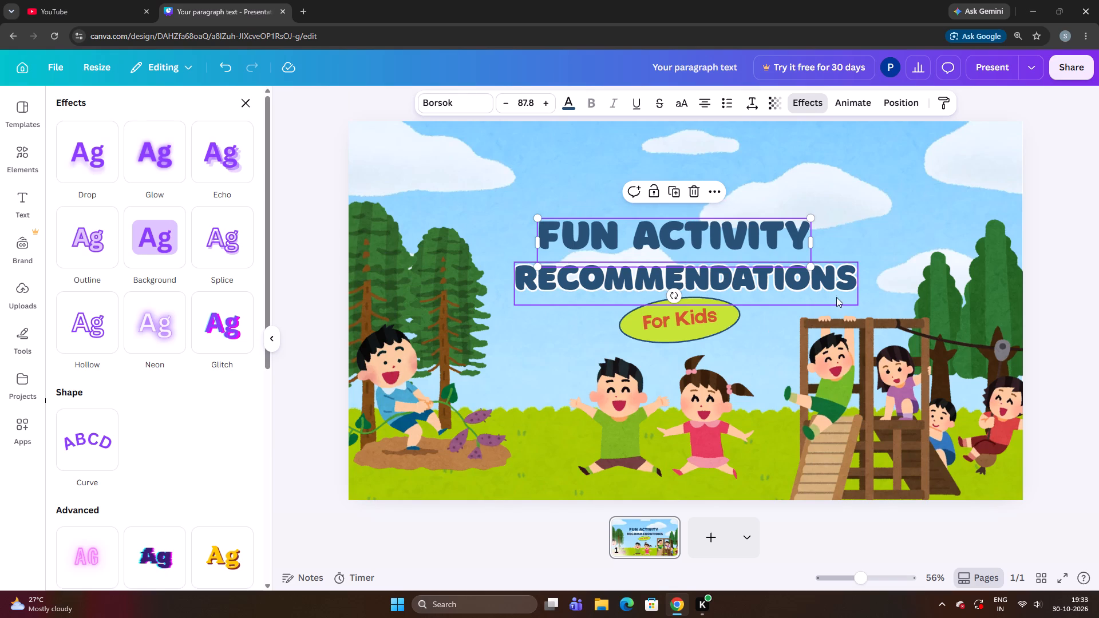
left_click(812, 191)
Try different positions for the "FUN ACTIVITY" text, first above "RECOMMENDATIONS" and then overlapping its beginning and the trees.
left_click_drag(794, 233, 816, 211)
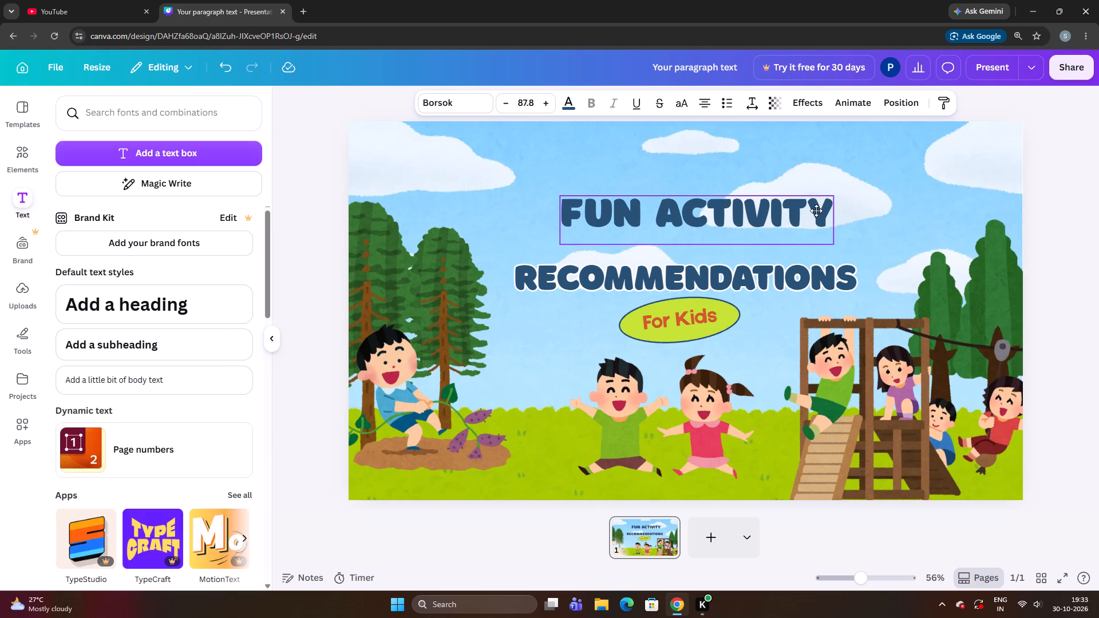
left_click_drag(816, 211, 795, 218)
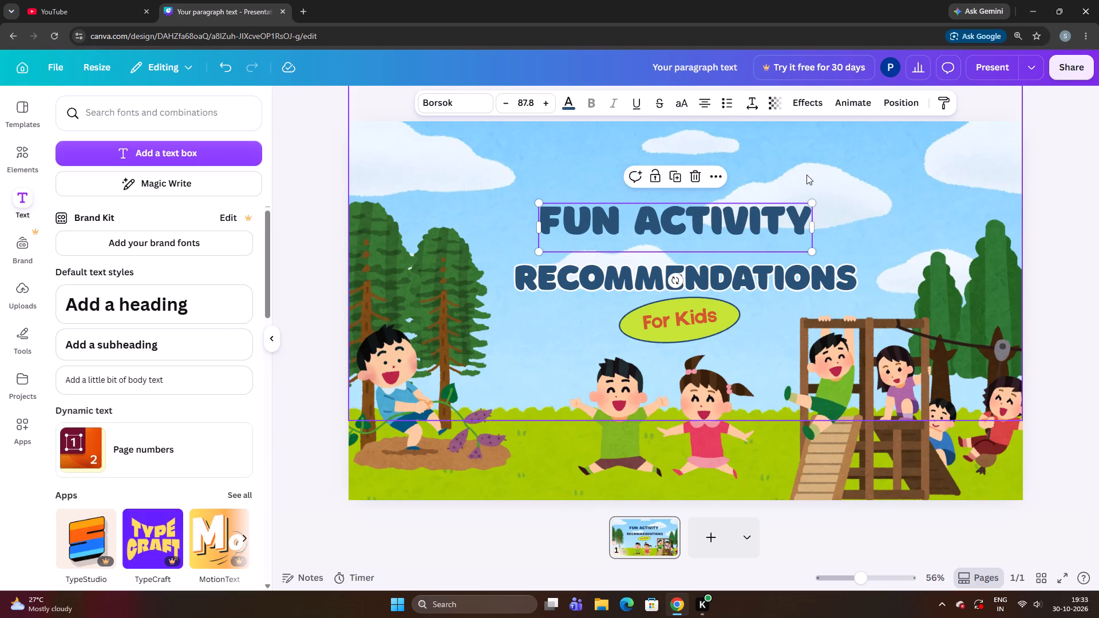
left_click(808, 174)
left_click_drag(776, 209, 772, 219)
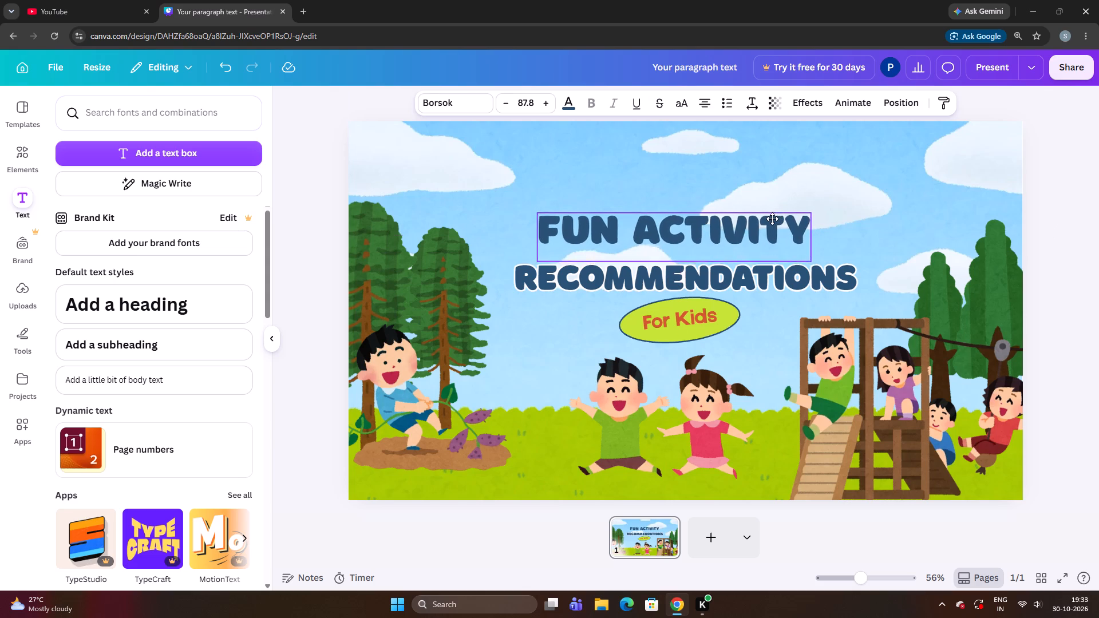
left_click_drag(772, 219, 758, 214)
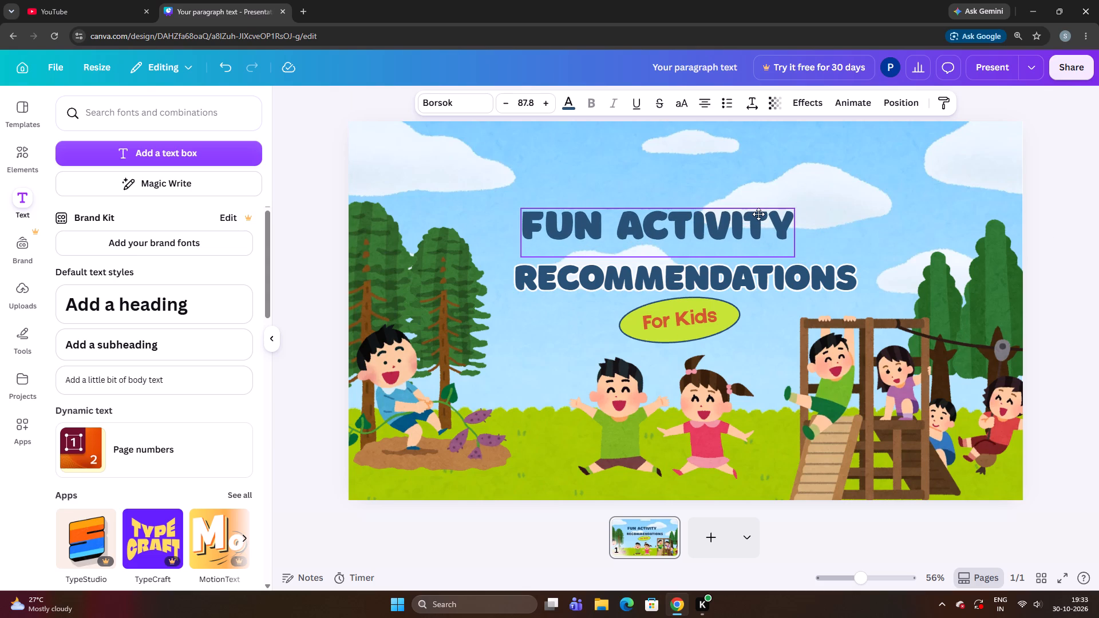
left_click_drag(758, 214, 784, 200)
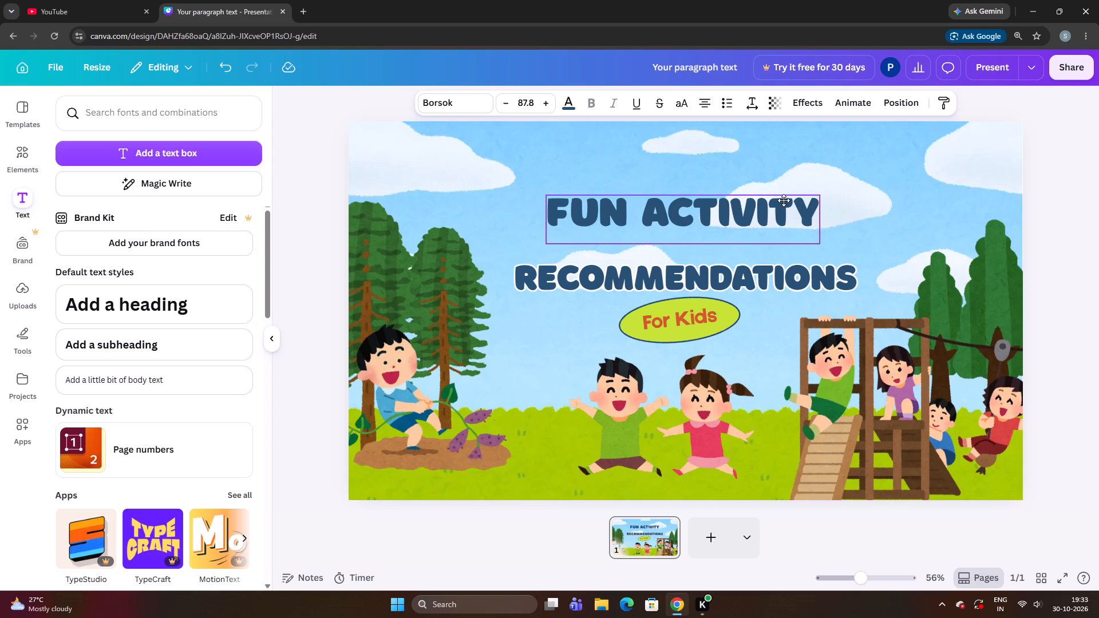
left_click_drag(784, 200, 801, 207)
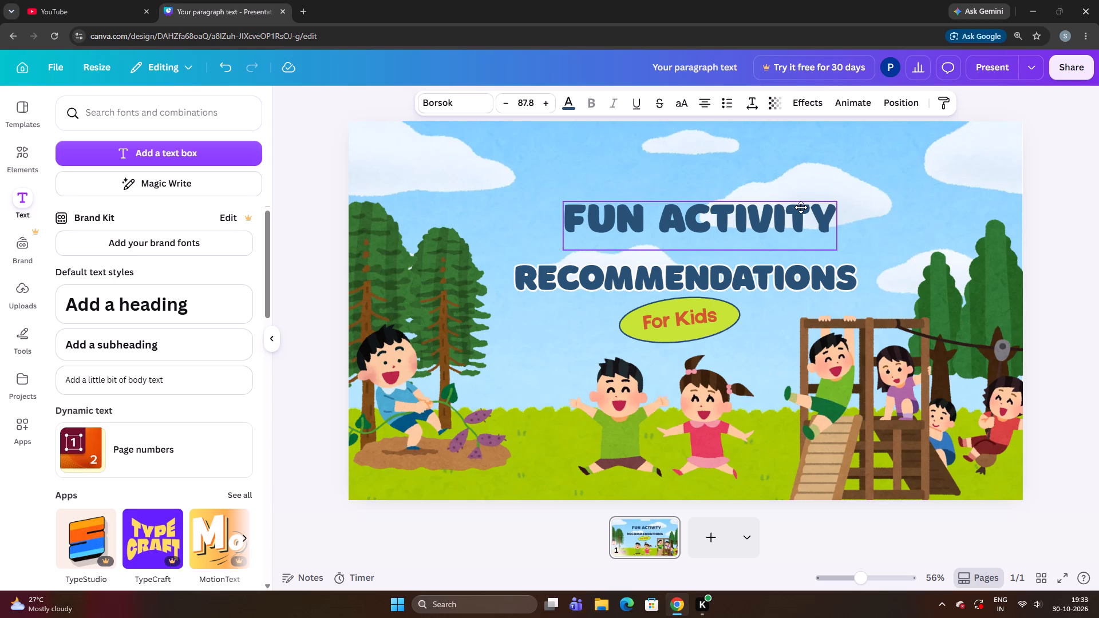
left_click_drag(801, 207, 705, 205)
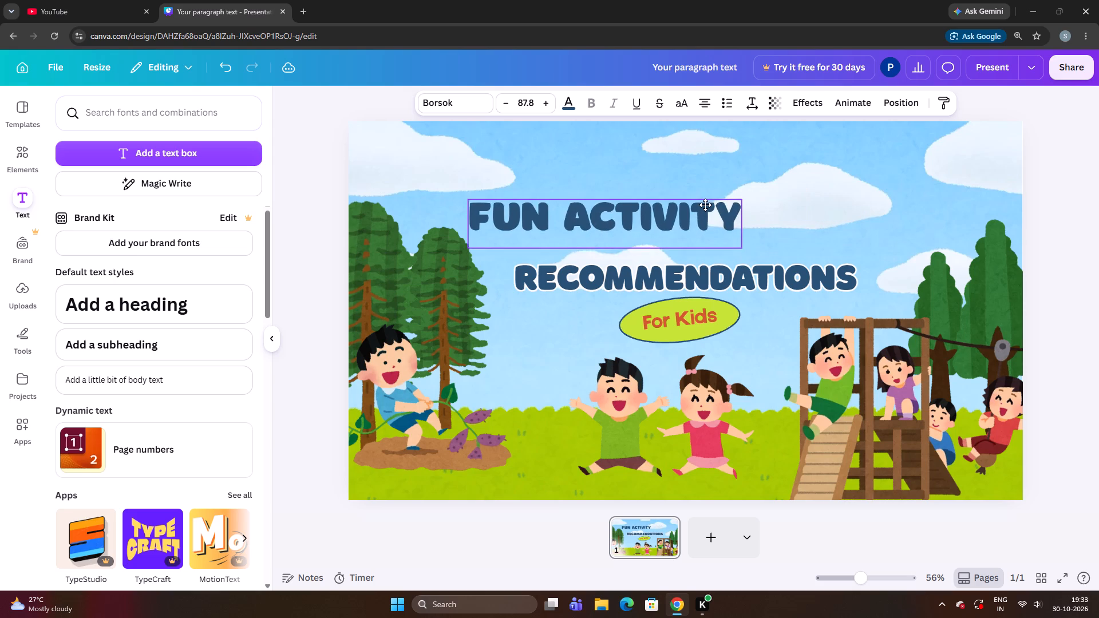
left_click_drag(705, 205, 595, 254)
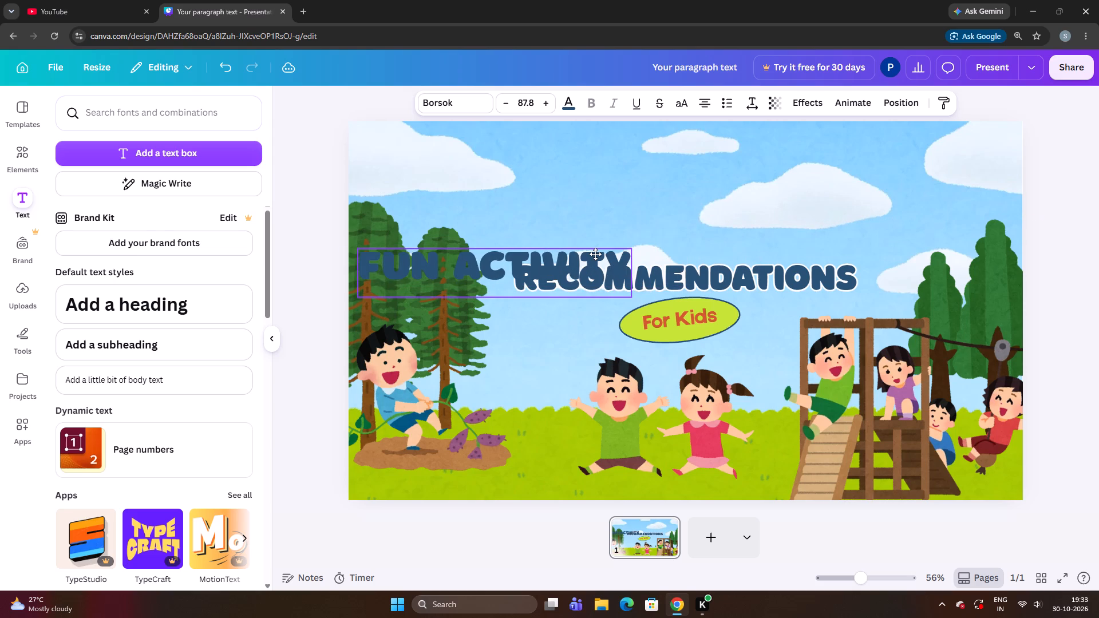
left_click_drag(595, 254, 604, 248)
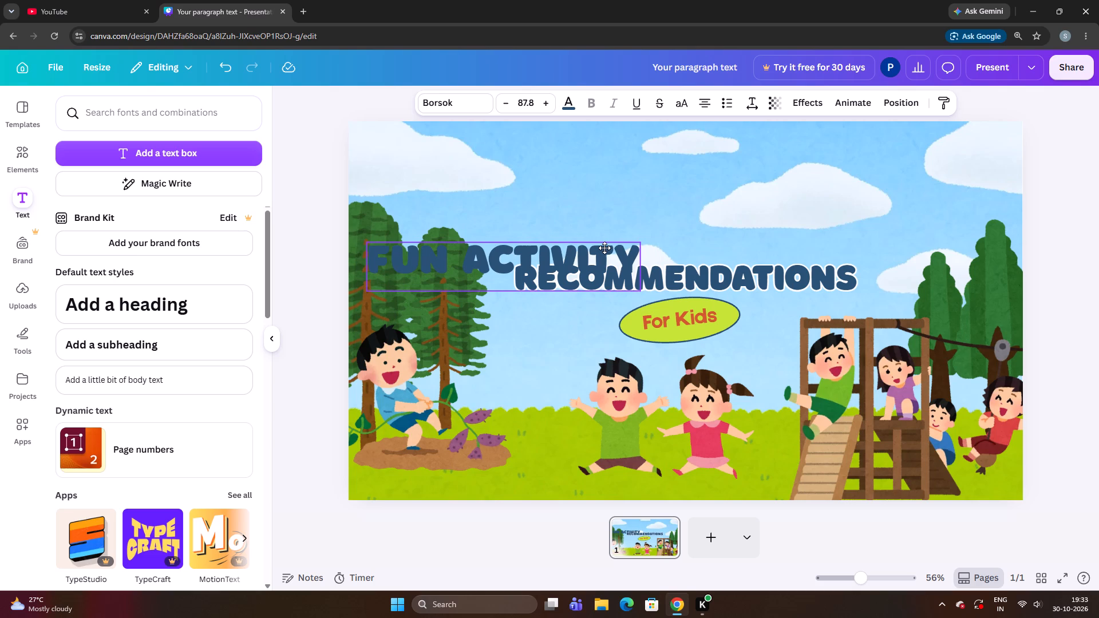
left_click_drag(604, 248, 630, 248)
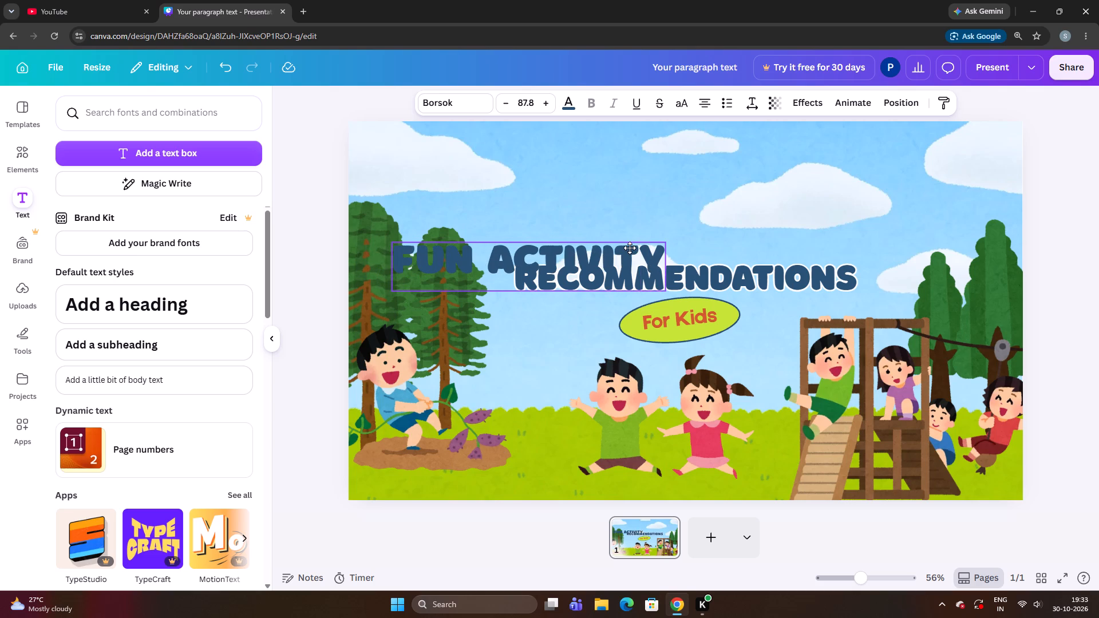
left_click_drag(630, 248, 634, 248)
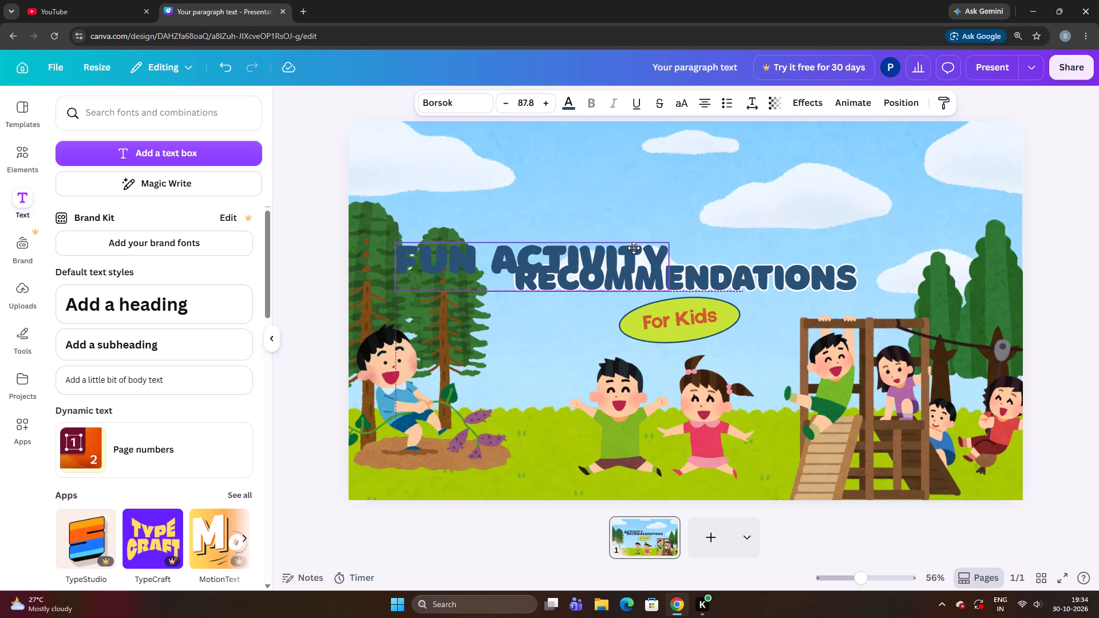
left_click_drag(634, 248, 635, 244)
Move the "FUN ACTIVITY" text back above "RECOMMENDATIONS", leaving a wider gap between the two lines.
left_click_drag(635, 244, 764, 211)
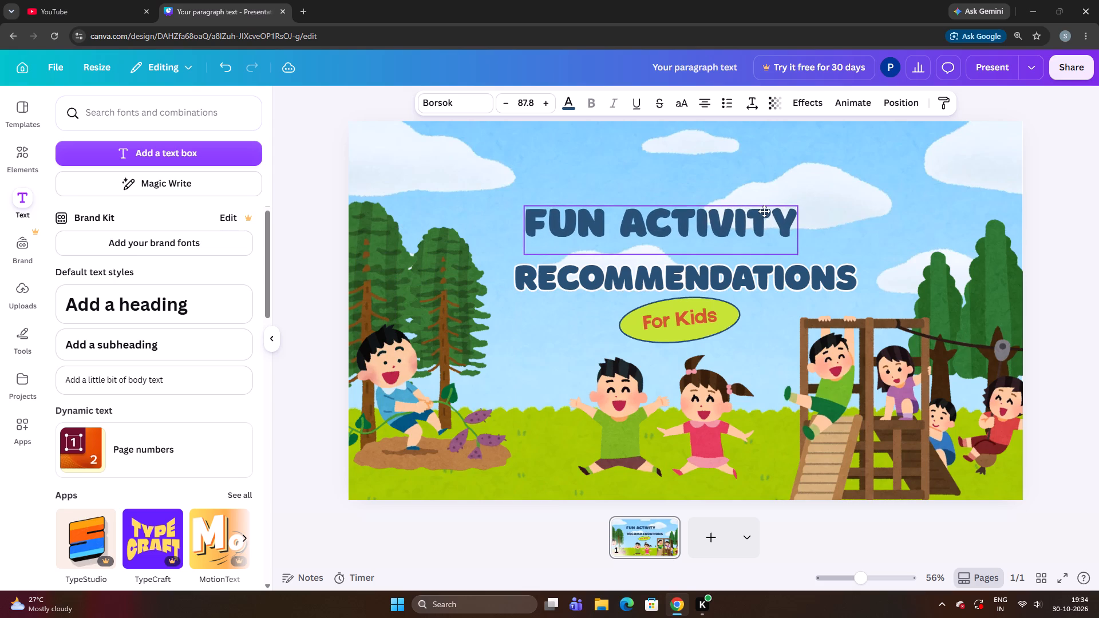
left_click_drag(764, 211, 783, 211)
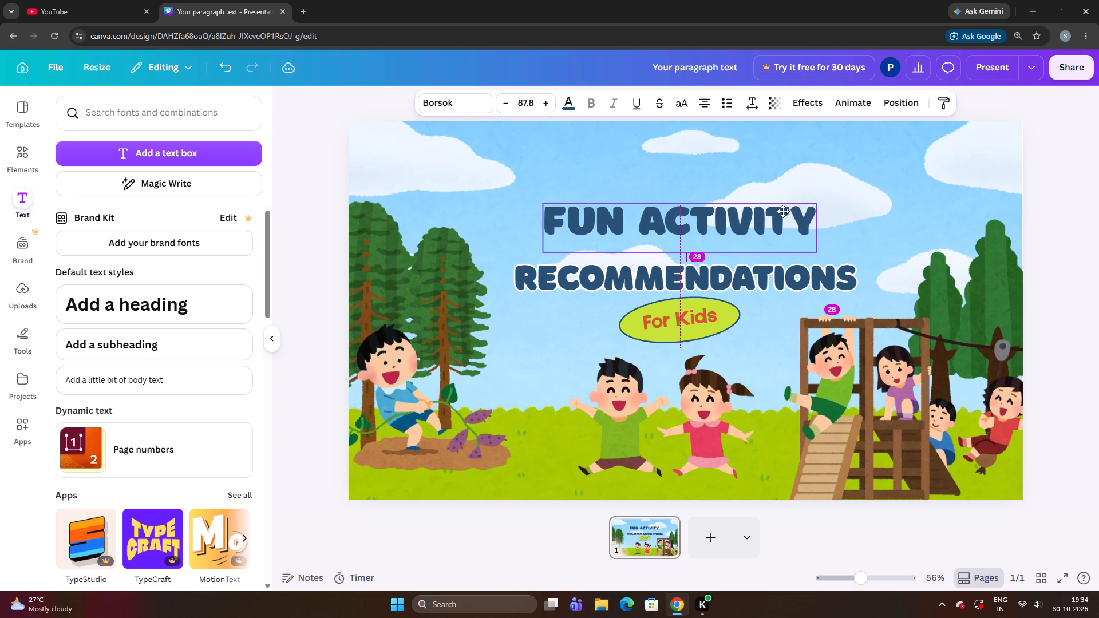
left_click_drag(783, 211, 775, 197)
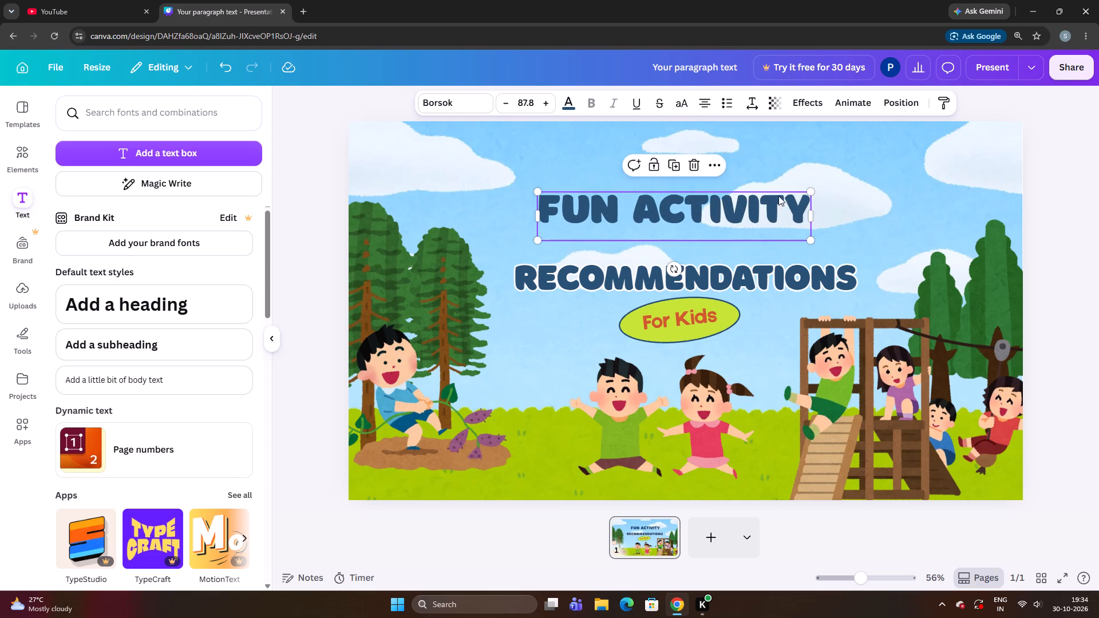
left_click(859, 176)
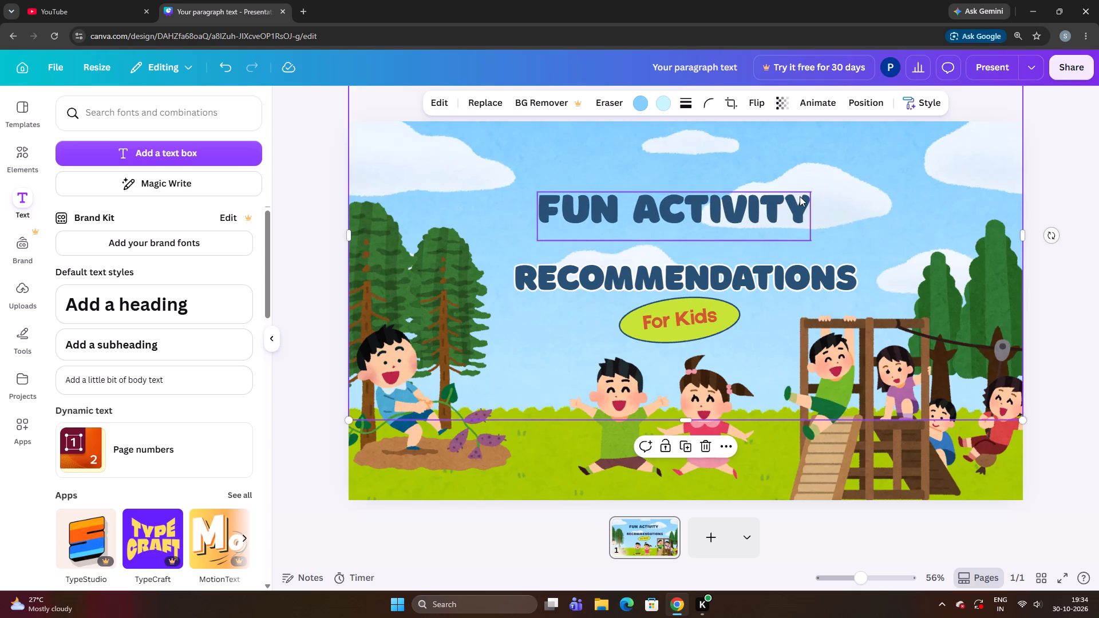
Nudge the "FUN ACTIVITY" text down and slightly left, closing most of the gap above "RECOMMENDATIONS".
left_click(778, 205)
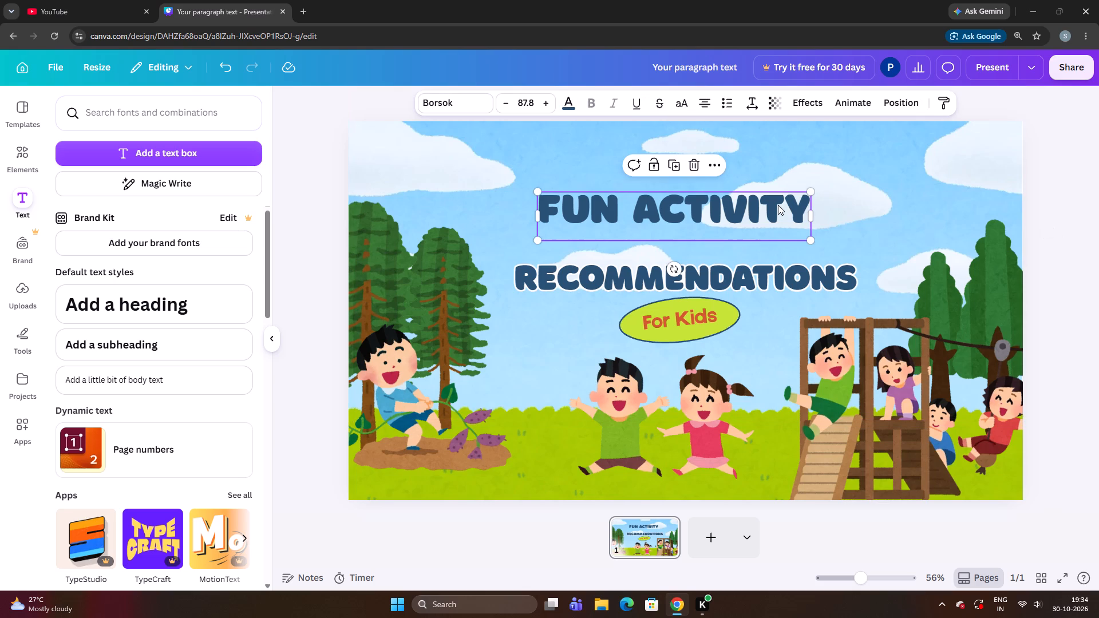
key("Down")
key("Down")
key("Down")
key("Down")
key("Down")
key("Down")
key("Down")
key("Down")
key("Down")
key("Down")
key("Down")
key("Down")
key("Down")
key("Down")
key("Down")
key("Down")
key("Down")
key("Down")
key("Down")
key("Down")
key("Down")
key("Down")
key("Down")
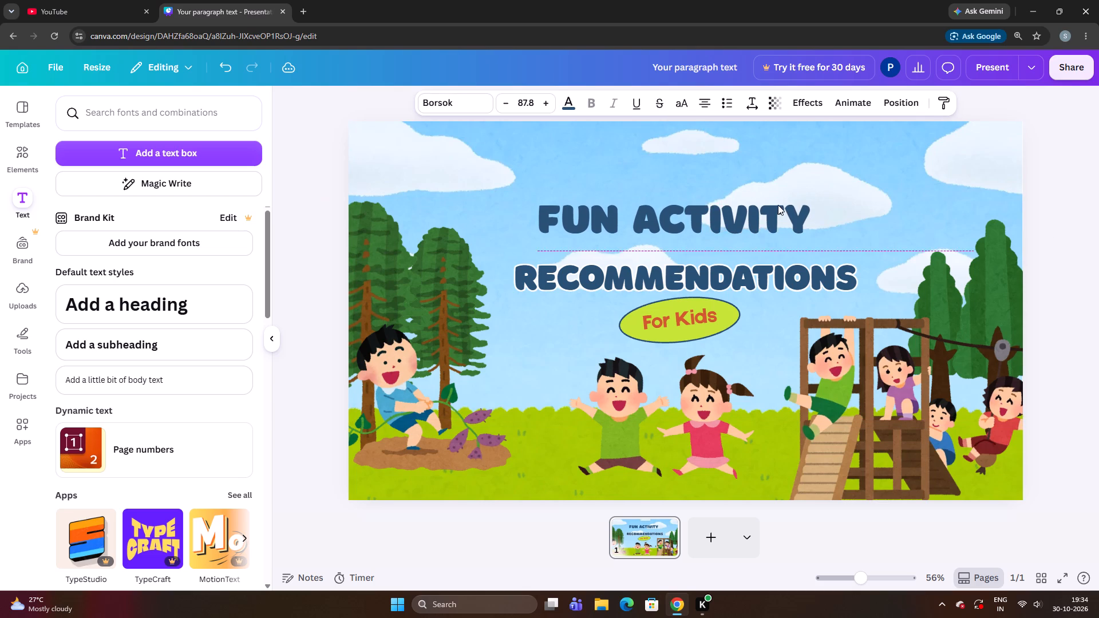
key("Left")
key("Left")
key("Left")
key("Left")
key("Down")
key("Down")
key("Down")
key("Down")
key("Down")
key("Down")
key("Down")
key("Down")
key("Down")
key("Down")
key("Down")
key("Down")
key("Down")
key("Down")
key("Down")
key("Down")
key("Down")
key("Down")
key("Down")
key("Down")
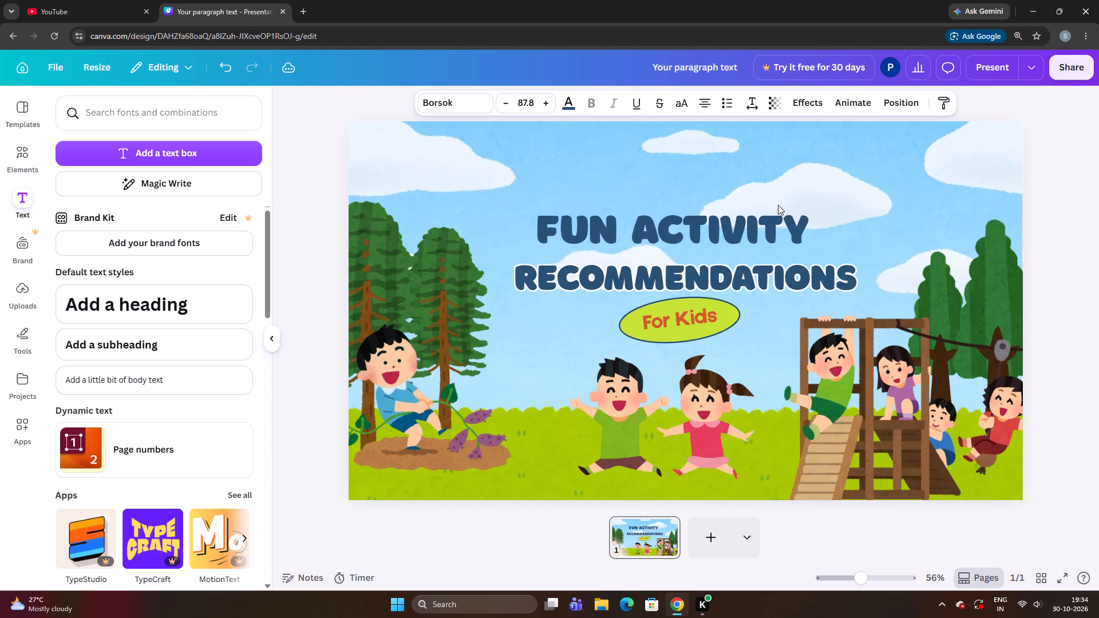
Nudge the "FUN ACTIVITY" text a little right and down so it sits more centrally above "RECOMMENDATIONS".
key("Right")
key("Right")
key("Right")
key("Right")
key("Right")
key("Right")
key("Right")
key("Right")
key("Down")
key("Down")
key("Down")
key("Down")
key("Down")
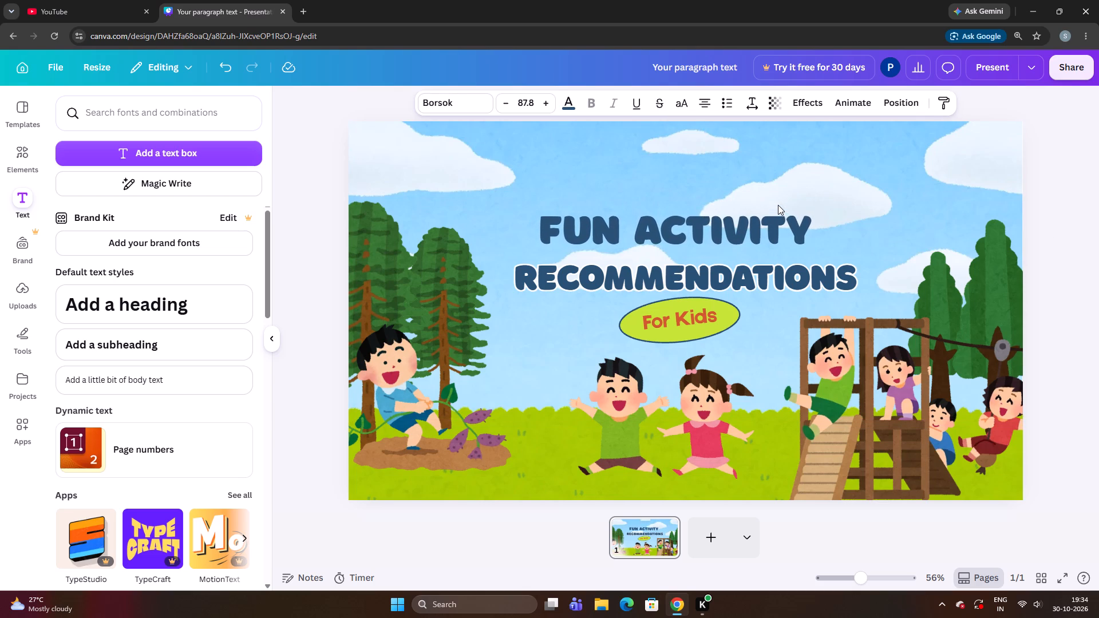
Nudge the "FUN ACTIVITY" text up by one small increment.
key("Up")
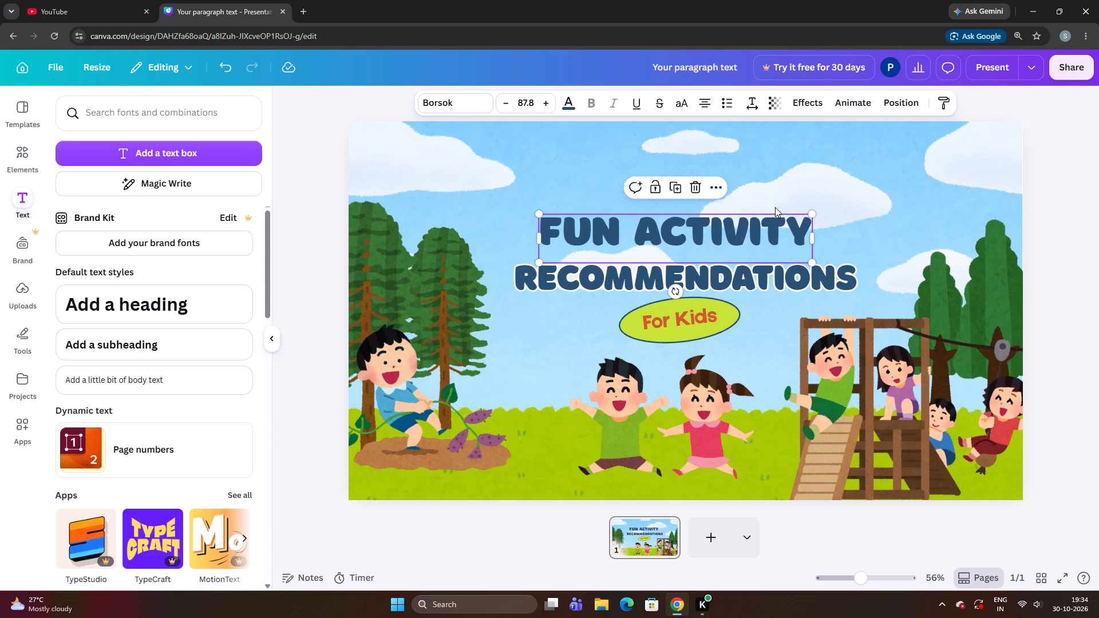
left_click(786, 192)
Apply the Outline effect to the "FUN ACTIVITY" text and set its outline colour to white.
left_click(762, 248)
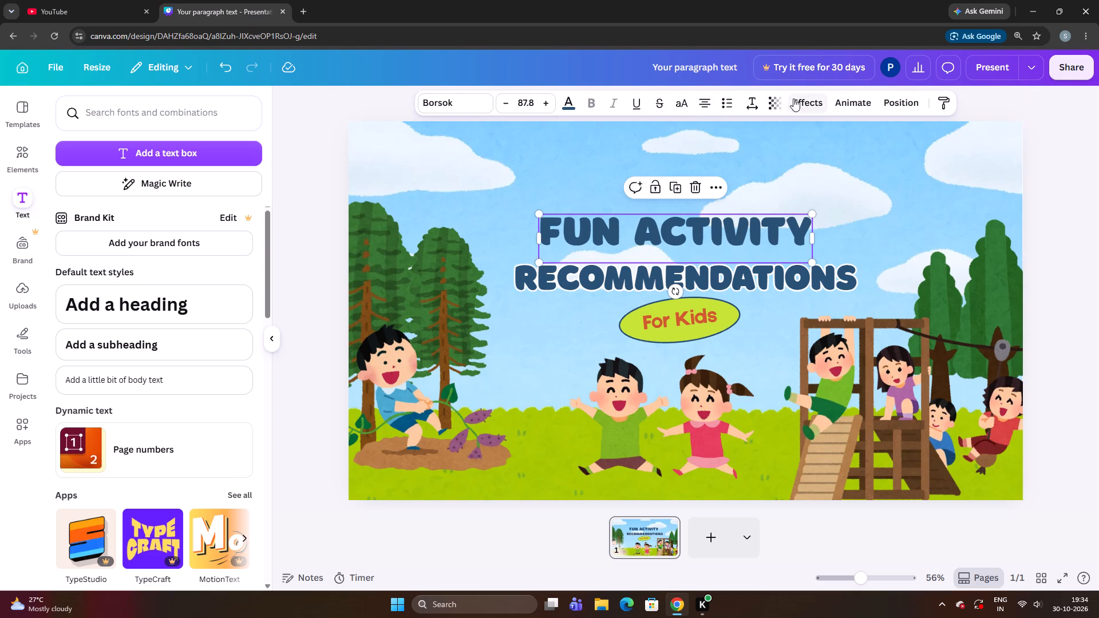
left_click(802, 100)
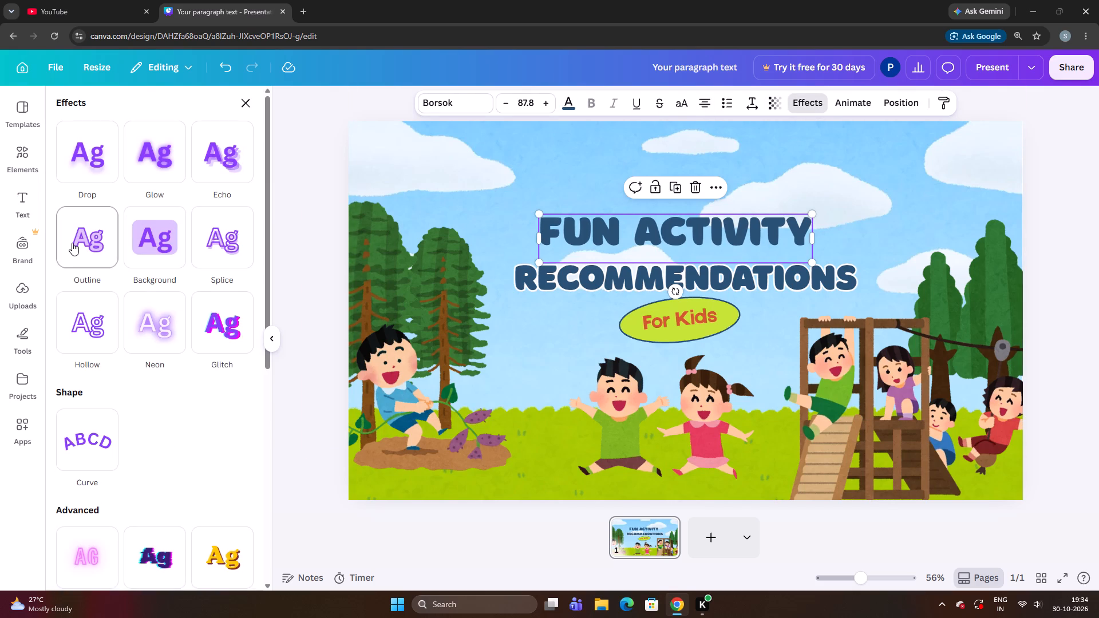
left_click(72, 243)
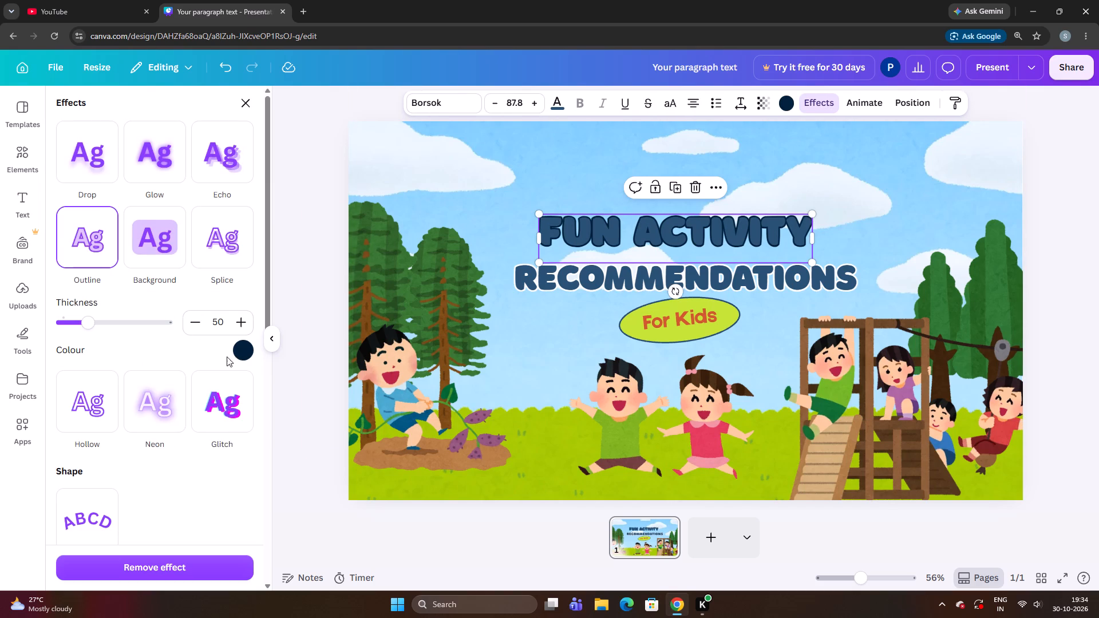
left_click(243, 356)
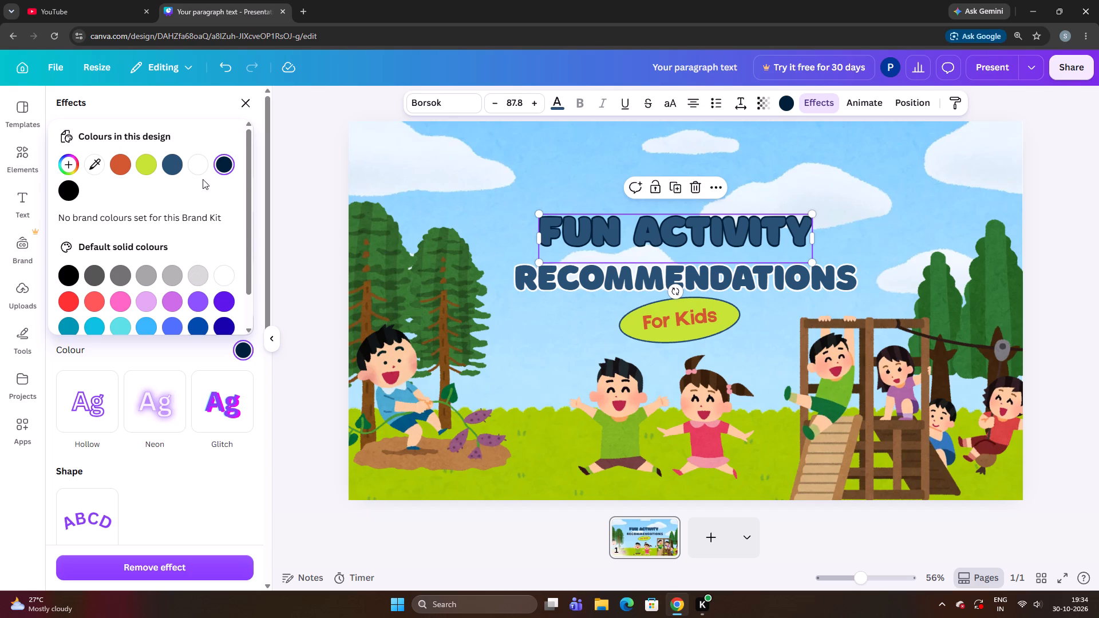
left_click(199, 172)
left_click(325, 388)
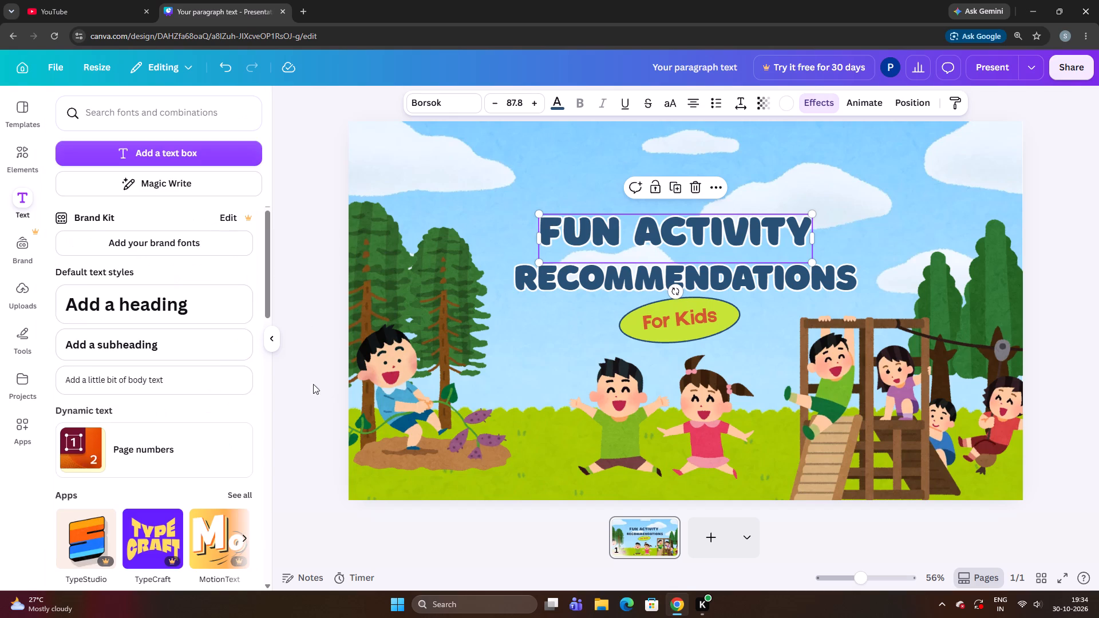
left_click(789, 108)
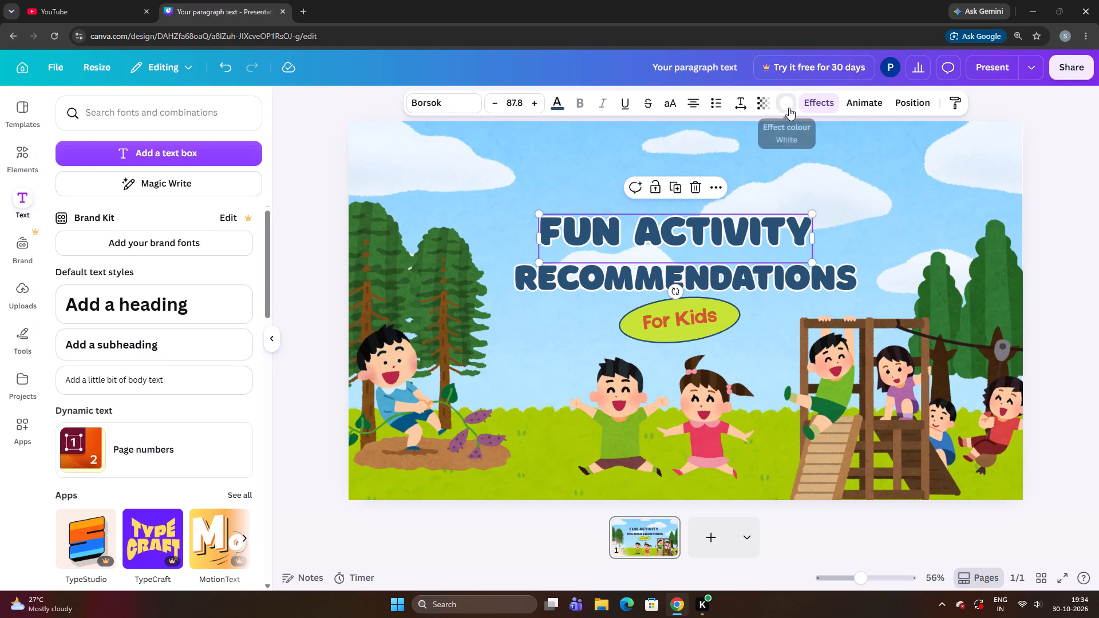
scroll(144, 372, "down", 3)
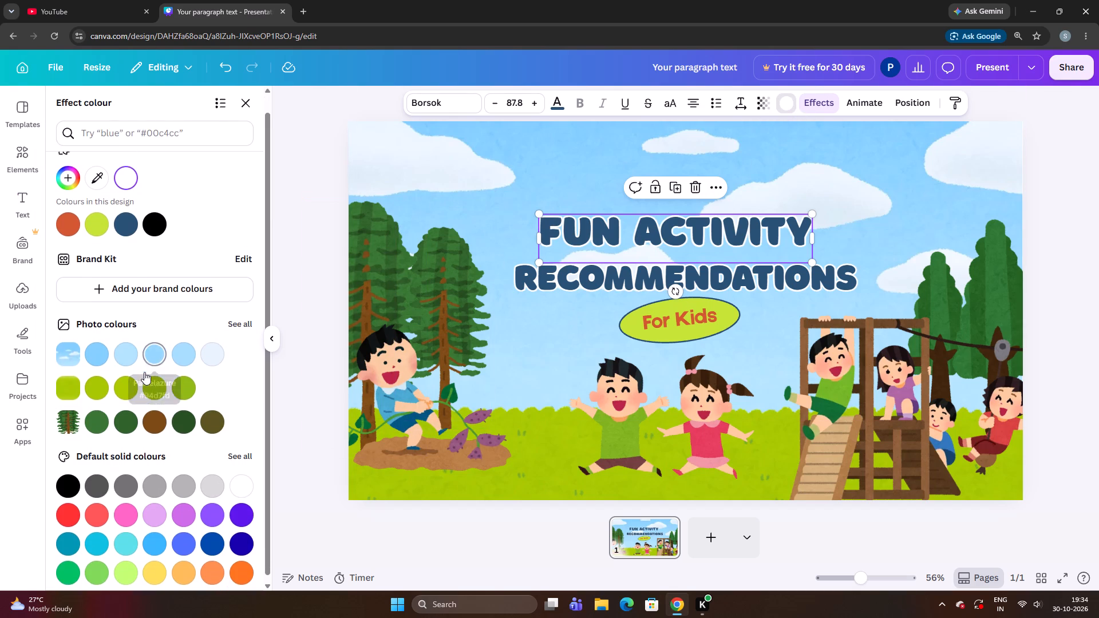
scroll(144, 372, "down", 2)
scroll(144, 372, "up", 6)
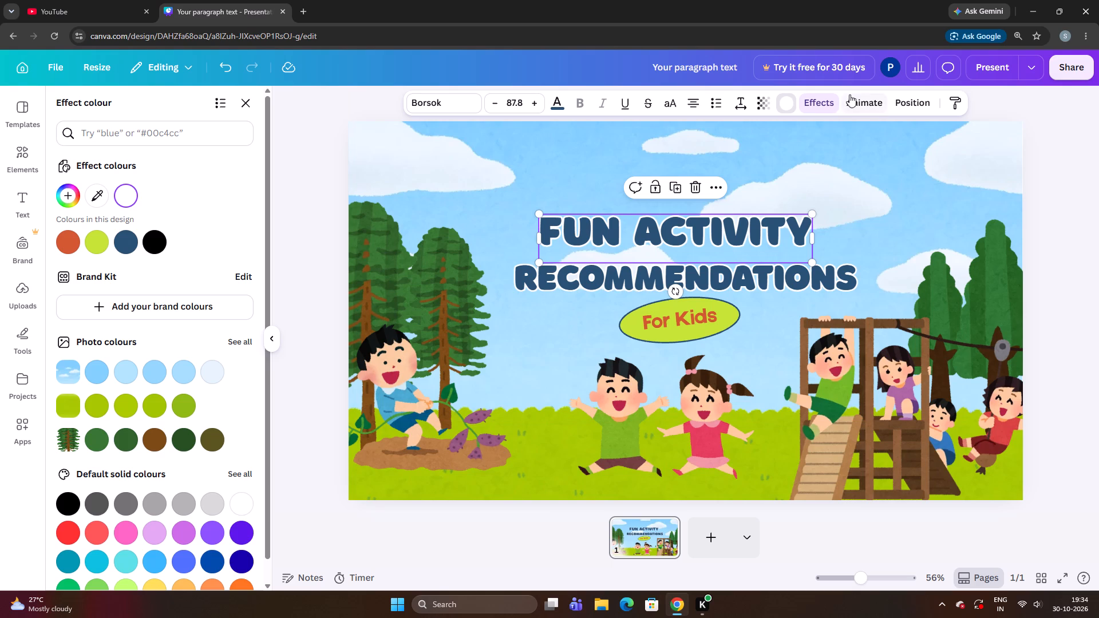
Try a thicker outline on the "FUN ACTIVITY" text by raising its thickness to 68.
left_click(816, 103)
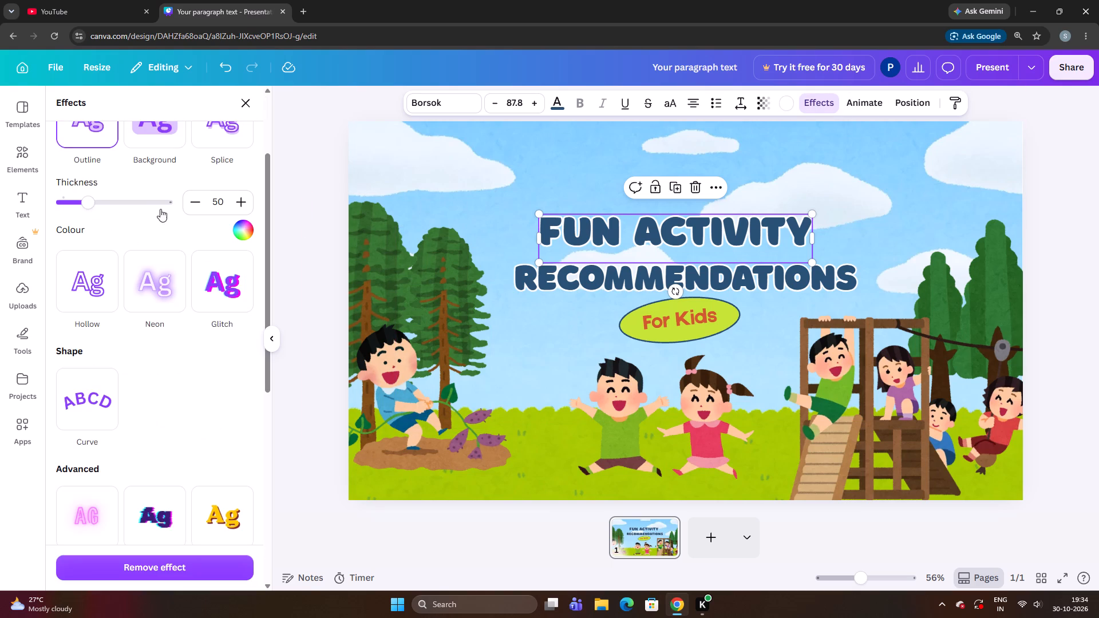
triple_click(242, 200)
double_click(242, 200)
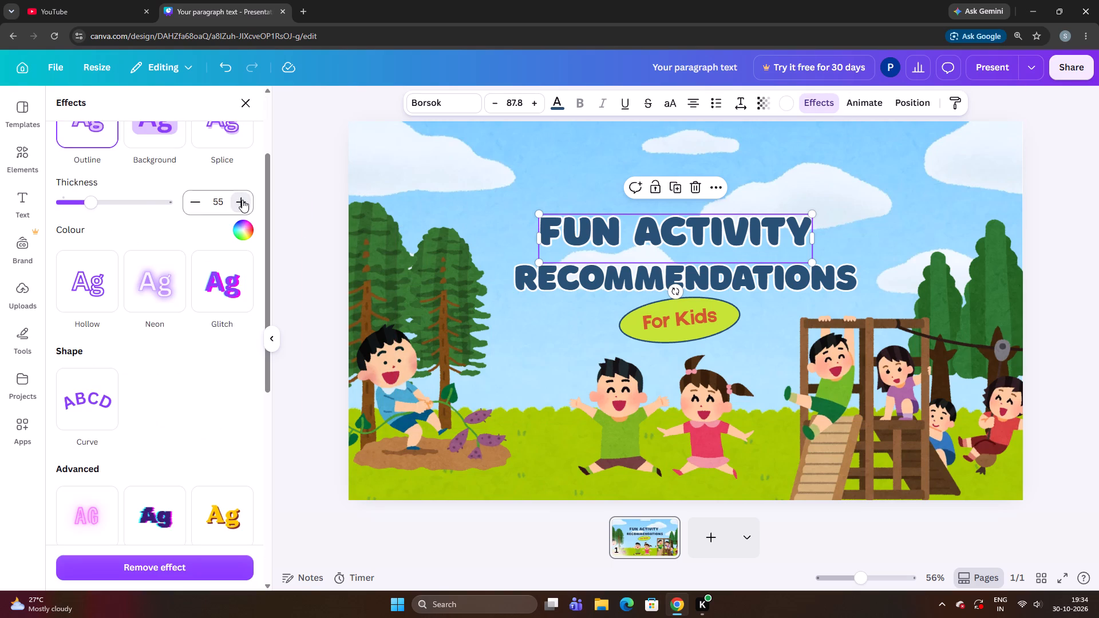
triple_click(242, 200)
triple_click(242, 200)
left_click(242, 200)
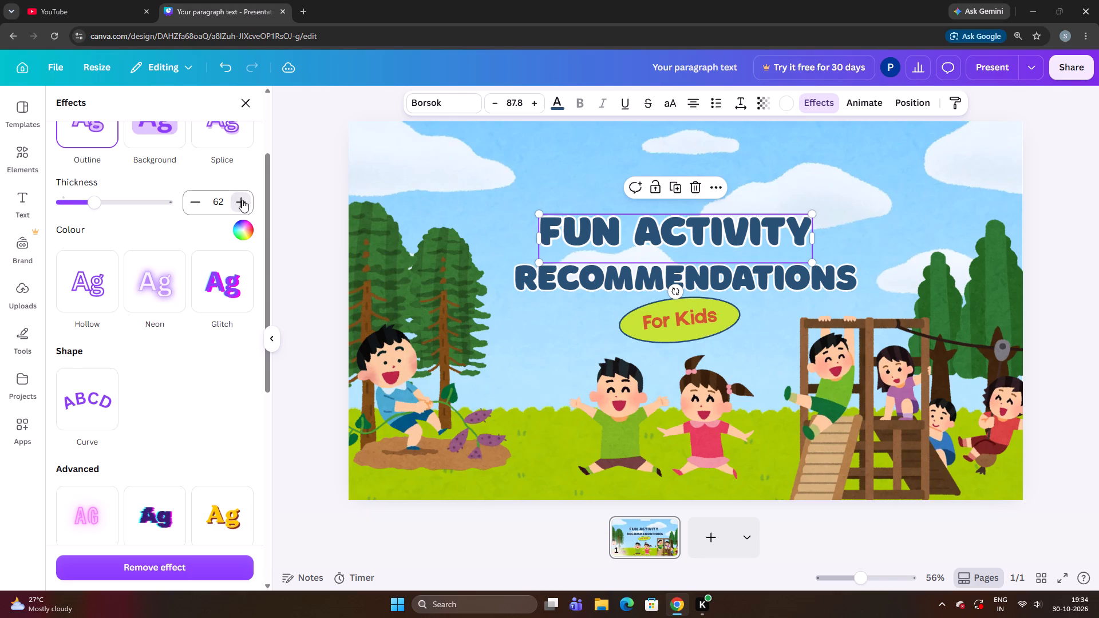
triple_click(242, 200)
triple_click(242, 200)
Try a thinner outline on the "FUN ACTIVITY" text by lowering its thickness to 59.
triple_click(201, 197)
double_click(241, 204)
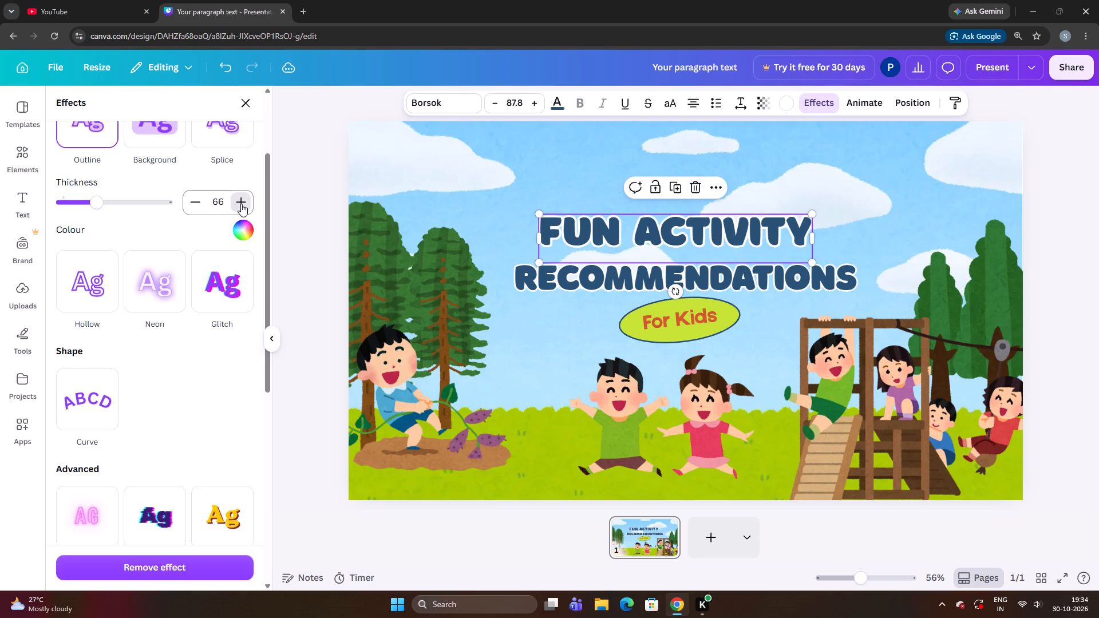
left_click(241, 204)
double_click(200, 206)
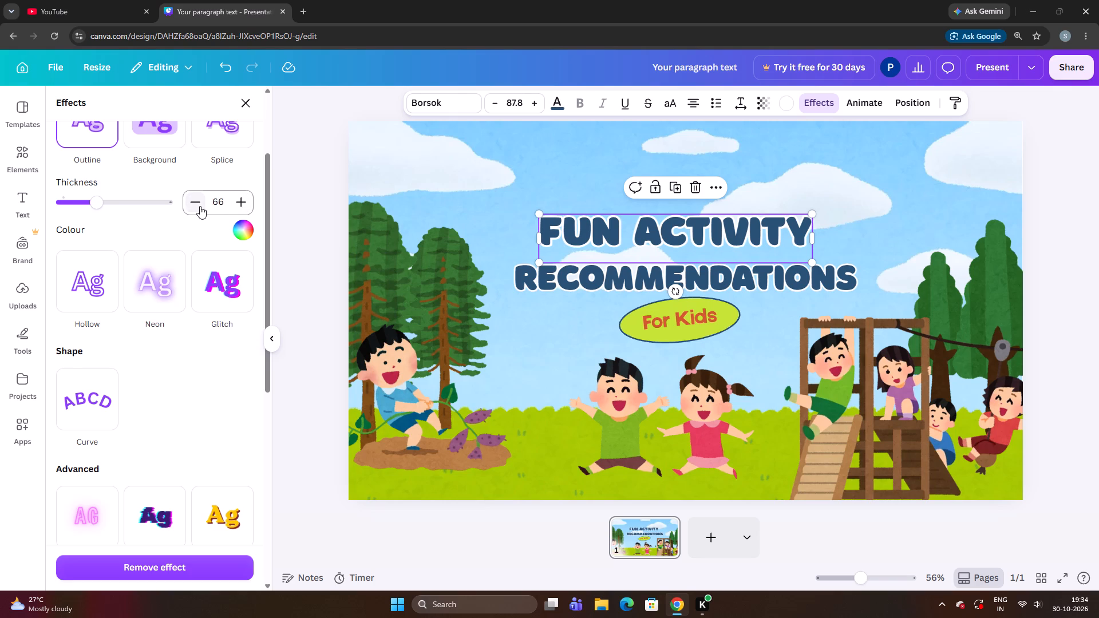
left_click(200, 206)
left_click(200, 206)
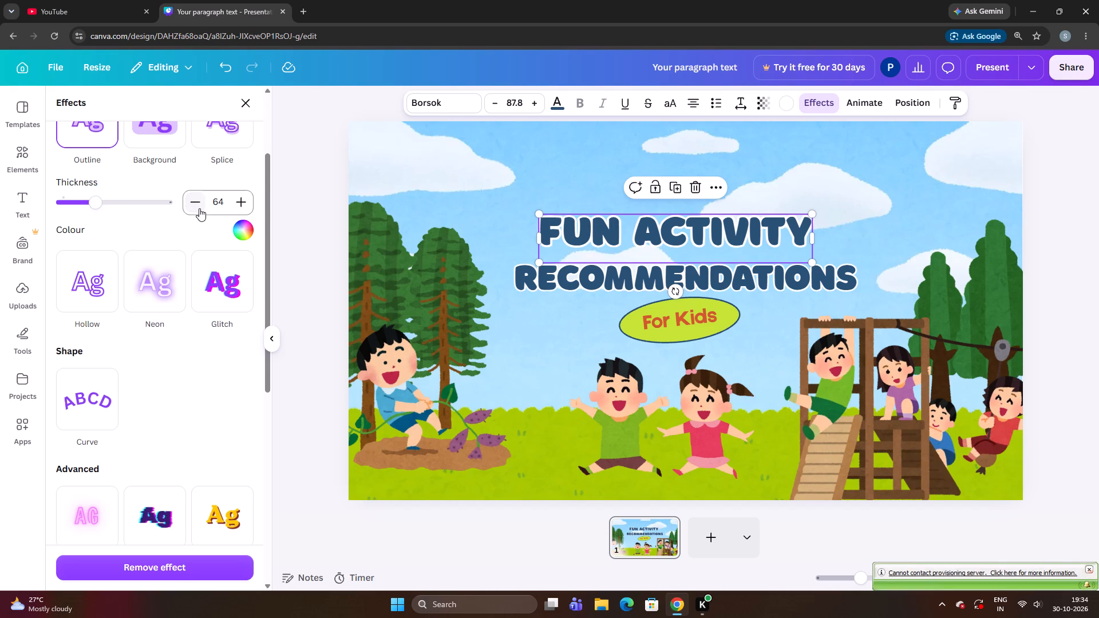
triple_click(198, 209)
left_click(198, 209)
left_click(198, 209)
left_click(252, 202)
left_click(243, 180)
Try outline thicknesses between 60 and 66 on the "FUN ACTIVITY" text and set it to 64.
triple_click(238, 197)
double_click(198, 202)
left_click(236, 168)
left_click(237, 199)
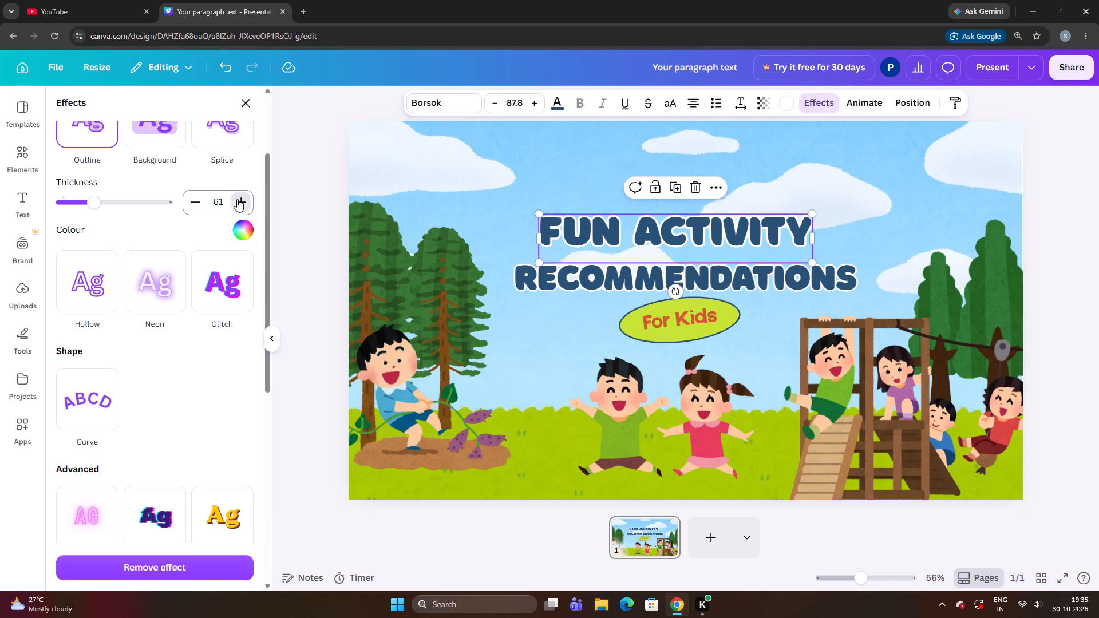
left_click(190, 201)
triple_click(239, 204)
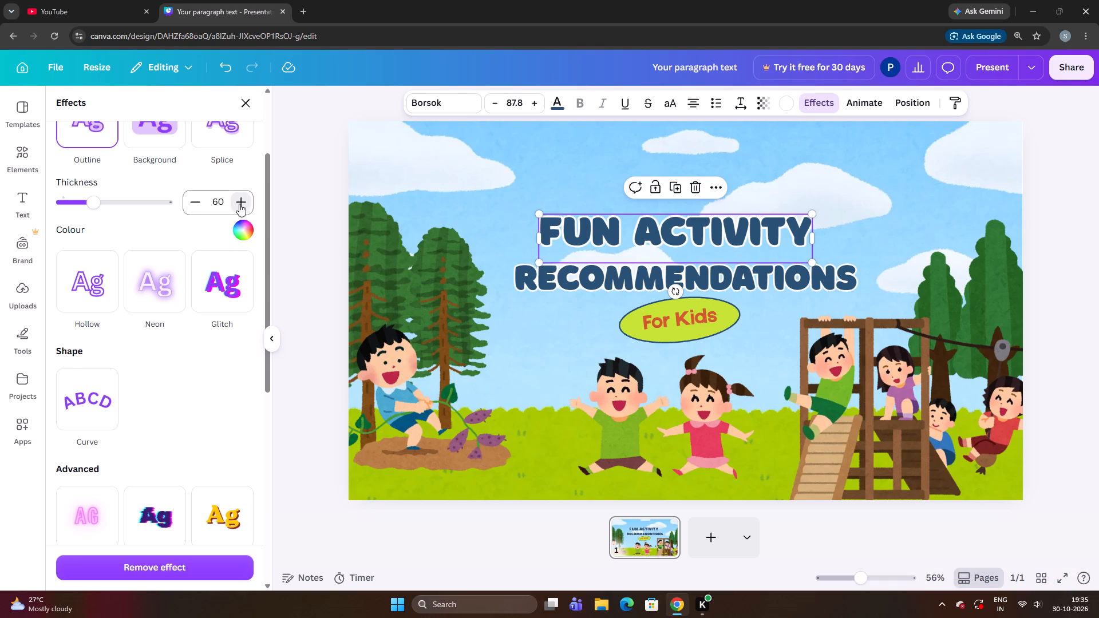
triple_click(239, 204)
double_click(196, 201)
double_click(196, 201)
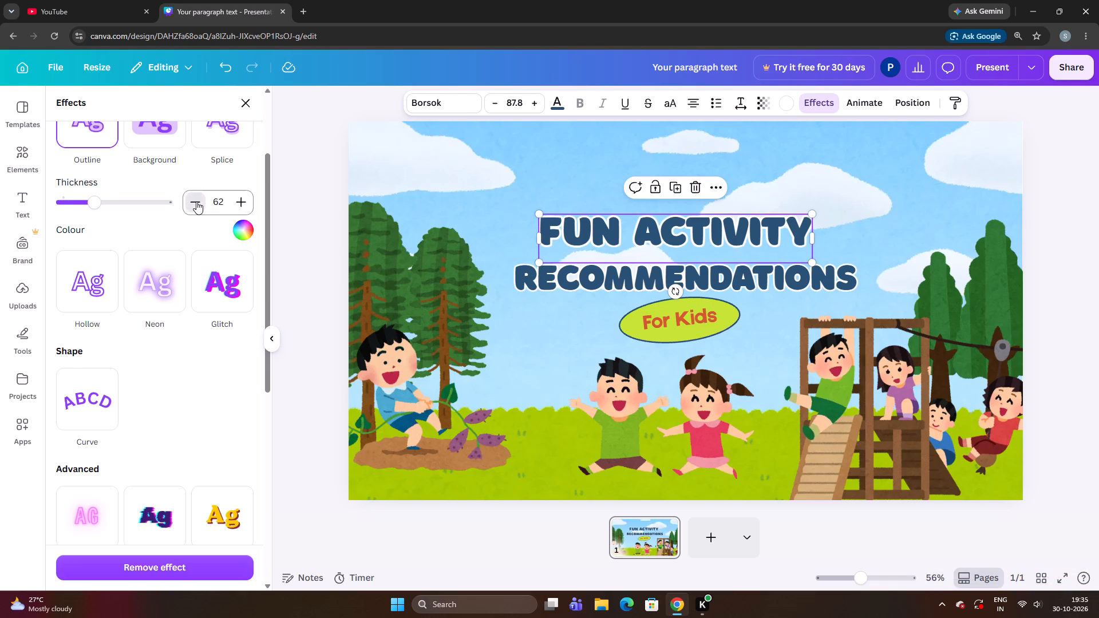
double_click(239, 197)
left_click(305, 267)
Nudge the outlined "FUN ACTIVITY" text slightly down and a touch left, bringing it closer to "RECOMMENDATIONS".
left_click(478, 227)
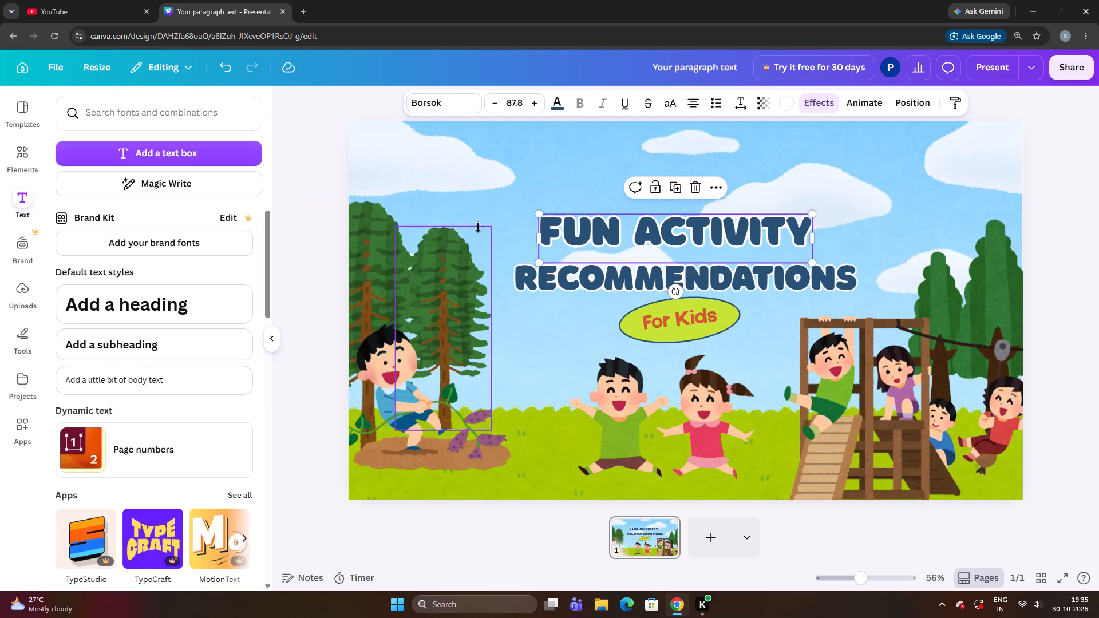
left_click(564, 235)
left_click(573, 193)
left_click(588, 226)
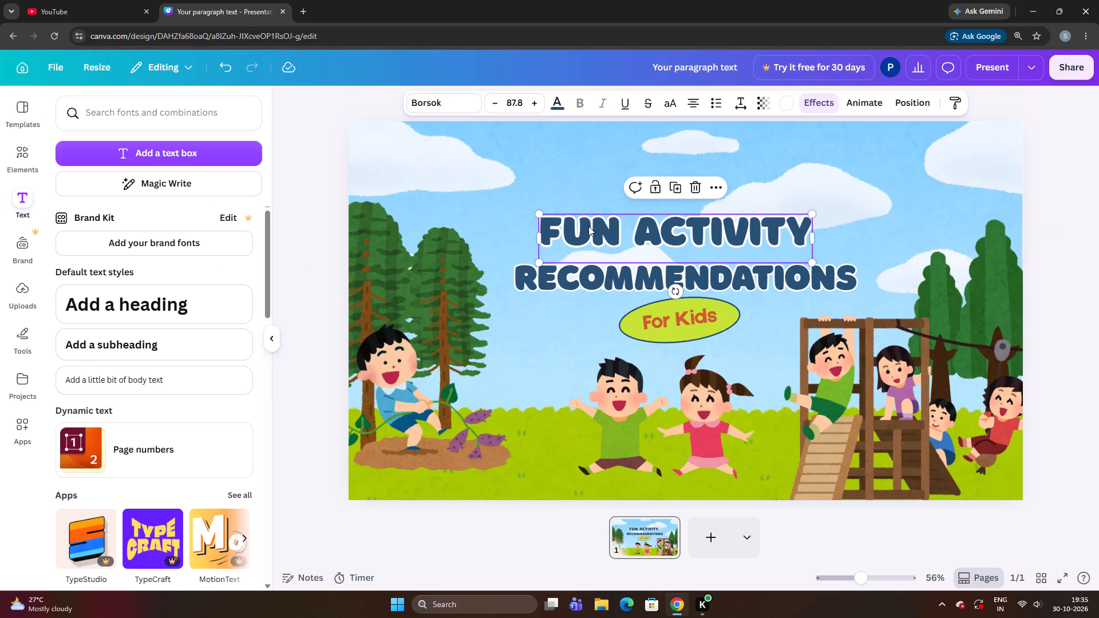
key("Right")
key("Right")
key("Right")
key("Down")
key("Up")
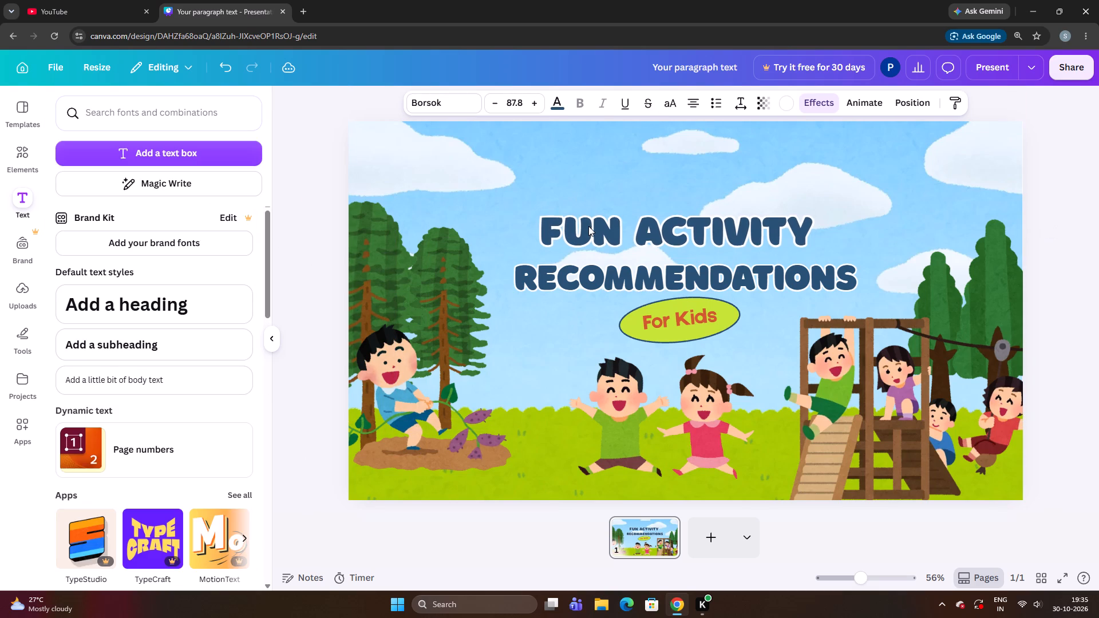
key("Left")
key("Left")
key("Down")
key("Down")
key("Down")
key("Left")
key("Left")
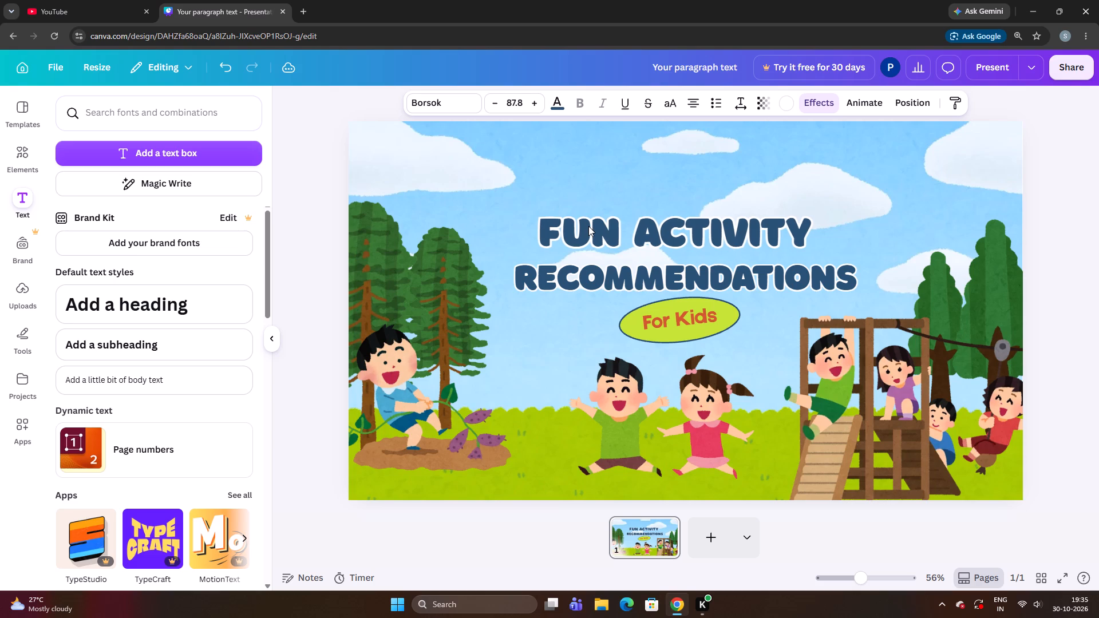
Fine-tune the "FUN ACTIVITY" text with small nudges in all directions, moving it slightly right and down overall.
key("Up")
key("Up")
key("Left")
key("Down")
key("Right")
key("Down")
key("Up")
key("Right")
key("Down")
key("Up")
key("Down")
key("Right")
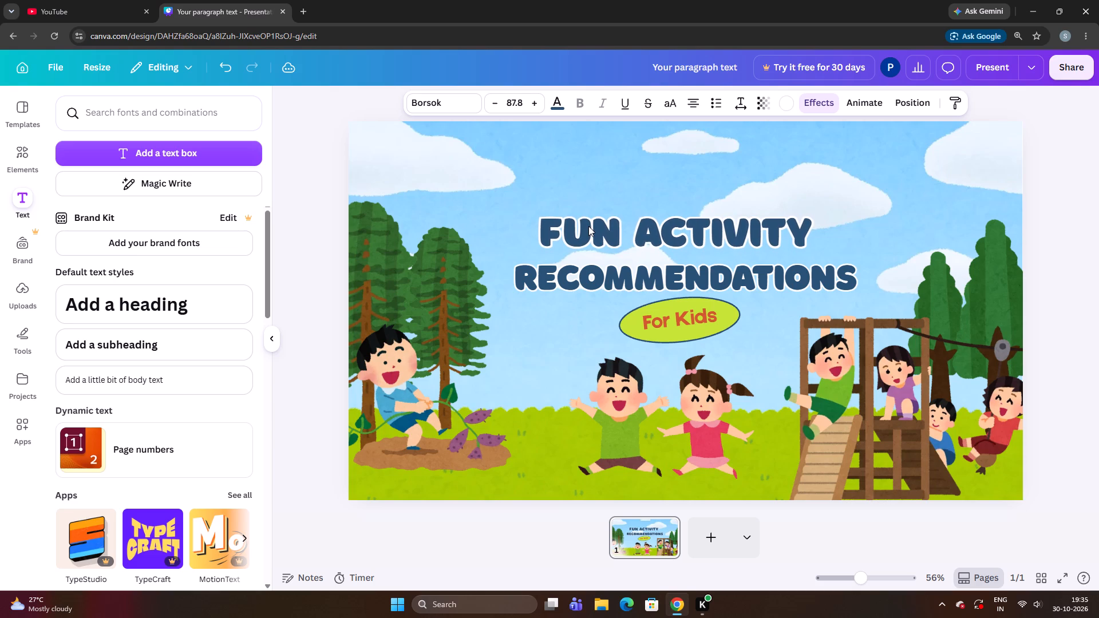
key("Down")
key("Down")
key("Left")
key("Up")
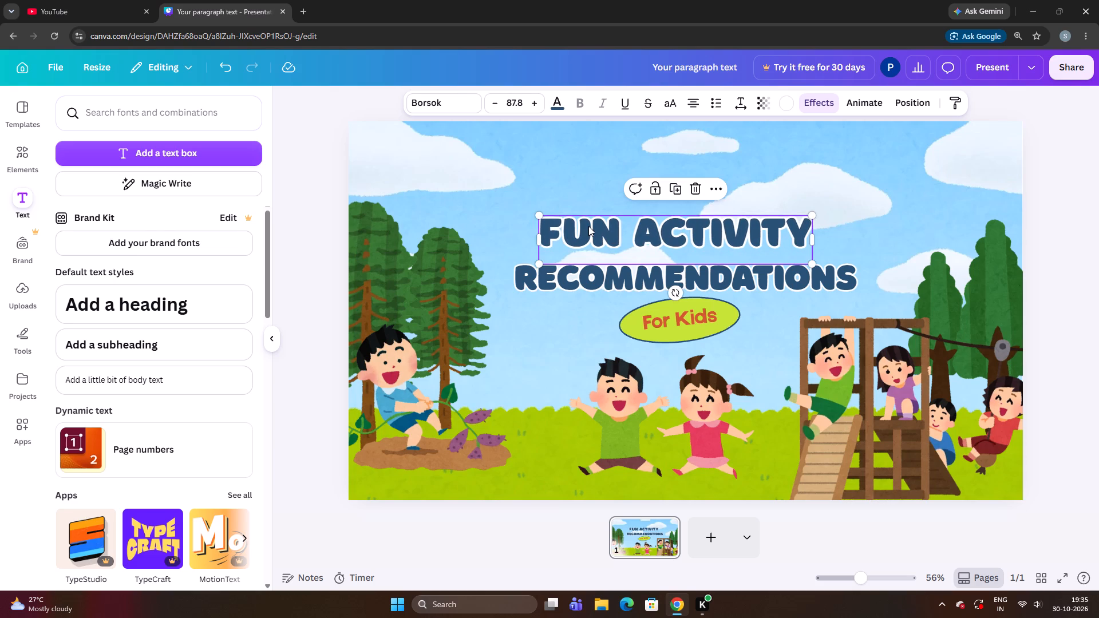
left_click(547, 172)
left_click(610, 262)
left_click(564, 192)
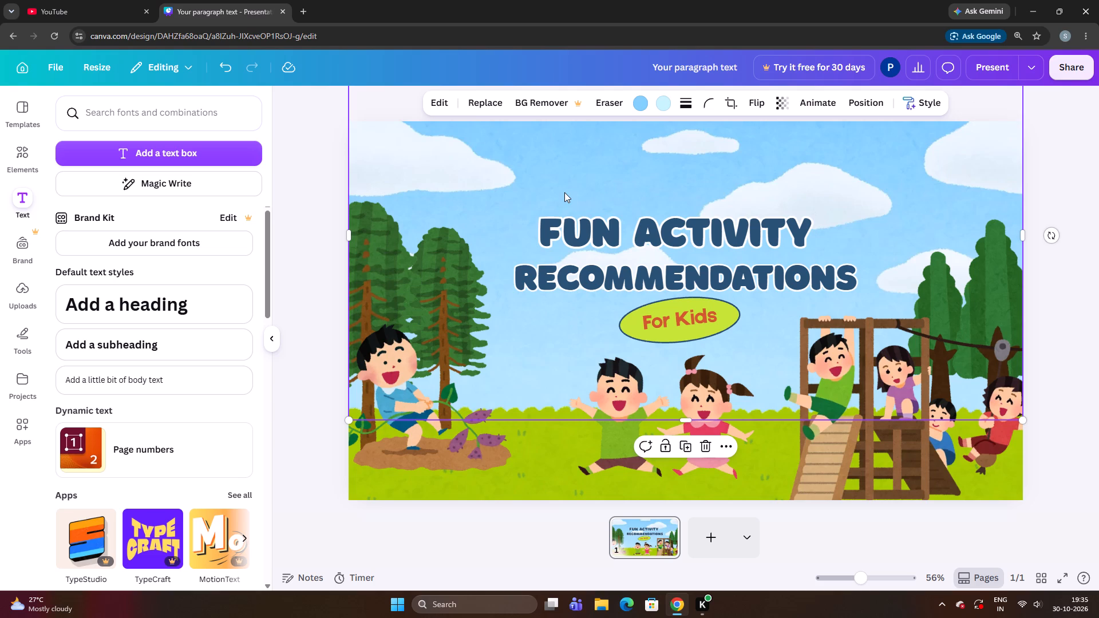
Reselect the "FUN ACTIVITY" text and nudge it slightly right and down toward "RECOMMENDATIONS".
left_click(577, 218)
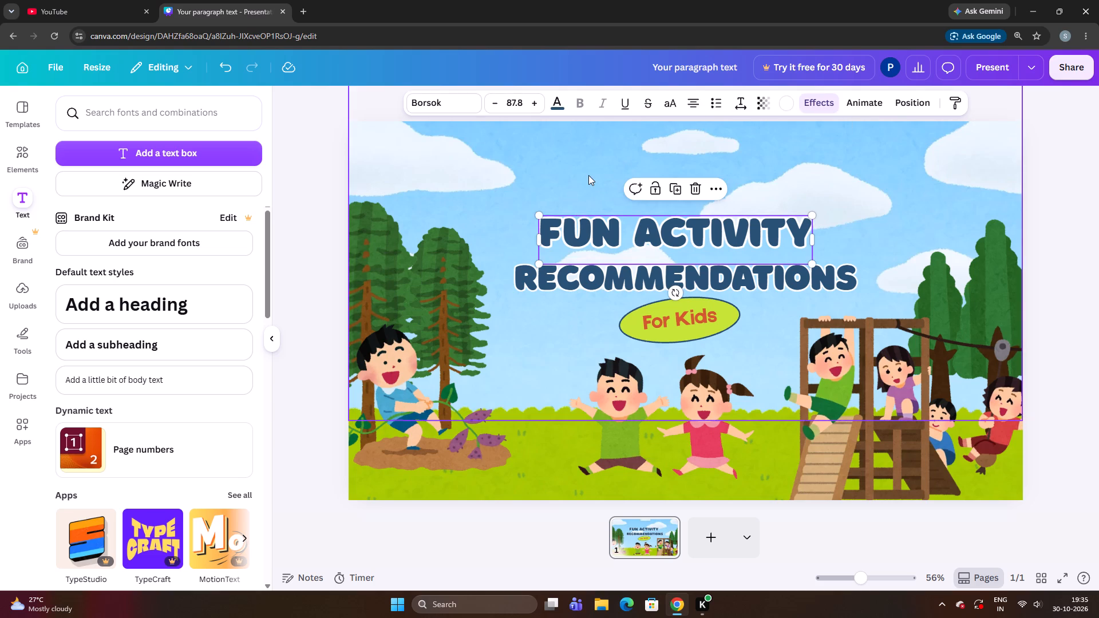
left_click(588, 175)
left_click(591, 231)
key("Right")
key("Right")
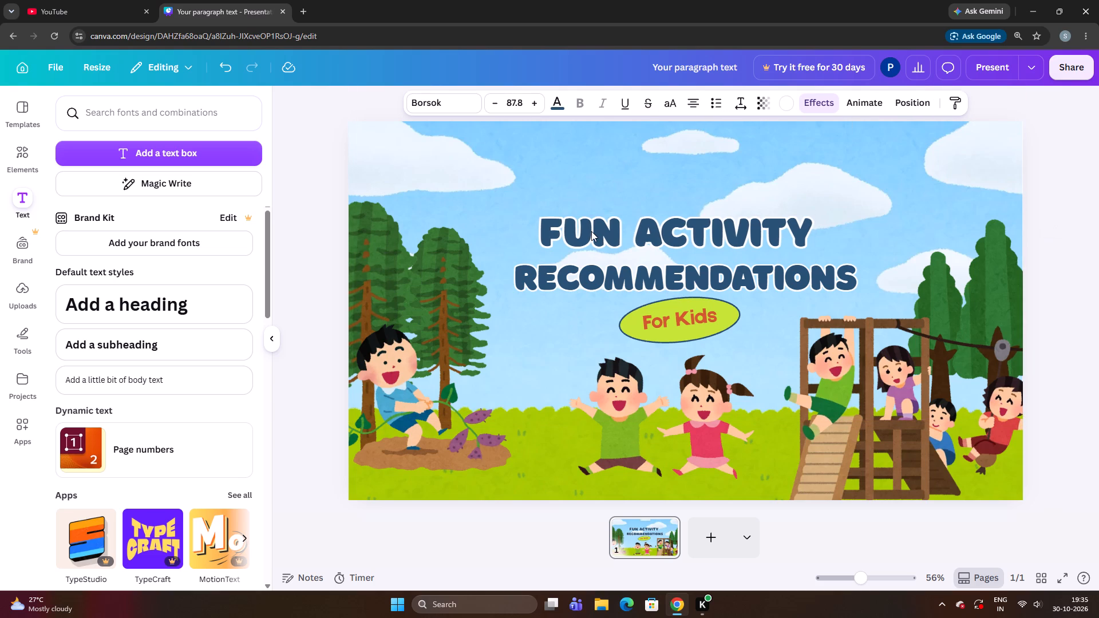
key("Down")
key("Up")
key("Down")
key("Right")
key("Down")
key("Left")
key("Down")
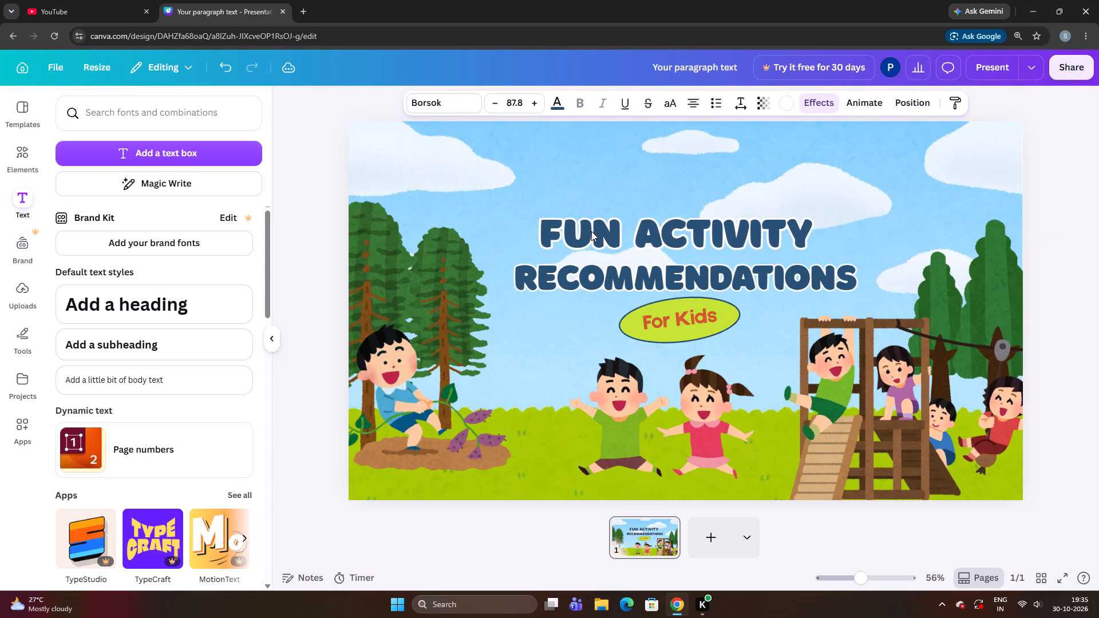
Fine-tune the "FUN ACTIVITY" text with small nudges in all directions, ending one nudge lower at the same horizontal position.
key("Right")
key("Up")
key("Up")
key("Down")
key("Left")
key("Left")
key("Down")
key("Down")
key("Right")
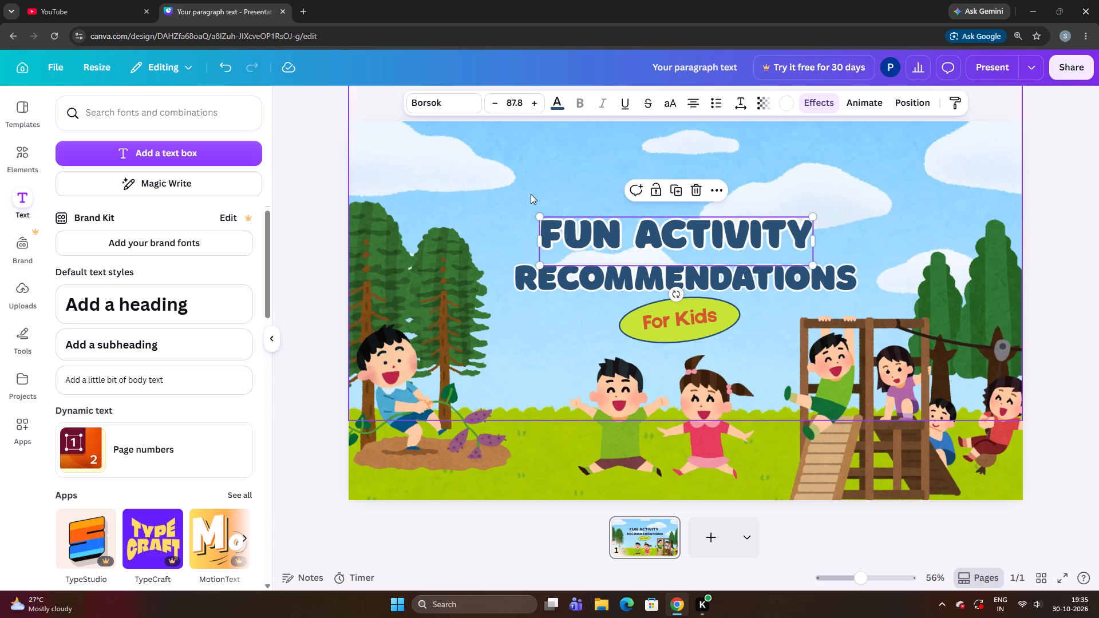
left_click(531, 194)
Reselect the "FUN ACTIVITY" text and nudge it right and slightly down above "RECOMMENDATIONS".
left_click(594, 224)
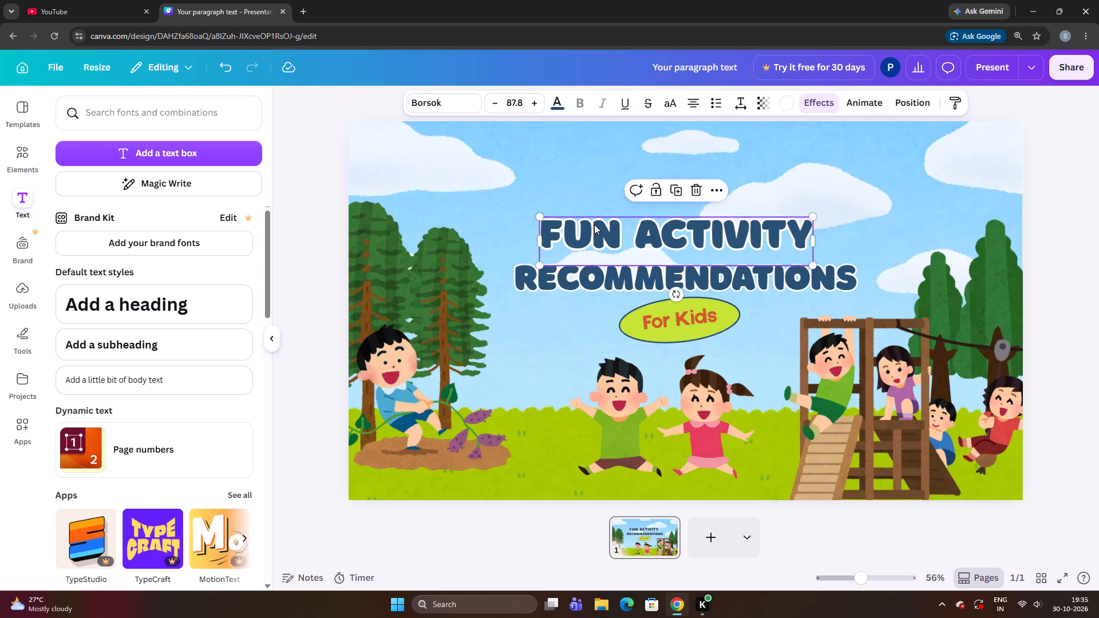
key("Up")
key("Up")
key("Down")
key("Down")
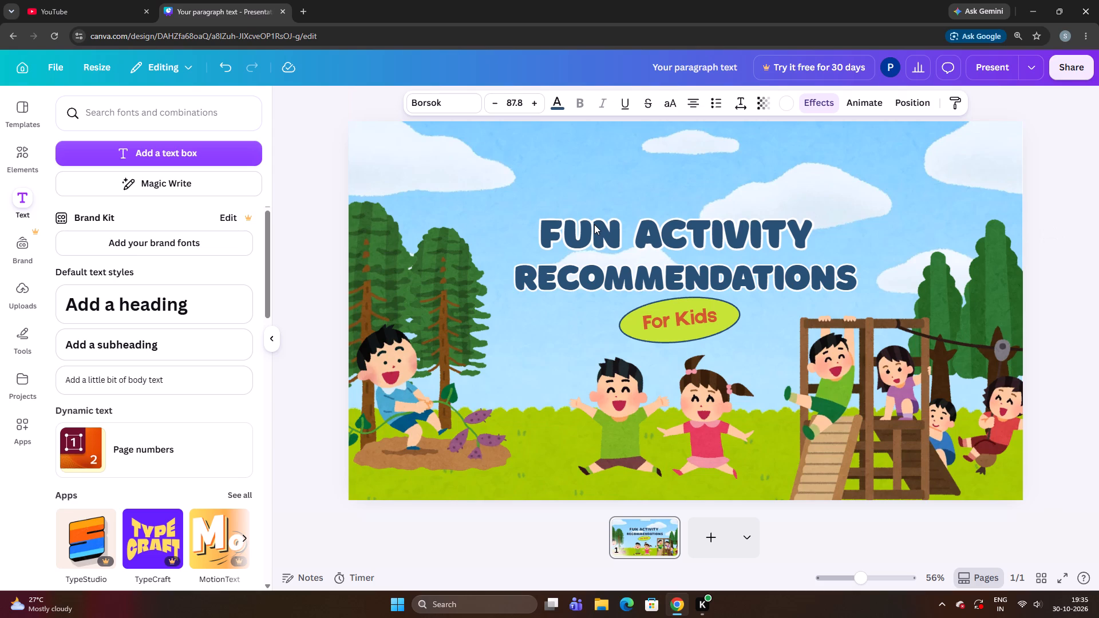
key("Right")
key("Down")
key("Down")
key("Down")
key("Down")
key("Right")
key("Right")
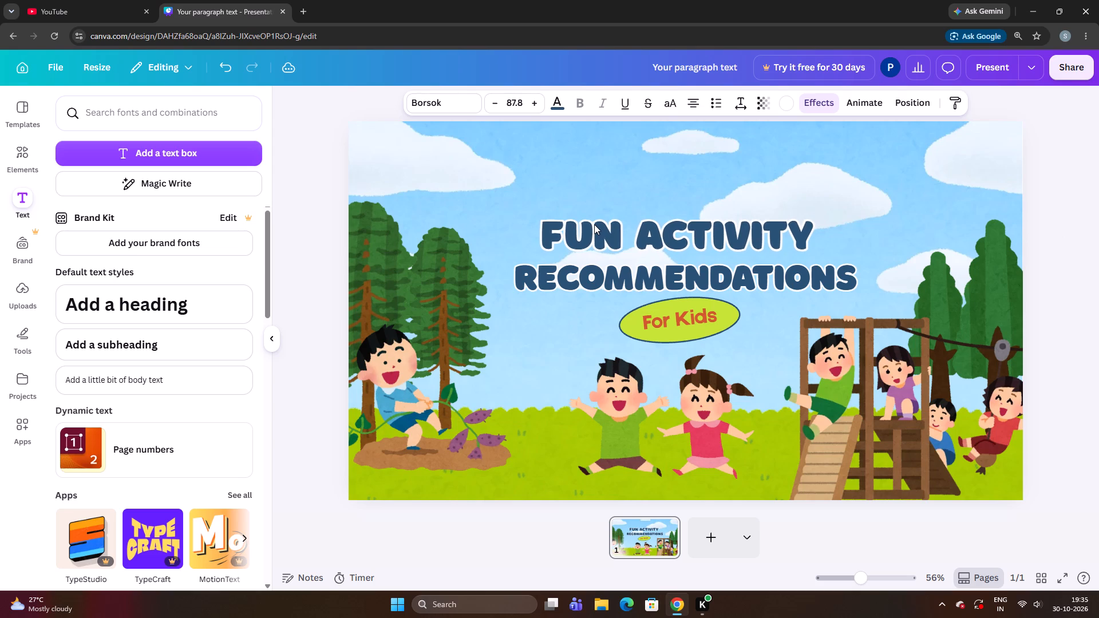
key("Right")
key("Right")
key("Right")
key("Down")
key("Right")
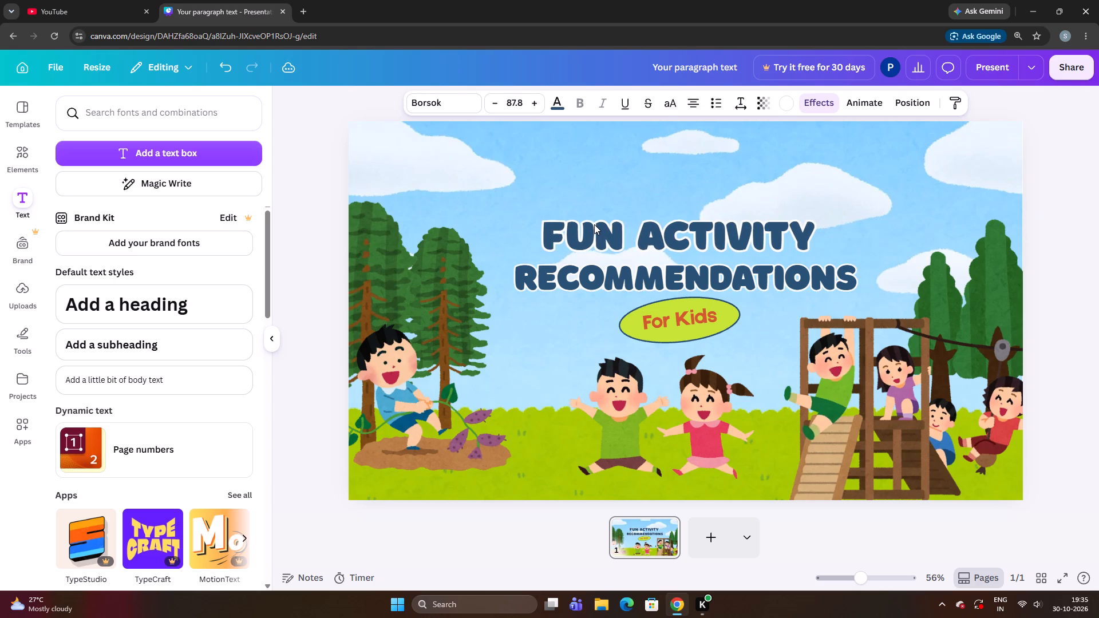
key("Up")
key("Right")
key("Down")
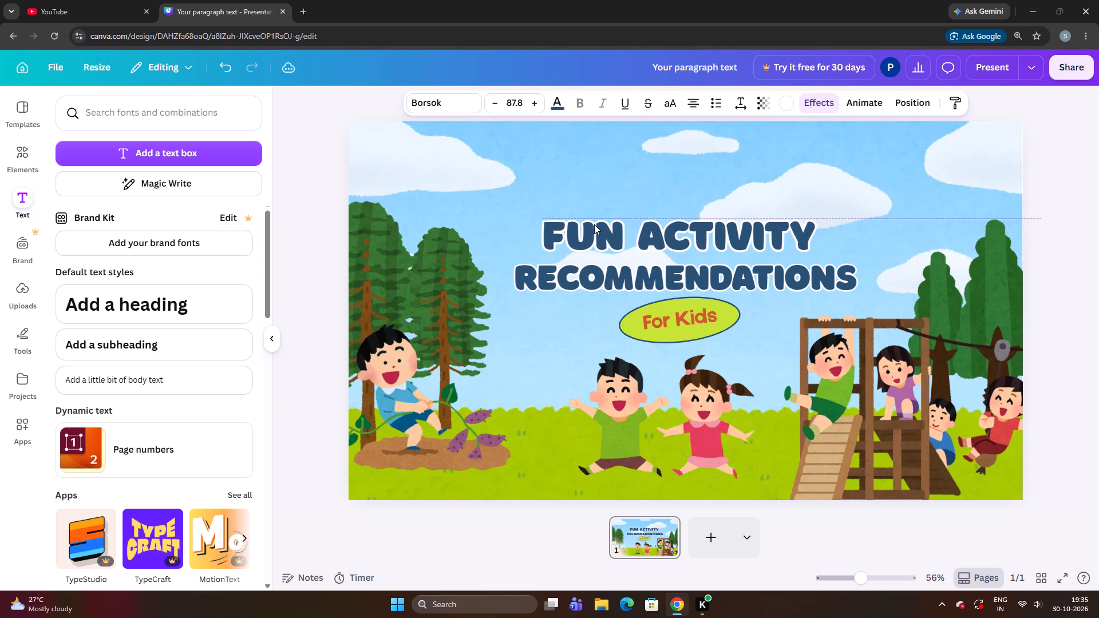
Nudge the "FUN ACTIVITY" text slightly left and down, closing the gap to "RECOMMENDATIONS".
key("Left")
key("Up")
key("Down")
key("Left")
key("Left")
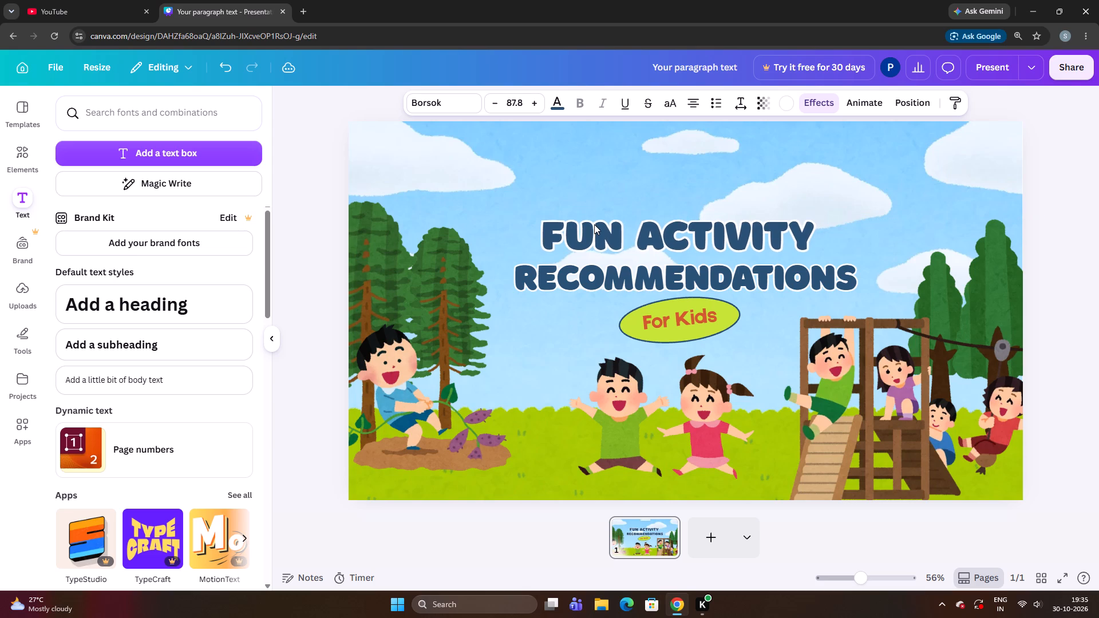
key("Left")
key("Down")
key("Up")
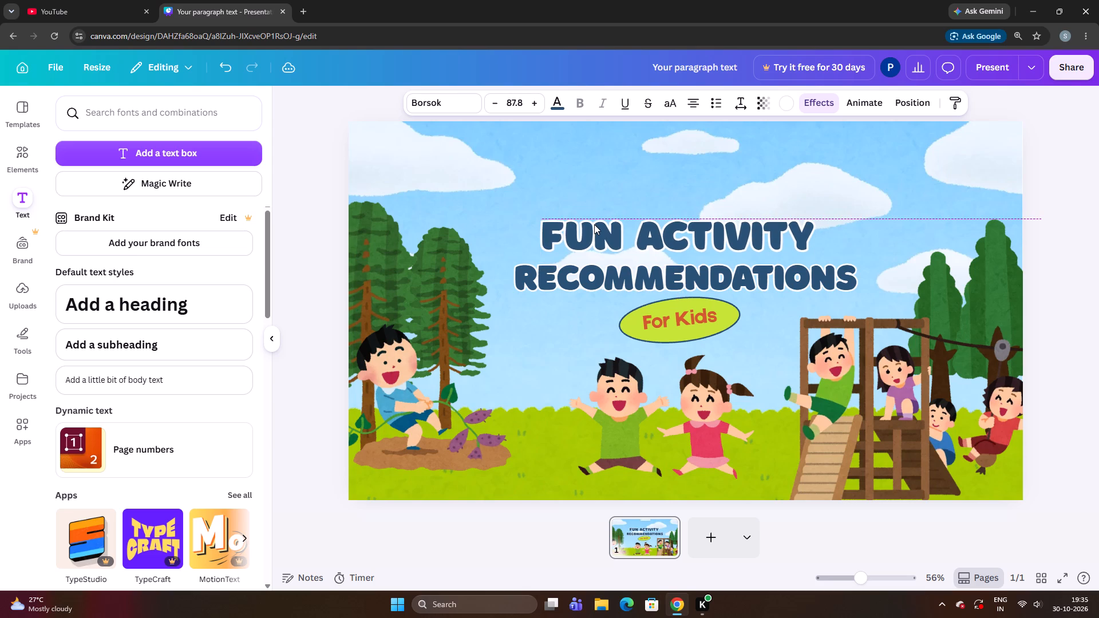
key("Down")
key("Up")
key("Down")
key("Down")
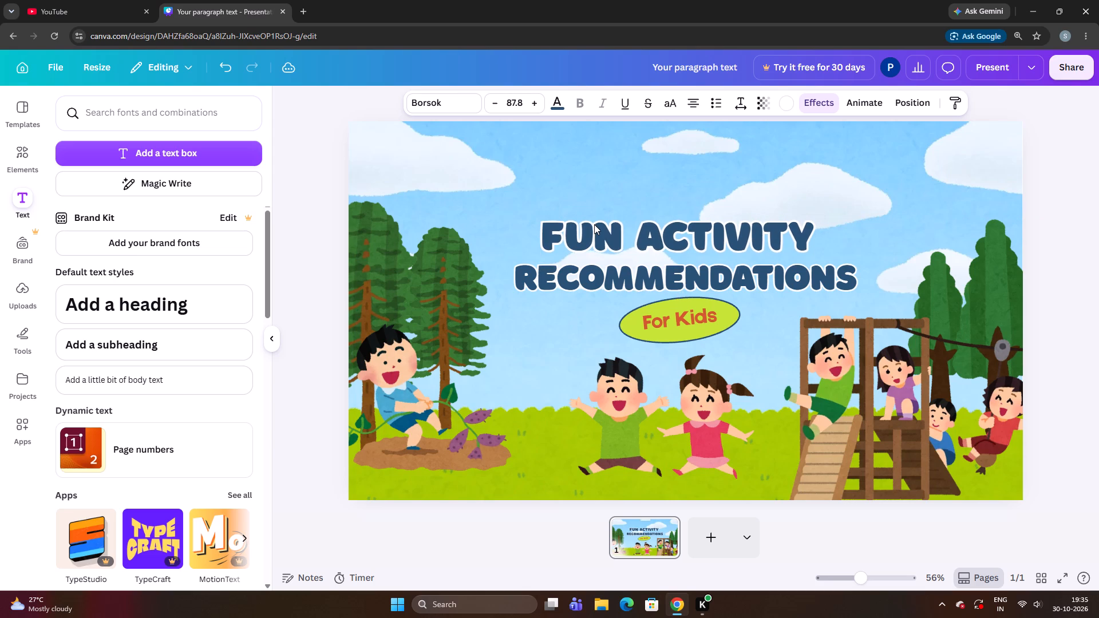
key("Down")
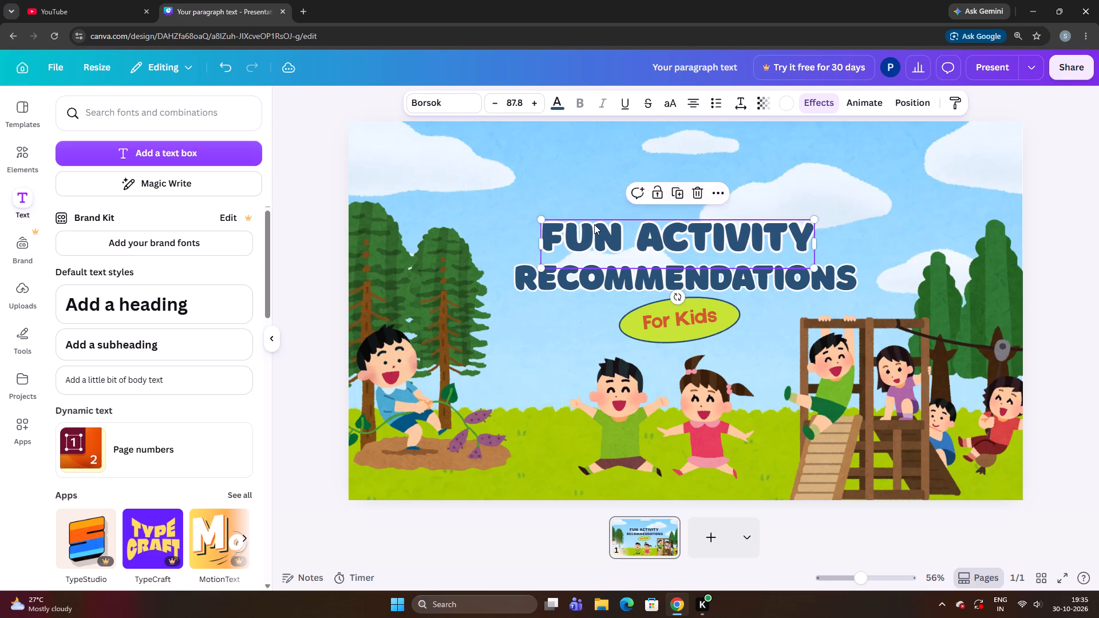
key("Down")
key("Down")
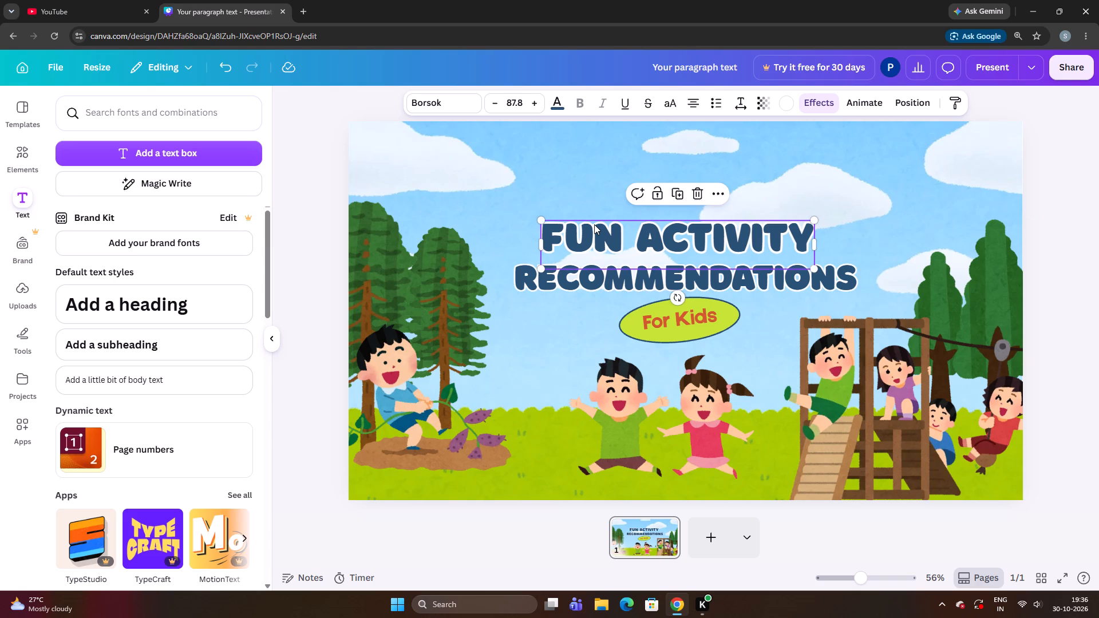
key("Down")
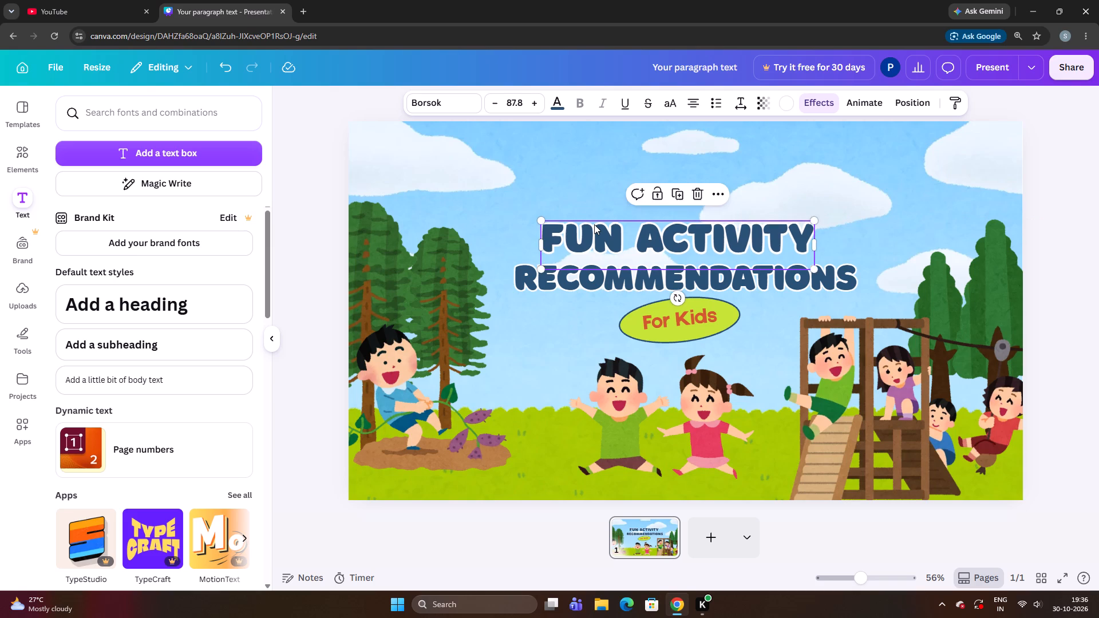
key("Down")
key("Down")
key("Down")
key("Down")
key("Down")
key("Down")
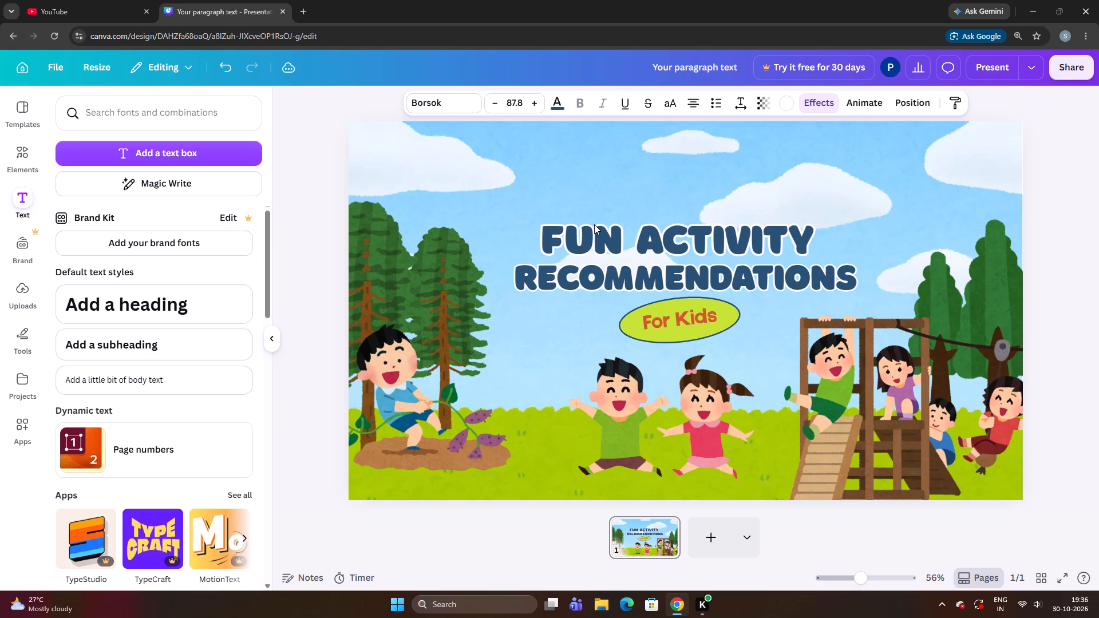
Nudge the "FUN ACTIVITY" text back up and slightly left, widening its gap to "RECOMMENDATIONS".
key("Up")
key("Up")
key("Up")
key("Up")
key("Up")
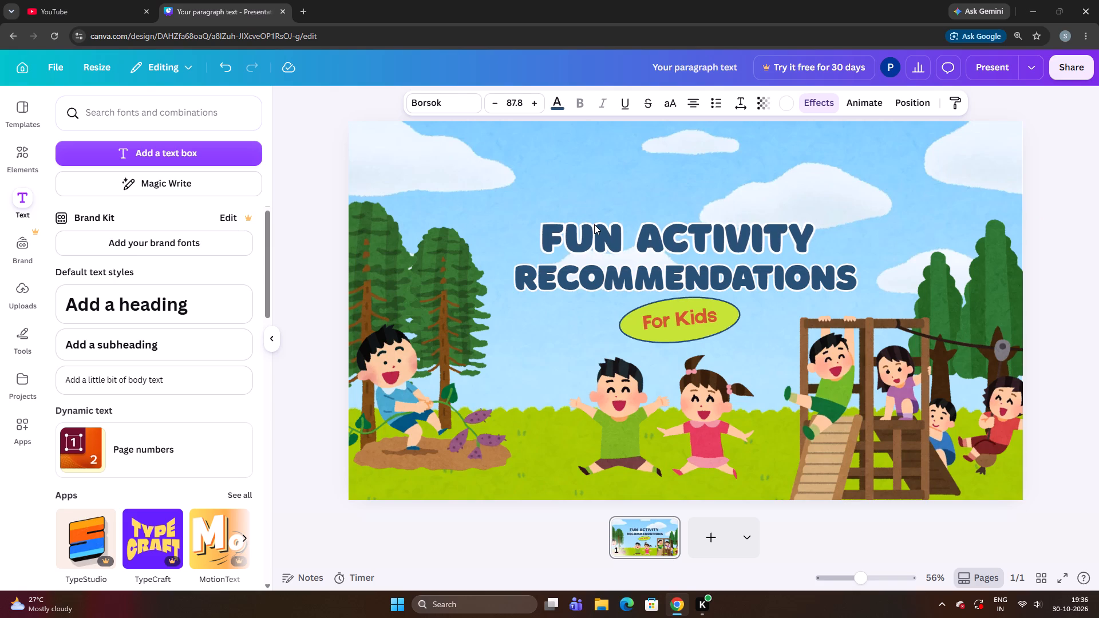
key("Left")
key("Left")
key("Left")
key("Up")
key("Up")
key("Up")
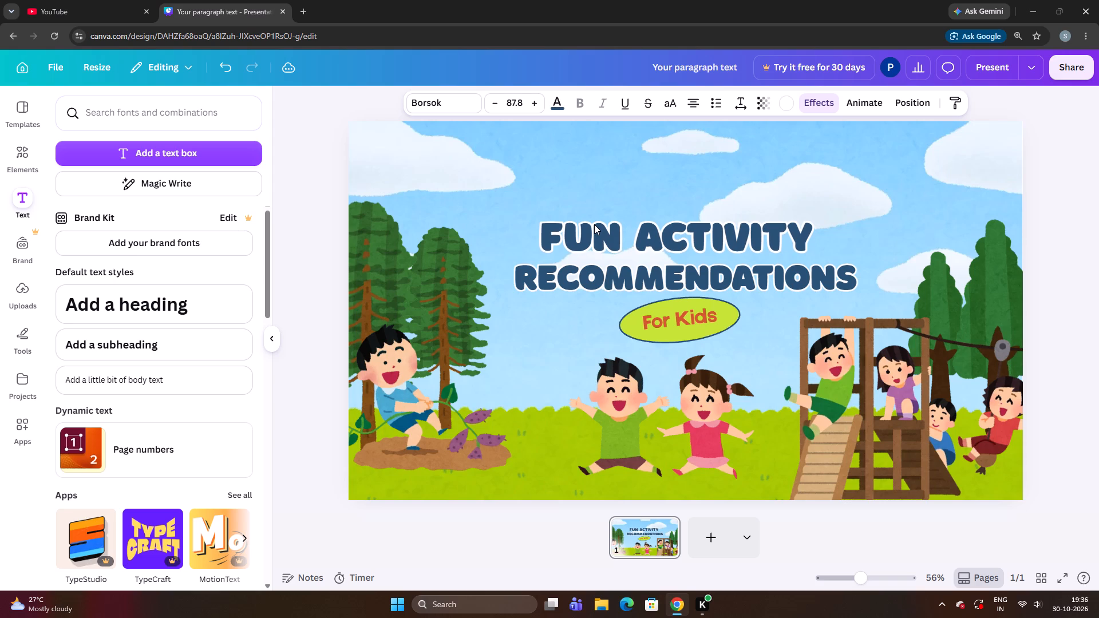
key("Up")
key("Up")
key("Up")
key("Up")
key("Up")
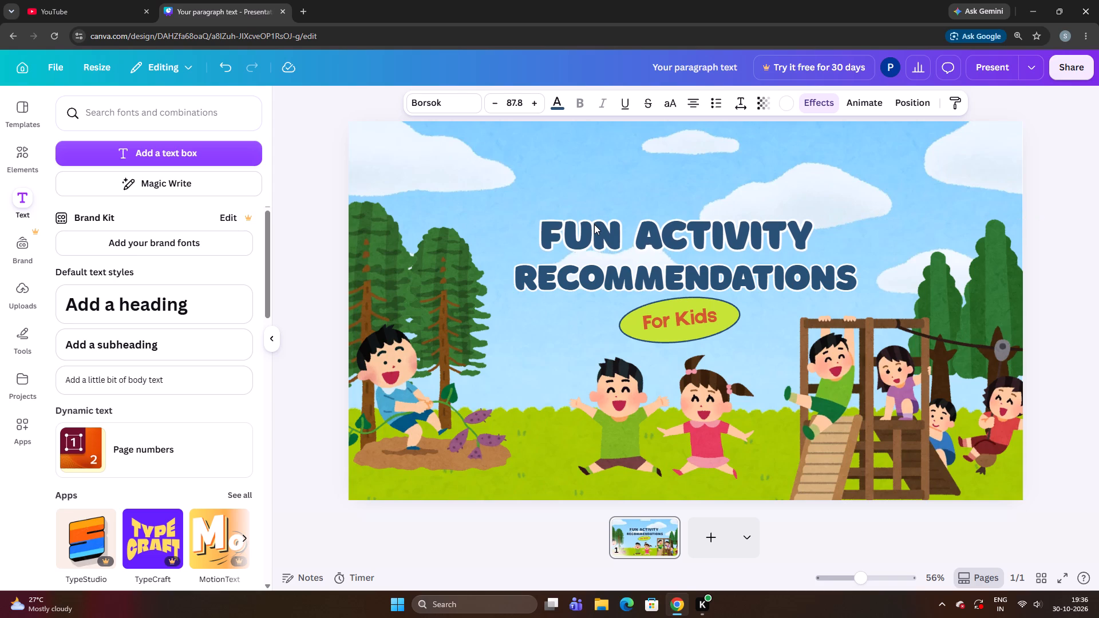
key("Up")
Nudge the "FUN ACTIVITY" text eight small increments to the right.
key("Right")
key("Right")
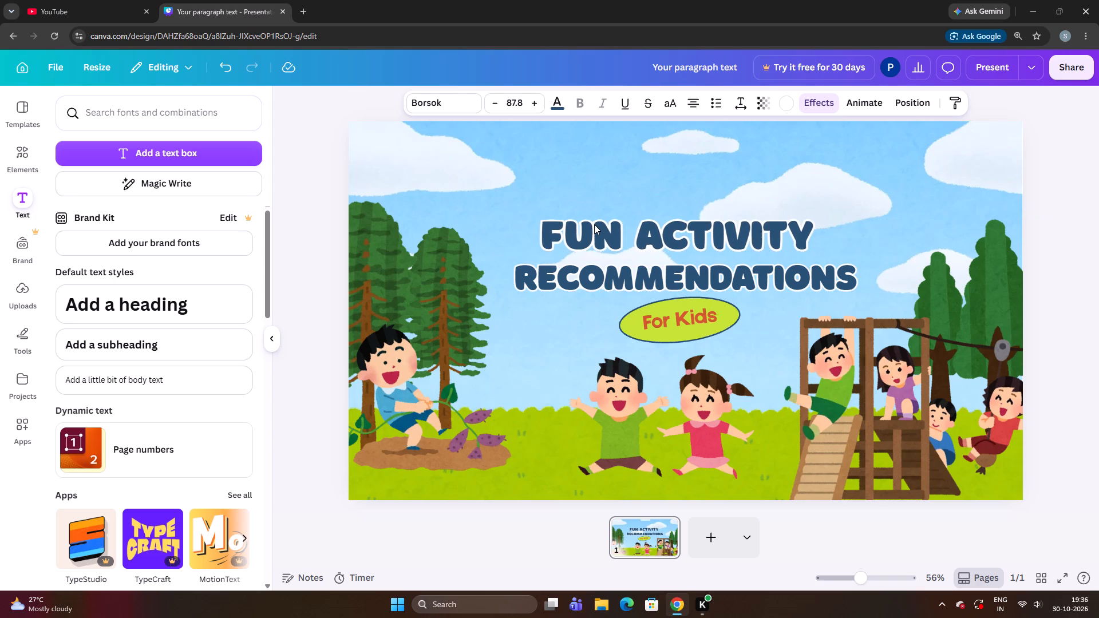
key("Right")
key("Right")
key("Right")
key("Right")
key("Right")
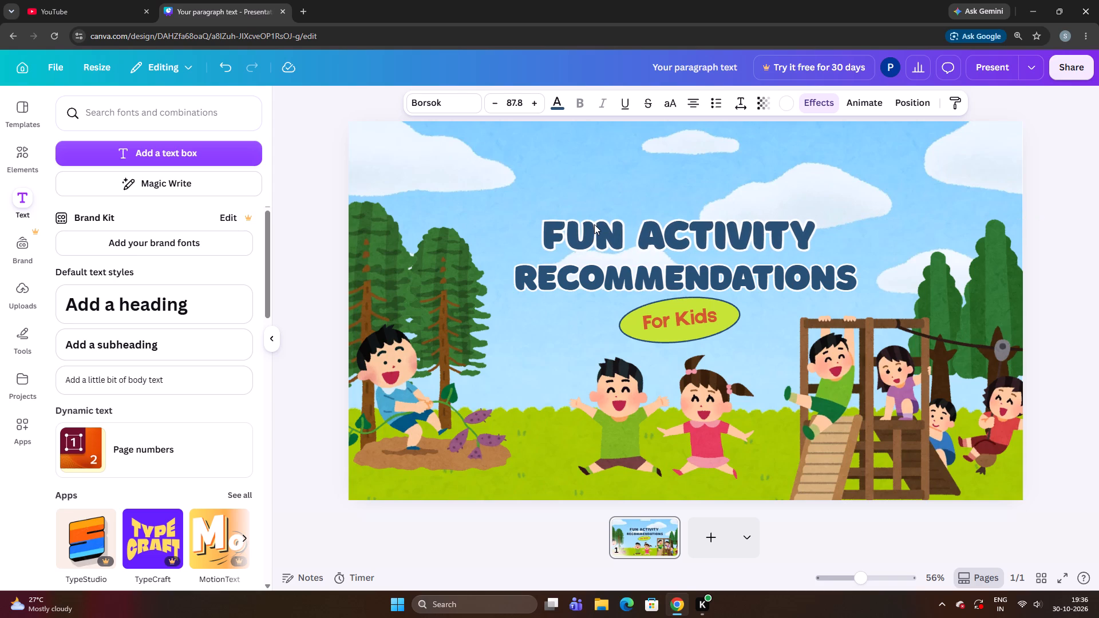
key("Right")
Nudge the "FUN ACTIVITY" text down fifteen small increments, closer to "RECOMMENDATIONS".
key("Down")
key("Down")
key("Down")
key("Down")
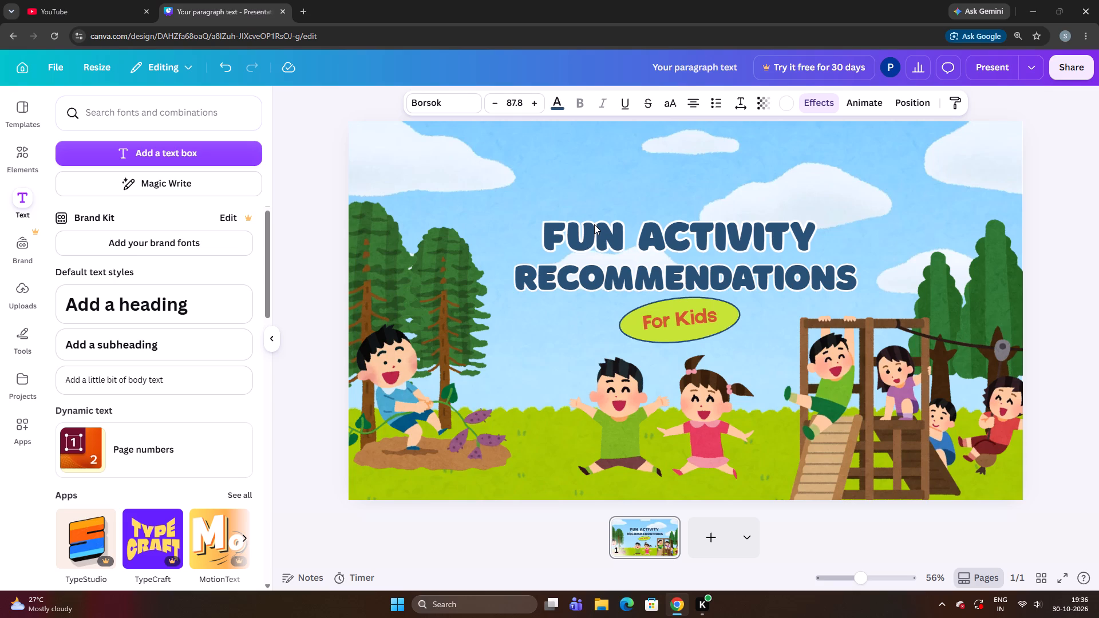
key("Down")
key("Down")
key("Down")
key("Down")
key("Down")
key("Down")
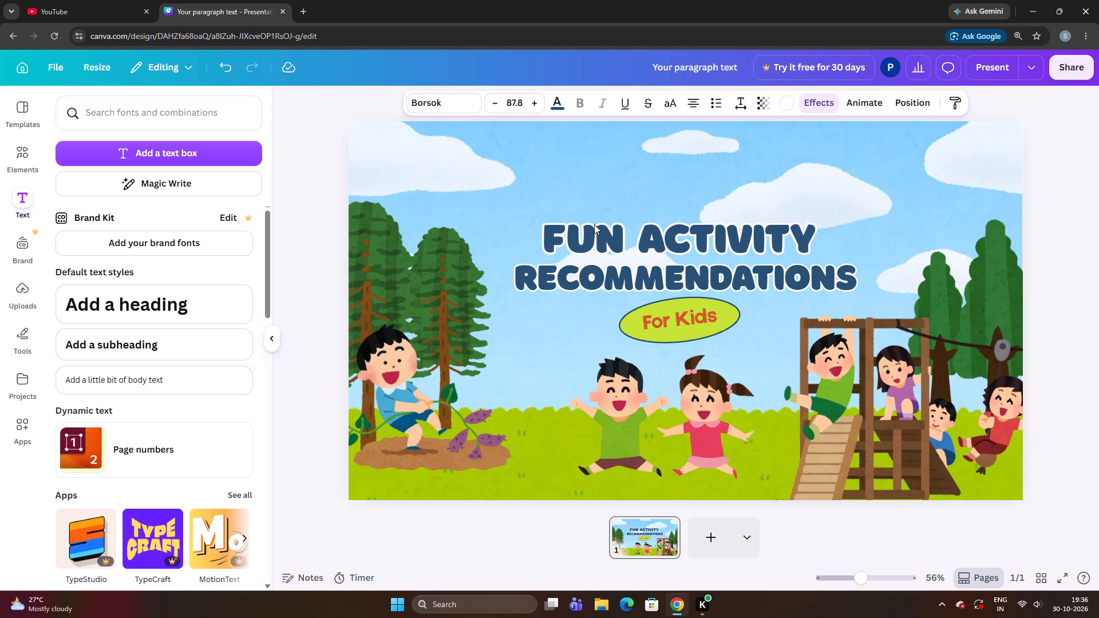
key("Down")
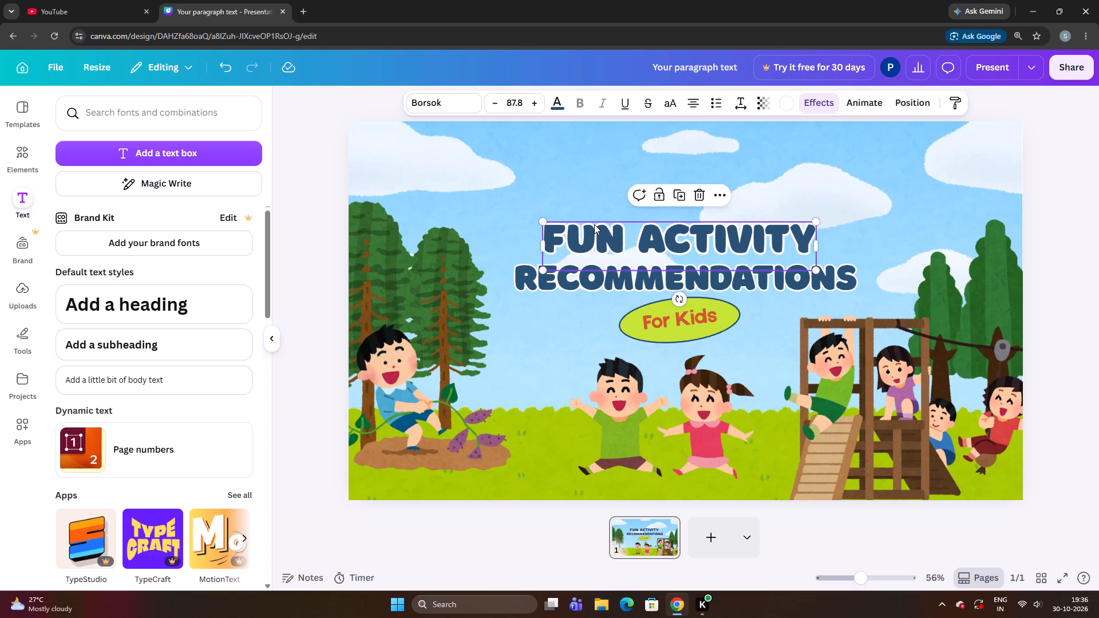
key("Down")
key("Down")
key("Down")
key("Down")
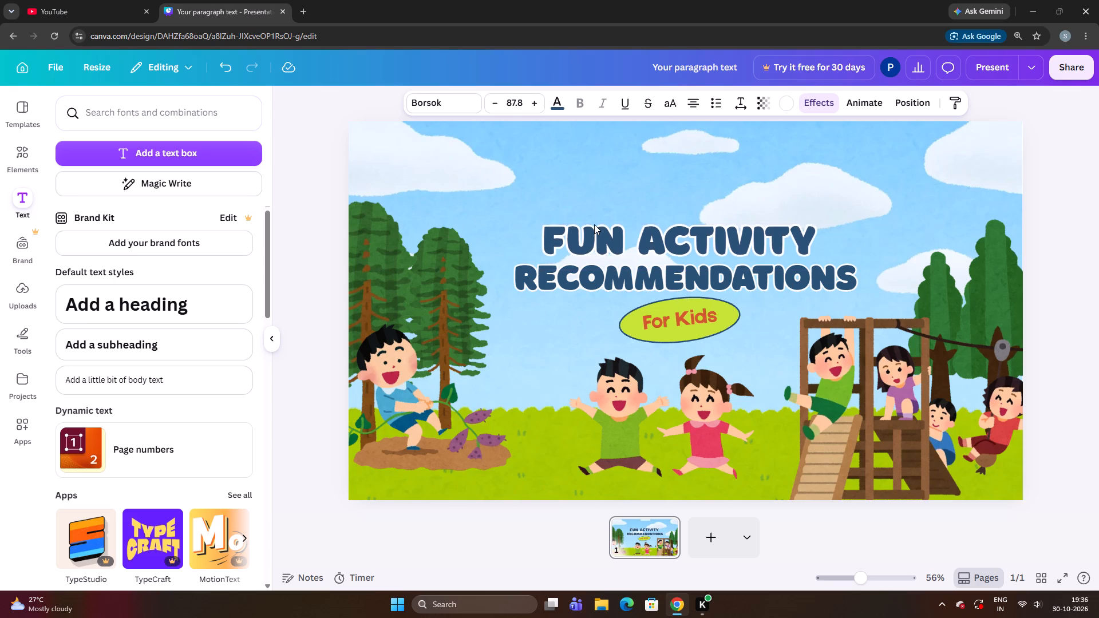
Settle the "FUN ACTIVITY" text slightly higher and a touch to the right with small nudges, and deselect it.
key("Up")
key("Left")
key("Left")
key("Up")
key("Up")
key("Left")
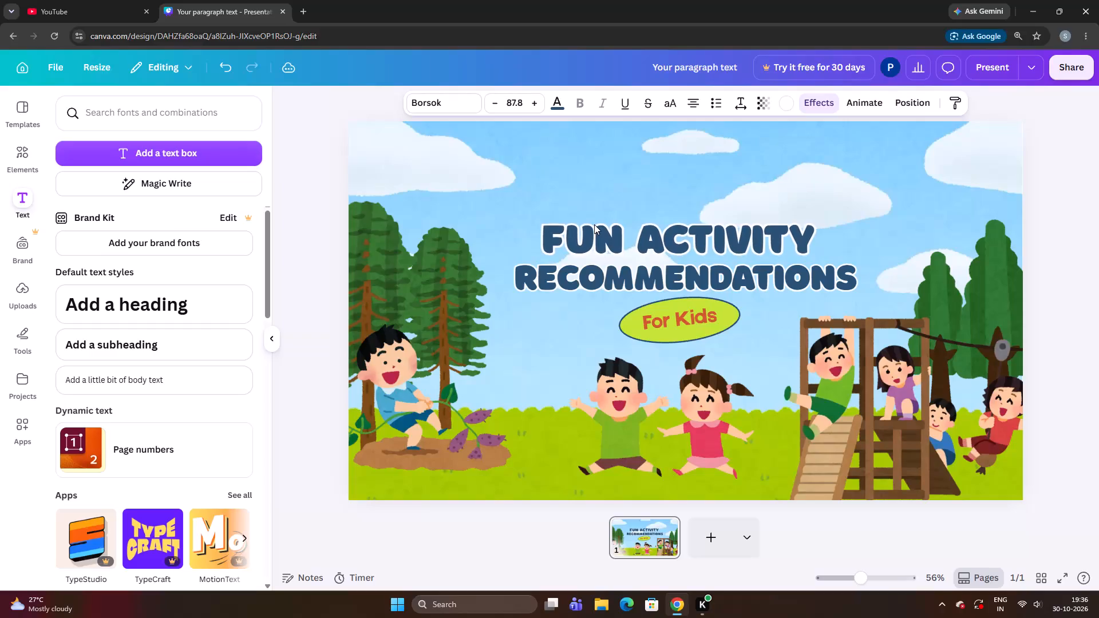
key("Right")
key("Right")
key("Up")
key("Up")
key("Right")
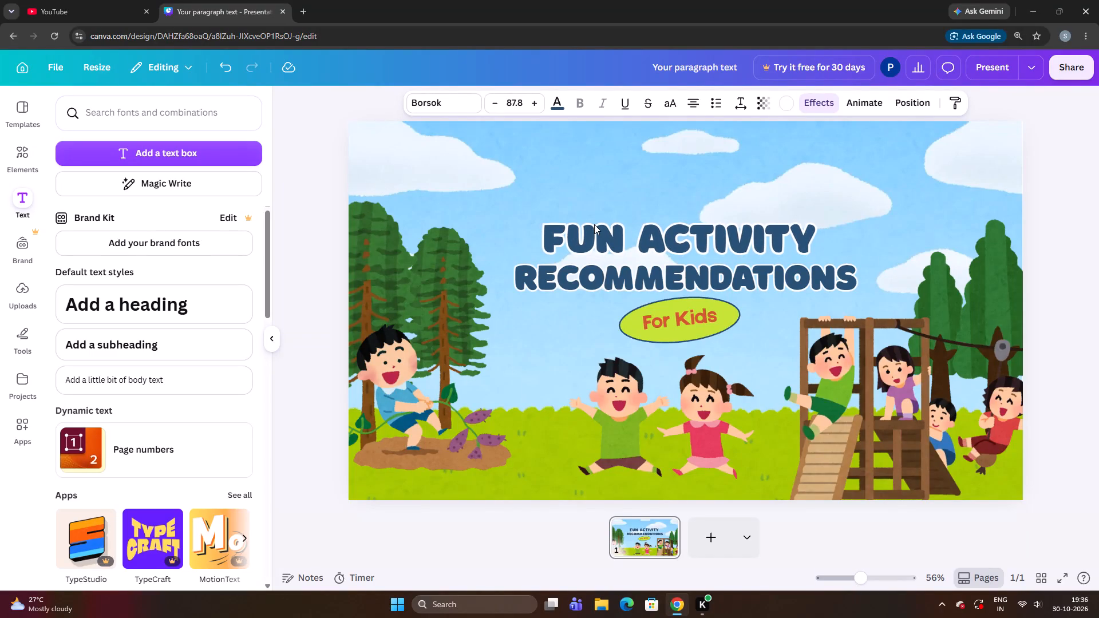
key("Right")
key("Up")
key("Up")
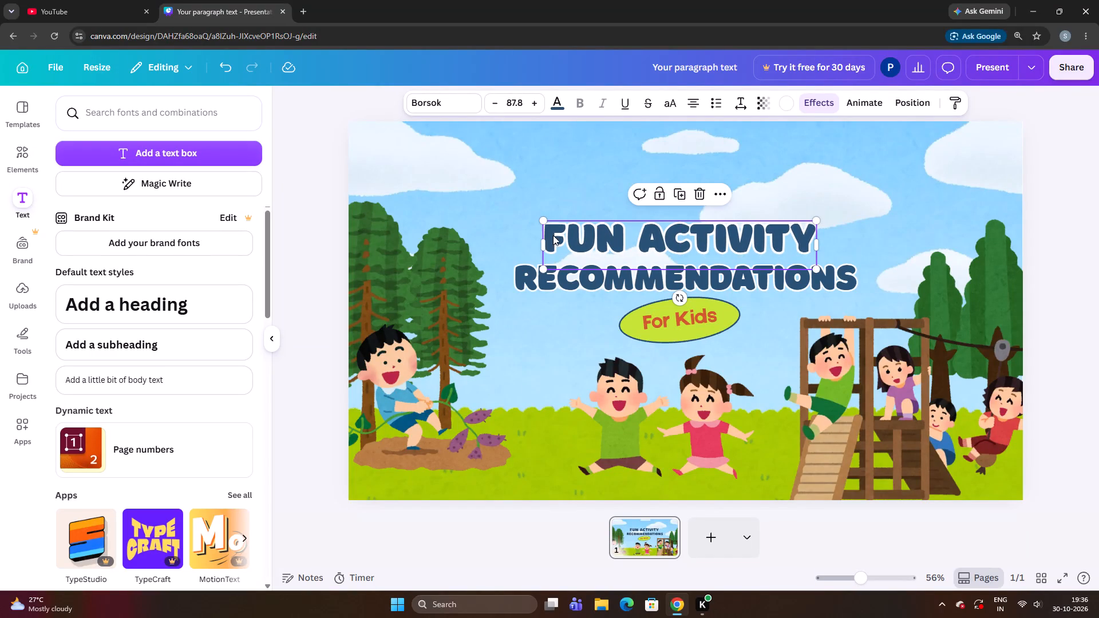
left_click(531, 317)
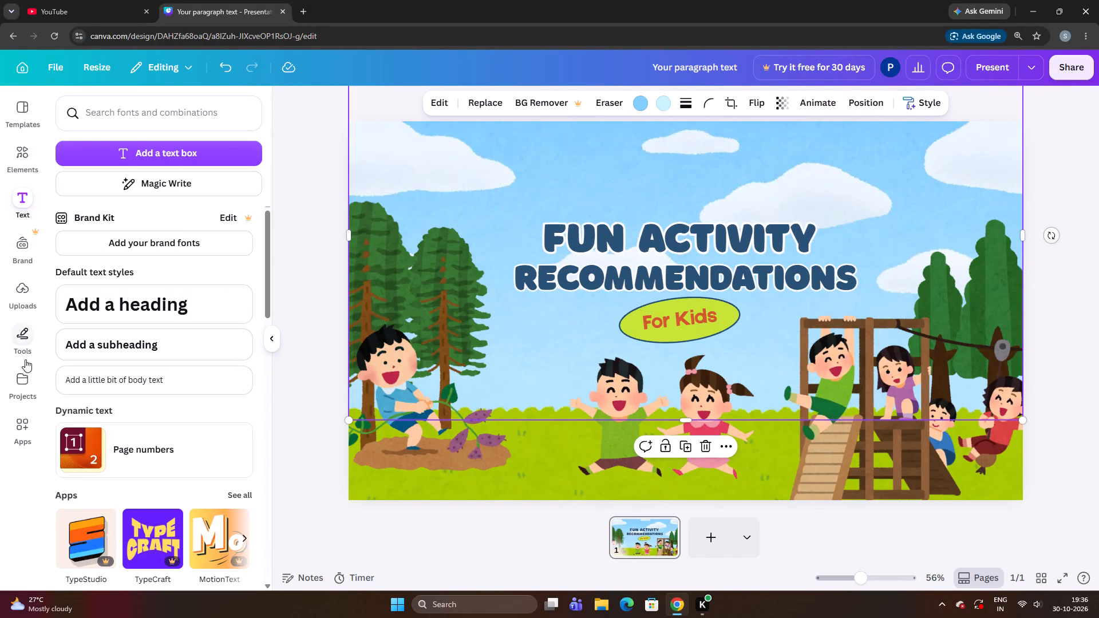
Add the recommended grass graphic with red flowers to the slide and shrink it to a small clump near the digging boy.
left_click(23, 164)
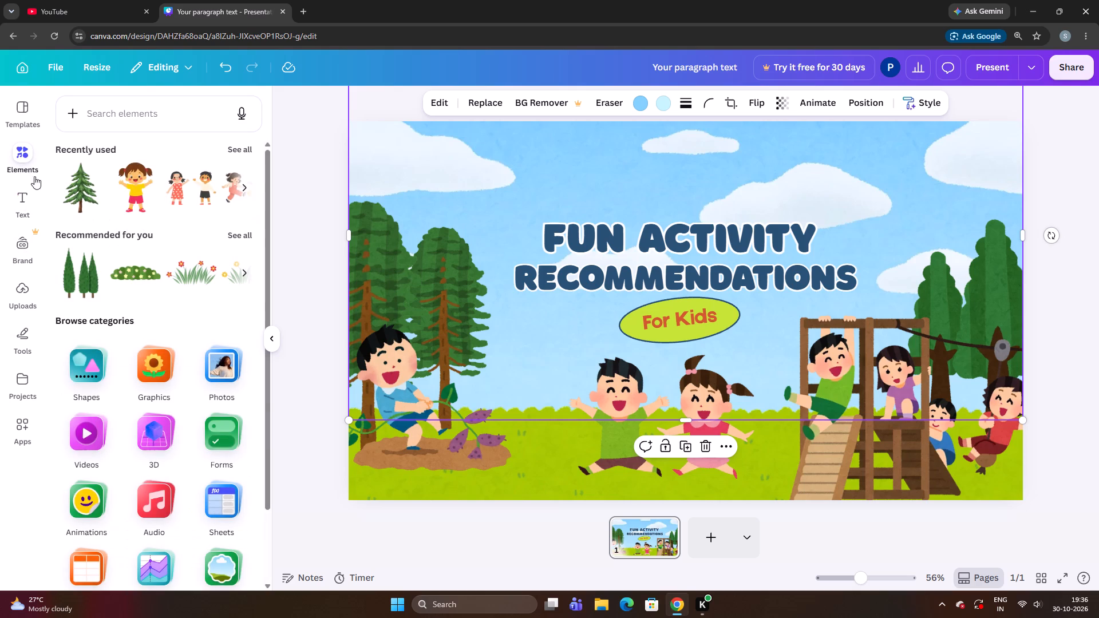
left_click(197, 275)
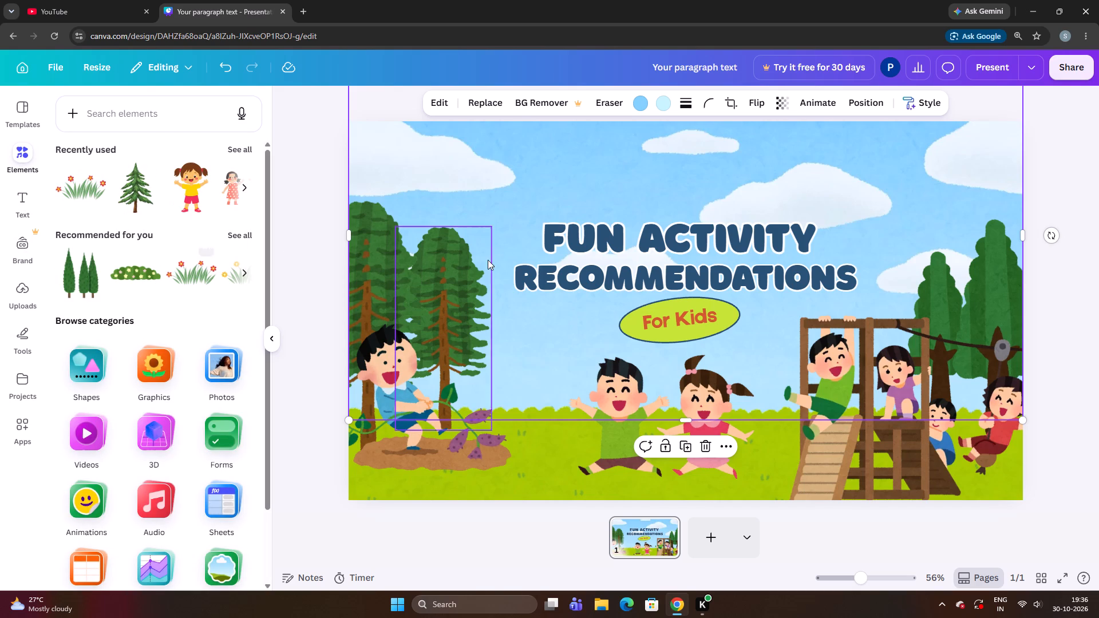
left_click_drag(627, 336, 490, 367)
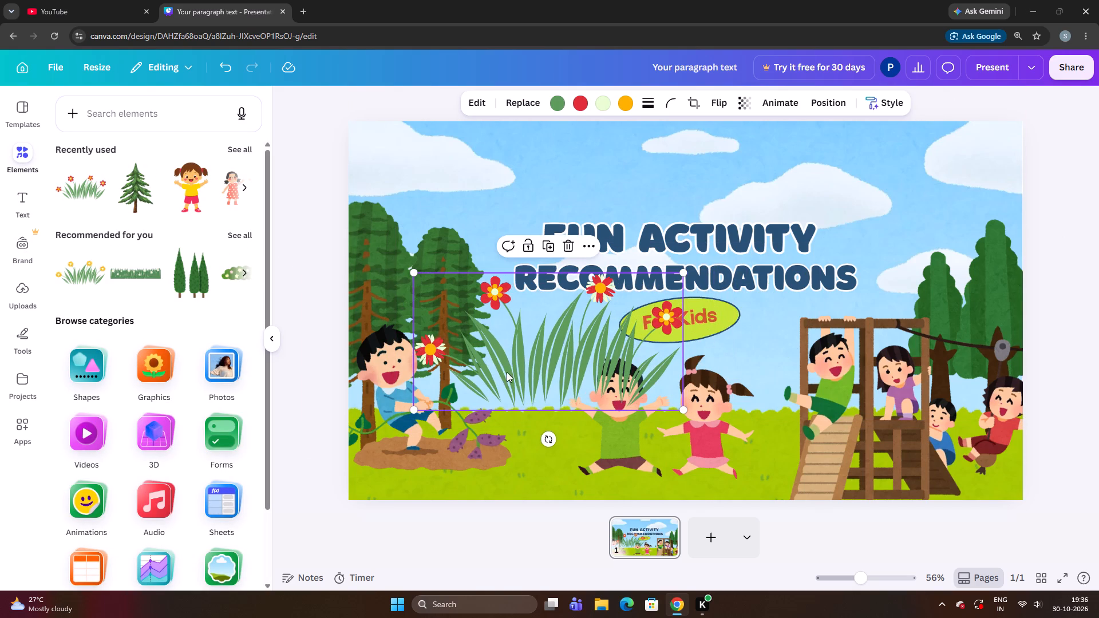
left_click_drag(681, 409, 550, 319)
left_click_drag(494, 292, 523, 360)
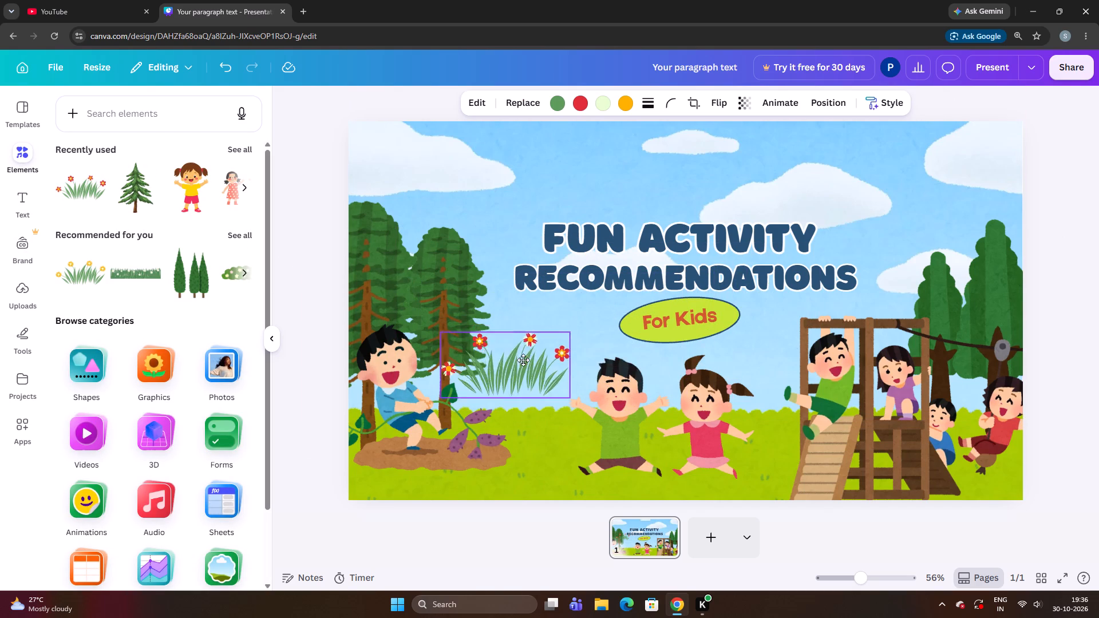
left_click_drag(523, 360, 531, 378)
left_click_drag(579, 419, 521, 387)
Move the red-flower grass clump onto the edge of the lawn between the digging boy and the jumping boy.
left_click_drag(495, 377, 520, 395)
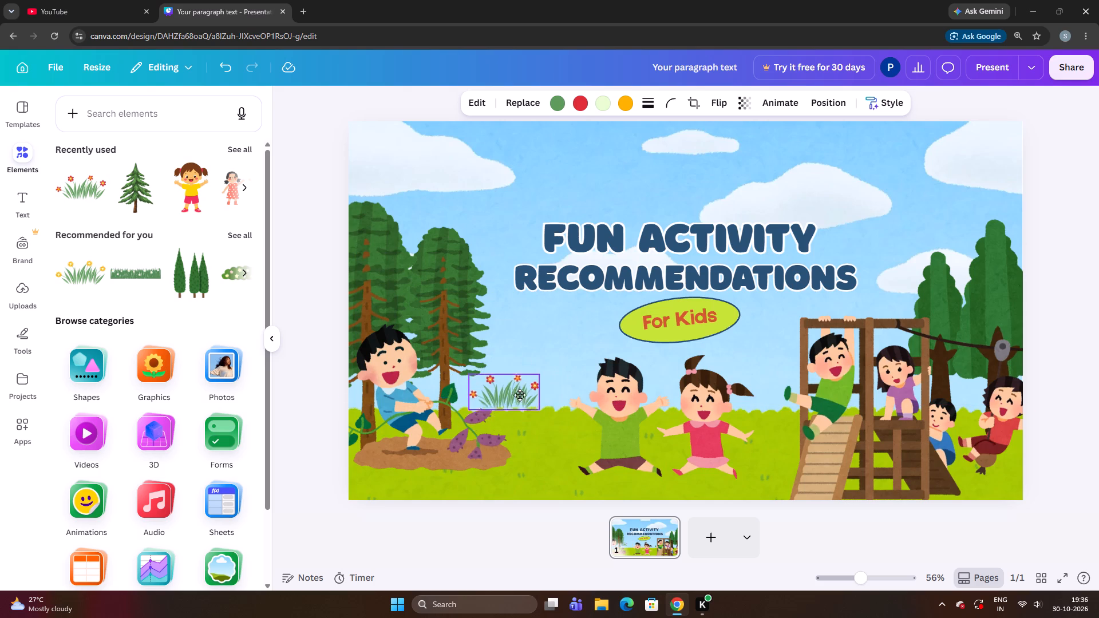
left_click_drag(520, 395, 533, 419)
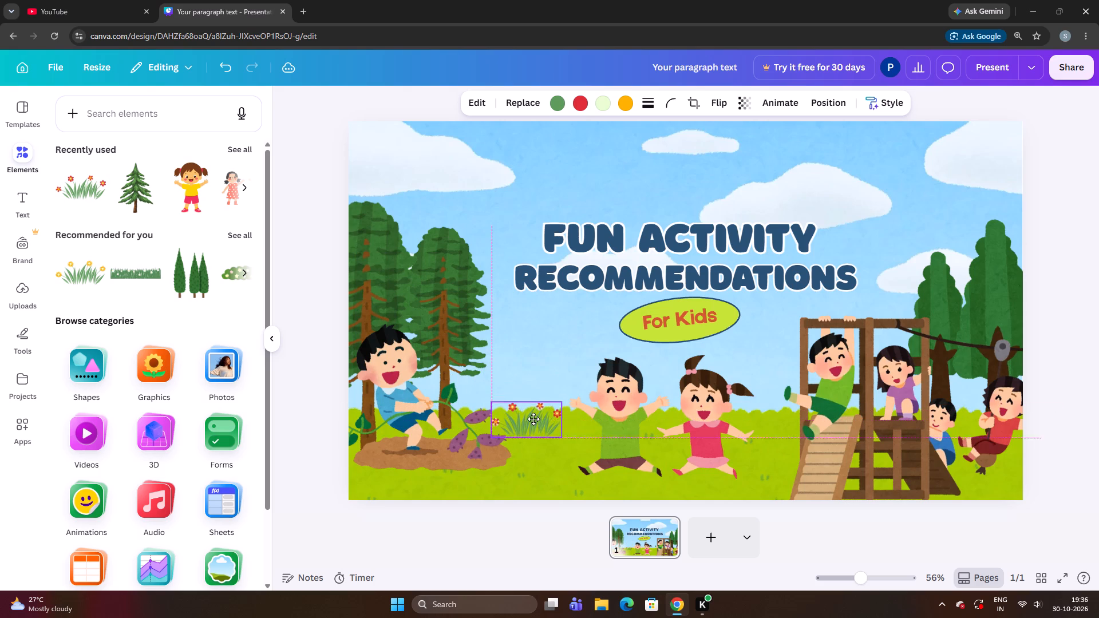
left_click_drag(533, 419, 540, 425)
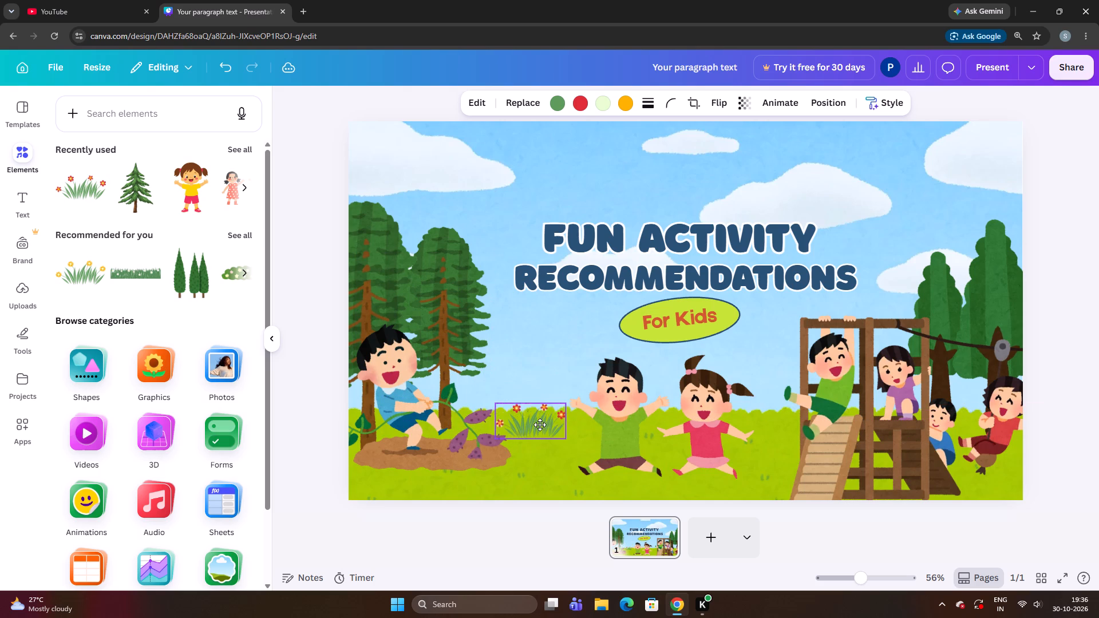
left_click_drag(540, 425, 545, 434)
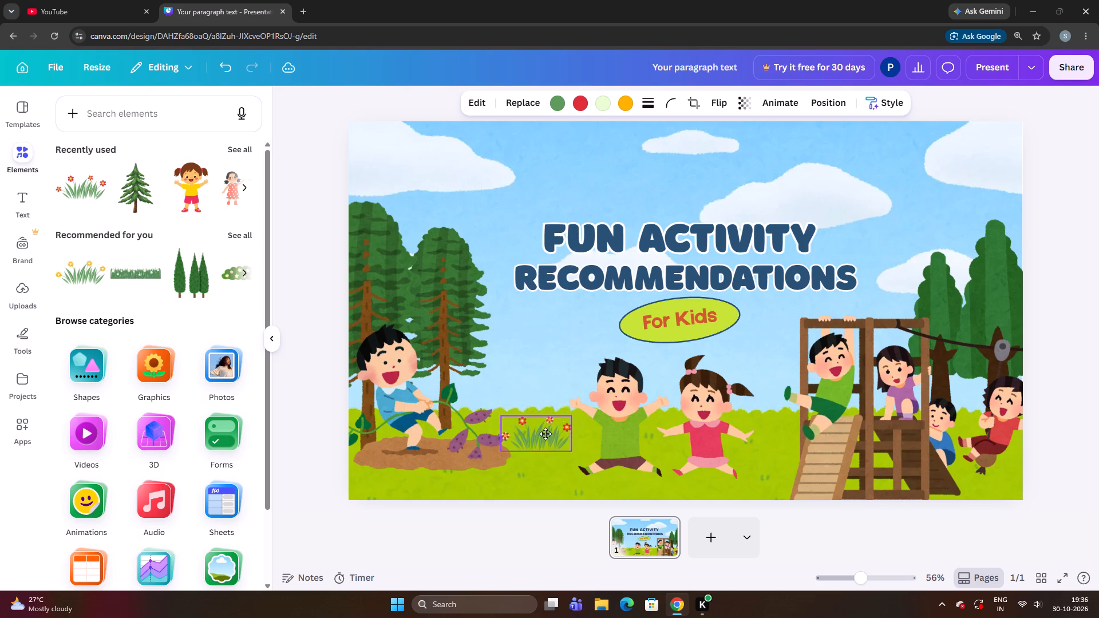
left_click_drag(545, 434, 539, 423)
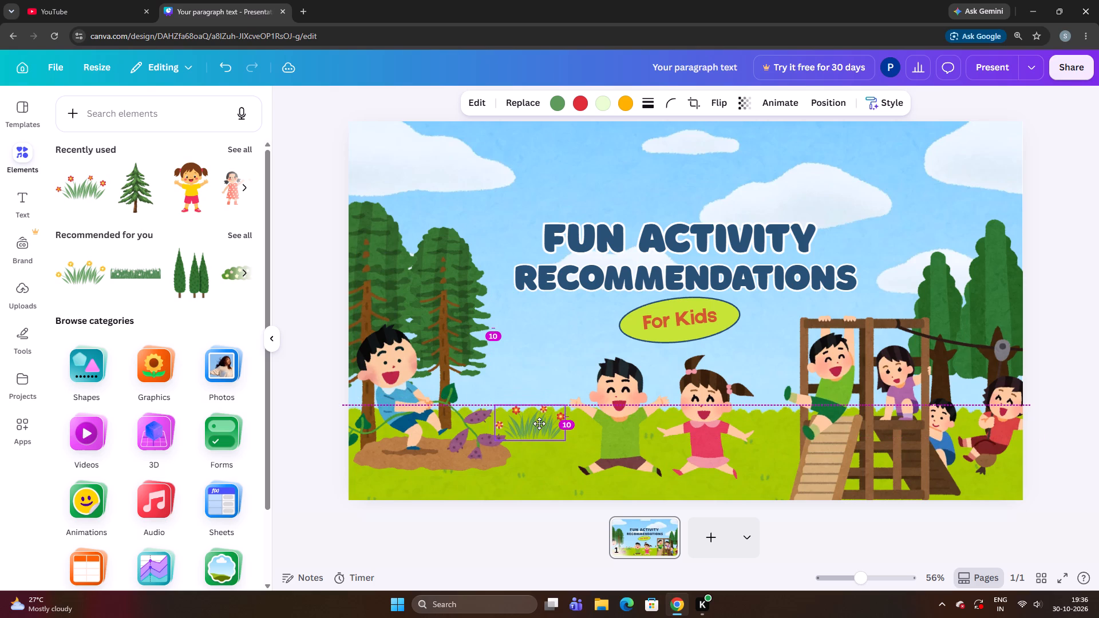
left_click_drag(539, 423, 539, 426)
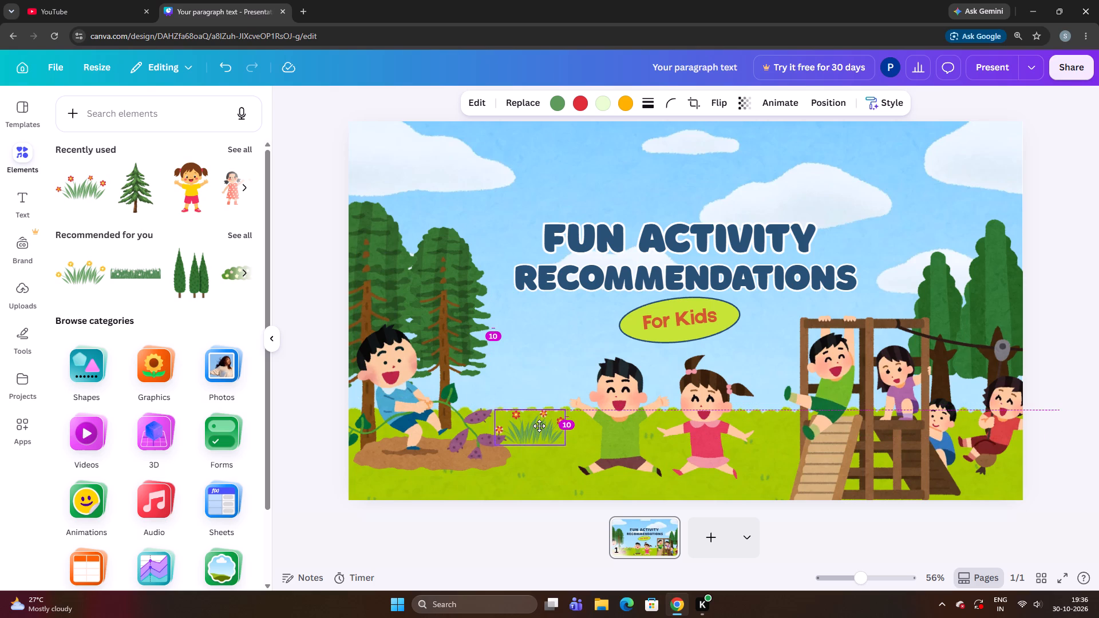
left_click_drag(539, 426, 540, 415)
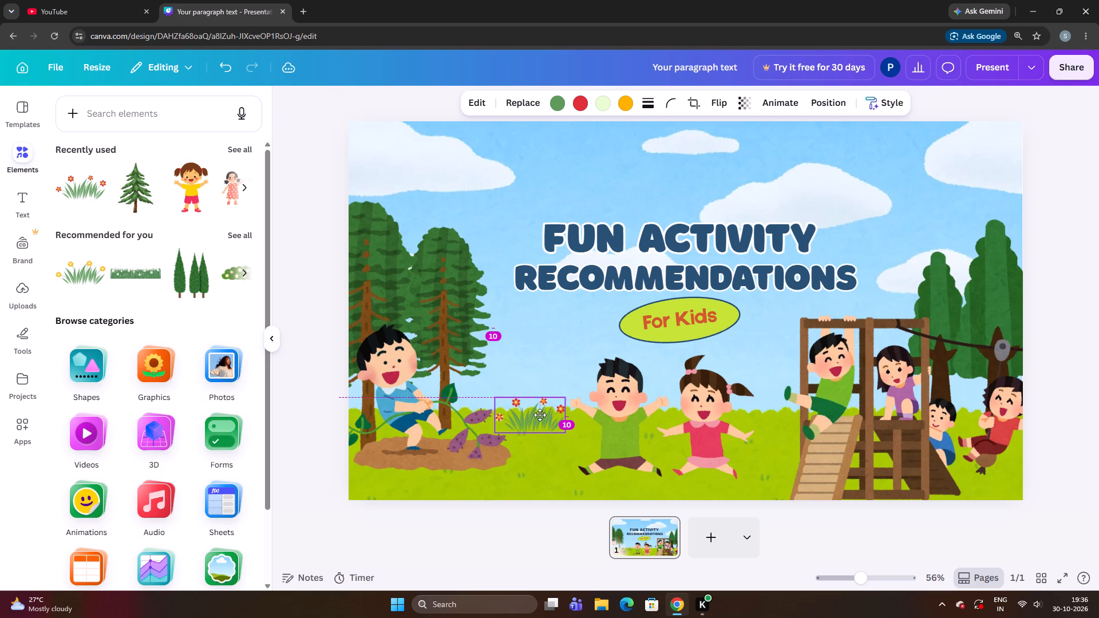
left_click_drag(540, 415, 540, 416)
left_click_drag(540, 416, 545, 421)
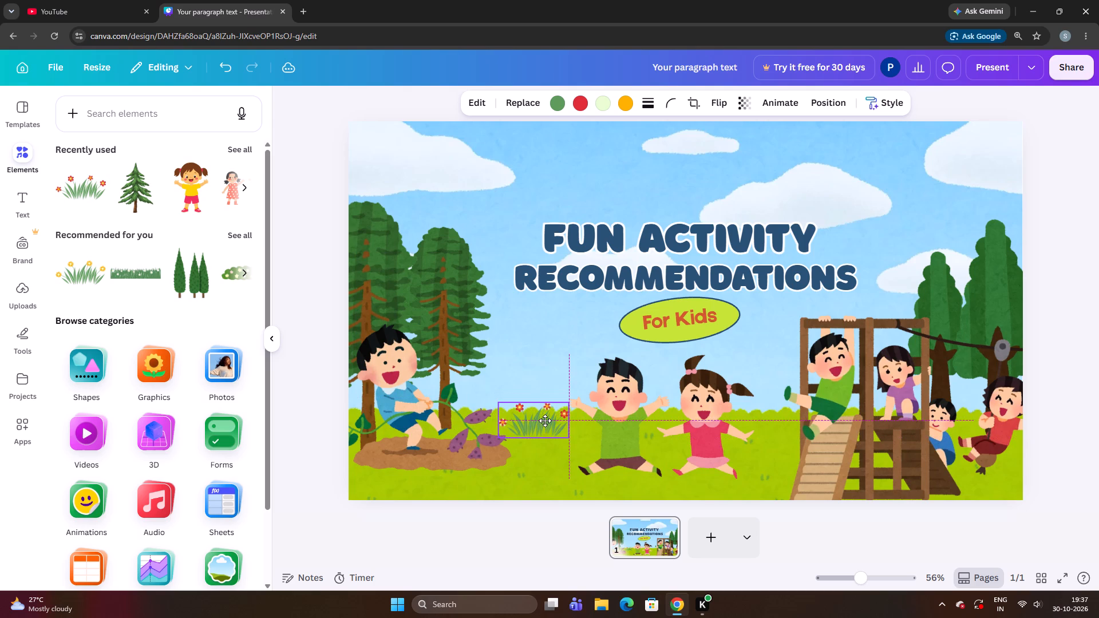
left_click_drag(545, 421, 545, 417)
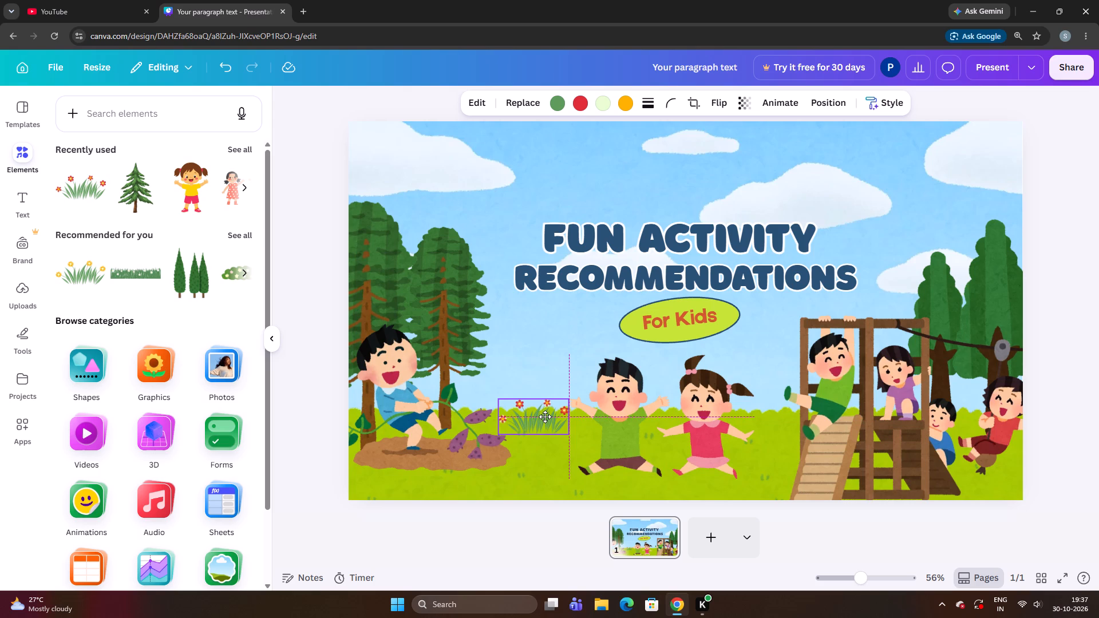
left_click_drag(545, 417, 544, 422)
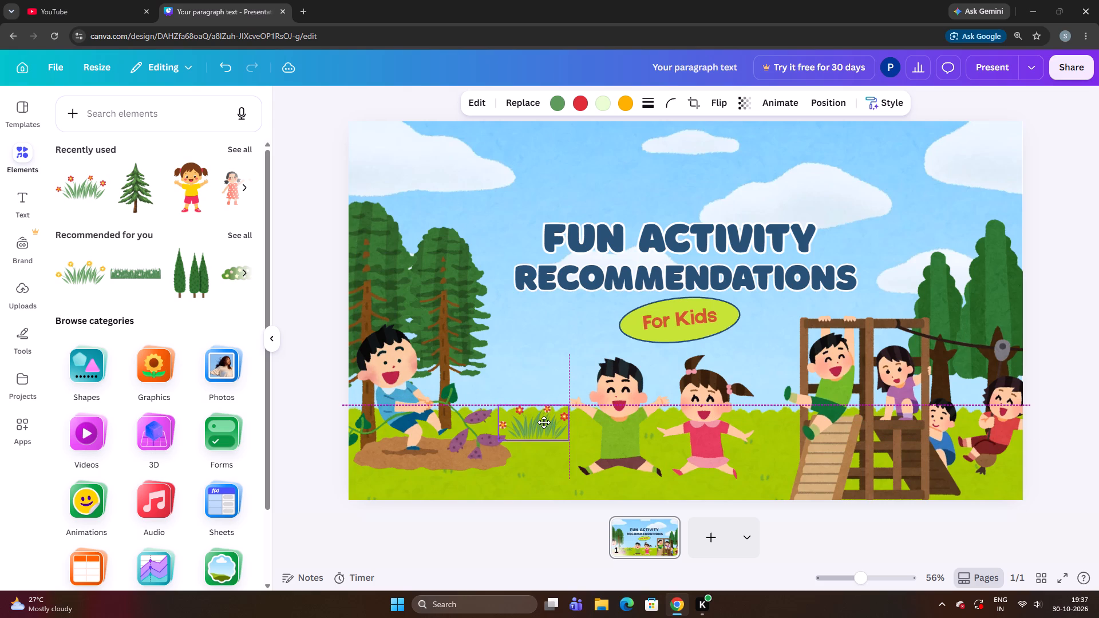
left_click_drag(544, 422, 554, 421)
left_click(554, 420)
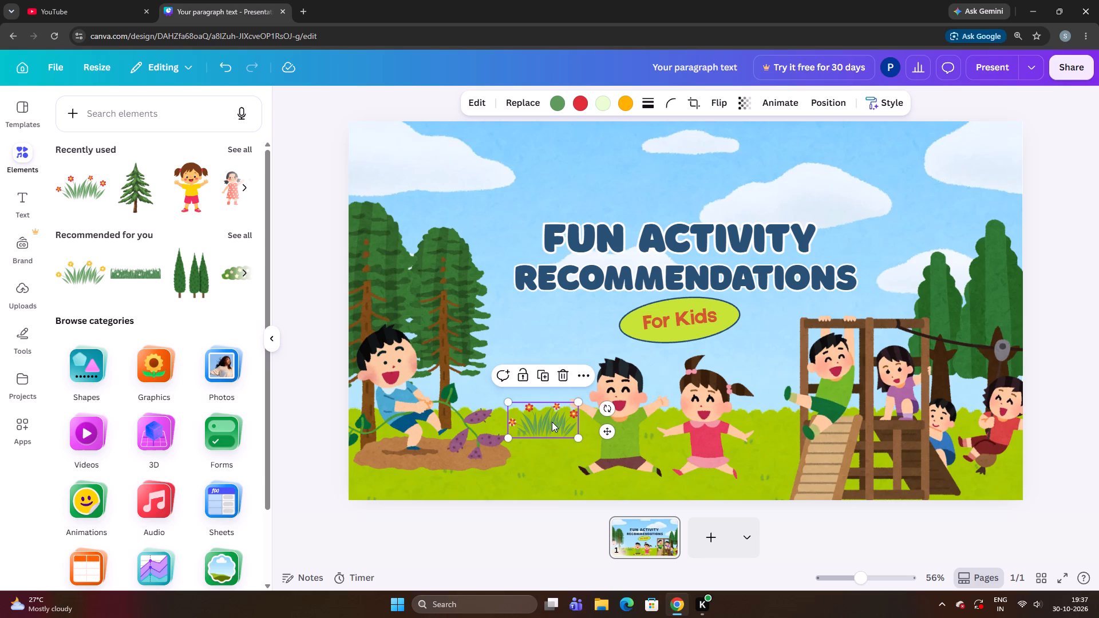
left_click(552, 421)
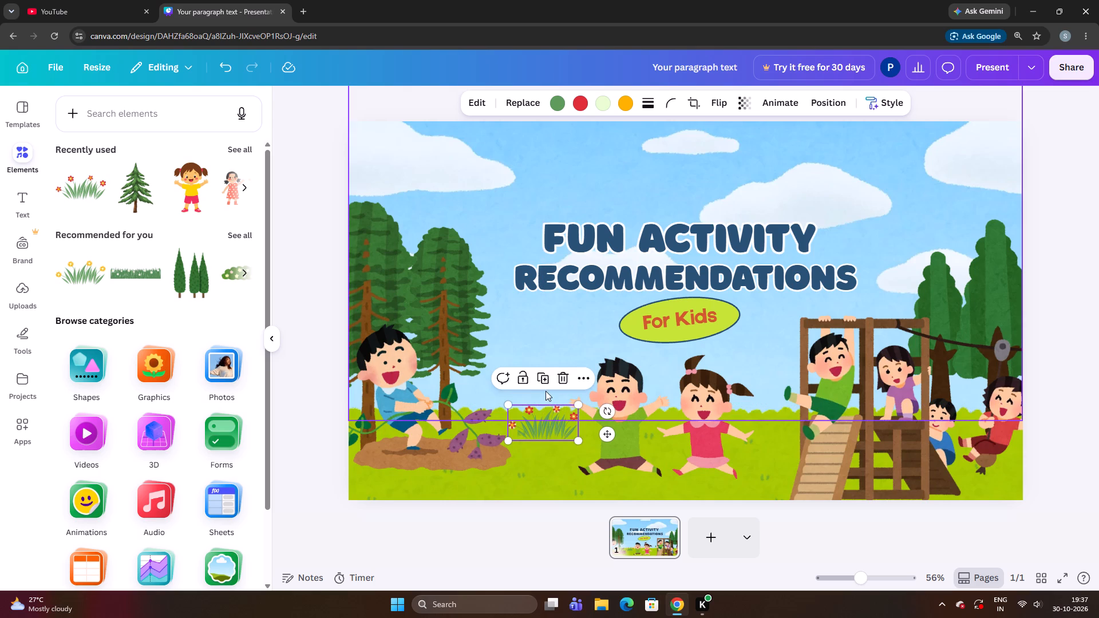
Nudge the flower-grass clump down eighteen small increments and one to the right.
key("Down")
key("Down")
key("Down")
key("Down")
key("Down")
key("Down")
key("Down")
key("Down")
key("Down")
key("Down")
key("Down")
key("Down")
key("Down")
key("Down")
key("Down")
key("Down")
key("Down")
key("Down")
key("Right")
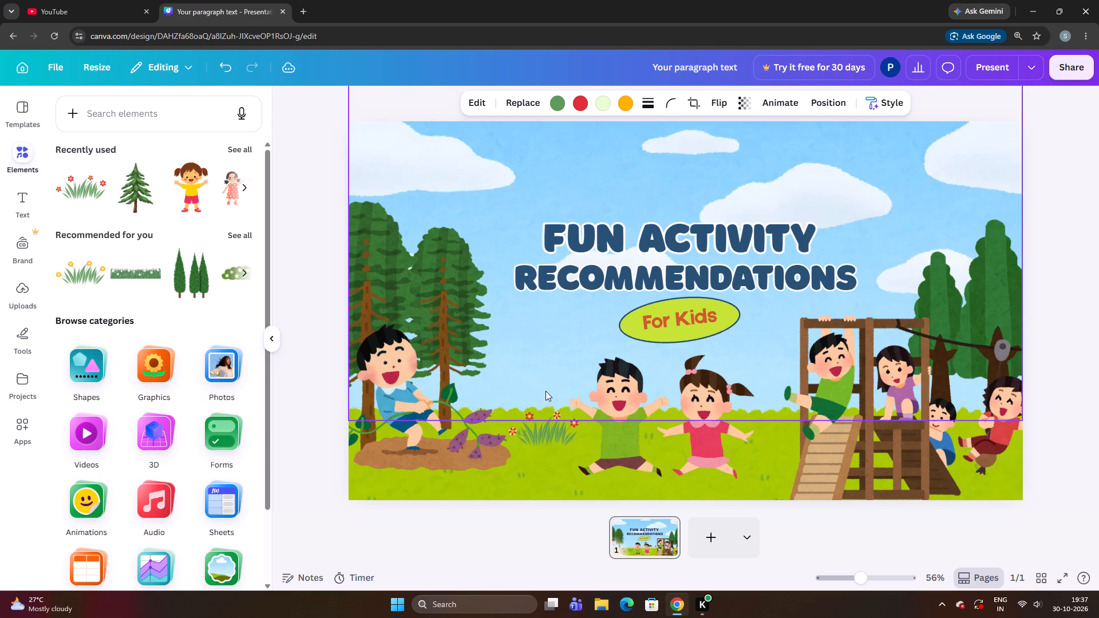
Nudge the flower-grass clump up twenty small increments so its flowers rise above the lawn edge.
key("Up")
key("Up")
key("Up")
key("Up")
key("Up")
key("Up")
key("Up")
key("Up")
key("Up")
key("Up")
key("Up")
key("Up")
key("Up")
key("Up")
key("Up")
key("Up")
key("Up")
key("Up")
key("Up")
key("Up")
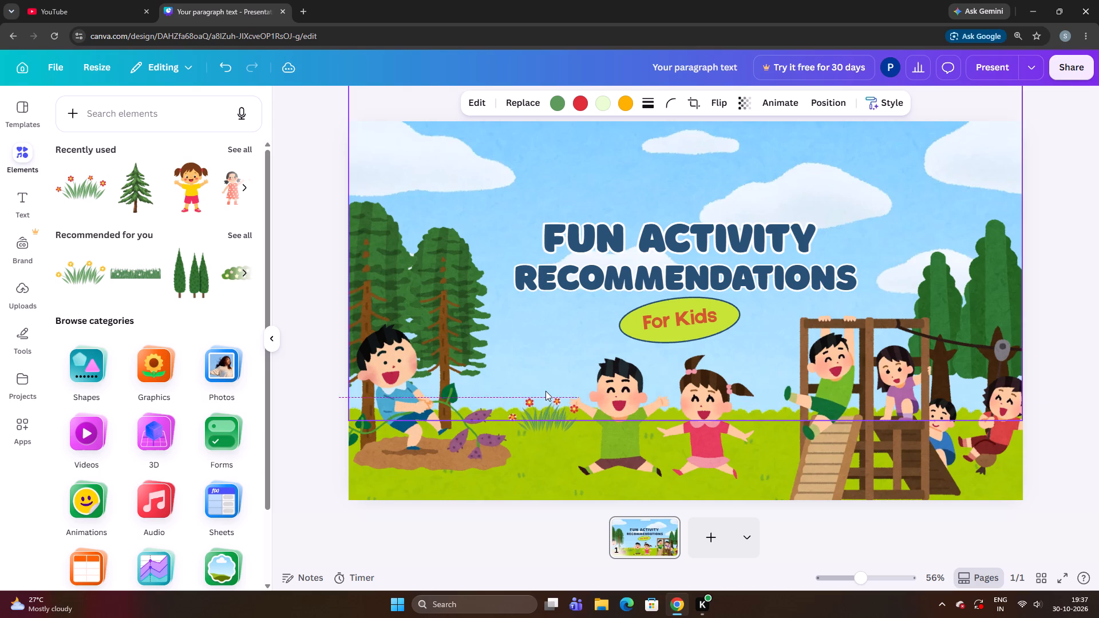
Nudge the flower-grass clump left twenty-nine small increments, away from the jumping boy and toward the digging boy.
key("Left")
key("Left")
key("Left")
key("Left")
key("Left")
key("Left")
key("Left")
key("Left")
key("Left")
key("Left")
key("Left")
key("Left")
key("Left")
key("Left")
key("Left")
key("Left")
key("Left")
key("Left")
key("Left")
key("Left")
key("Left")
key("Left")
key("Left")
key("Left")
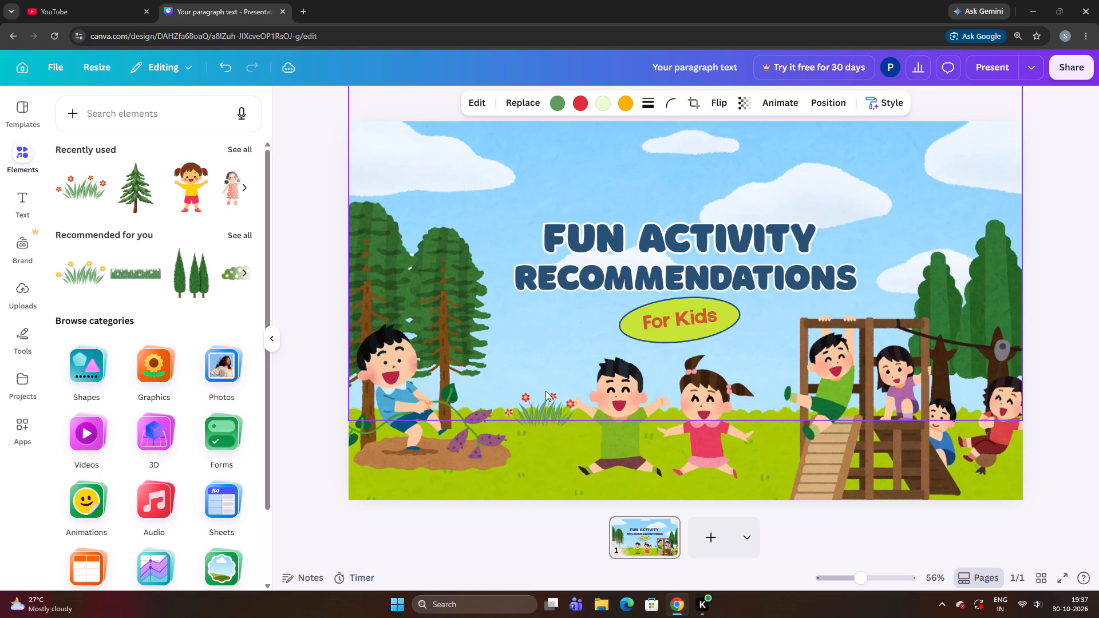
key("Left")
key("Left")
key("Left")
key("Left")
key("Left")
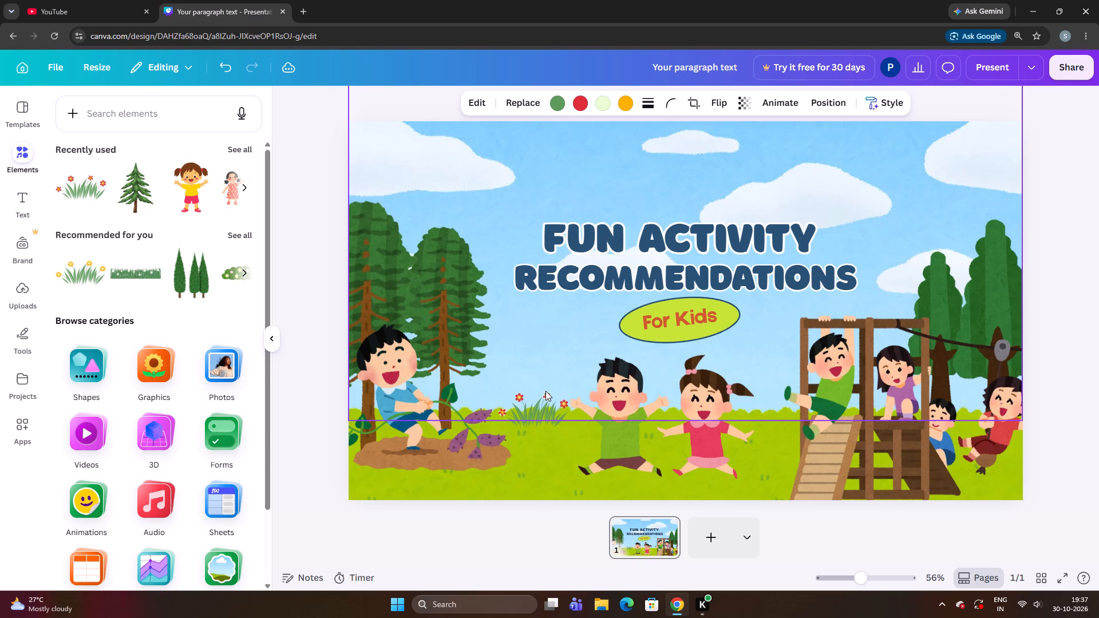
Shift the flower-grass clump ten small increments up and ten left with alternating nudges.
key("Up")
key("Up")
key("Up")
key("Left")
key("Left")
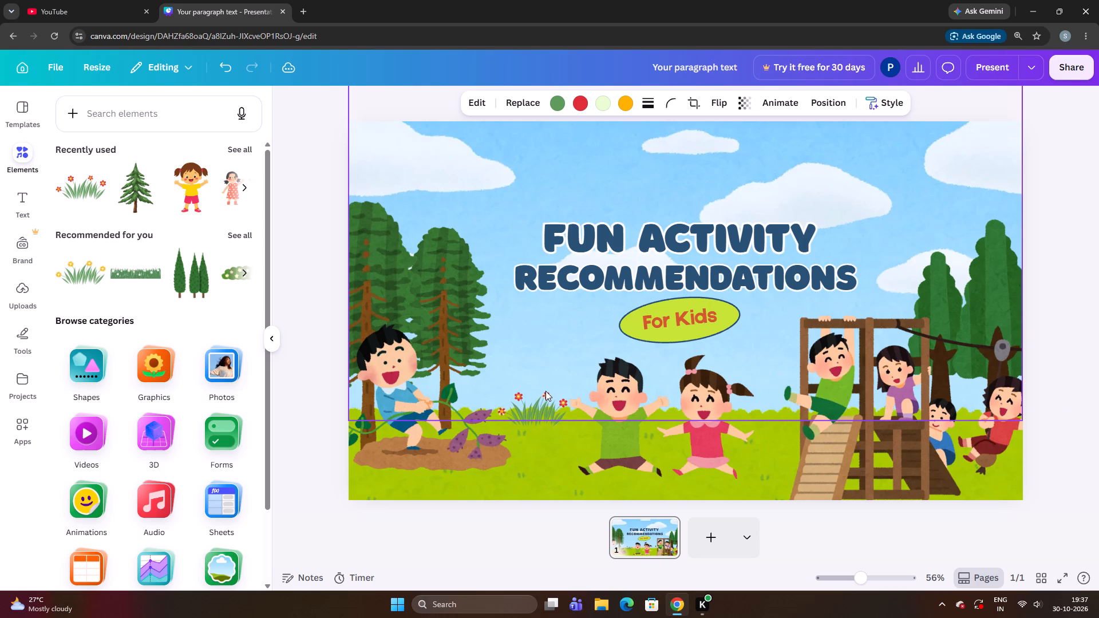
key("Up")
key("Left")
key("Left")
key("Up")
key("Left")
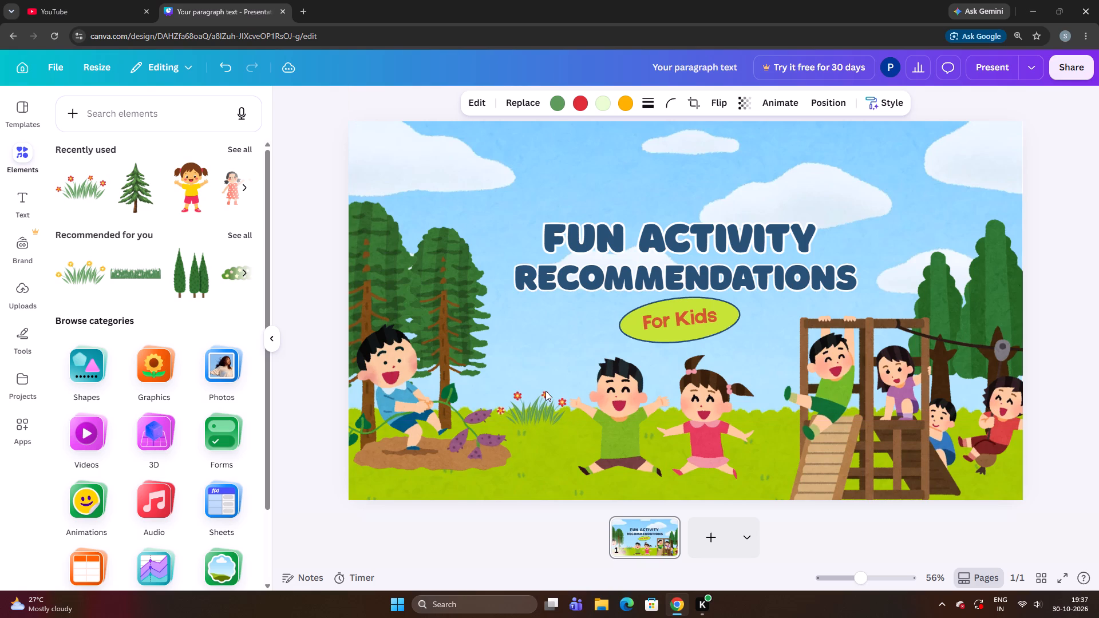
key("Left")
key("Up")
key("Left")
key("Left")
key("Left")
key("Left")
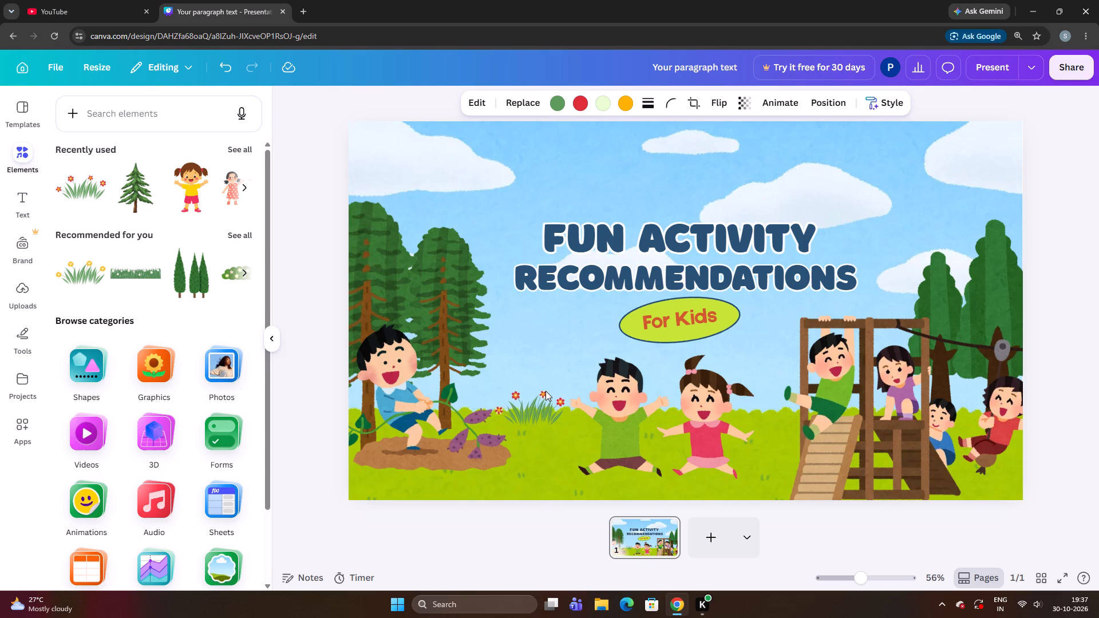
key("Up")
key("Up")
key("Up")
key("Up")
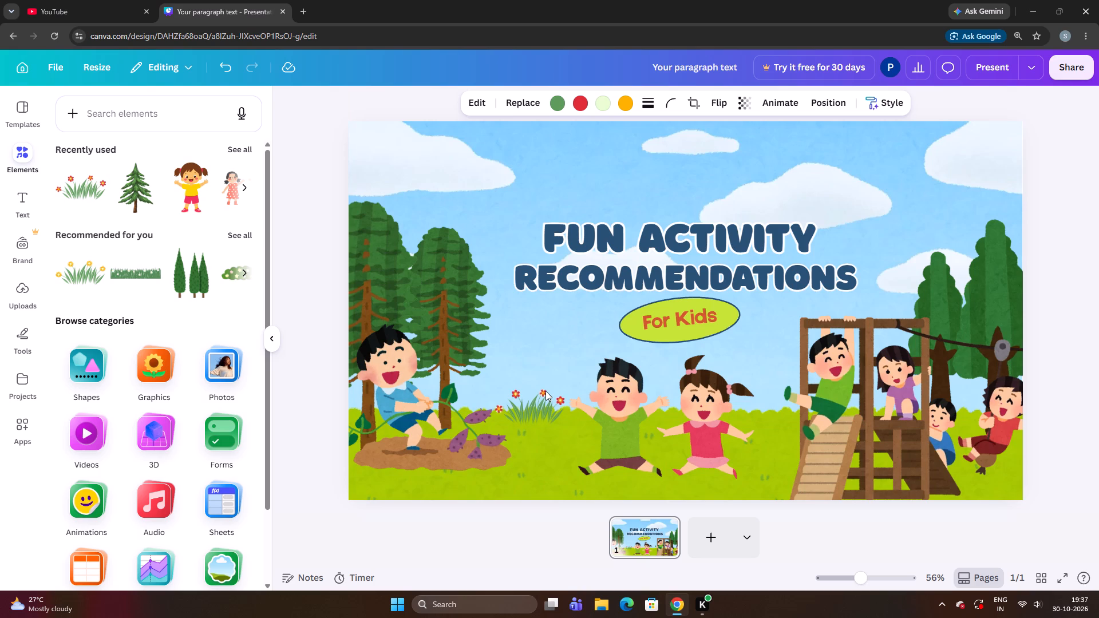
Settle the flower-grass clump four small increments lower and one further left.
key("Down")
key("Down")
key("Down")
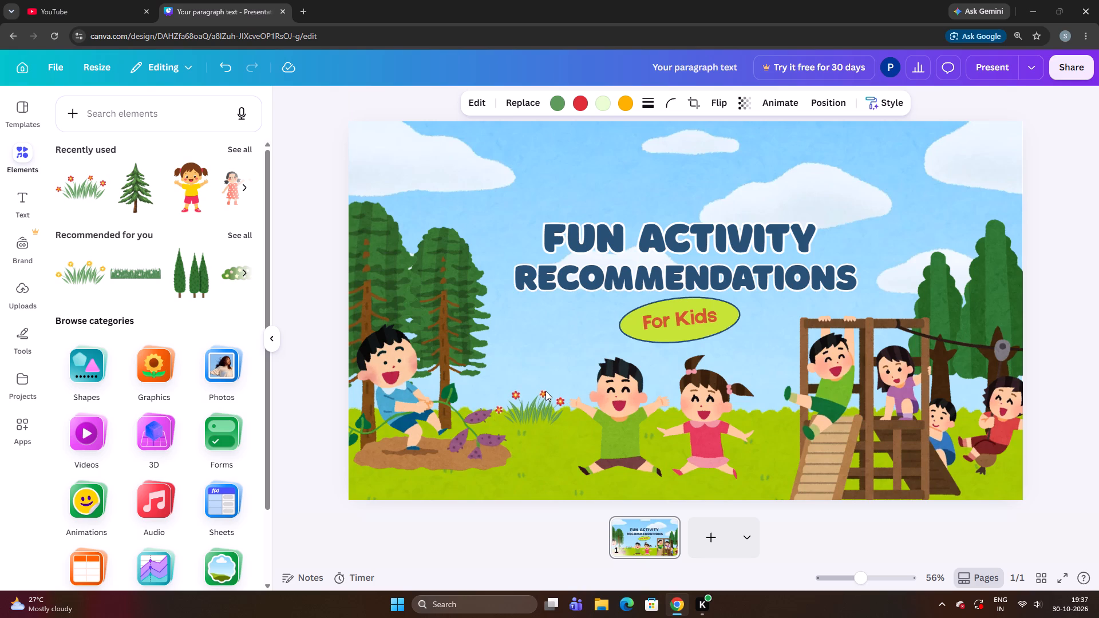
key("Right")
key("Right")
key("Down")
key("Down")
key("Left")
key("Left")
key("Left")
key("Up")
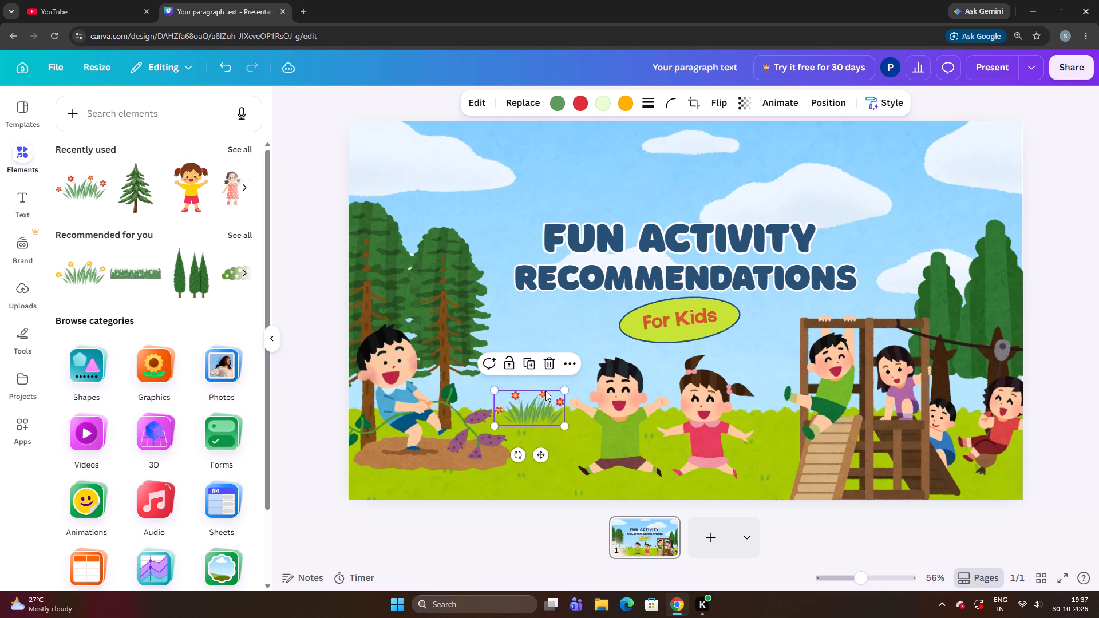
Nudge the digging boy graphic seven small increments left and eight down, giving the flower-grass clump more room.
left_click(412, 457)
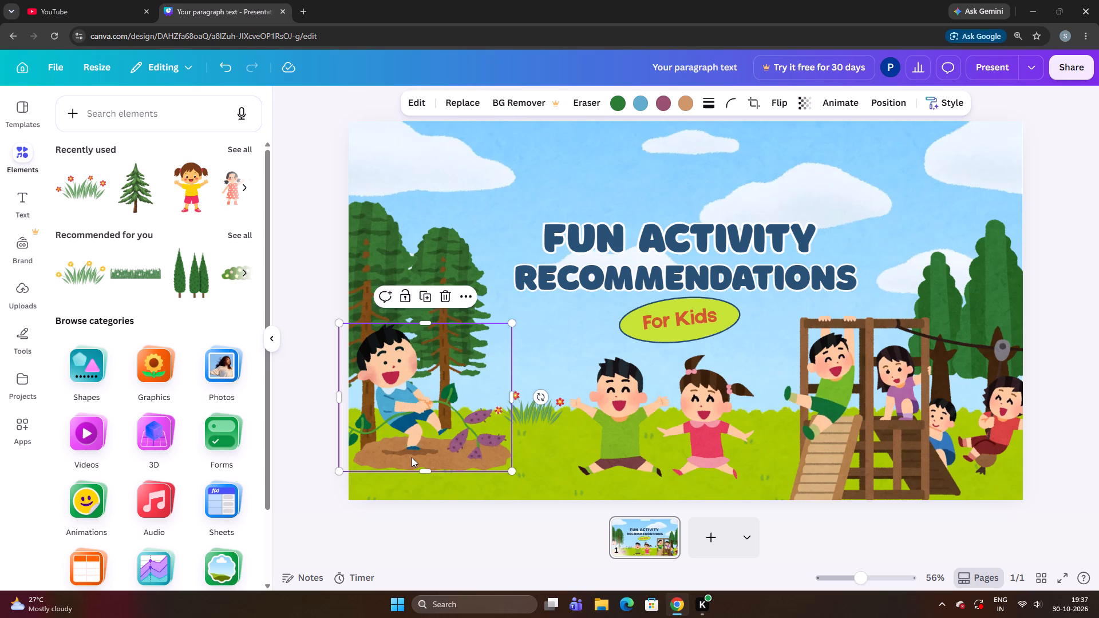
key("Left")
key("Left")
key("Left")
key("Left")
key("Down")
key("Down")
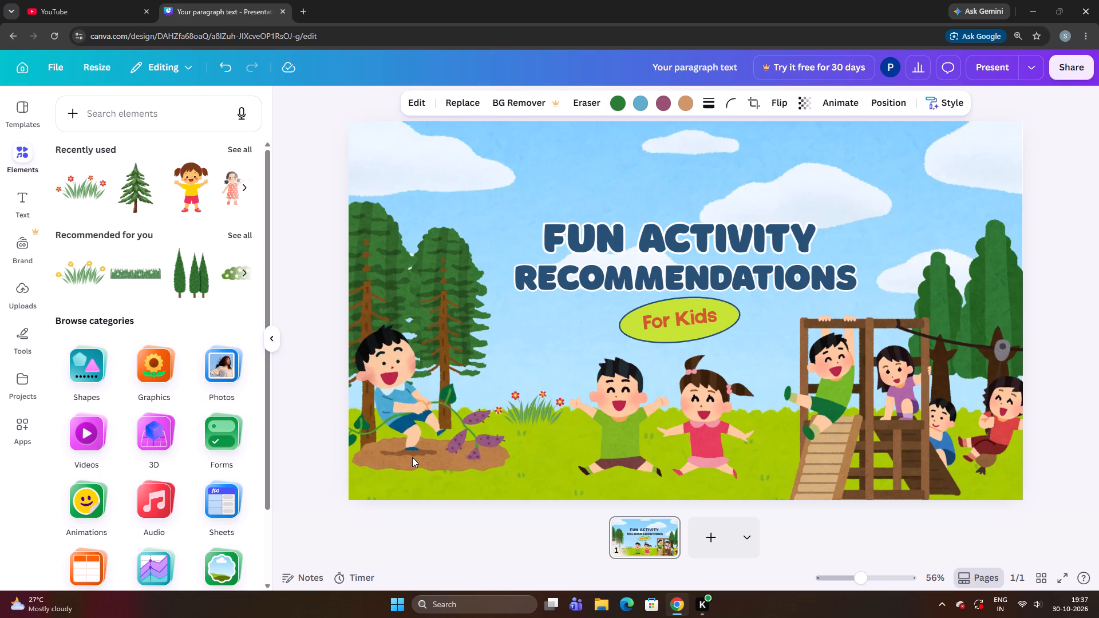
key("Down")
key("Down")
key("Down")
key("Up")
key("Up")
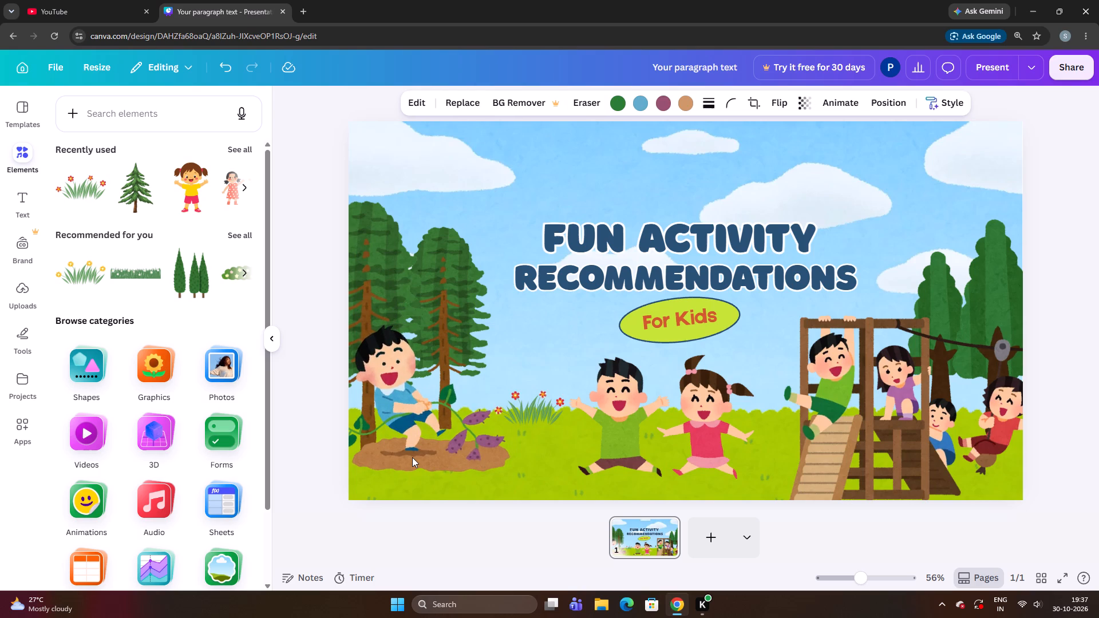
key("Left")
key("Left")
key("Left")
key("Down")
key("Down")
key("Down")
key("Down")
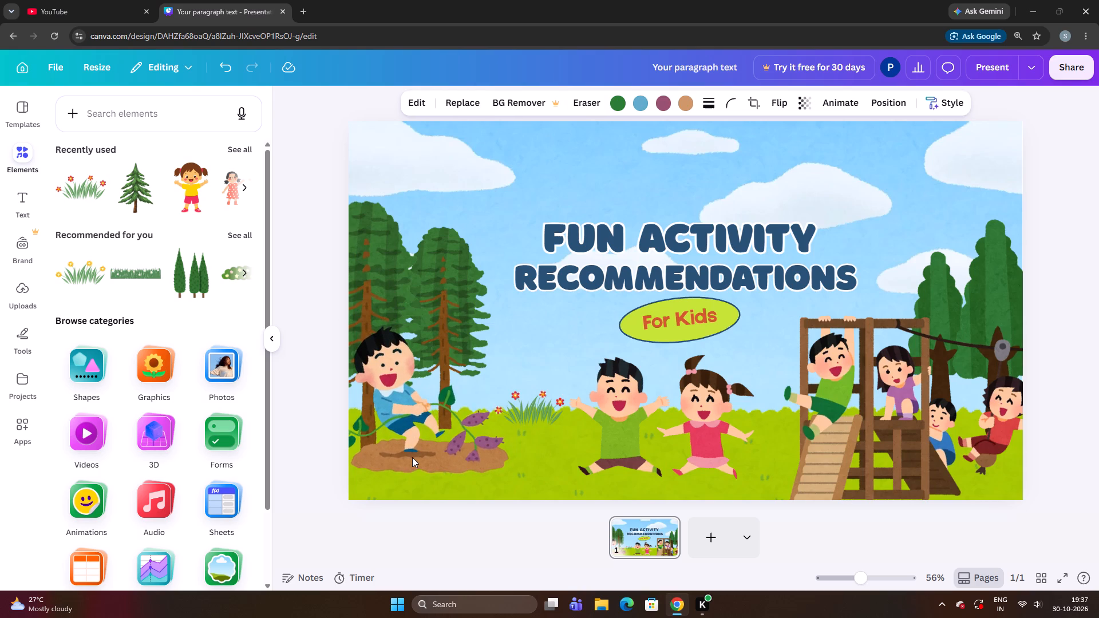
key("Down")
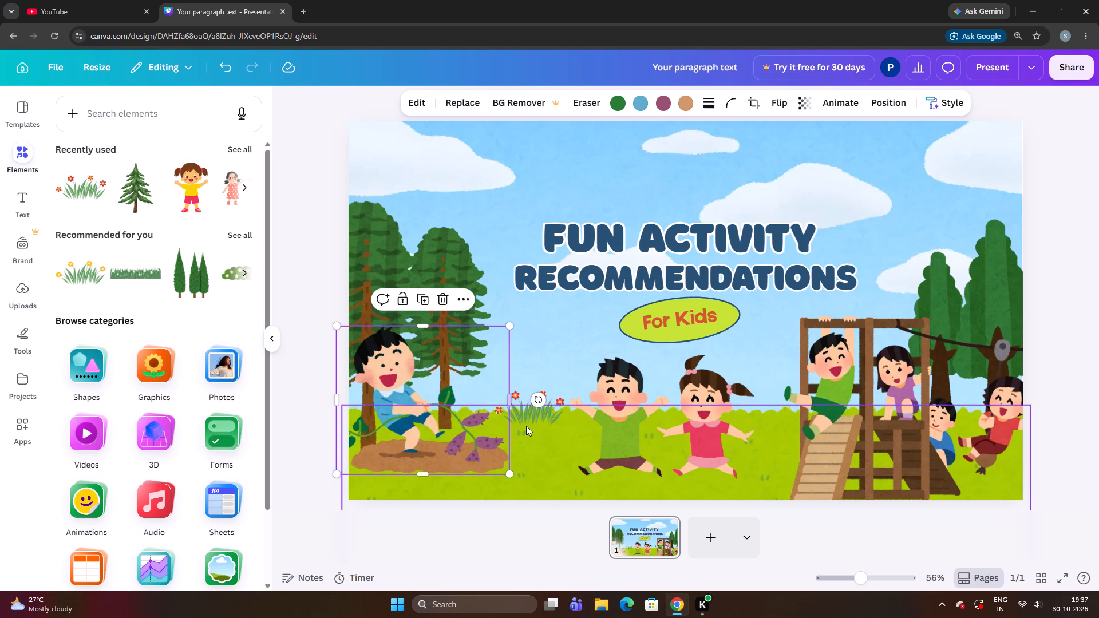
Nudge the flower-grass clump seven small increments left and six up, beside the digging boy's plants.
left_click(540, 422)
key("Left")
key("Left")
key("Up")
key("Up")
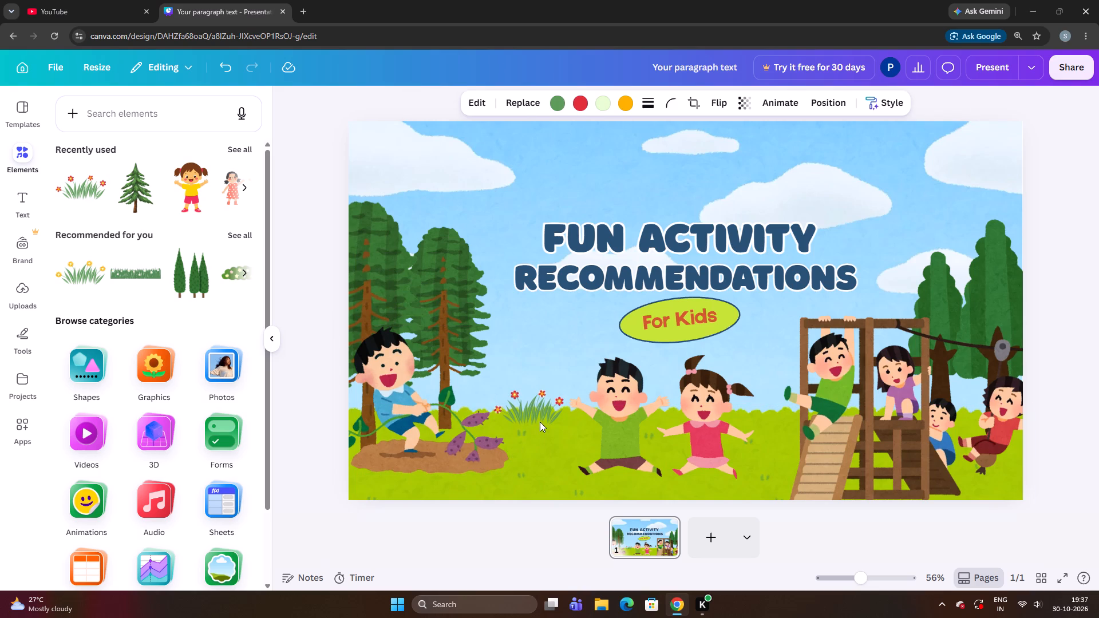
key("Up")
key("Up")
key("Up")
key("Up")
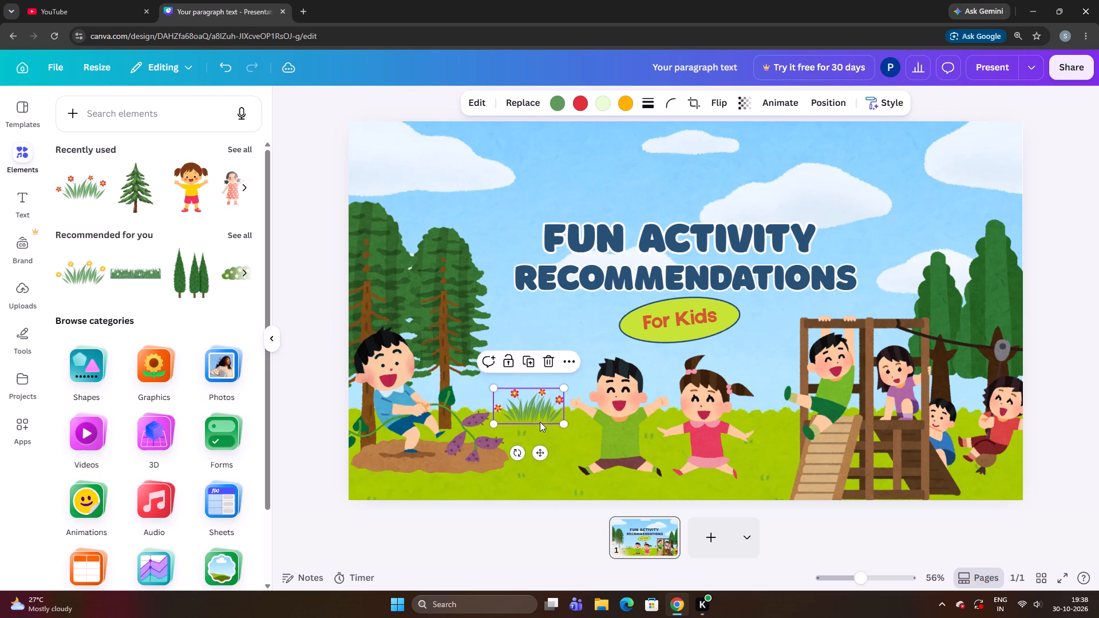
key("Left")
key("Left")
key("Left")
key("Left")
key("Left")
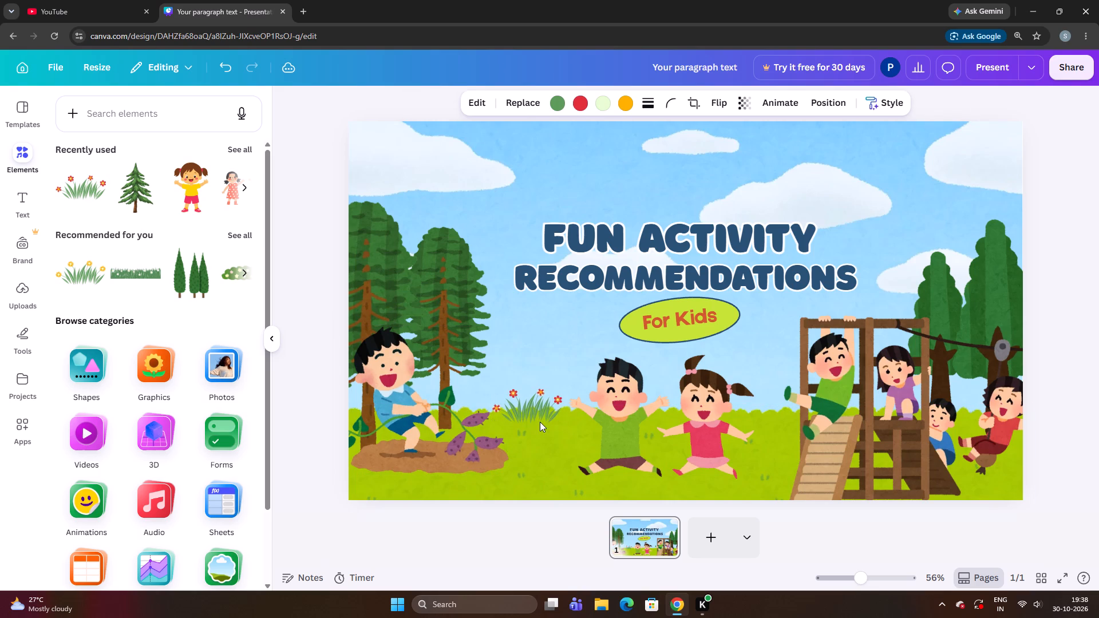
Fine-tune the flower-grass clump to sit two small increments further left and one lower.
key("Up")
key("Up")
key("Up")
key("Up")
key("Left")
key("Left")
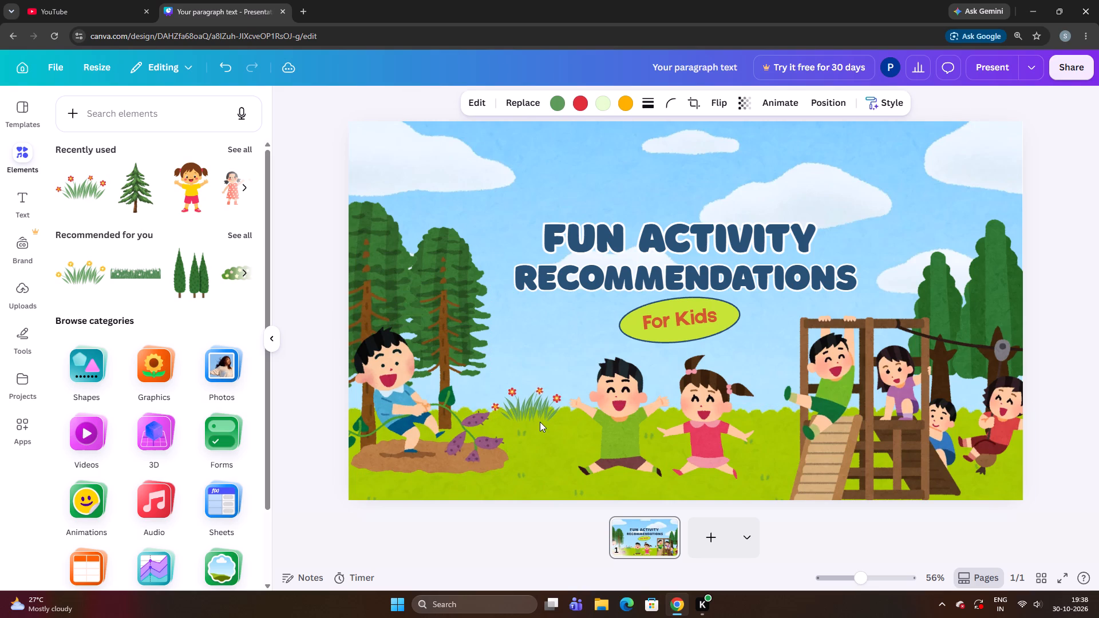
key("Down")
key("Down")
key("Down")
key("Down")
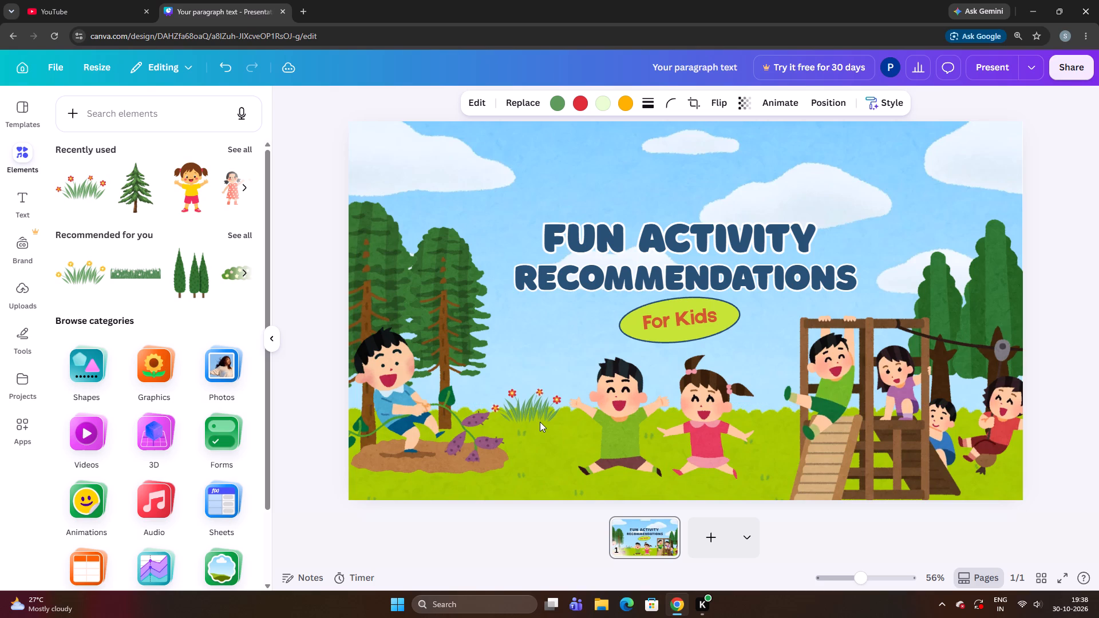
key("Down")
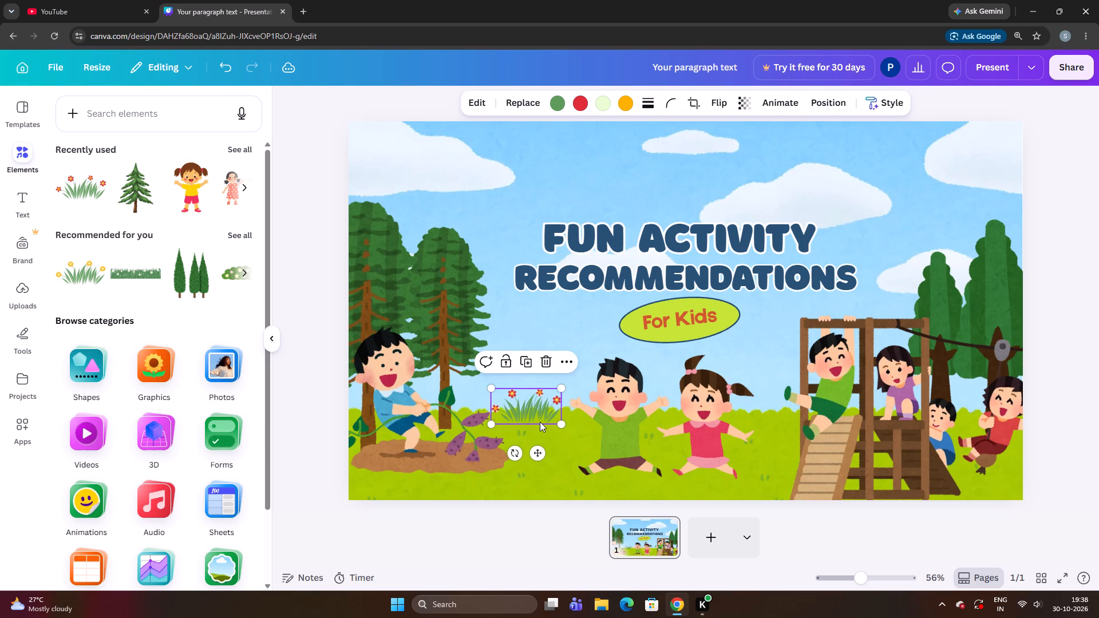
Lower the flower-grass clump beside the digging boy's plants by a net twelve small increments.
key("Down")
key("Down")
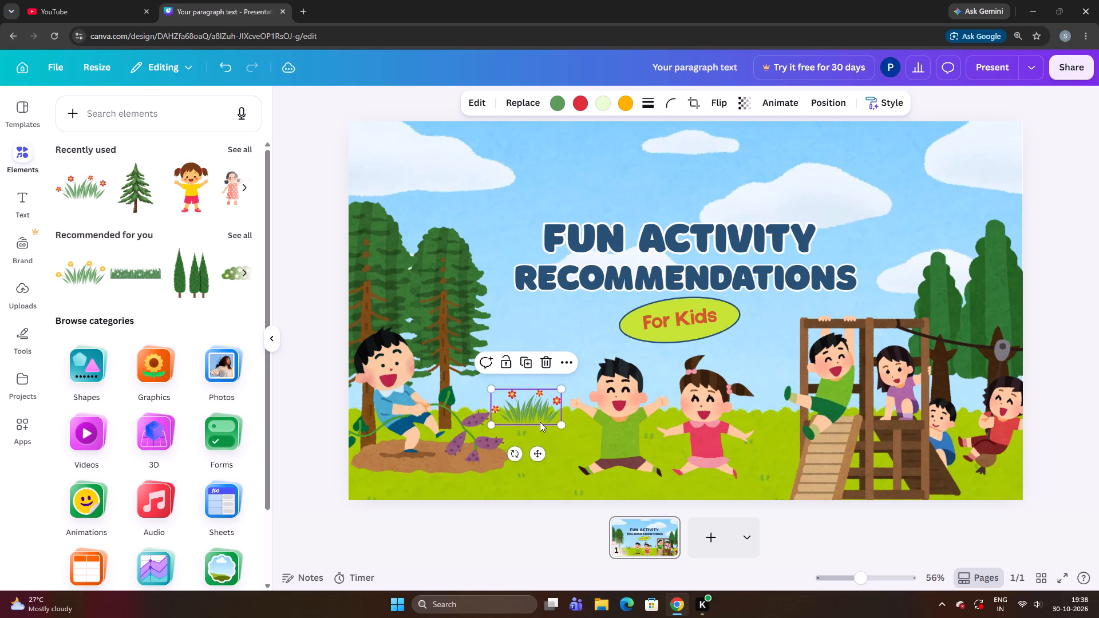
key("Down")
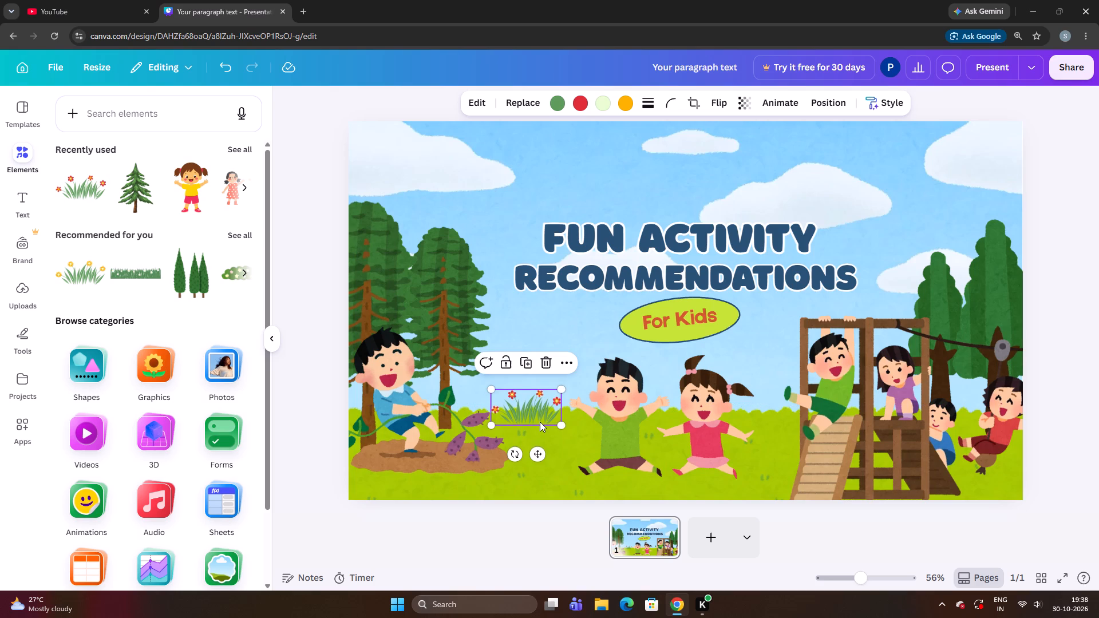
key("Down")
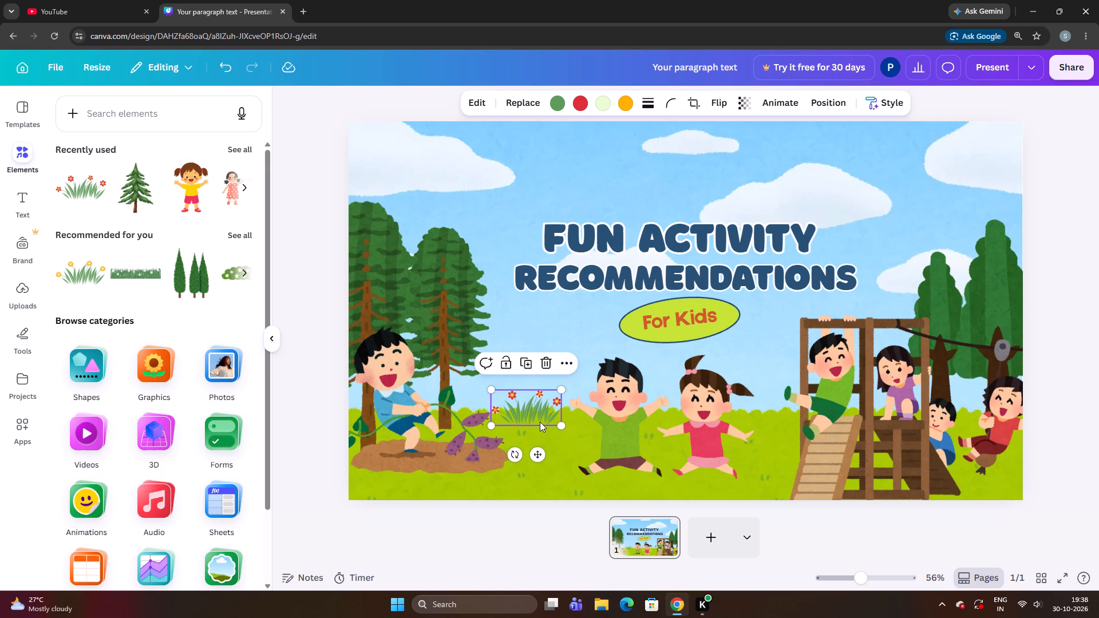
key("Down")
key("Down")
key("Down")
key("Down")
key("Down")
key("Down")
key("Down")
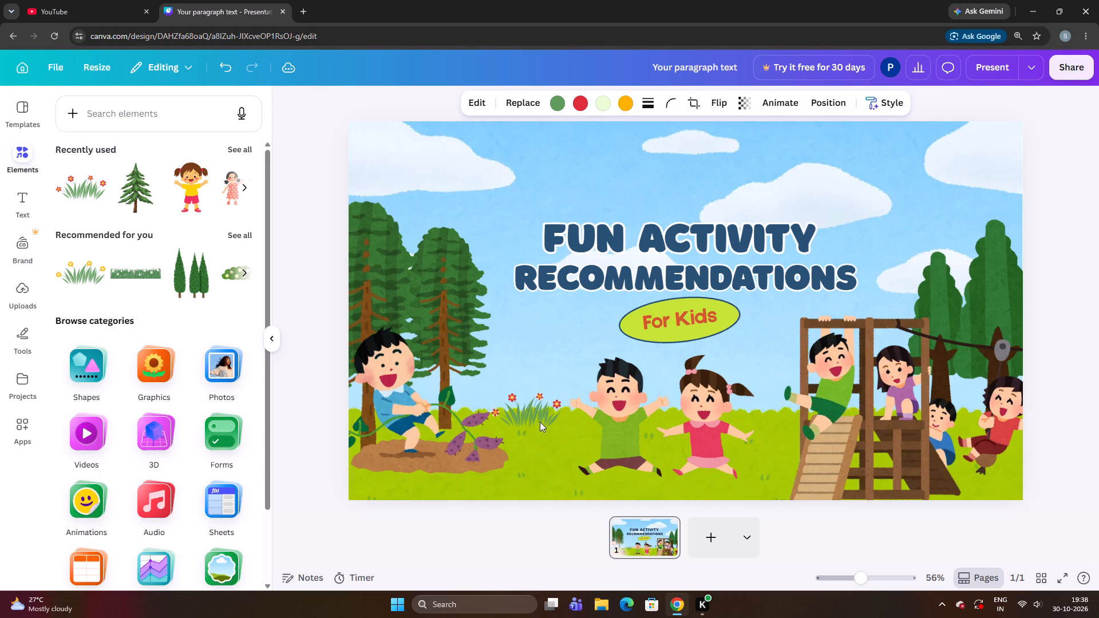
key("Down")
key("Down")
key("Down")
key("Down")
key("Down")
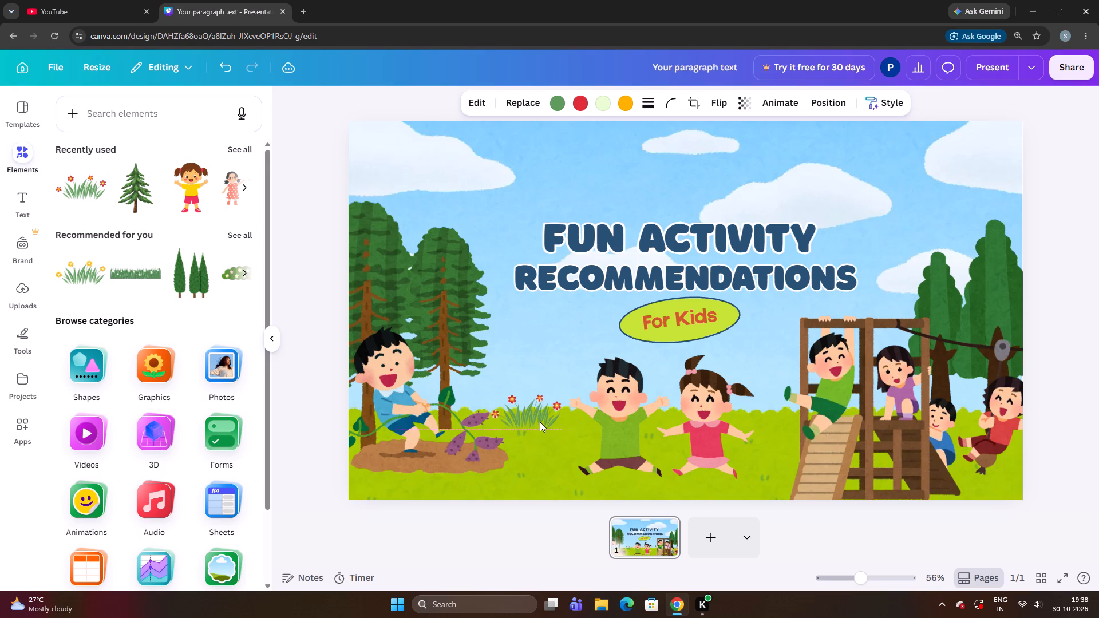
key("Down")
key("Down")
key("Down")
key("Up")
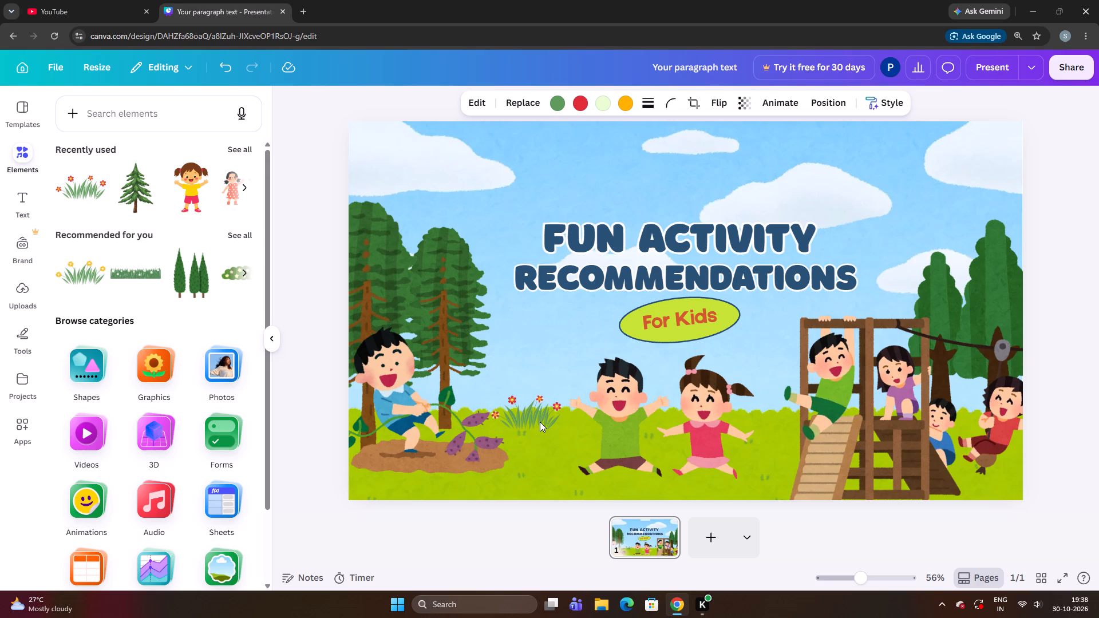
key("Up")
key("Up")
key("Up")
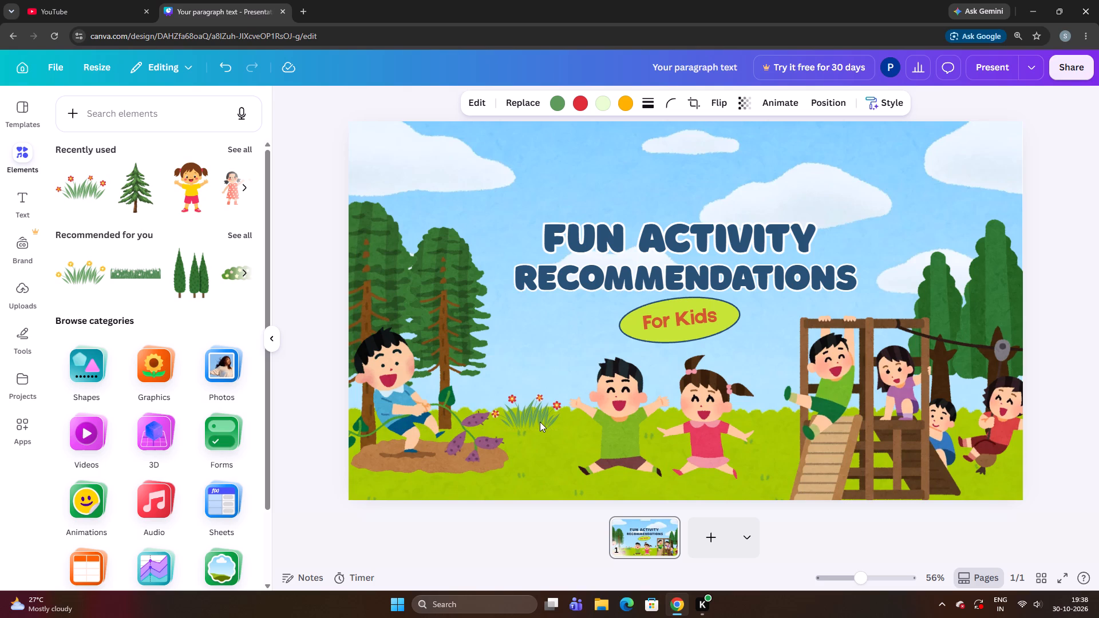
key("Up")
key("Up")
key("Up")
Fine-tune the flower-grass clump to sit four small increments further right and one lower.
key("Left")
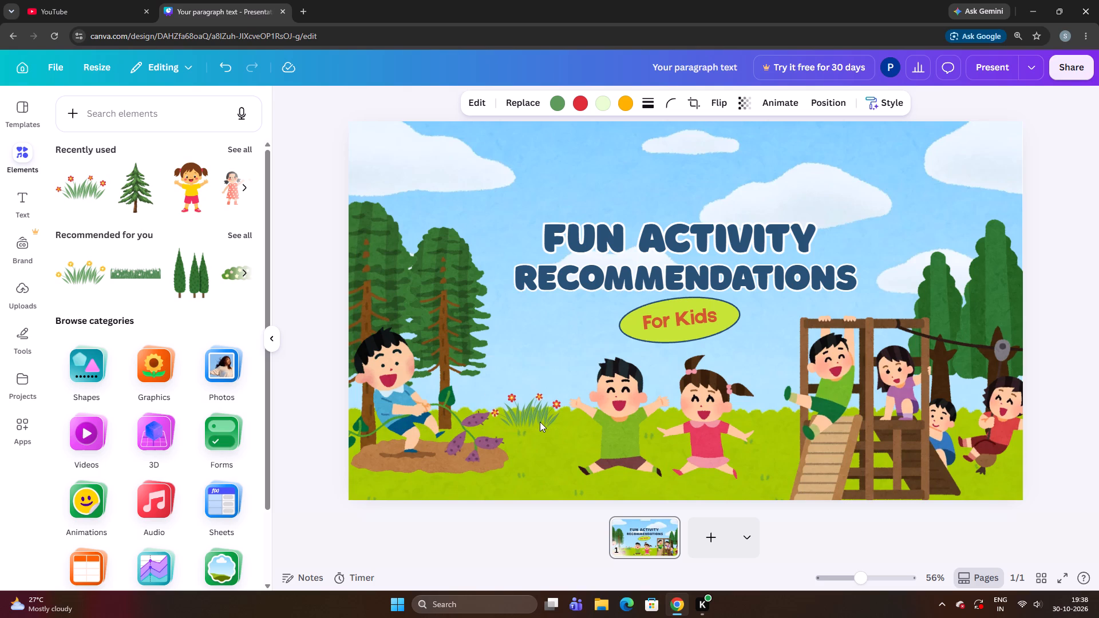
key("Right")
key("Right")
key("Right")
key("Right")
key("Right")
key("Up")
key("Up")
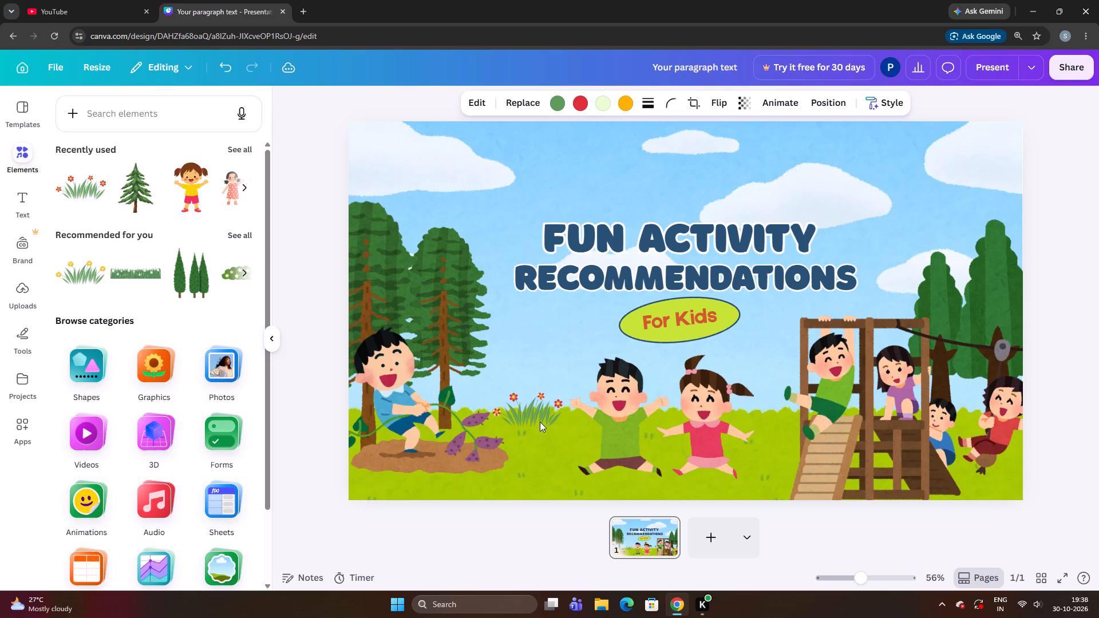
key("Down")
key("Down")
key("Down")
key("Down")
key("Down")
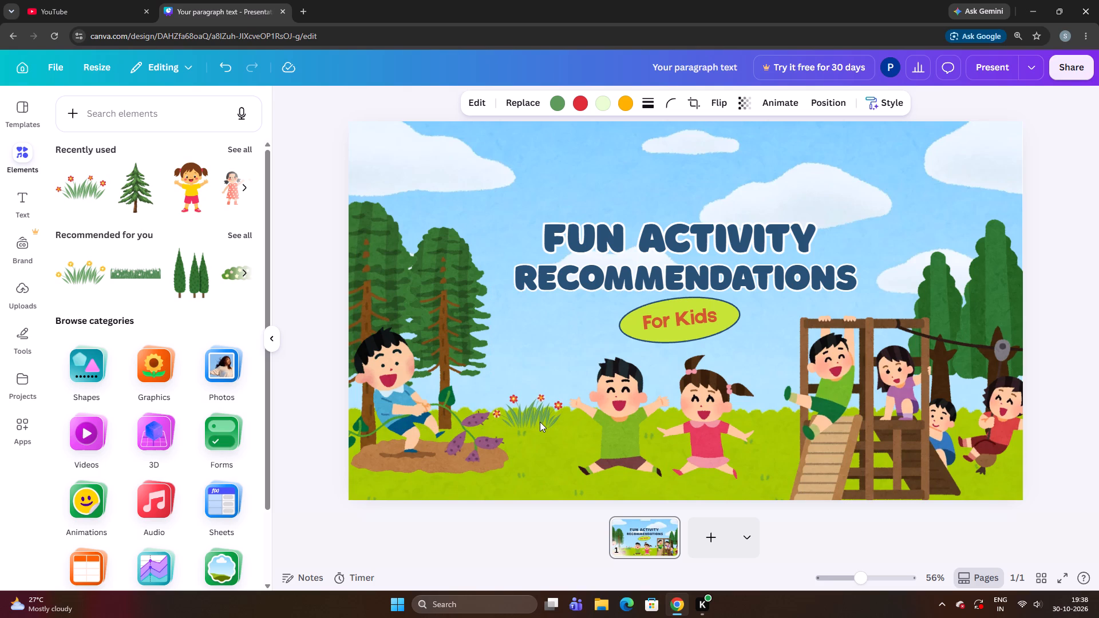
key("Up")
key("Left")
key("Left")
key("Right")
key("Right")
key("Down")
key("Left")
key("Up")
key("Left")
key("Up")
key("Right")
key("Right")
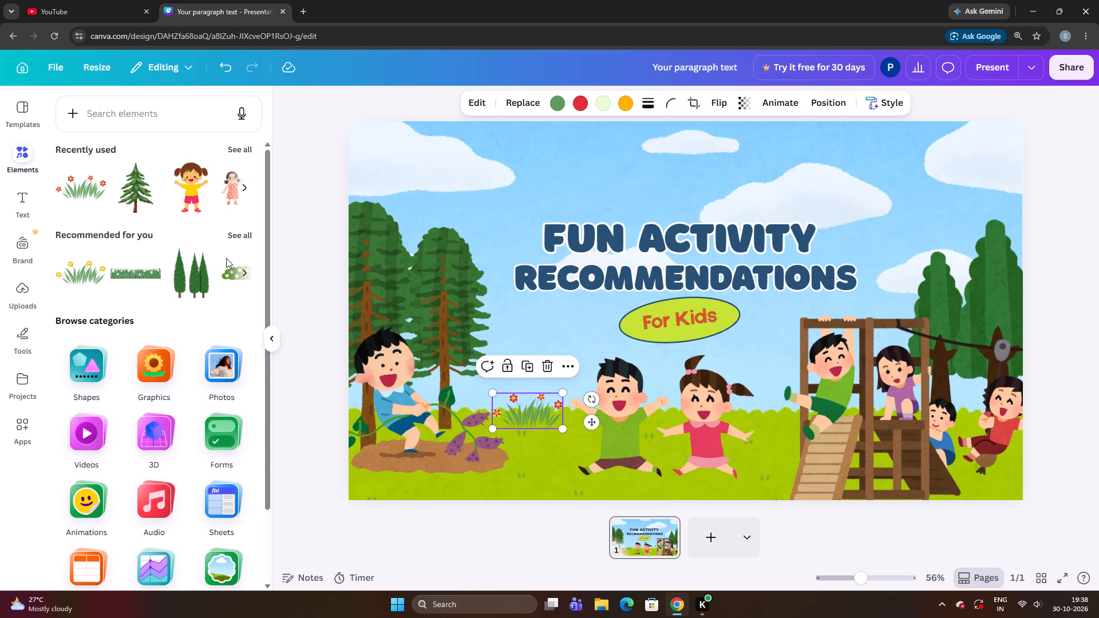
Add the long, low green bush graphic with tall grass from the full set of recommended elements.
left_click(238, 231)
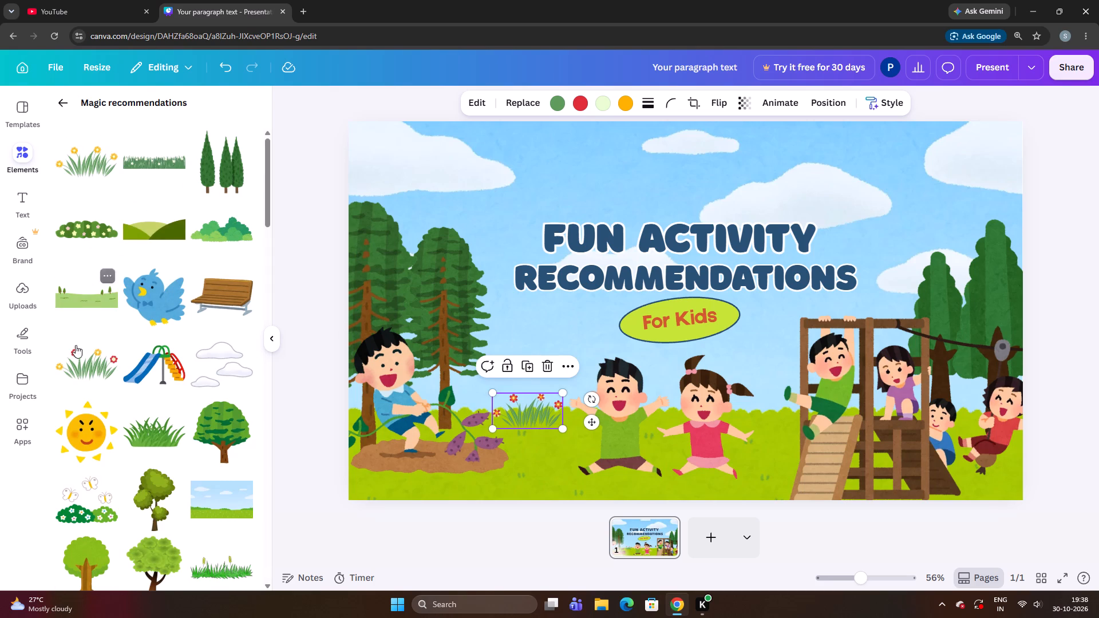
scroll(72, 351, "down", 3)
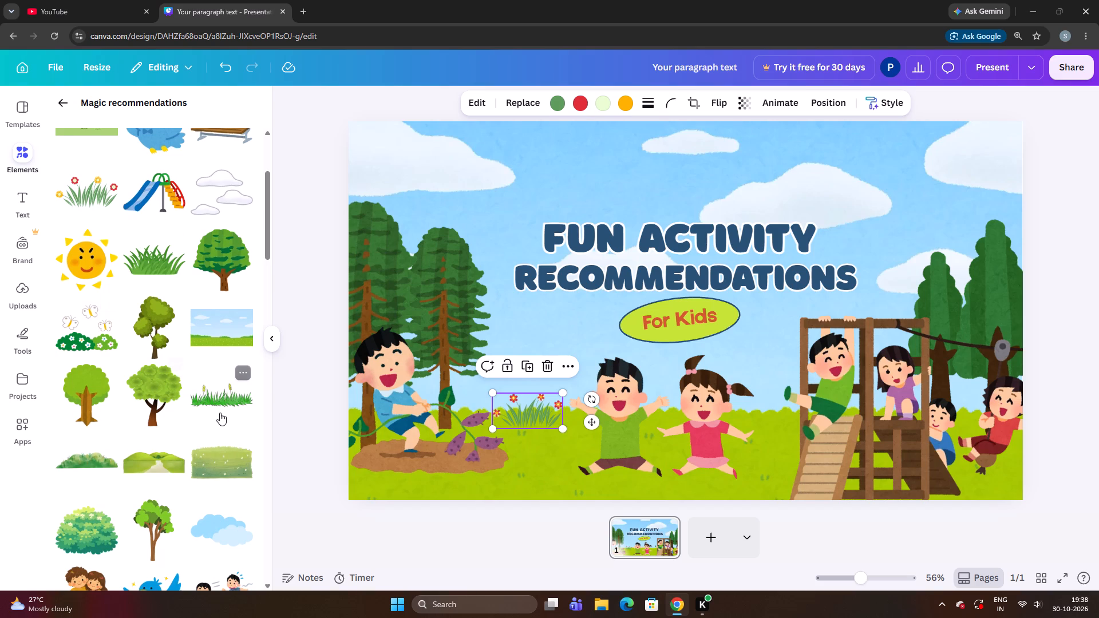
left_click(111, 462)
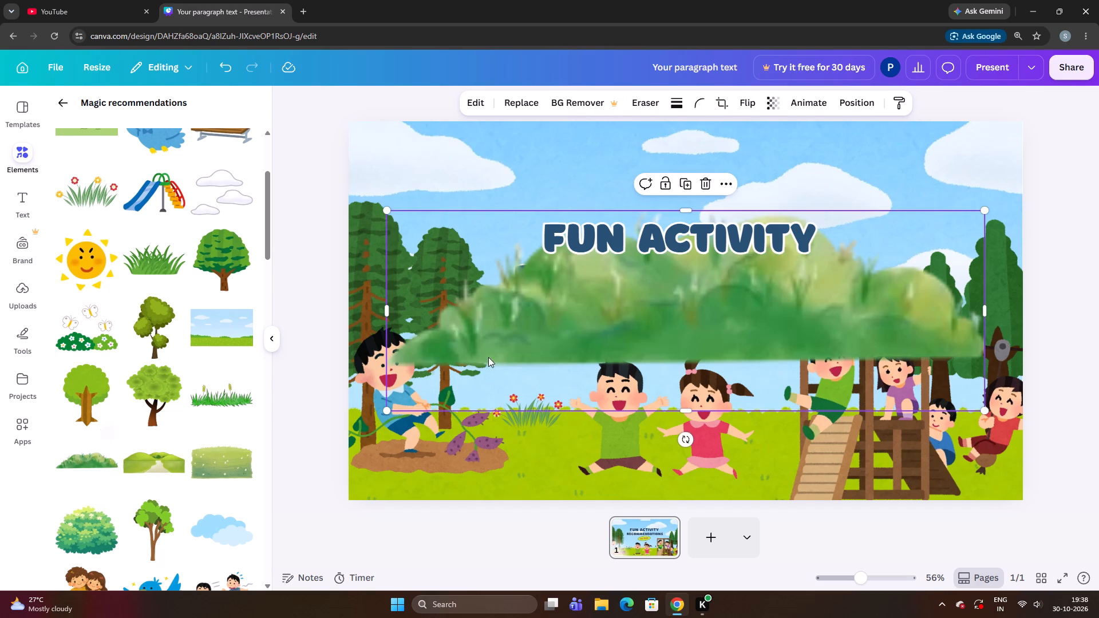
Shrink the bush graphic and place it over the pine trees and digging boy, extending past the slide's left edge.
left_click_drag(585, 325, 549, 358)
left_click_drag(574, 355, 513, 371)
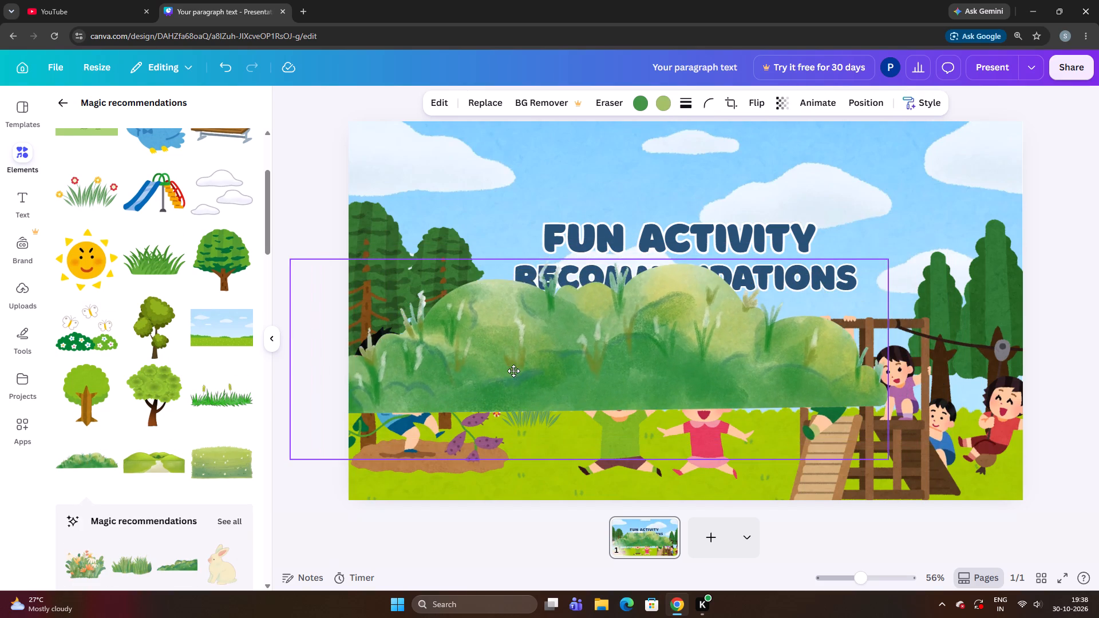
left_click_drag(513, 371, 498, 371)
left_click_drag(869, 458, 834, 453)
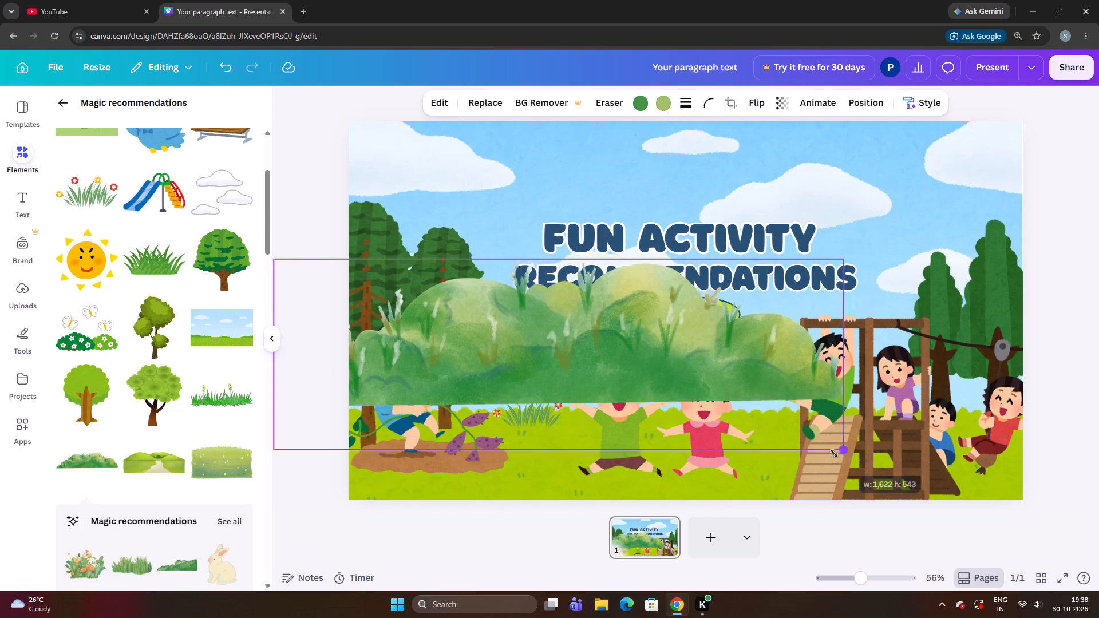
left_click_drag(834, 453, 673, 426)
left_click_drag(599, 338, 595, 390)
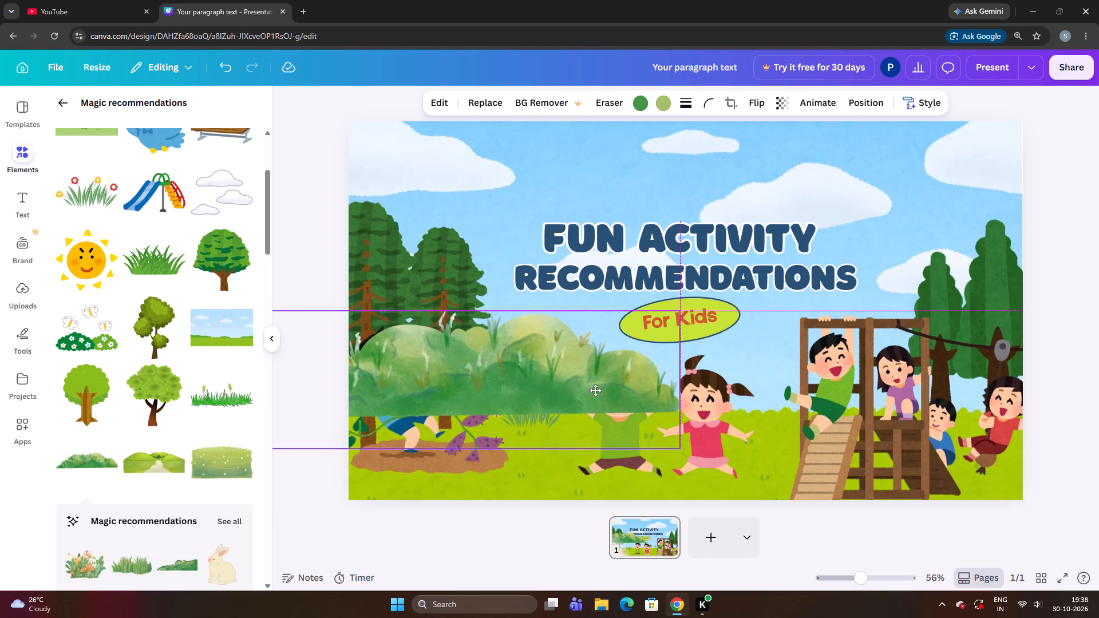
left_click_drag(595, 390, 601, 394)
Send the bush graphic backward through the layers until it sits behind the children, flower-grass and pine trees.
right_click(601, 394)
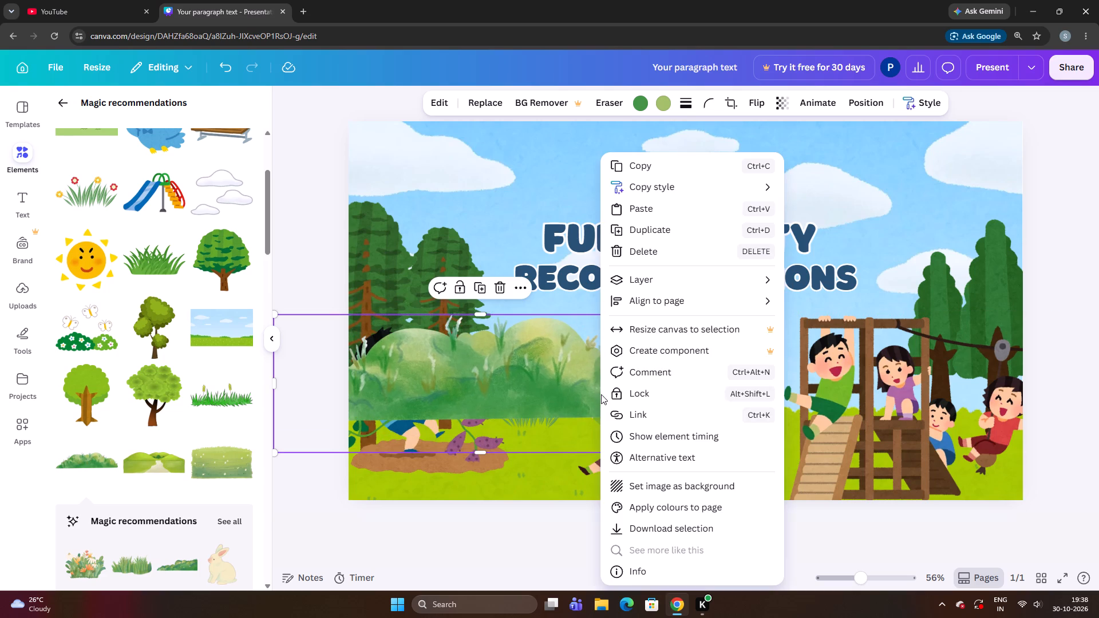
left_click(716, 284)
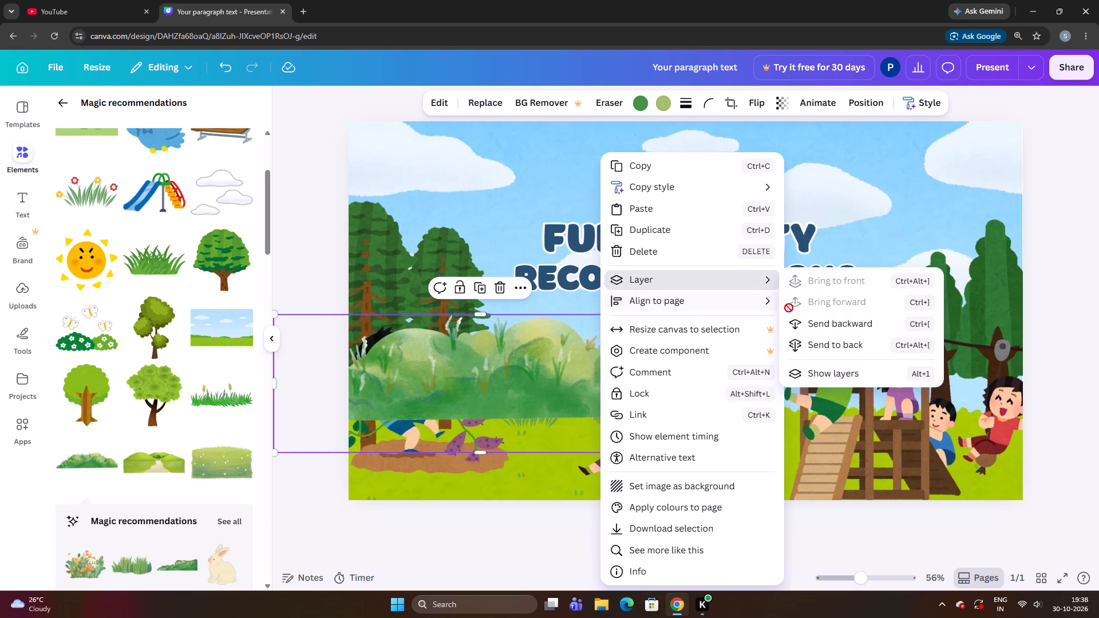
left_click(803, 326)
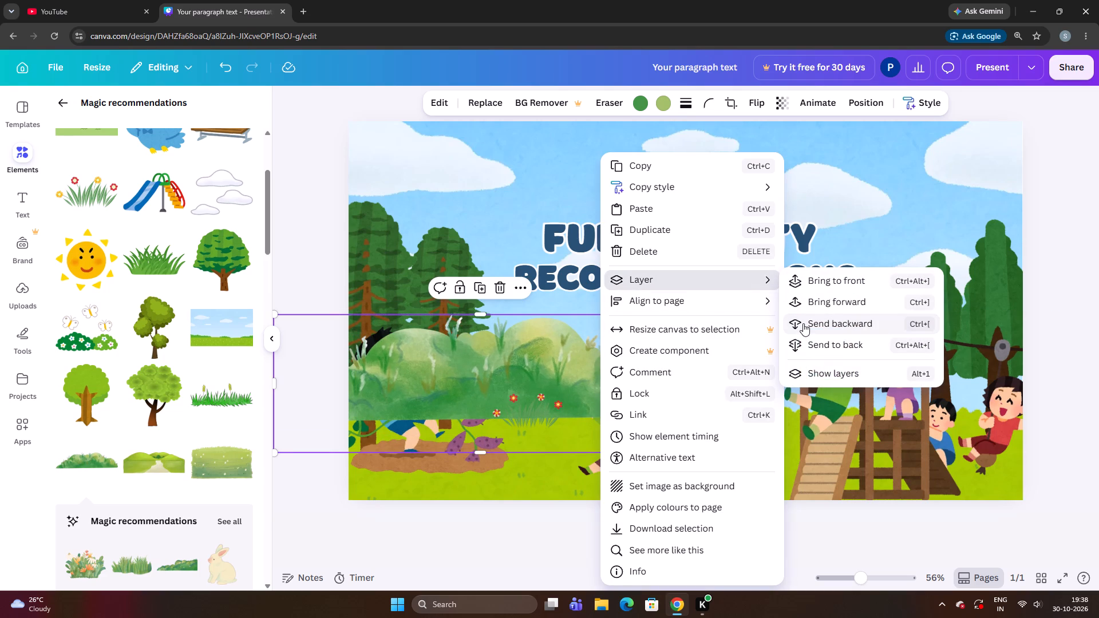
left_click(803, 323)
left_click(803, 323)
left_click(803, 323)
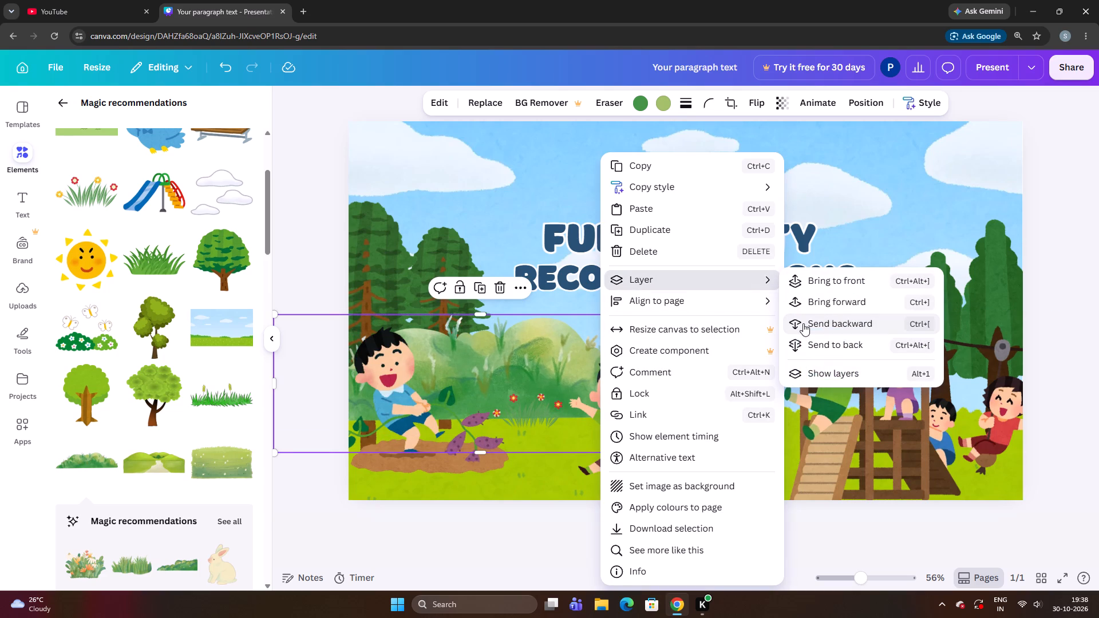
left_click(803, 323)
left_click(803, 323)
left_click(803, 323)
left_click(803, 323)
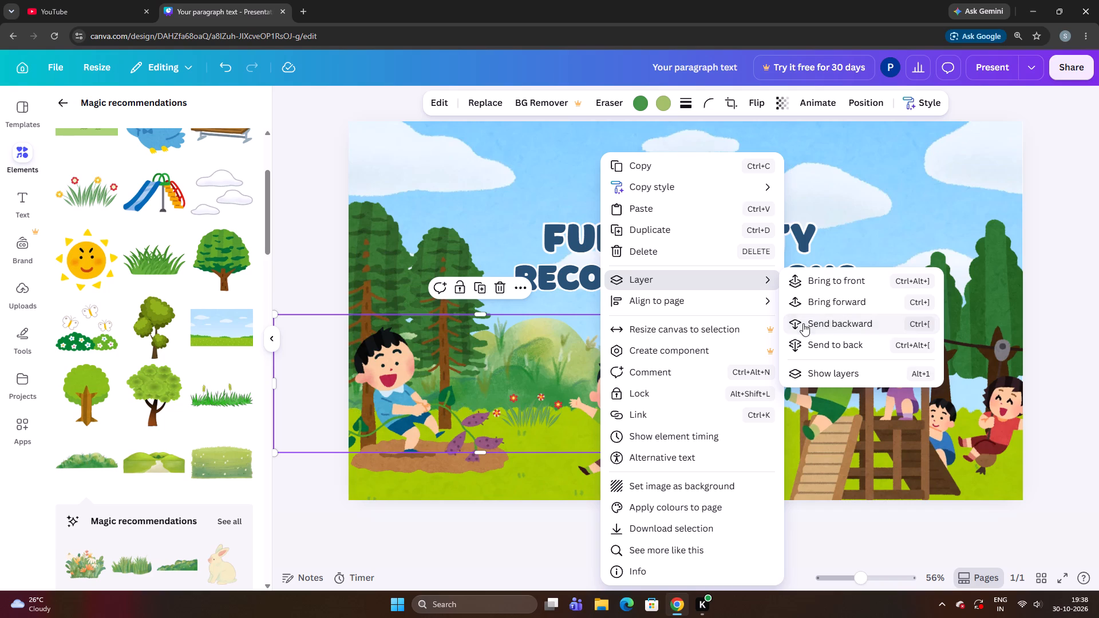
left_click(802, 306)
left_click(314, 406)
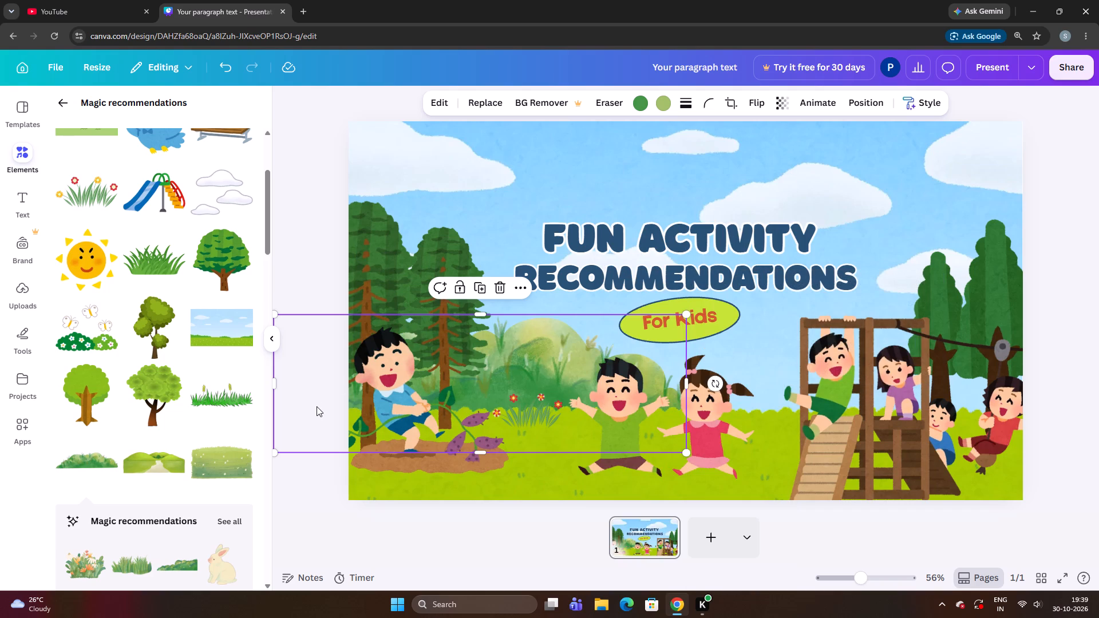
Reposition the bush graphic further left so its end rises between the pine trees and the jumping boy.
left_click_drag(545, 362, 509, 371)
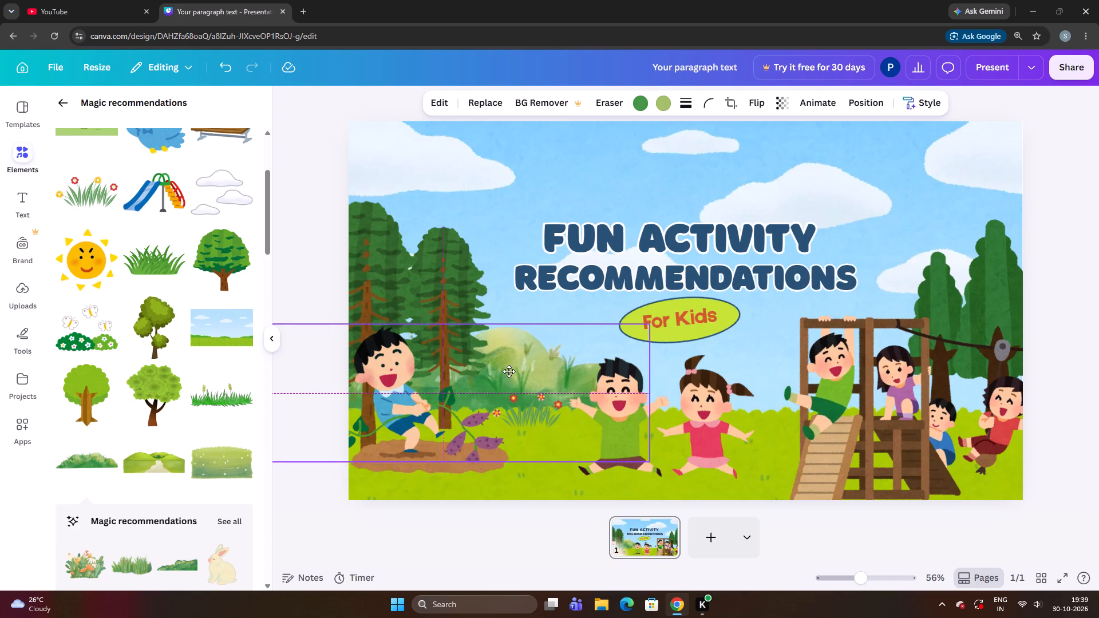
left_click_drag(509, 371, 485, 345)
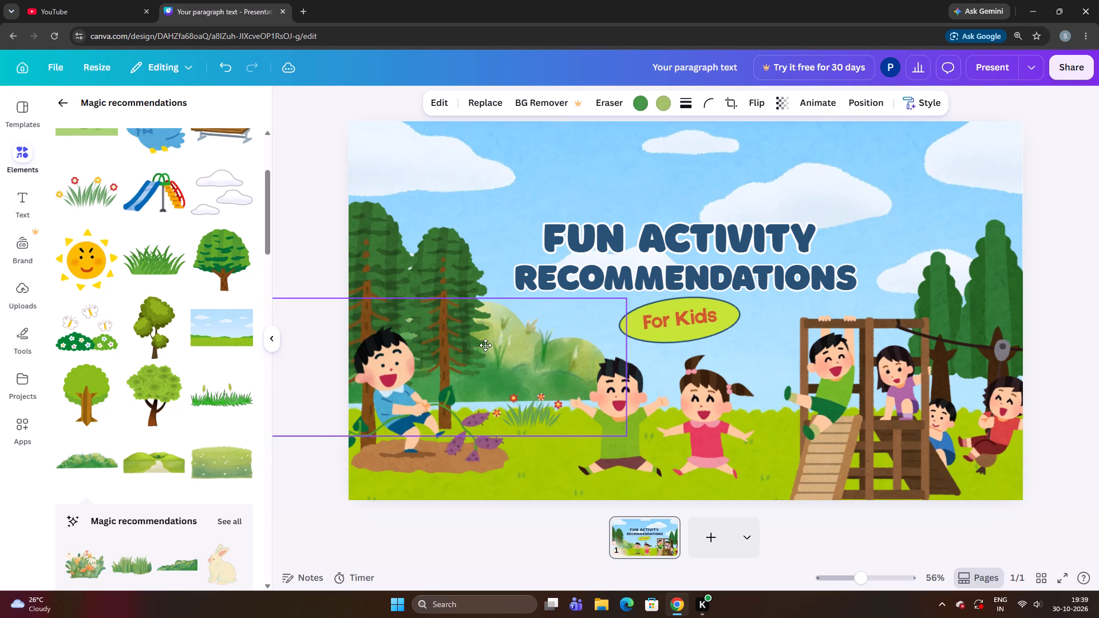
left_click_drag(485, 345, 491, 364)
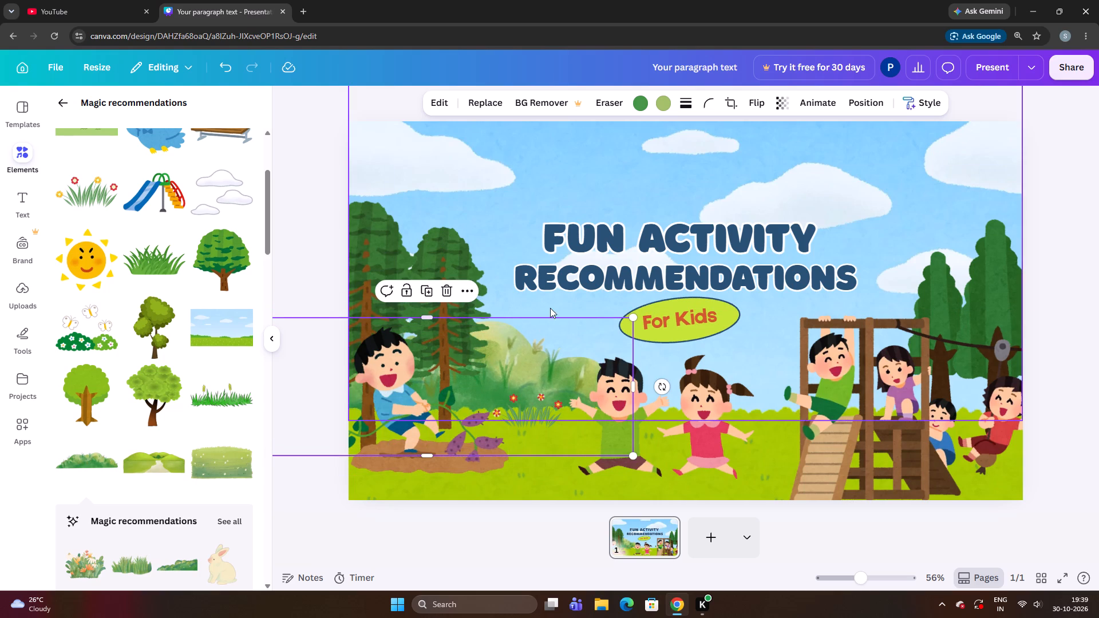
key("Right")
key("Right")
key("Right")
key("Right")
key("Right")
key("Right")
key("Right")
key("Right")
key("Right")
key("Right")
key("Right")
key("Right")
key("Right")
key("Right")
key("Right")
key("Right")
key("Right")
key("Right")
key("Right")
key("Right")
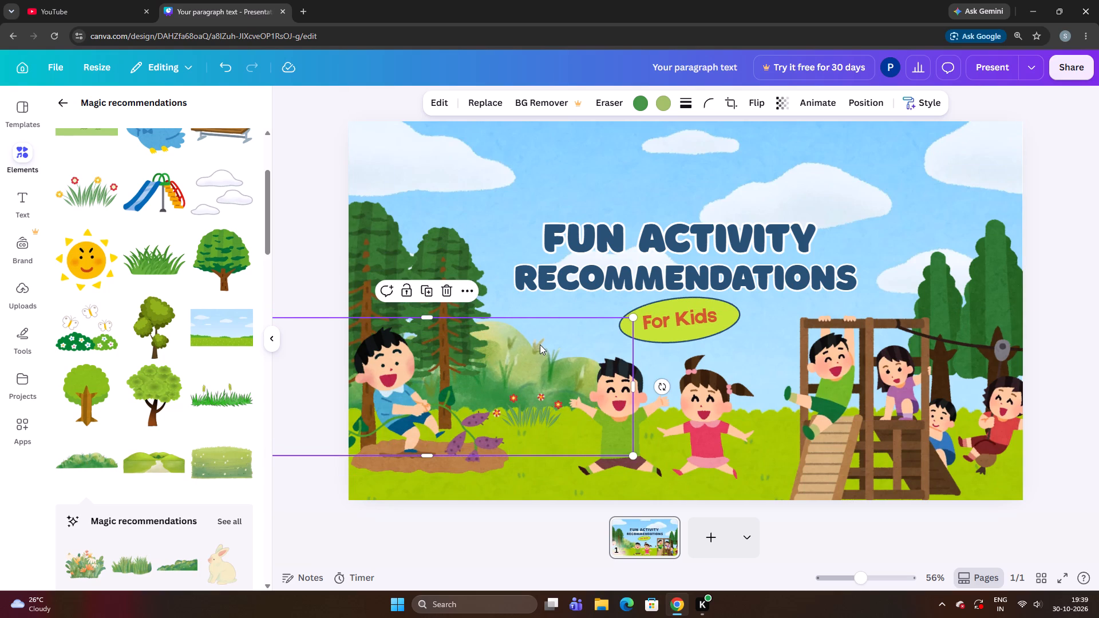
Nudge the bush graphic behind the flower-grass a net three small increments right and two up.
left_click(540, 344)
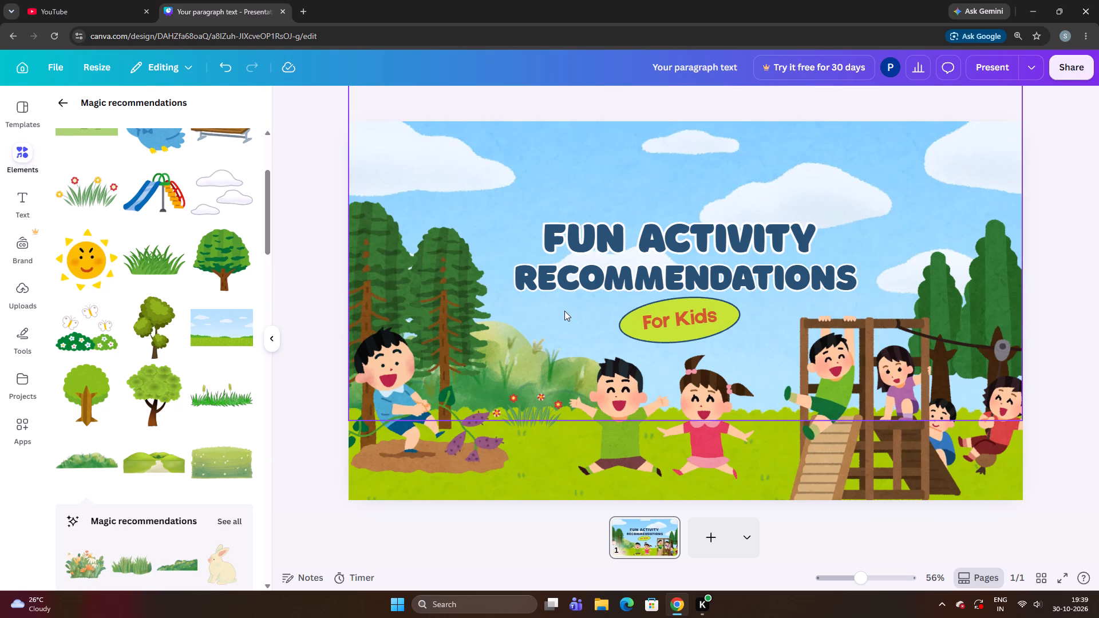
left_click(551, 357)
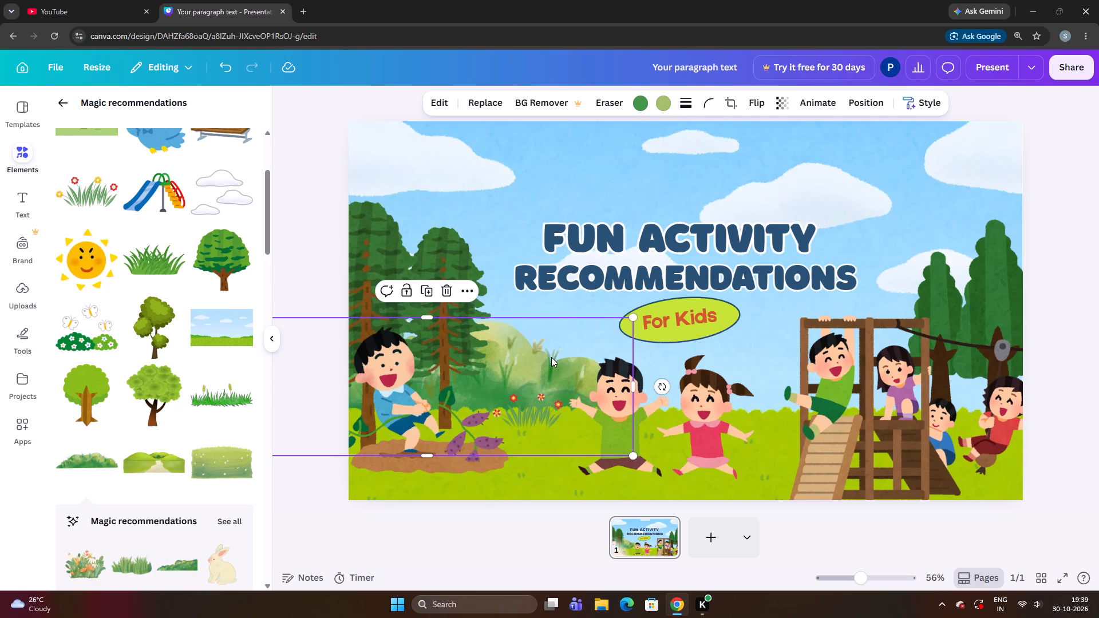
key("Right")
key("Right")
key("Right")
key("Right")
key("Right")
key("Right")
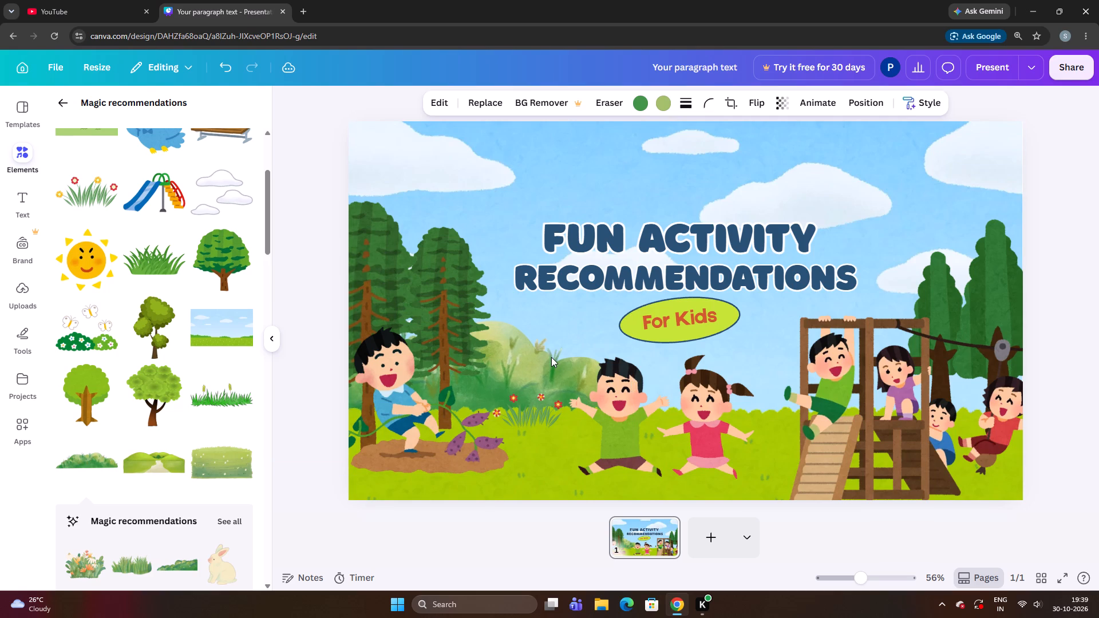
key("Right")
key("Down")
key("Up")
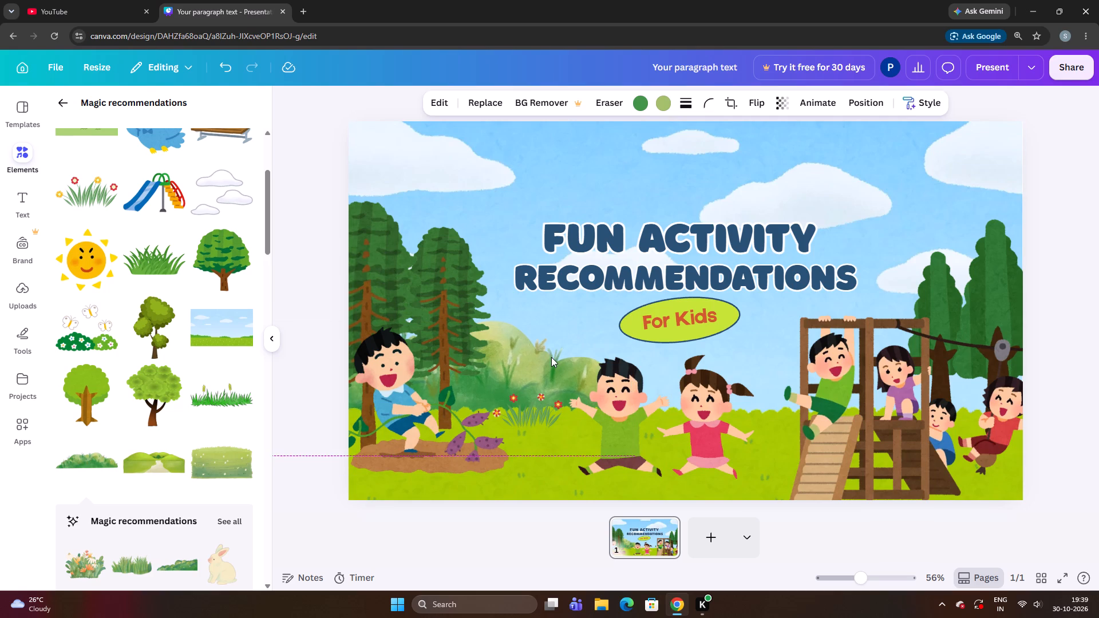
key("Left")
key("Left")
key("Left")
key("Left")
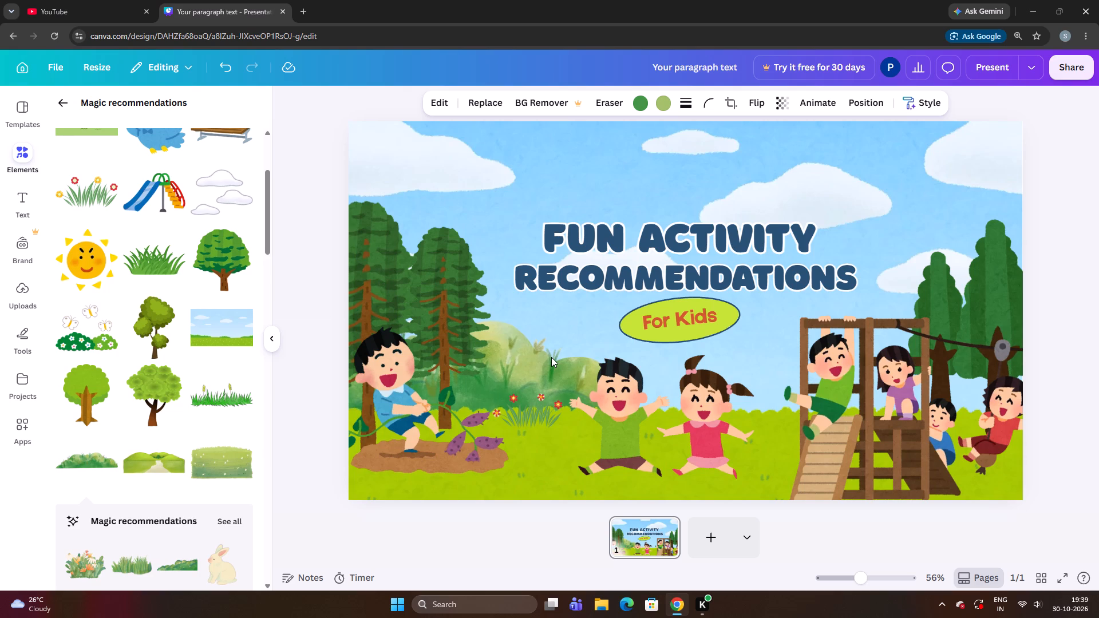
key("Up")
key("Up")
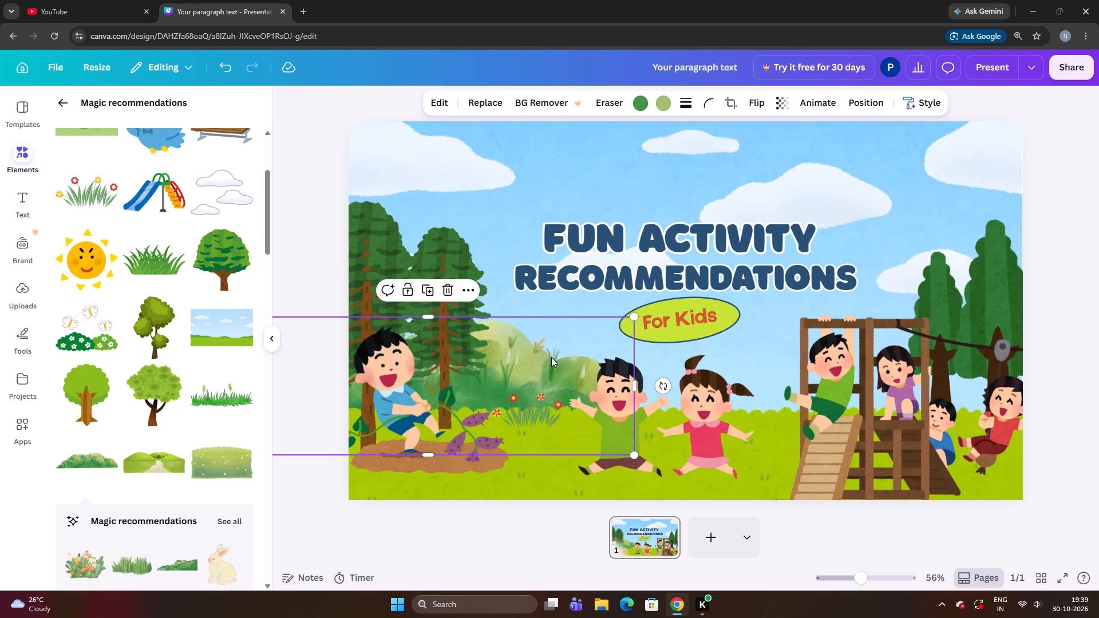
Nudge the bush graphic behind the pine trees and jumping boy slightly further left and up.
key("Up")
key("Up")
key("Down")
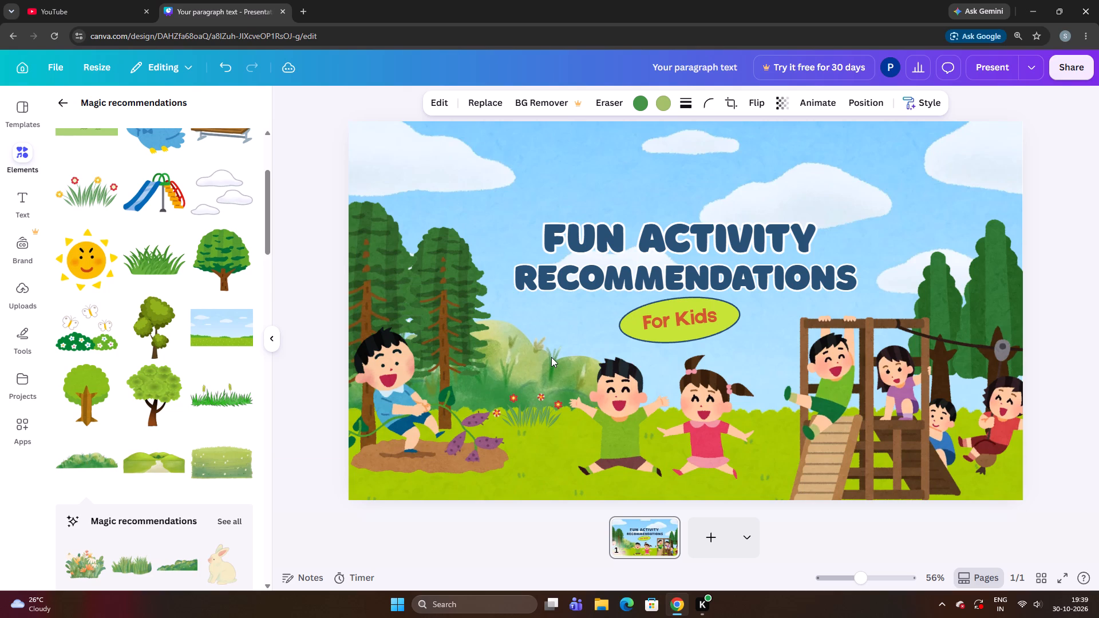
key("Up")
key("Left")
key("Left")
key("Left")
key("Left")
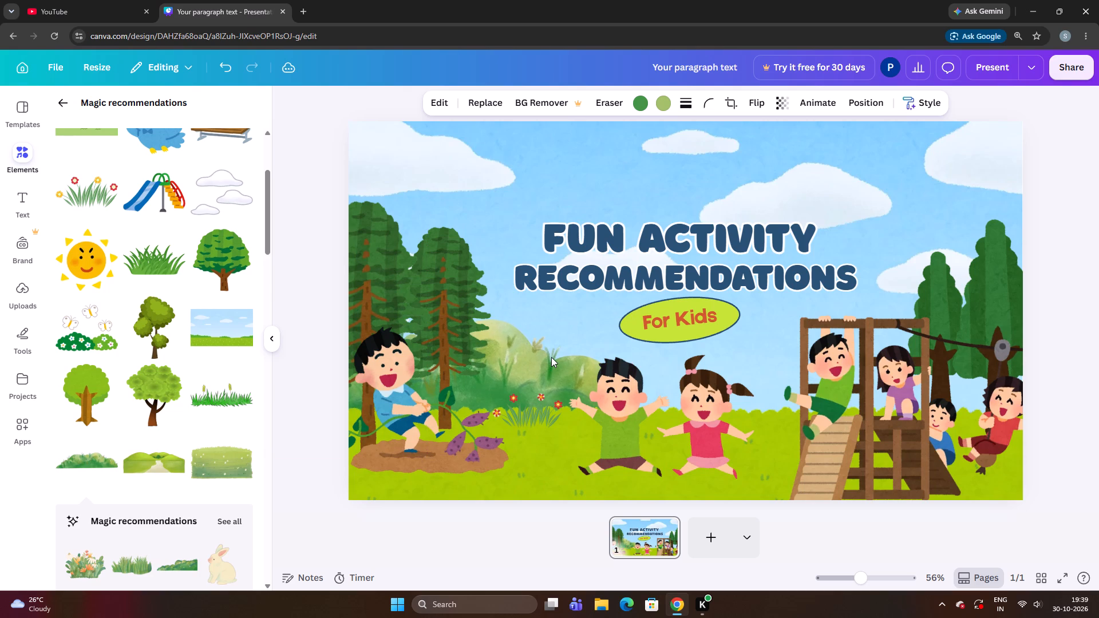
key("Left")
key("Left")
key("Left")
key("Left")
key("Up")
key("Left")
key("Down")
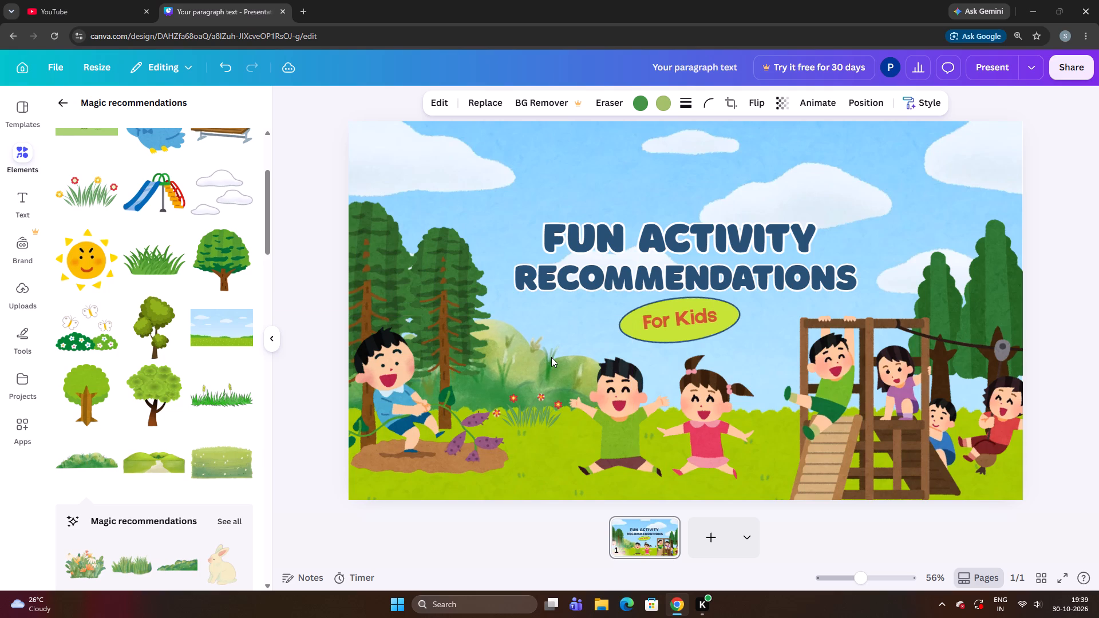
key("Up")
key("Left")
key("Down")
key("Up")
key("Left")
key("Left")
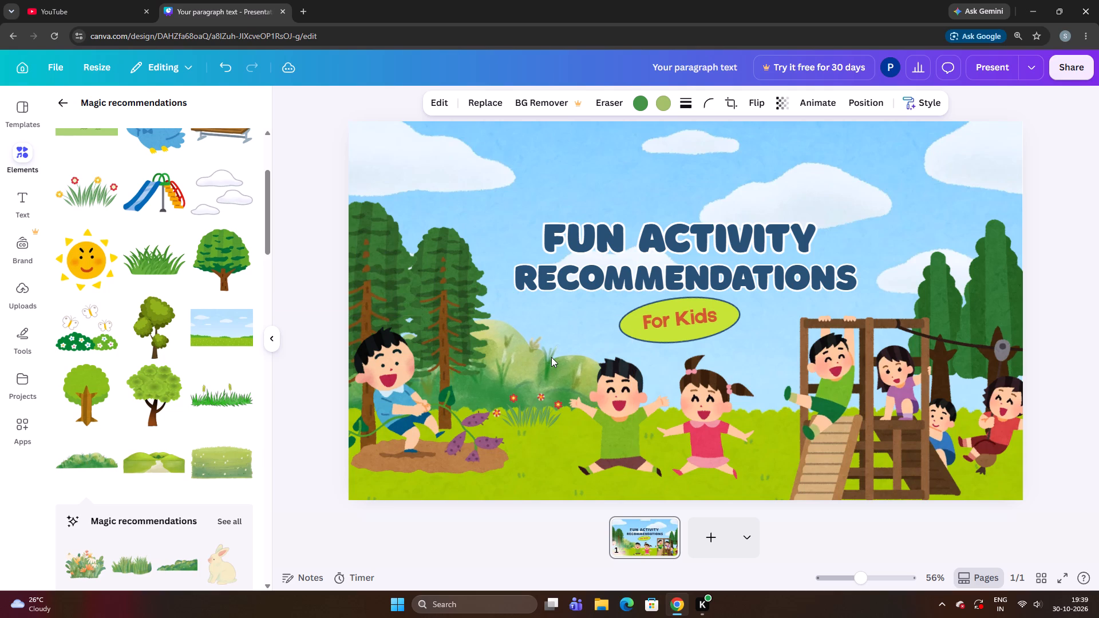
key("Up")
key("Up")
key("Right")
key("Right")
key("Up")
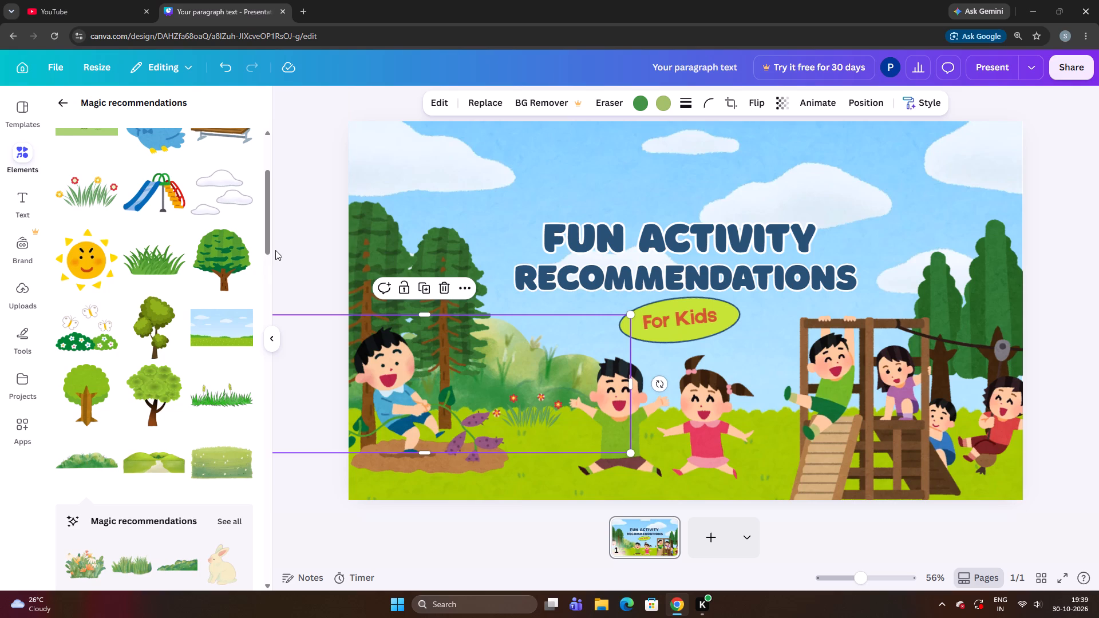
left_click(311, 248)
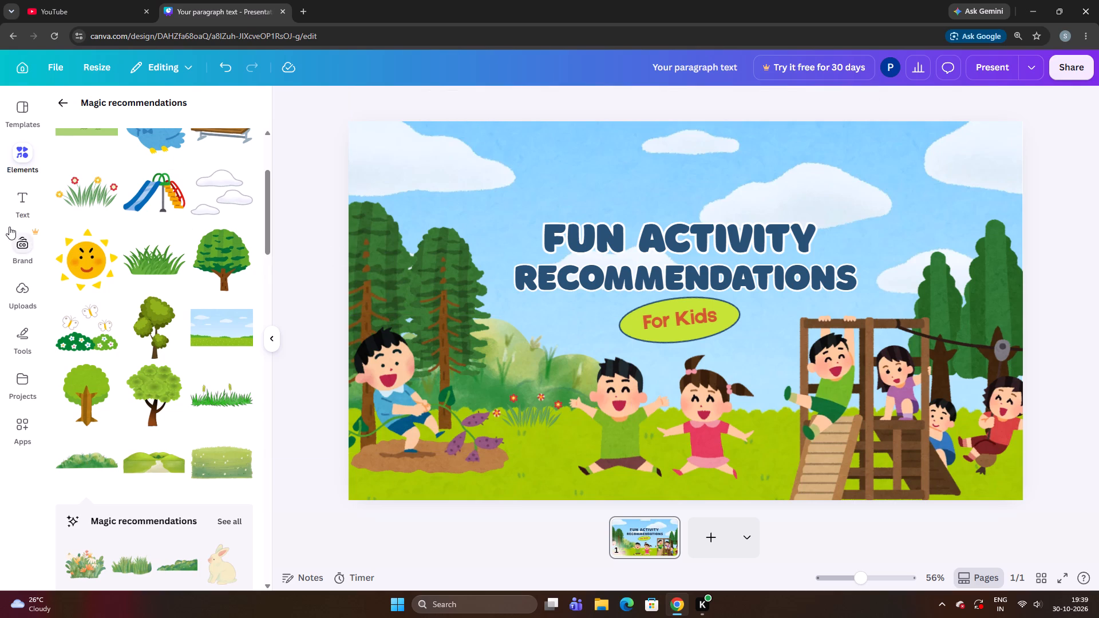
Add a text box reading "RECOMMENDATIONS" in the Borsok font over the title area.
left_click(19, 214)
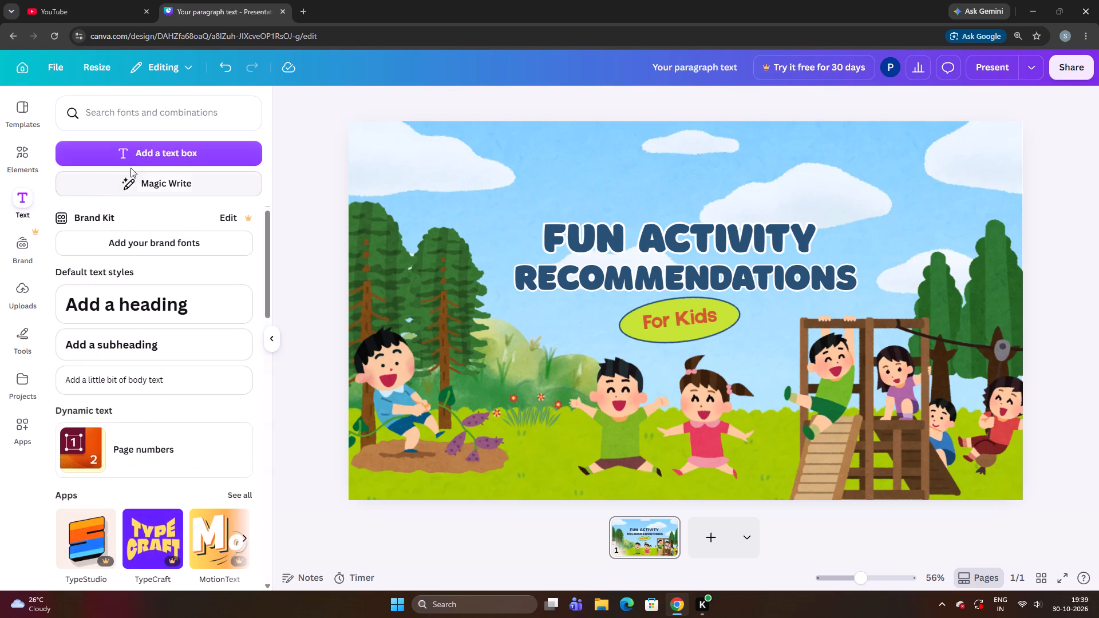
left_click(137, 157)
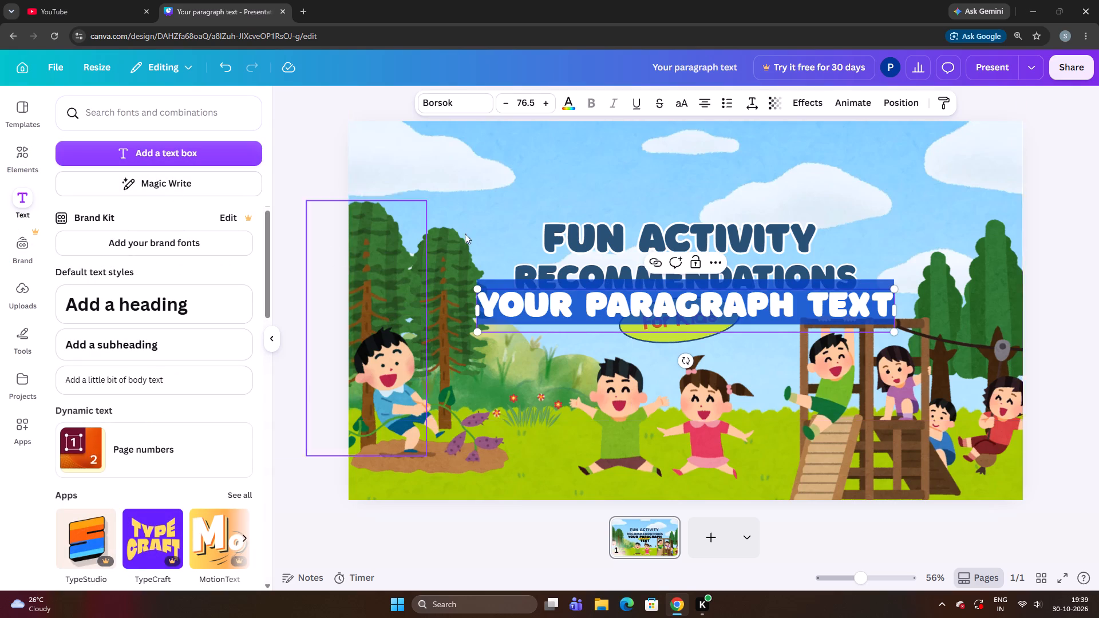
left_click(820, 219)
double_click(869, 308)
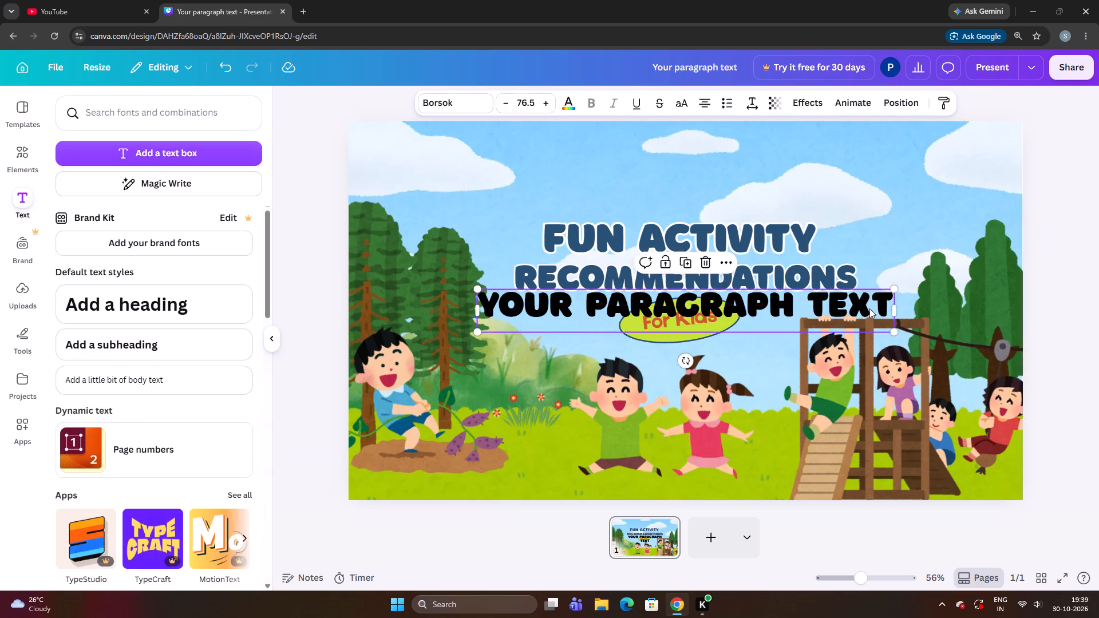
key("BackSpace")
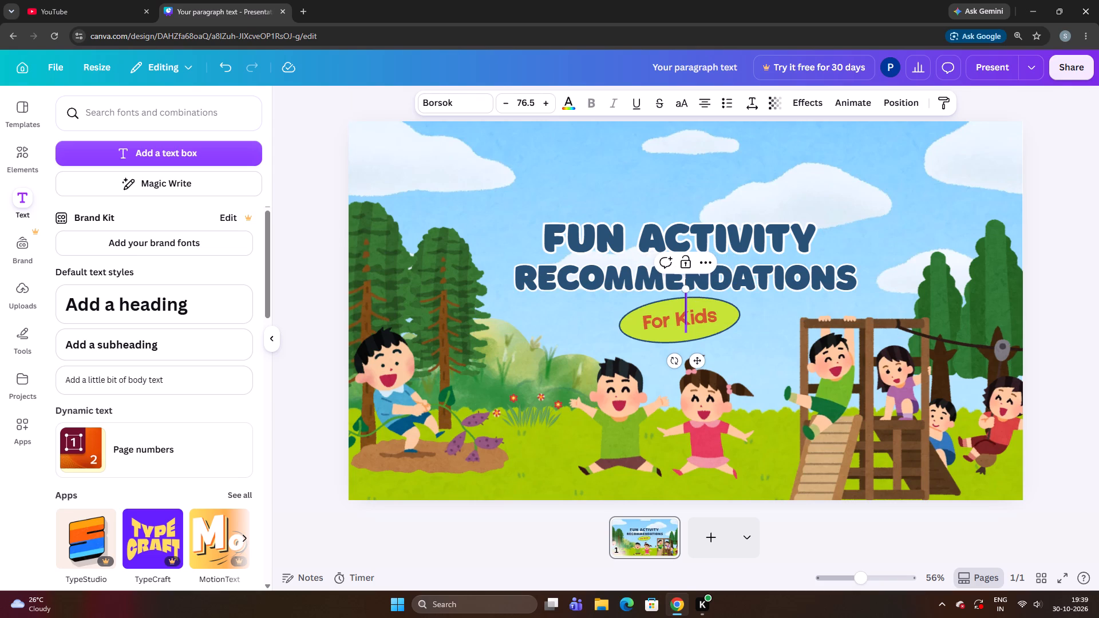
type("re")
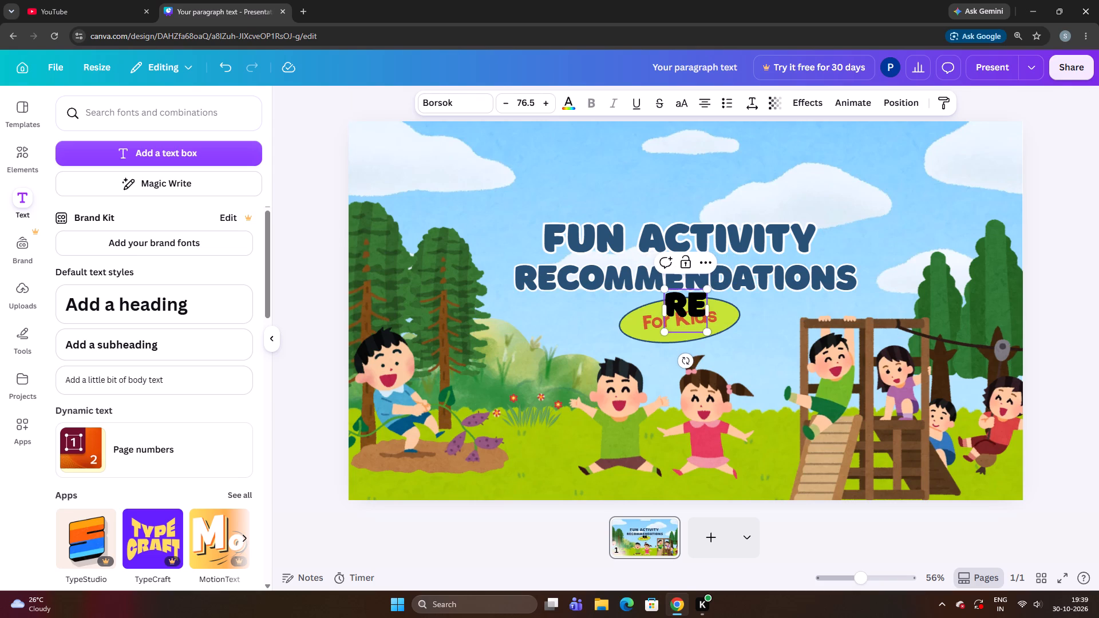
key("c")
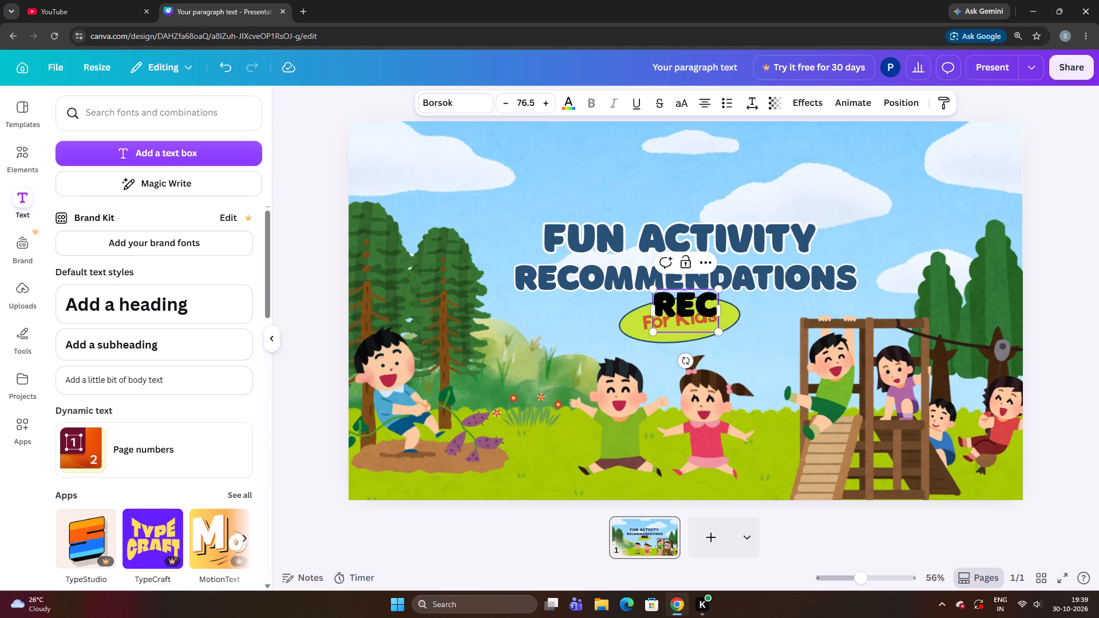
key("o")
type("mm")
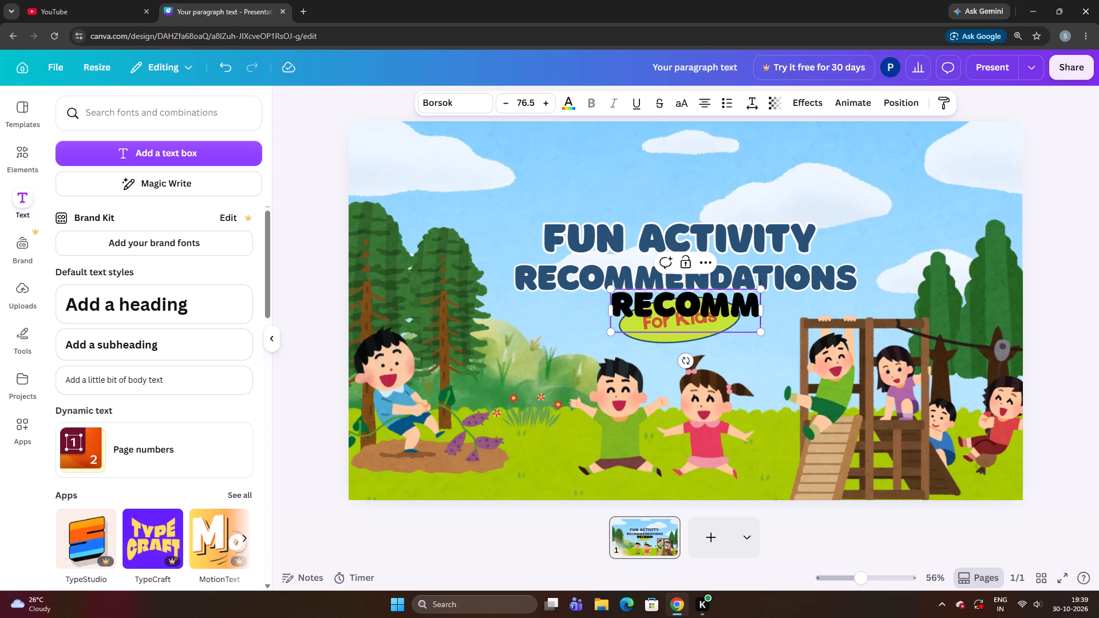
key("e")
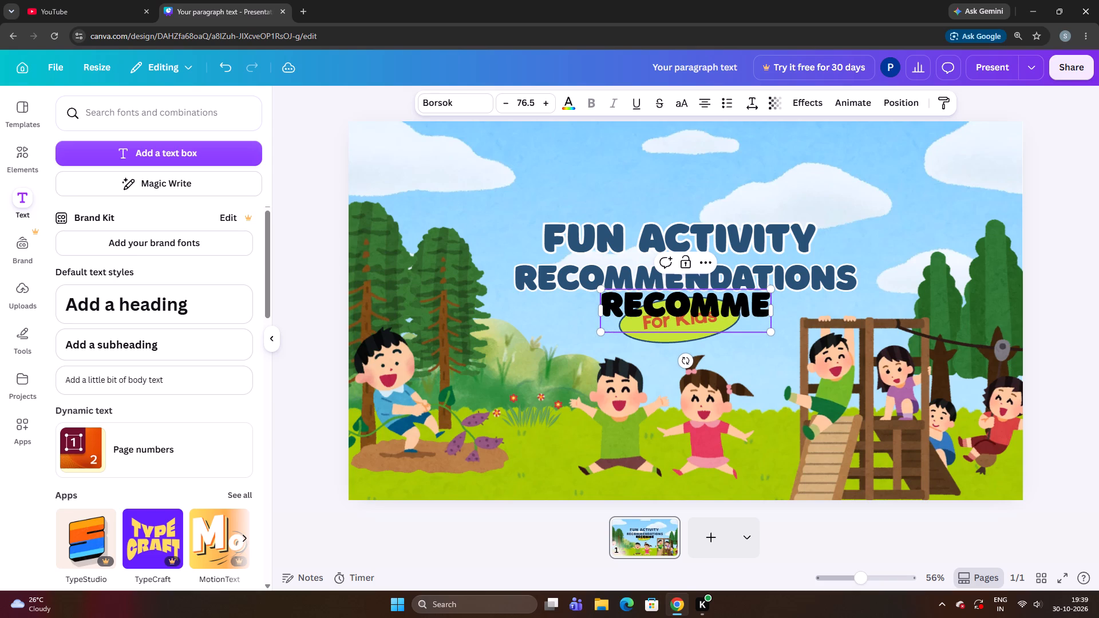
key("n")
key("d")
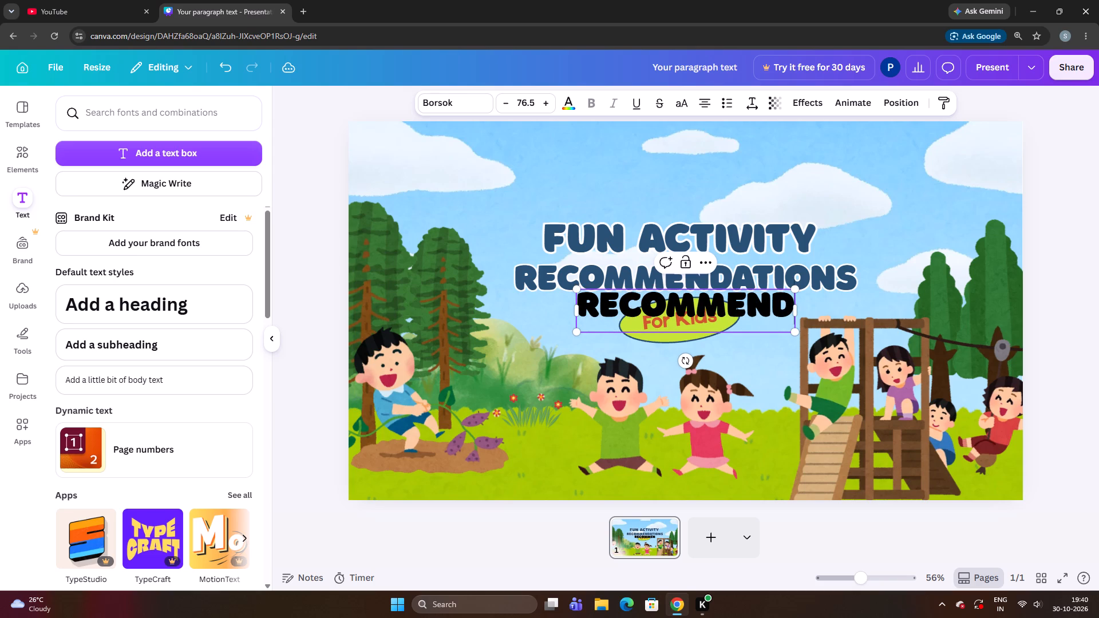
key("a")
key("t")
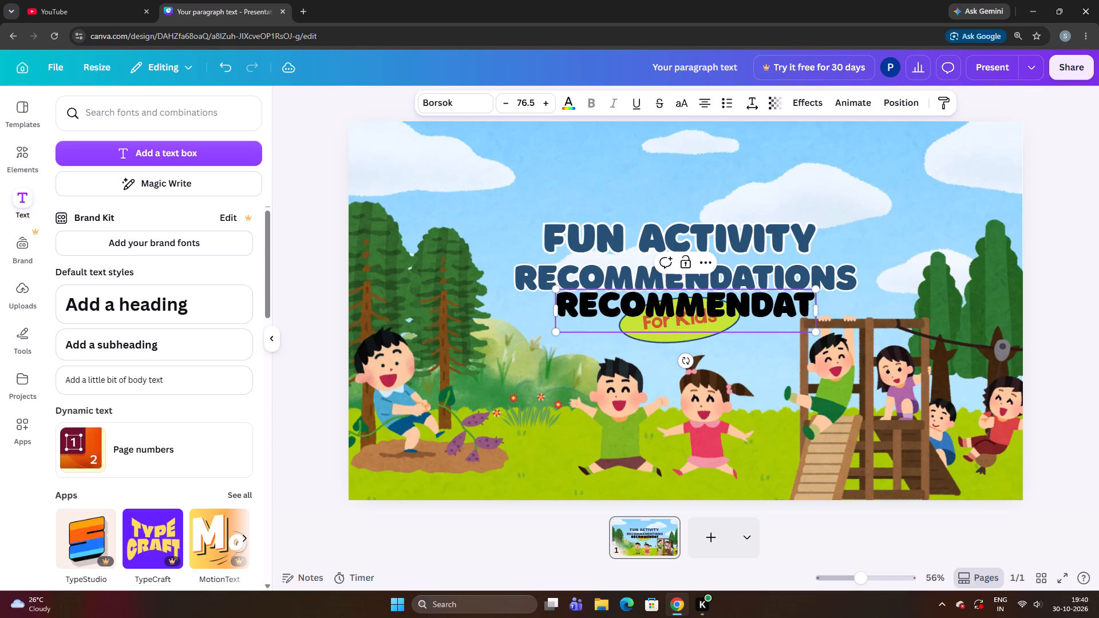
type("io")
type("ns")
left_click(677, 169)
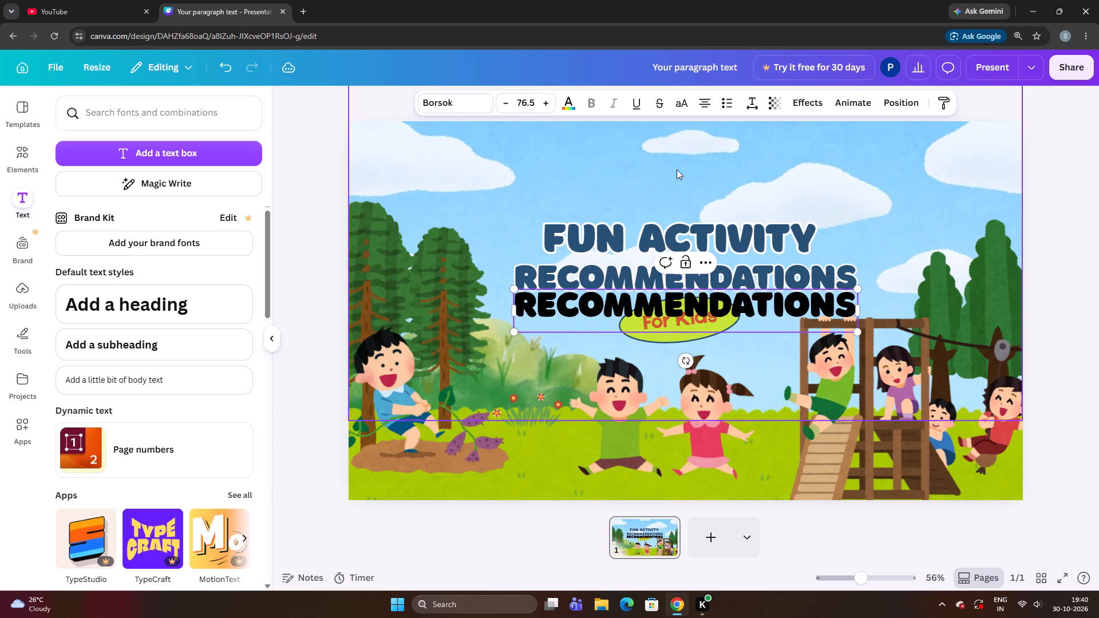
Delete the original blue "RECOMMENDATIONS" title line with the white outline.
left_click(739, 274)
left_click(708, 239)
Shrink the new black "RECOMMENDATIONS" text to font size 42.1.
left_click_drag(710, 298, 718, 298)
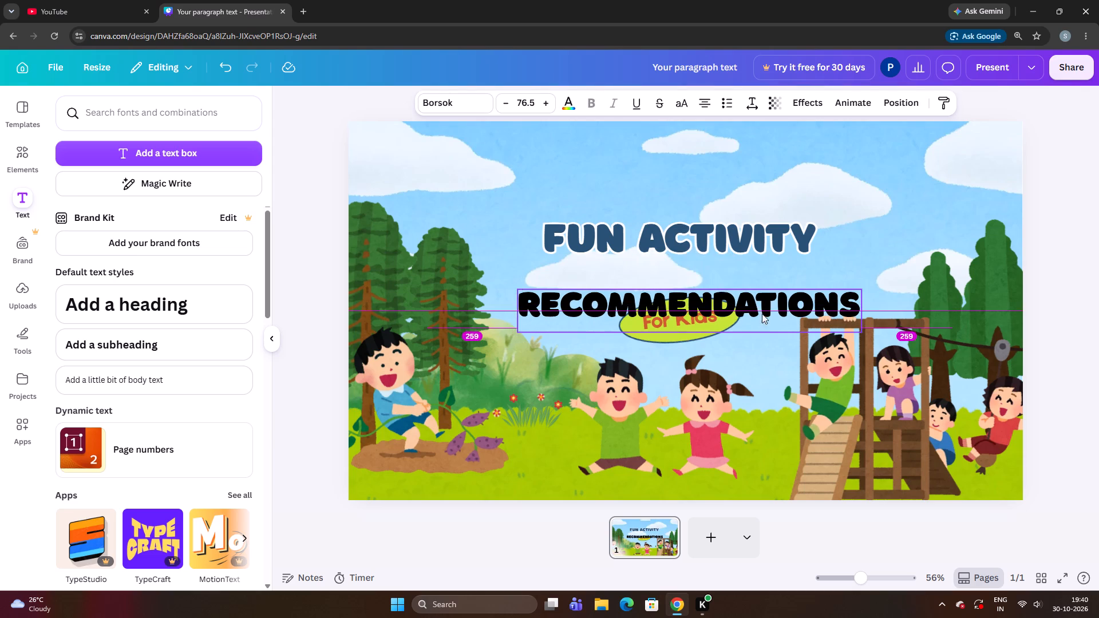
left_click_drag(868, 328, 718, 272)
Move the black "RECOMMENDATIONS" text to sit centred between "FUN ACTIVITY" and the "For Kids" oval.
left_click_drag(634, 295, 635, 296)
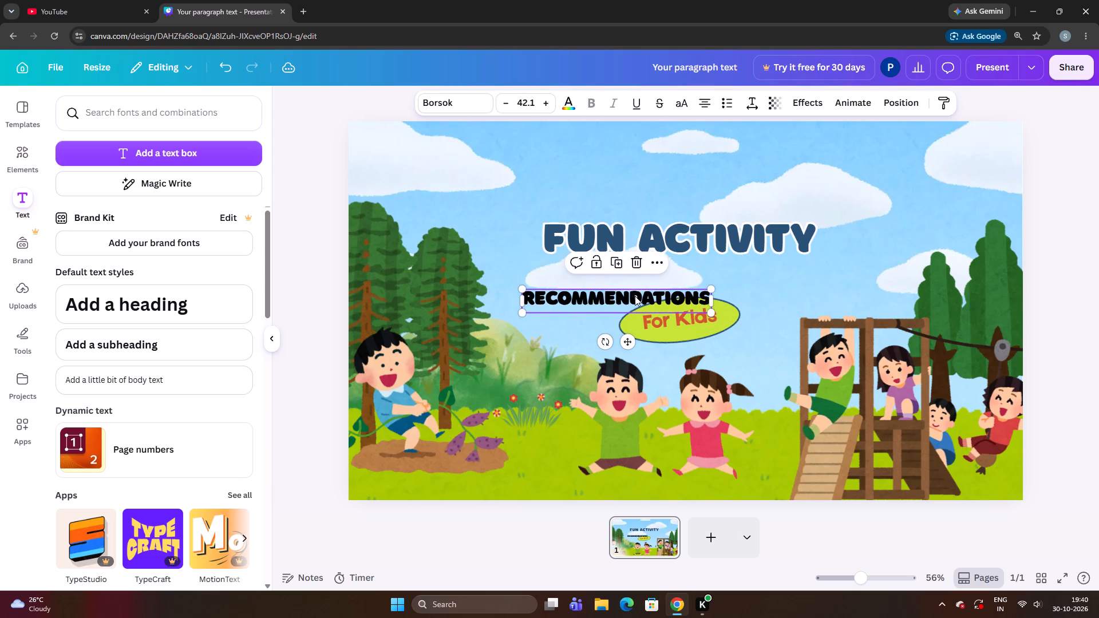
left_click_drag(635, 296, 658, 274)
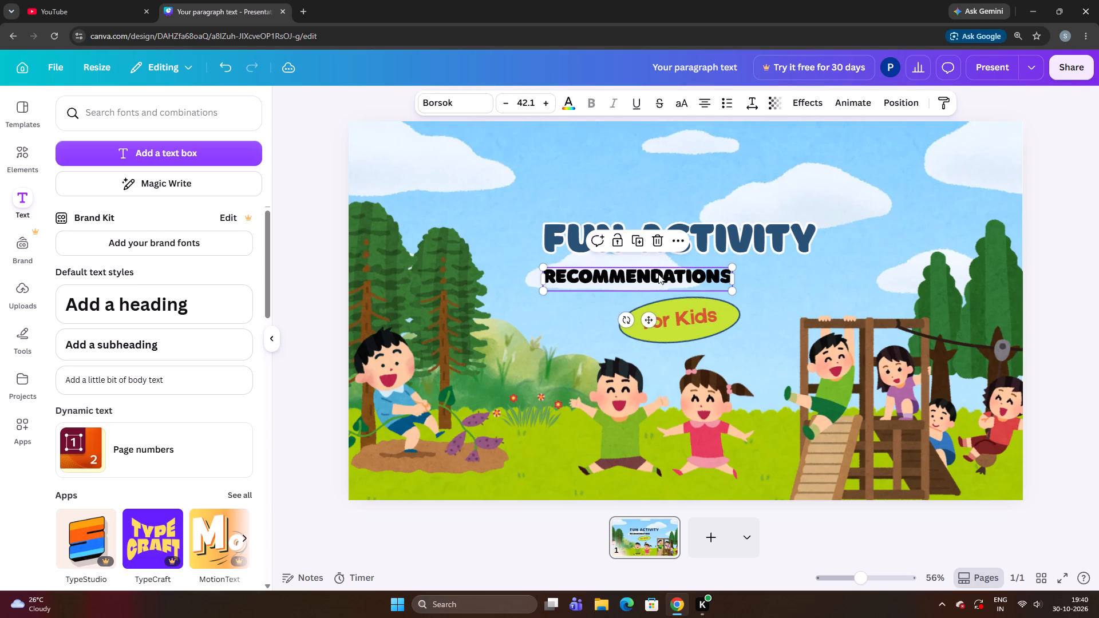
key("ctrl+z")
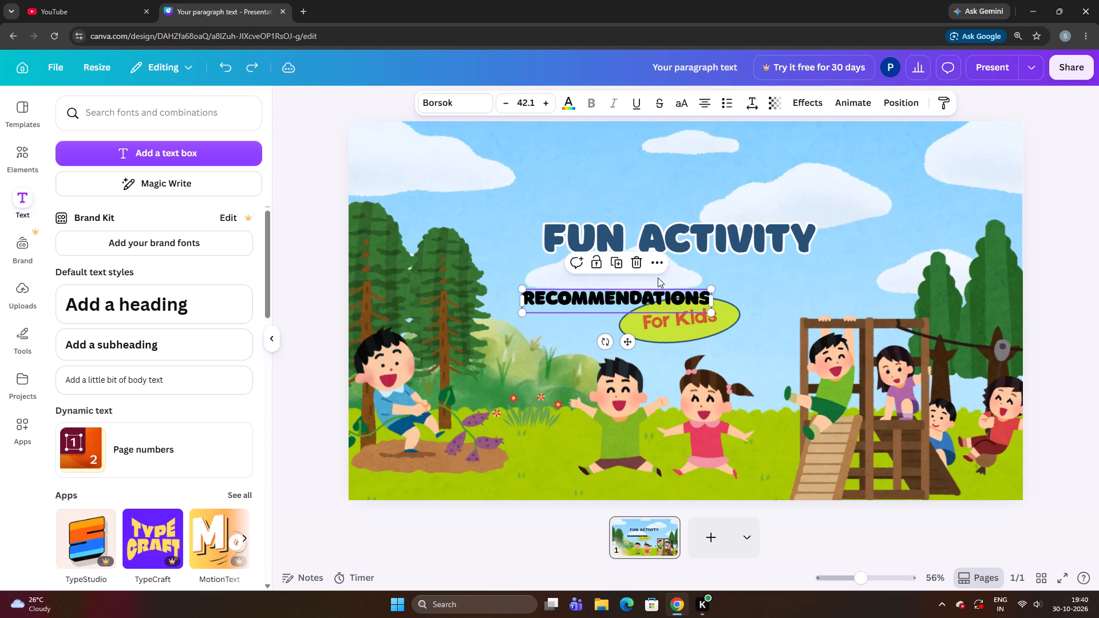
left_click(780, 278)
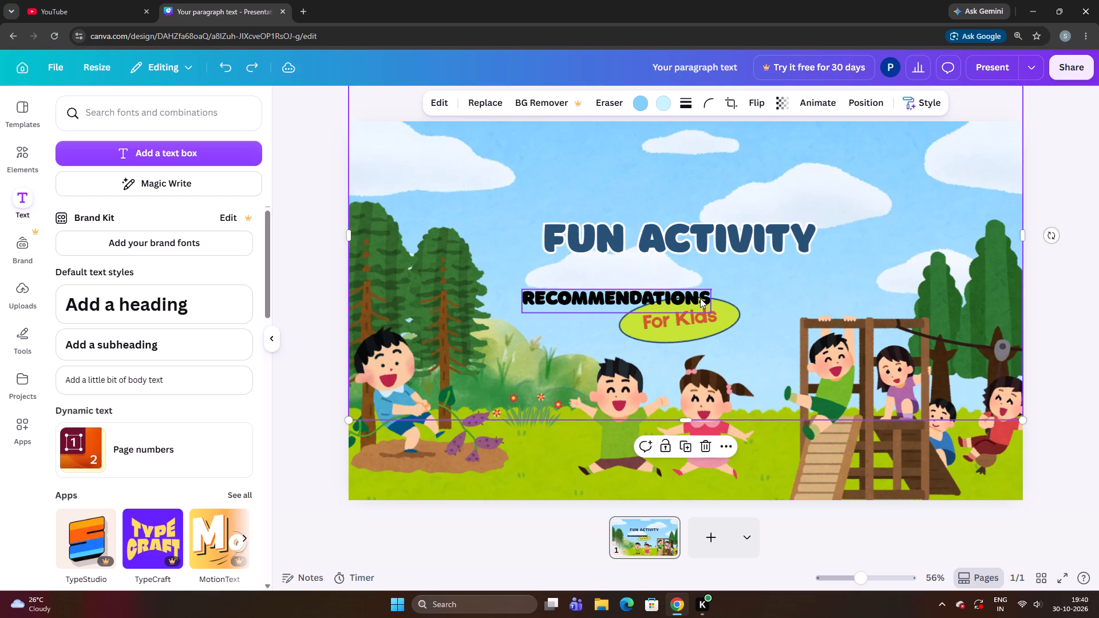
left_click_drag(698, 296, 762, 275)
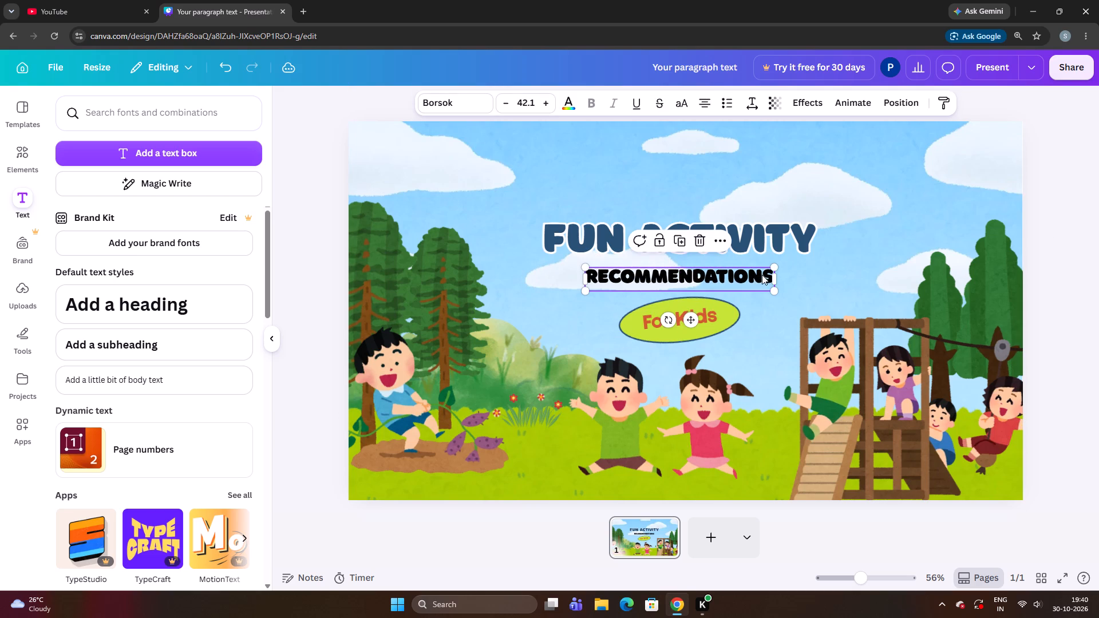
Enlarge the black "RECOMMENDATIONS" text below "FUN ACTIVITY" to font size 54.6.
key("ctrl+Up")
key("ctrl+Up")
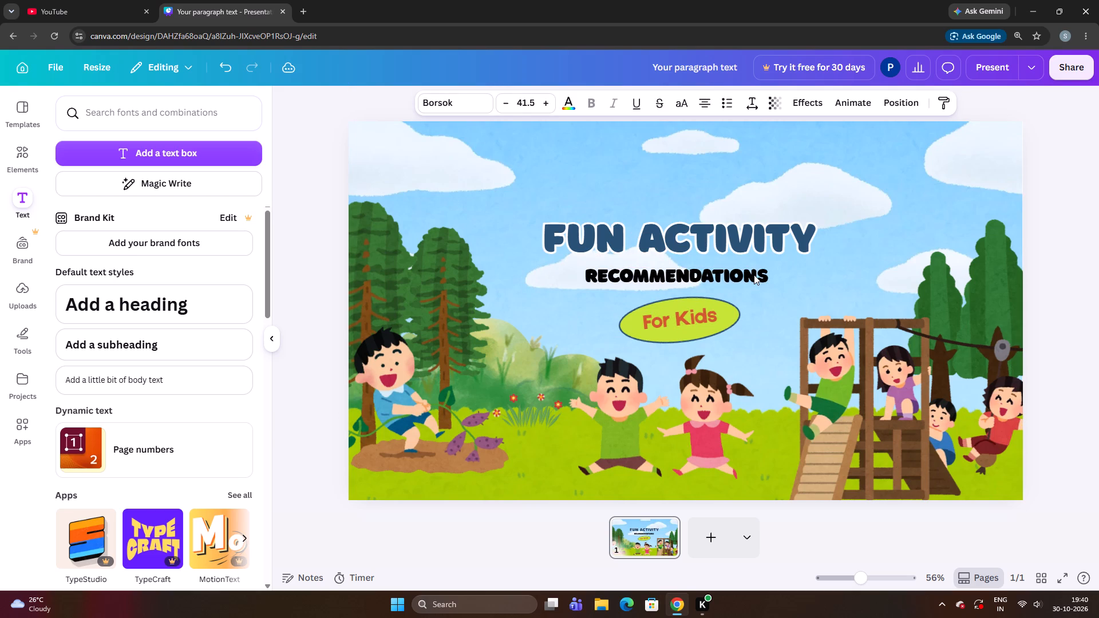
key("Up")
key("ctrl+Down")
key("ctrl+Down")
key("ctrl+Down")
key("ctrl+Down")
key("ctrl+Down")
key("ctrl+Down")
key("ctrl+Down")
key("ctrl+Down")
key("ctrl+Down")
key("ctrl+Down")
key("ctrl+Down")
key("ctrl+Down")
key("ctrl+Down")
key("ctrl+Down")
key("Up")
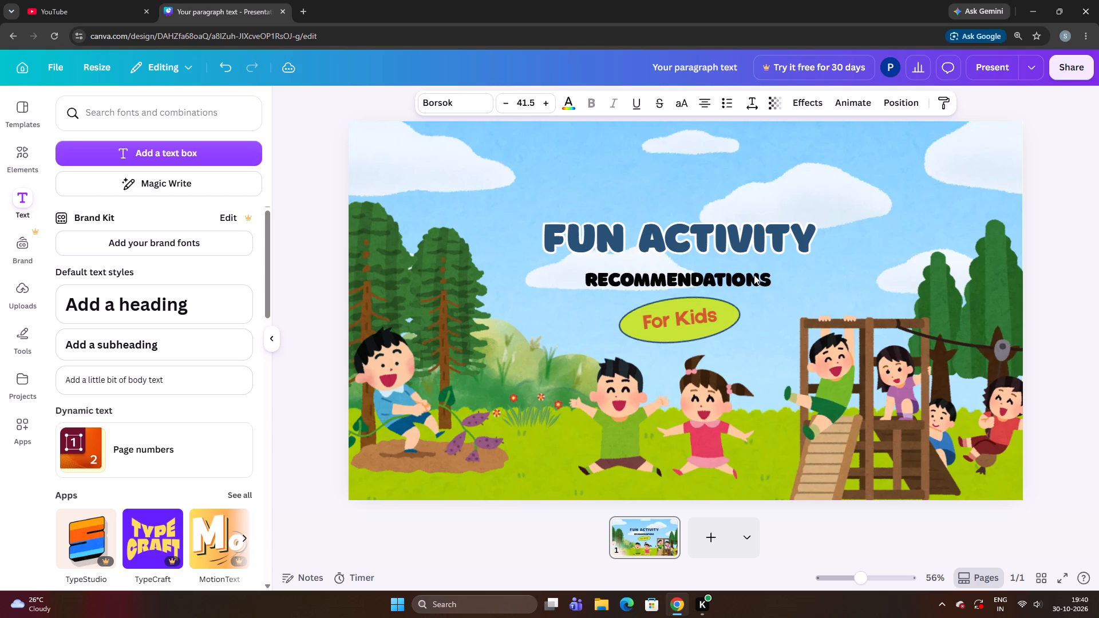
key("Up")
key("Down")
key("Up")
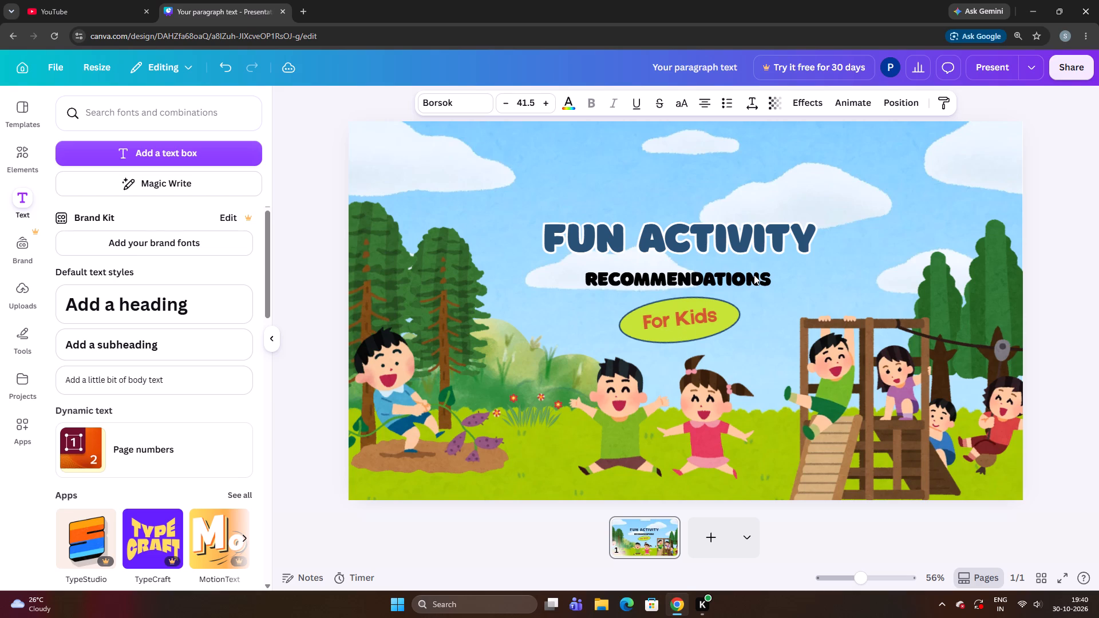
key("Left")
key("Left")
key("Left")
key("ctrl+Down")
key("ctrl+Down")
key("ctrl+Down")
key("ctrl+Down")
key("ctrl+Down")
key("ctrl+Down")
key("ctrl+Down")
key("ctrl+Down")
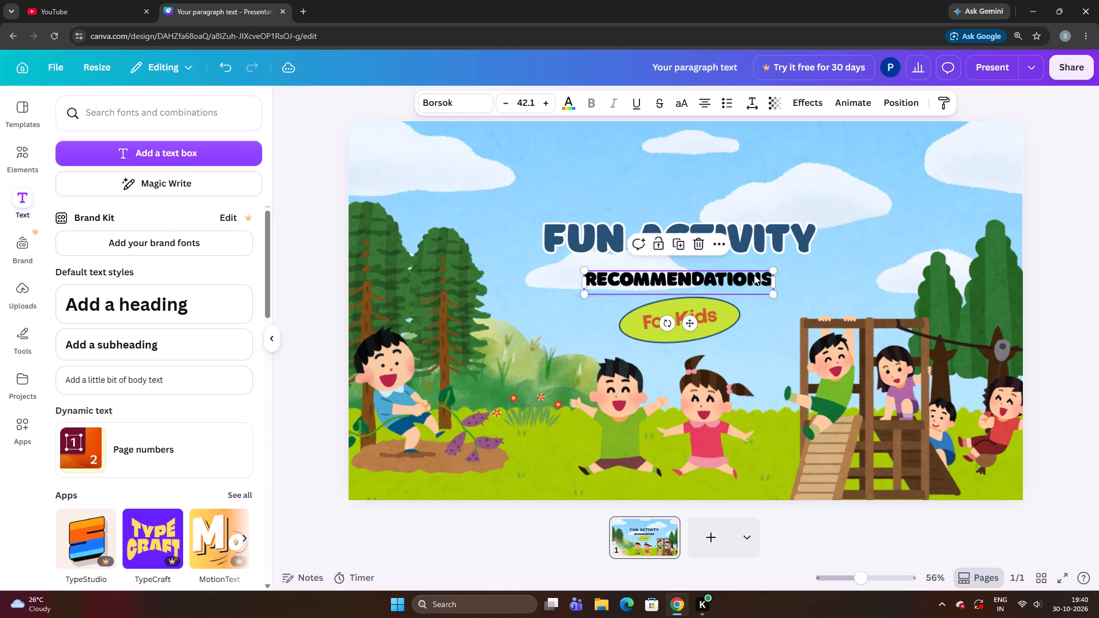
key("ctrl+Down")
key("ctrl+Down")
key("ctrl+Down")
key("ctrl+Down")
key("ctrl+Down")
key("ctrl+Down")
key("ctrl+Down")
key("ctrl+Down")
key("ctrl+Down")
key("ctrl+Down")
key("ctrl+Down")
key("ctrl+Down")
key("ctrl+Down")
key("ctrl+Down")
key("ctrl+Down")
key("ctrl+Down")
key("ctrl+Down")
key("ctrl+Down")
key("ctrl+Down")
key("ctrl+Down")
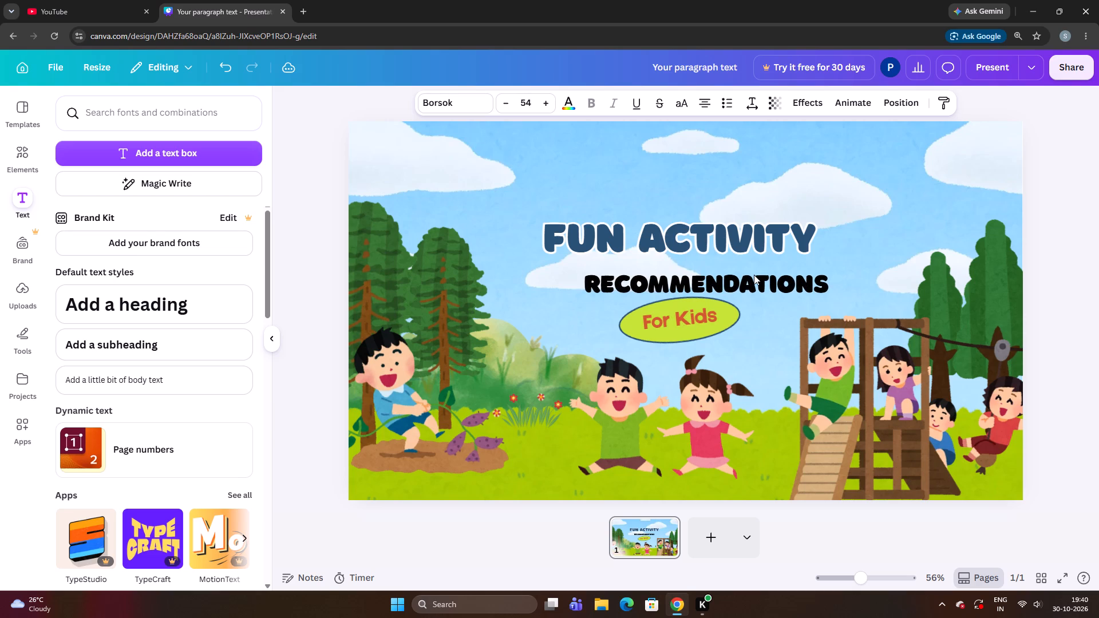
Nudge the "RECOMMENDATIONS" text left and slightly up so its left edge lines up with "FUN ACTIVITY".
key("Left")
key("Left")
key("Left")
key("Left")
key("Left")
key("Left")
key("Left")
key("Left")
key("Left")
key("Left")
key("Left")
key("Left")
key("Left")
key("Left")
key("Left")
key("Left")
key("Left")
key("Left")
key("Left")
key("Left")
key("Up")
key("Up")
key("Up")
key("Up")
key("Up")
key("Up")
key("Up")
key("Up")
key("Up")
key("Up")
key("Up")
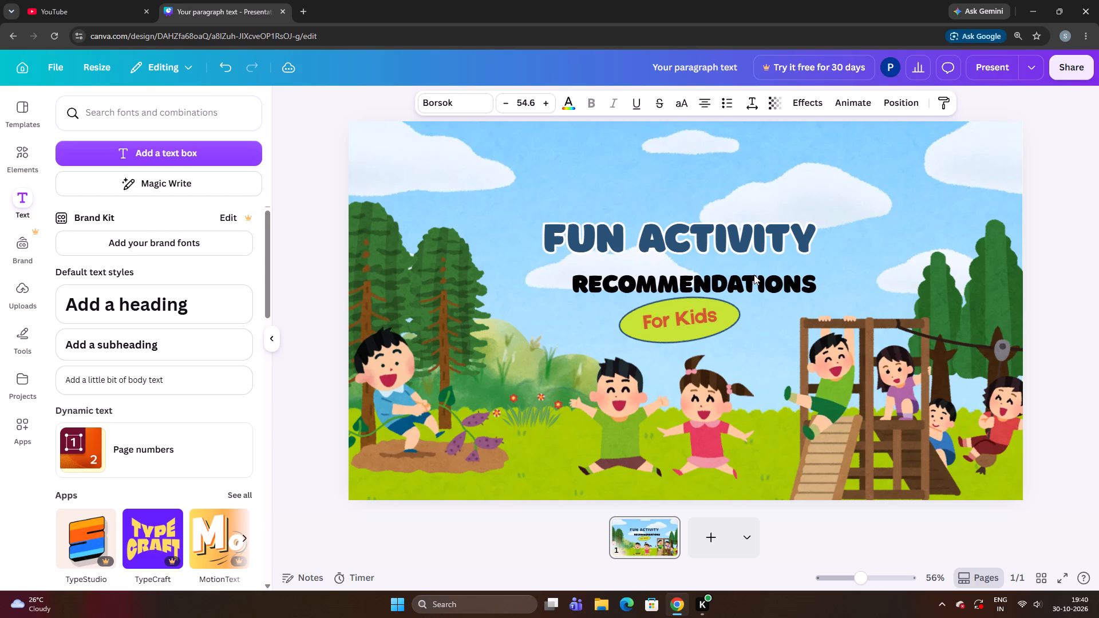
key("Left")
key("Left")
key("Left")
key("Left")
key("Left")
key("Left")
key("Left")
key("Left")
key("Left")
key("Left")
key("Left")
key("Left")
key("Left")
key("Left")
key("Left")
key("Left")
key("Left")
key("Left")
key("Left")
key("Left")
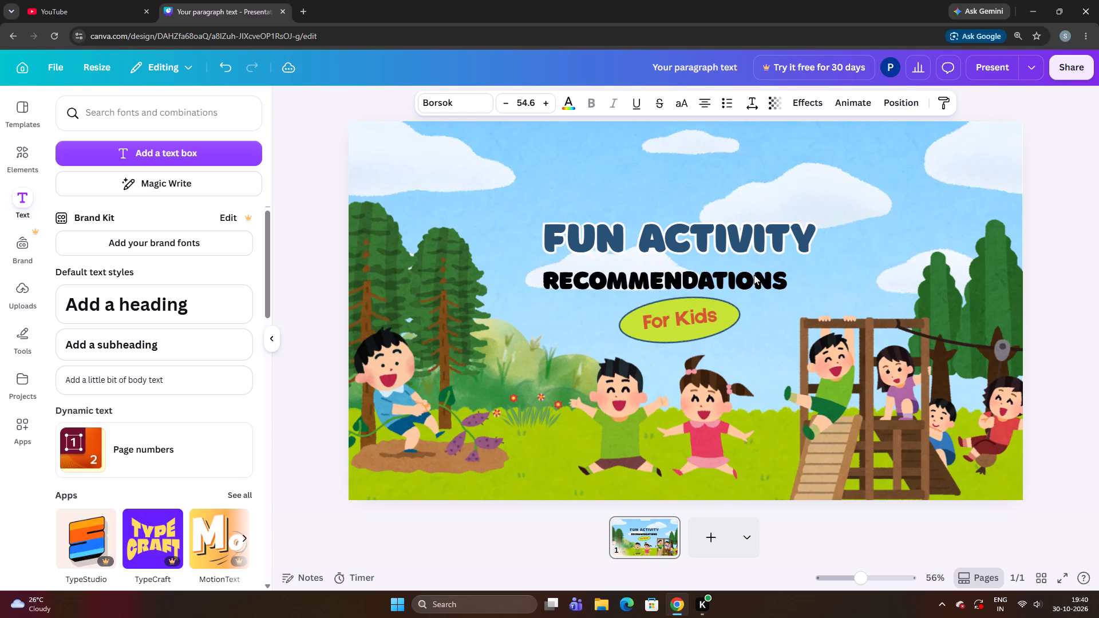
Nudge the black "RECOMMENDATIONS" text up, closer to the "FUN ACTIVITY" title.
key("Up")
key("Up")
key("Up")
key("Up")
key("Up")
key("Up")
key("Up")
key("Up")
key("Up")
key("Up")
key("Up")
key("Up")
Enlarge the "RECOMMENDATIONS" text to font size 66.5.
key("ctrl+Down")
key("ctrl+Down")
key("ctrl+Down")
key("ctrl+Down")
key("ctrl+Down")
key("ctrl+Down")
key("ctrl+Down")
key("ctrl+Down")
key("ctrl+Down")
key("ctrl+Down")
key("ctrl+Down")
key("ctrl+Down")
key("ctrl+Down")
key("ctrl+Down")
key("ctrl+Down")
key("ctrl+Down")
key("ctrl+Down")
key("ctrl+Down")
key("ctrl+Down")
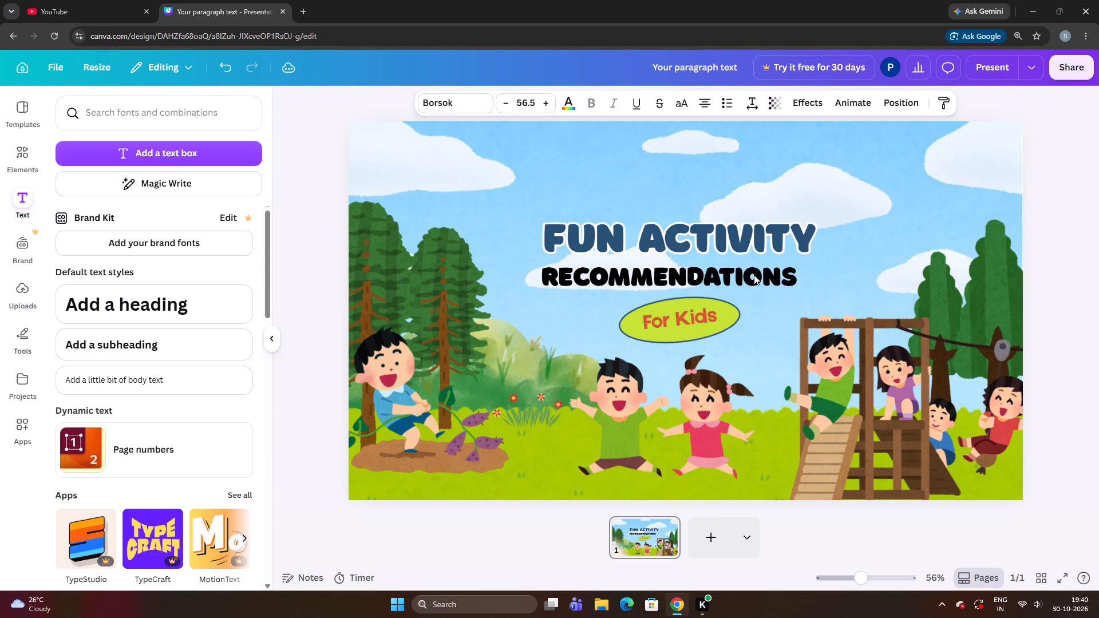
Nudge the "RECOMMENDATIONS" text slightly up and left until it is centred on the slide.
key("Up")
key("Left")
key("Left")
key("Left")
key("Left")
key("Left")
key("Left")
key("Left")
key("Left")
key("Left")
key("Left")
key("Left")
key("Left")
key("Left")
key("Left")
key("Left")
key("Left")
key("Left")
key("Left")
key("Left")
key("Left")
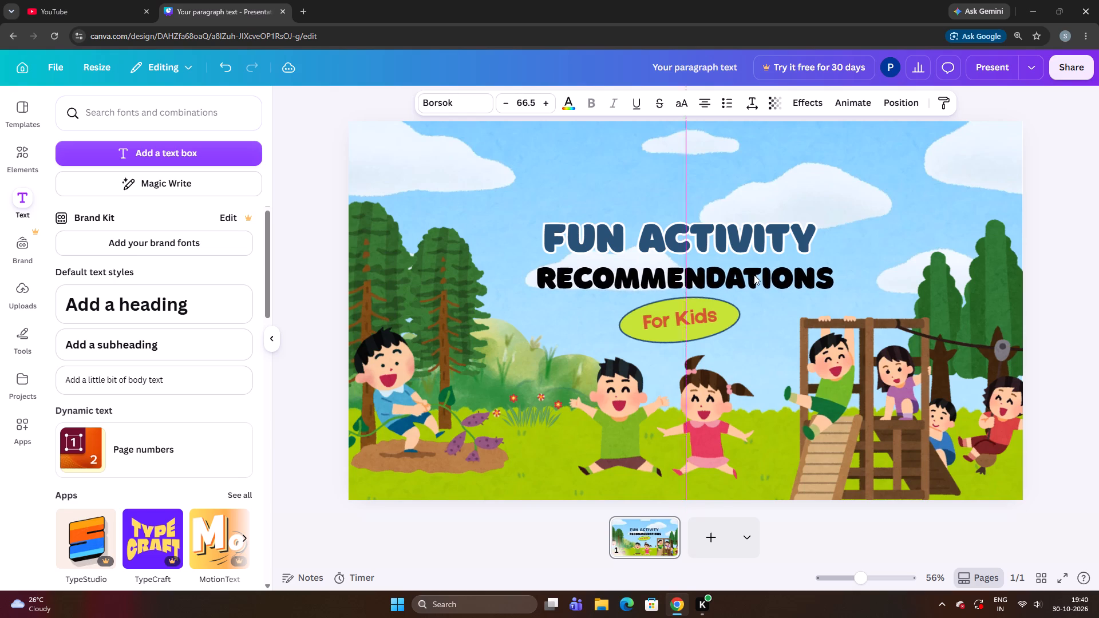
Enlarge the "RECOMMENDATIONS" text to font size 72.1.
key("ctrl+Down")
key("ctrl+Down")
key("ctrl+Down")
key("ctrl+Down")
key("ctrl+Down")
key("ctrl+Down")
key("ctrl+Down")
key("ctrl+Down")
key("ctrl+Down")
Nudge the "RECOMMENDATIONS" text slightly up and left to recentre it on the slide above the "For Kids" oval.
key("Up")
key("Up")
key("Up")
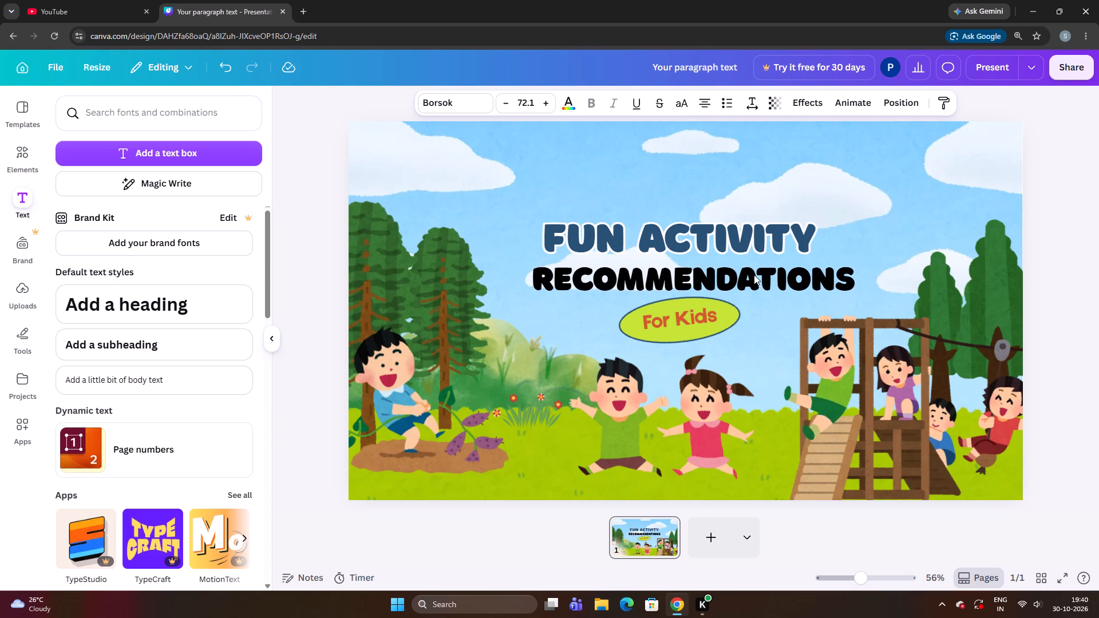
key("Left")
key("Left")
key("Left")
key("Left")
key("Left")
key("Left")
key("Left")
key("Left")
key("Left")
key("Left")
key("Left")
key("Left")
key("Left")
key("Left")
key("Left")
key("Left")
key("Left")
key("Left")
key("Left")
key("Left")
key("Left")
key("Left")
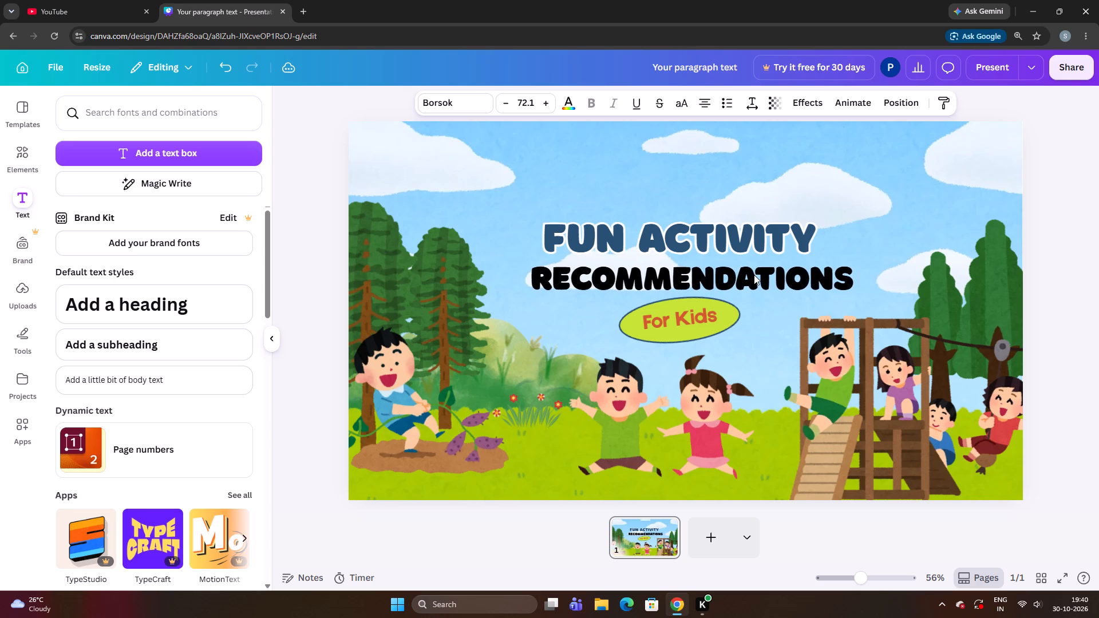
key("Left")
key("Left")
key("Left")
key("Up")
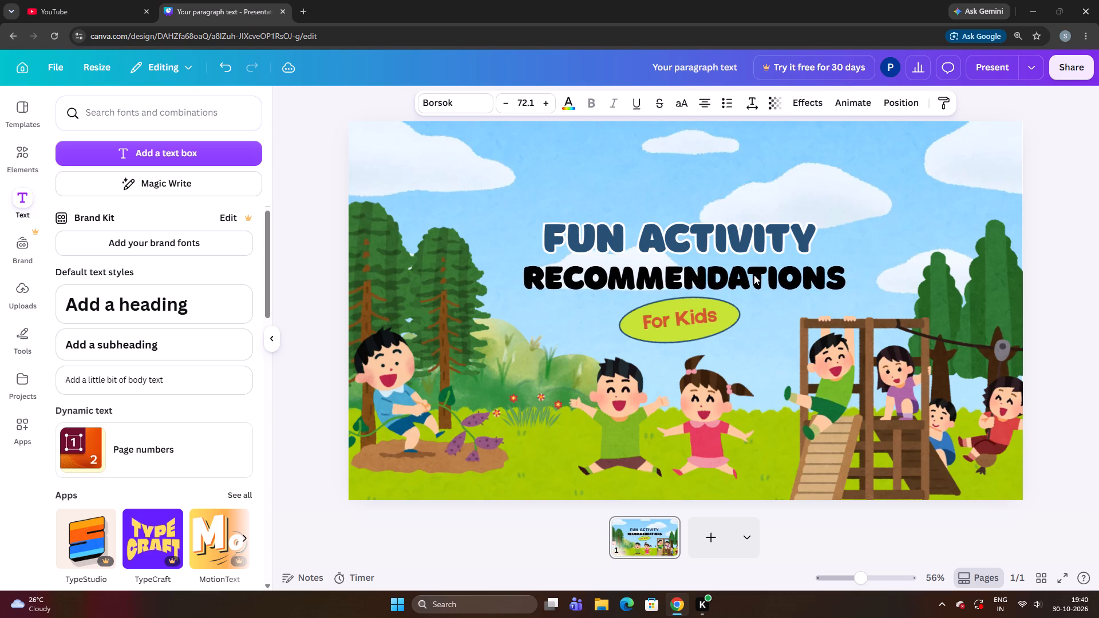
key("Up")
key("Up")
key("Right")
key("Left")
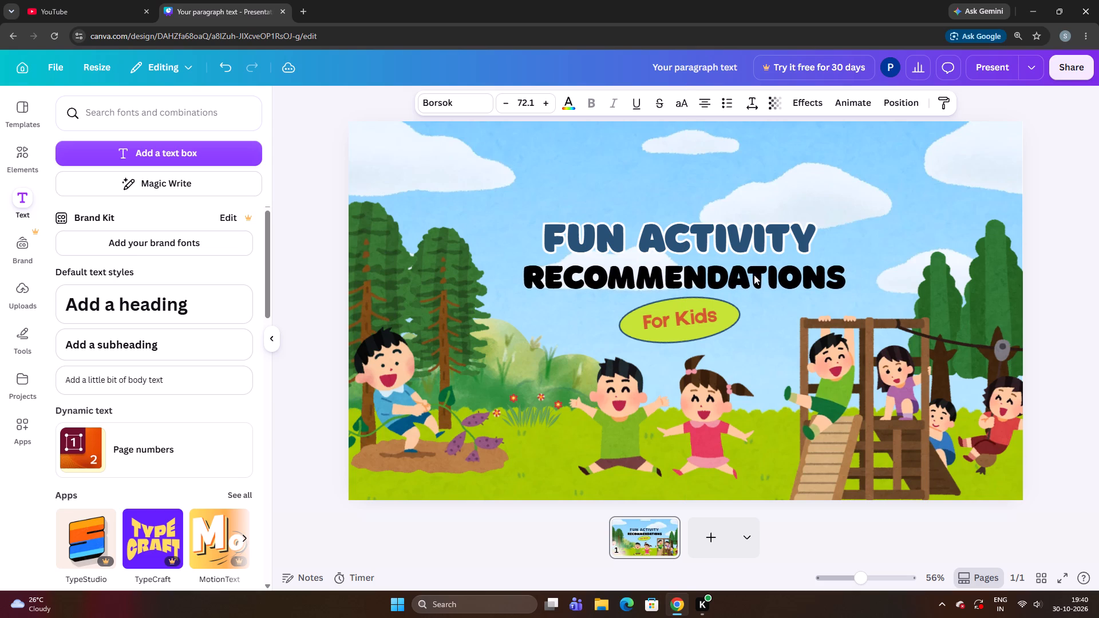
Enlarge the "RECOMMENDATIONS" text to font size 77.1.
key("ctrl+Down")
key("ctrl+Down")
key("ctrl+Down")
key("ctrl+Down")
key("ctrl+Down")
key("ctrl+Down")
key("ctrl+Down")
key("ctrl+Down")
Nudge the "RECOMMENDATIONS" text left until it is centred beneath "FUN ACTIVITY" and above the "For Kids" oval.
key("Up")
key("Left")
key("Left")
key("Left")
key("Left")
key("Left")
key("Left")
key("Left")
key("Left")
key("Left")
key("Left")
key("Left")
key("Left")
key("Left")
key("Left")
key("Left")
key("Left")
key("Left")
key("Left")
key("Left")
key("Left")
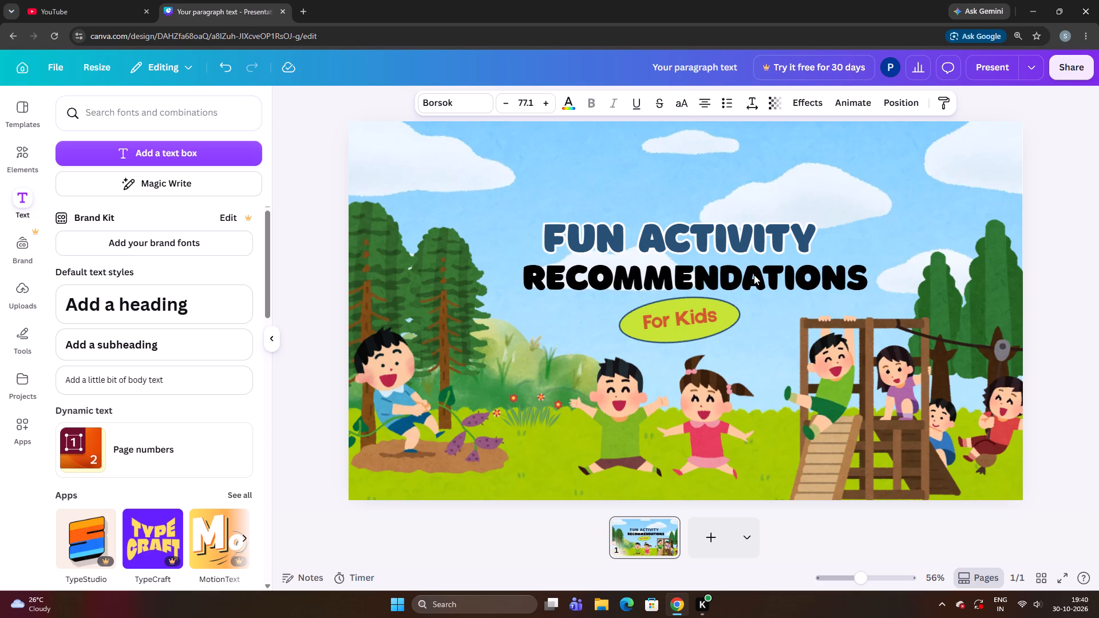
key("Left")
key("Left")
key("Left")
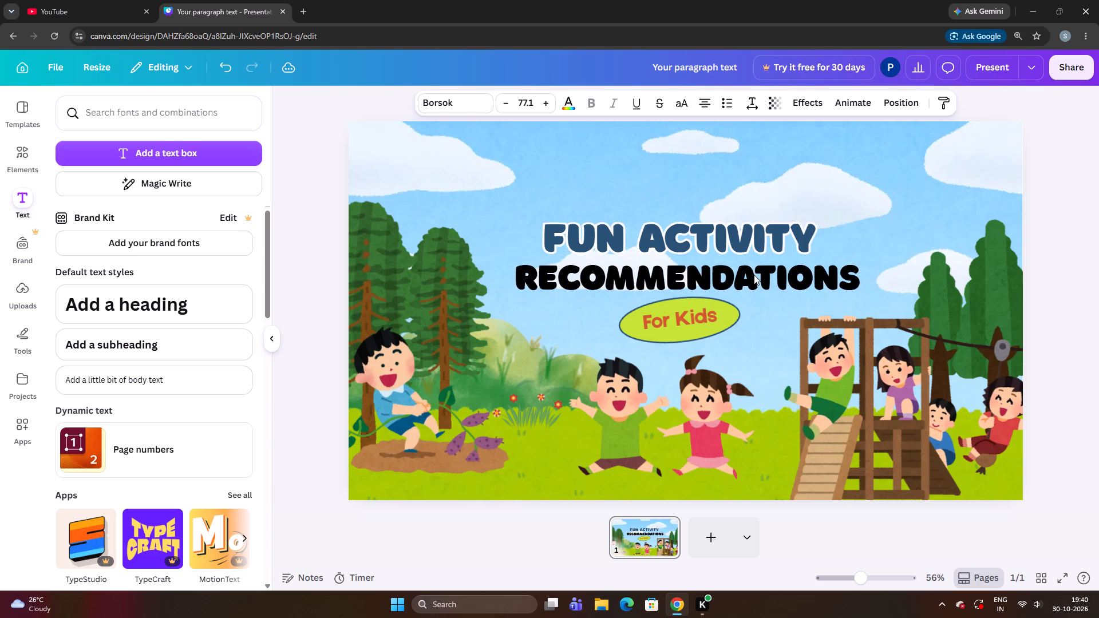
key("Left")
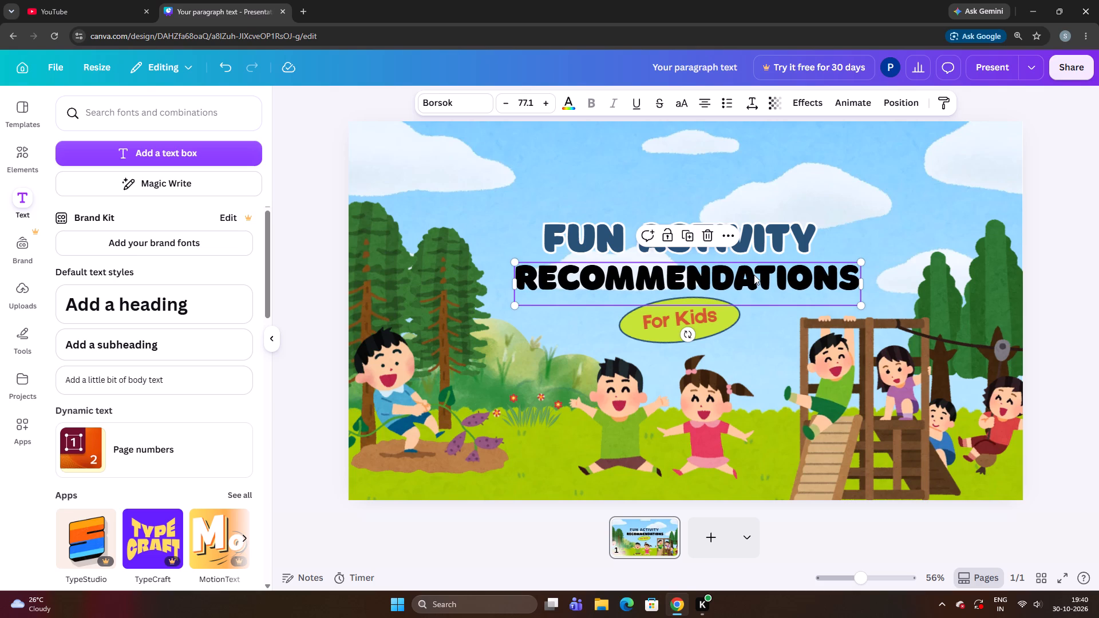
key("Left")
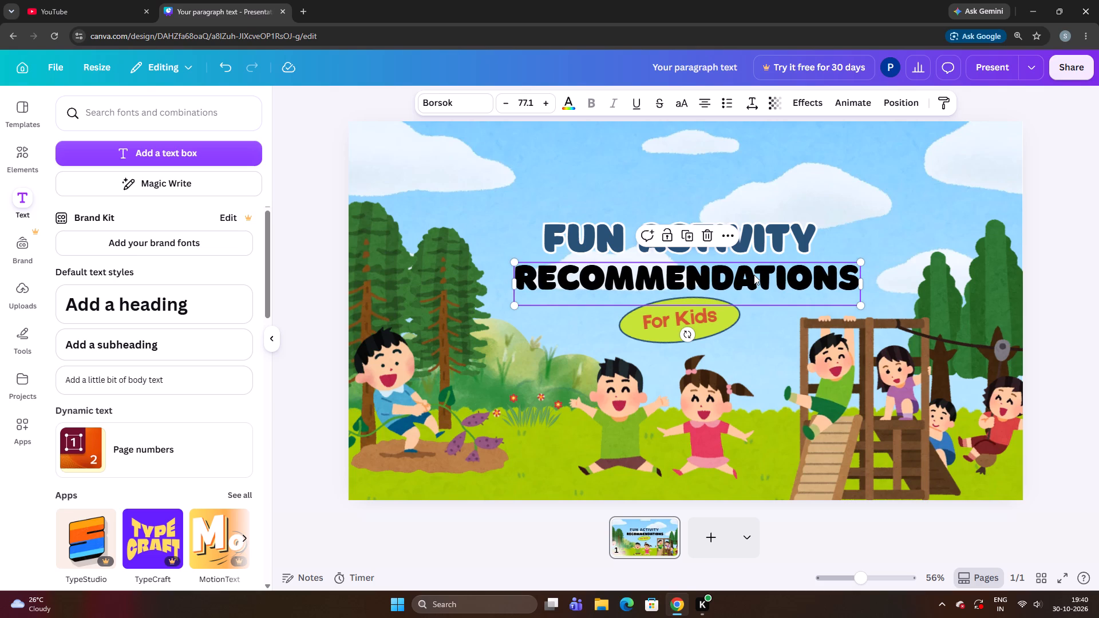
key("Left")
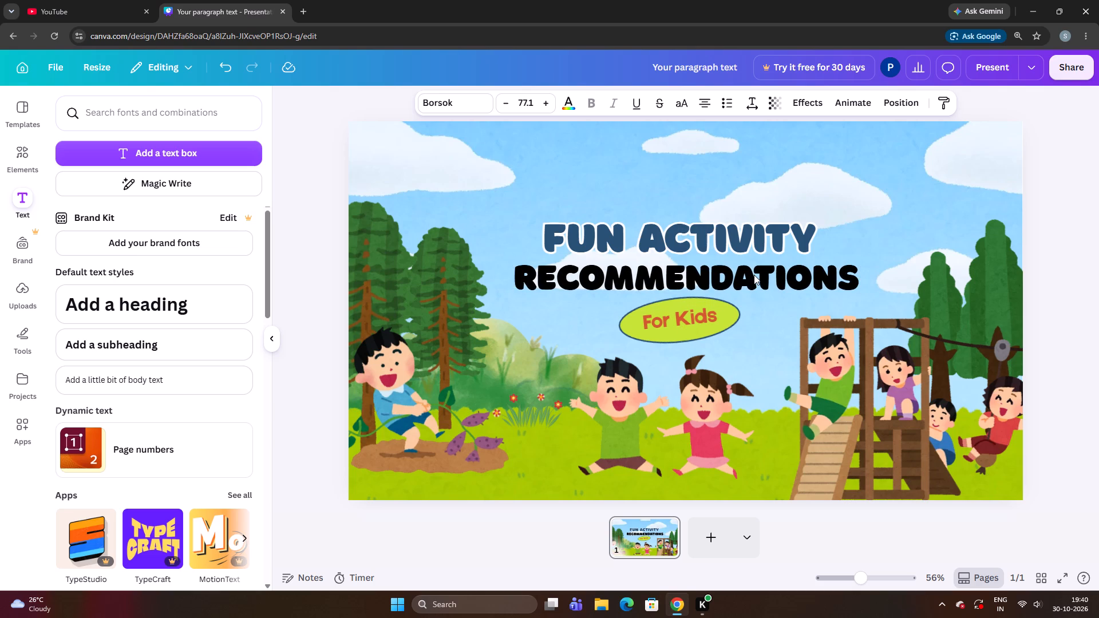
key("Left")
key("Left")
key("Left")
key("Left")
key("Left")
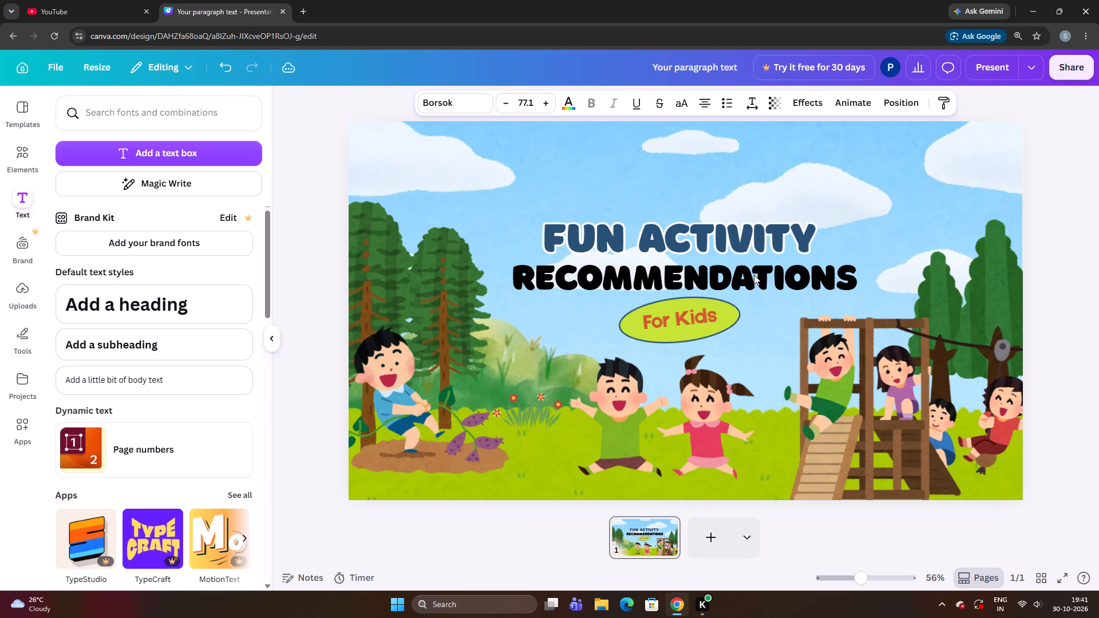
key("Left")
key("Left")
key("Left")
key("Left")
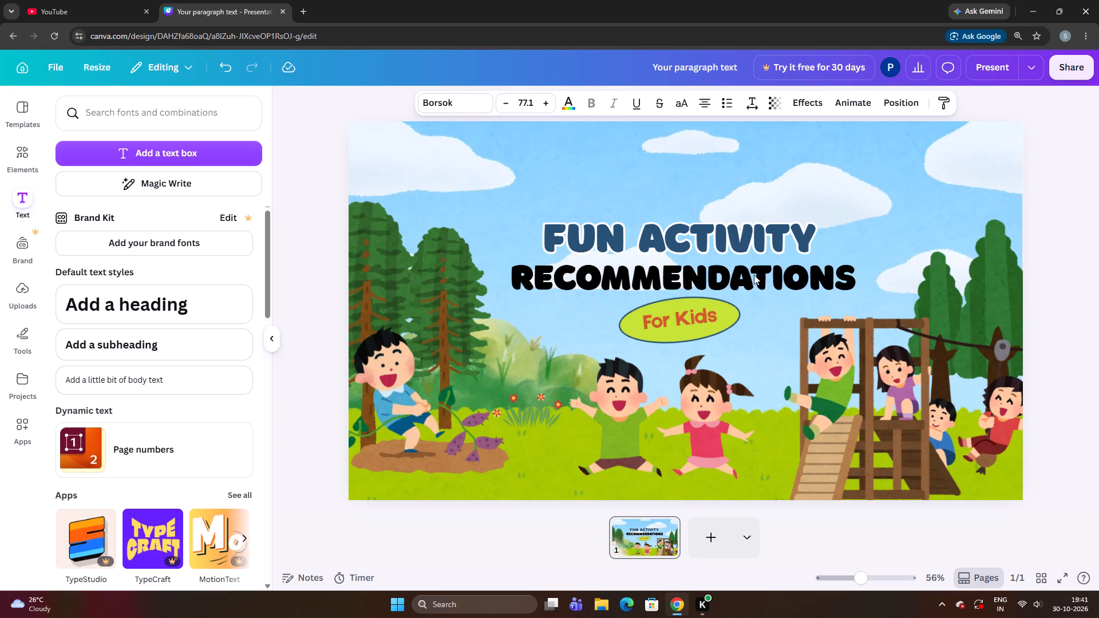
key("Left")
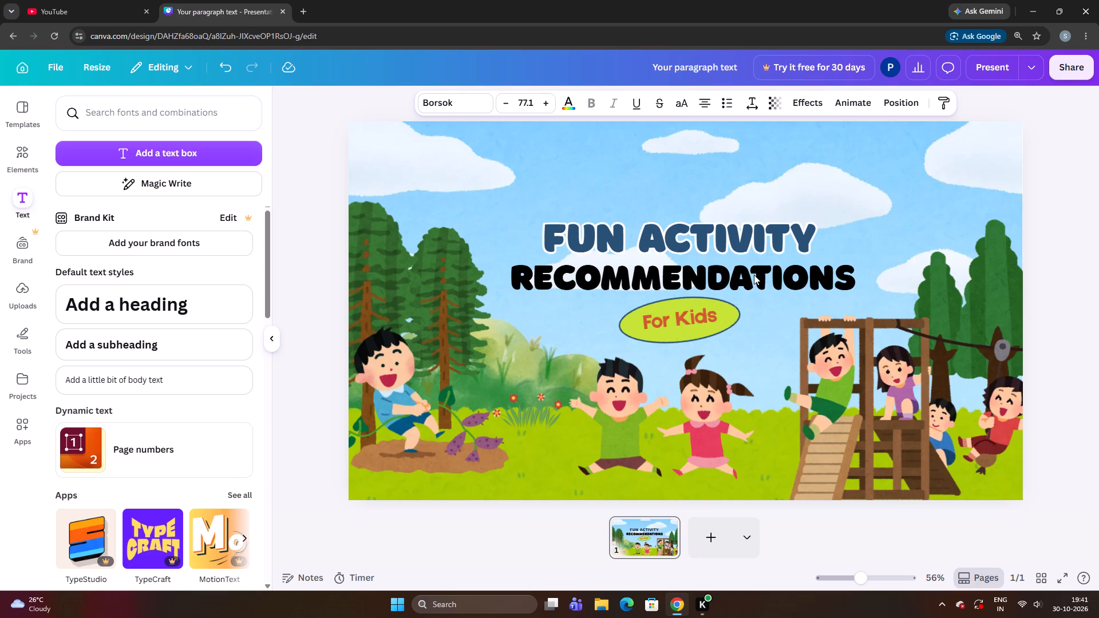
key("Left")
key("Left")
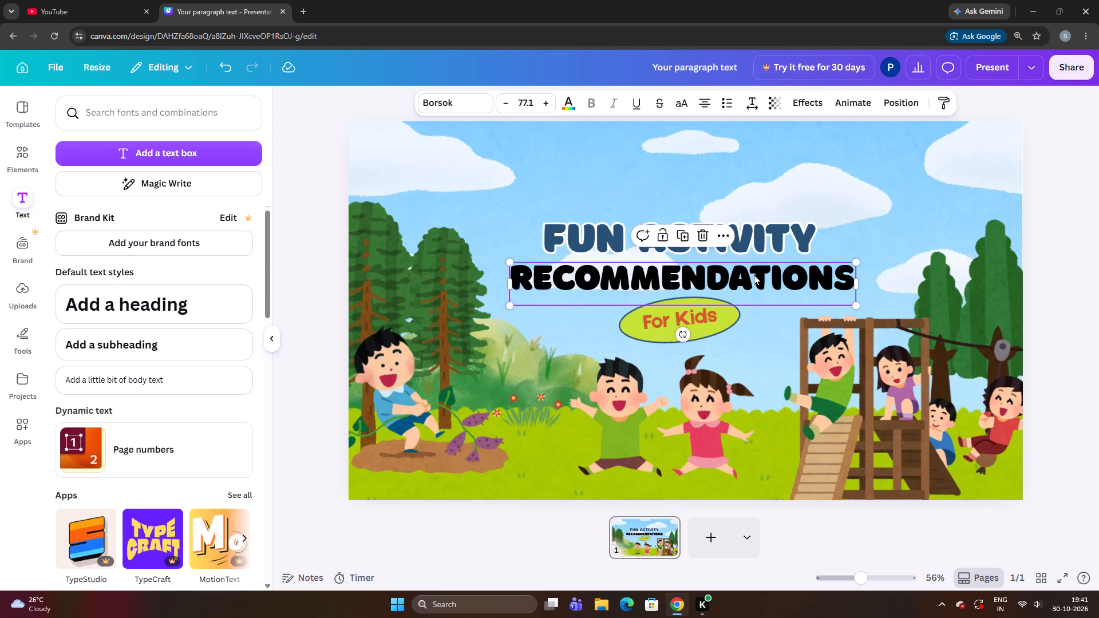
key("Left")
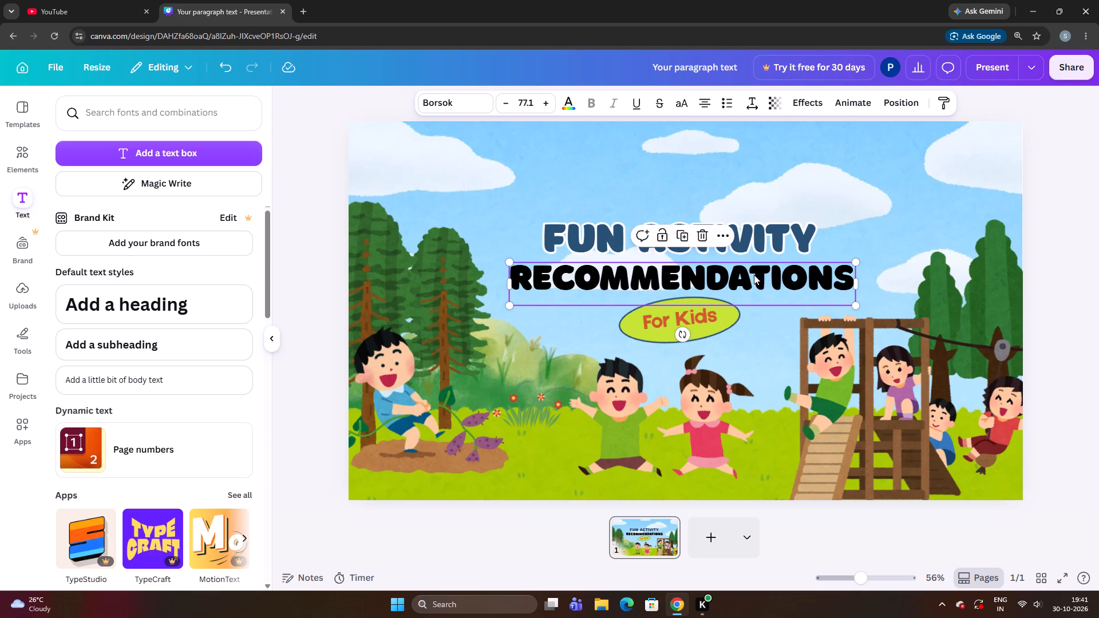
key("Left")
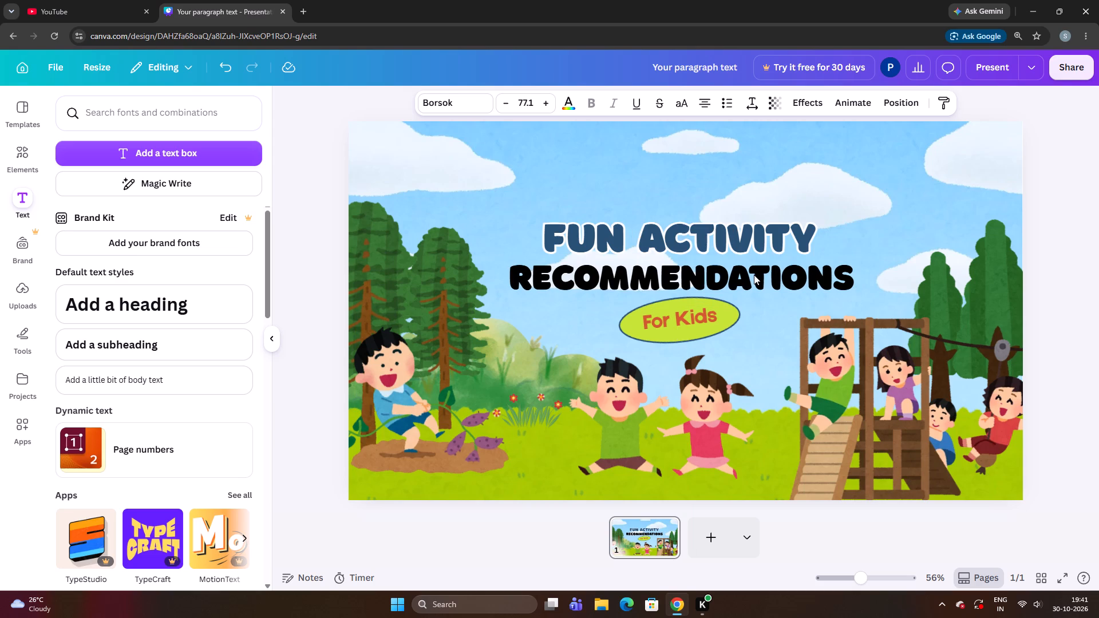
key("Left")
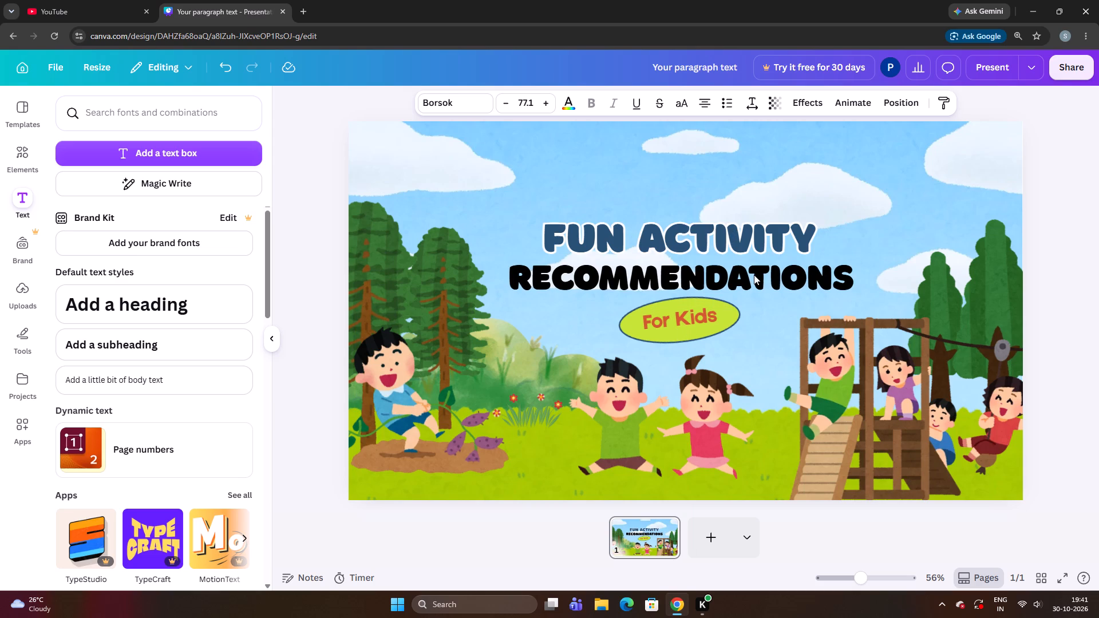
key("Left")
key("Left")
key("Left")
key("Left")
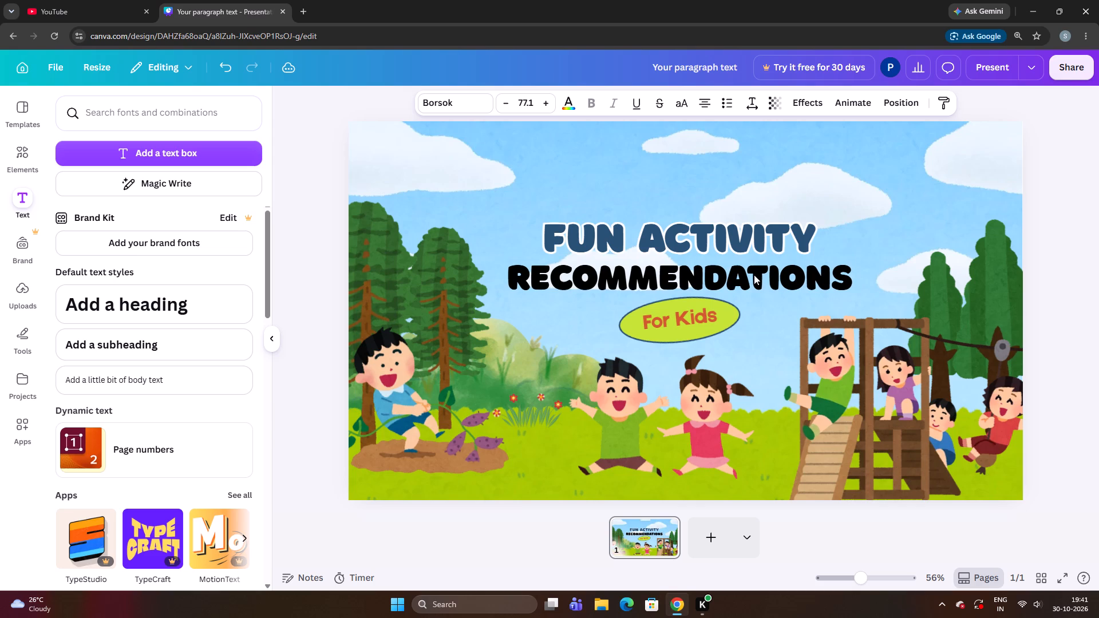
key("Left")
Nudge the "RECOMMENDATIONS" text slightly up to tighten the gap below "FUN ACTIVITY".
key("Up")
key("Up")
key("Up")
key("Up")
key("Up")
key("Up")
key("Up")
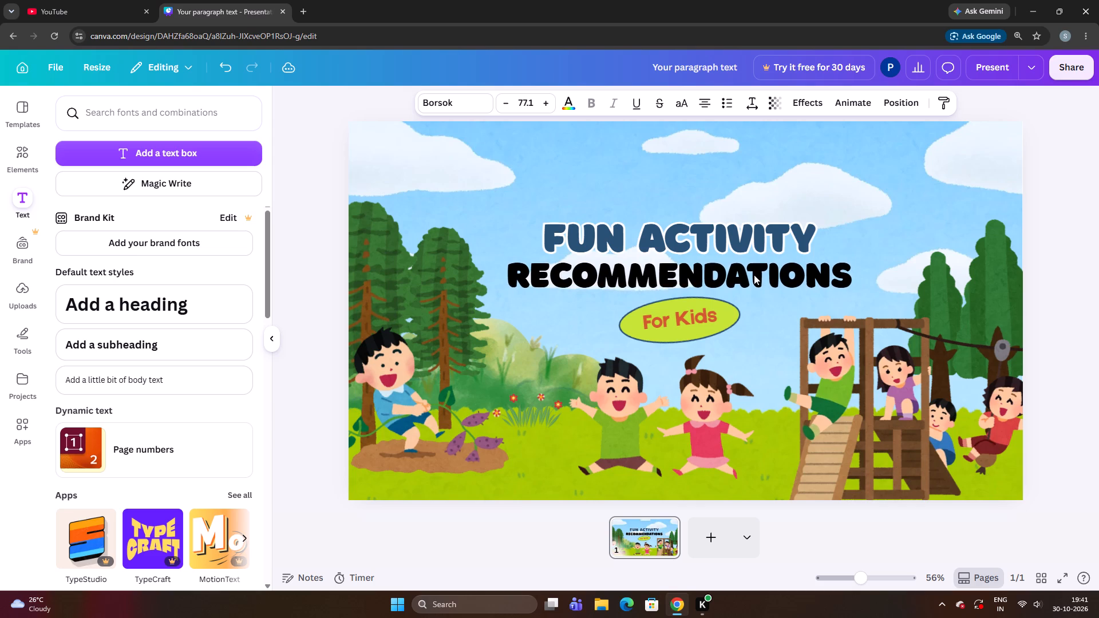
Nudge the "RECOMMENDATIONS" text up in small increments until it sits tight against the bottom of "FUN ACTIVITY".
key("Up")
key("Up")
key("Up")
key("Up")
key("Up")
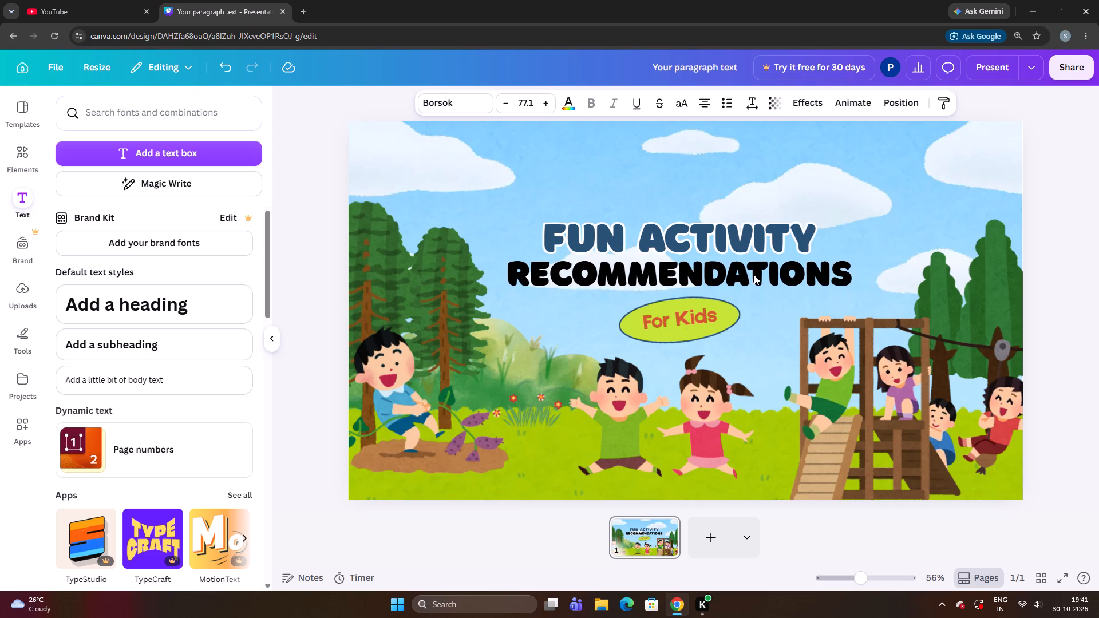
key("Up")
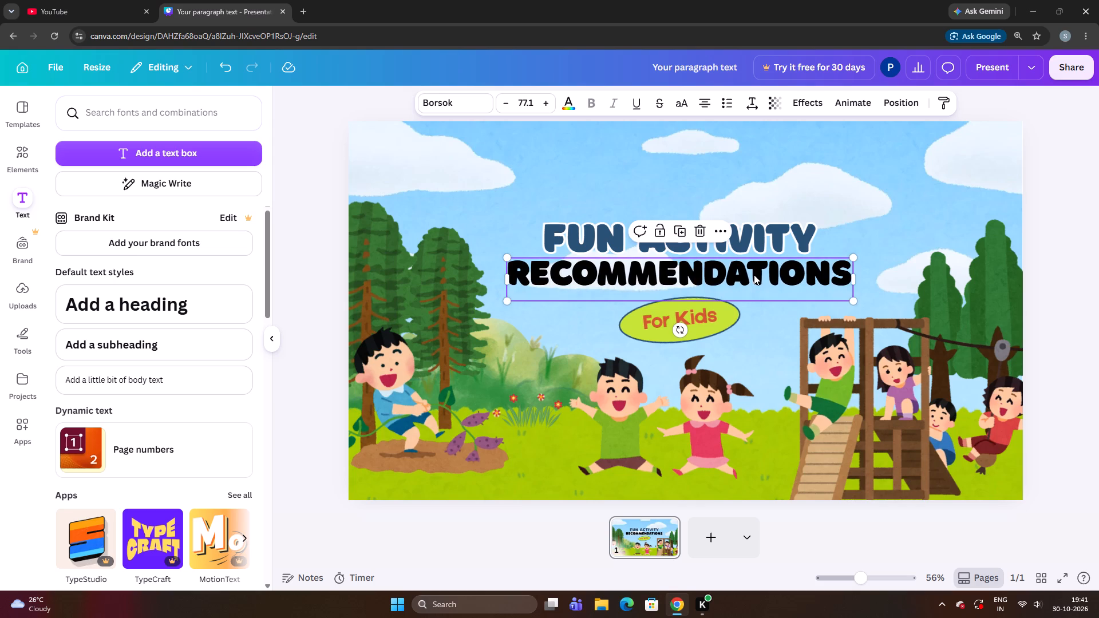
key("Up")
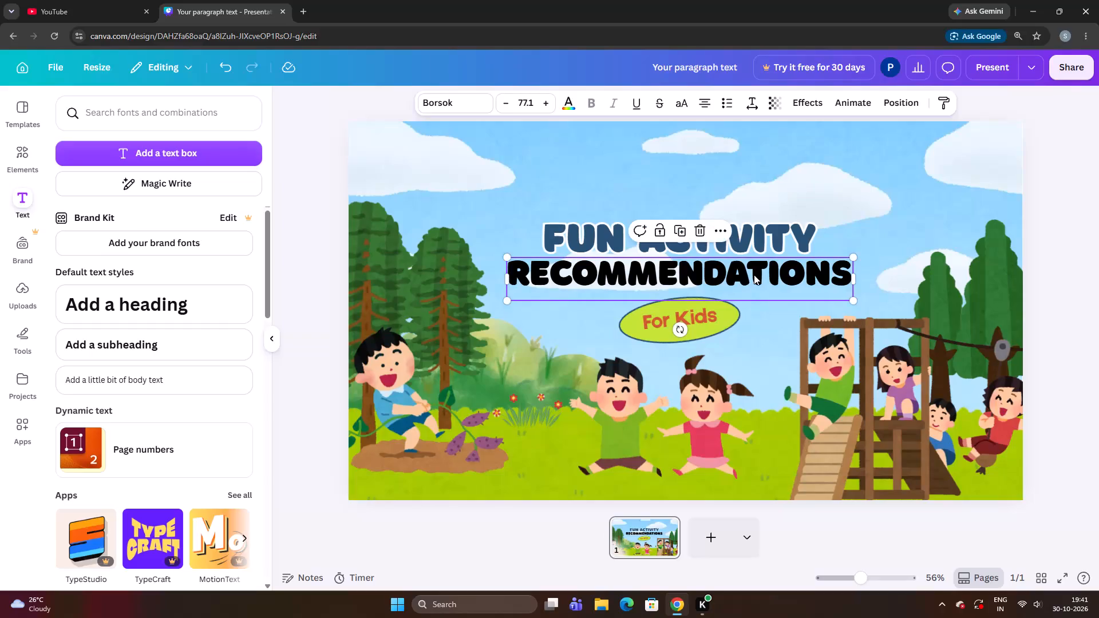
key("Up")
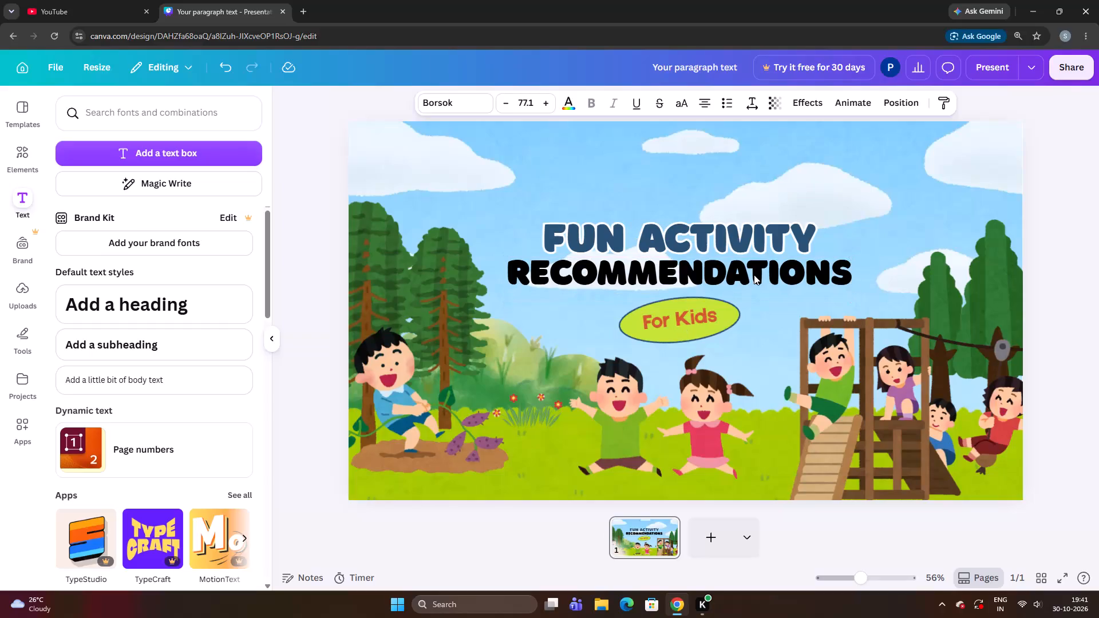
key("Up")
key("Up")
key("Up")
key("Up")
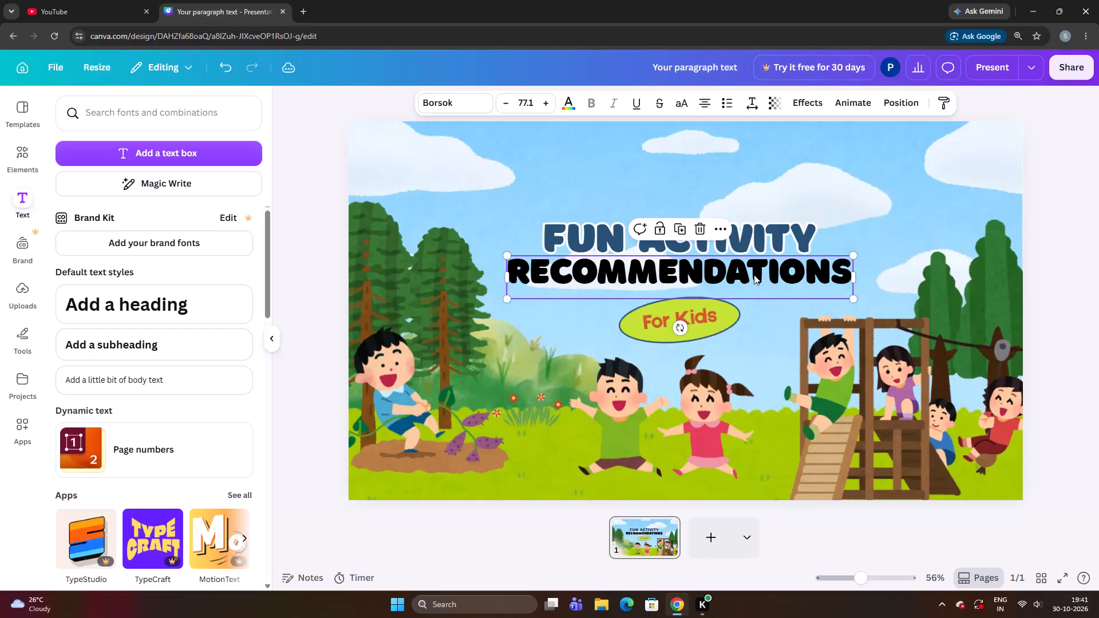
key("Up")
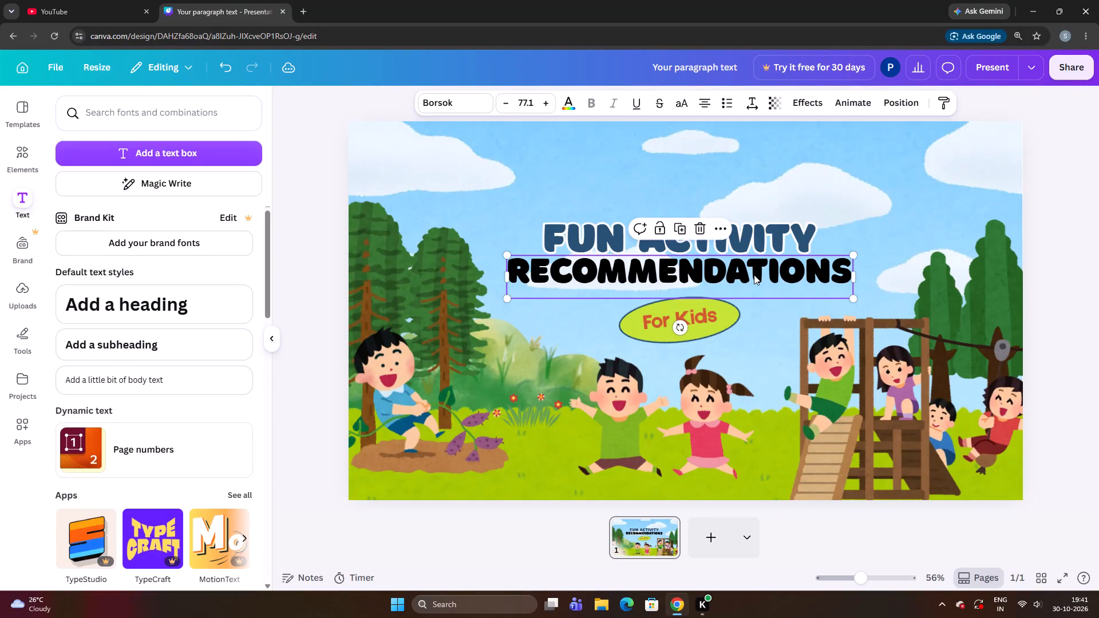
key("Up")
key("Up")
key("Up")
key("Up")
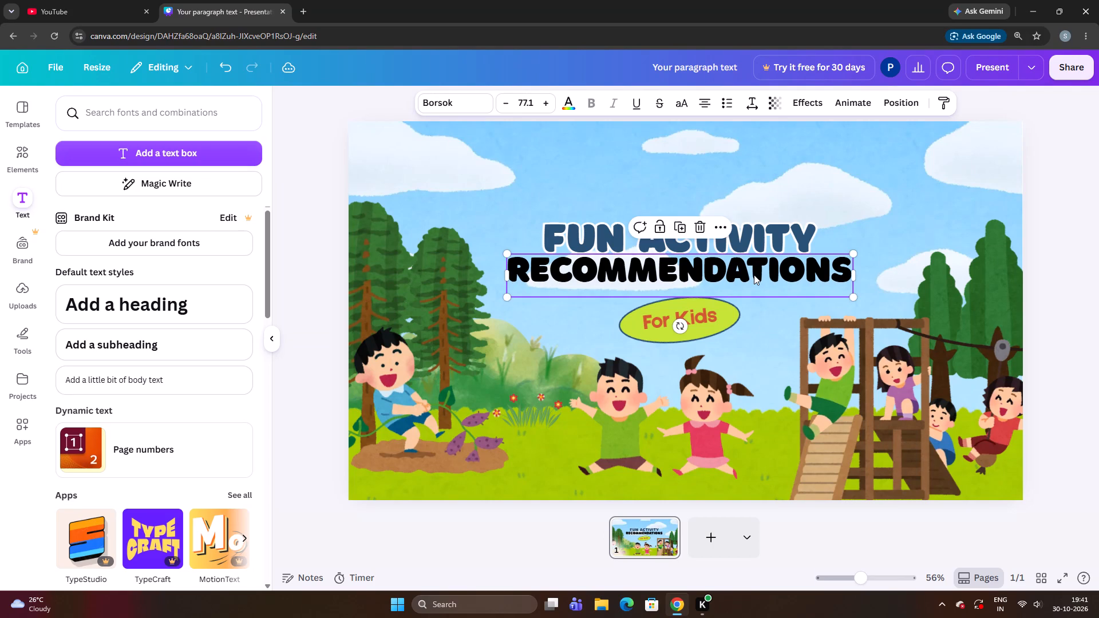
key("Up")
key("Up")
key("Up")
key("Up")
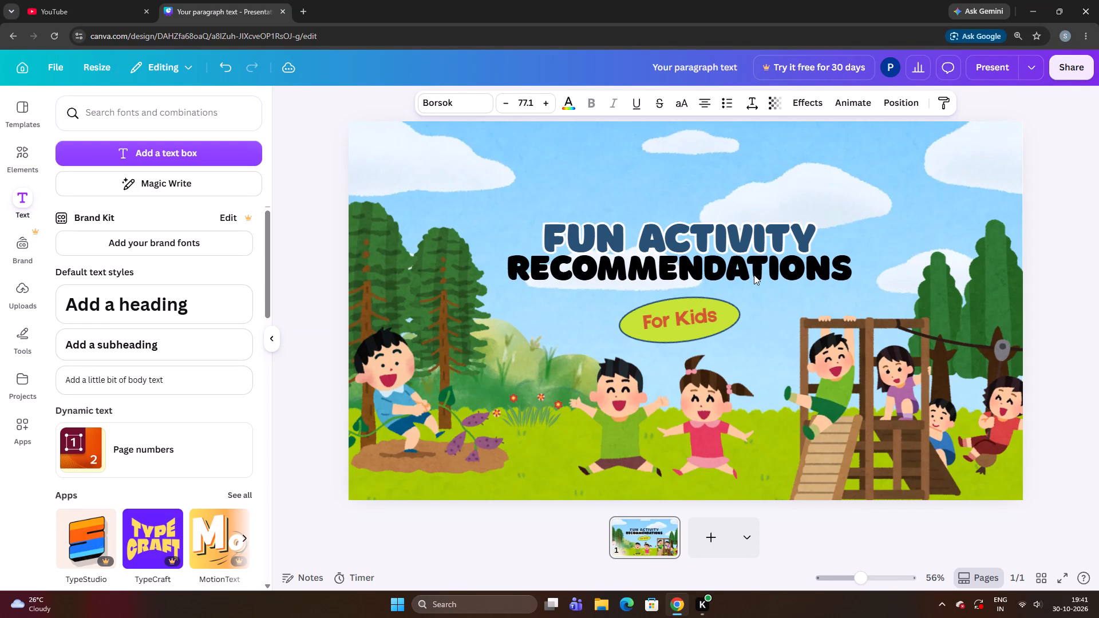
Move the "RECOMMENDATIONS" text straight up past "FUN ACTIVITY" until it sits above that line with a small gap between them.
key("Up")
key("Up")
key("Up")
key("Up")
key("Up")
key("Up")
key("Up")
key("Up")
key("Up")
key("Up")
key("Up")
key("Up")
key("Up")
key("Up")
key("Up")
key("Up")
key("Up")
key("Up")
key("Up")
key("Up")
key("Up")
key("Up")
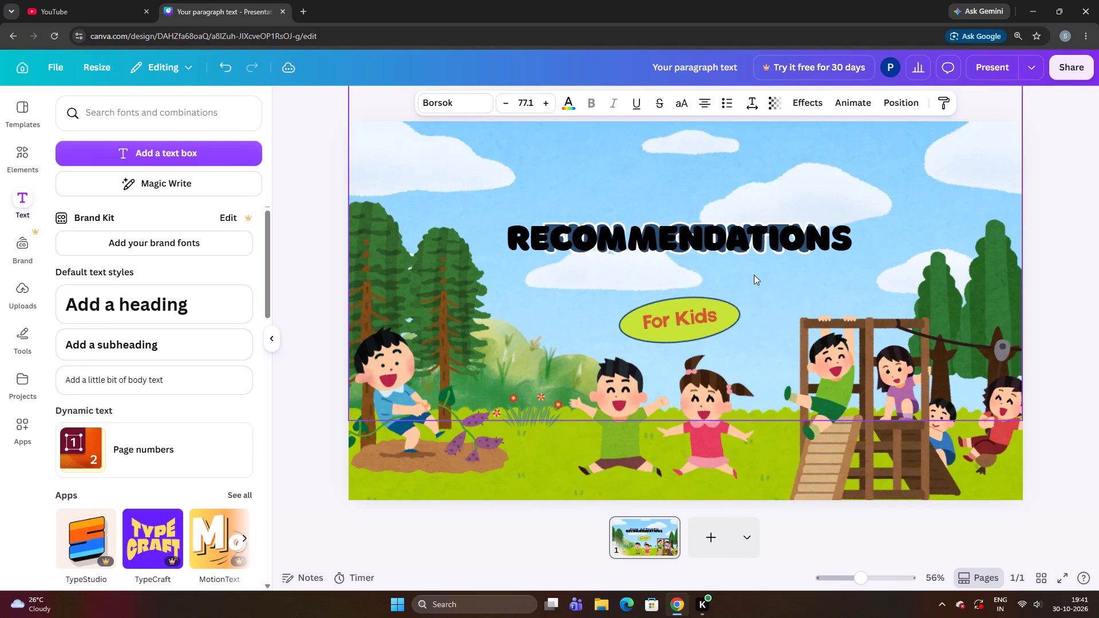
key("Up")
key("Up")
key("Up")
key("Up")
key("Up")
key("Up")
key("Up")
key("Up")
key("Up")
key("Up")
key("Up")
key("Up")
key("Up")
key("Up")
key("Up")
key("Up")
key("Up")
key("Up")
key("Up")
key("Up")
key("Up")
key("Up")
key("Up")
key("Up")
key("Up")
key("Up")
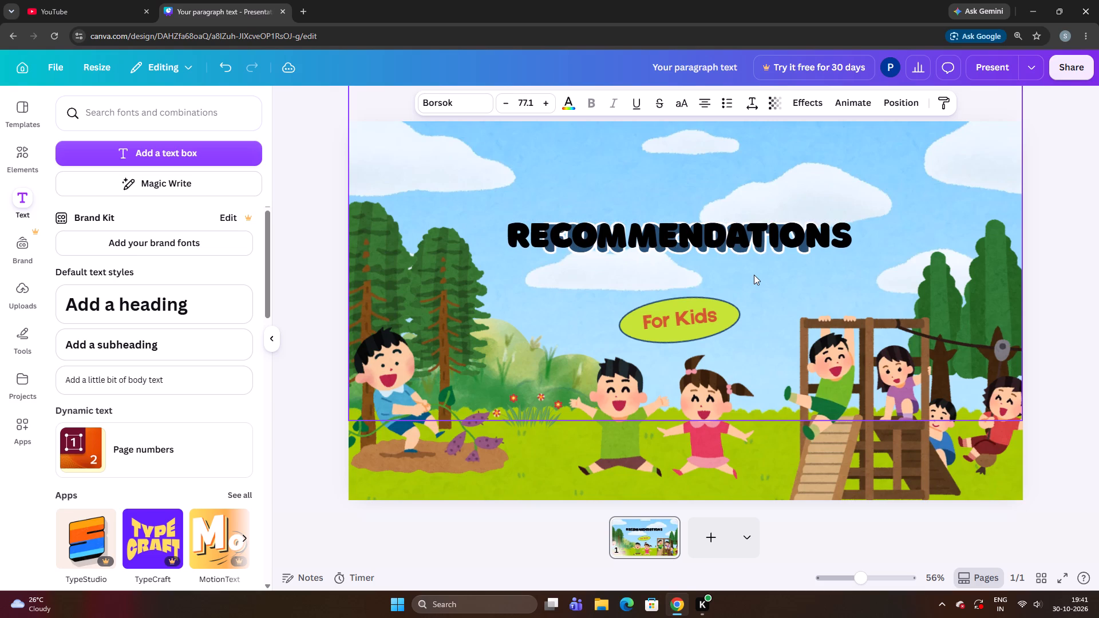
key("Up")
key("Up")
key("Up")
key("Up")
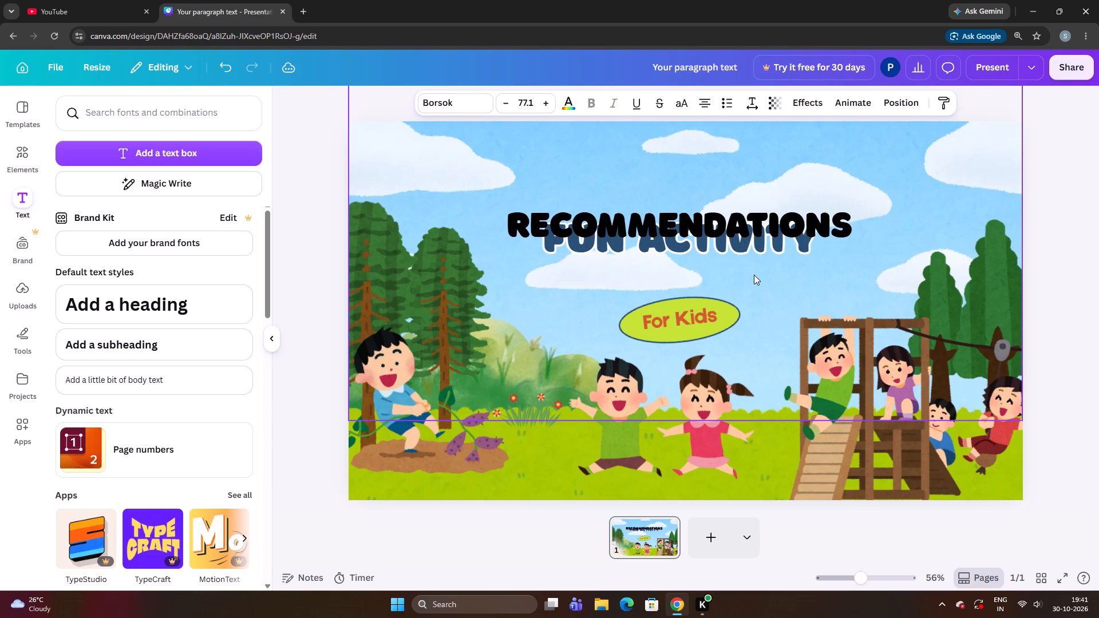
key("Up")
key("Up")
key("Up")
key("Up")
key("Up")
key("Up")
key("Up")
key("Up")
key("Up")
key("Up")
key("Up")
key("Up")
key("Up")
key("Up")
key("Up")
key("Up")
key("Up")
key("Up")
key("Up")
key("Up")
key("Up")
key("Up")
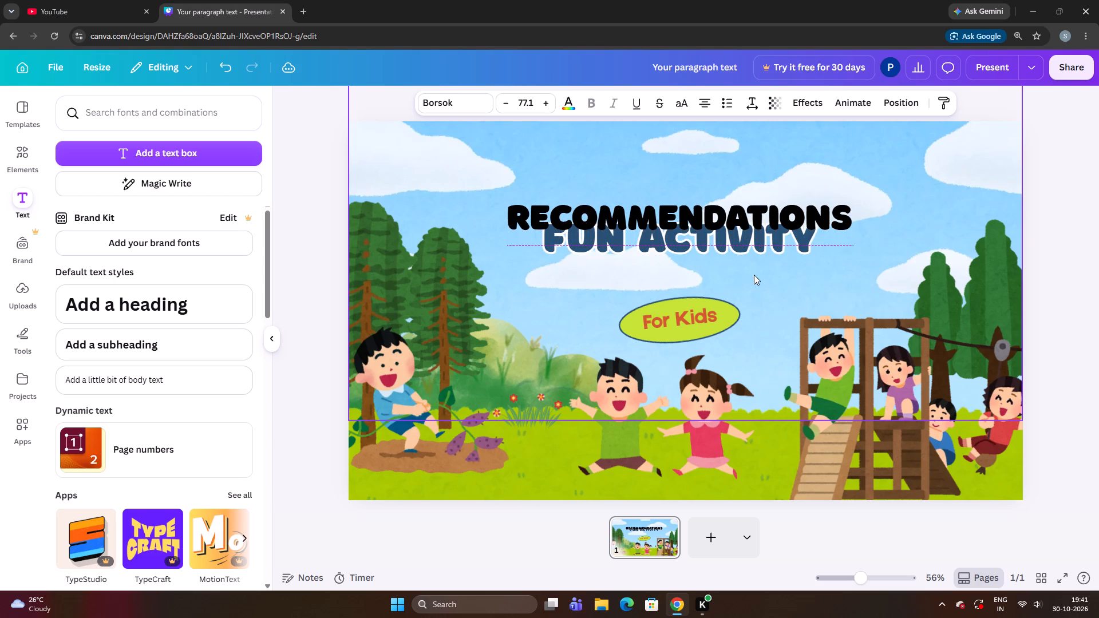
key("Up")
key("Up")
key("Up")
key("Up")
key("Up")
key("Up")
key("Up")
key("Up")
key("Up")
key("Up")
key("Up")
key("Up")
key("Up")
key("Up")
key("Up")
key("Up")
key("Up")
key("Up")
key("Up")
key("Up")
key("Up")
key("Up")
key("Up")
key("Up")
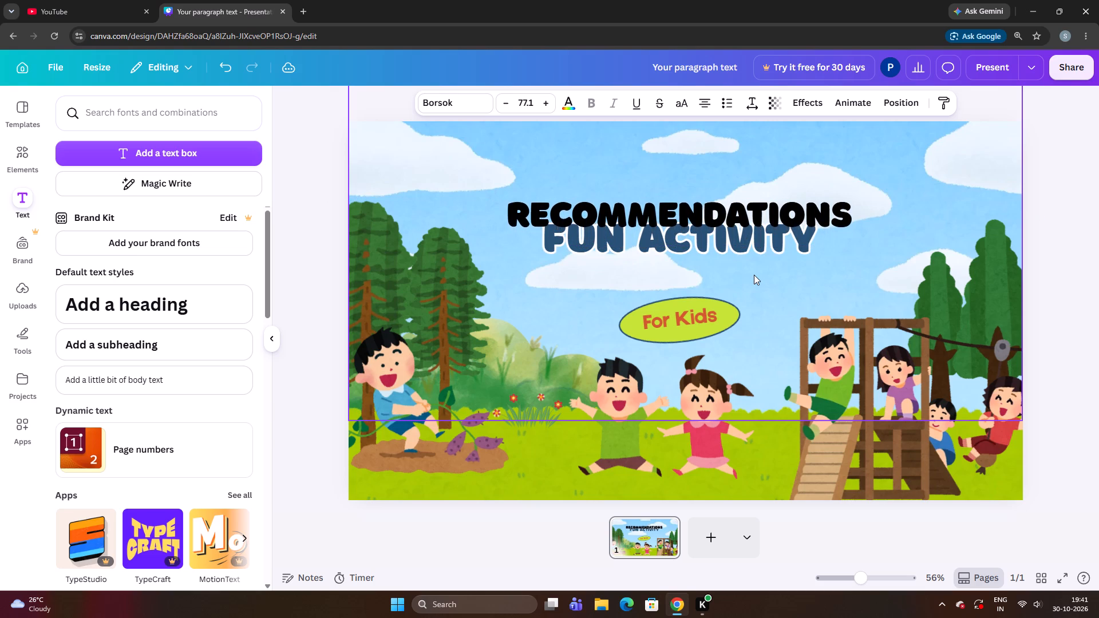
key("Up")
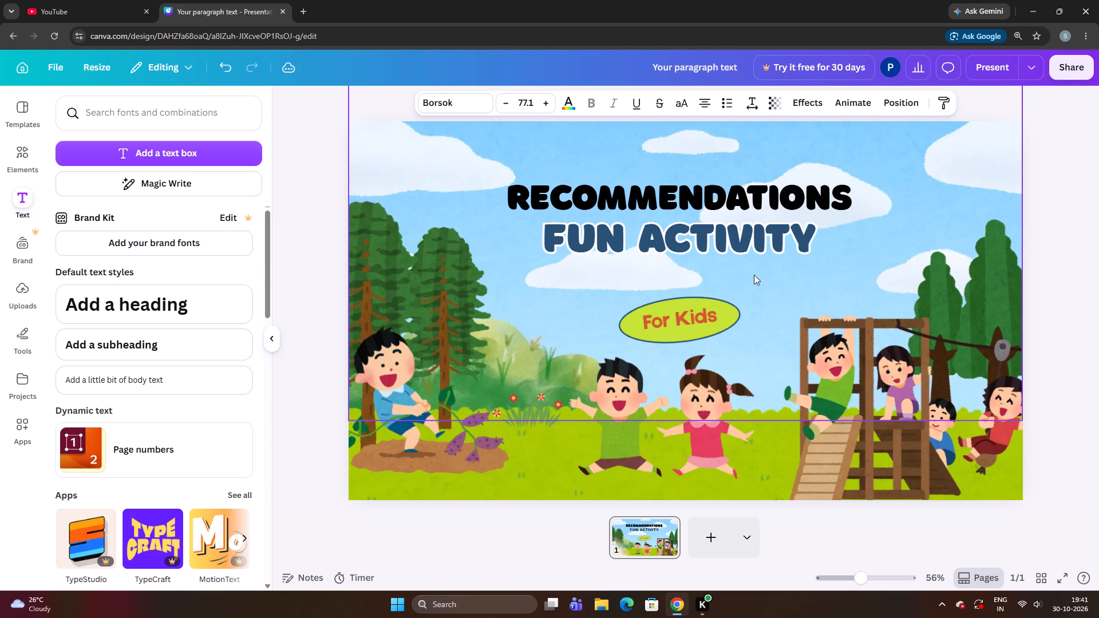
key("Up")
key("Up")
key("Up")
key("Up")
key("Up")
key("Up")
key("Up")
key("Up")
key("Up")
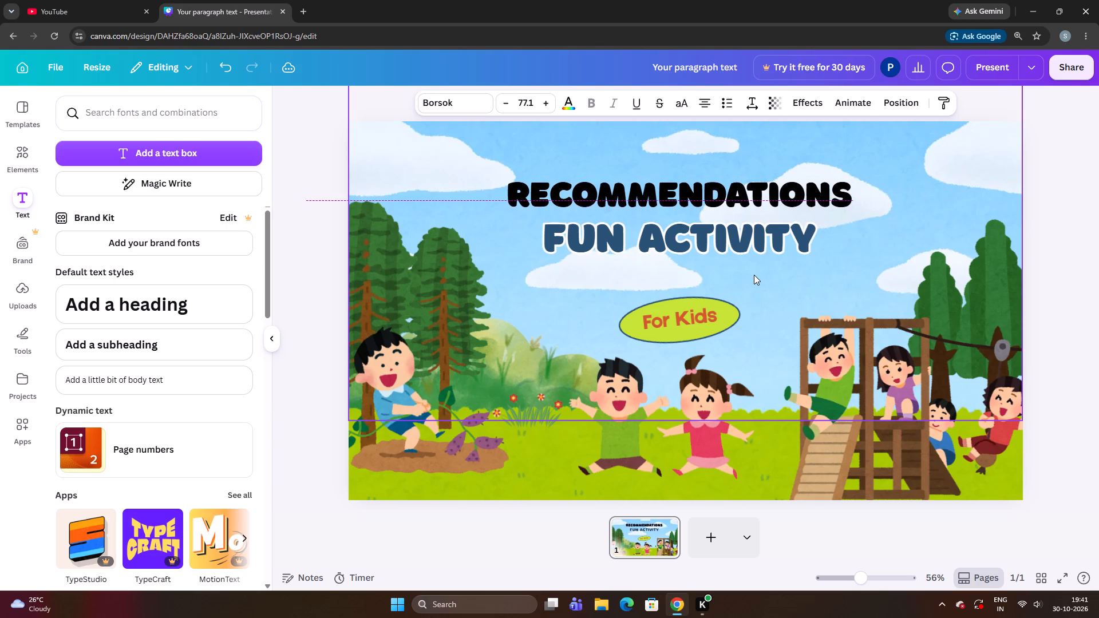
key("Up")
key("Up")
key("Up")
key("Up")
key("Up")
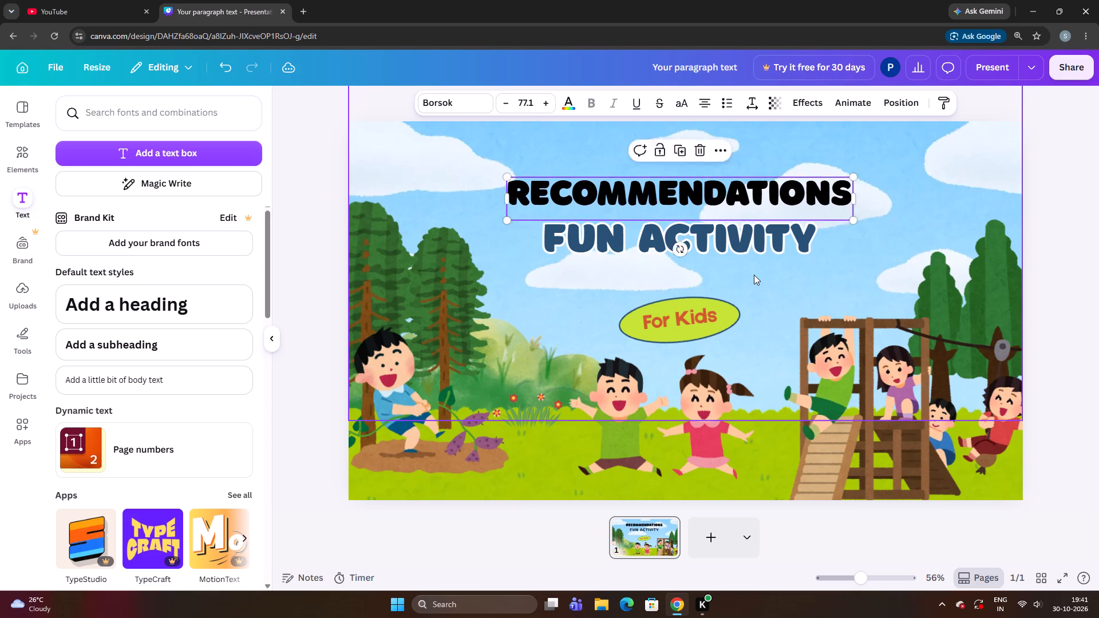
key("Up")
key("Up")
key("Up")
key("Up")
key("Up")
key("Up")
key("Up")
key("Up")
key("Up")
key("Up")
key("Up")
key("Up")
key("Up")
key("Up")
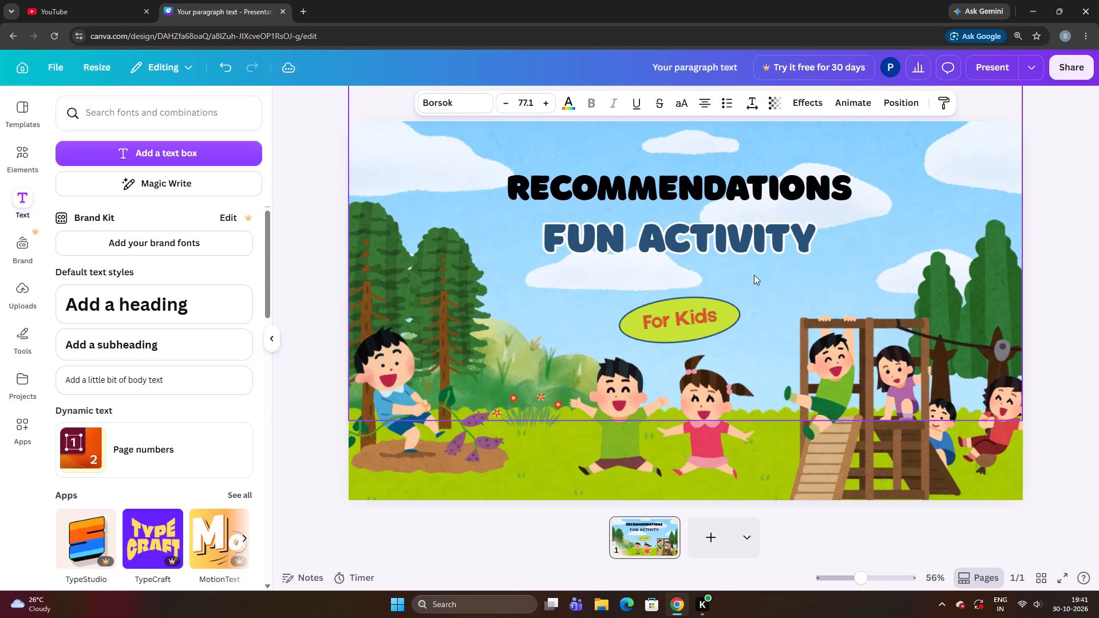
Move the "RECOMMENDATIONS" text straight down past "FUN ACTIVITY" until it sits between that line and the "For Kids" oval.
key("Down")
key("Down")
key("Down")
key("Down")
key("Down")
key("Down")
key("Down")
key("Down")
key("Down")
key("Down")
key("Down")
key("Down")
key("Down")
key("Down")
key("Down")
key("Down")
key("Down")
key("Down")
key("Down")
key("Down")
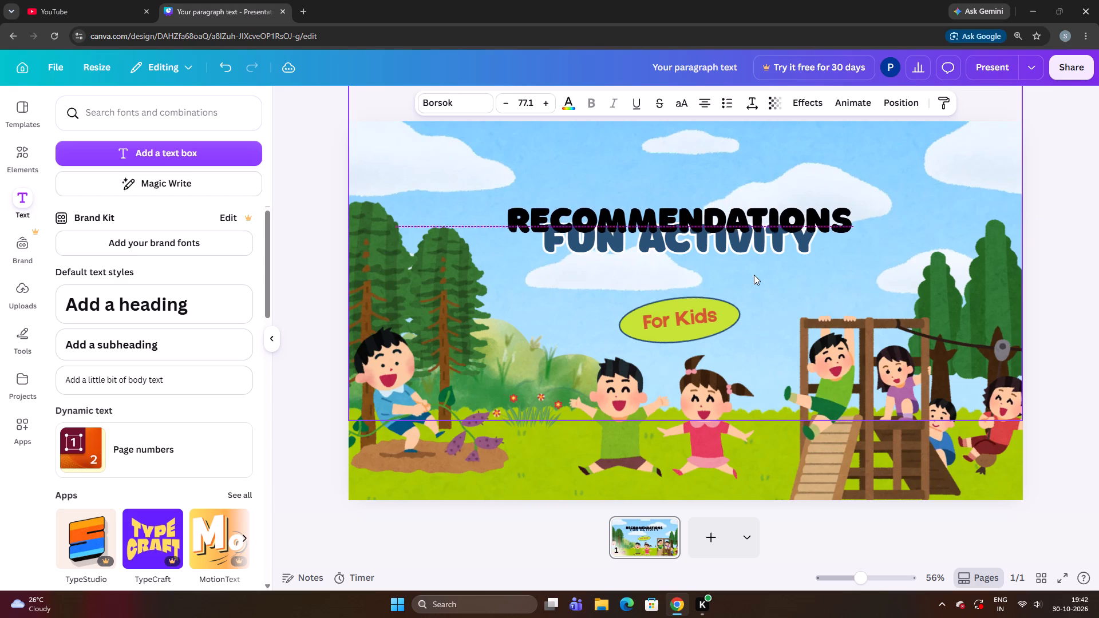
key("shift+Down")
key("shift+Down")
key("shift+Down")
key("shift+Down")
key("shift+Down")
key("shift+Down")
key("shift+Down")
key("shift+Down")
key("shift+Down")
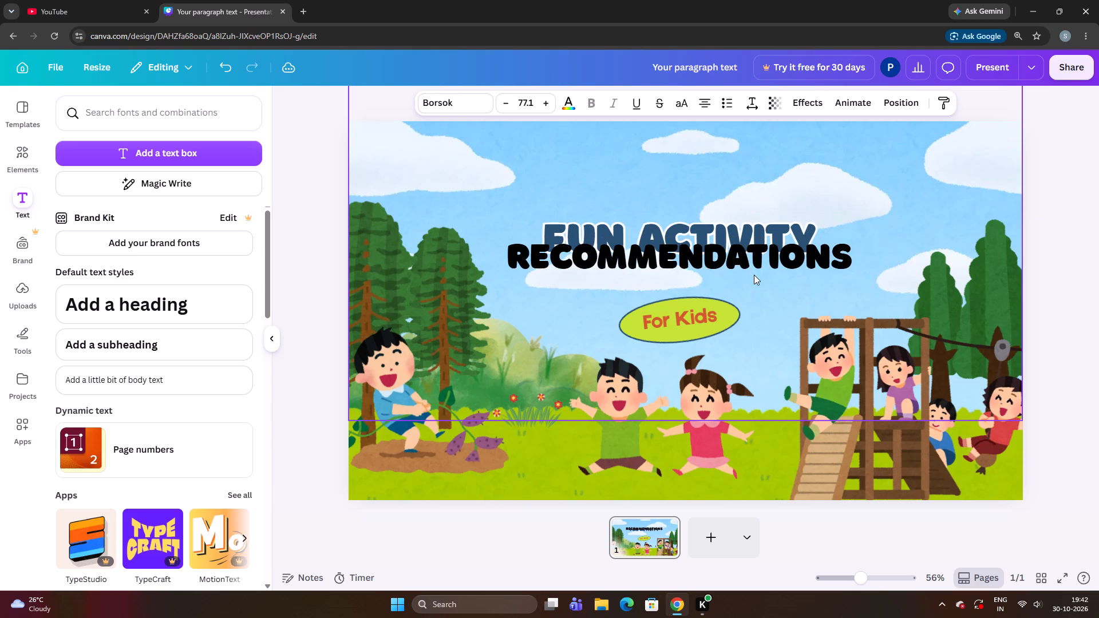
key("shift+Down")
key("shift+Down")
key("shift+Down")
key("shift+Down")
key("shift+Down")
key("shift+Down")
key("shift+Down")
key("shift+Down")
Nudge the "RECOMMENDATIONS" text slightly up and right so it lifts off the "For Kids" oval towards "FUN ACTIVITY".
key("Up")
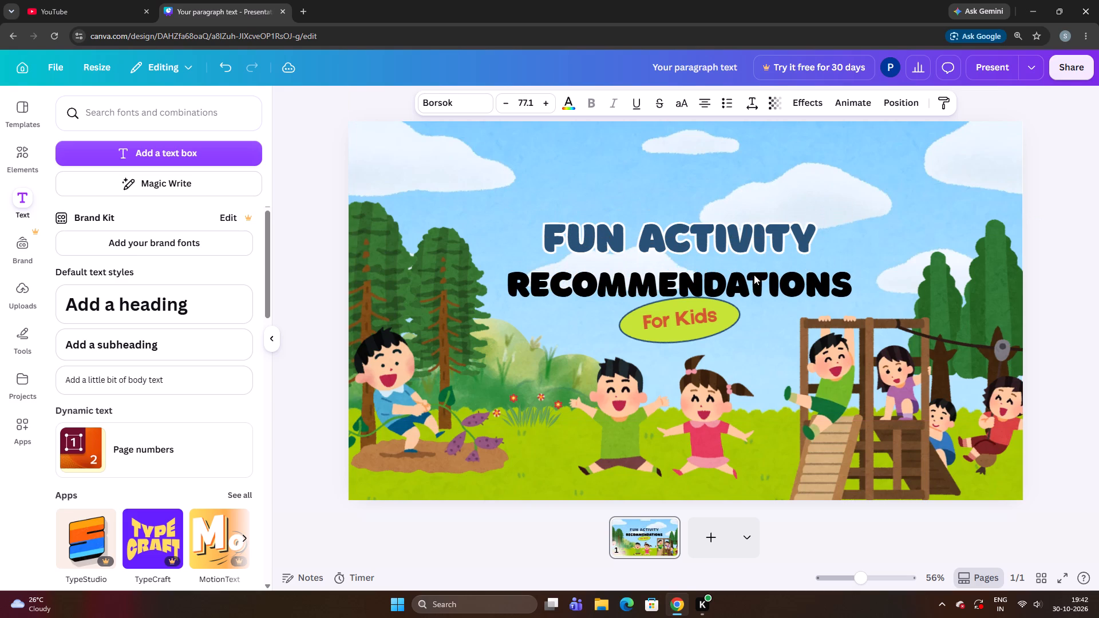
key("Right")
key("Right")
key("Up")
key("Up")
key("Up")
key("Up")
key("Up")
key("Up")
key("Up")
key("Up")
key("Right")
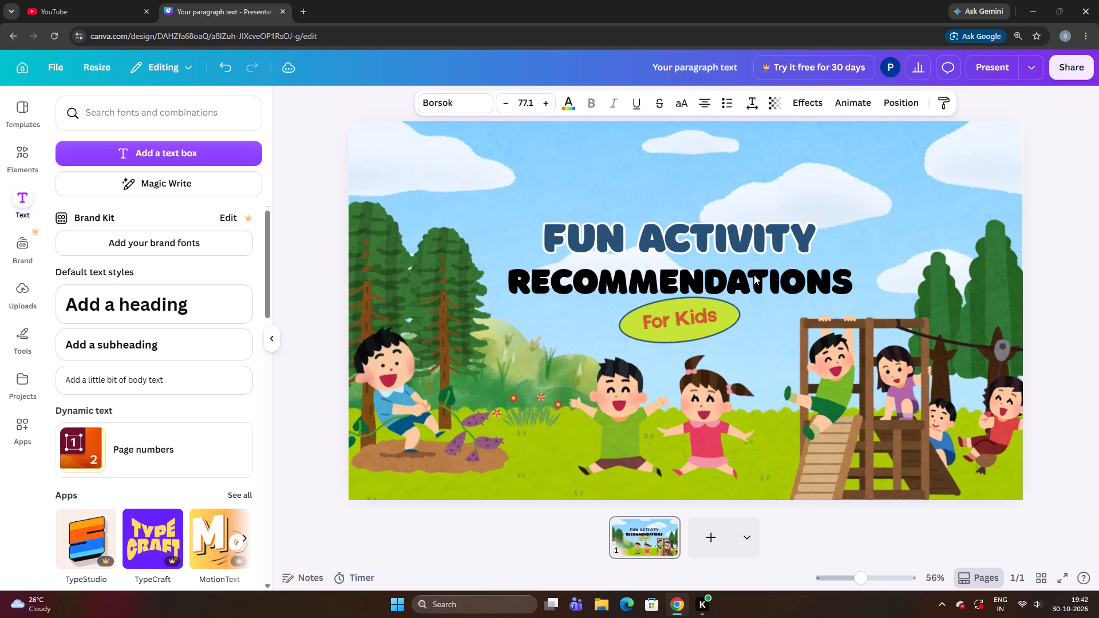
key("Right")
key("Right")
key("Right")
key("Up")
key("Up")
key("Right")
key("Right")
key("Right")
key("Right")
key("Right")
key("Right")
key("Right")
key("Right")
key("Right")
key("Right")
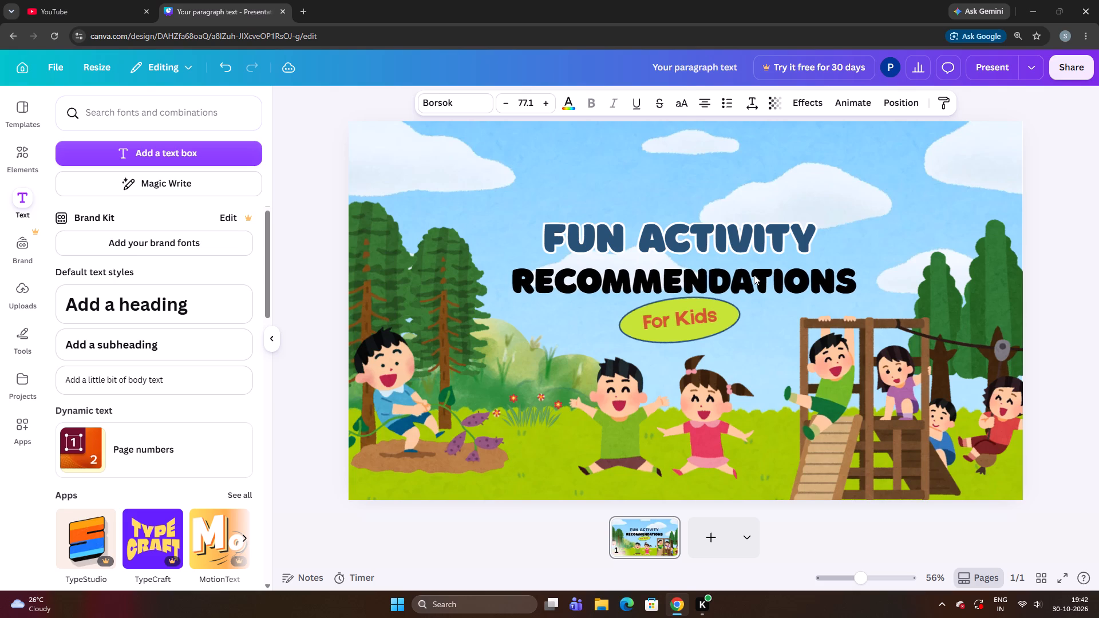
key("Up")
key("Up")
key("Up")
key("Up")
Nudge the "RECOMMENDATIONS" text slightly left and further up until it sits close beneath "FUN ACTIVITY".
key("Left")
key("Left")
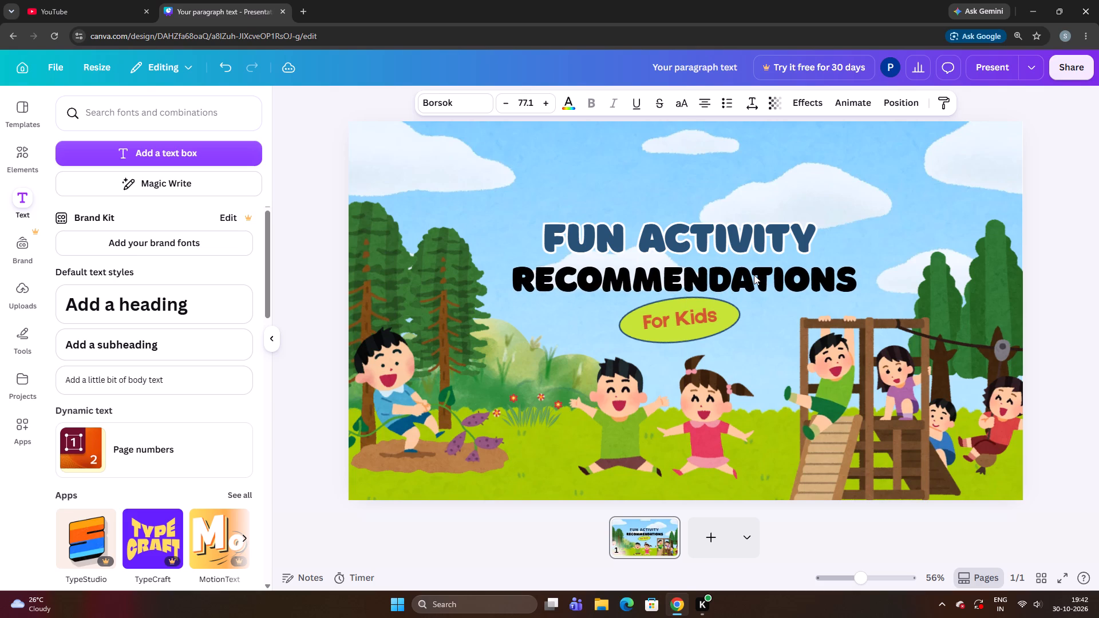
key("Up")
key("Left")
key("Left")
key("Left")
key("Left")
key("Left")
key("Left")
key("Up")
key("Up")
key("Up")
key("Up")
key("Up")
key("Up")
key("Up")
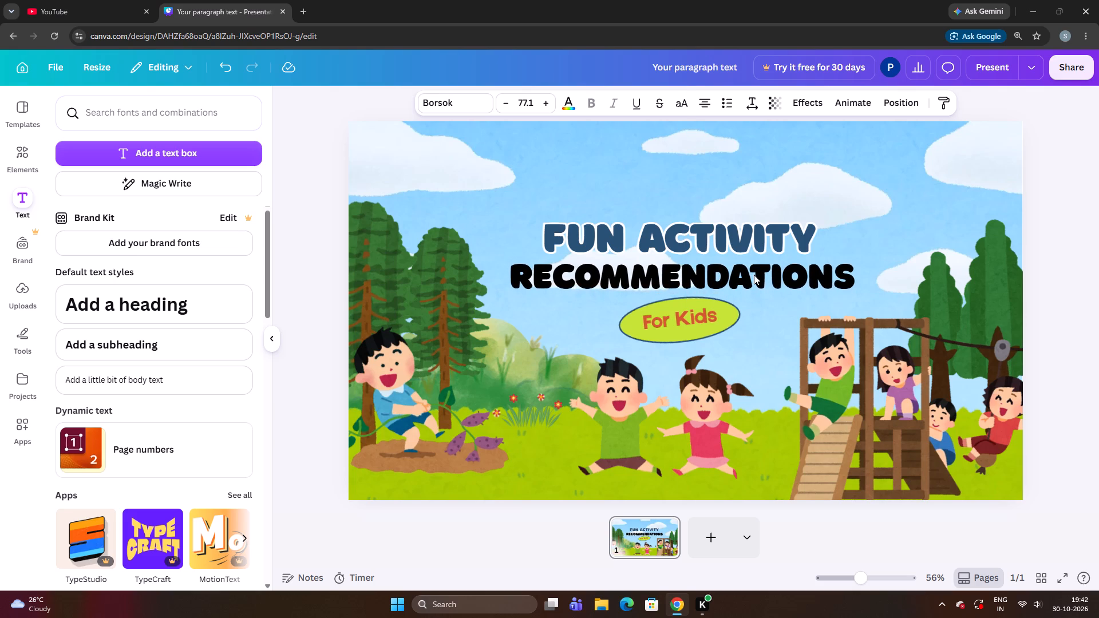
Nudge the "RECOMMENDATIONS" text slightly right until it is horizontally centred on the slide.
key("Right")
key("Right")
key("Right")
key("Right")
key("Right")
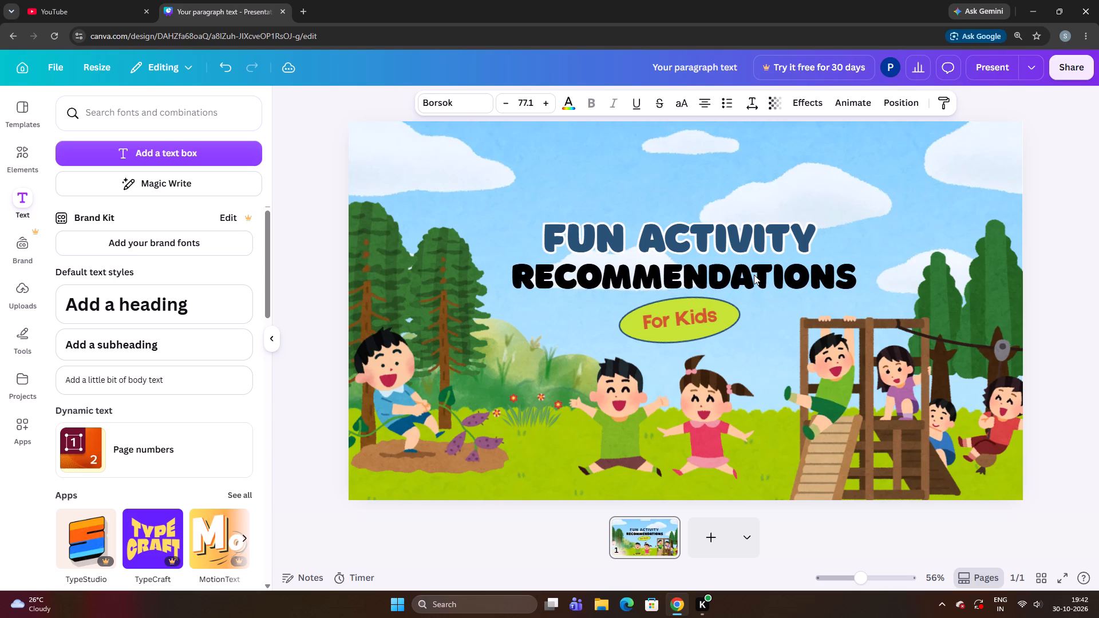
key("Right")
key("Right")
key("Right")
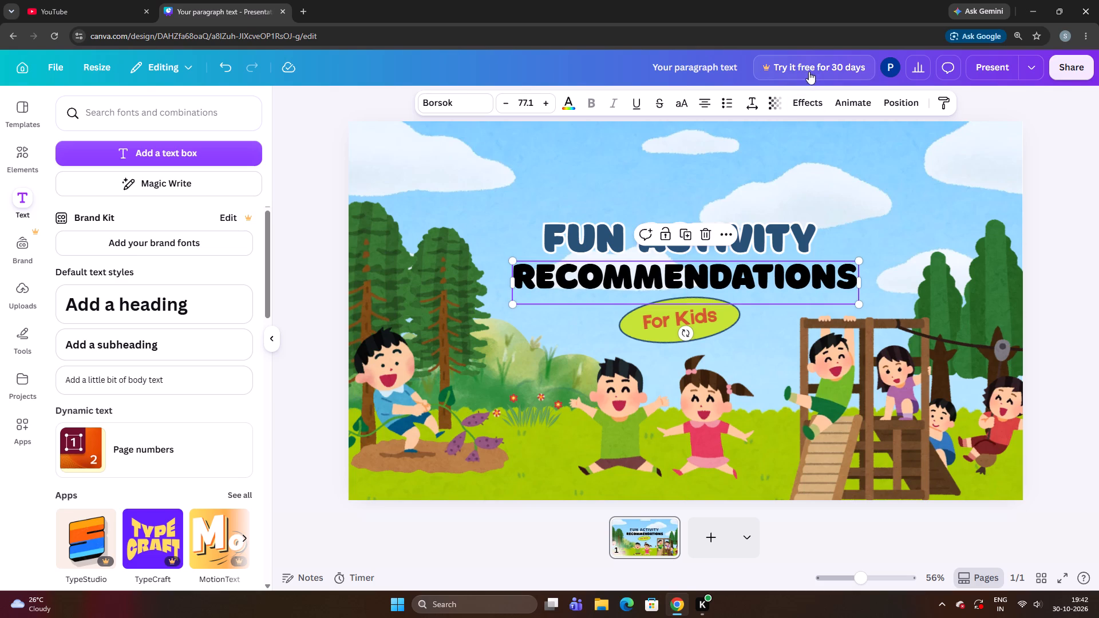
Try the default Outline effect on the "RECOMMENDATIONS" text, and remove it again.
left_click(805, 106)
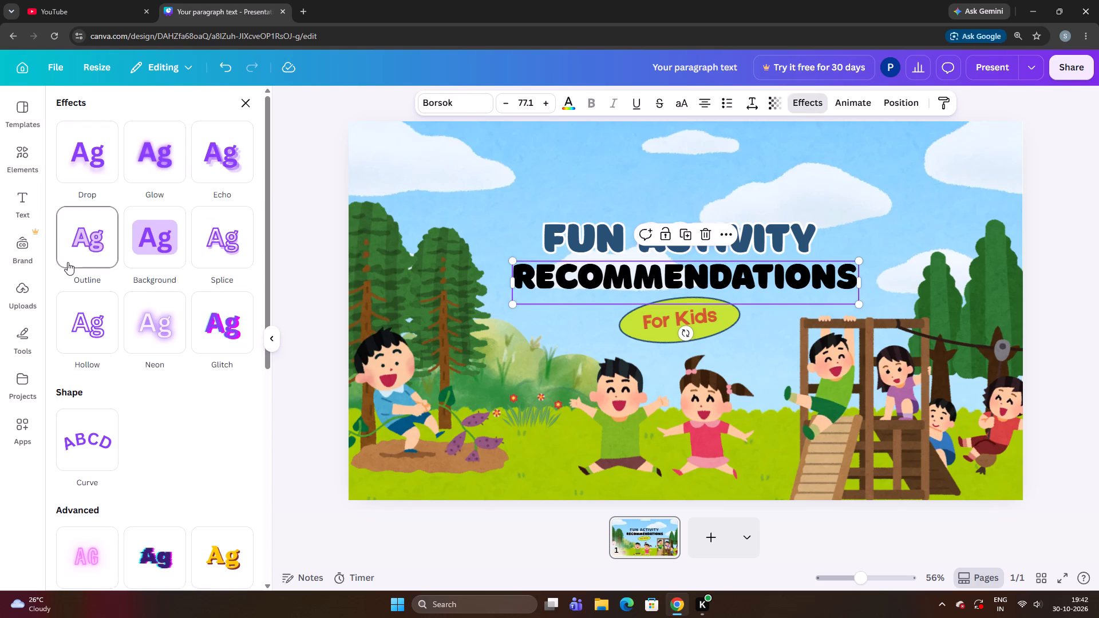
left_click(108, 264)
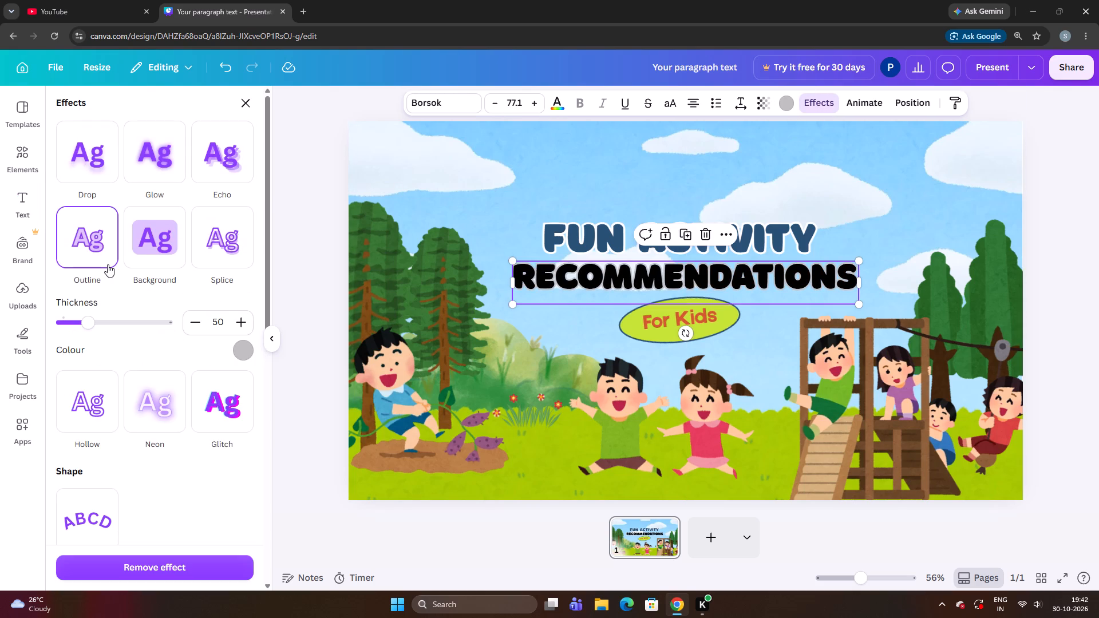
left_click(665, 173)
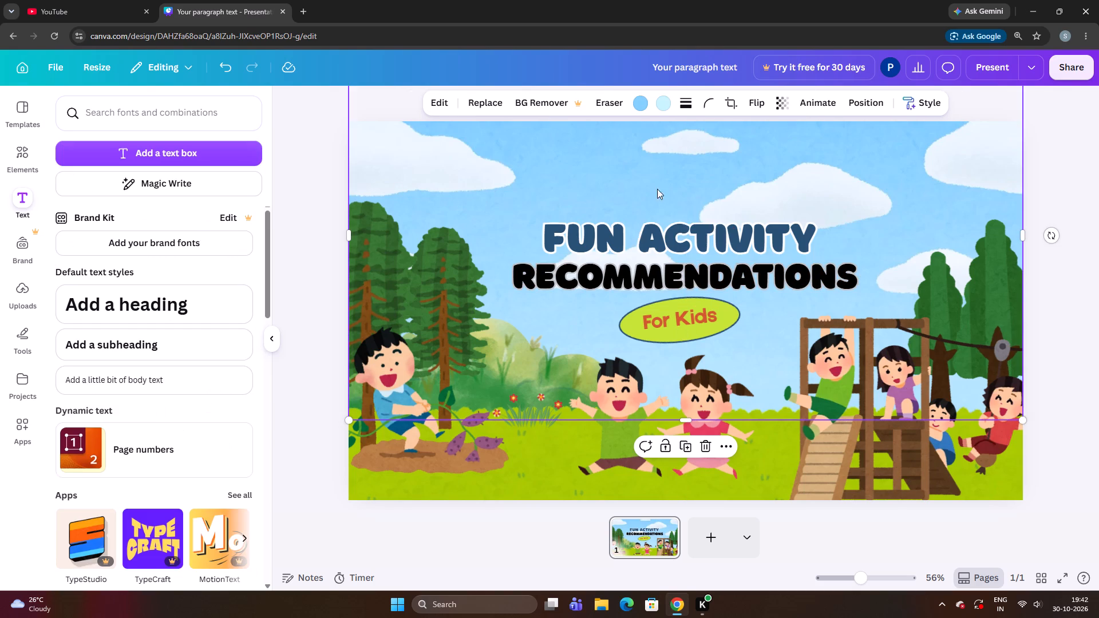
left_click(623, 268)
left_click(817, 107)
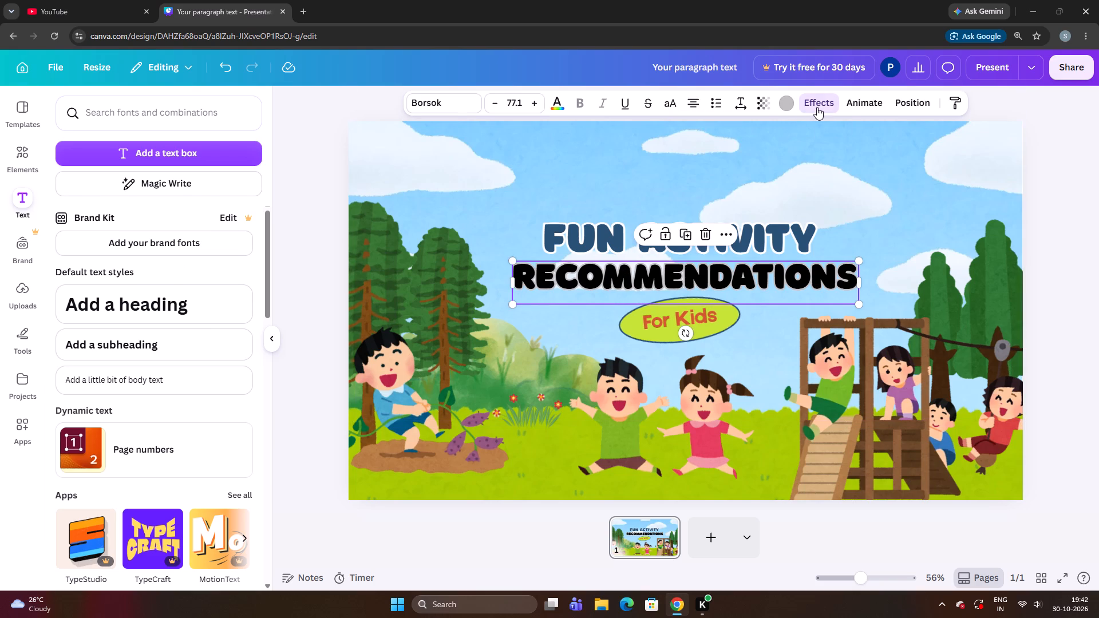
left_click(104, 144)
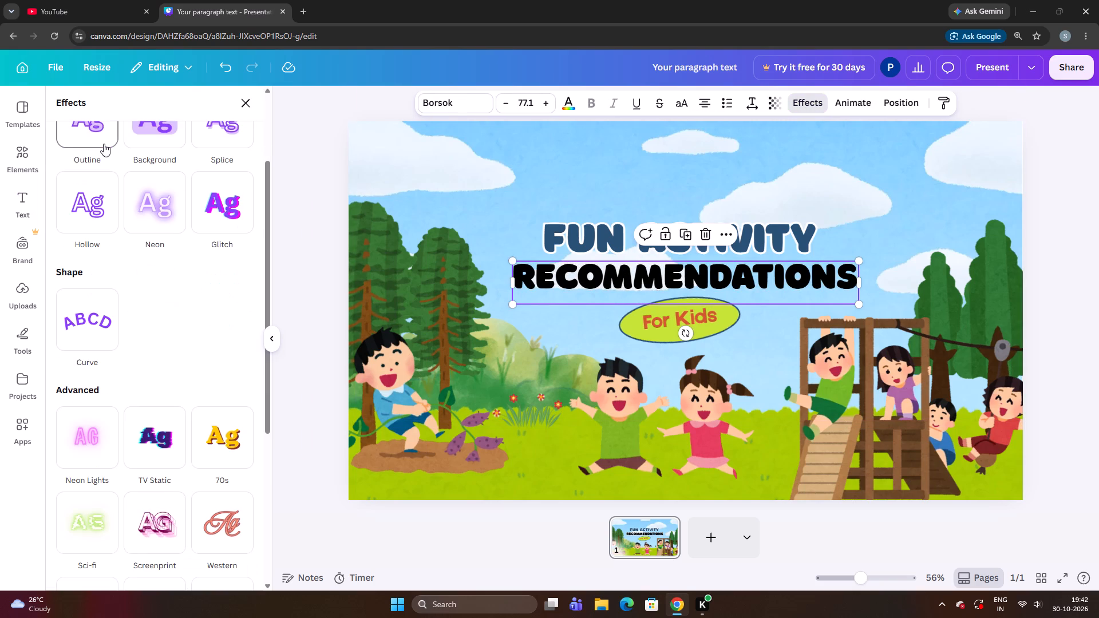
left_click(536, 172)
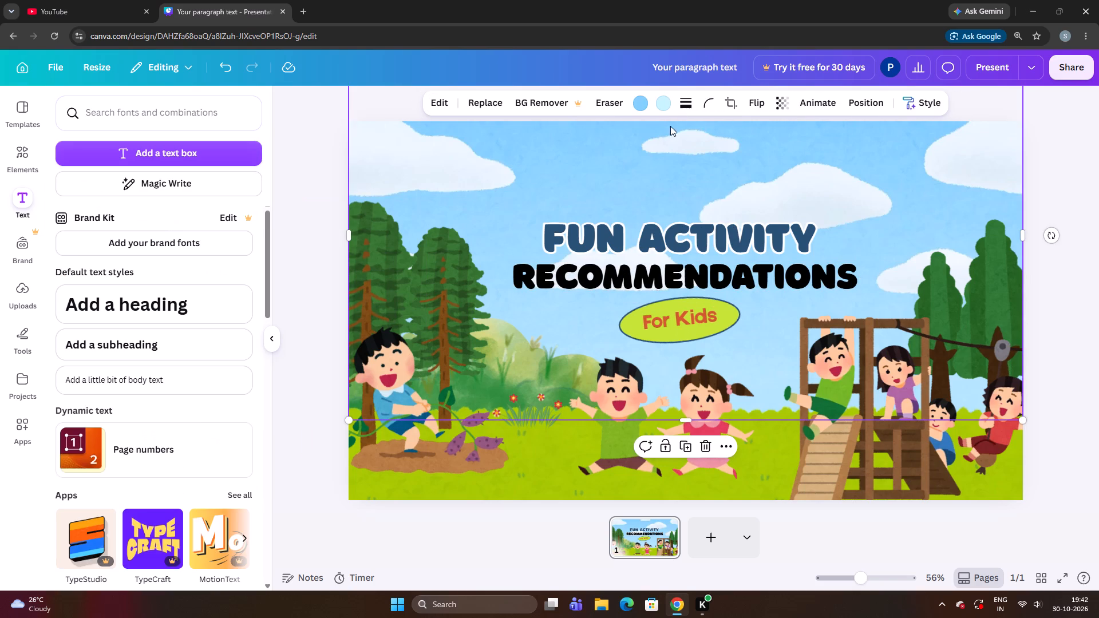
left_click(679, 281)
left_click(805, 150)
Try the dark blue, orange and red #df2e38 swatches on the "RECOMMENDATIONS" text, settling on dark blue to match "FUN ACTIVITY".
left_click(773, 284)
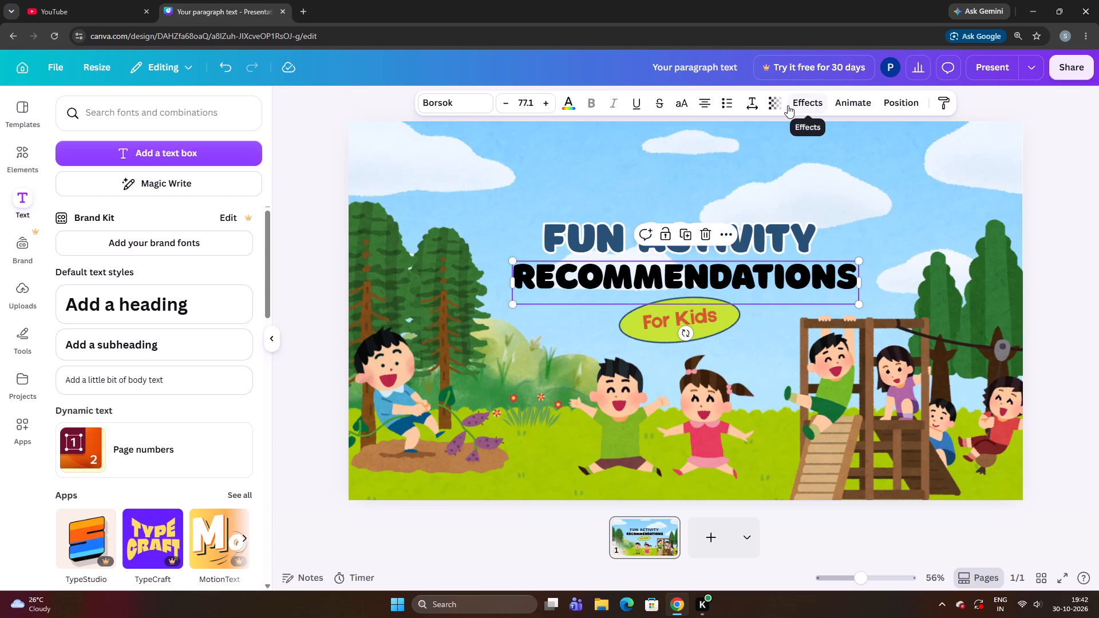
left_click(571, 112)
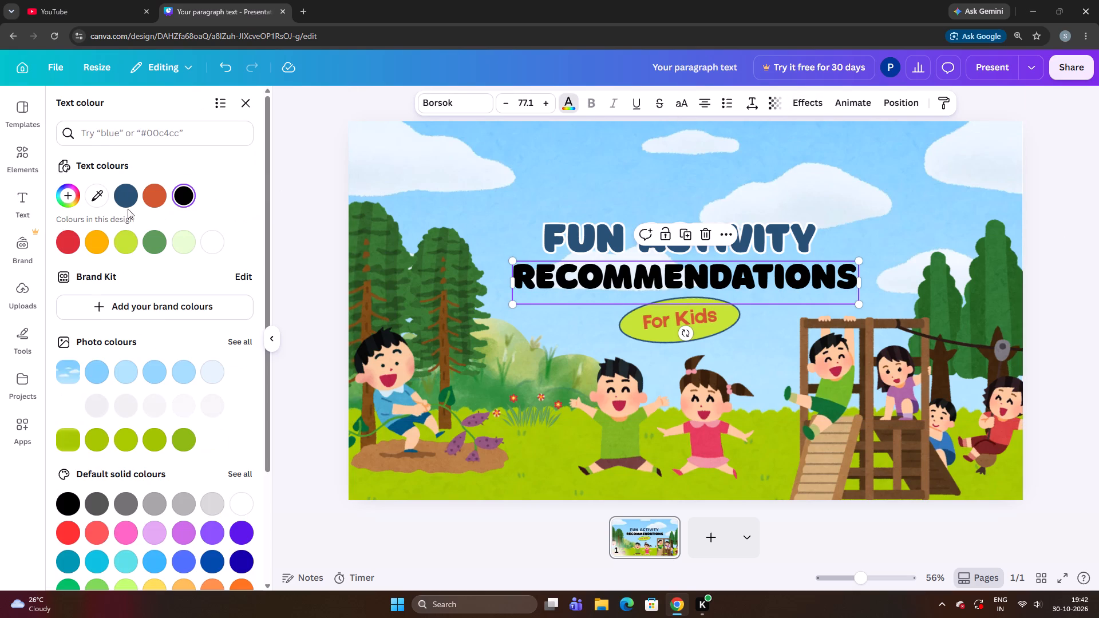
left_click(128, 203)
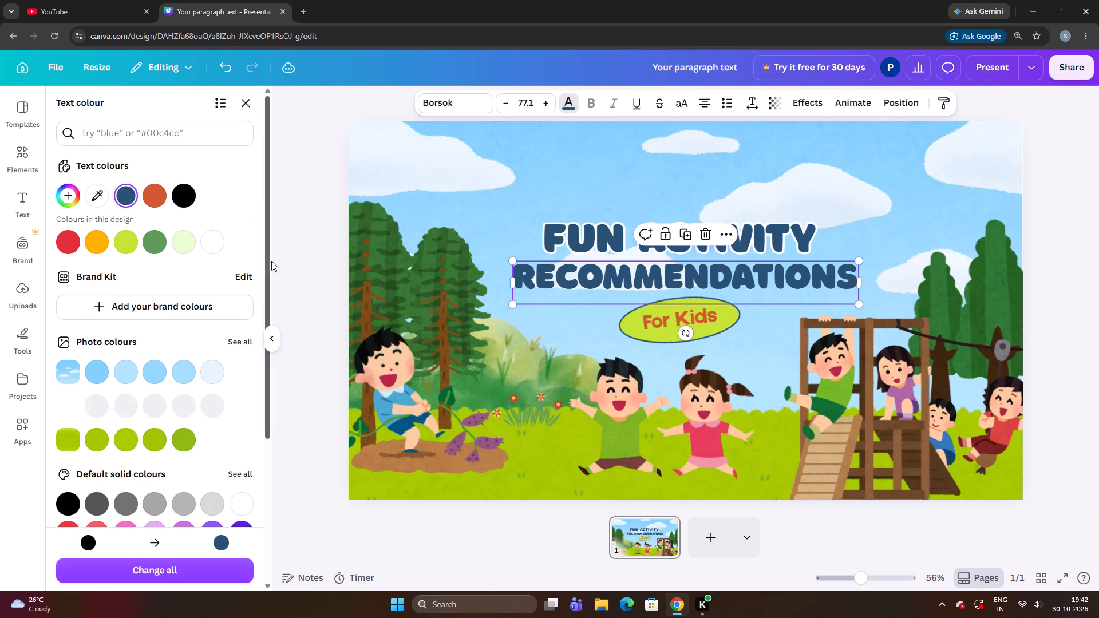
left_click(164, 197)
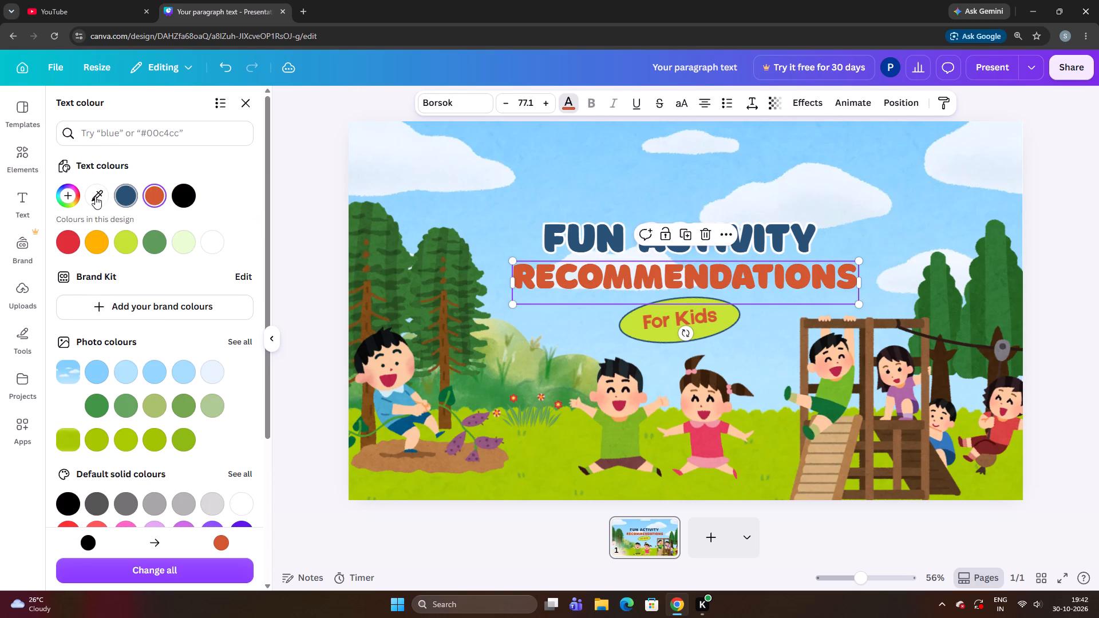
left_click(72, 241)
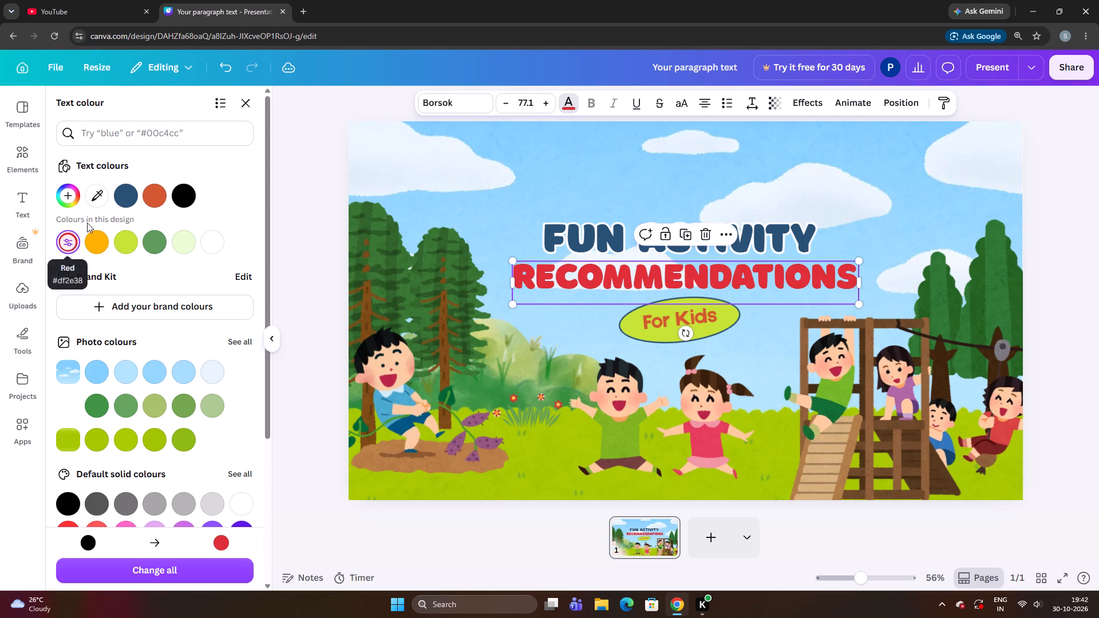
left_click(120, 202)
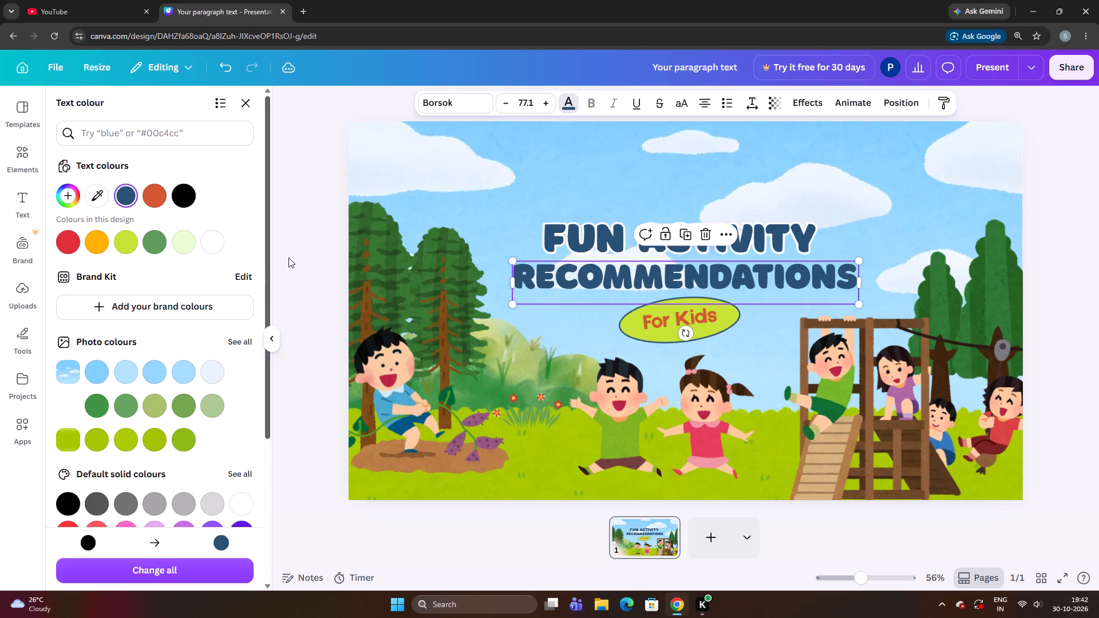
left_click(328, 280)
left_click(543, 179)
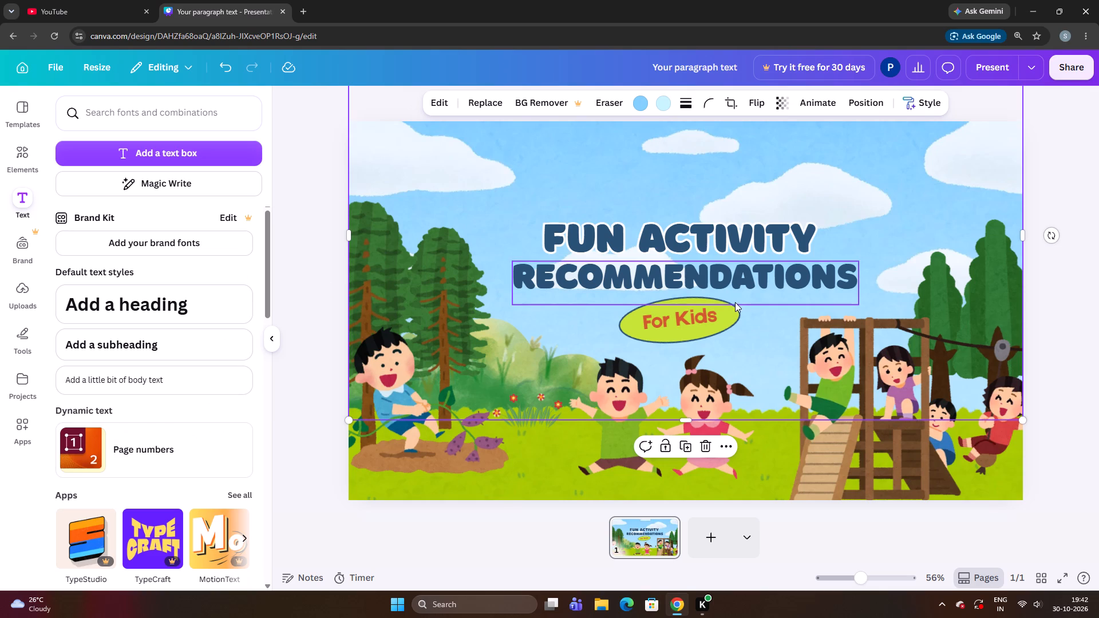
Apply the Outline effect to the "RECOMMENDATIONS" text and set the outline colour to white.
left_click(734, 274)
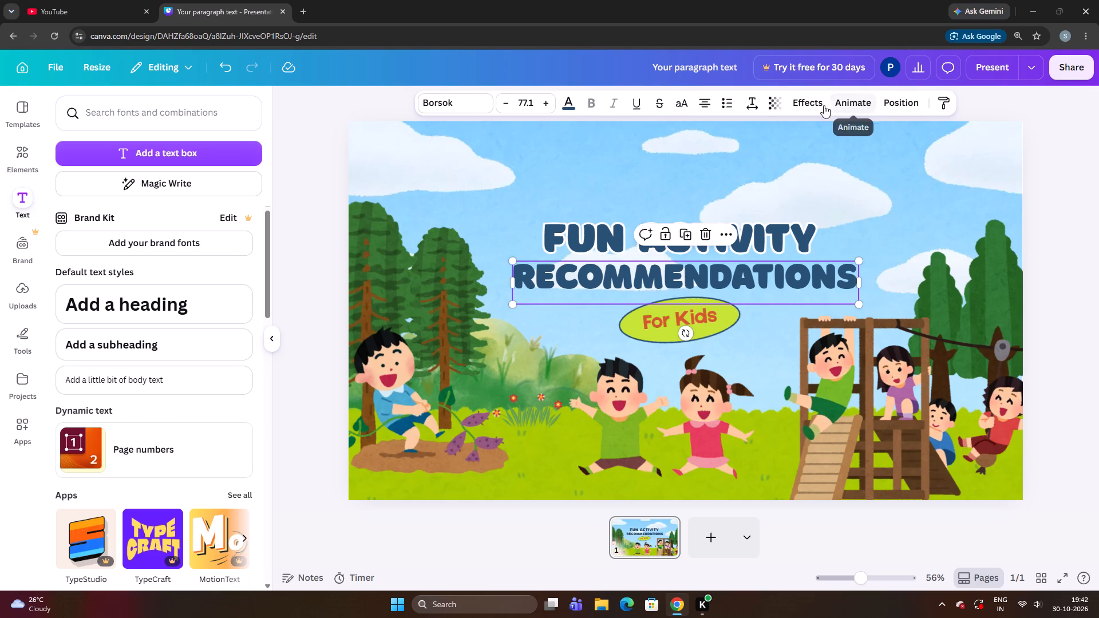
left_click(817, 104)
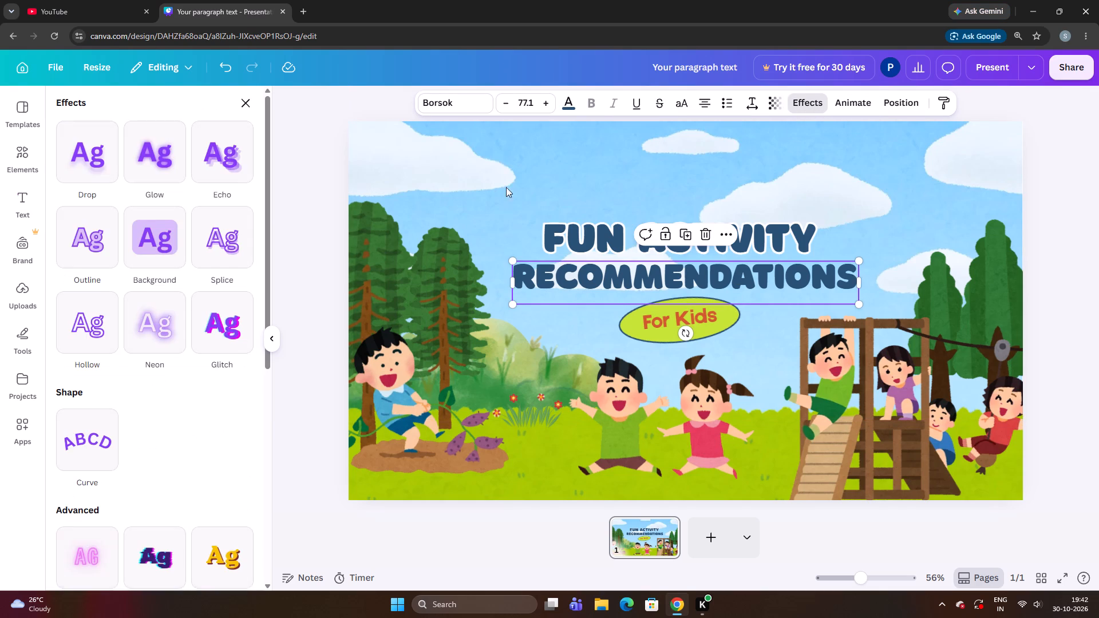
left_click(79, 249)
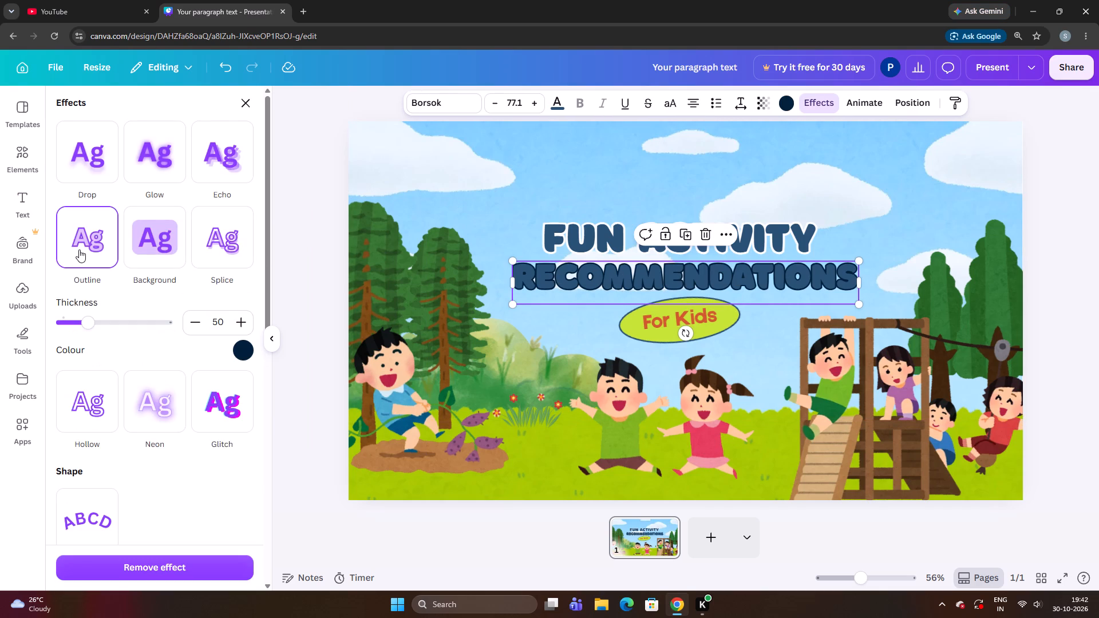
left_click(250, 350)
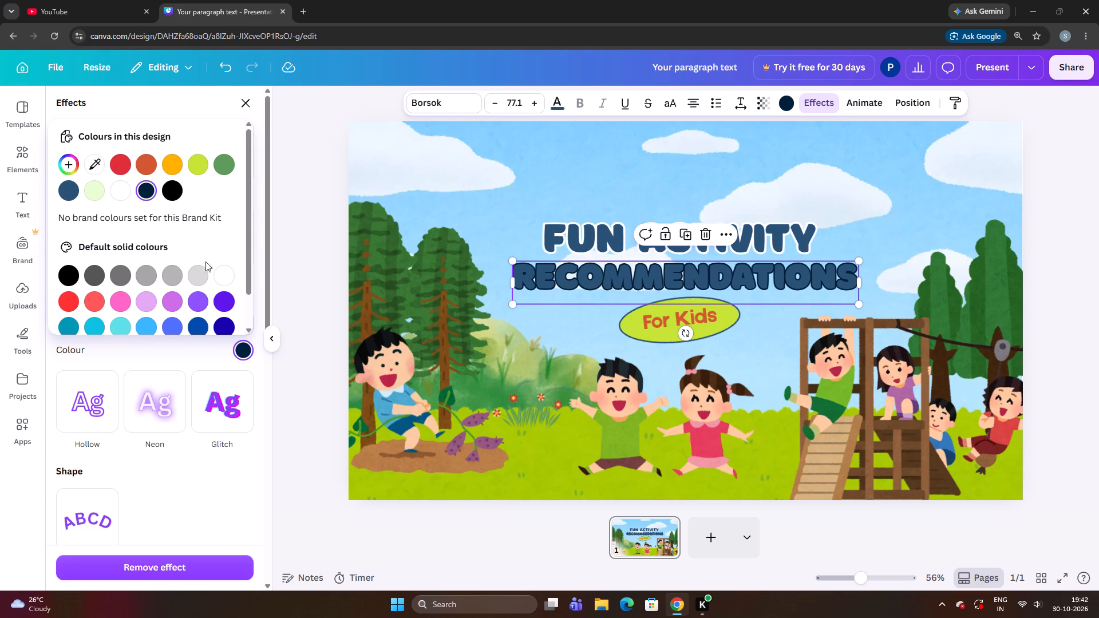
left_click(220, 270)
left_click(321, 262)
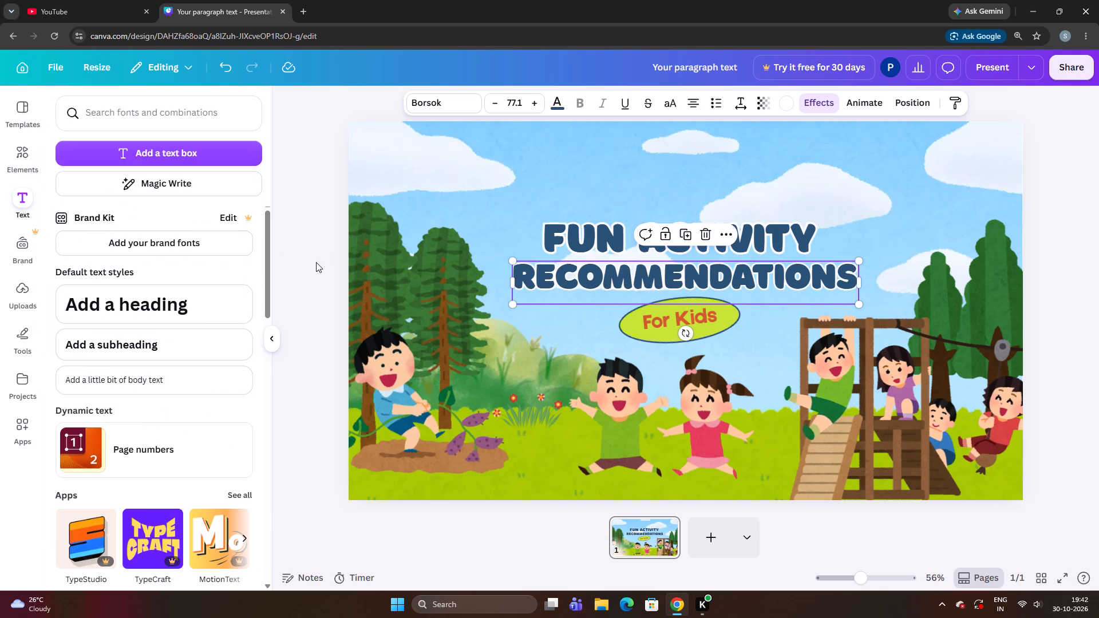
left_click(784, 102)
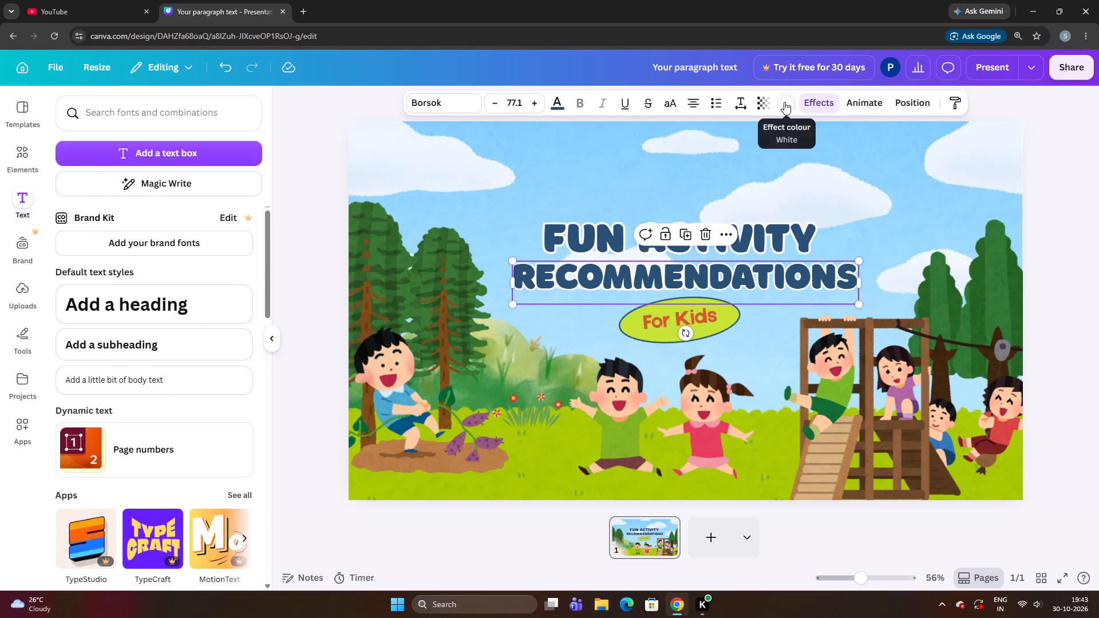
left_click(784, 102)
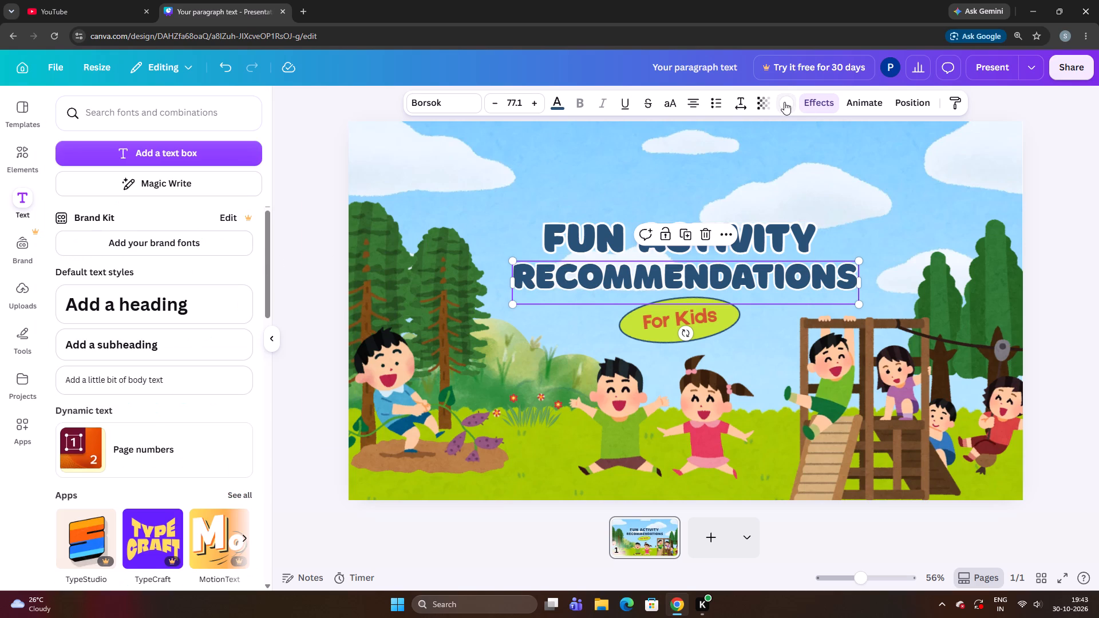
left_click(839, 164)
Reduce the outline thickness of the "RECOMMENDATIONS" text to 13.
left_click(799, 274)
left_click(864, 104)
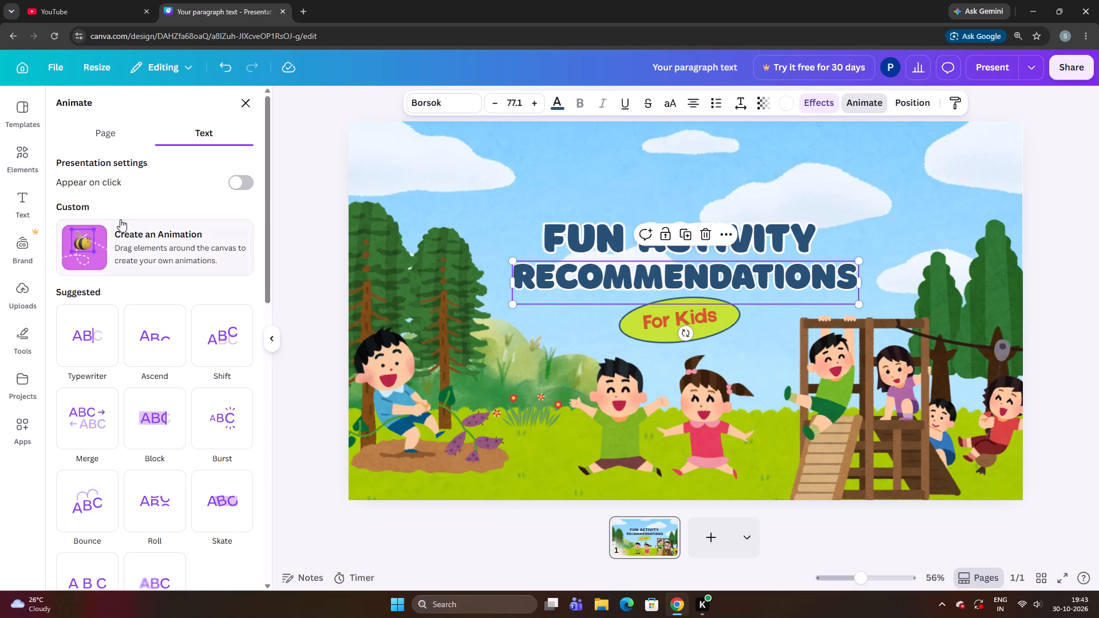
left_click(811, 98)
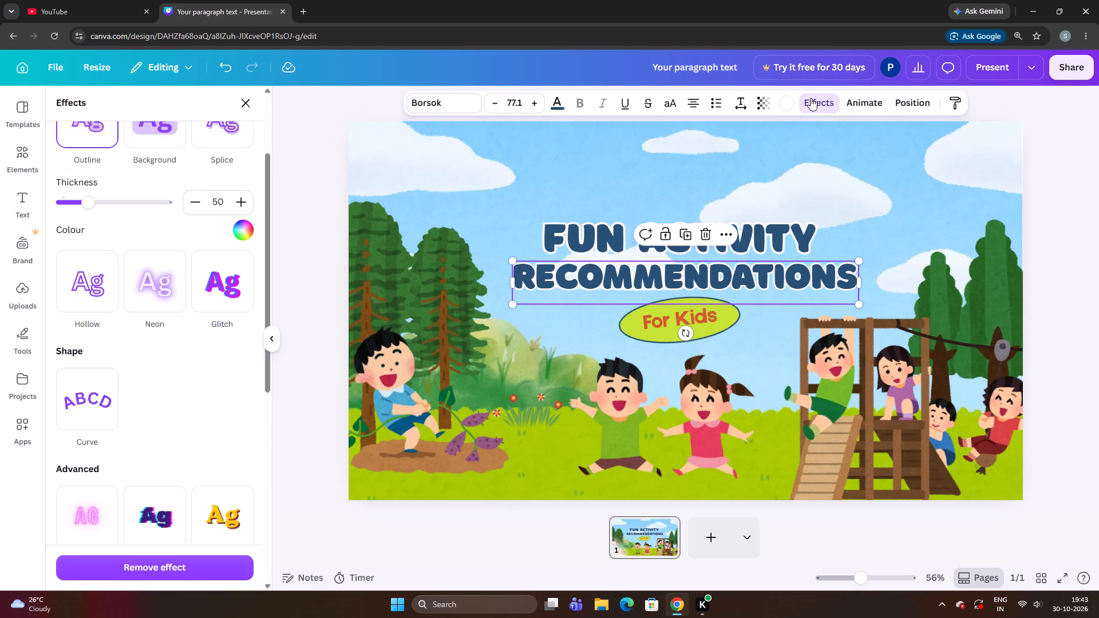
scroll(176, 228, "up", 2)
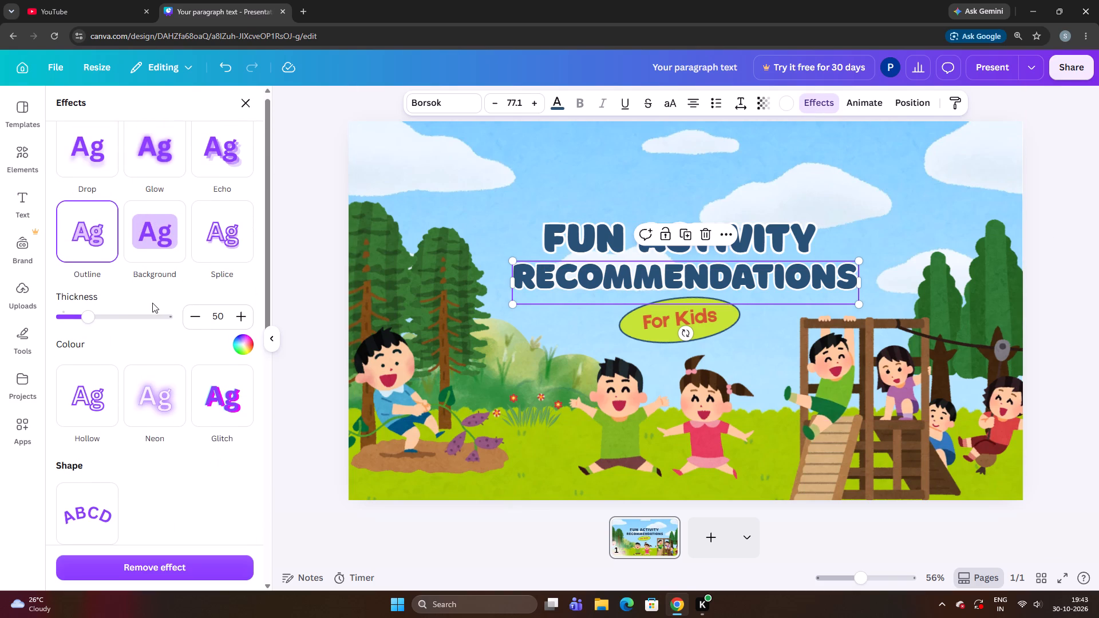
left_click_drag(96, 315, 68, 328)
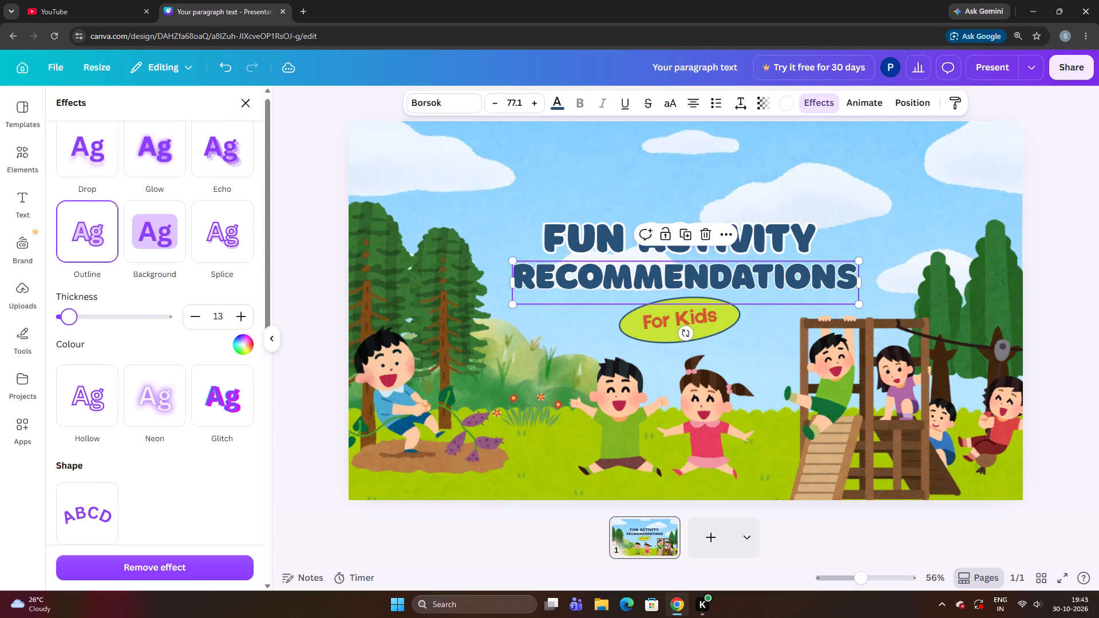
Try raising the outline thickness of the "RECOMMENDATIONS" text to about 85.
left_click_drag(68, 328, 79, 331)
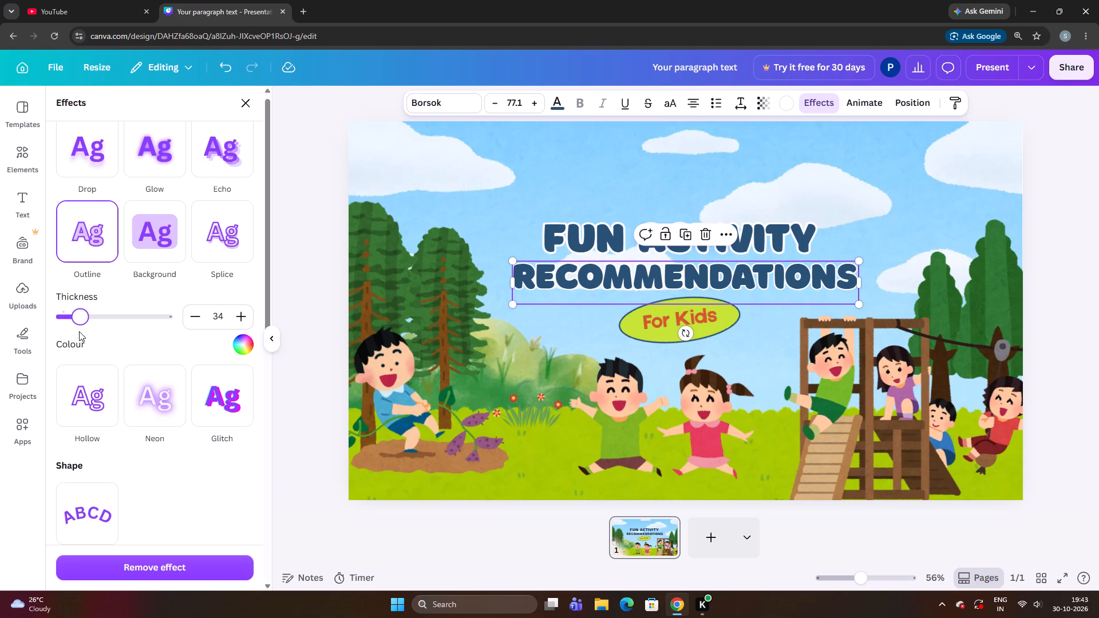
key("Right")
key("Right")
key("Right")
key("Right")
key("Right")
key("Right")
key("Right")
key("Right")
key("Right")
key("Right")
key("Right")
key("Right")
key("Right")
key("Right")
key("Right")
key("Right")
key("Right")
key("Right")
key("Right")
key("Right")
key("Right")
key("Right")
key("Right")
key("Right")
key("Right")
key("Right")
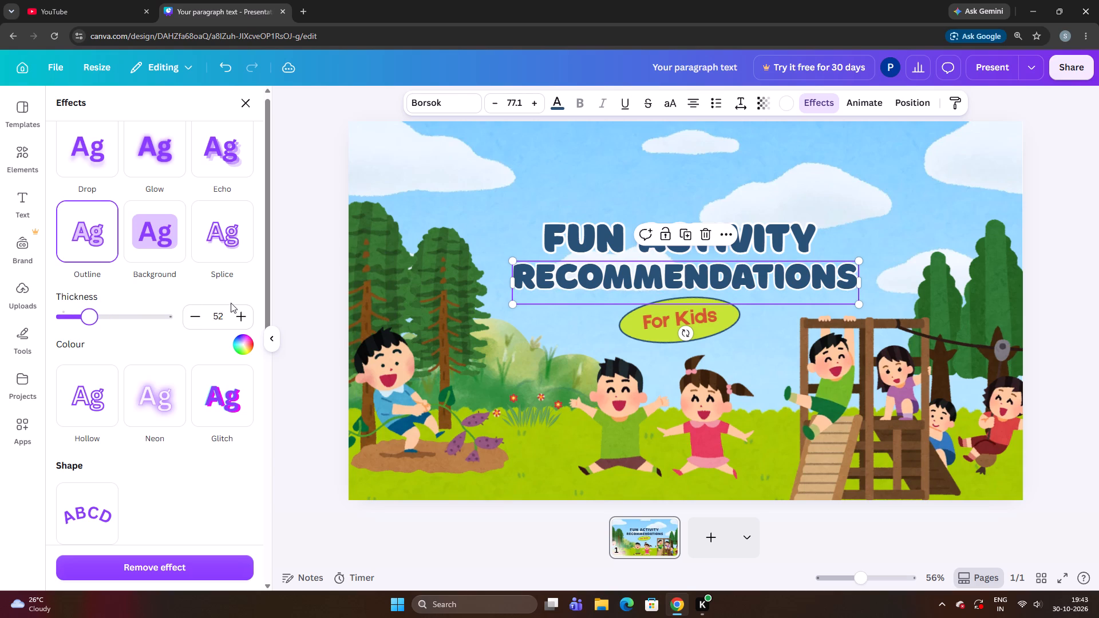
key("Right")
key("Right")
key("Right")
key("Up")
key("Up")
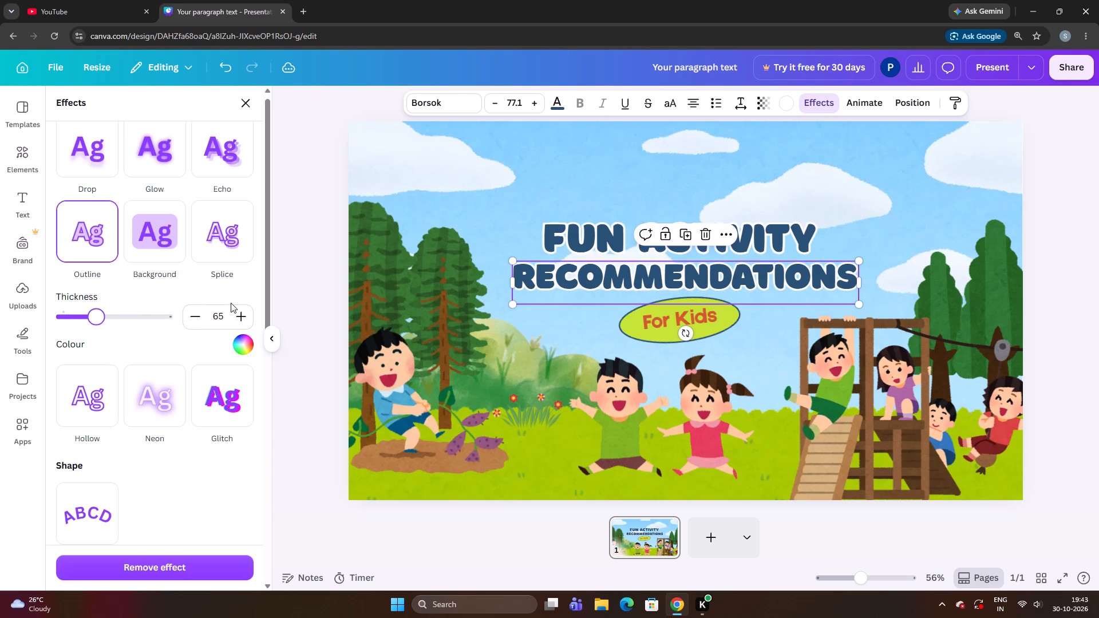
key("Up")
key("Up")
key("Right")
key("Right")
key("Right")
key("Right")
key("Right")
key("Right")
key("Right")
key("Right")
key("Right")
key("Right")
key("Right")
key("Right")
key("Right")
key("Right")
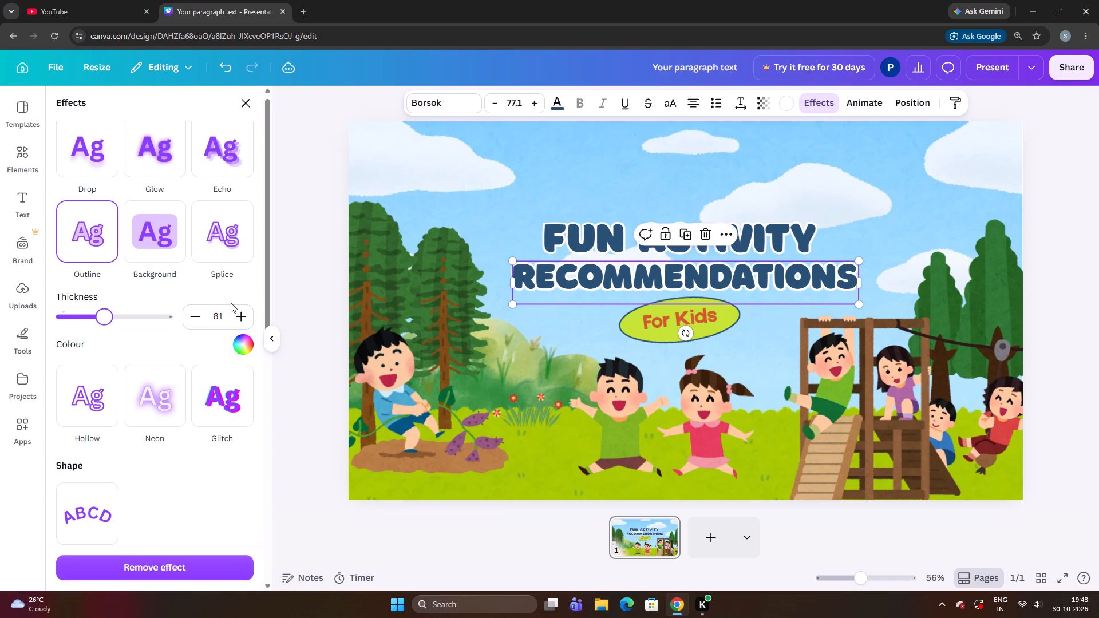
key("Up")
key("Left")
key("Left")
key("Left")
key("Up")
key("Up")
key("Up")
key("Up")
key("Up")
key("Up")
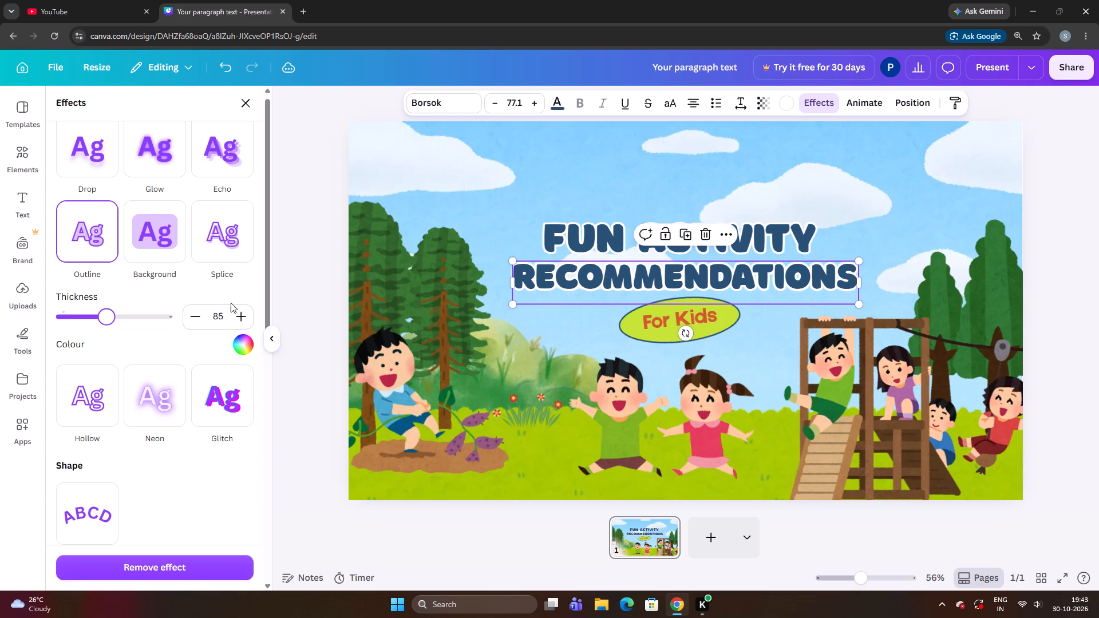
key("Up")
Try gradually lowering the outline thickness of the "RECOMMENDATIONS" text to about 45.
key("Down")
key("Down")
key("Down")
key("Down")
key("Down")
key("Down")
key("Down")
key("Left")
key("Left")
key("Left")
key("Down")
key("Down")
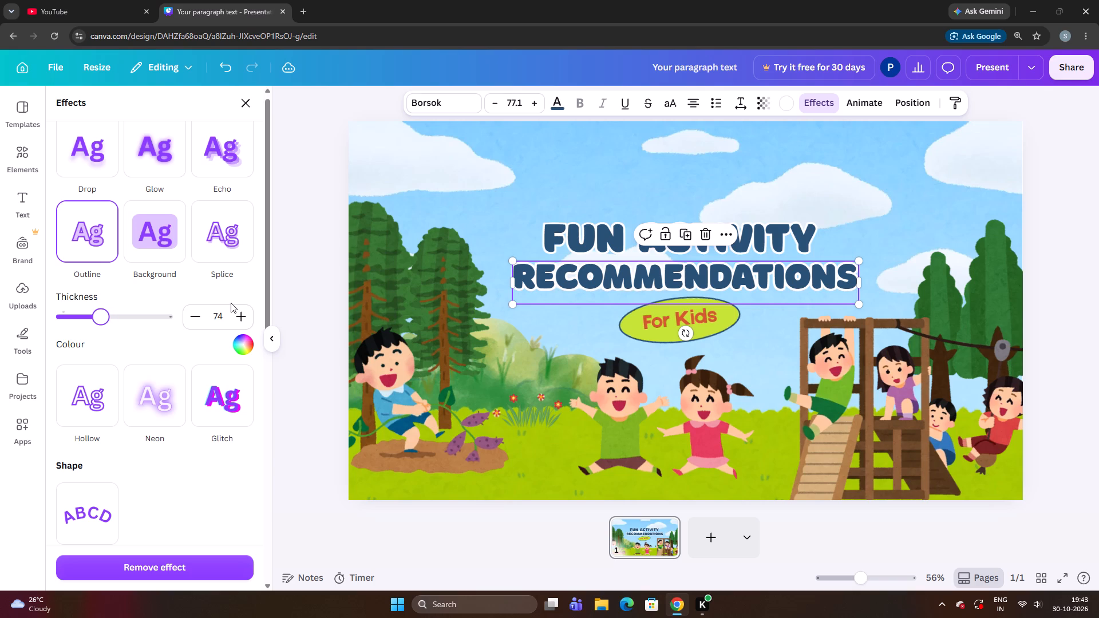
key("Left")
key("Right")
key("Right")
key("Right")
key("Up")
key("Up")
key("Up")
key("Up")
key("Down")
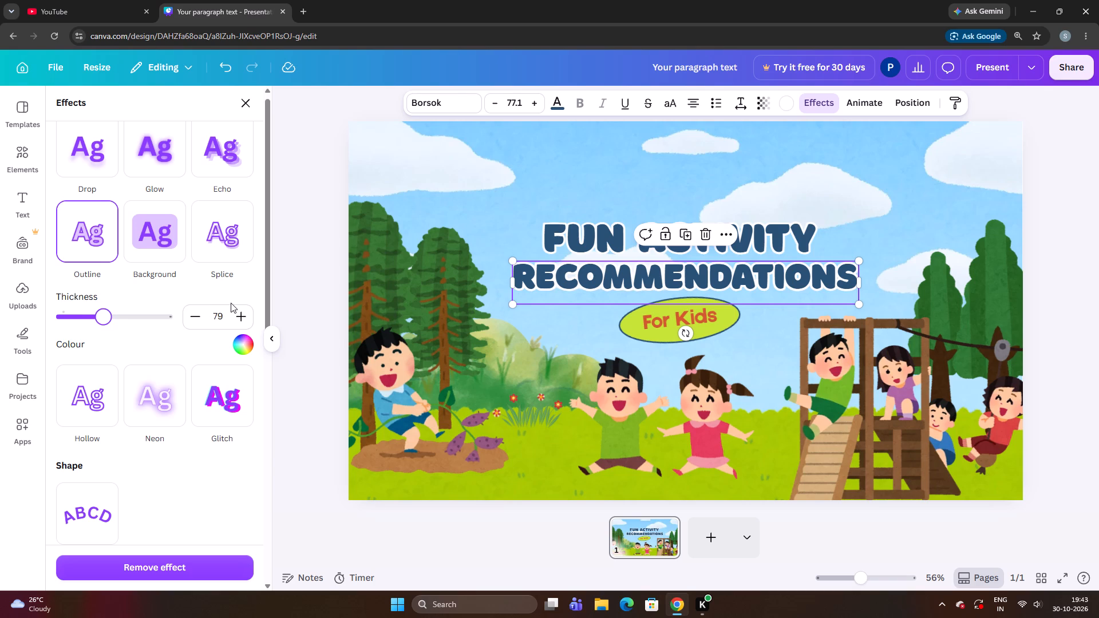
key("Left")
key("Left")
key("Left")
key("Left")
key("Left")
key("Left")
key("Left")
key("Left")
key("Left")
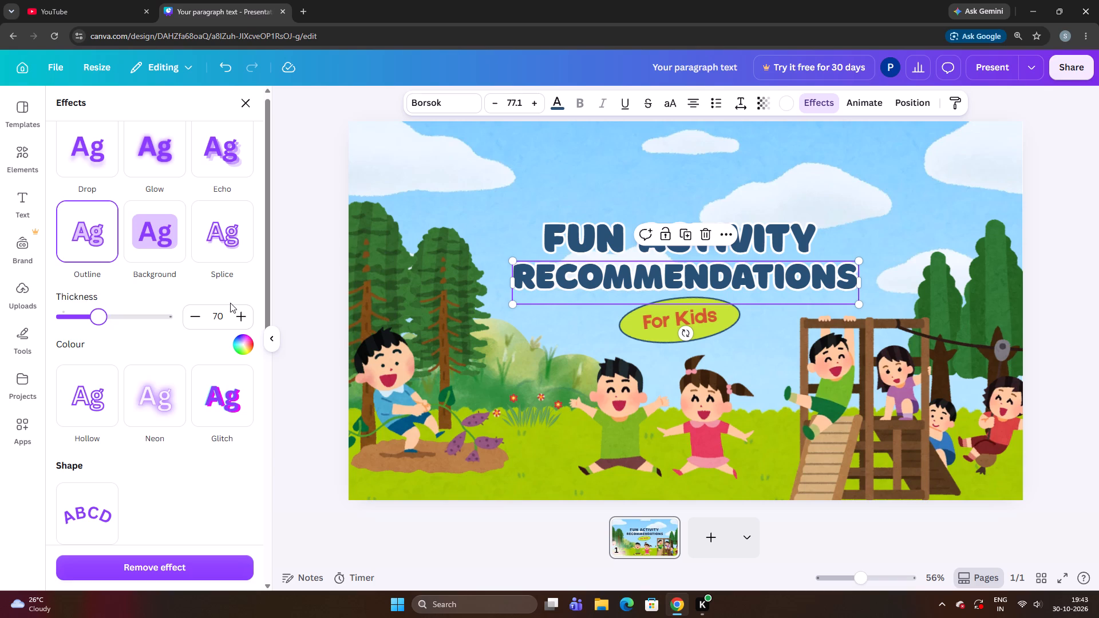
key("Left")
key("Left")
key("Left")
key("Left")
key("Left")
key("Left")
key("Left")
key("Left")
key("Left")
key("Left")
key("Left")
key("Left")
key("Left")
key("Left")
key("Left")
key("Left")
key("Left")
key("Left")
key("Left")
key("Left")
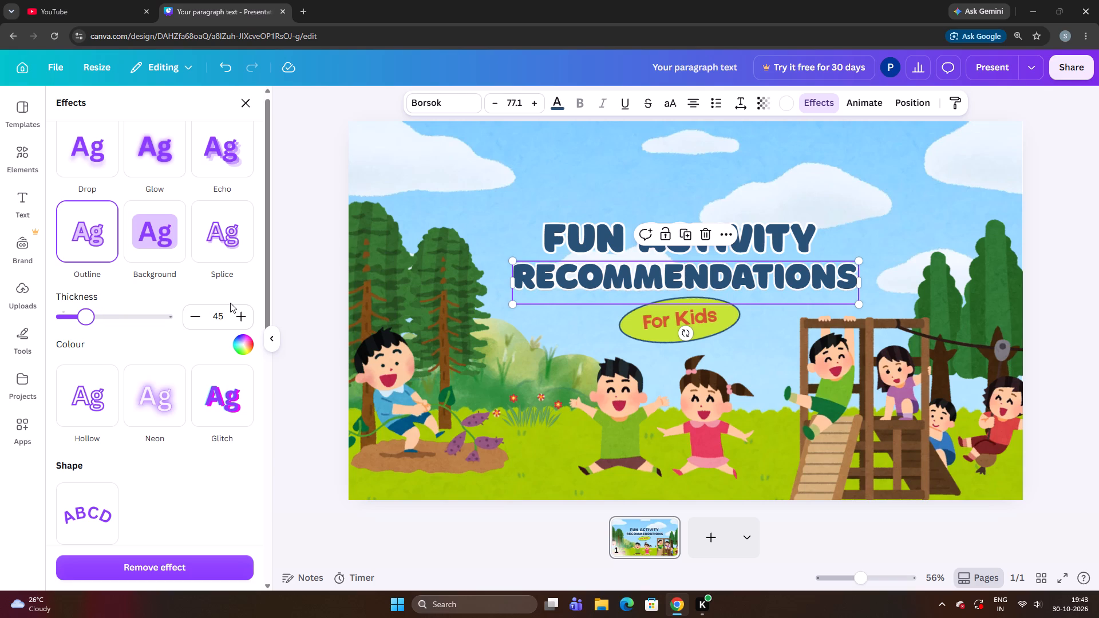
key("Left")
Set the white outline thickness of the "RECOMMENDATIONS" text to 64.
key("Up")
key("Up")
key("Up")
key("Up")
key("Up")
key("Up")
key("Up")
key("Up")
key("Up")
key("Up")
key("Up")
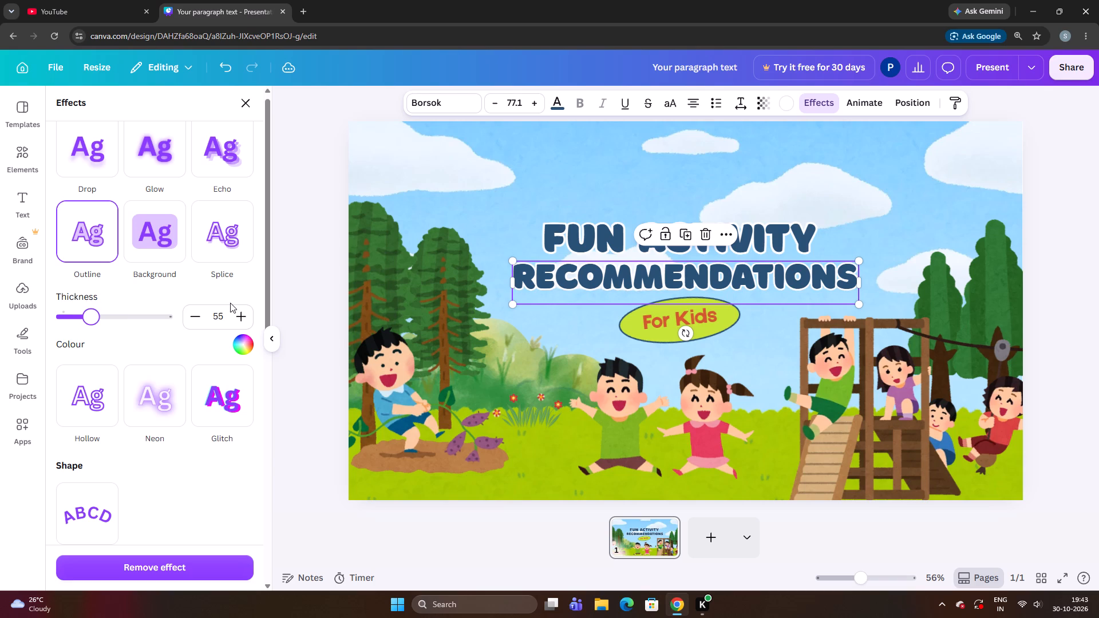
key("Up")
key("Up")
key("Up")
key("Up")
key("Up")
key("Up")
key("Up")
key("Up")
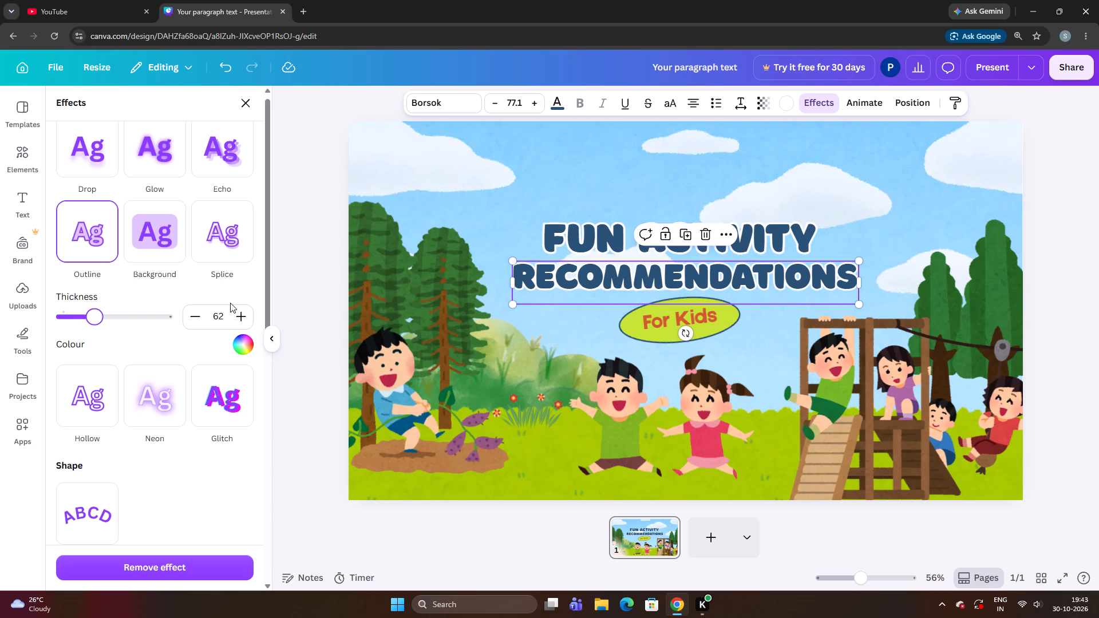
key("Up")
key("Up")
key("Down")
Examine the outlined "RECOMMENDATIONS" text against "FUN ACTIVITY" on the slide, with and without it selected.
left_click(746, 164)
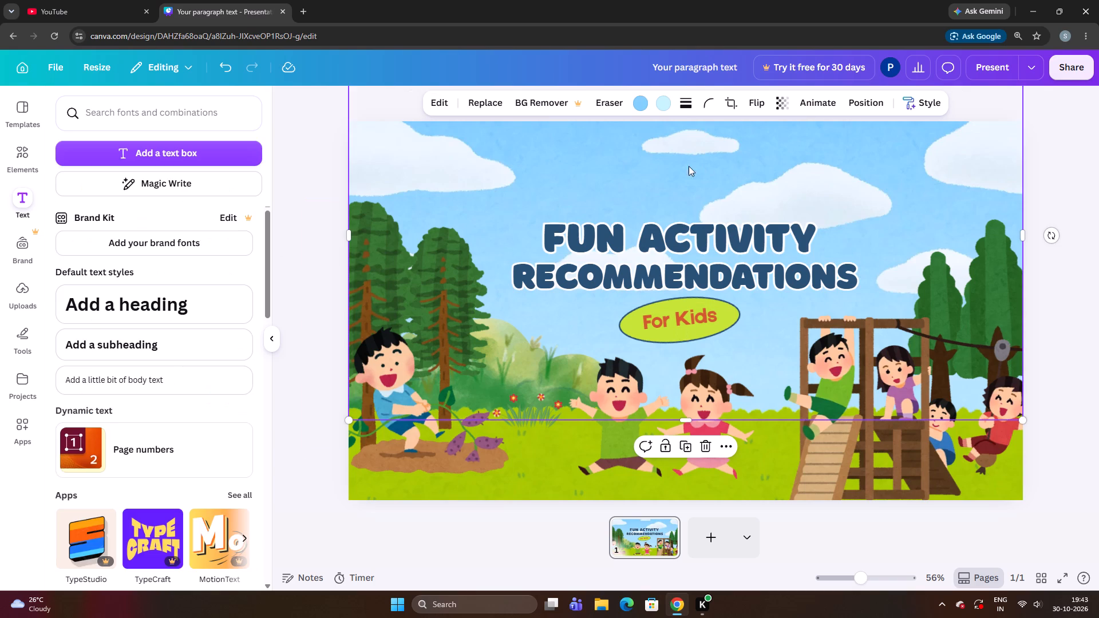
left_click(339, 322)
left_click(647, 182)
left_click(626, 281)
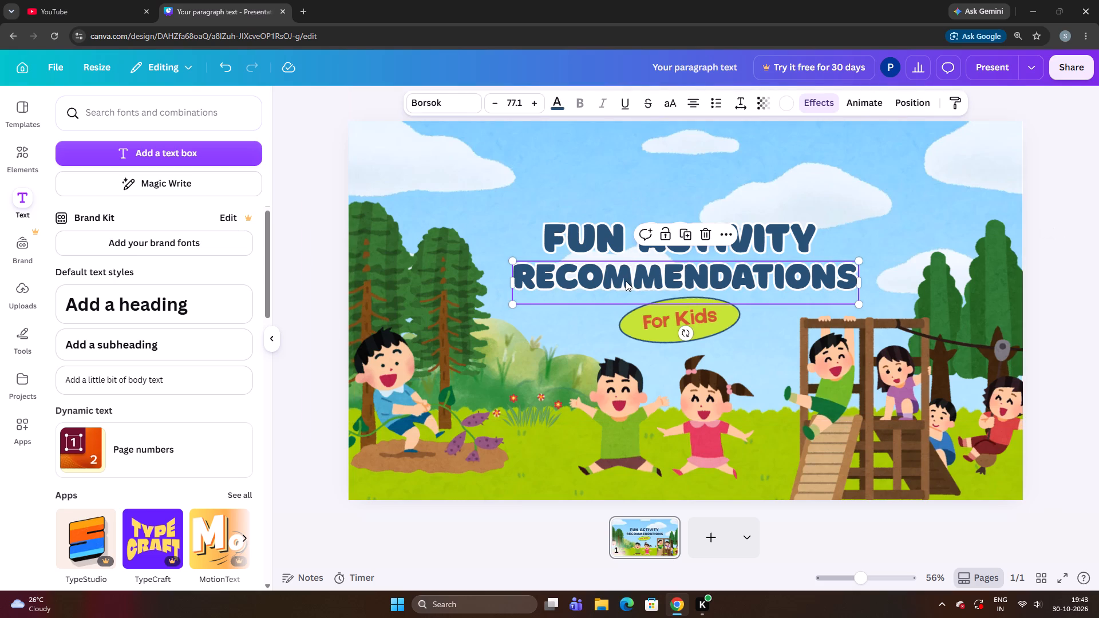
left_click(544, 340)
left_click(599, 188)
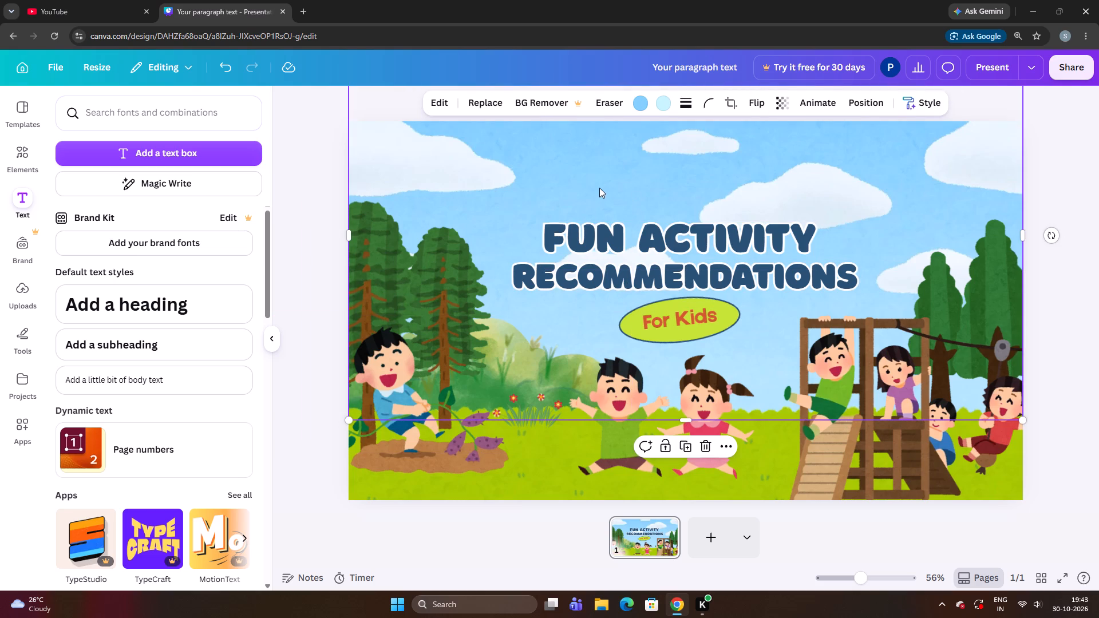
left_click(589, 272)
left_click(627, 184)
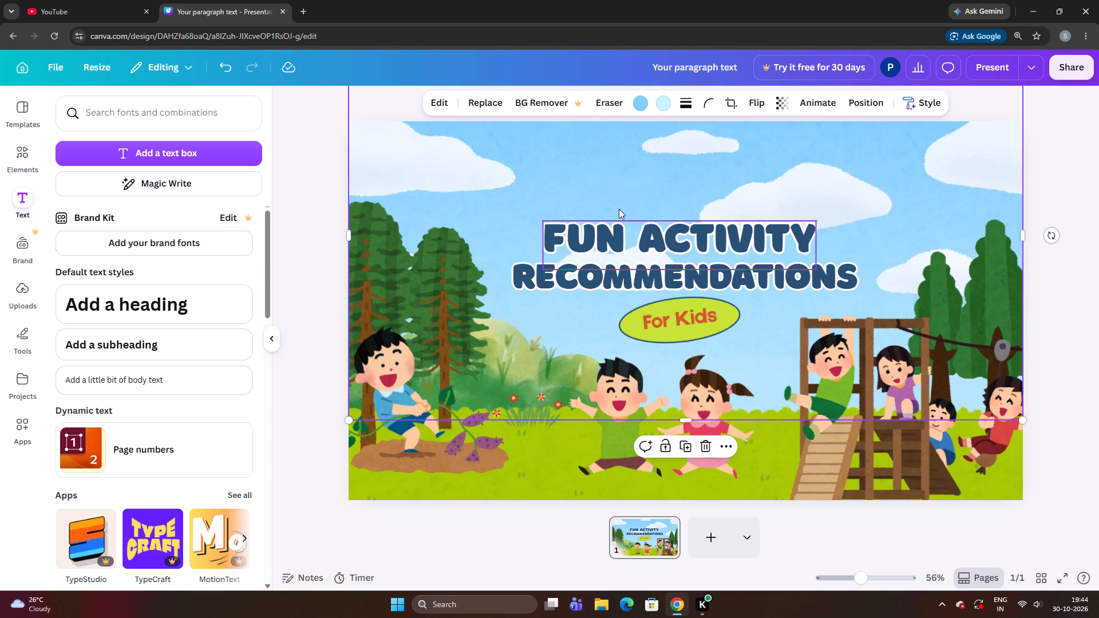
left_click(596, 264)
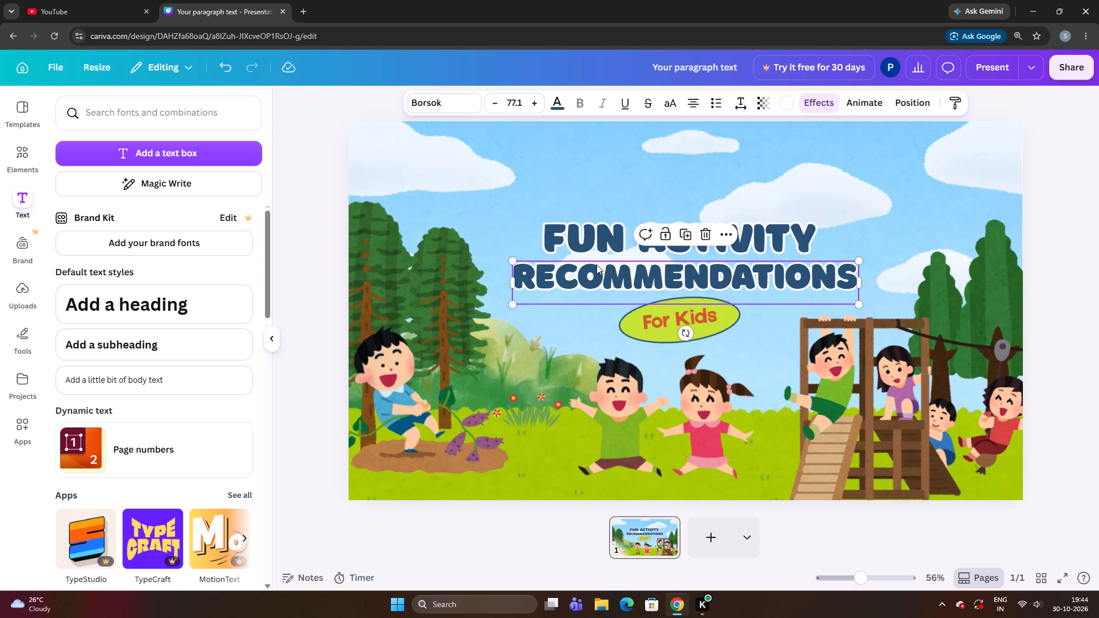
left_click(631, 183)
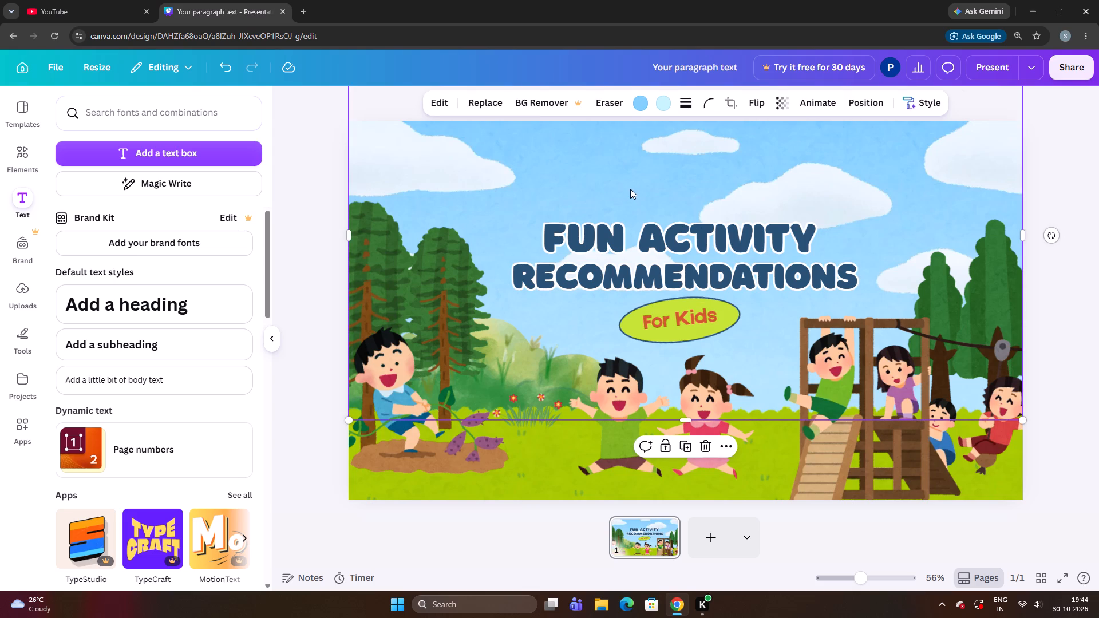
left_click(634, 190)
Nudge the "RECOMMENDATIONS" text slightly left and up so it sits closer beneath "FUN ACTIVITY".
left_click(647, 264)
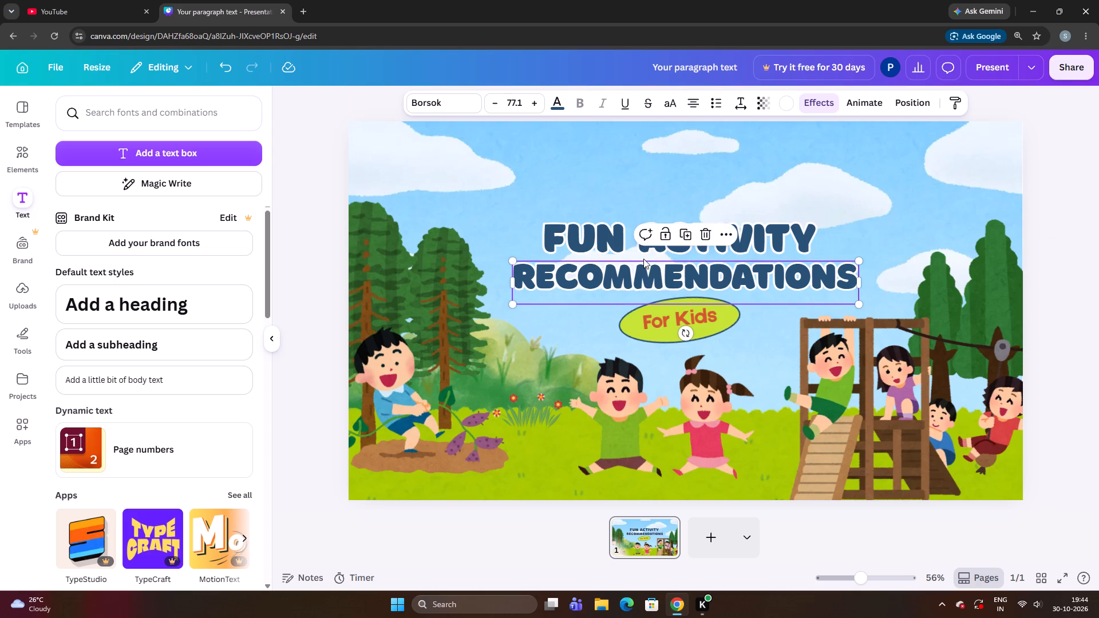
key("Left")
key("Left")
key("Left")
key("Left")
key("Up")
key("Up")
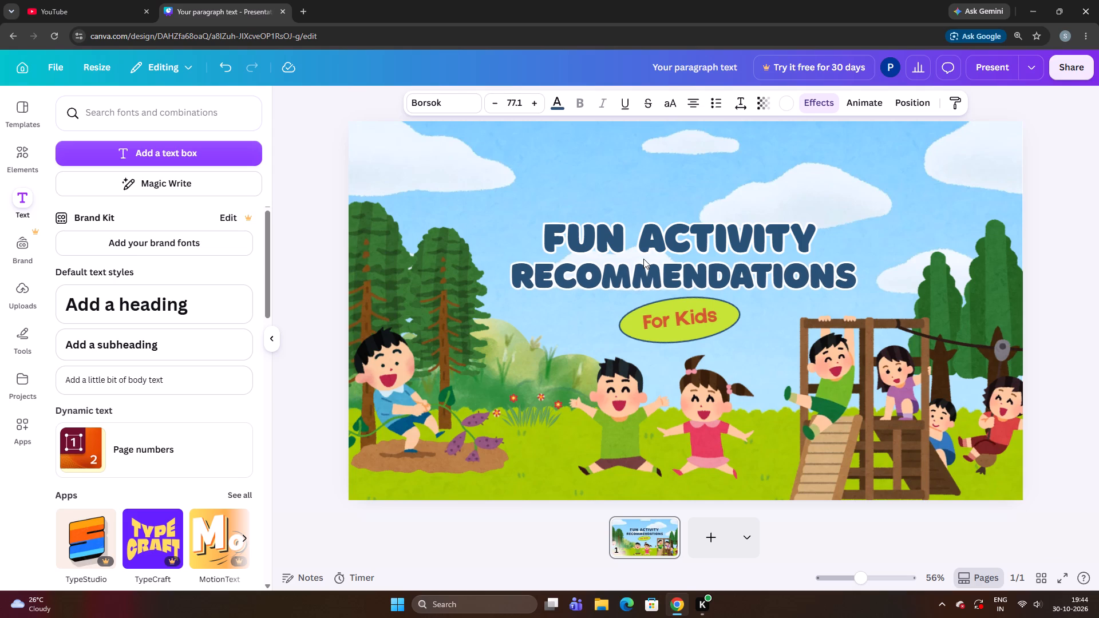
key("Up")
key("Up")
key("Up")
key("Up")
key("Up")
key("Up")
key("Up")
key("Up")
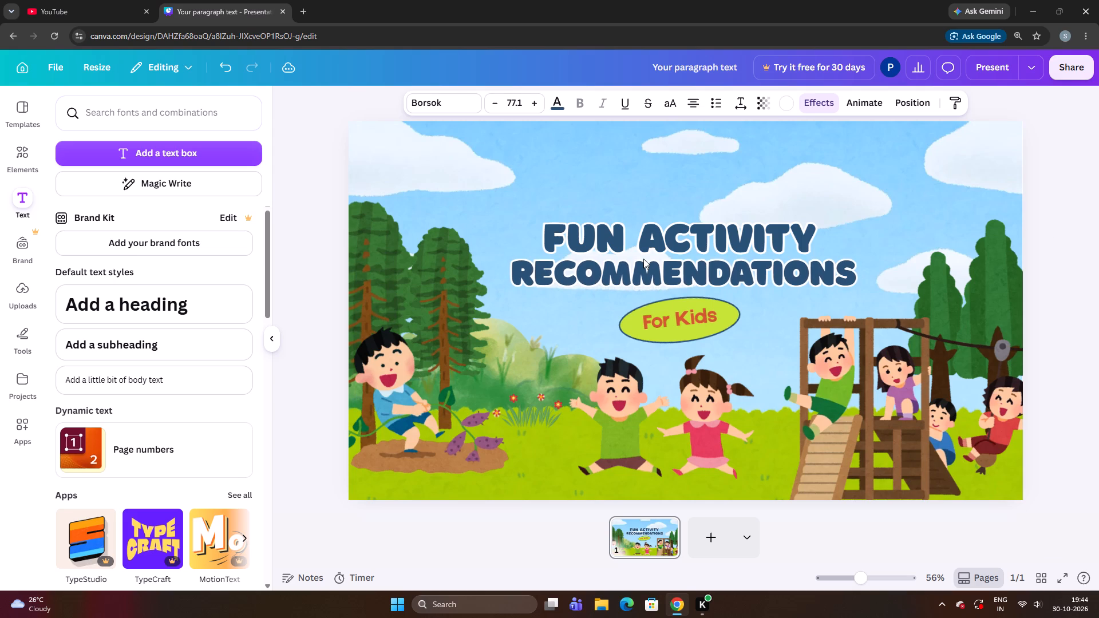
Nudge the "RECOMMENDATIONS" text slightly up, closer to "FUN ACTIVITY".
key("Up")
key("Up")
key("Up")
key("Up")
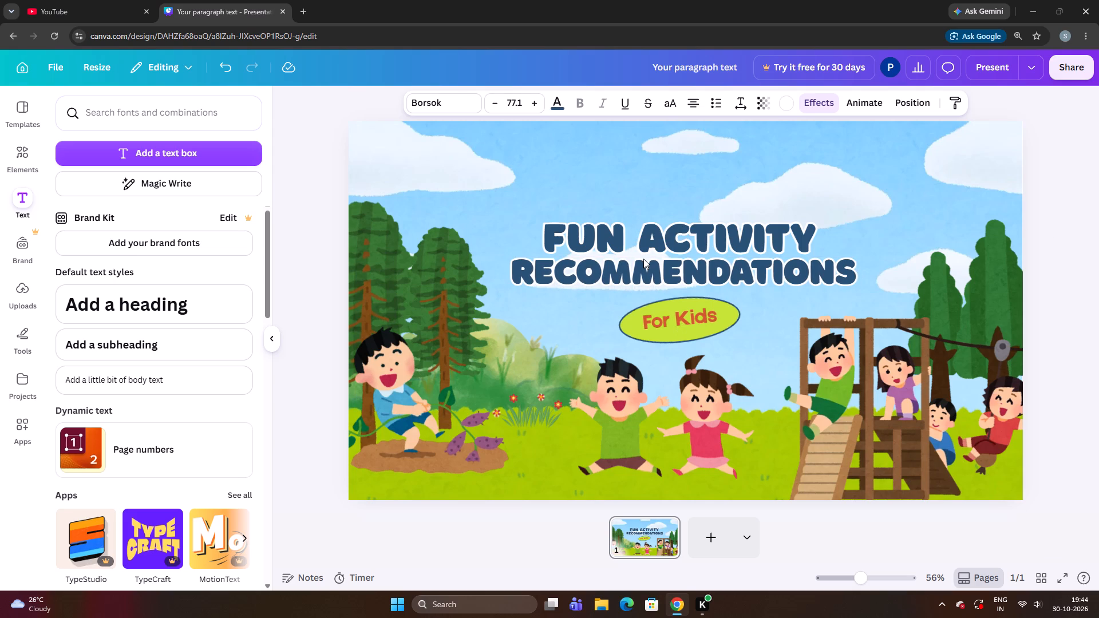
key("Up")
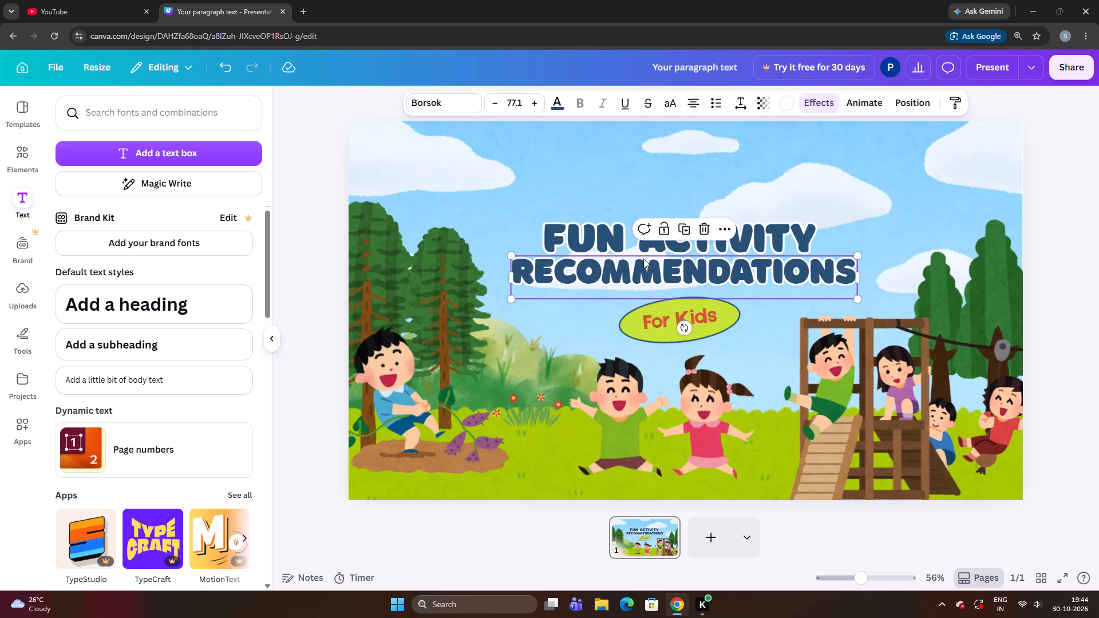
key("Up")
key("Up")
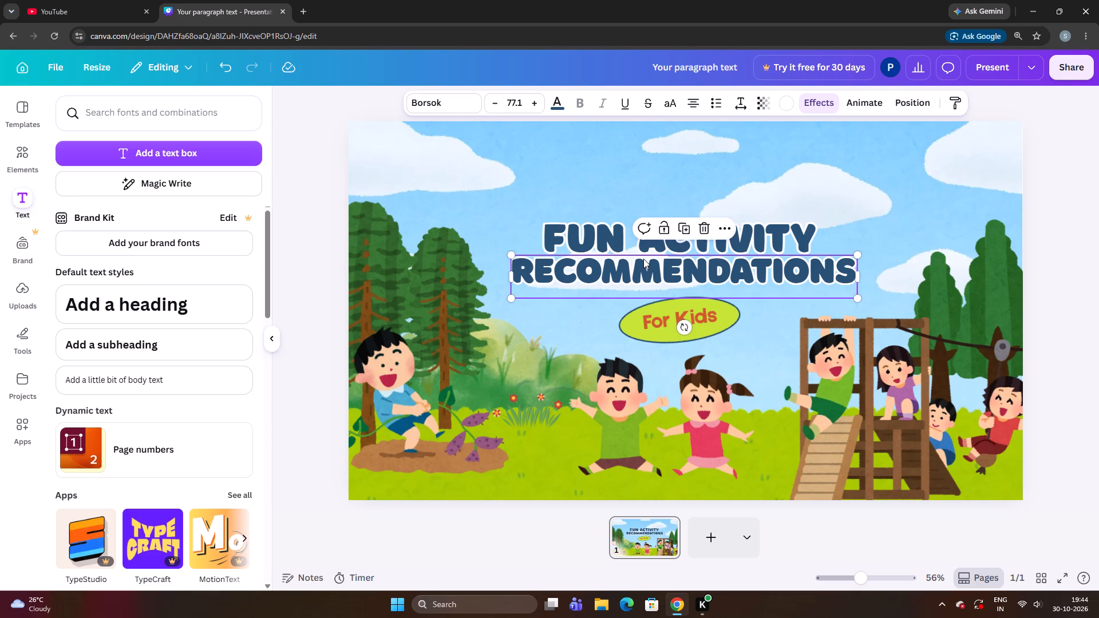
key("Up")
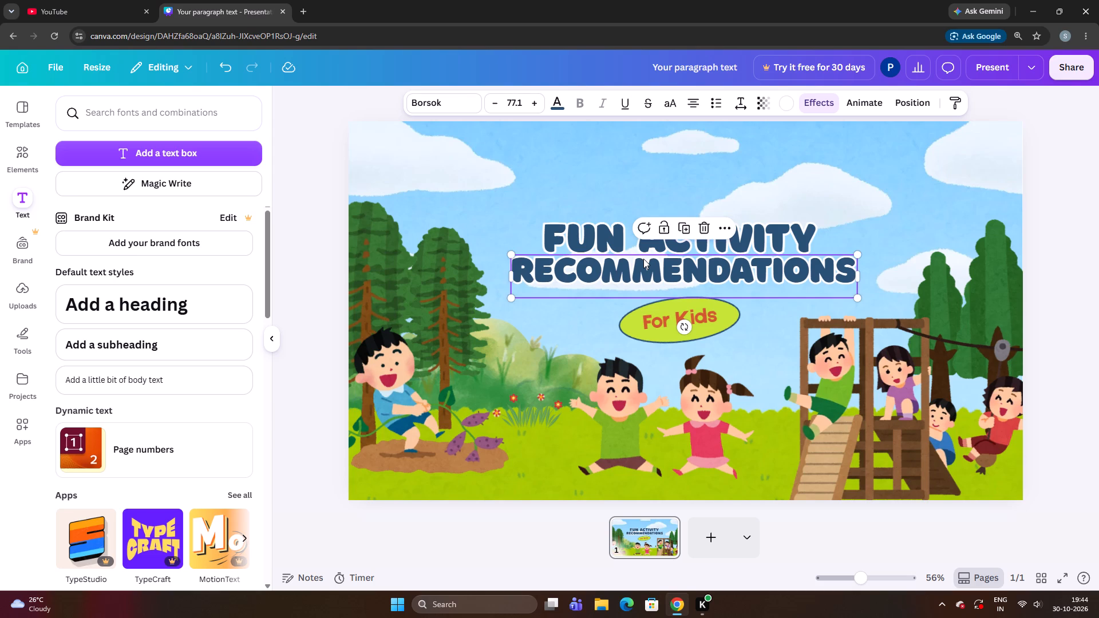
Nudge the "RECOMMENDATIONS" text down to leave a clear gap beneath "FUN ACTIVITY".
key("Down")
key("Down")
key("Up")
key("Down")
key("Down")
key("Down")
key("Down")
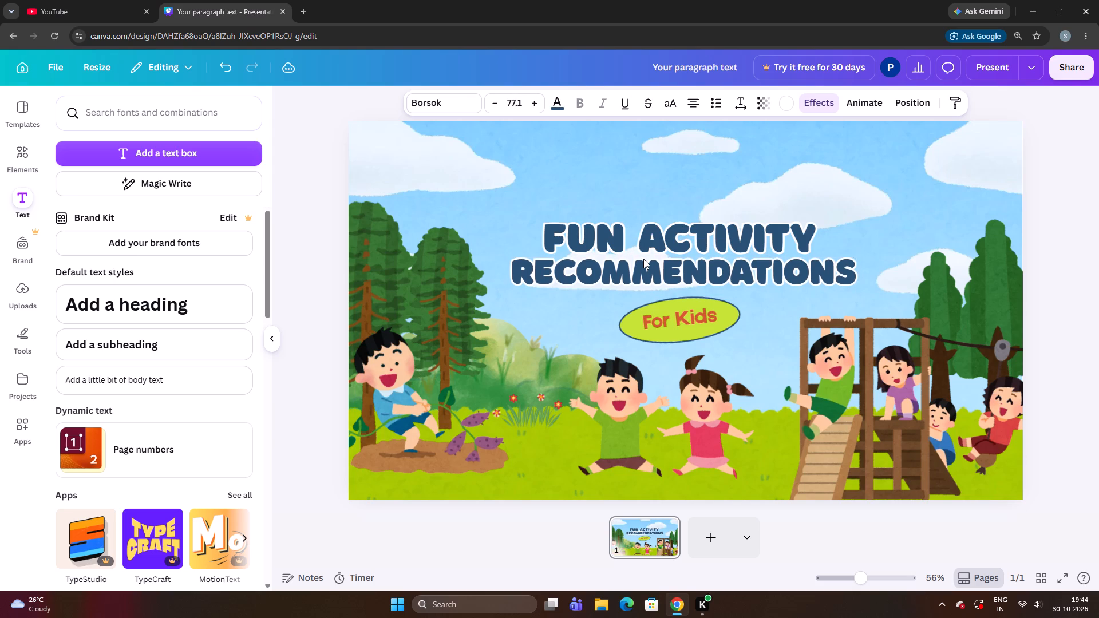
key("Down")
key("Down")
key("Down")
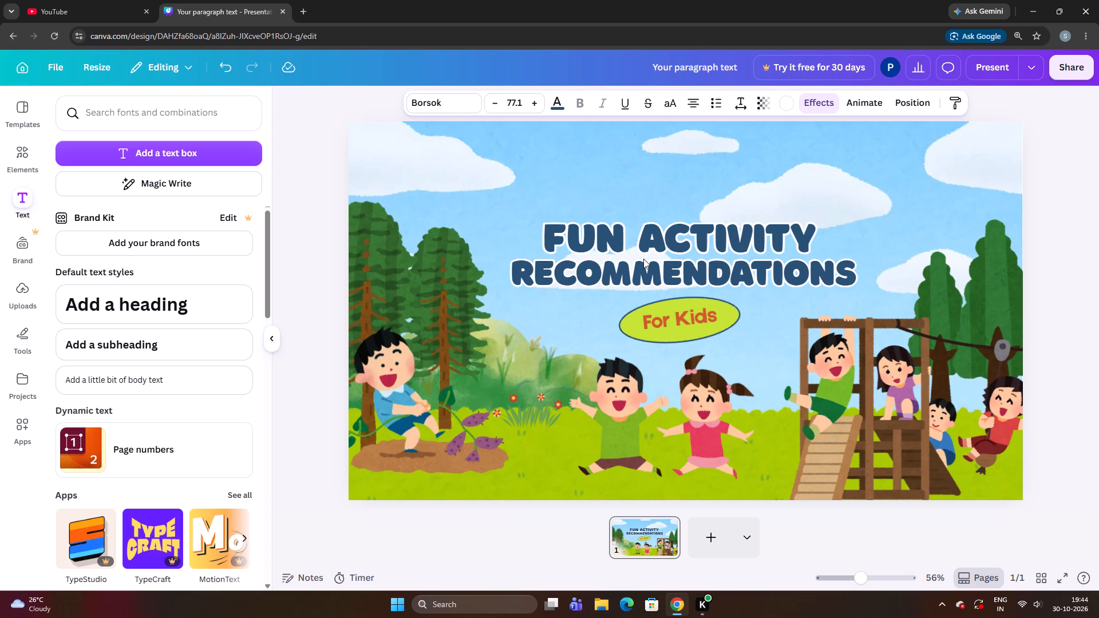
key("Down")
key("Down")
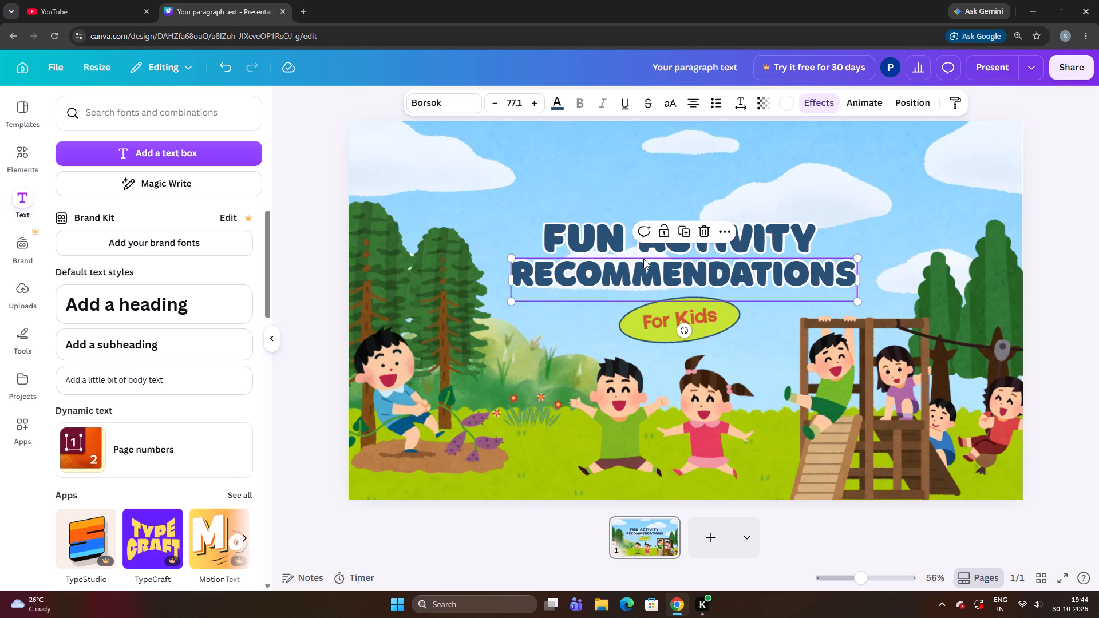
key("Down")
key("Down")
key("Down")
key("Down")
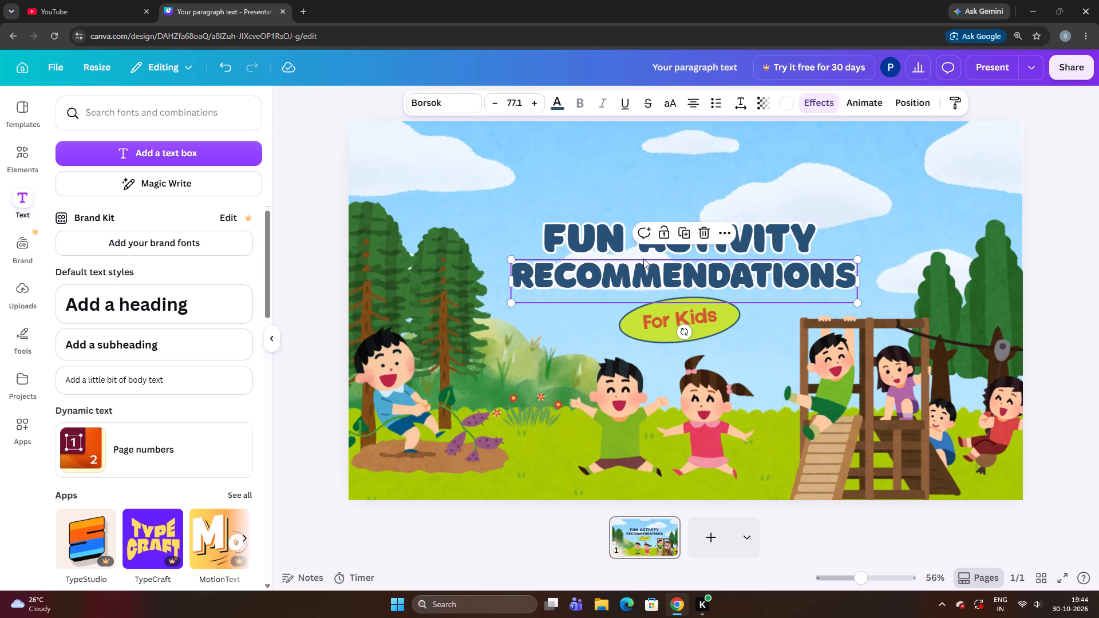
key("Down")
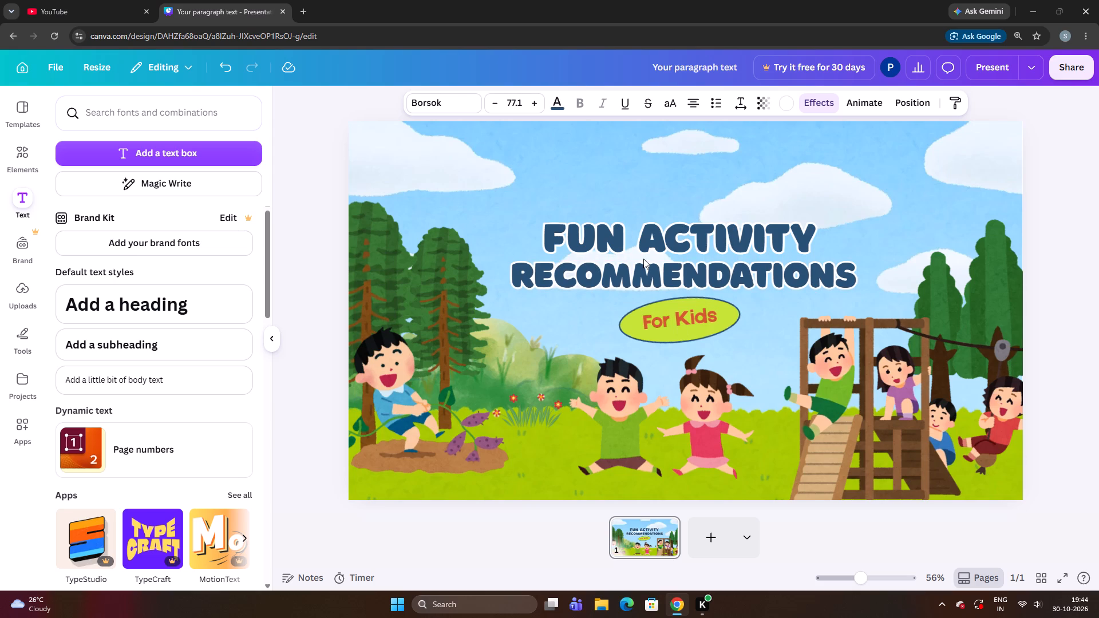
key("Down")
key("Down")
key("Down")
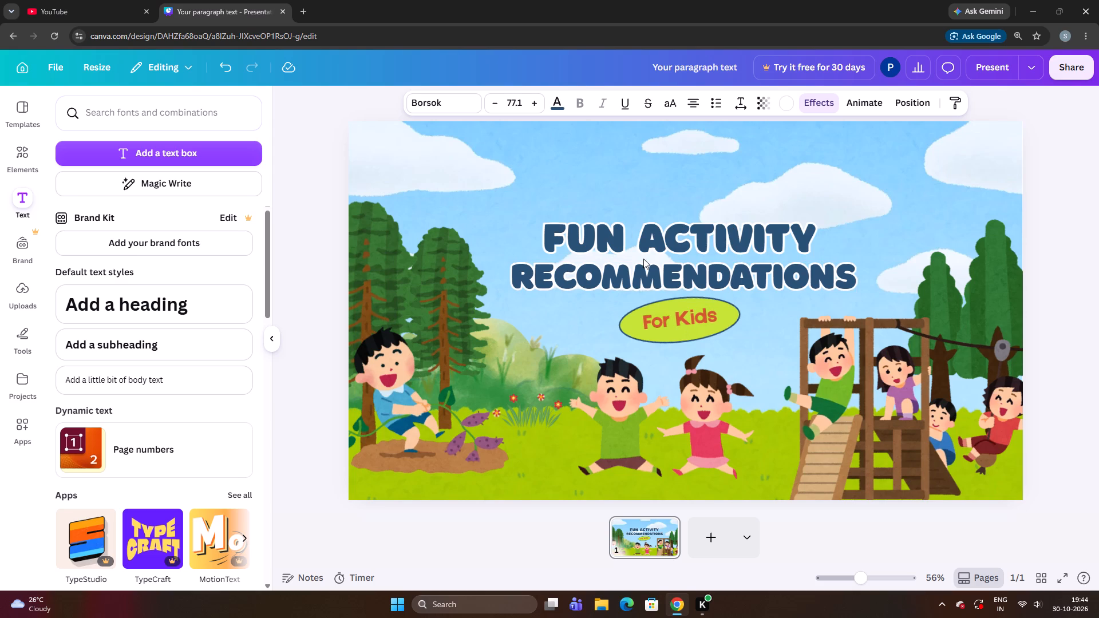
key("Down")
key("Down")
key("Down")
key("Down")
key("Down")
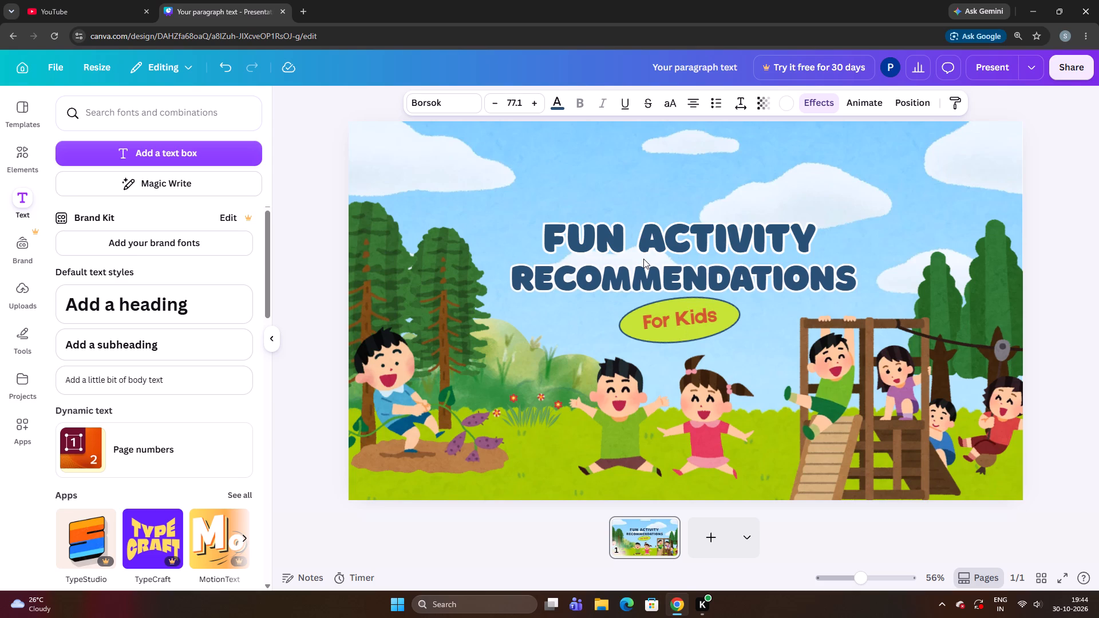
key("Down")
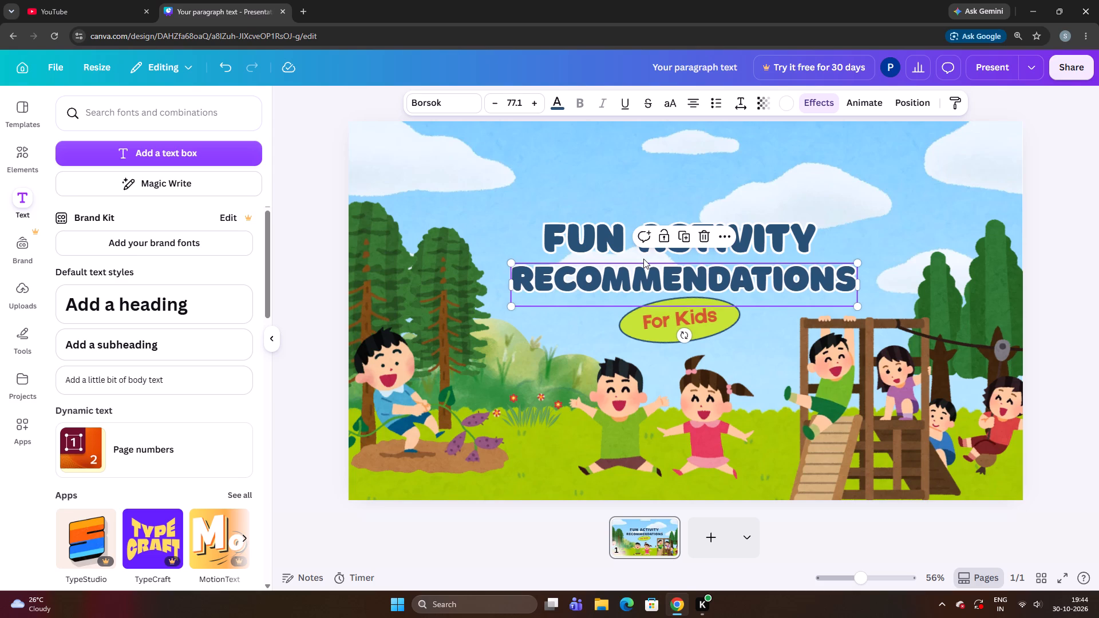
key("Down")
key("Down")
key("Up")
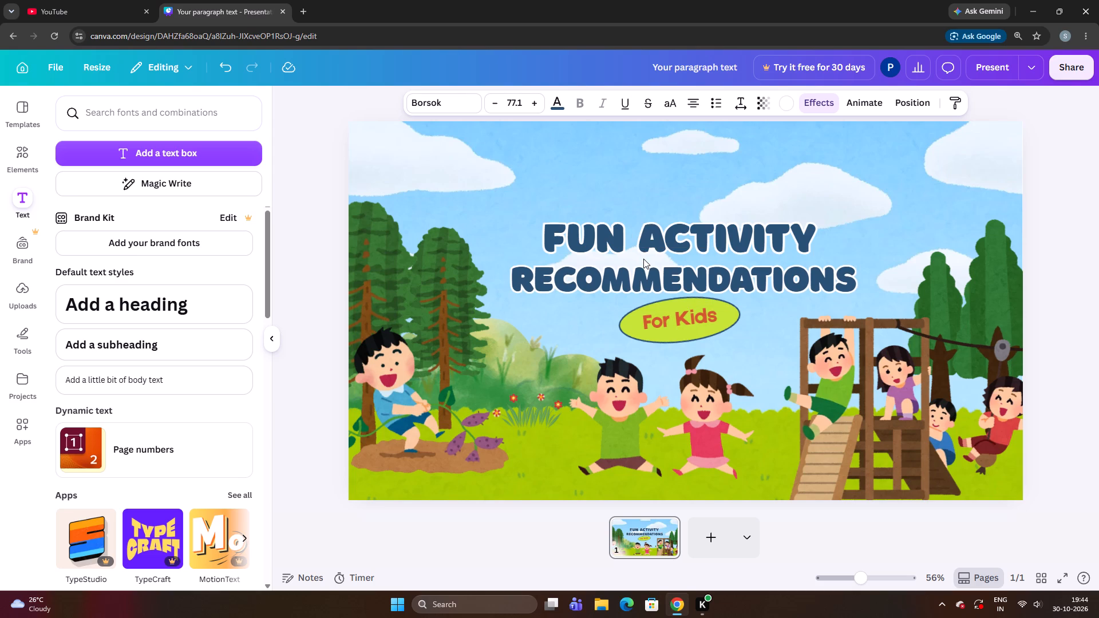
Nudge the "RECOMMENDATIONS" text slightly right and a touch up, then deselect it.
key("Right")
key("Right")
key("Right")
key("Right")
key("Right")
key("Right")
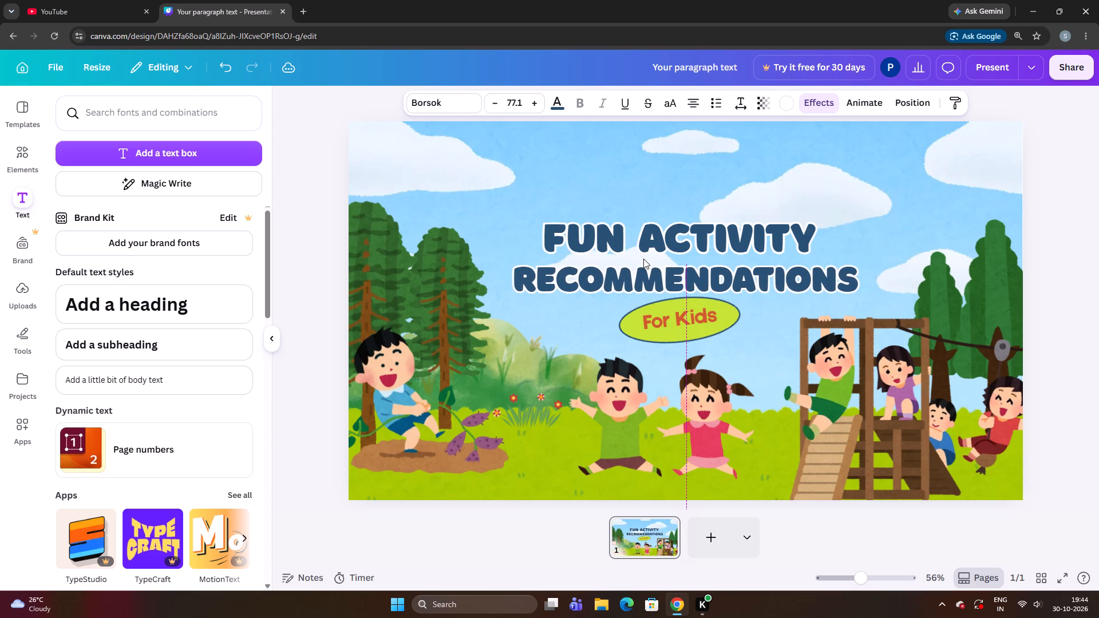
key("Right")
key("Right")
key("Right")
key("Right")
key("Right")
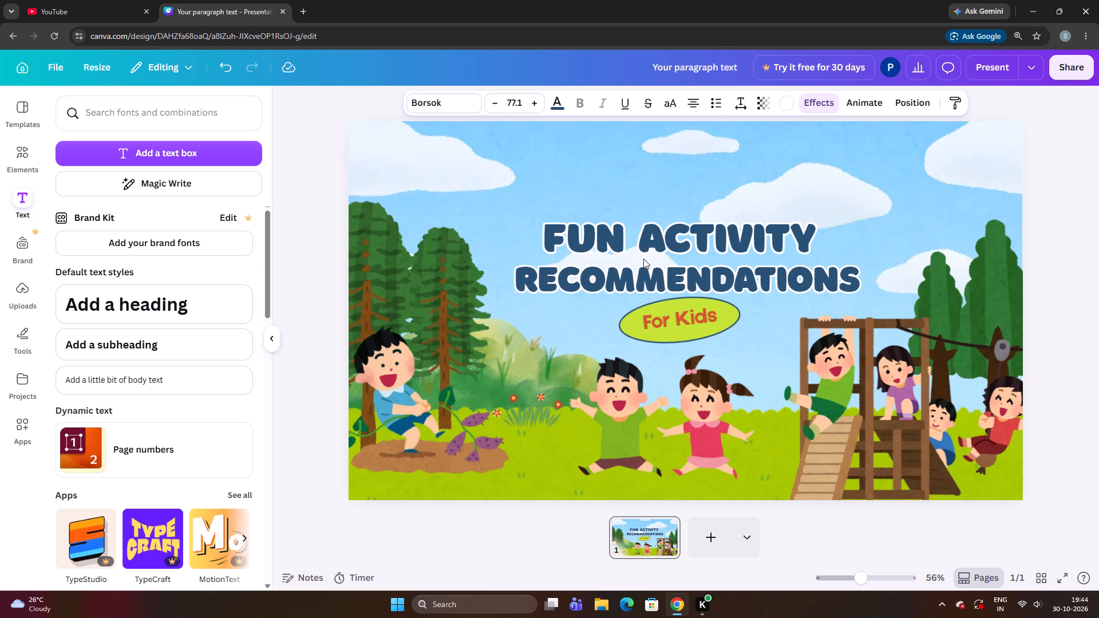
key("Right")
key("Right")
key("Up")
key("Left")
key("Up")
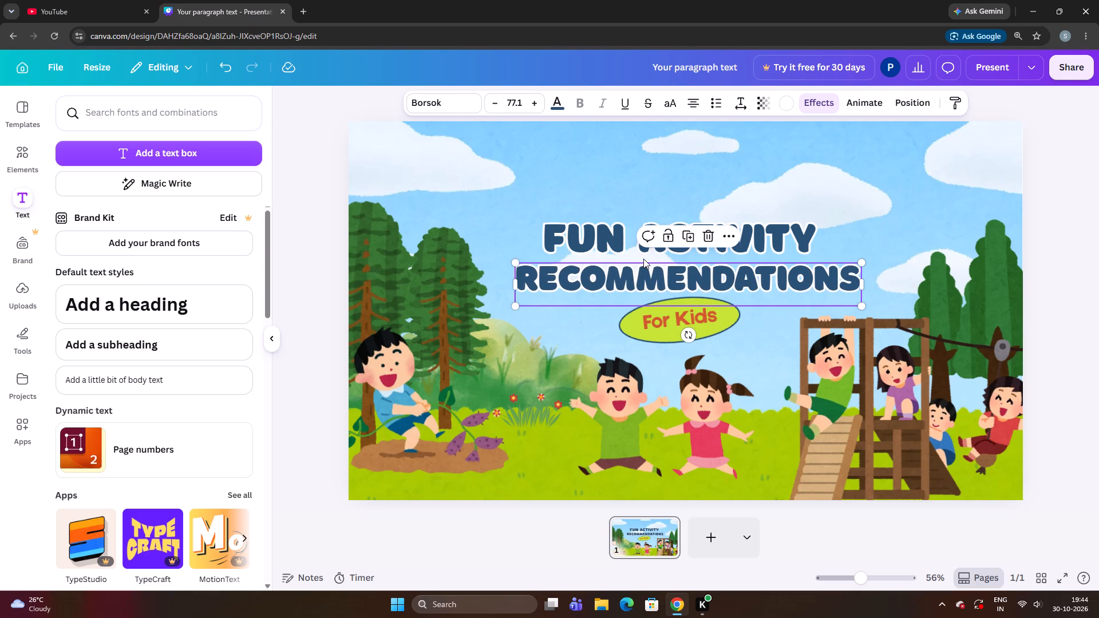
key("Up")
key("Up")
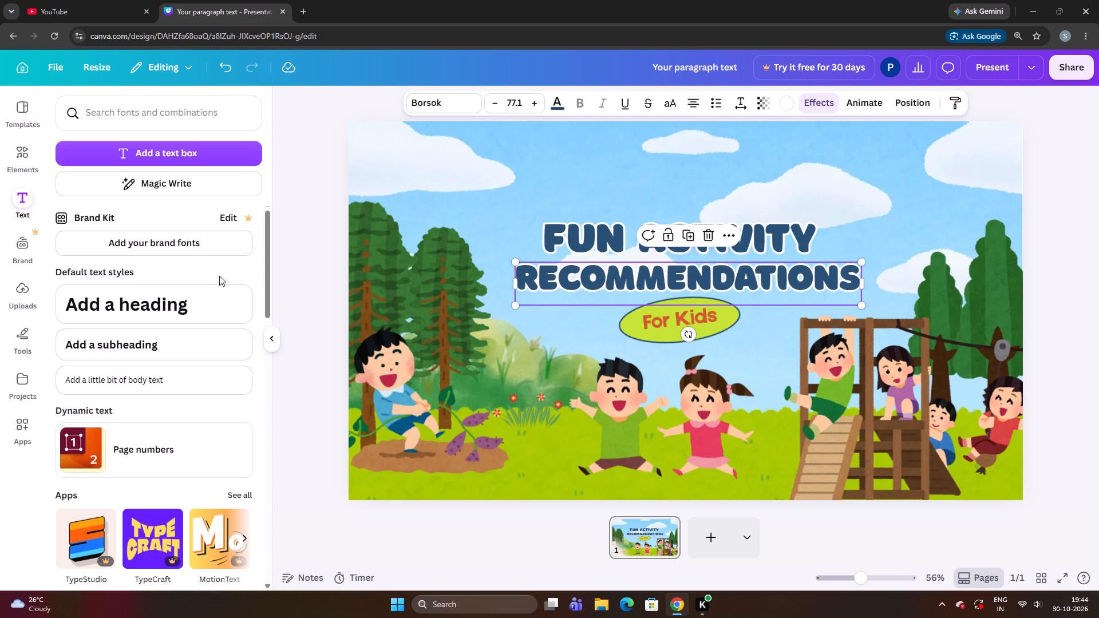
left_click(301, 294)
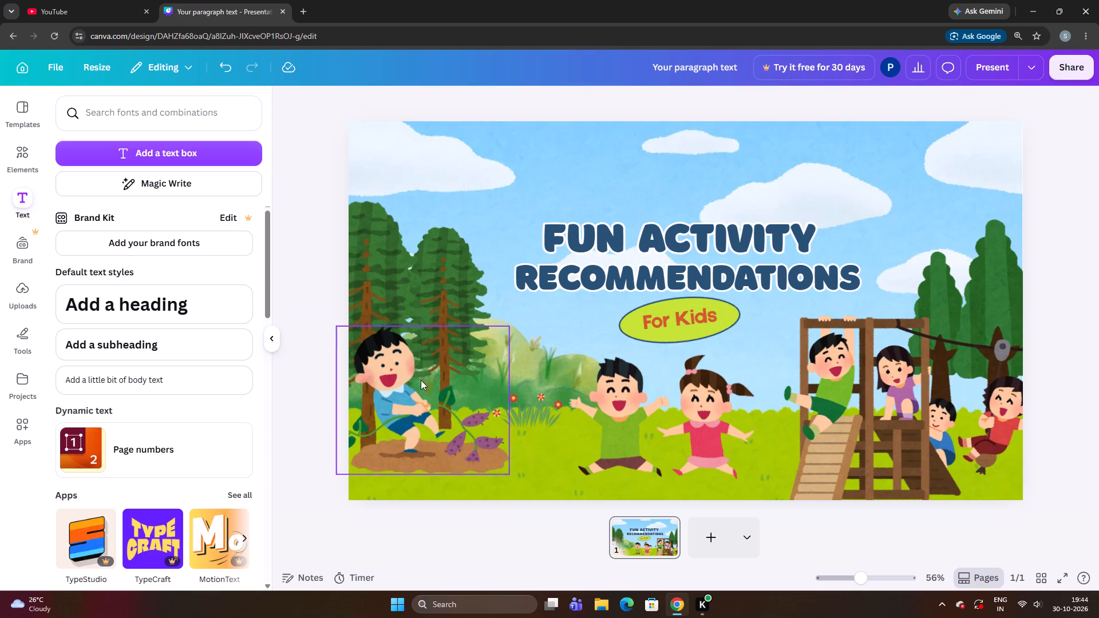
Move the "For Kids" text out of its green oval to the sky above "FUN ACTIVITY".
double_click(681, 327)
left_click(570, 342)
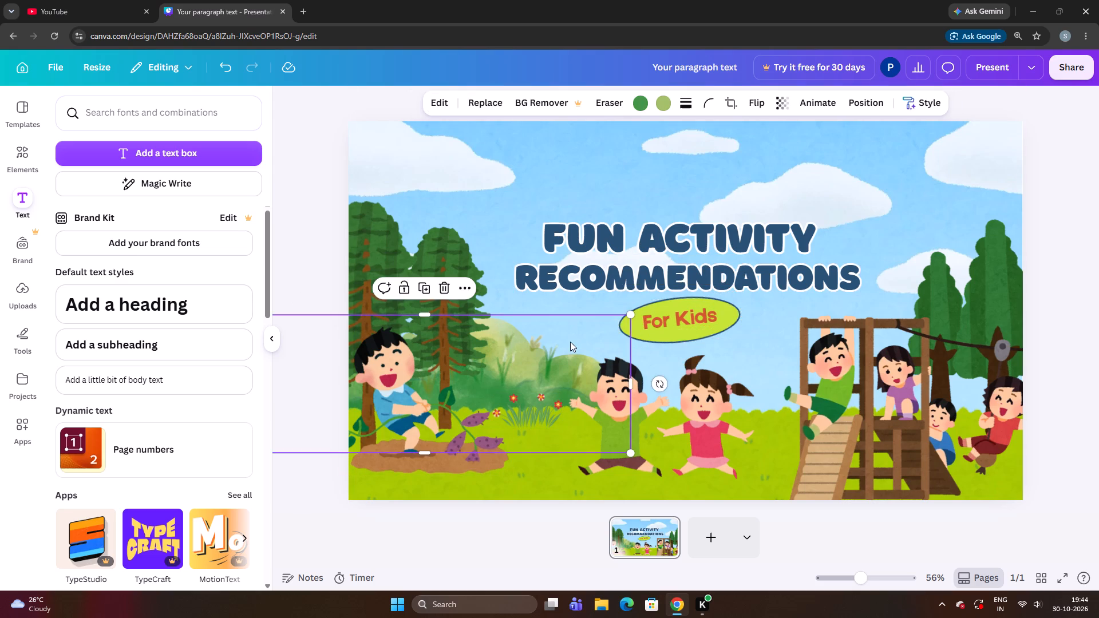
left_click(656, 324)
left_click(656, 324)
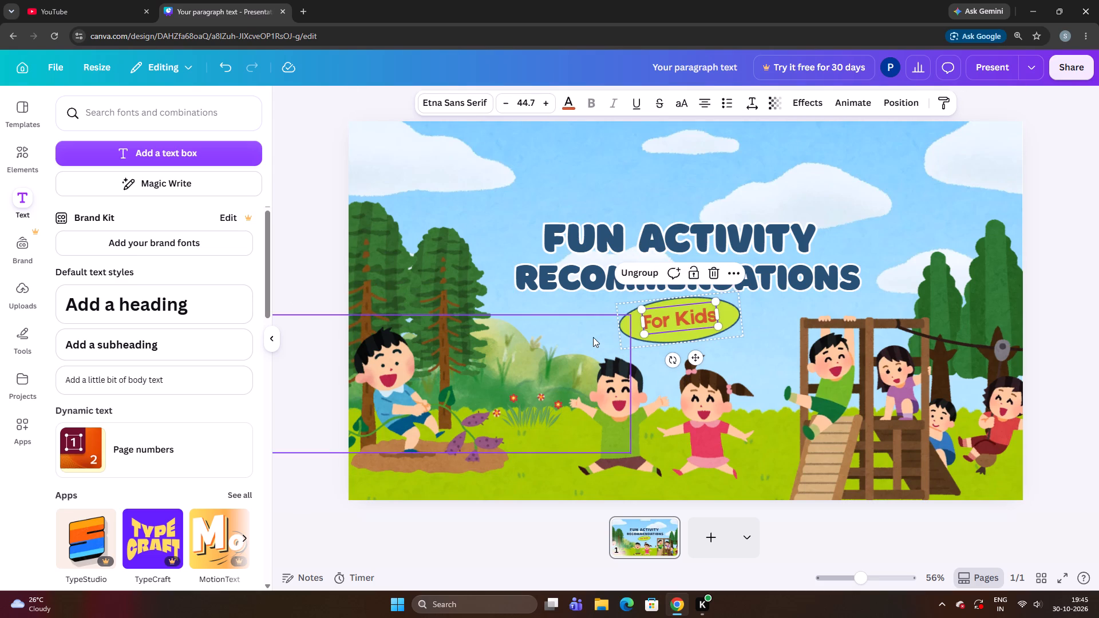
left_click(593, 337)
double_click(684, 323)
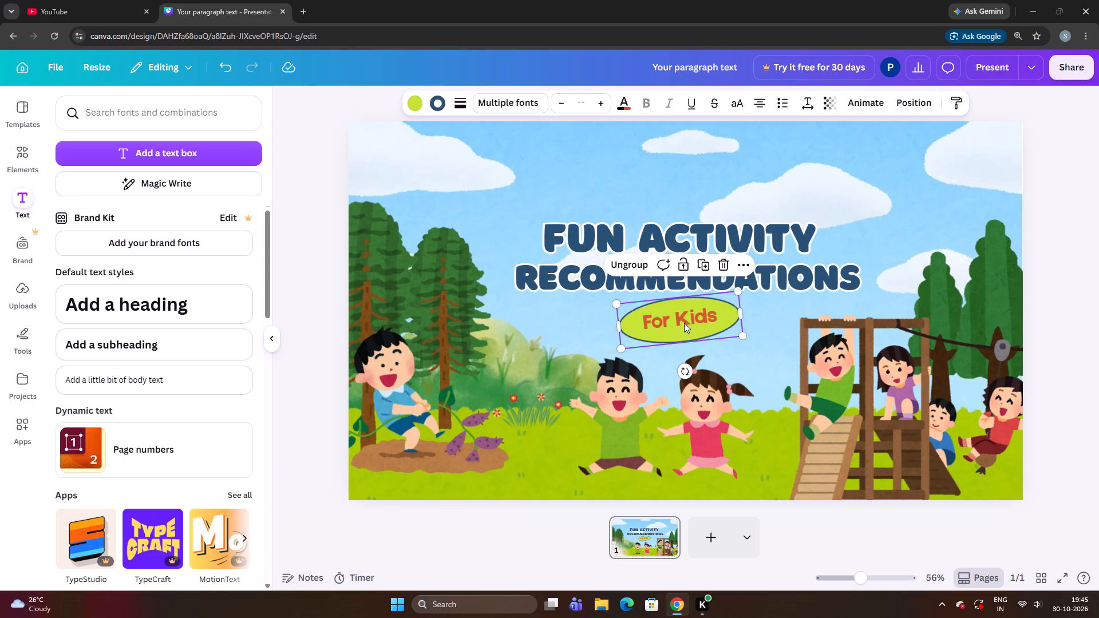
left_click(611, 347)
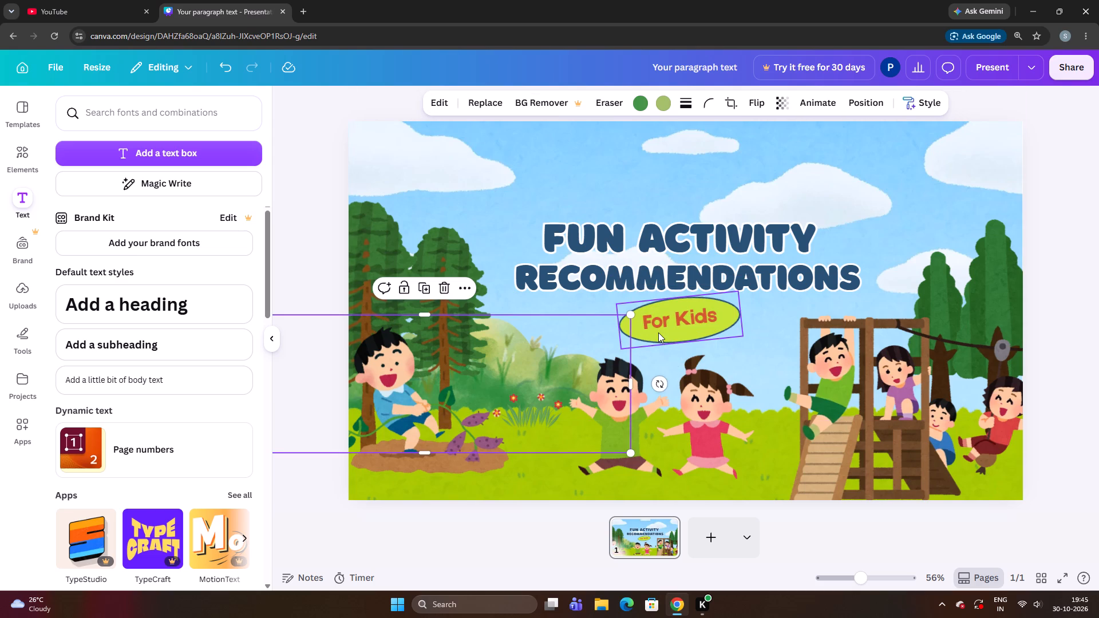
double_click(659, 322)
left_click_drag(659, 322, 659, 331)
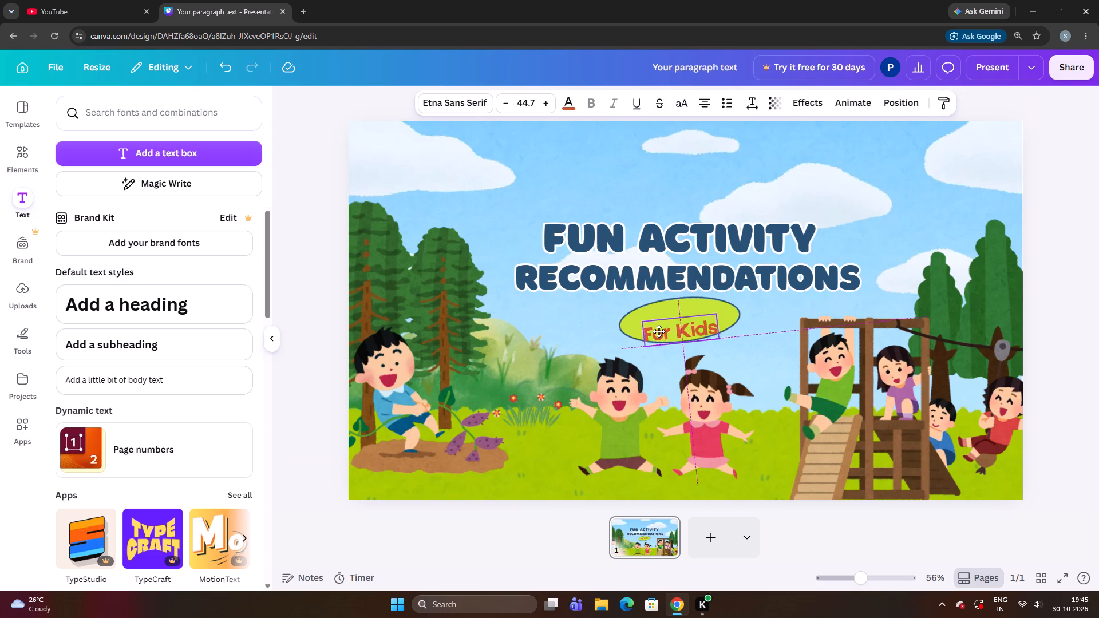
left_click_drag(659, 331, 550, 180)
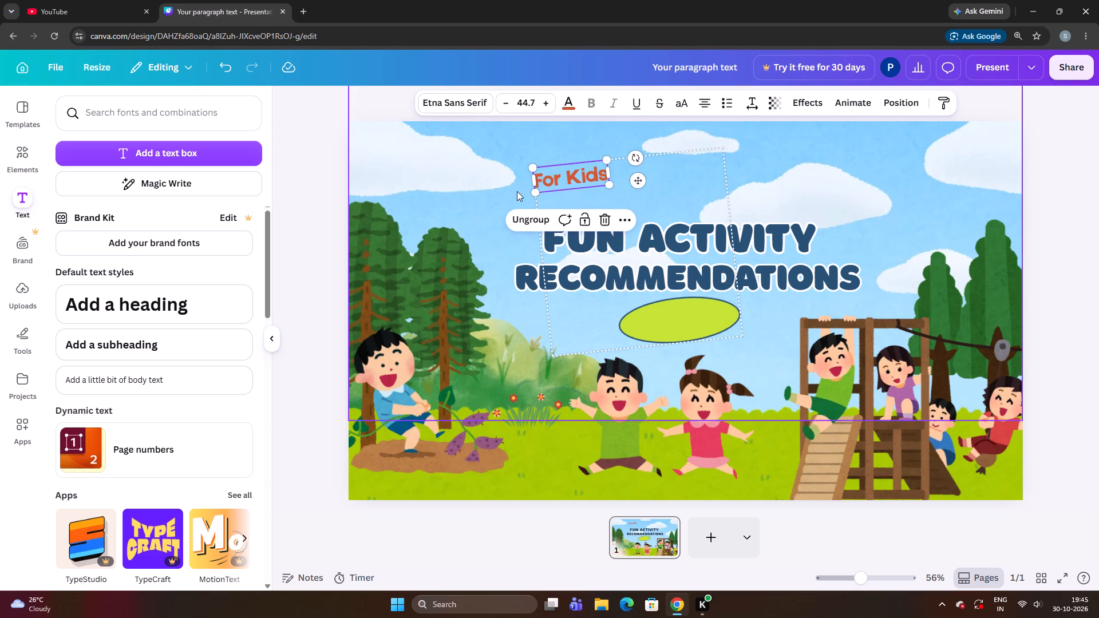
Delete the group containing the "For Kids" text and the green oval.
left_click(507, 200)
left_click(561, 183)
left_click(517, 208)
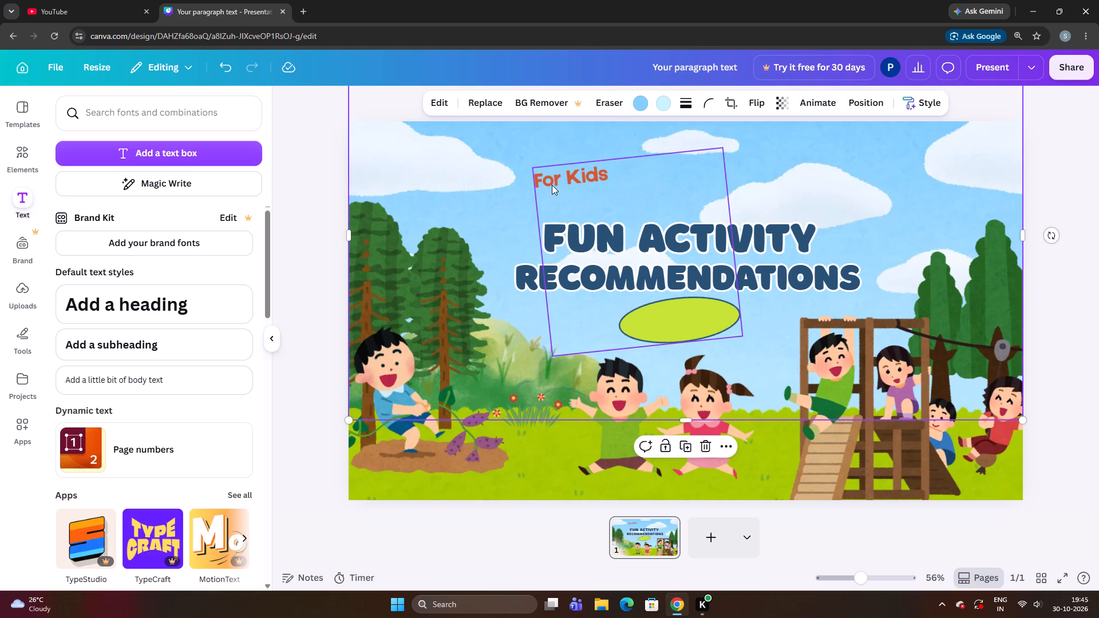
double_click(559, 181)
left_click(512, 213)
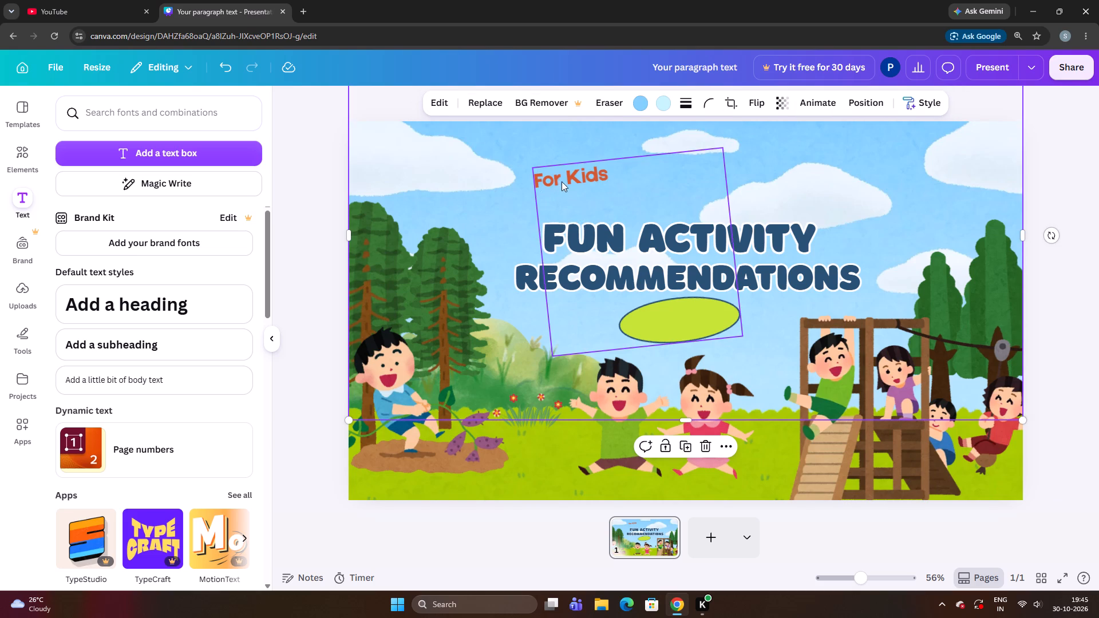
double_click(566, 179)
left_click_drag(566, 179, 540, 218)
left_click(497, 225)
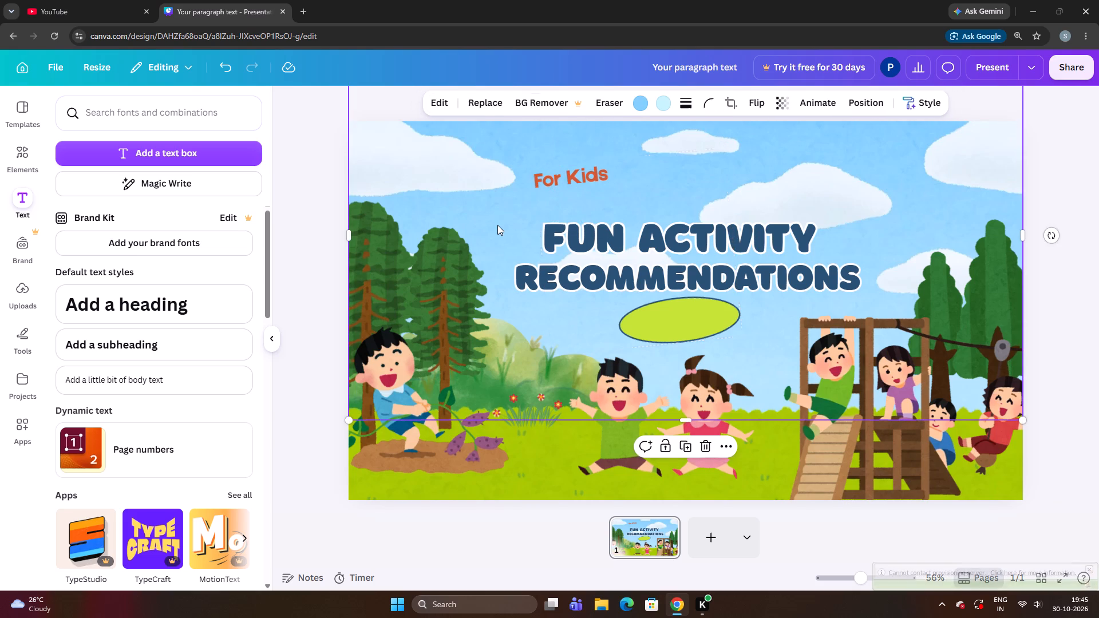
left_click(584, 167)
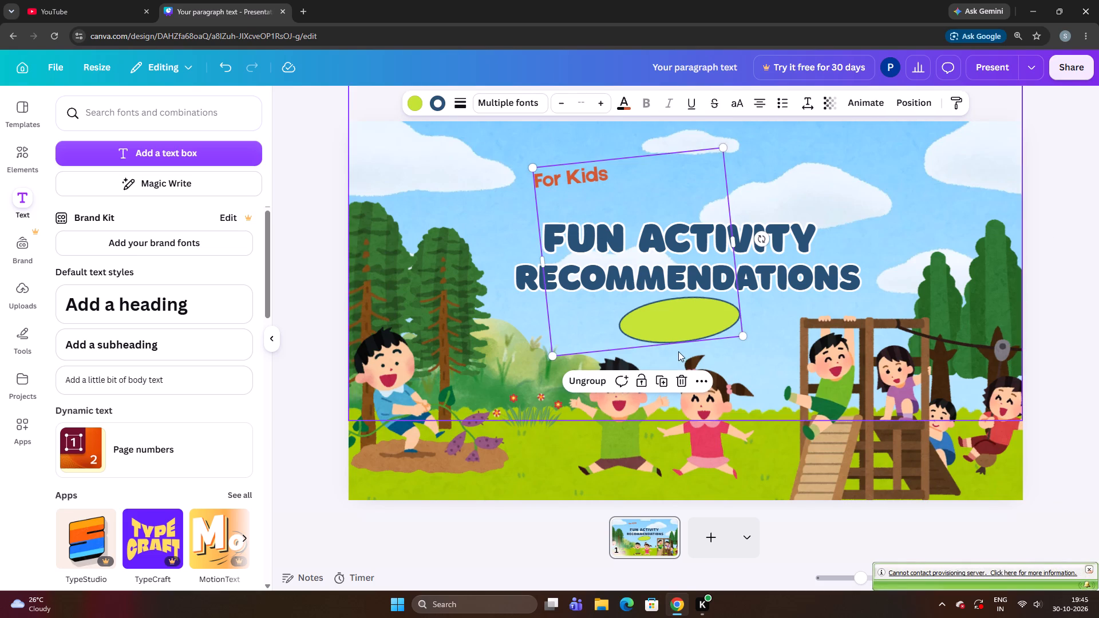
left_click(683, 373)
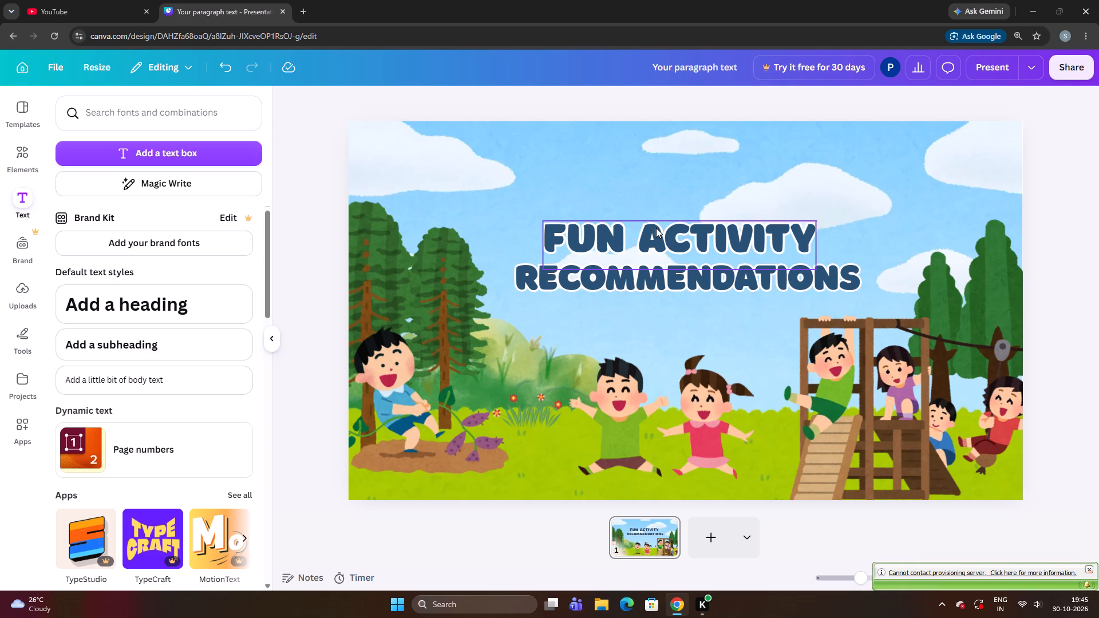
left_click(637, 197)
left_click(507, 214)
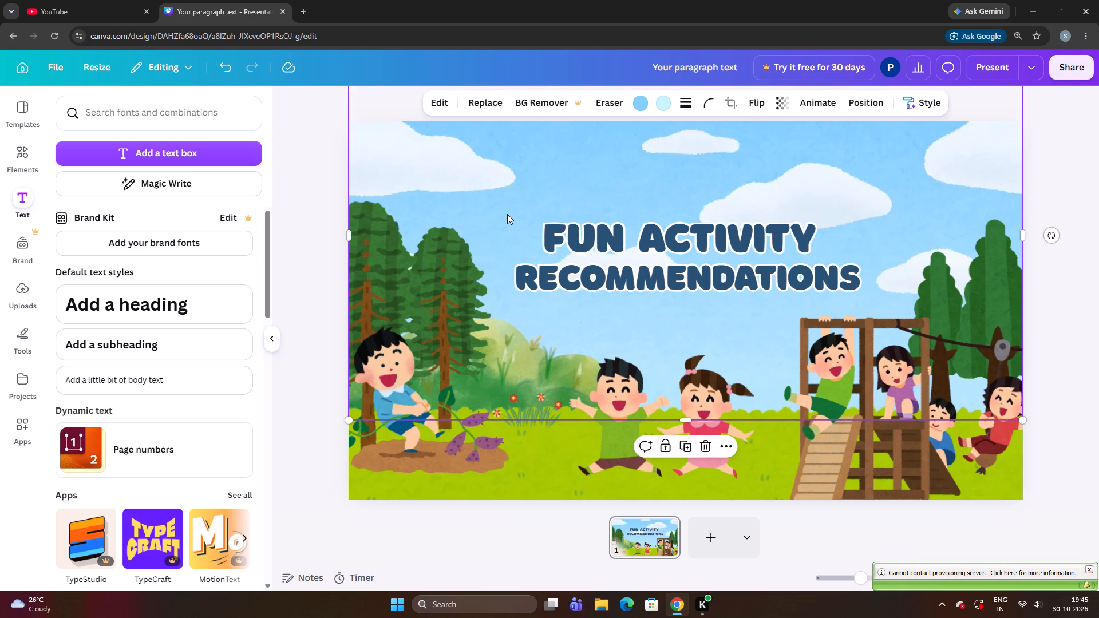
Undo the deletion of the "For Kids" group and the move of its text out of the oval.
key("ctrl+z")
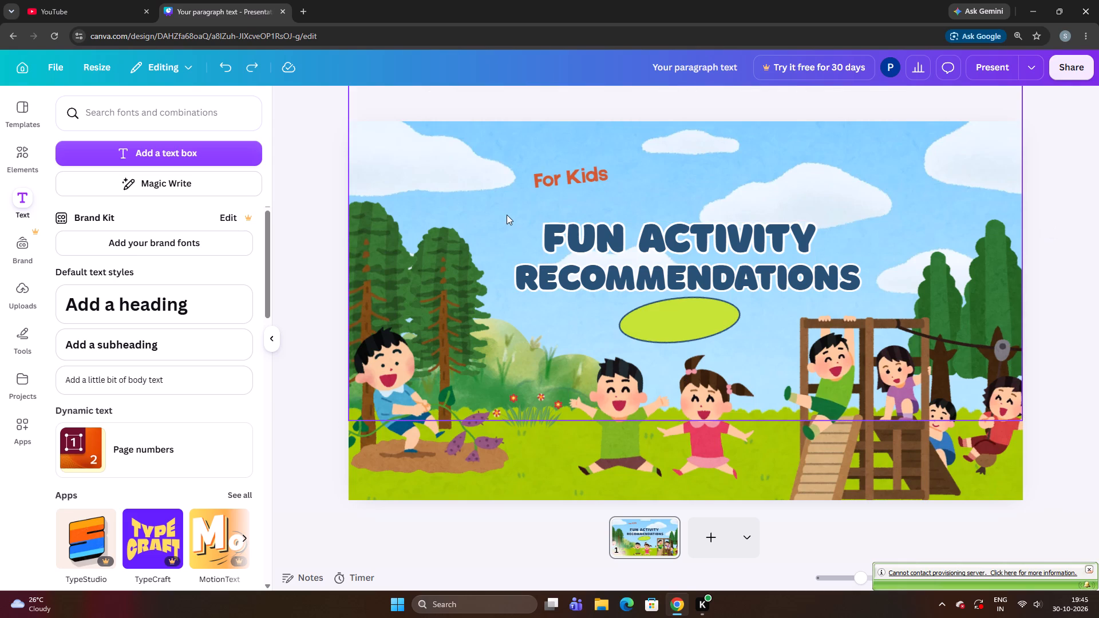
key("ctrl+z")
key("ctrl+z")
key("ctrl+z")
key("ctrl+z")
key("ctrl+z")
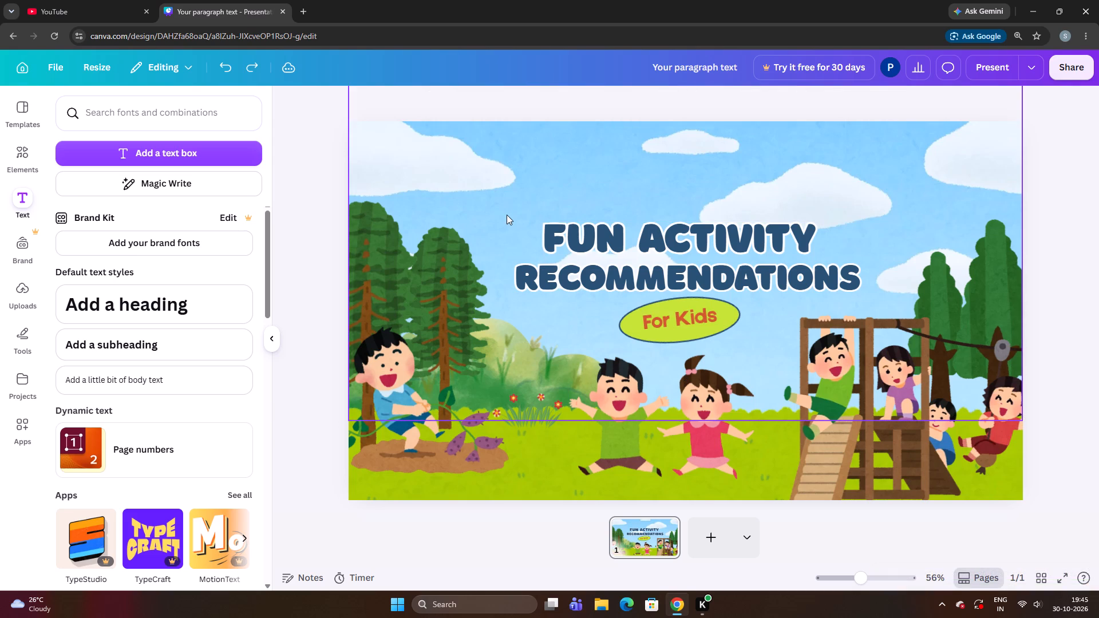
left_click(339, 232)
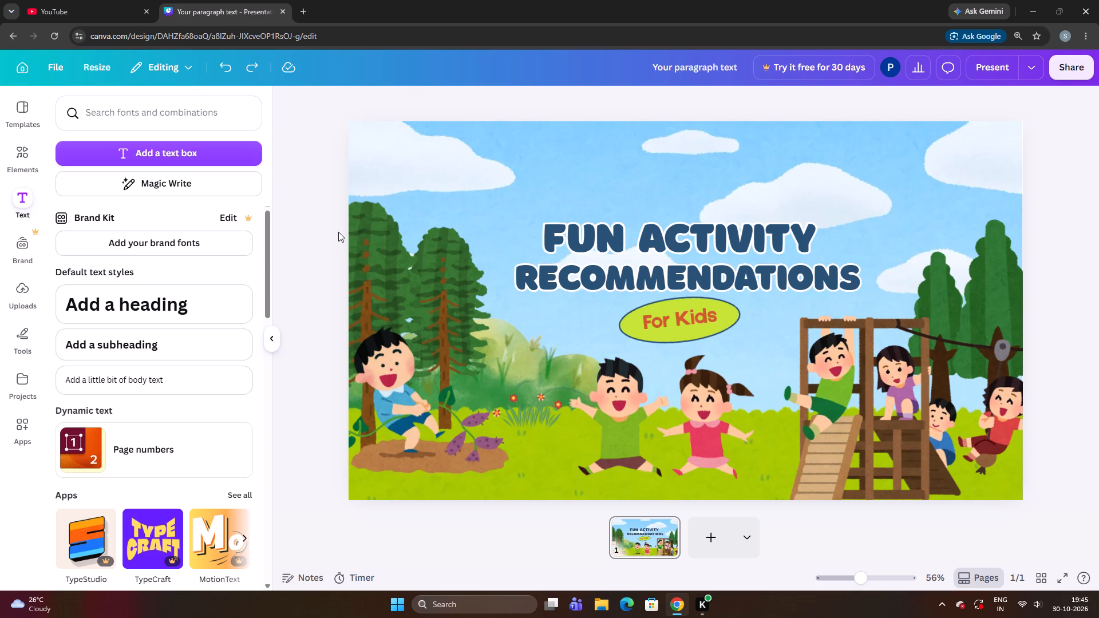
Move the whole "For Kids" badge, oval and text together, to the sky above "FUN ACTIVITY".
left_click(662, 320)
left_click_drag(663, 320, 672, 332)
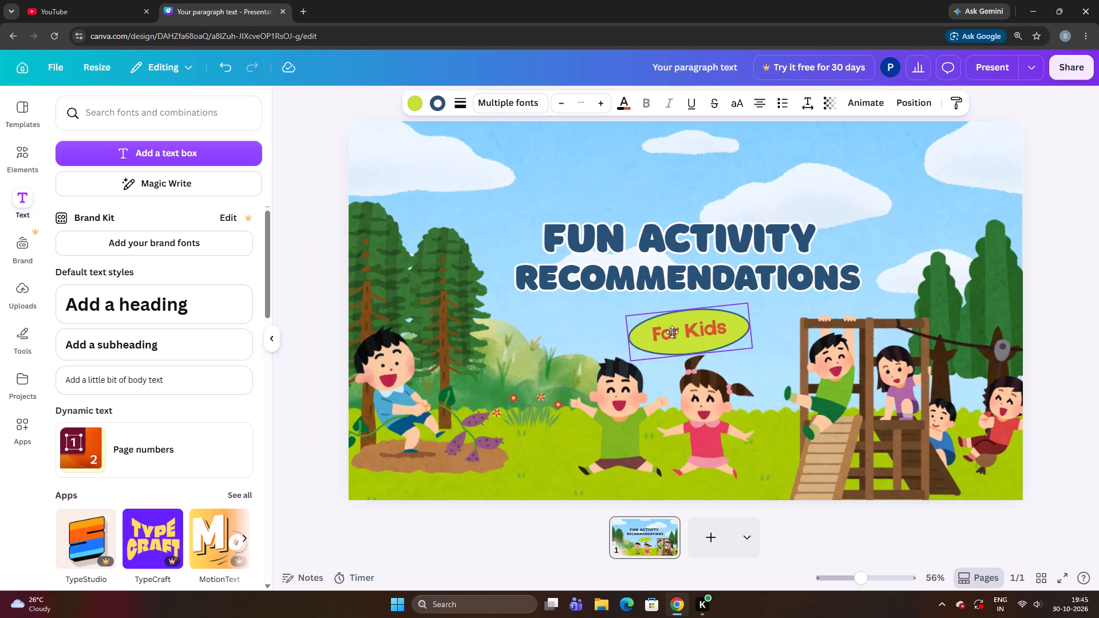
left_click_drag(672, 332, 575, 176)
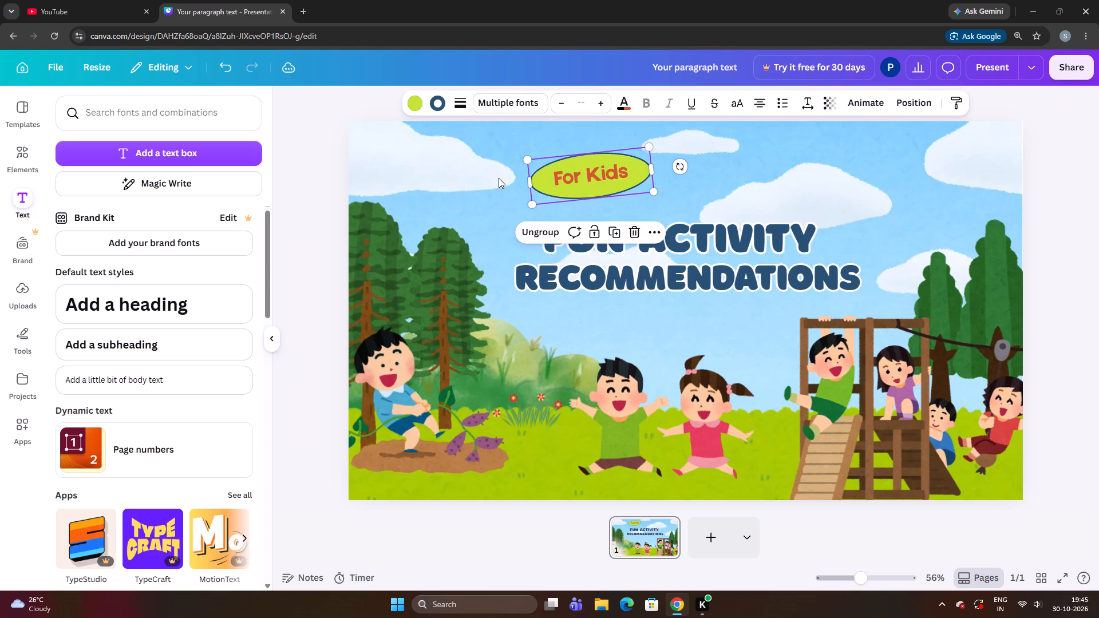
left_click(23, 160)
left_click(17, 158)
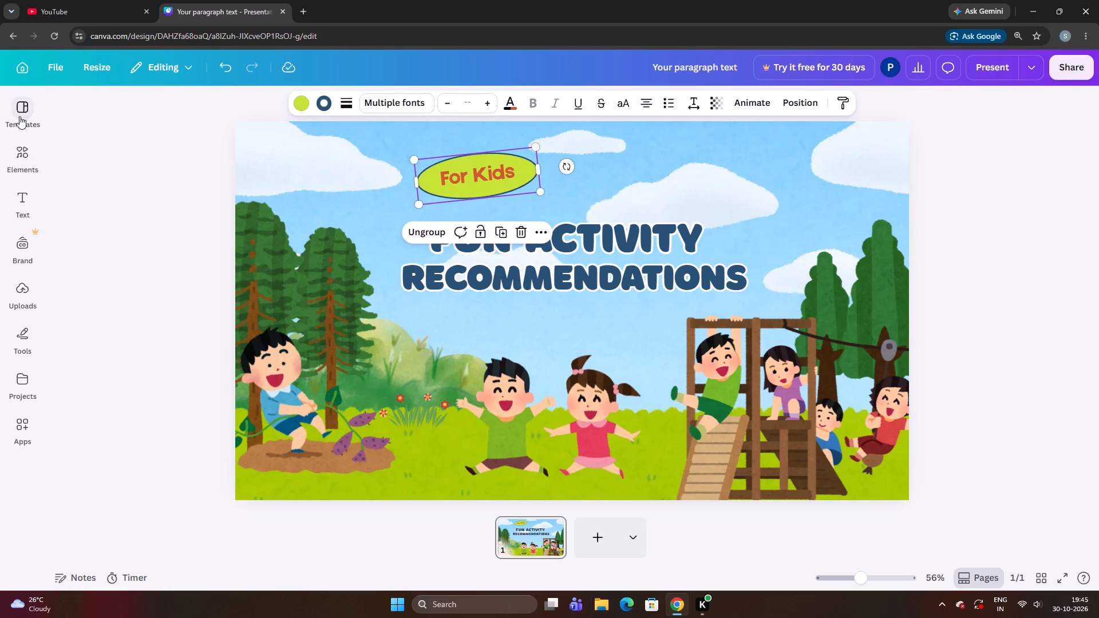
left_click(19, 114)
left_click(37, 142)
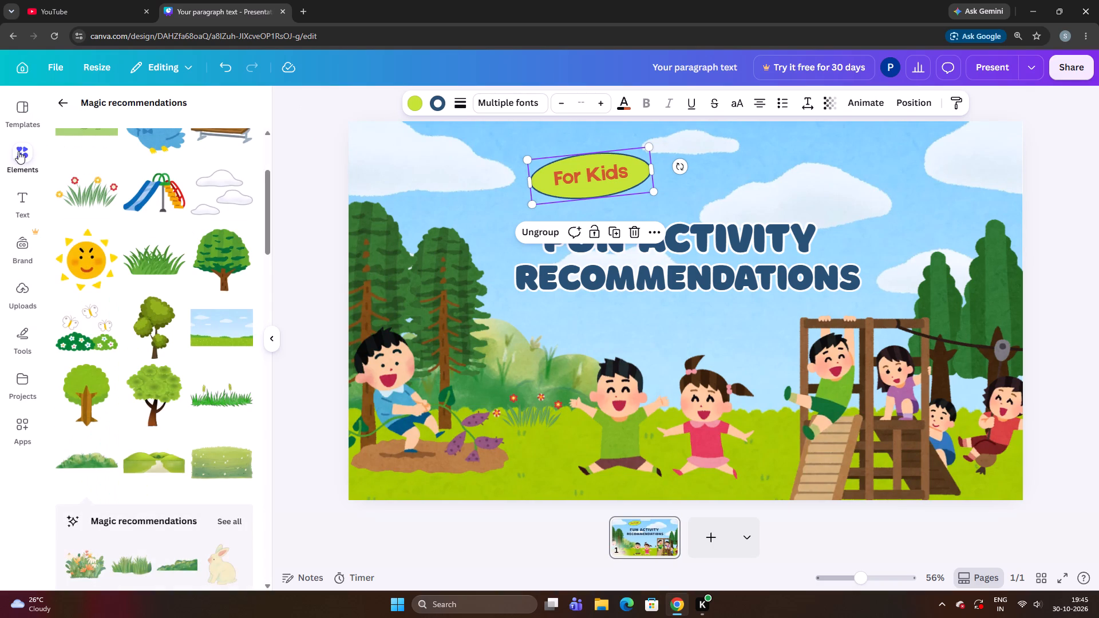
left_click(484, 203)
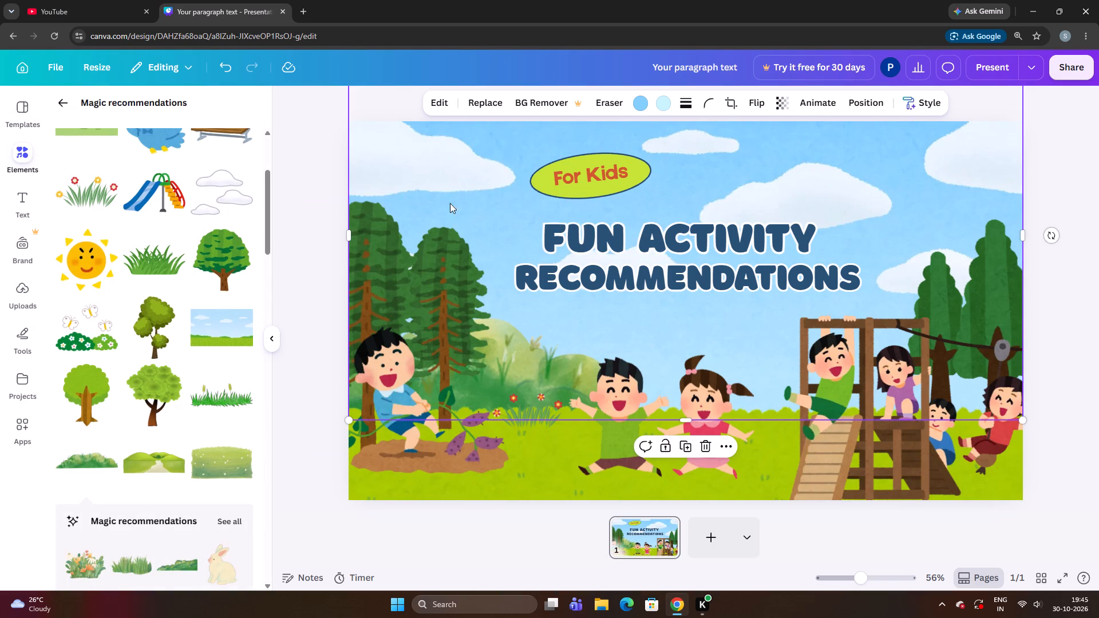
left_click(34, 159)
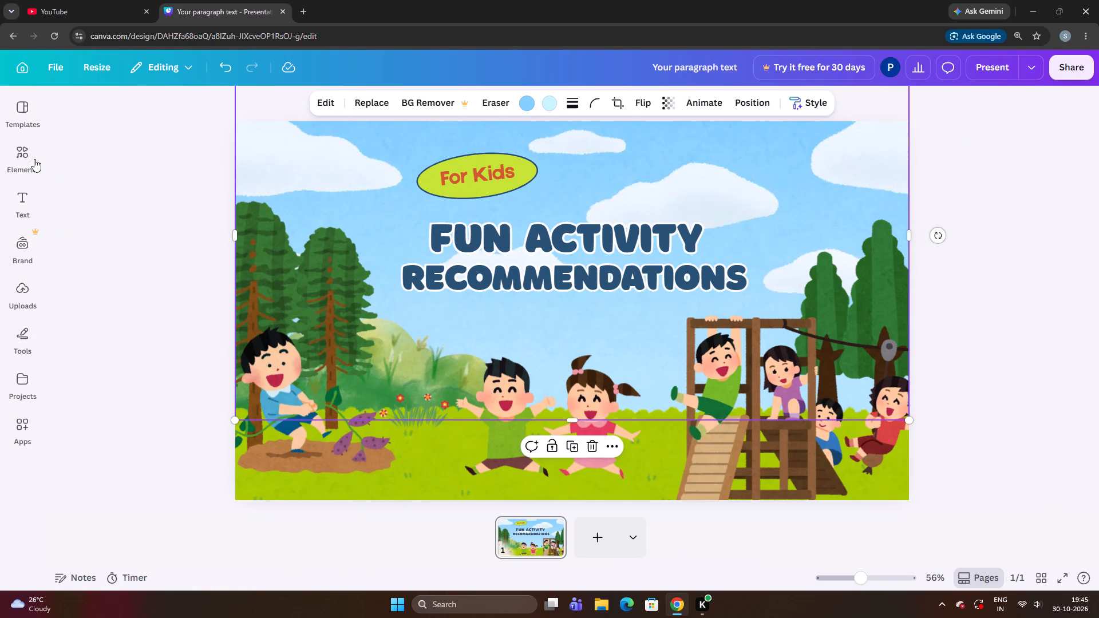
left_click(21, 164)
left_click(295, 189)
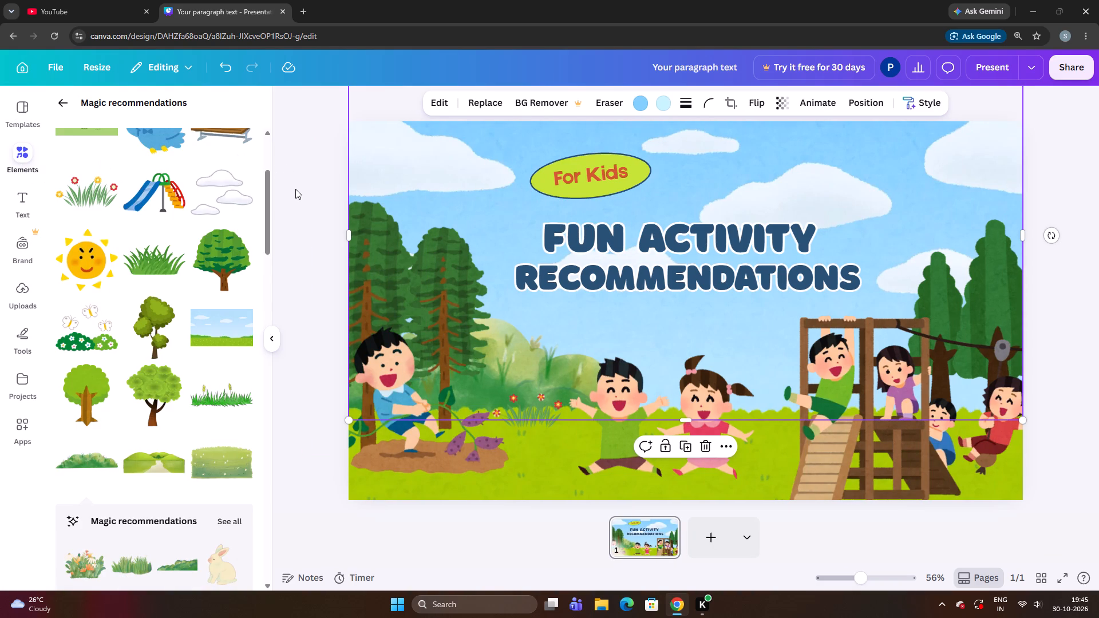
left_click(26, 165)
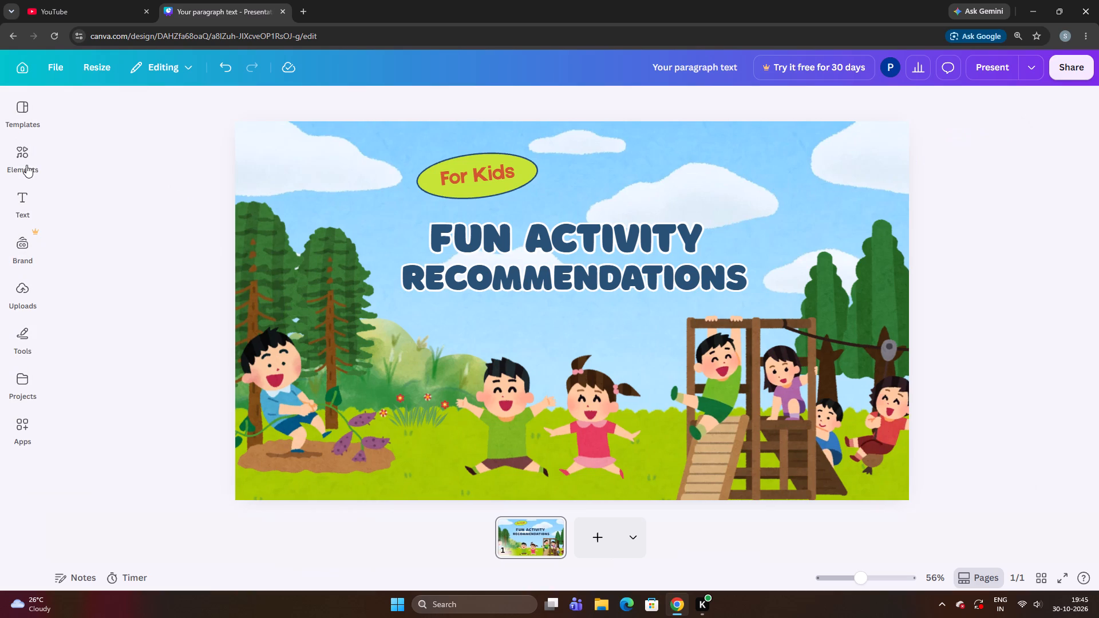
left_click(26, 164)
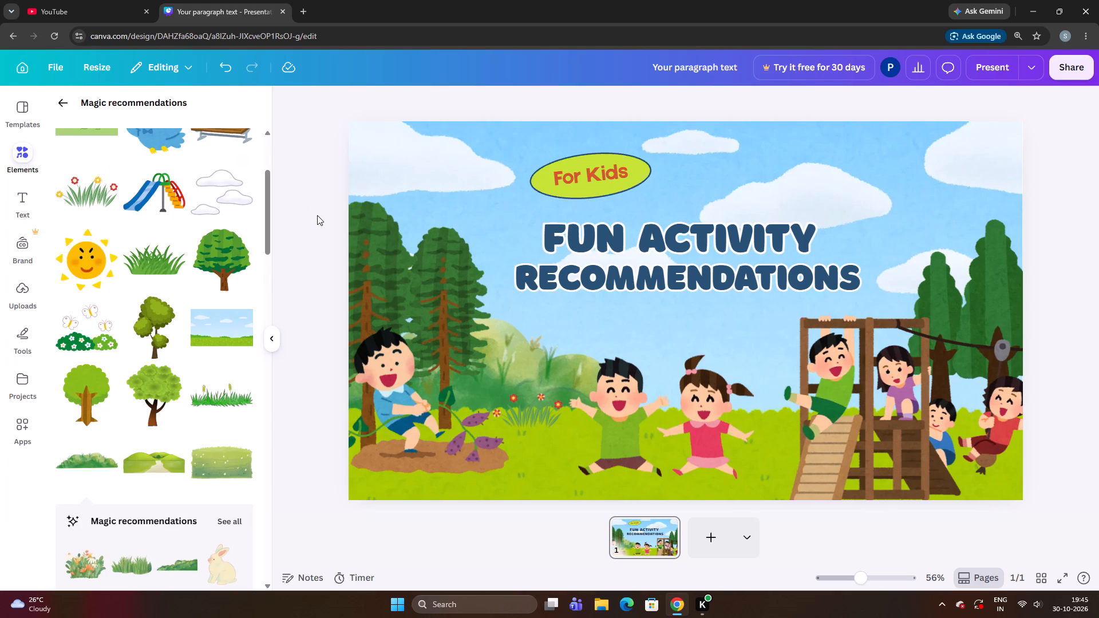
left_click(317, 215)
Browse the full set of basic shapes for one to add to the slide.
left_click(26, 322)
left_click(60, 284)
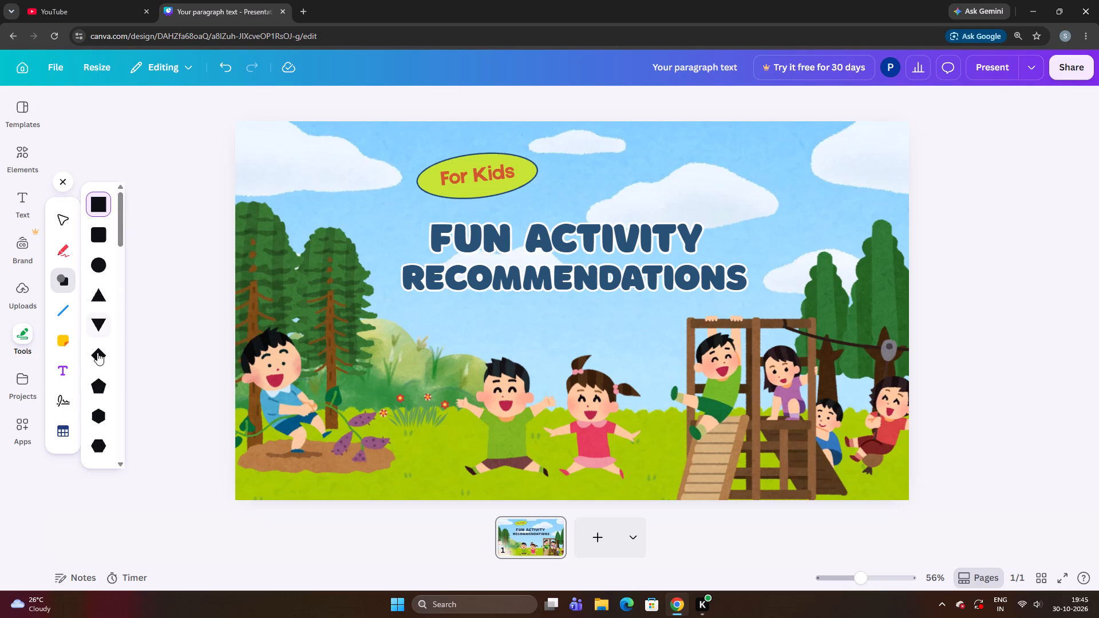
scroll(97, 352, "down", 6)
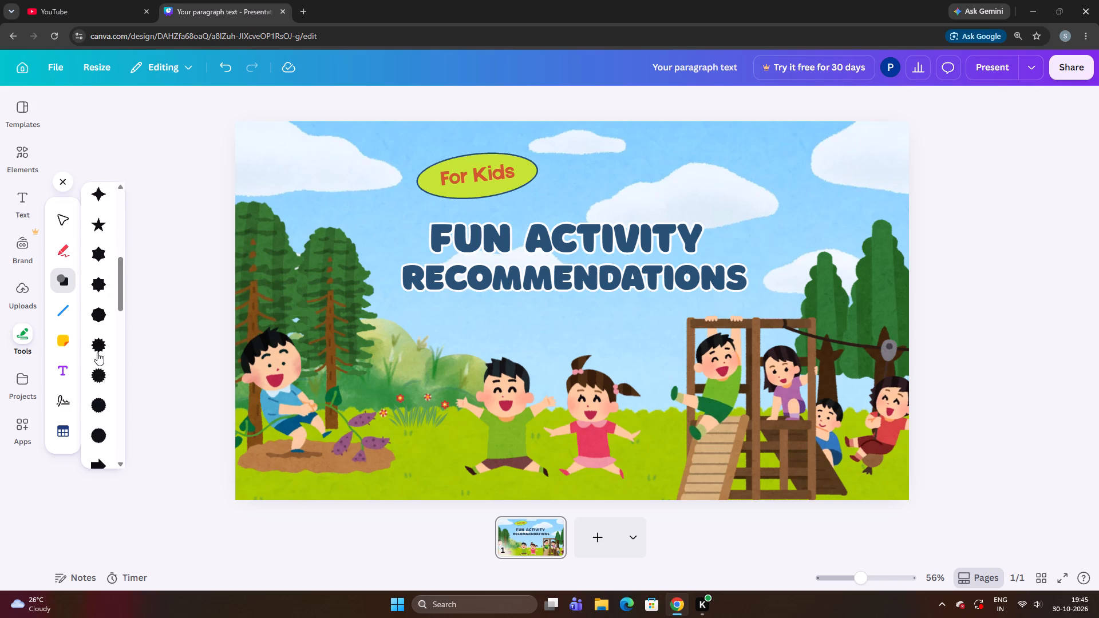
scroll(97, 352, "down", 6)
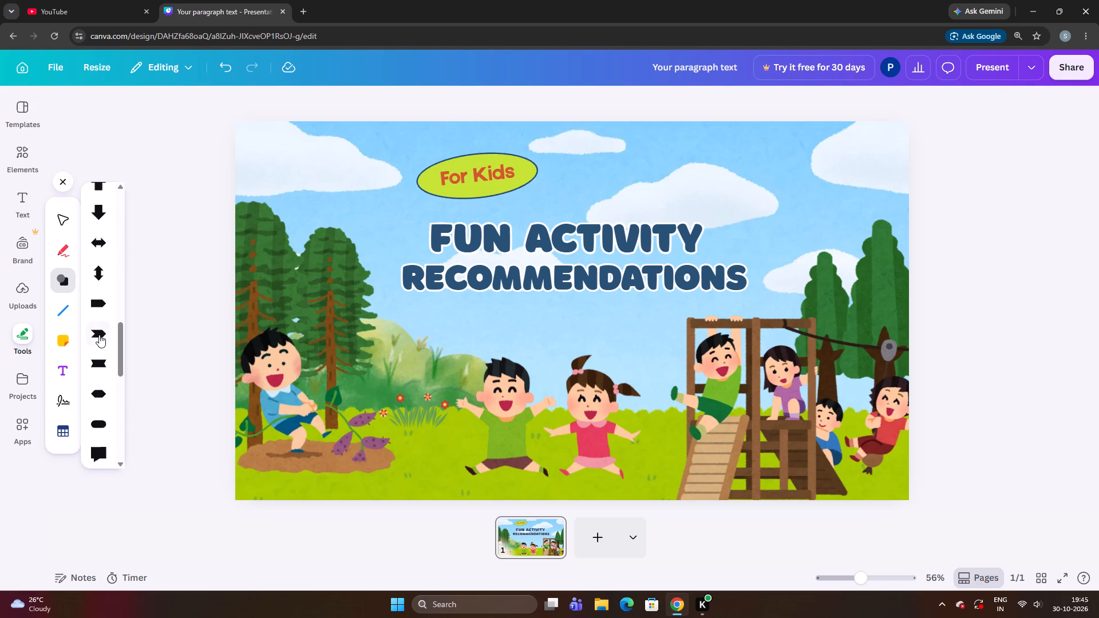
scroll(99, 335, "down", 9)
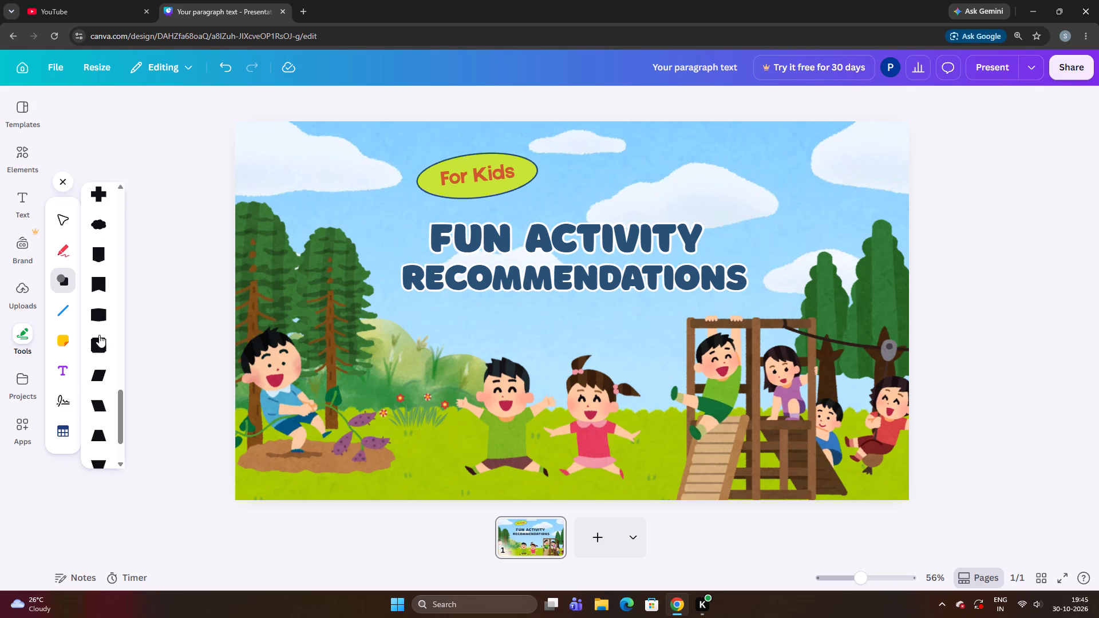
scroll(99, 335, "down", 3)
scroll(99, 335, "up", 13)
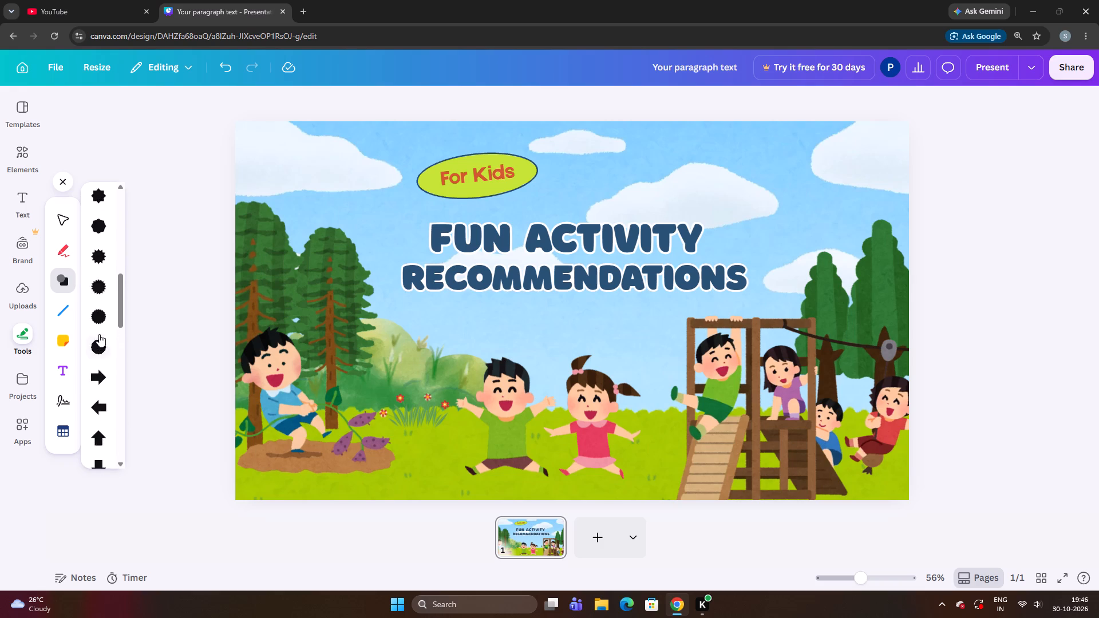
scroll(99, 334, "up", 1)
scroll(99, 334, "down", 17)
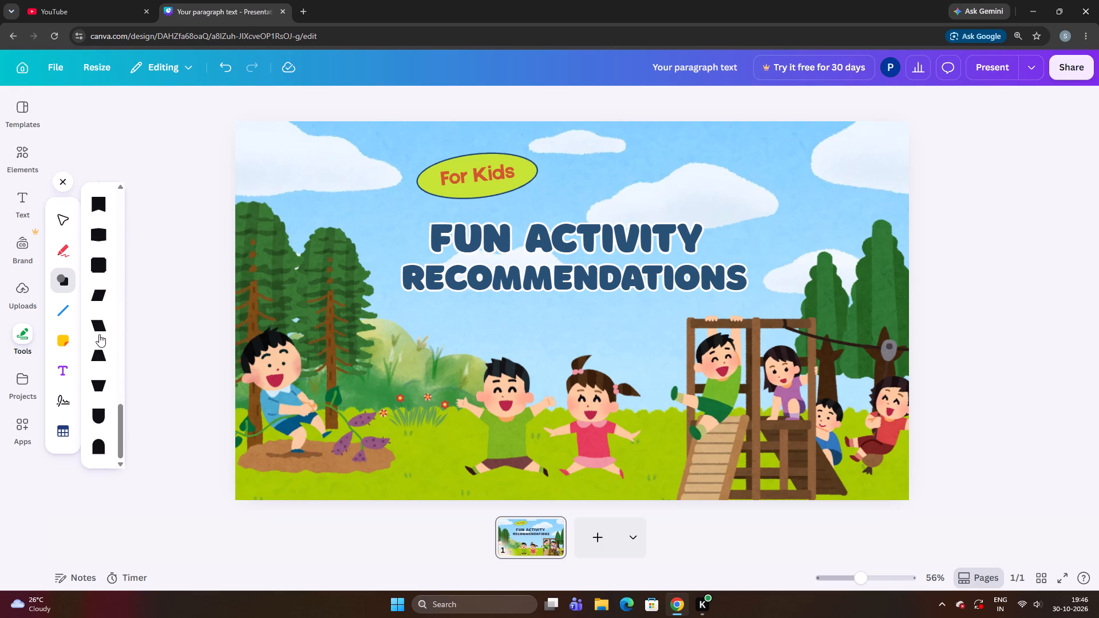
scroll(99, 334, "up", 6)
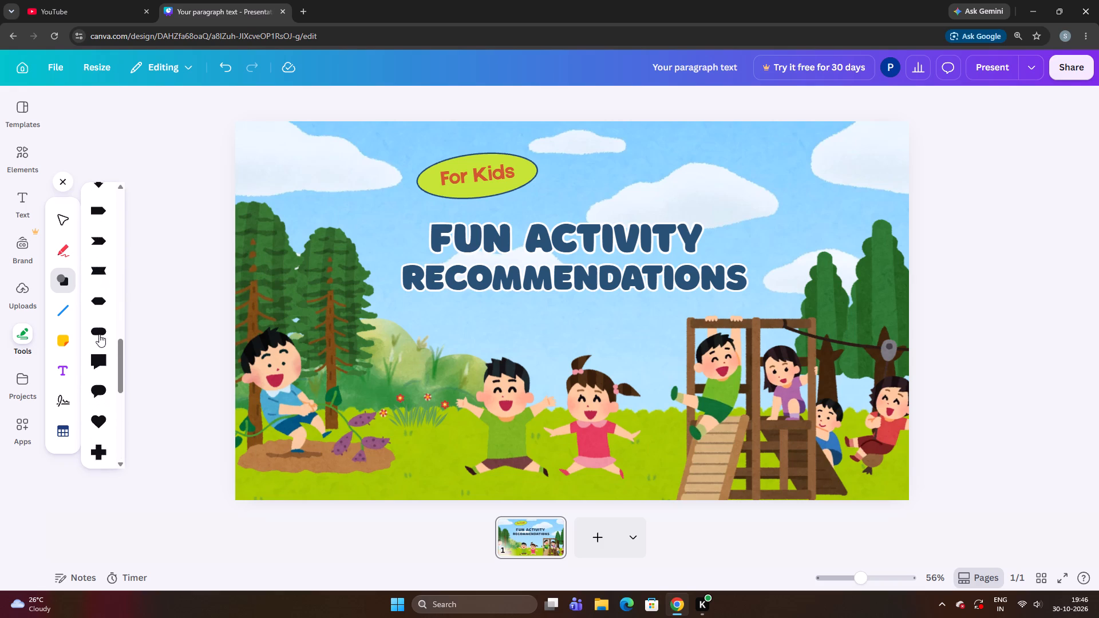
scroll(99, 334, "up", 7)
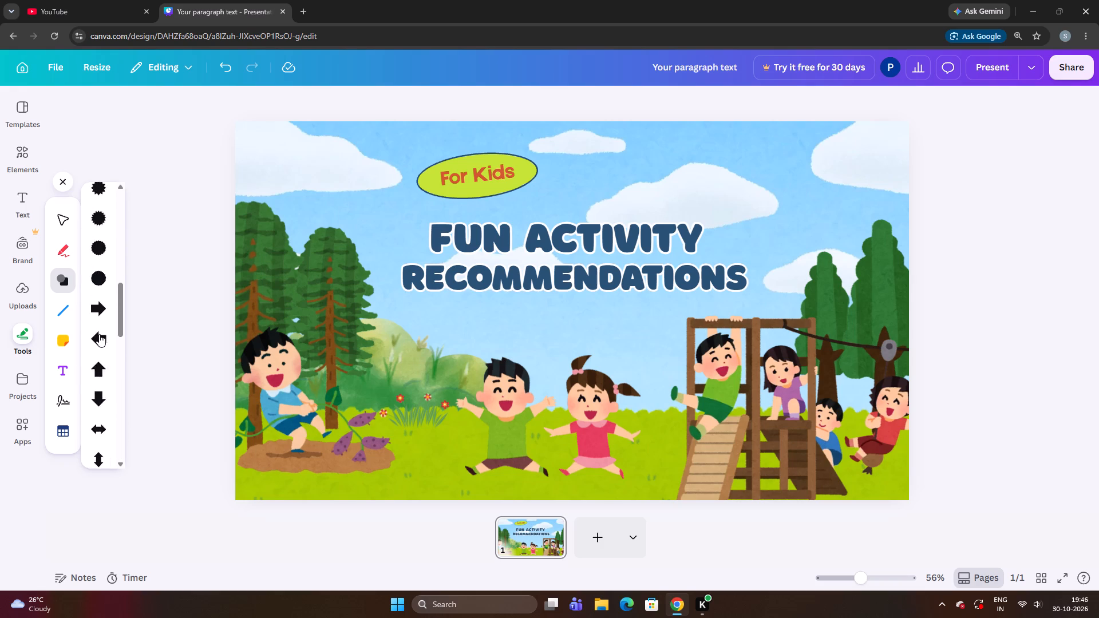
scroll(93, 360, "up", 6)
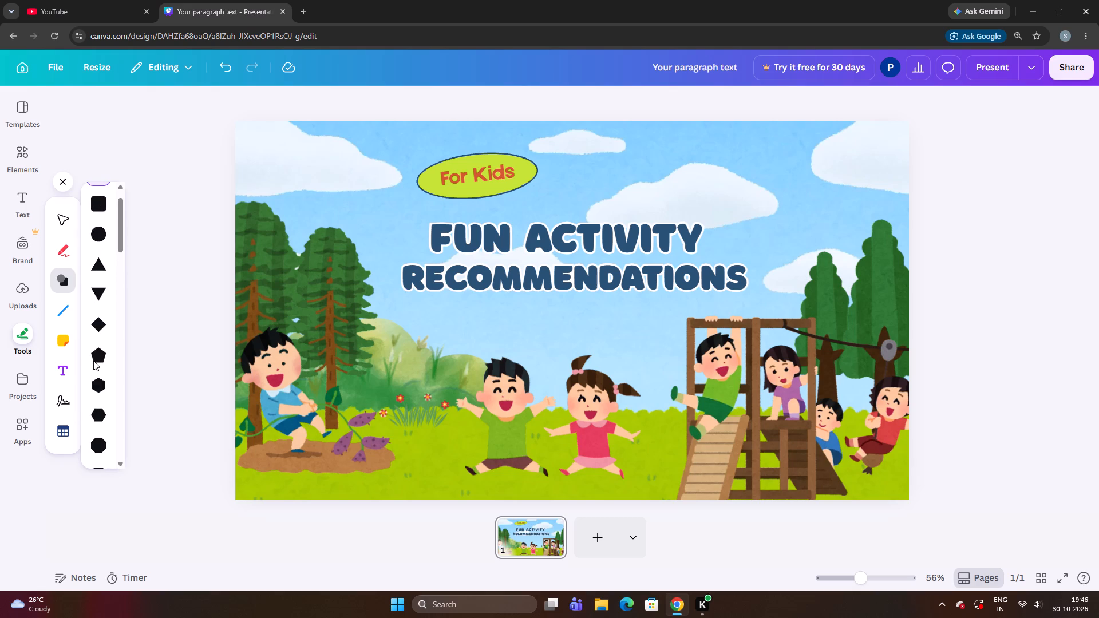
scroll(93, 360, "up", 3)
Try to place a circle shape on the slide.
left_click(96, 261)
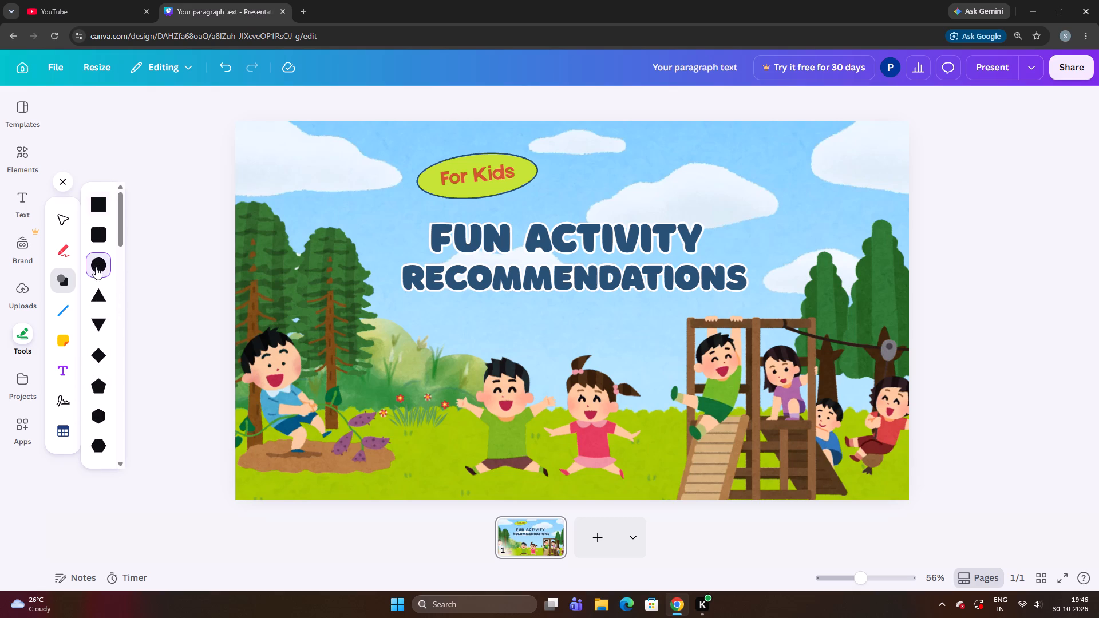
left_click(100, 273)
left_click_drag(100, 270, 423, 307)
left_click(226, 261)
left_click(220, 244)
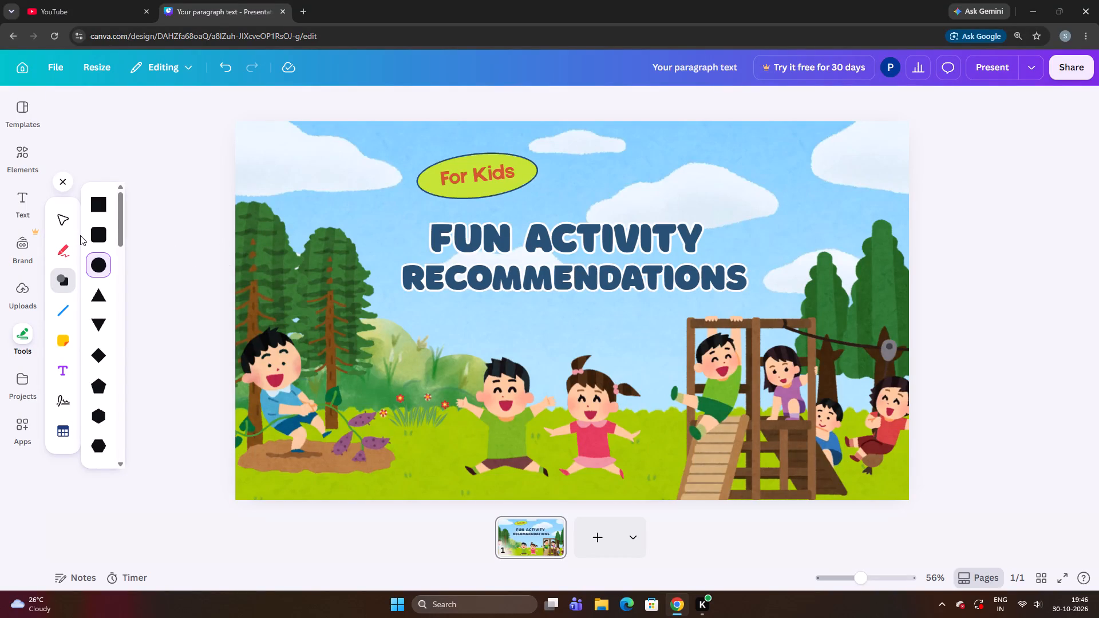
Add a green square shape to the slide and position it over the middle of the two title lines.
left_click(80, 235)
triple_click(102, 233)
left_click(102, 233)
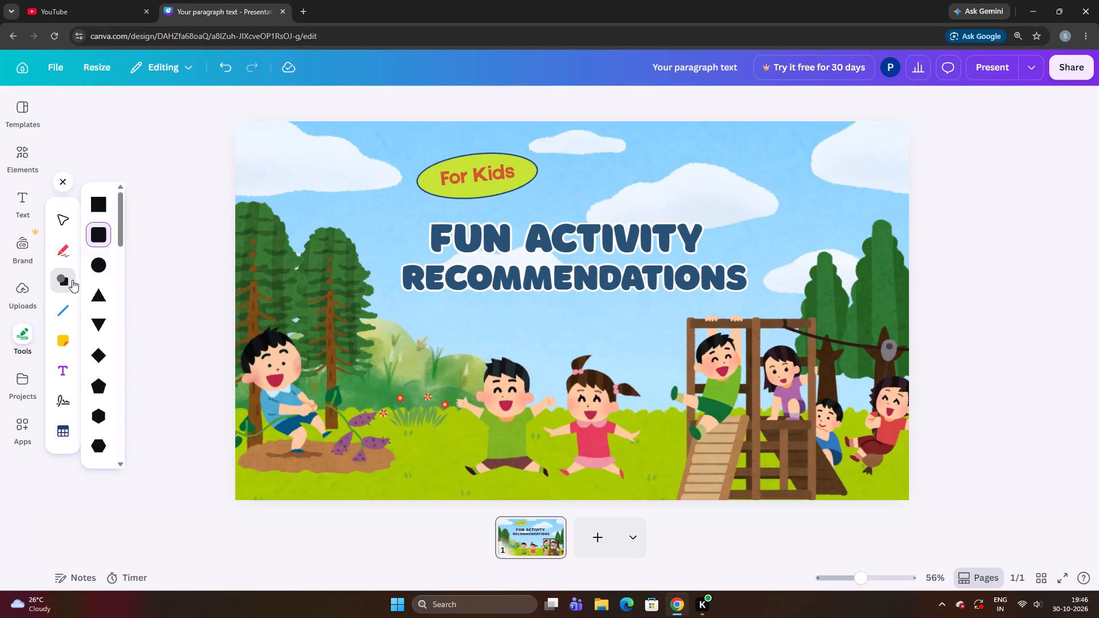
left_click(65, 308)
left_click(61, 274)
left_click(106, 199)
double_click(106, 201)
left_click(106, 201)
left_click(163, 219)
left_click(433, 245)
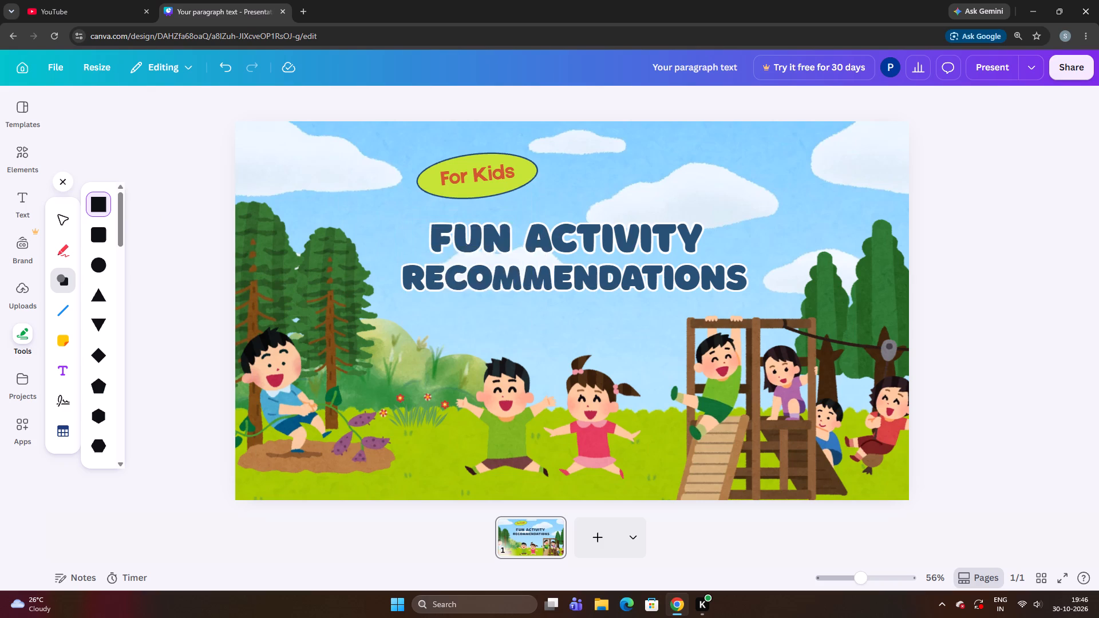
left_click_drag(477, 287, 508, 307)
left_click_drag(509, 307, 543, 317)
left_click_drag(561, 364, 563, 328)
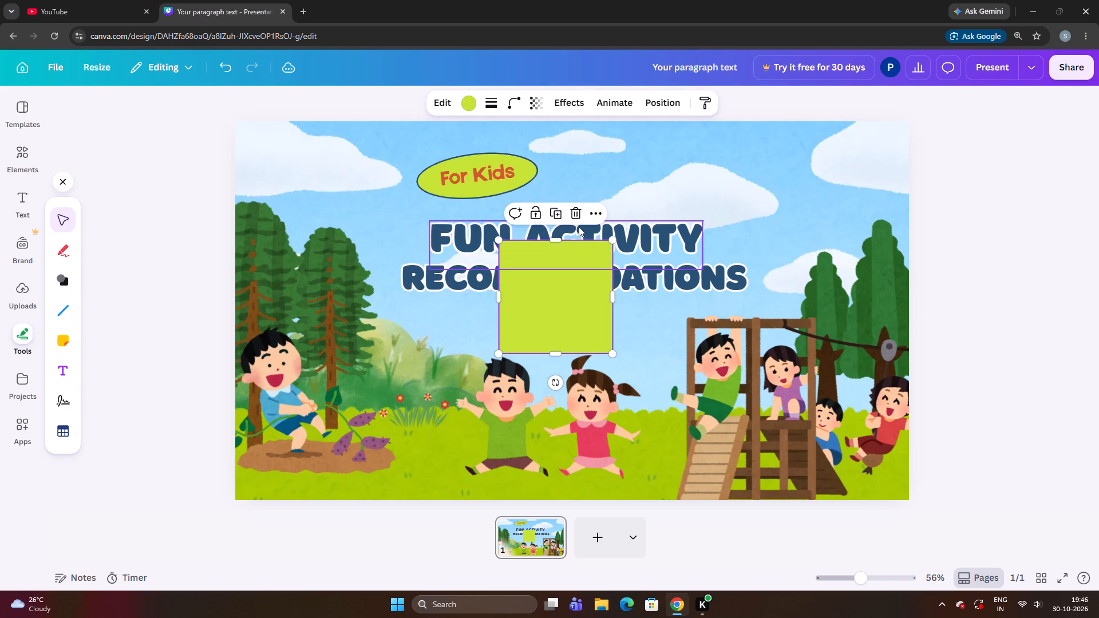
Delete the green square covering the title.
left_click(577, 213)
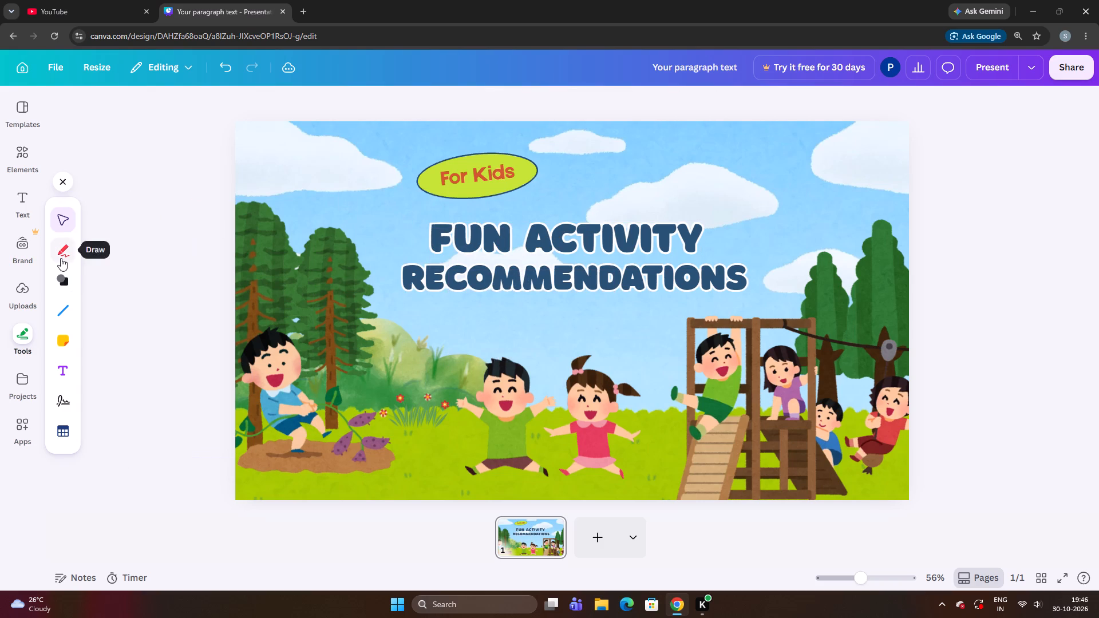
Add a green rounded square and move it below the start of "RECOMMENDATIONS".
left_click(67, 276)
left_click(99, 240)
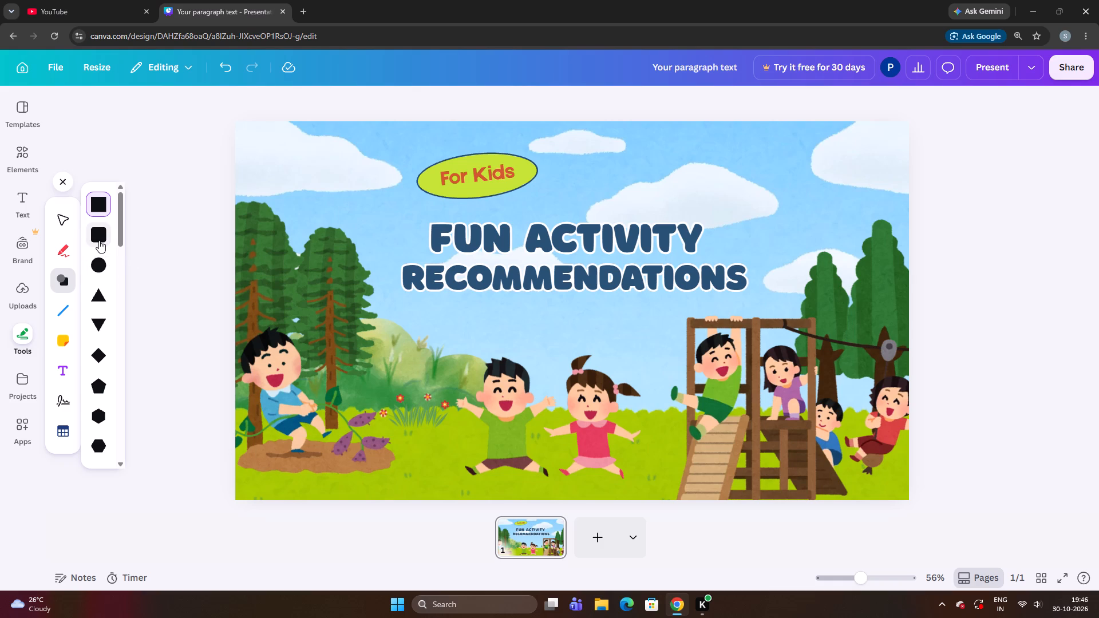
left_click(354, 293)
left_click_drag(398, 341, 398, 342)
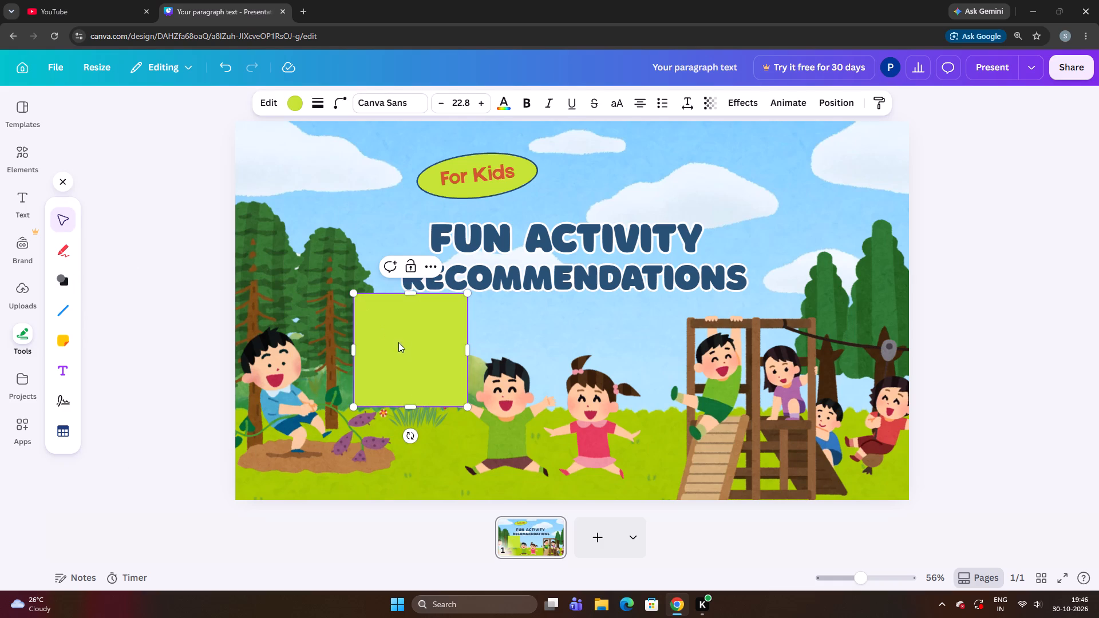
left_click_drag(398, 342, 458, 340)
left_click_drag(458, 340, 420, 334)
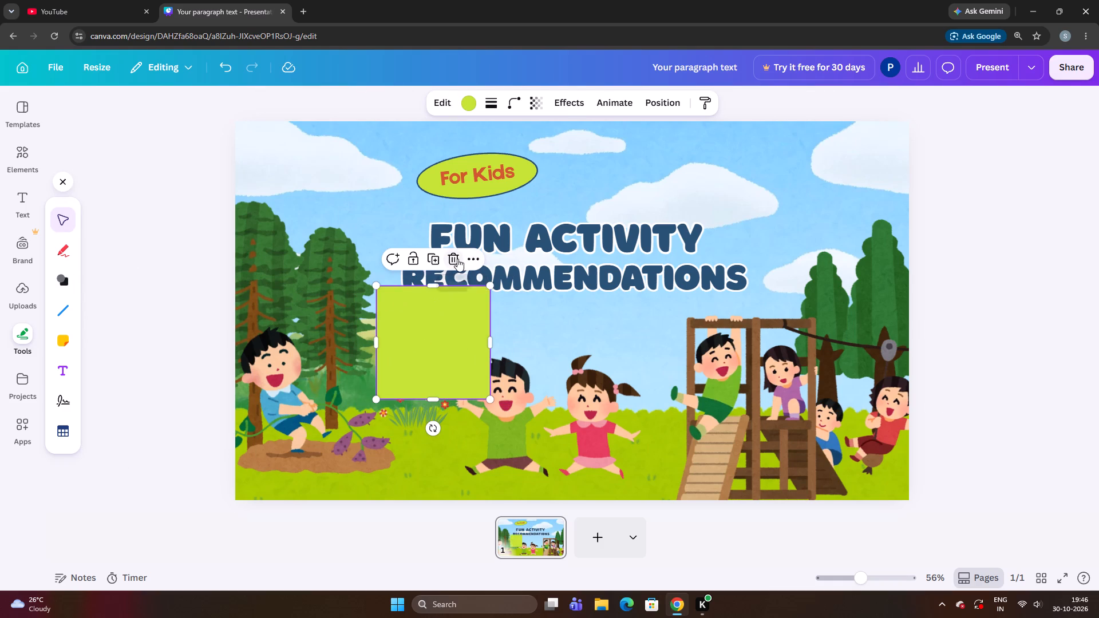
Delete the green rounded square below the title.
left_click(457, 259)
Add another green rounded square over the trees and move it below the first half of "RECOMMENDATIONS".
left_click(67, 288)
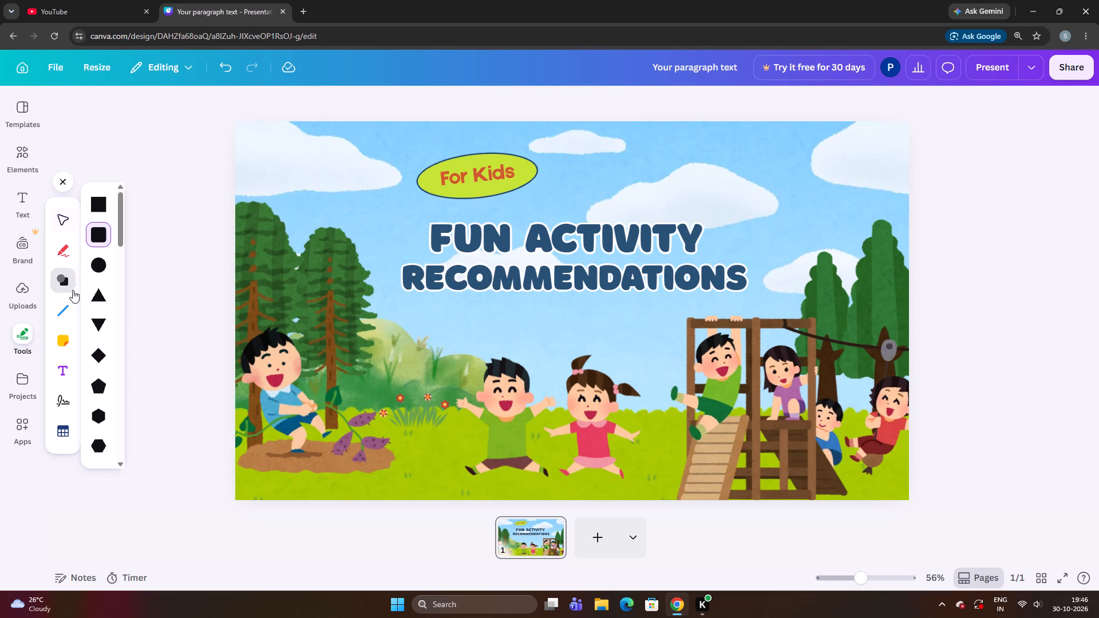
left_click(128, 298)
left_click(300, 290)
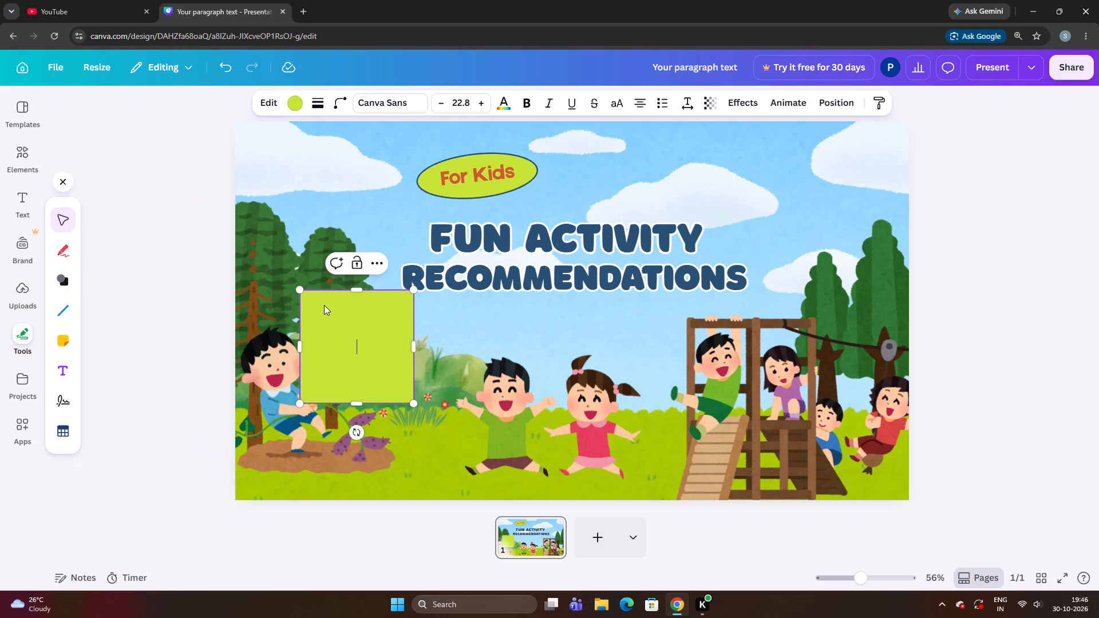
left_click_drag(333, 320, 433, 318)
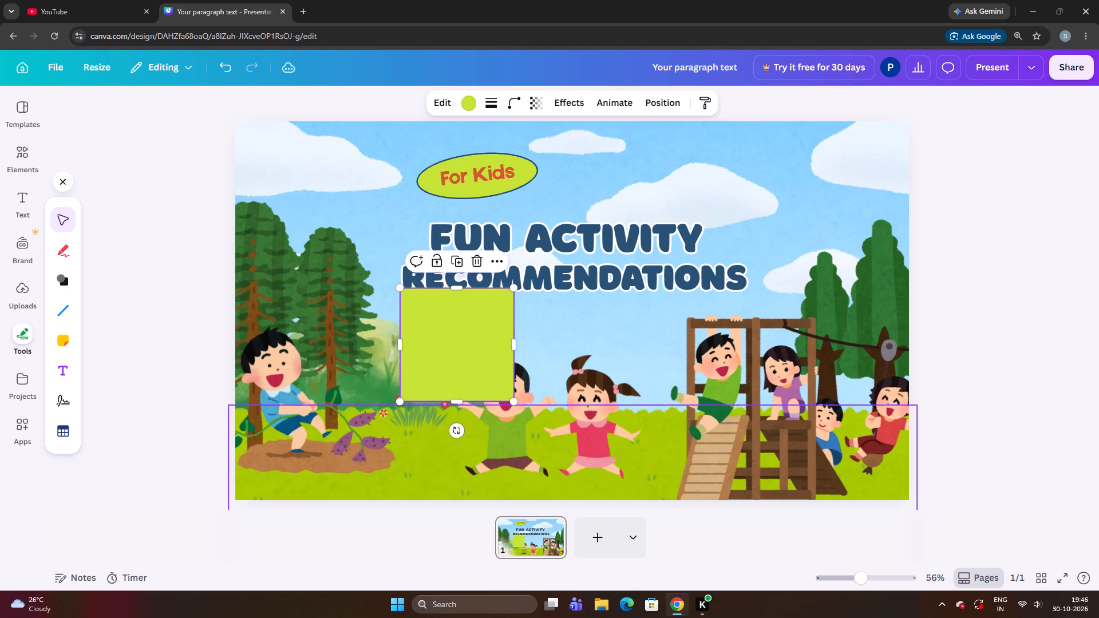
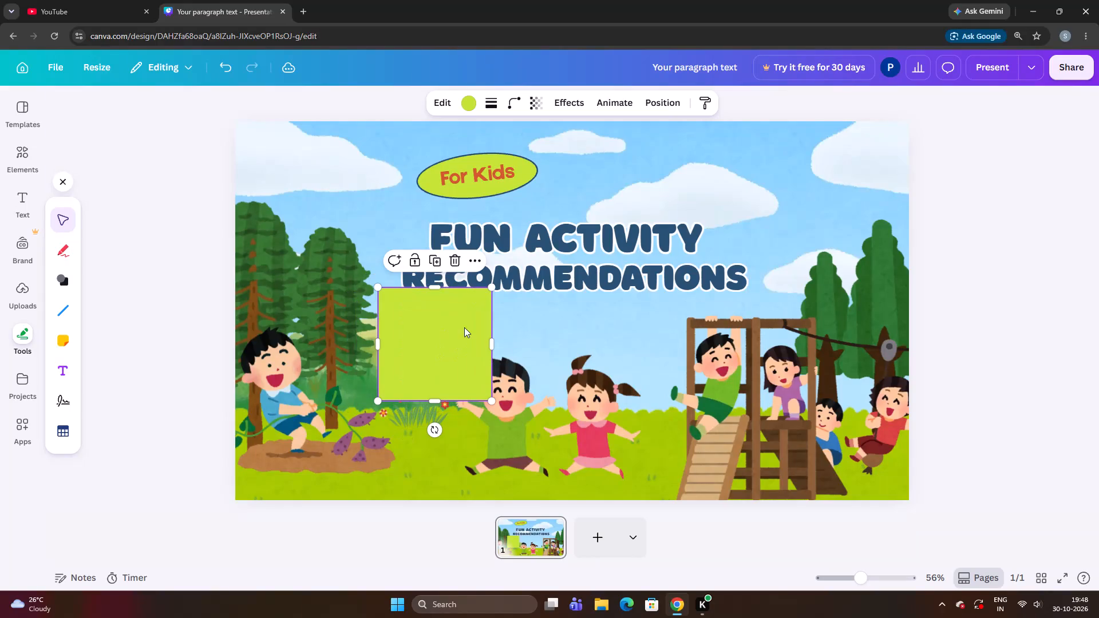
Delete the green rounded square beneath the first half of "RECOMMENDATIONS".
left_click(457, 263)
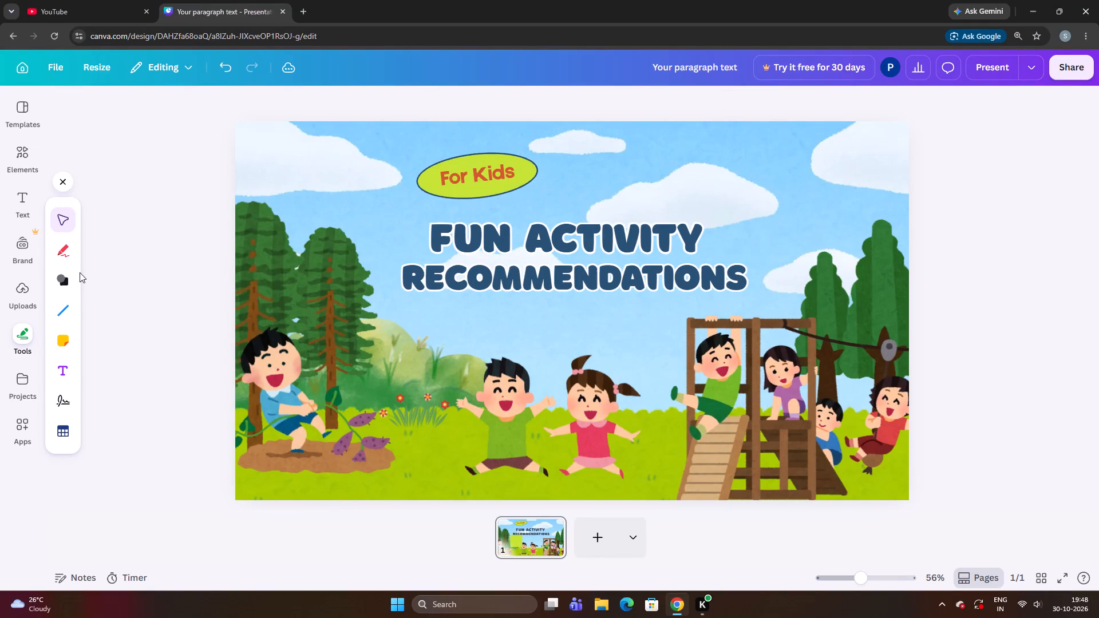
Add a green circle, flatten it into a wide ellipse and place it just beneath the middle of "RECOMMENDATIONS".
left_click(53, 284)
left_click(100, 266)
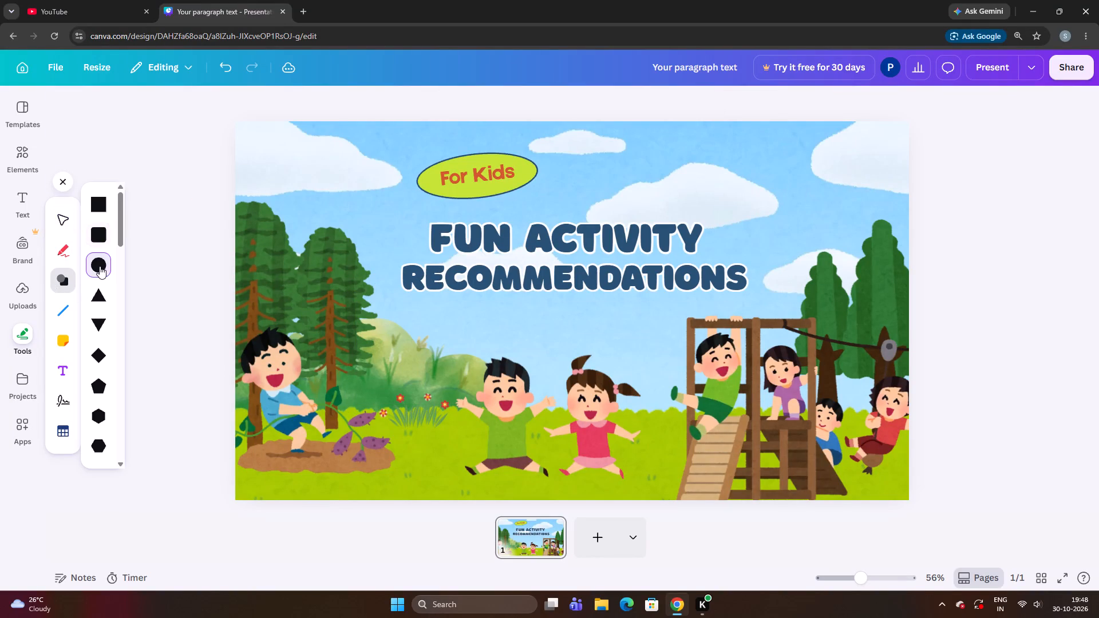
left_click(409, 308)
left_click_drag(445, 350, 488, 346)
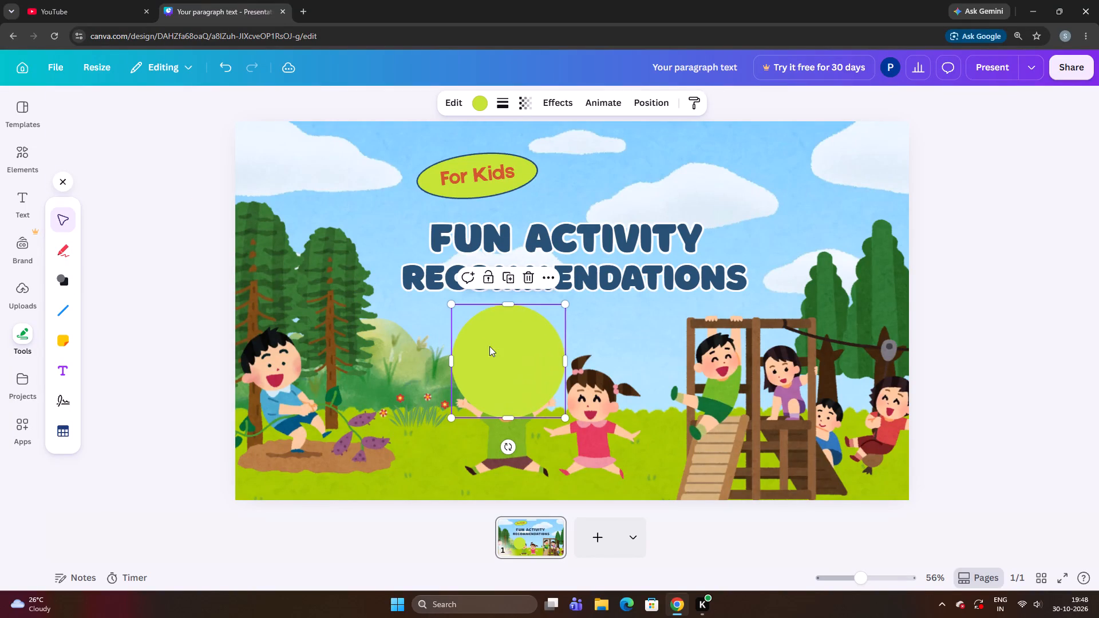
left_click_drag(505, 417, 505, 385)
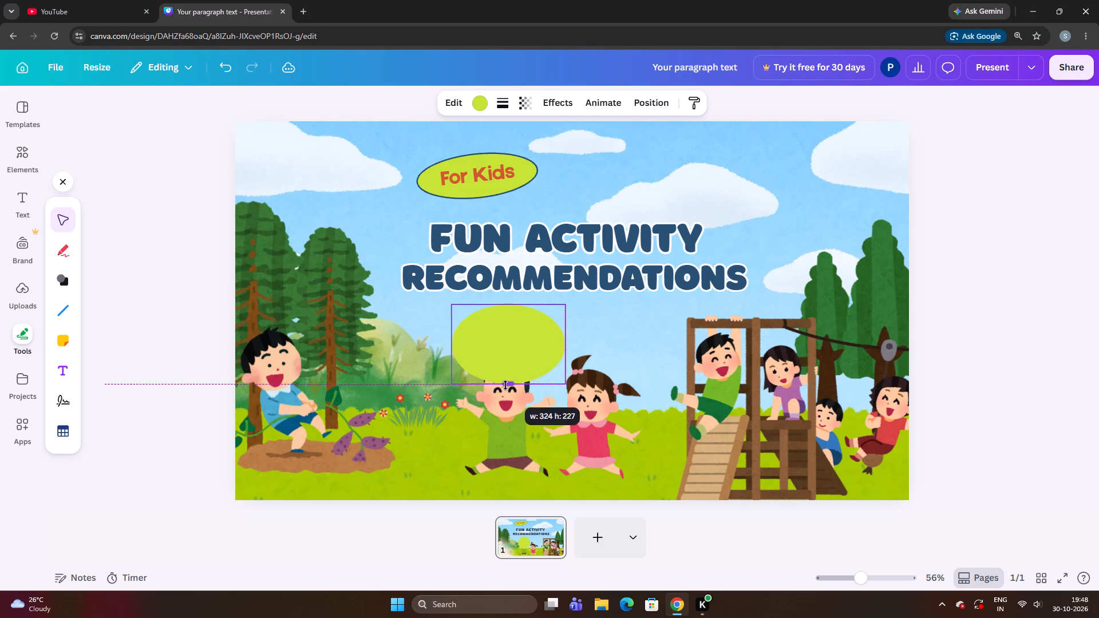
left_click_drag(505, 385, 519, 344)
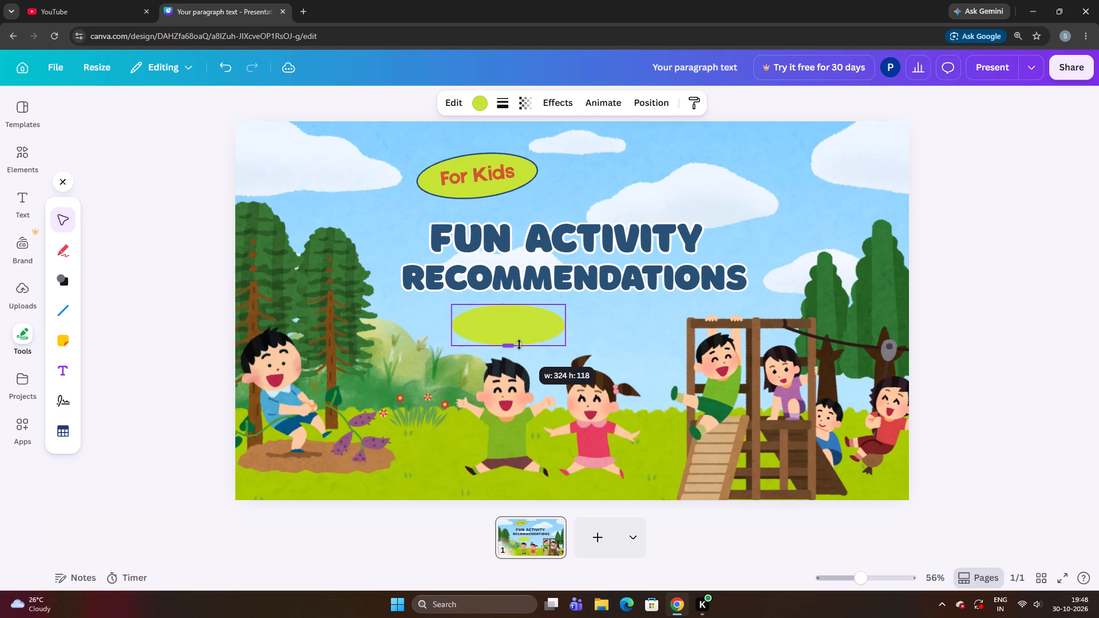
left_click_drag(519, 344, 520, 351)
left_click_drag(523, 326, 563, 321)
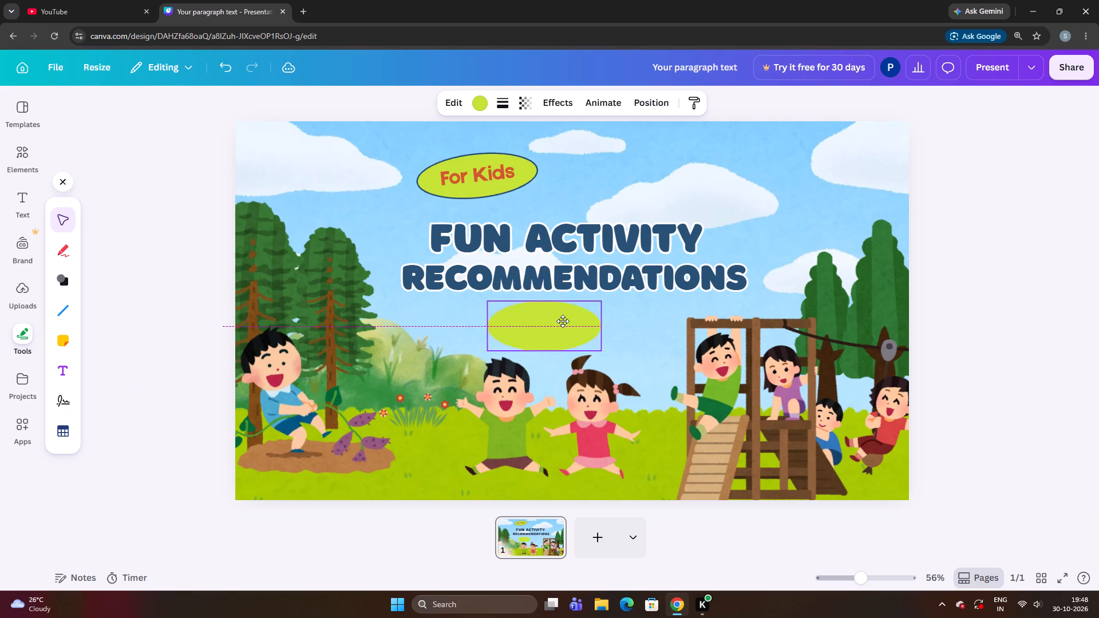
left_click_drag(563, 321, 578, 318)
Make the green ellipse slightly wider and shorter, and position it beneath the title, above the gap between the two jumping children.
left_click(619, 322)
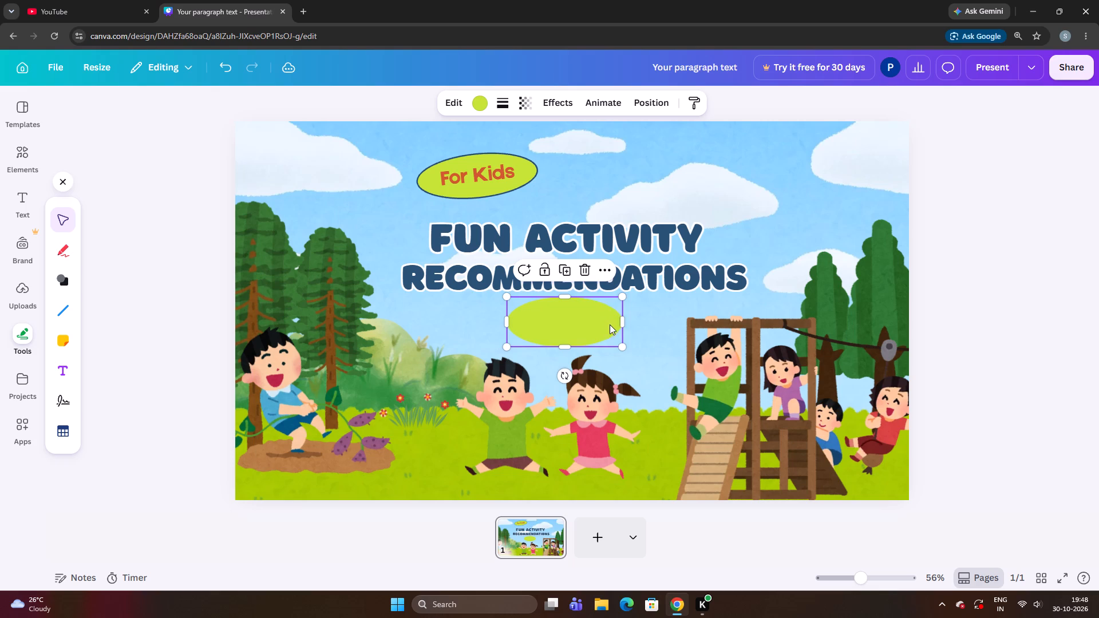
left_click_drag(622, 323, 644, 332)
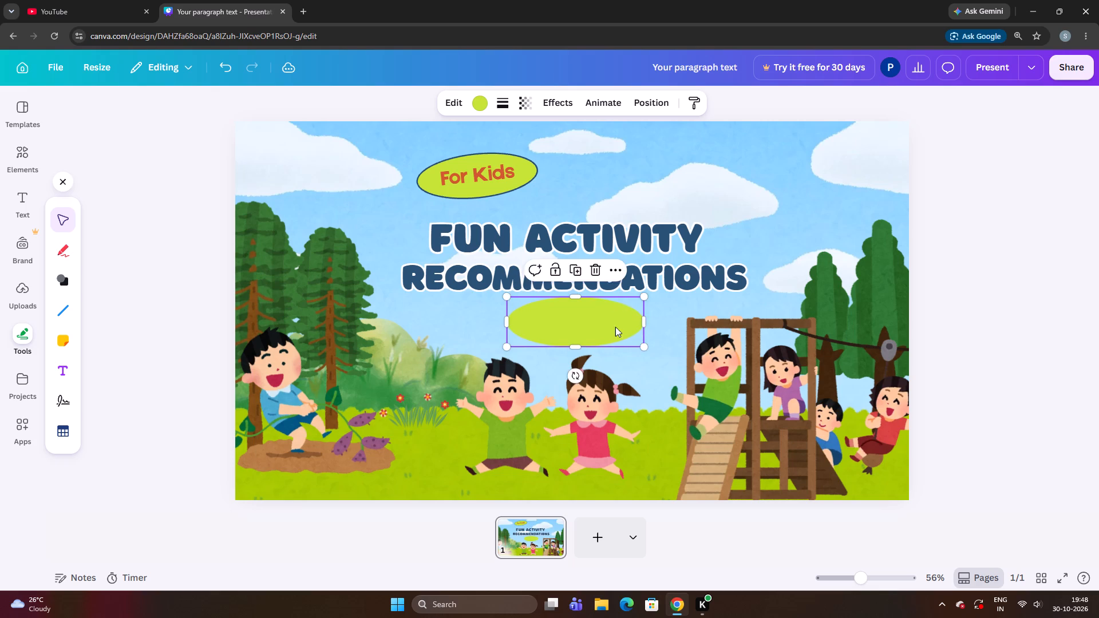
left_click_drag(615, 327, 574, 327)
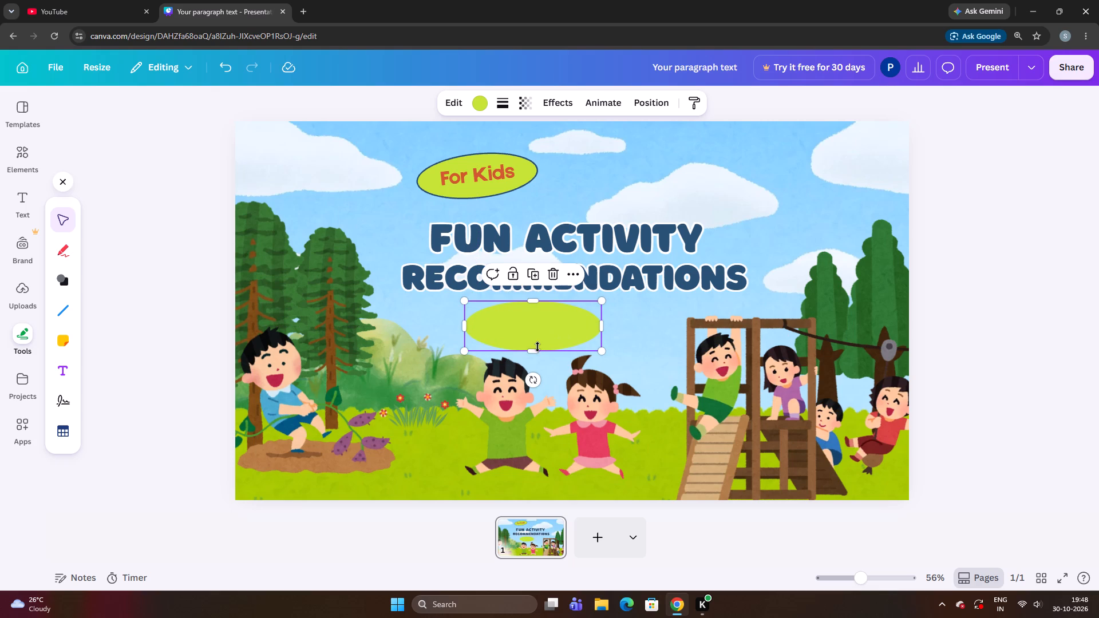
left_click_drag(537, 347, 543, 339)
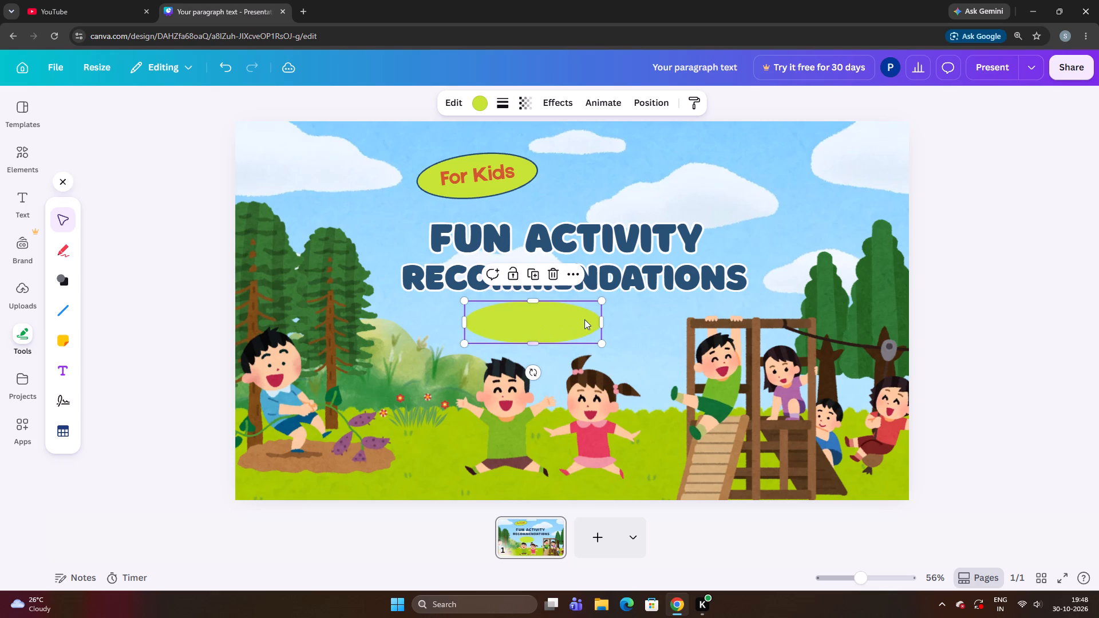
left_click_drag(599, 321, 583, 319)
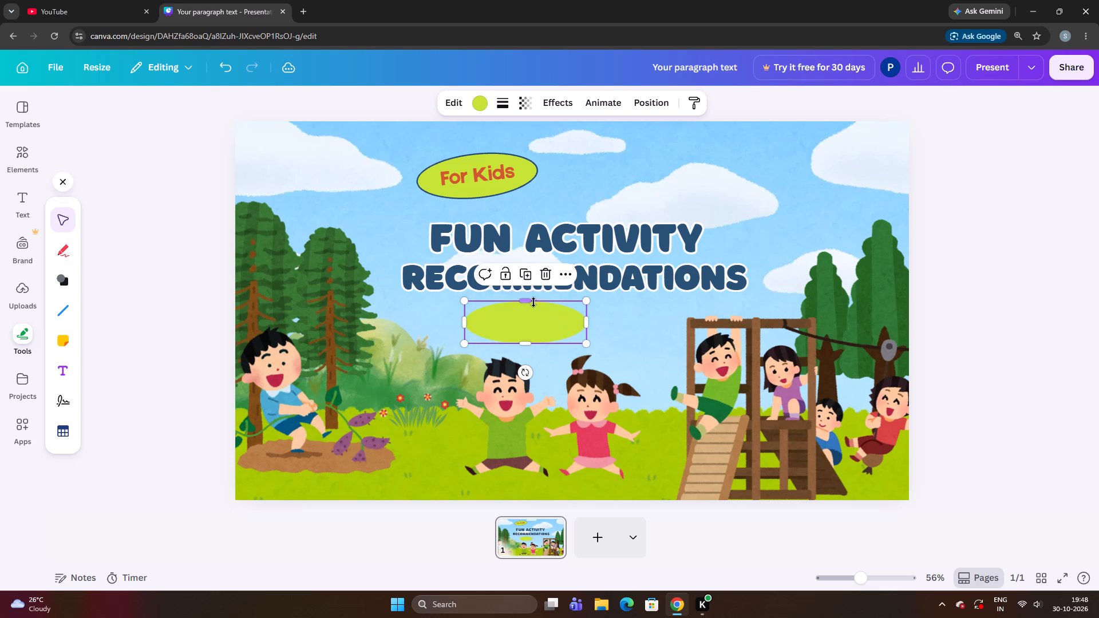
left_click(529, 299)
left_click_drag(530, 314, 552, 319)
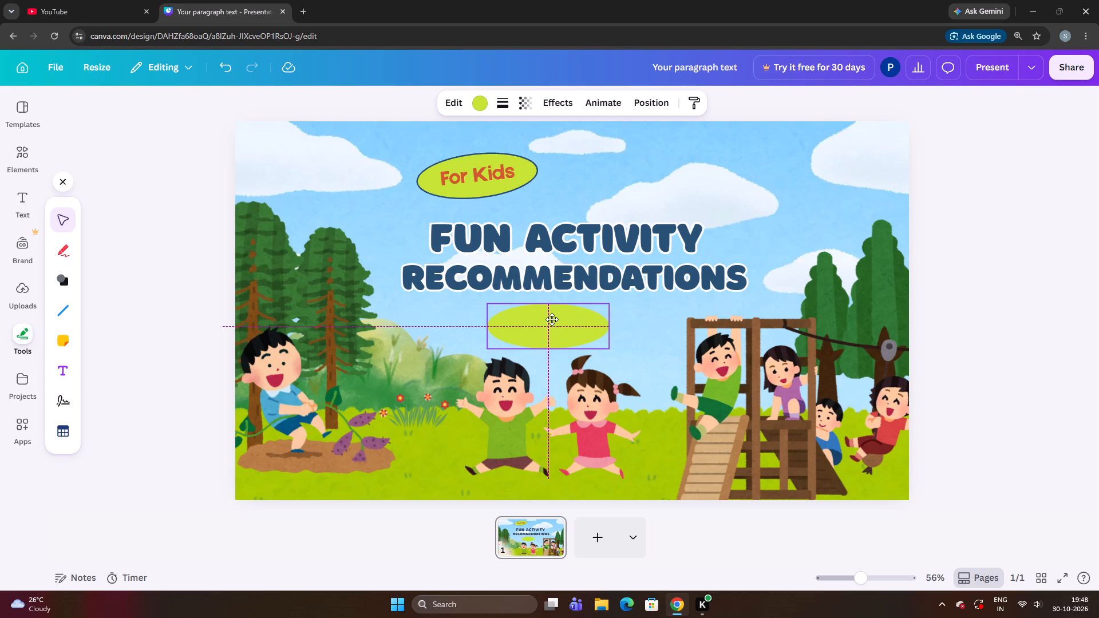
left_click_drag(552, 319, 554, 319)
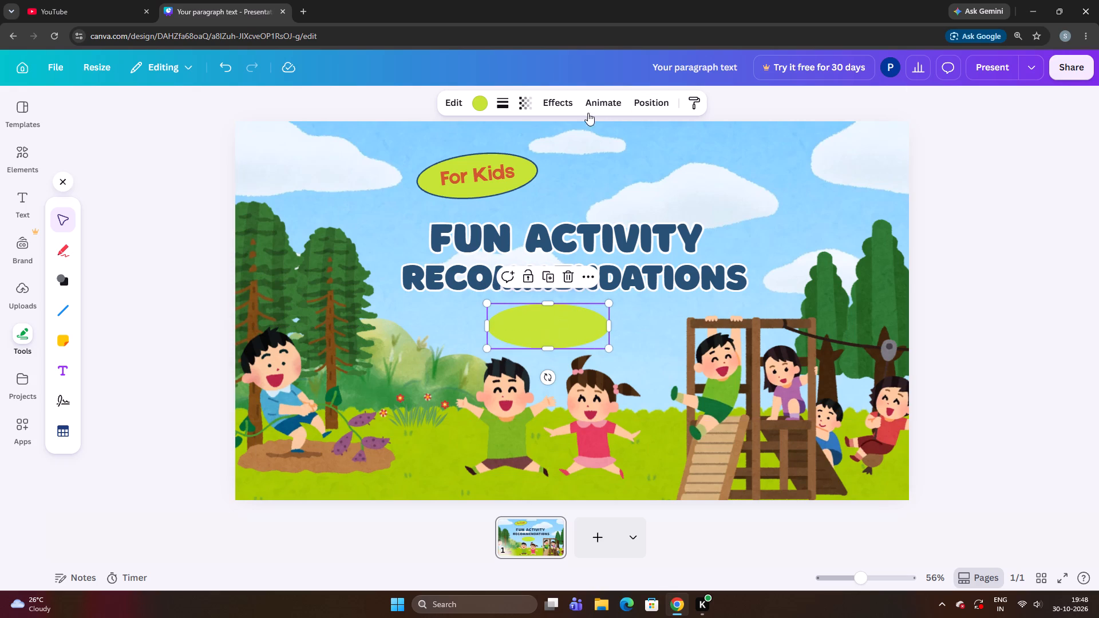
Apply the Chroma effect to the green ellipse beneath the title.
left_click(567, 103)
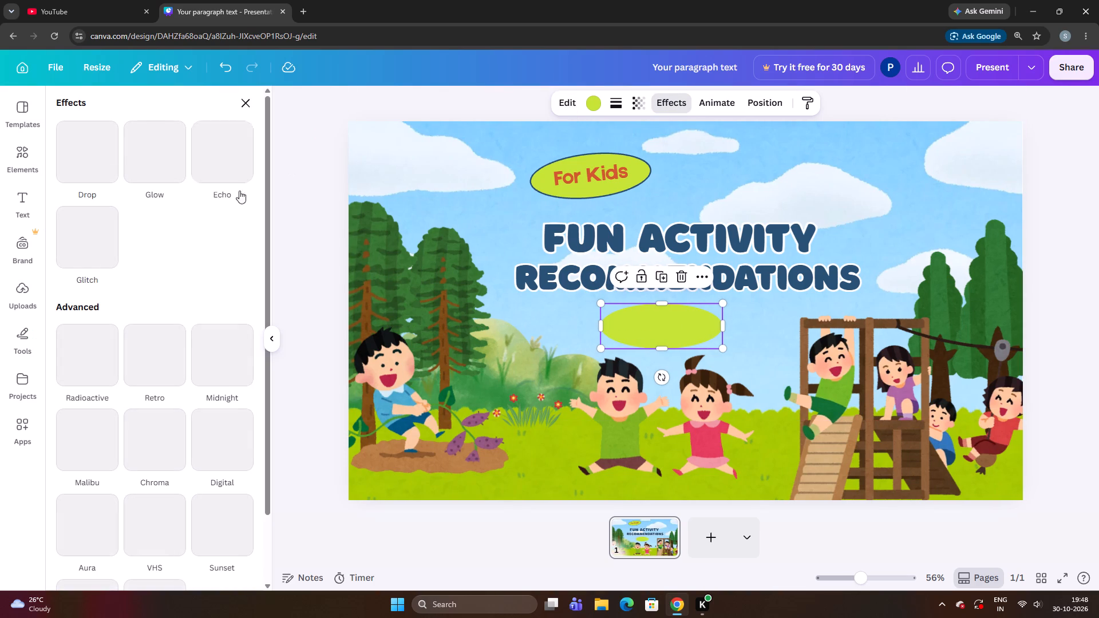
scroll(184, 232, "up", 2)
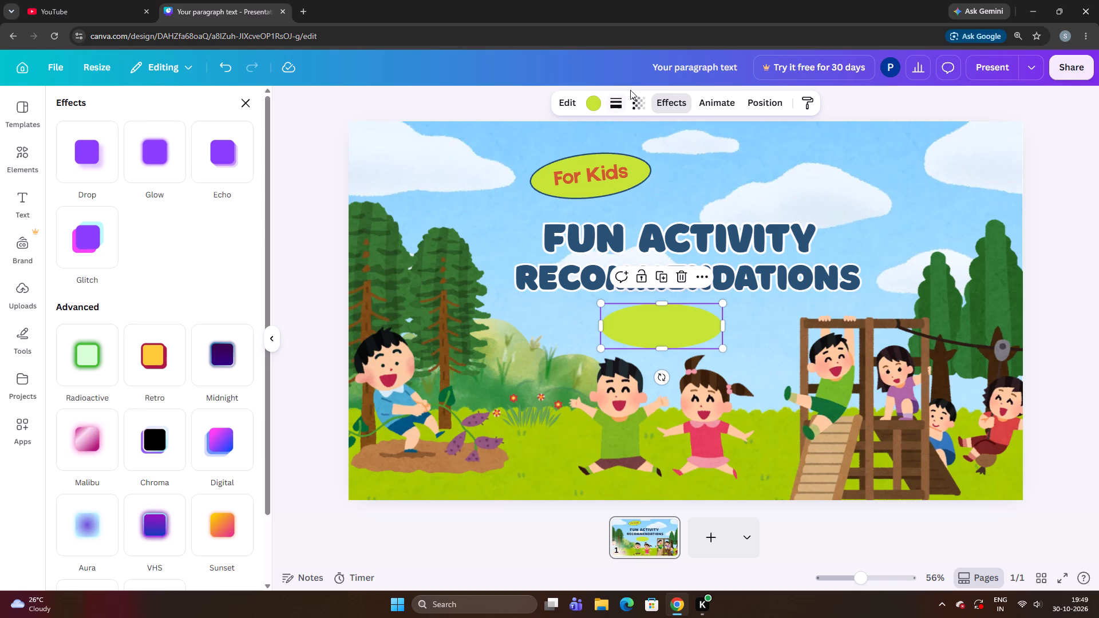
scroll(191, 252, "up", 4)
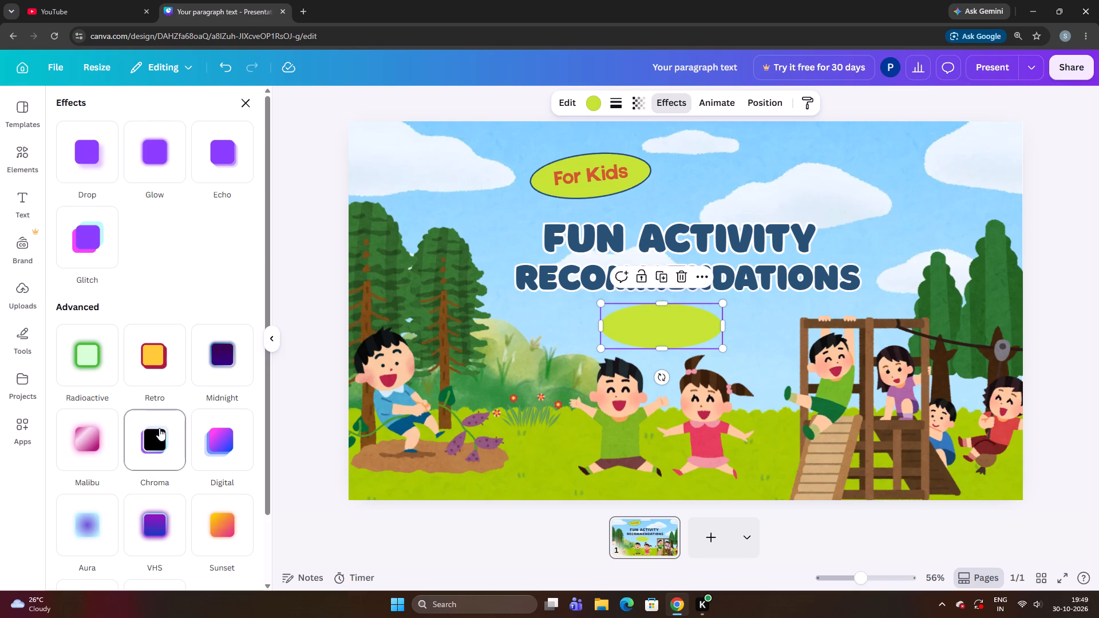
left_click(159, 428)
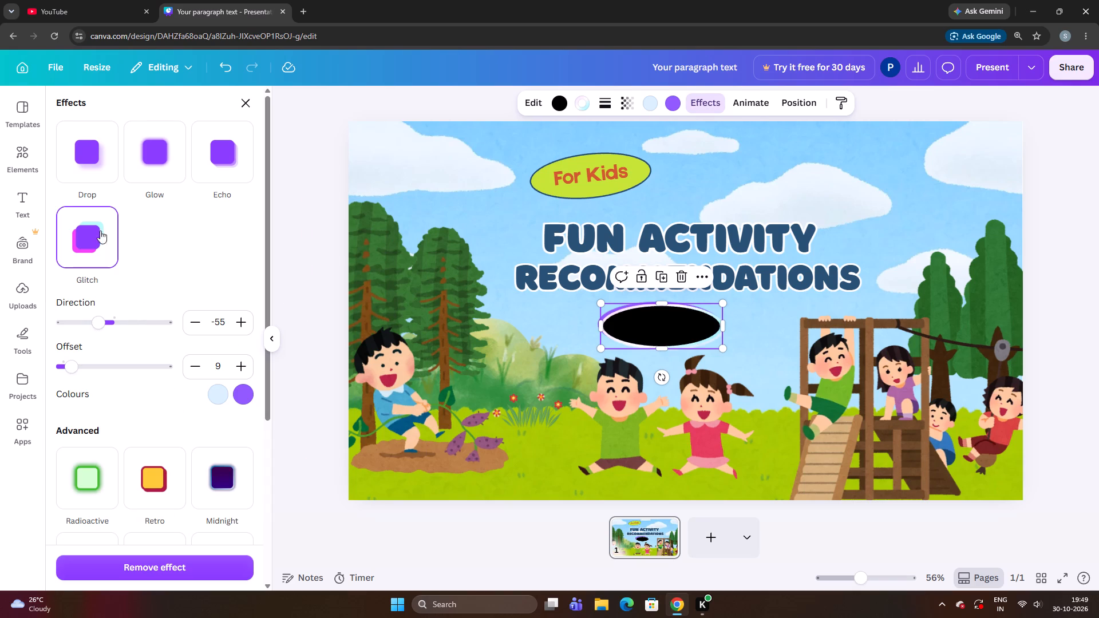
Try the Glow, Echo and Drop effects on the black ellipse and finish with Echo applied.
left_click(160, 168)
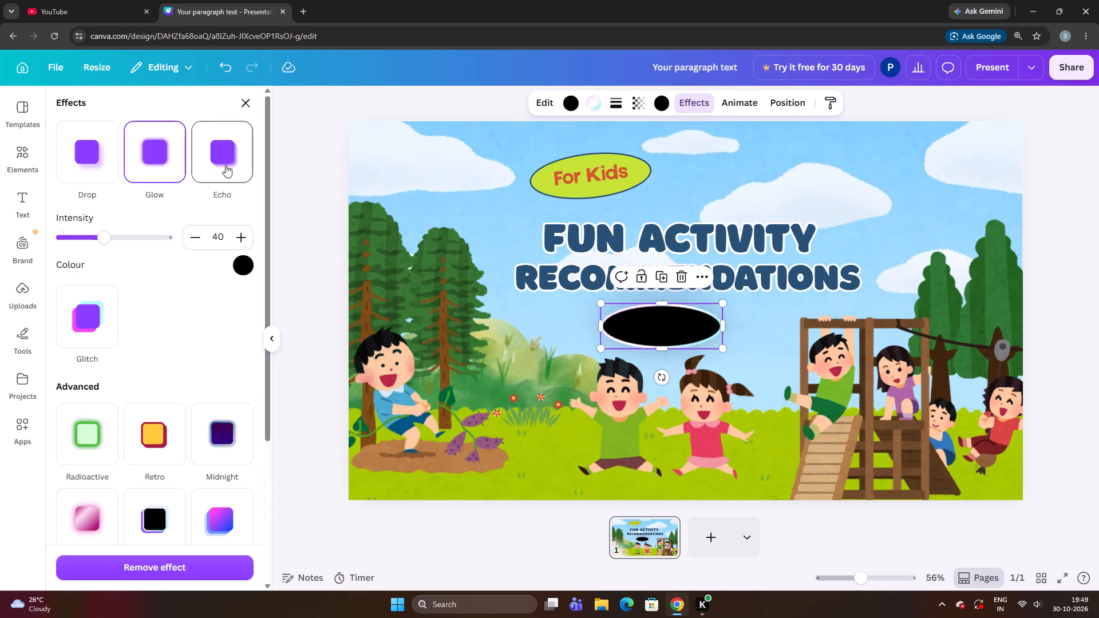
left_click(230, 161)
left_click(230, 161)
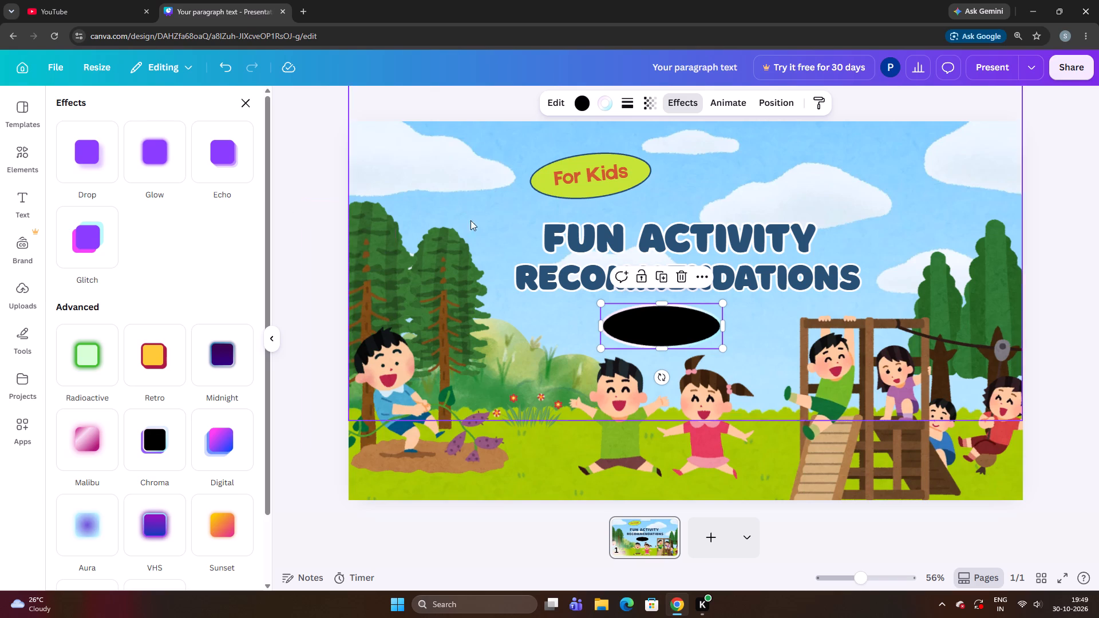
scroll(173, 251, "up", 2)
scroll(171, 248, "down", 2)
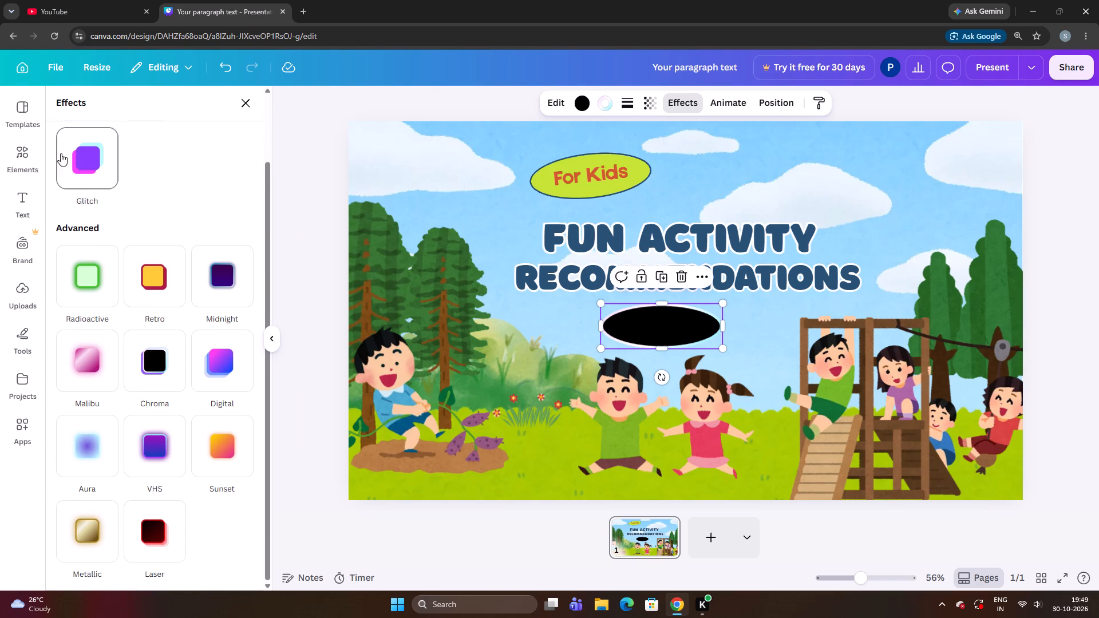
scroll(85, 186, "up", 2)
left_click(71, 173)
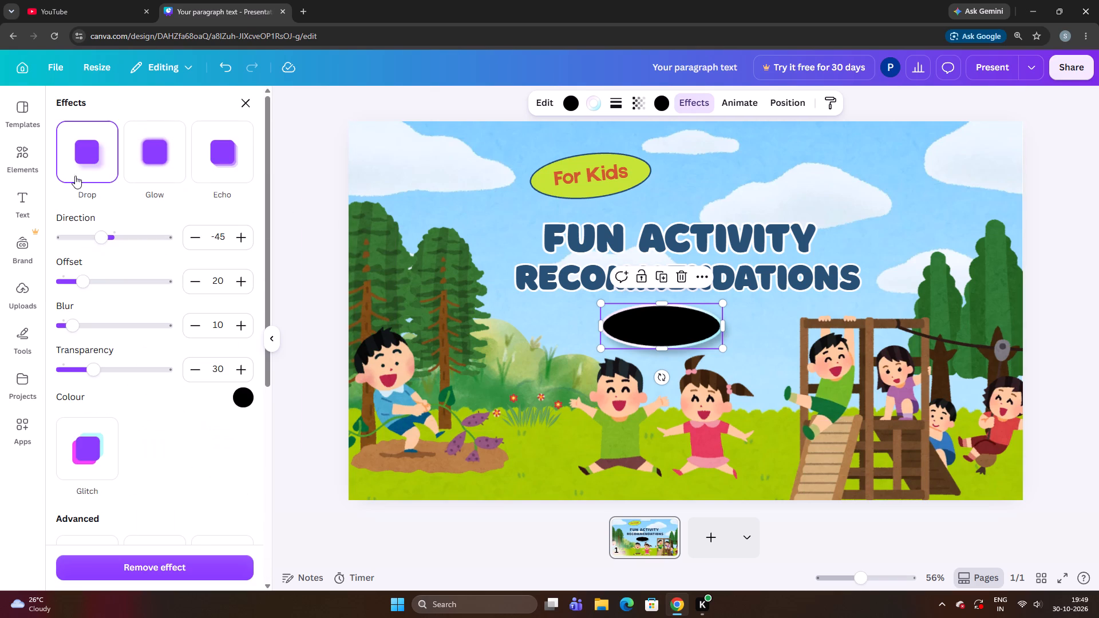
left_click(143, 175)
left_click(227, 167)
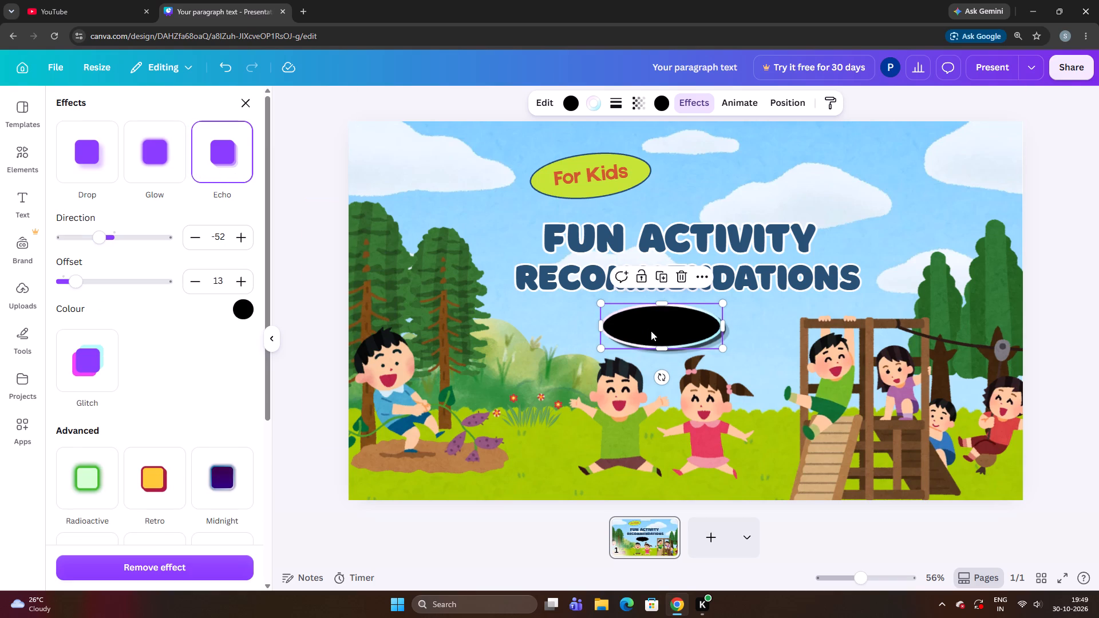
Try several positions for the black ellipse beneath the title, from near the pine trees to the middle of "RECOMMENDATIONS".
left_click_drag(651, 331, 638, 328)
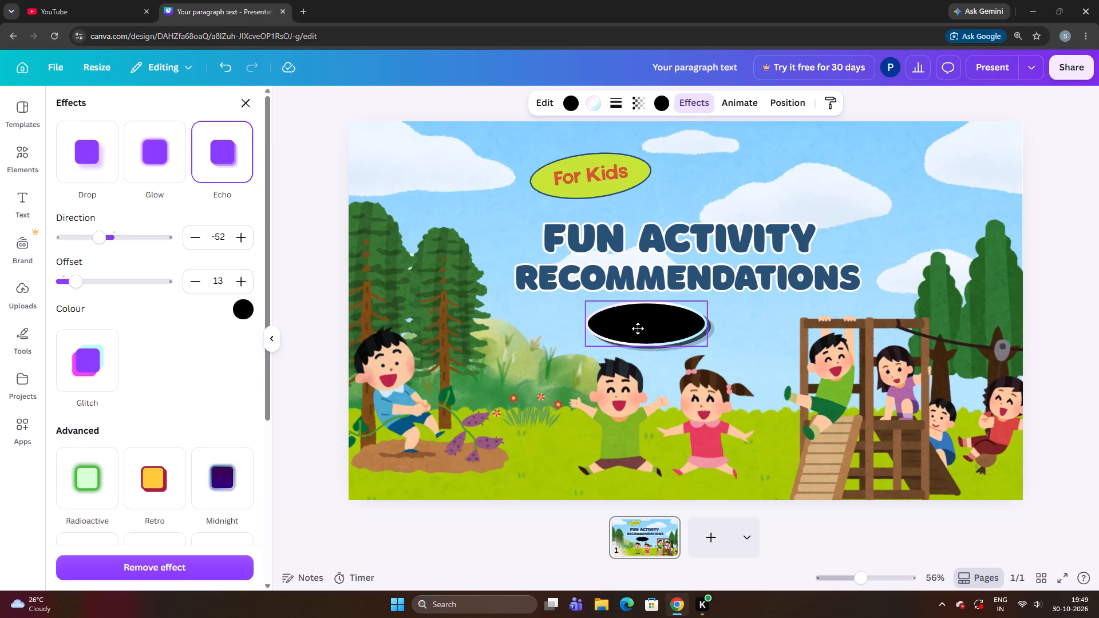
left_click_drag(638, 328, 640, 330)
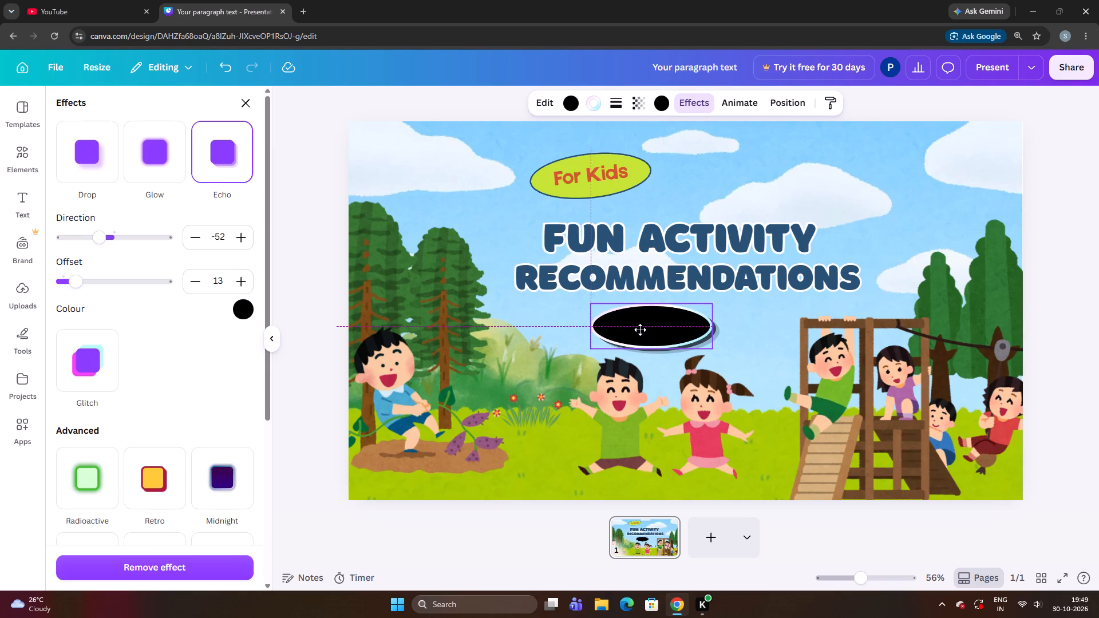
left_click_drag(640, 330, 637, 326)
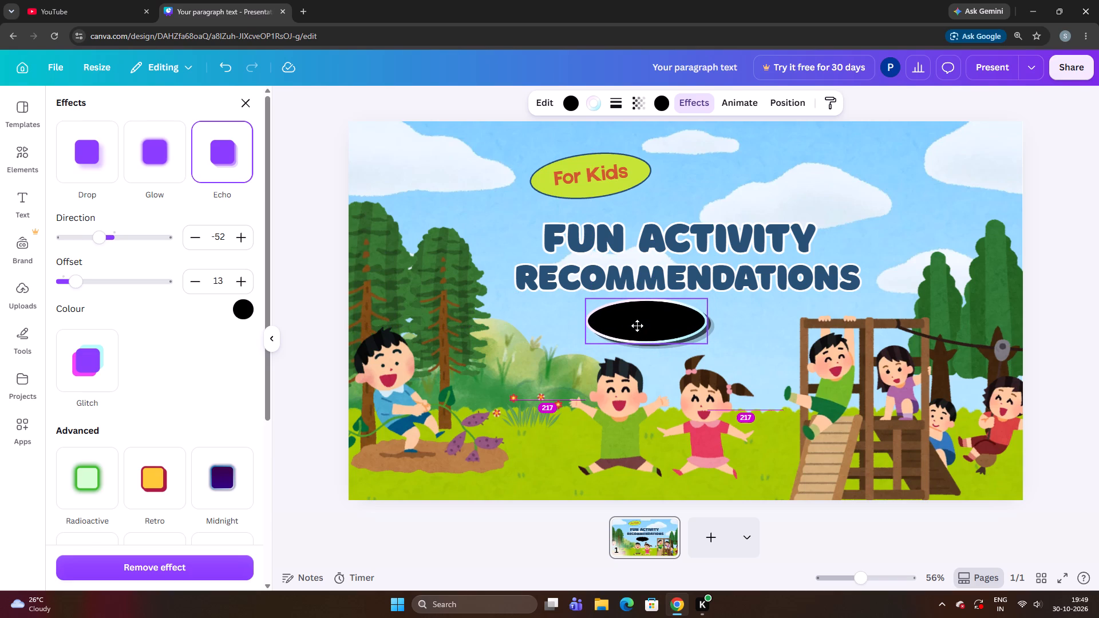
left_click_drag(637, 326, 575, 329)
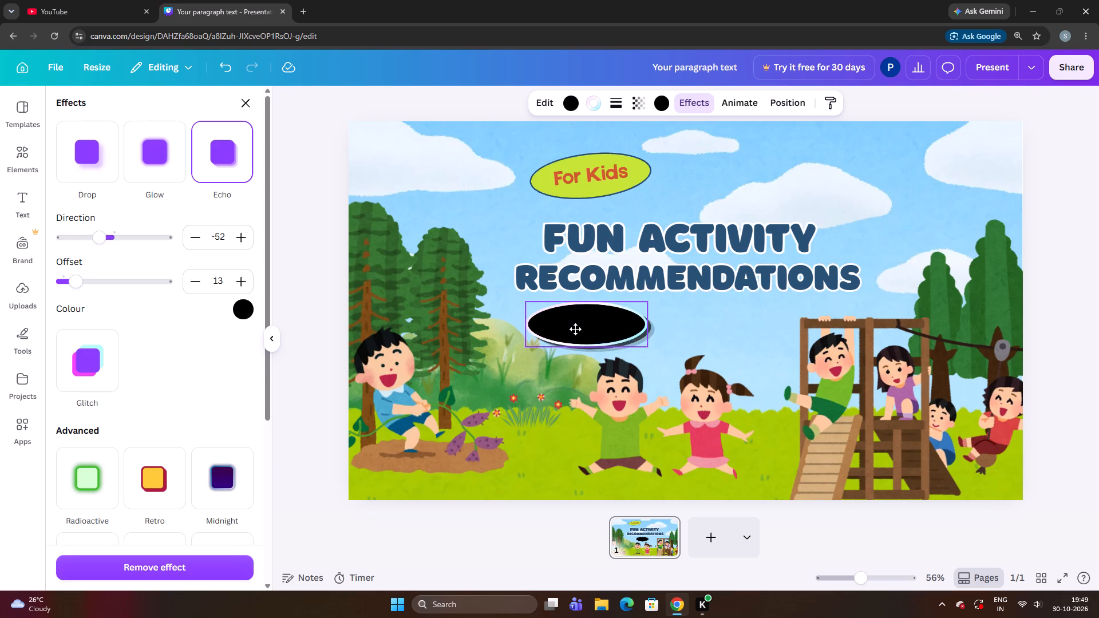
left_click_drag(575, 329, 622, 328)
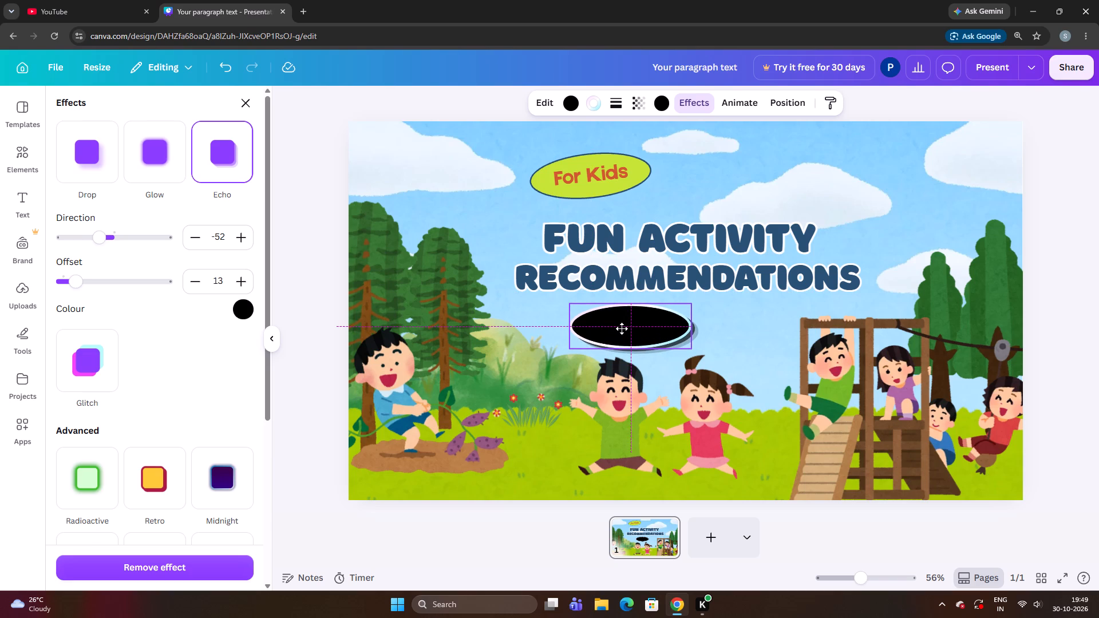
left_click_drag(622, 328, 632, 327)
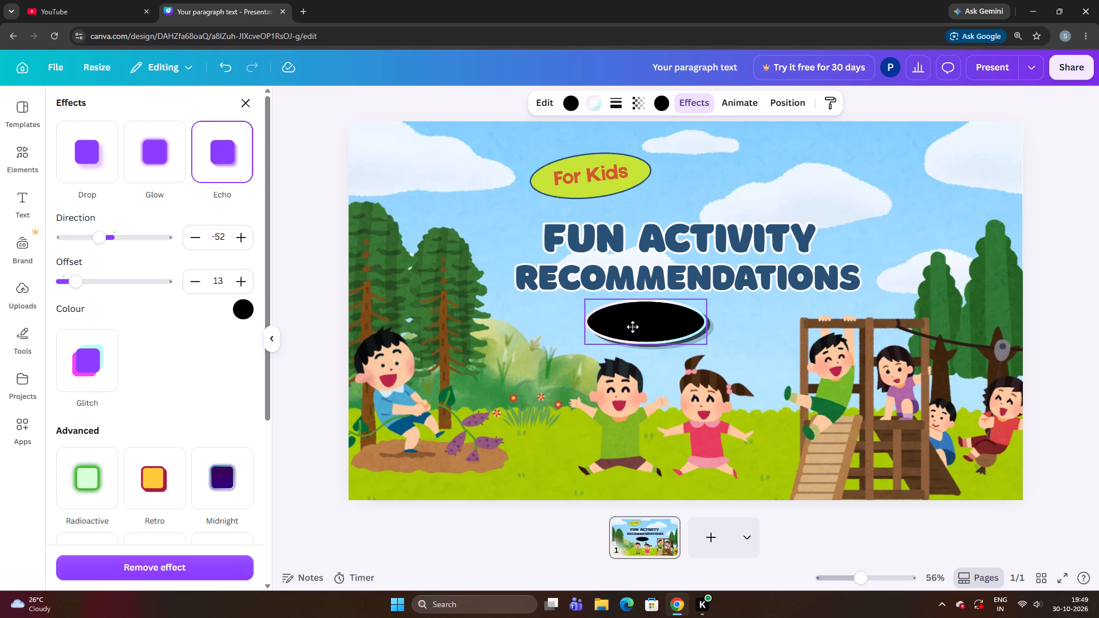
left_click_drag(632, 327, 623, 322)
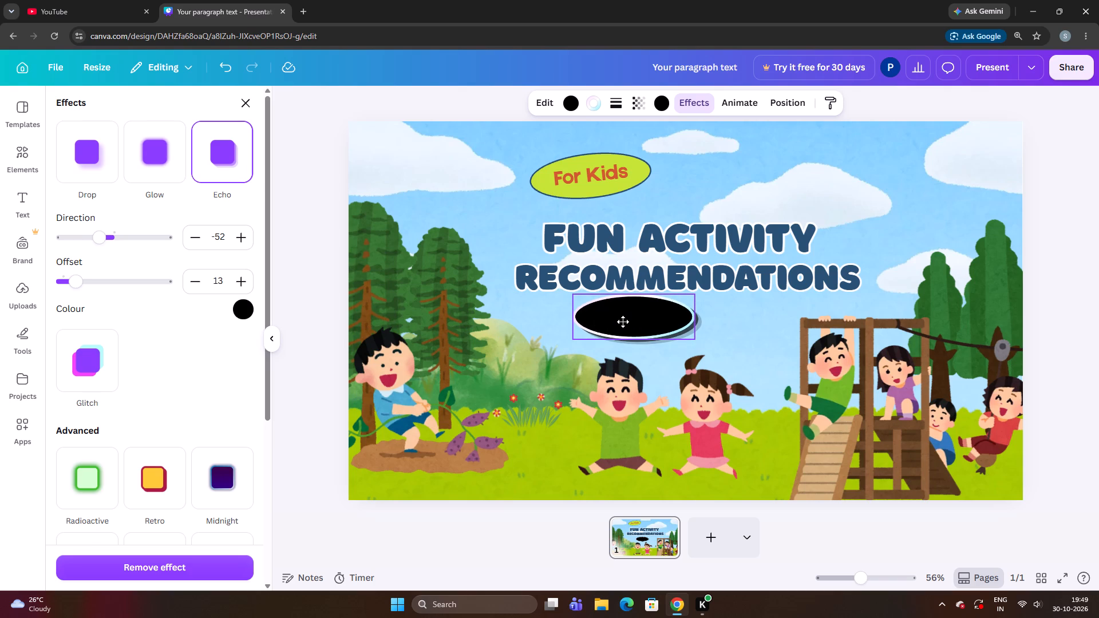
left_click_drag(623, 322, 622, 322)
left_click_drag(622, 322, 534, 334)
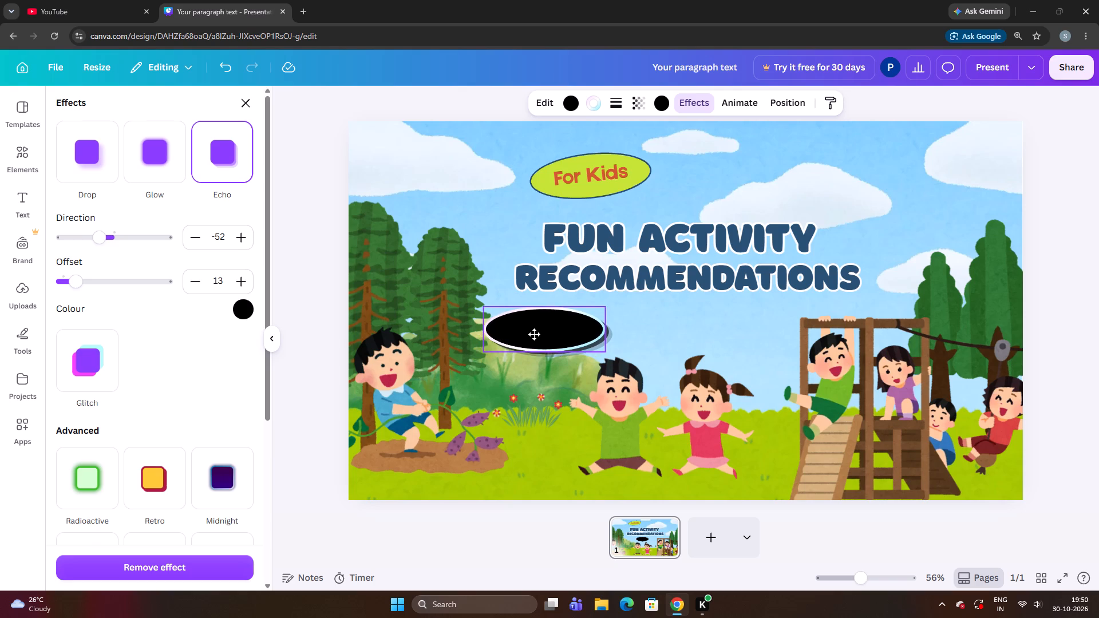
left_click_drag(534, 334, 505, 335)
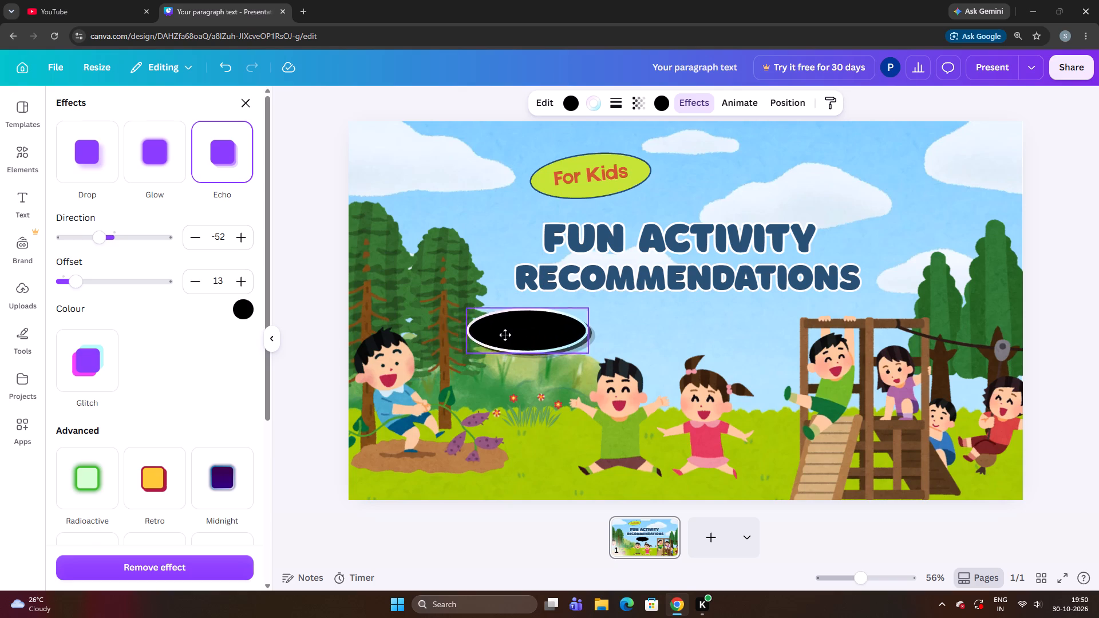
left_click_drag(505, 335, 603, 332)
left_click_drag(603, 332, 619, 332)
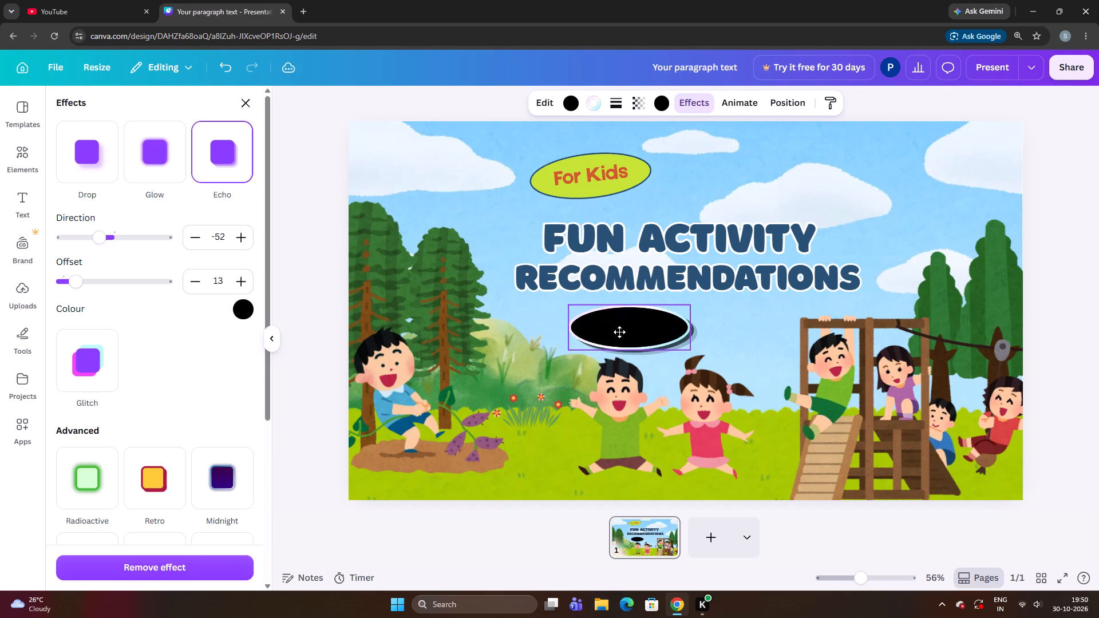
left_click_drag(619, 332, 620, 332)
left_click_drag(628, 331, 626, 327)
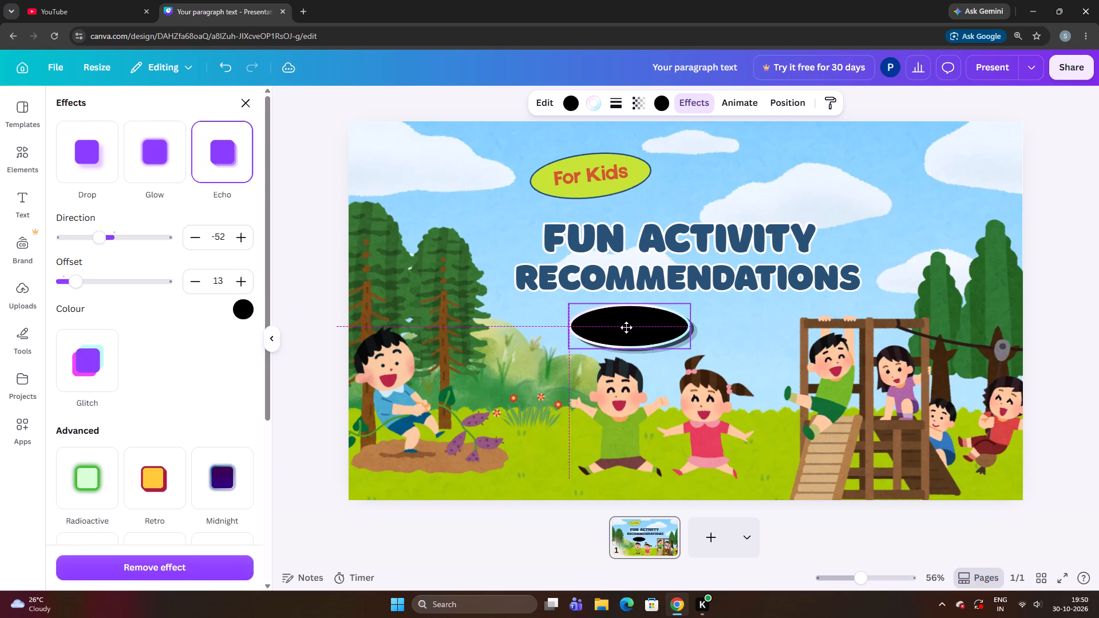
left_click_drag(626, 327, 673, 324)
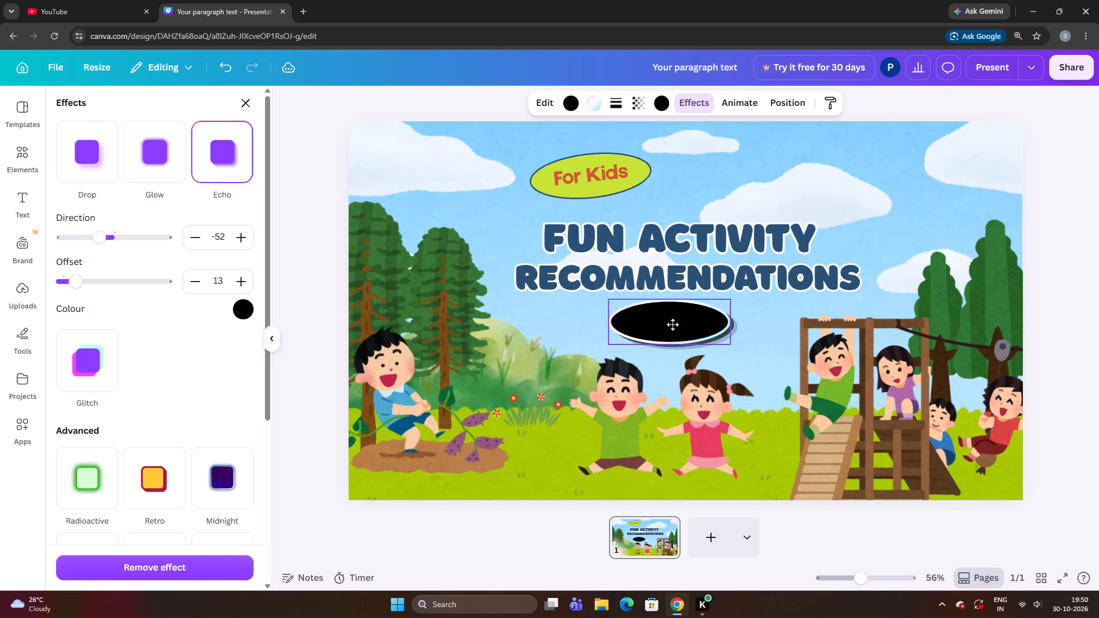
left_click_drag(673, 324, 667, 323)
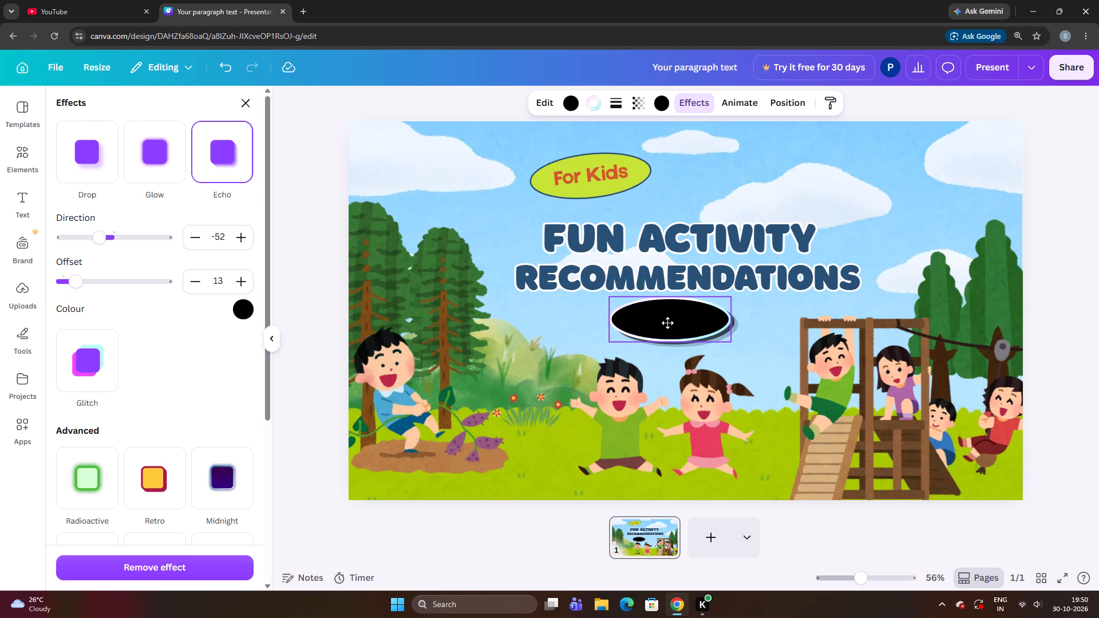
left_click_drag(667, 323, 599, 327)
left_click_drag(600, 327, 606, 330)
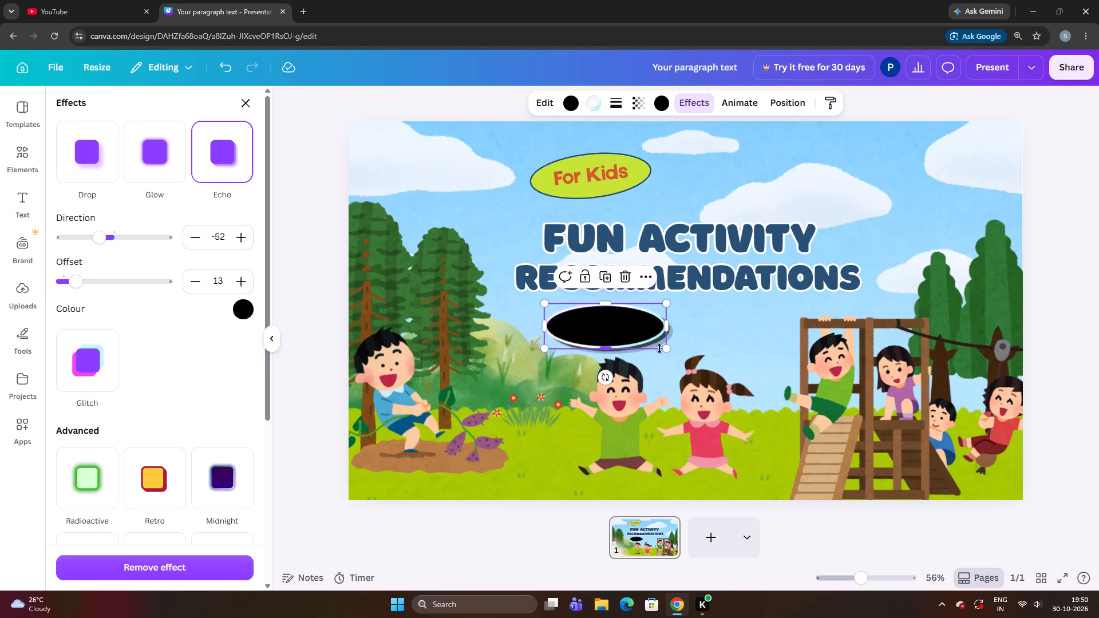
Place the black ellipse just beneath the middle of "RECOMMENDATIONS", above the two jumping children, and enlarge it slightly.
left_click_drag(637, 329, 678, 330)
left_click_drag(694, 334, 690, 323)
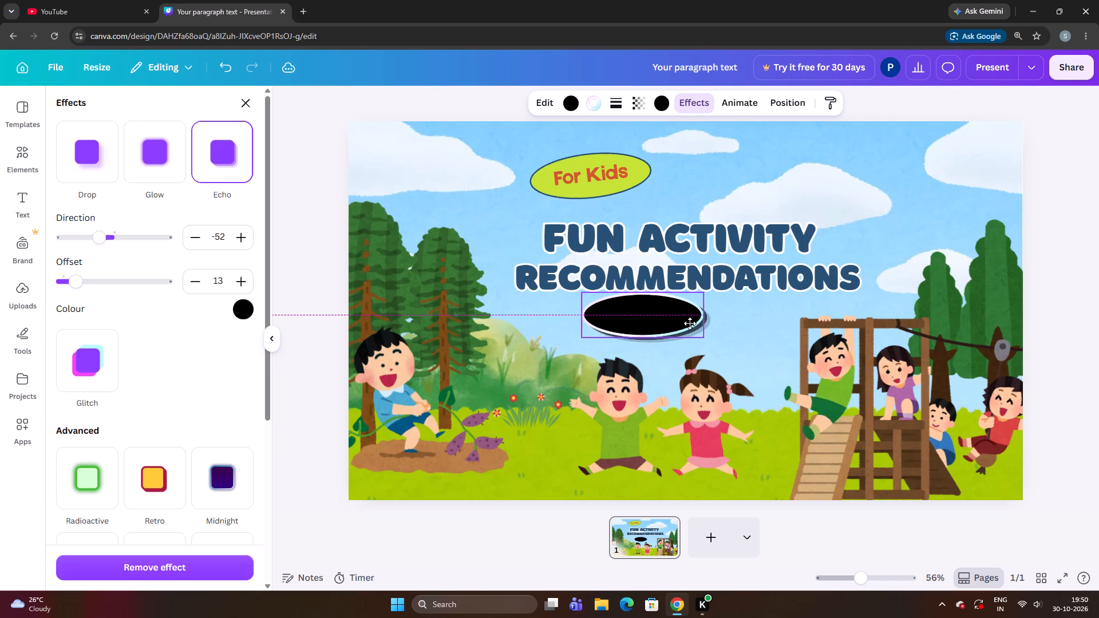
left_click_drag(690, 323, 713, 327)
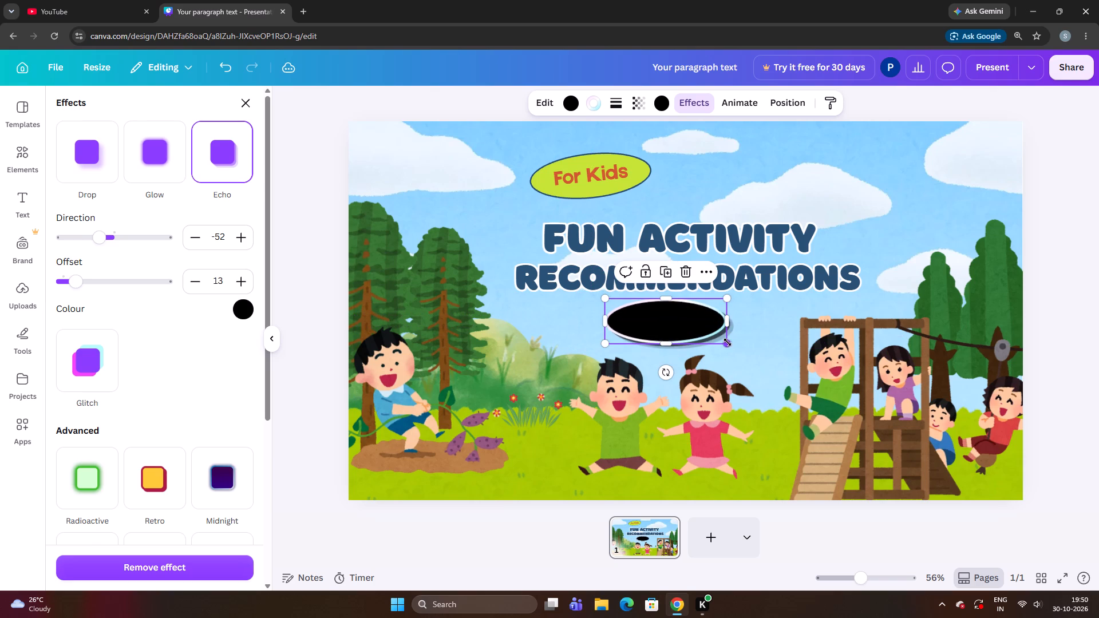
left_click_drag(728, 344, 739, 345)
left_click_drag(689, 327, 694, 324)
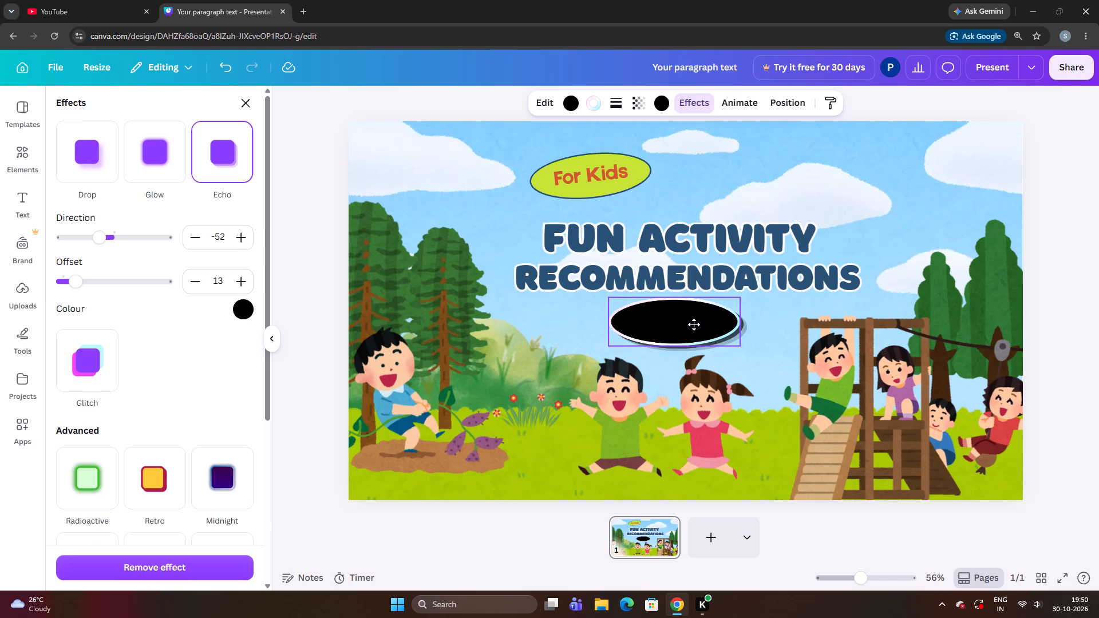
left_click_drag(694, 324, 694, 324)
left_click(269, 342)
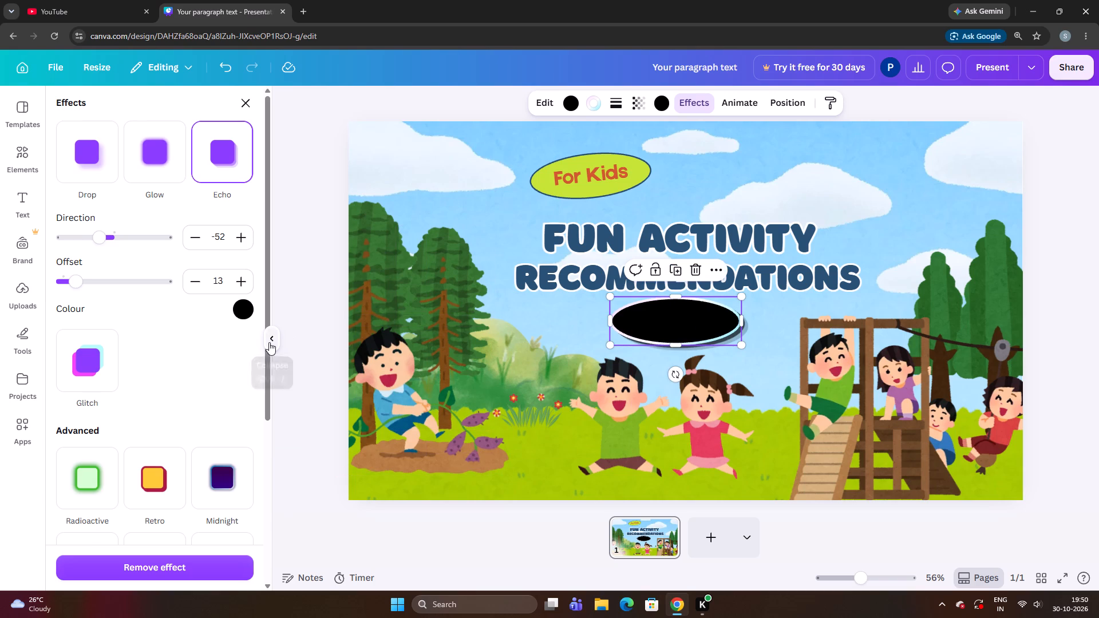
left_click_drag(587, 326, 592, 326)
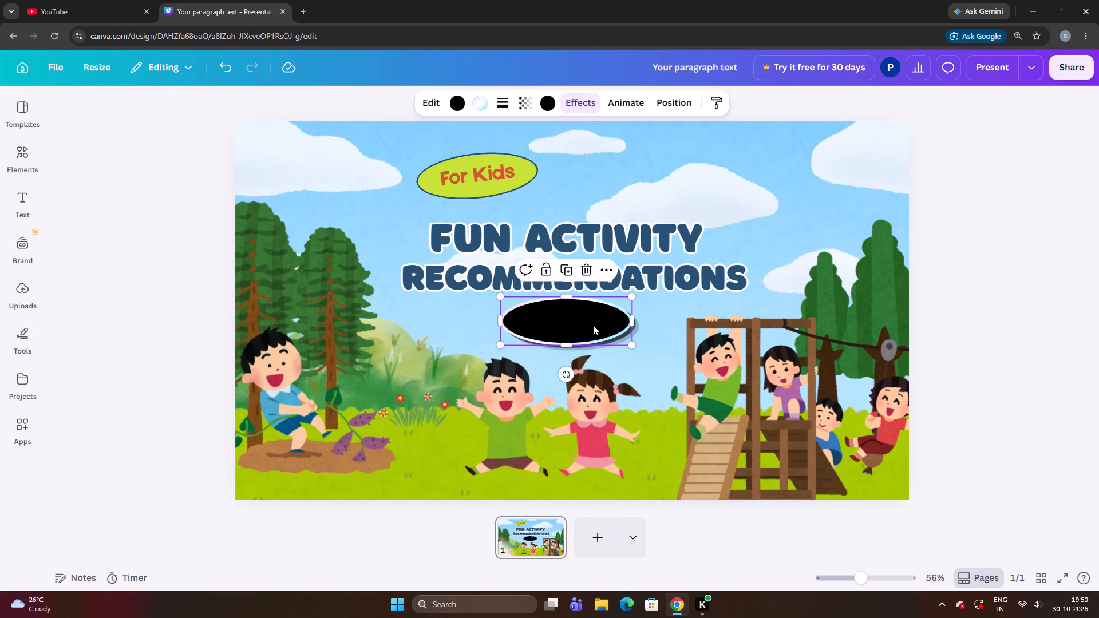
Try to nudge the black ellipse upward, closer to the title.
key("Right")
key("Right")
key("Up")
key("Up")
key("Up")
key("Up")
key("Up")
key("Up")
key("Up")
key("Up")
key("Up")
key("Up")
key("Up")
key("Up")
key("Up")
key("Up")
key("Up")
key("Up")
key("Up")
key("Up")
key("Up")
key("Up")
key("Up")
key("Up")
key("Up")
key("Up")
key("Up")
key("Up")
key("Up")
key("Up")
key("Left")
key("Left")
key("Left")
Reselect the black ellipse and nudge it slightly leftward beneath "RECOMMENDATIONS", keeping it at the same height.
left_click(592, 198)
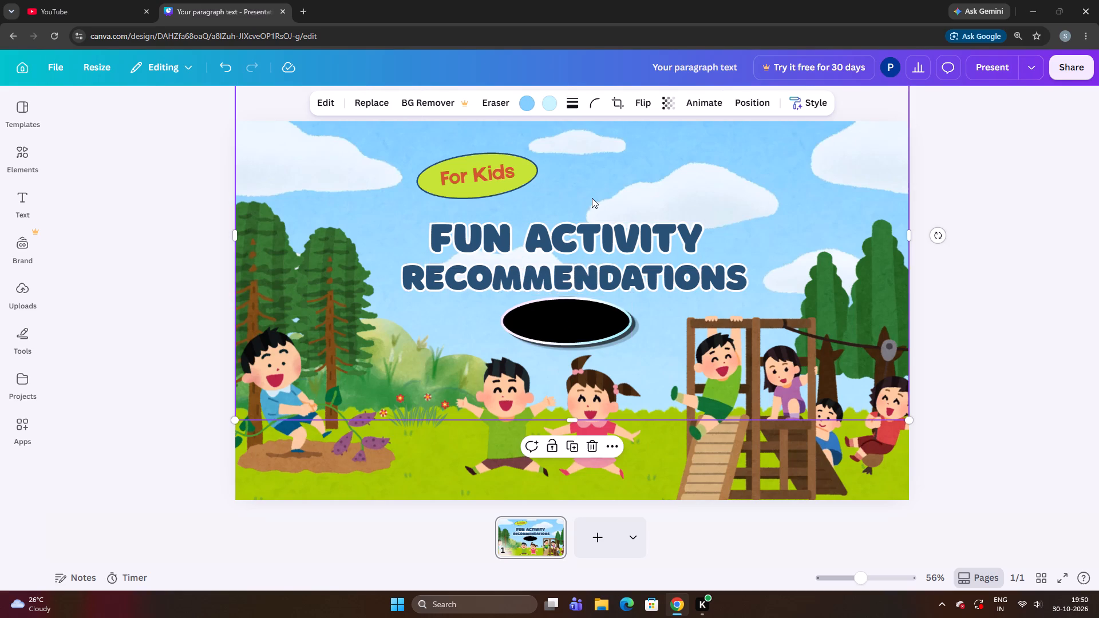
left_click(580, 340)
key("Left")
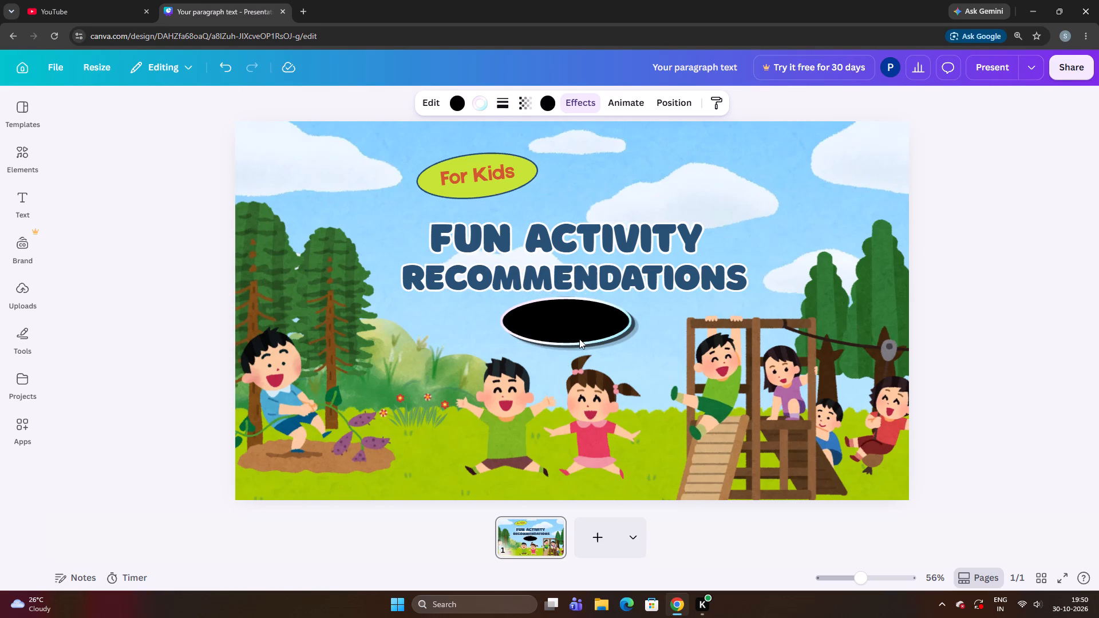
key("Left")
key("Left")
key("Left")
key("Left")
key("Left")
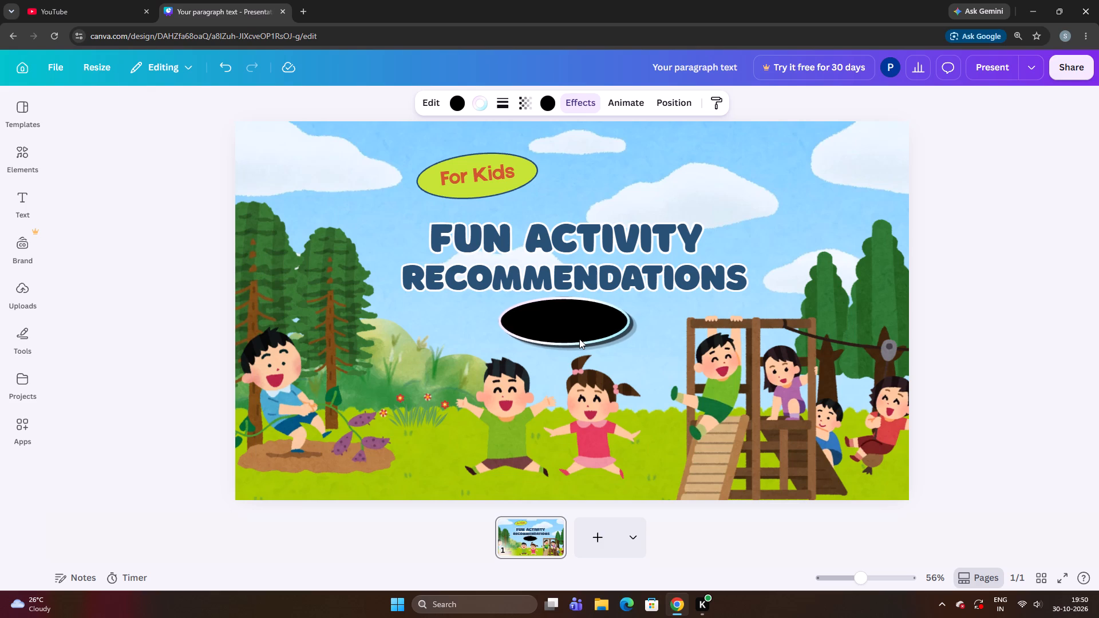
key("Left")
key("Left")
key("Left")
key("Left")
key("Left")
key("Left")
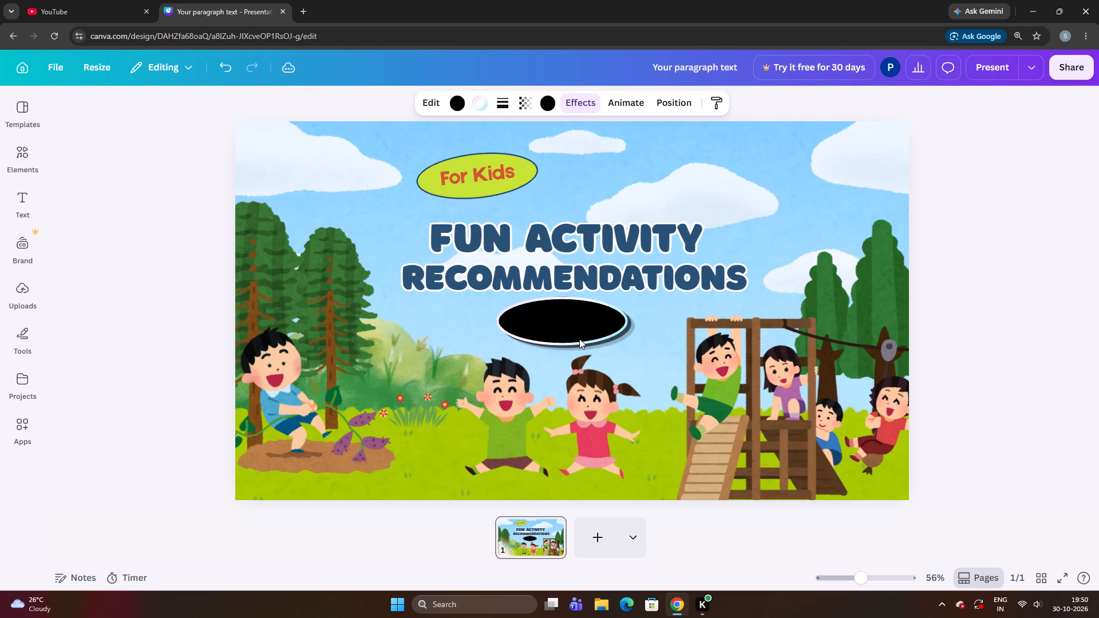
key("Left")
key("Left")
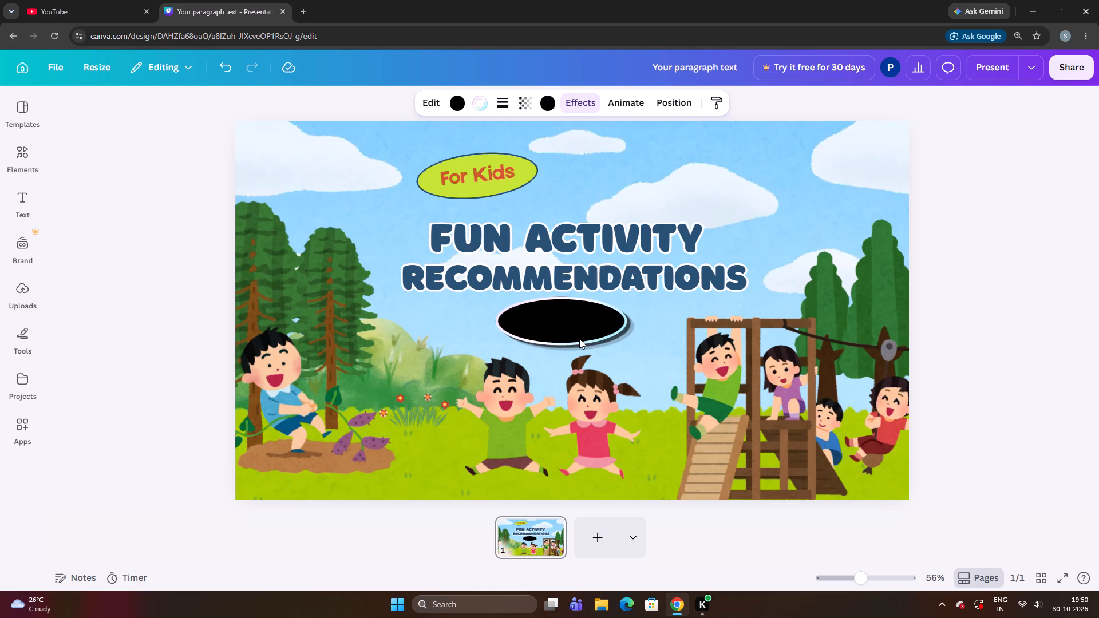
key("Left")
key("Left")
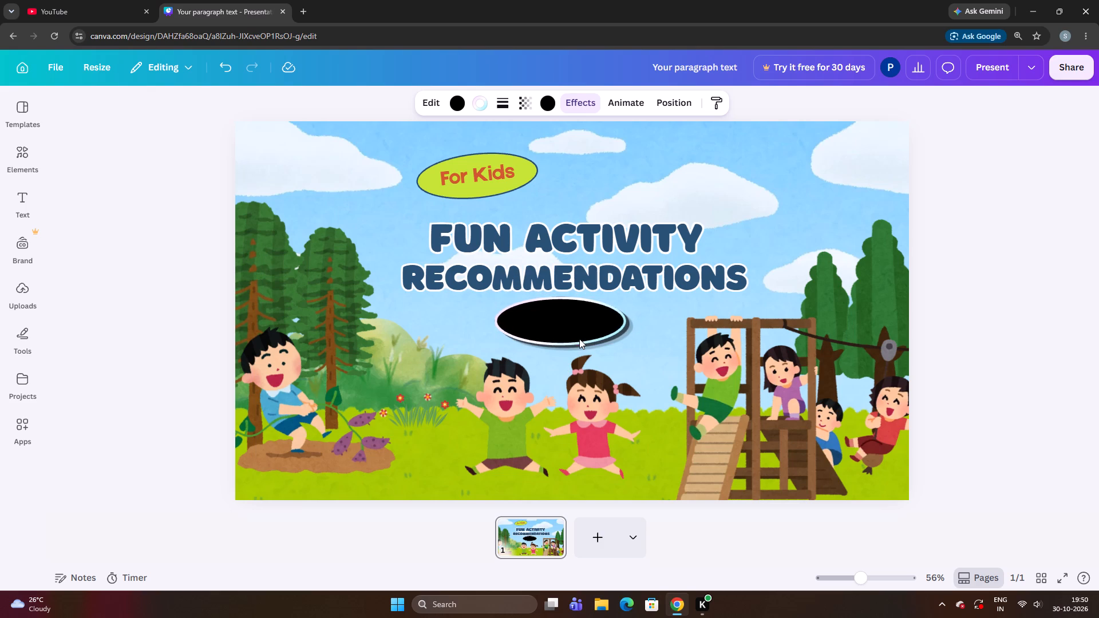
key("Left")
key("Left")
key("Left")
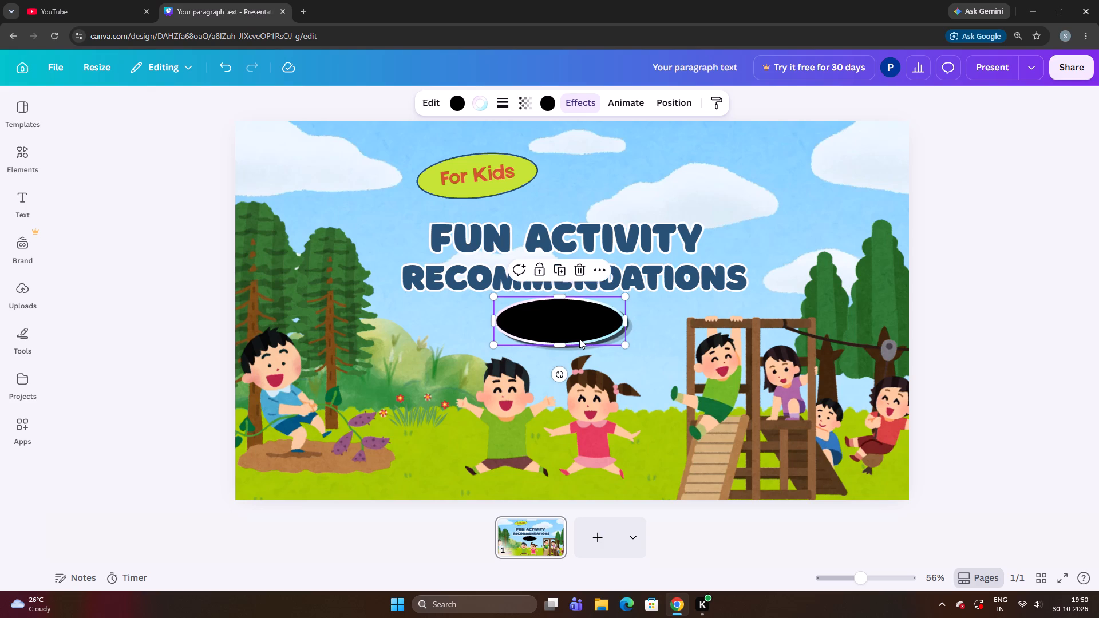
key("Left")
key("Left")
key("Left")
key("Left")
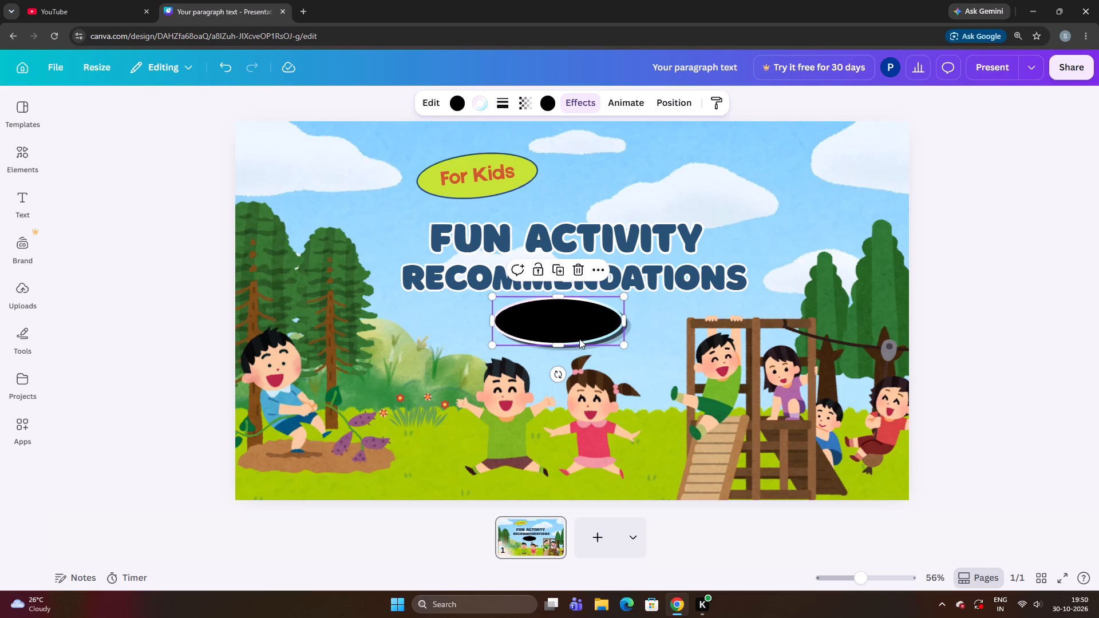
key("Left")
key("Left")
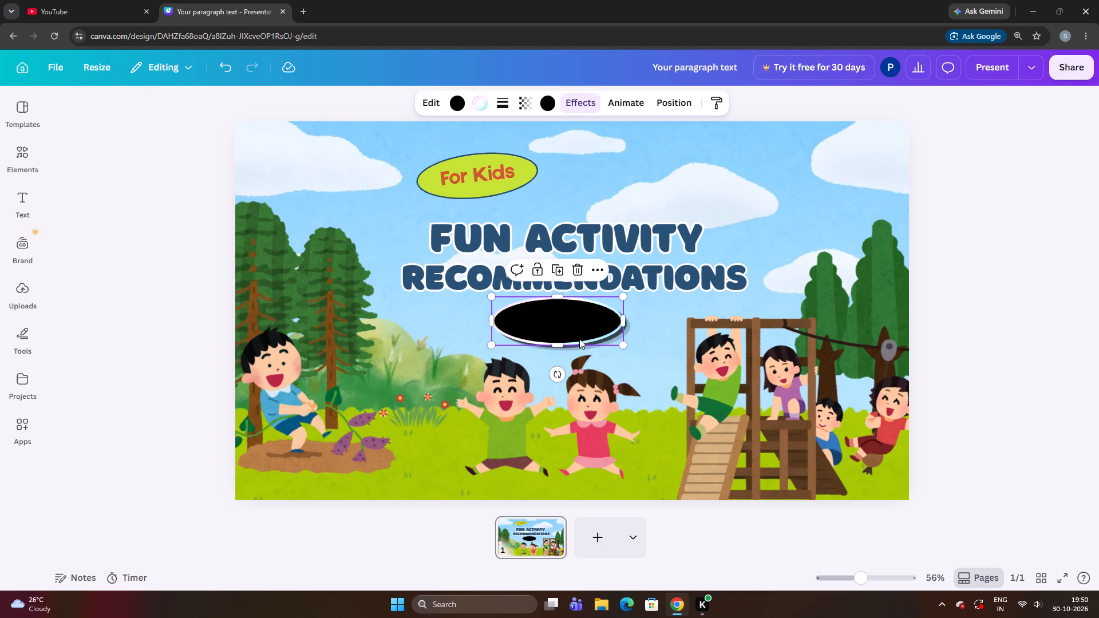
key("Left")
key("Left")
key("Left")
key("Left")
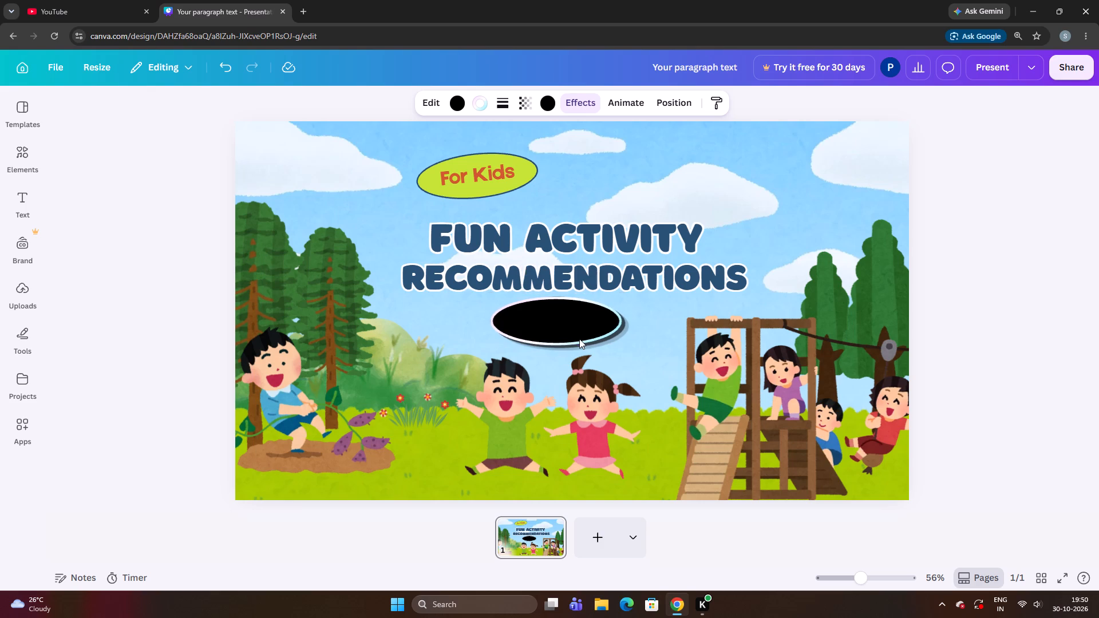
key("Left")
key("Left")
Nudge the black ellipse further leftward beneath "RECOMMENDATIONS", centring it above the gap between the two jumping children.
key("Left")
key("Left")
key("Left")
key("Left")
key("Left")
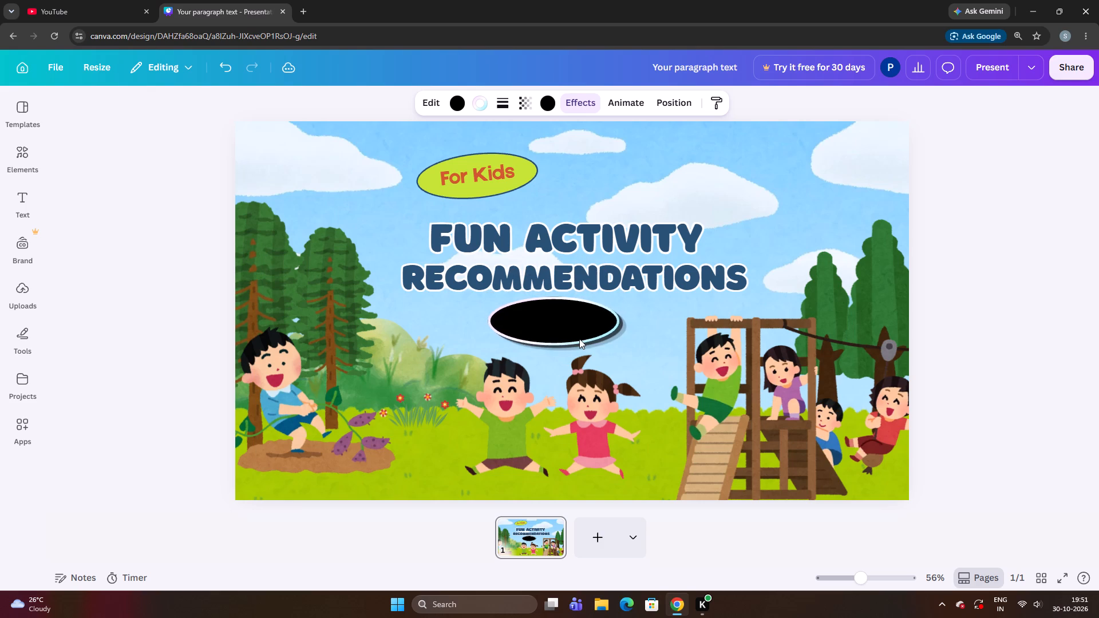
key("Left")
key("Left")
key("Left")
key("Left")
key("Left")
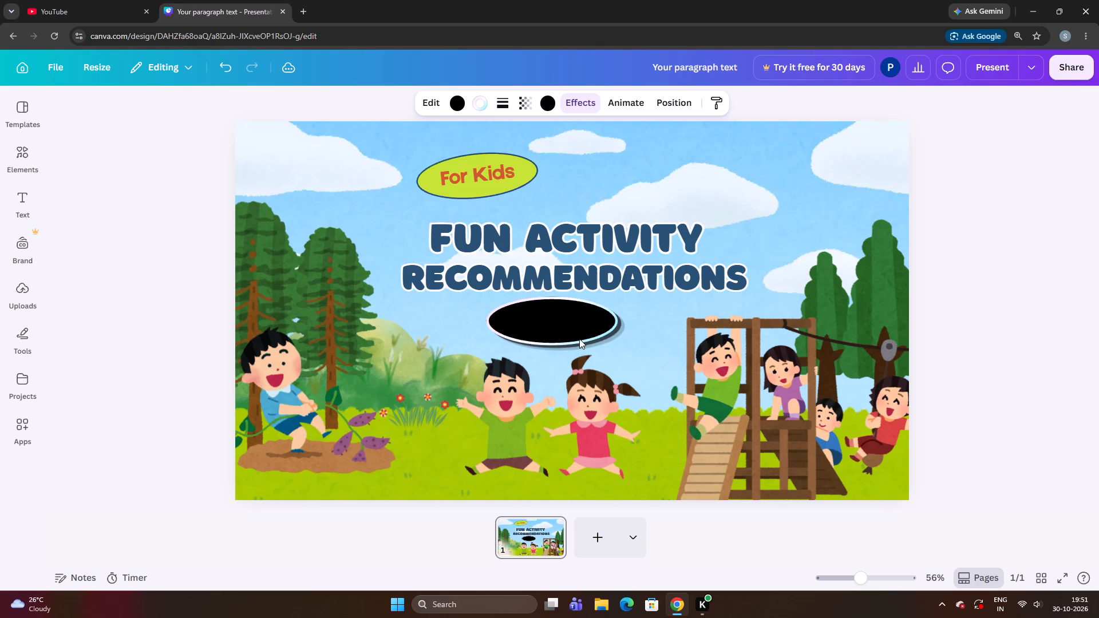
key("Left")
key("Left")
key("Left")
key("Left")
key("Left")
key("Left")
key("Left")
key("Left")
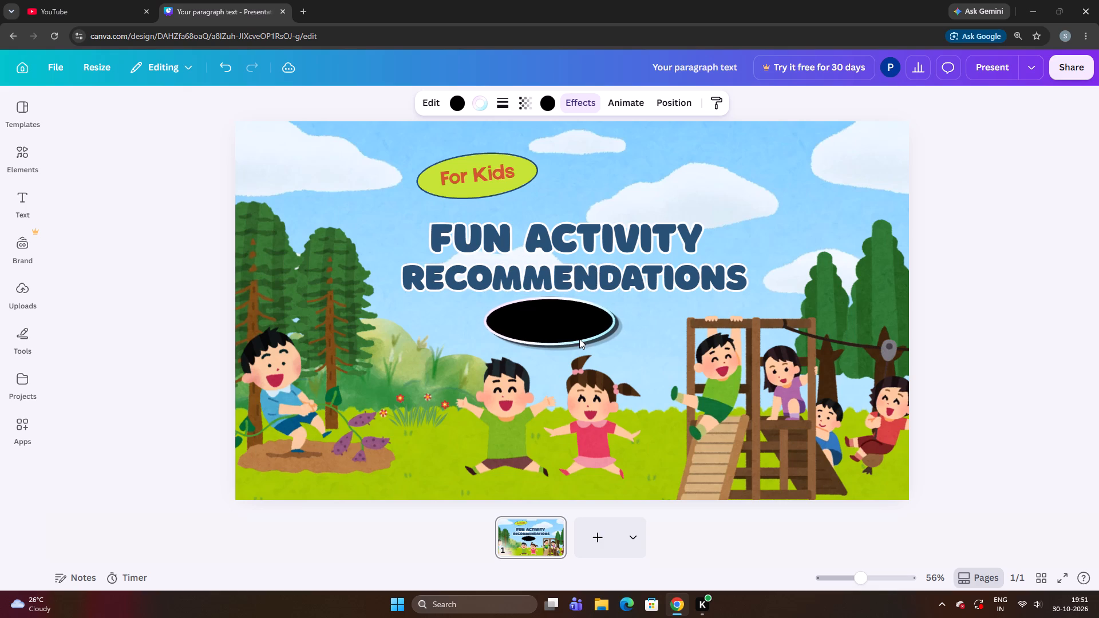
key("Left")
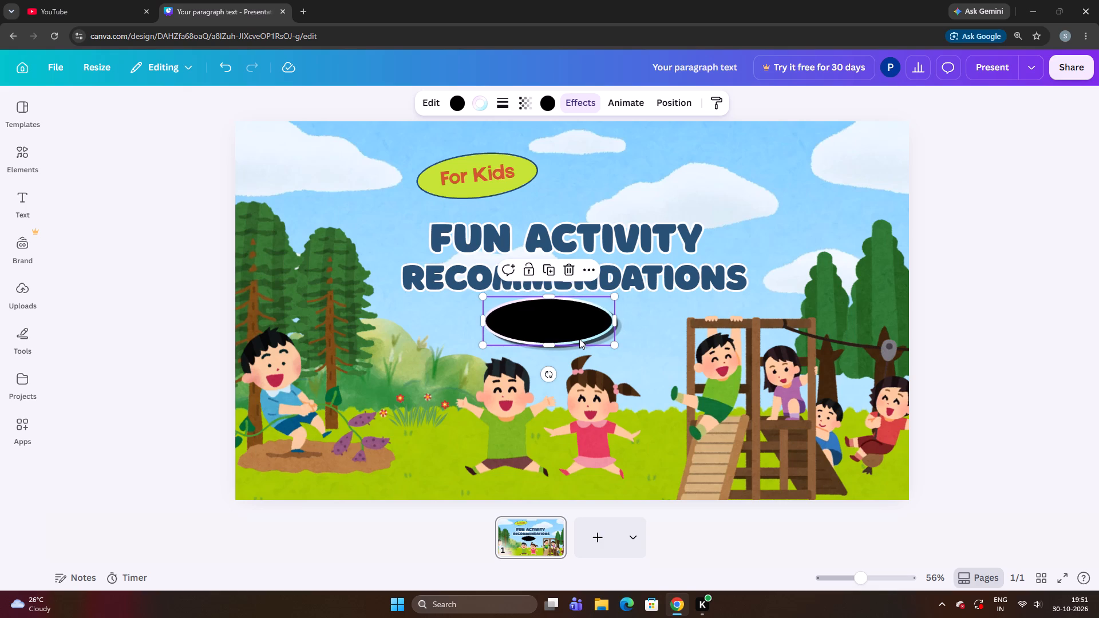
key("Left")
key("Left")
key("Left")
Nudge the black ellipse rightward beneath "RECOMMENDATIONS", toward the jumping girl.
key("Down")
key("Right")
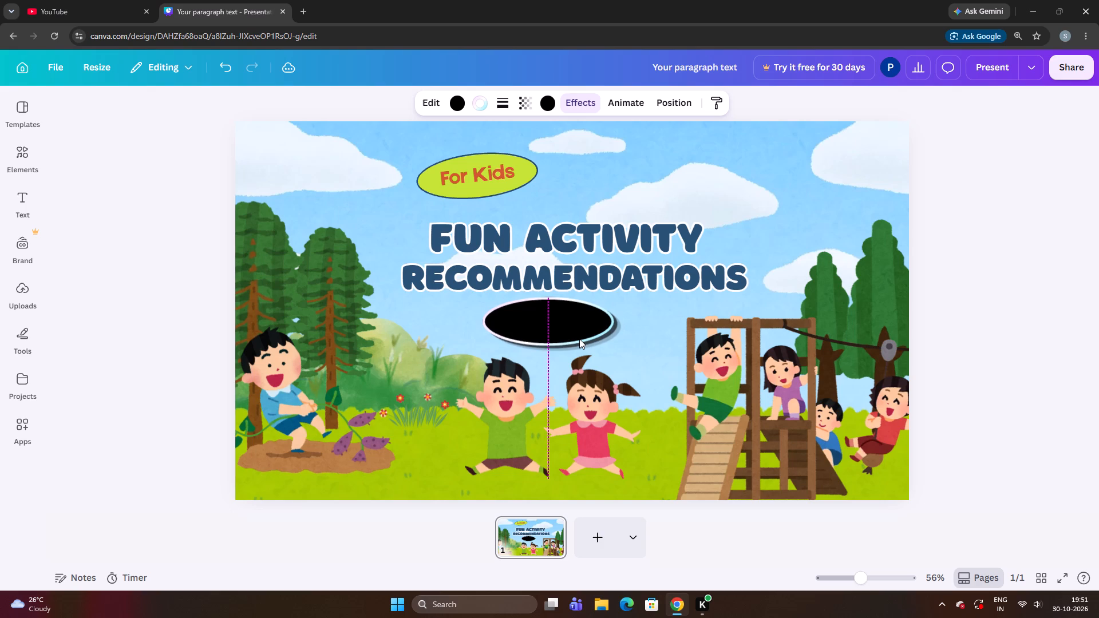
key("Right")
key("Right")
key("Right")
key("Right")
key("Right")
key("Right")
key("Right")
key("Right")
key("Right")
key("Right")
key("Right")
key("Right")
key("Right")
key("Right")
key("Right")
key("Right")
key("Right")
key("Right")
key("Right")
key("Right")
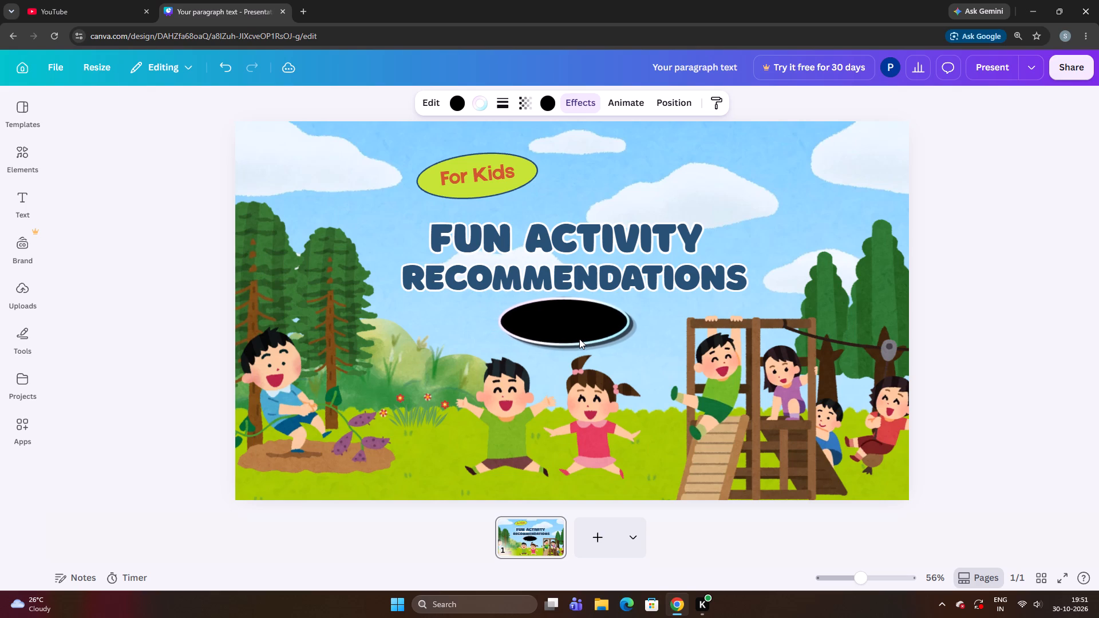
Fine-tune the black ellipse's position by nudging it partway back left and slightly down beneath "RECOMMENDATIONS".
key("Down")
key("Up")
key("Left")
key("Left")
key("Left")
key("Left")
key("Left")
key("Left")
key("Left")
key("Left")
key("Left")
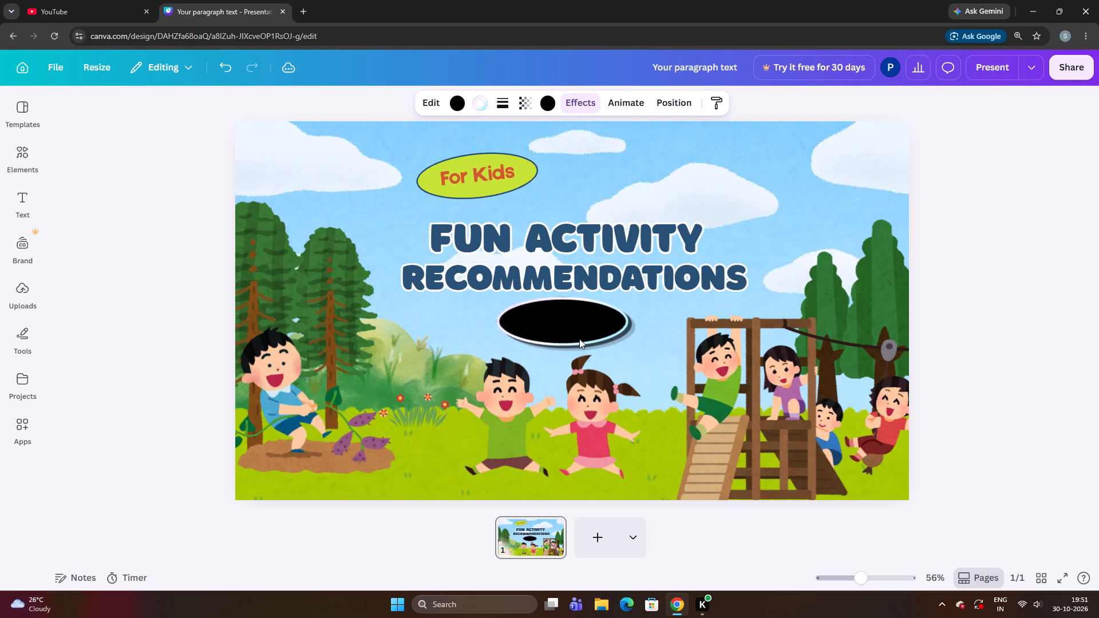
key("Up")
key("Right")
key("Right")
key("Right")
key("Down")
key("Down")
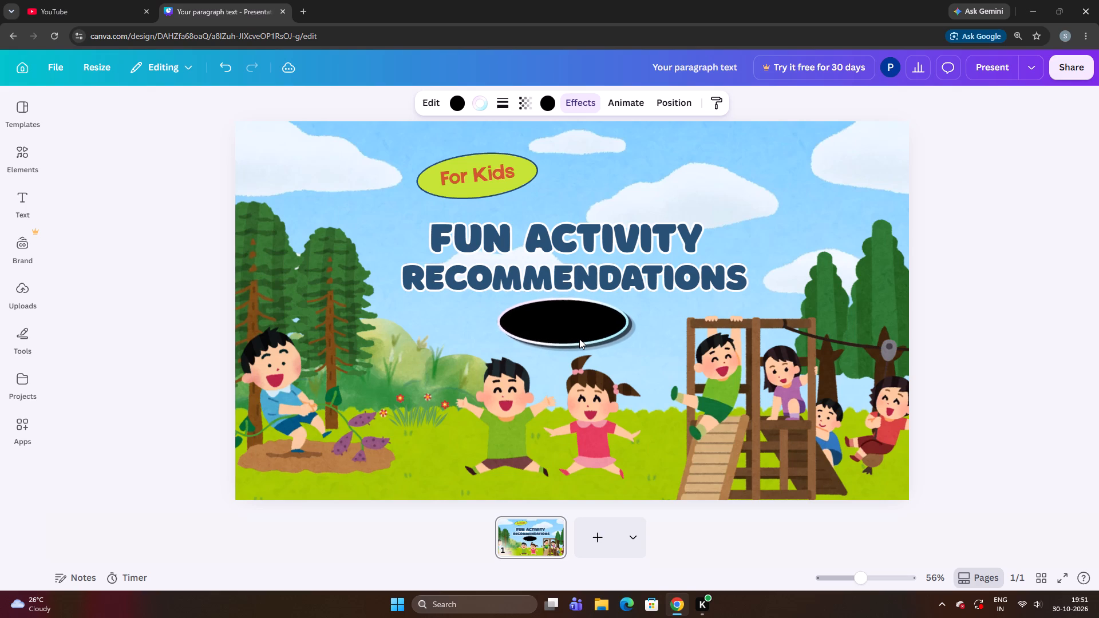
key("Down")
key("Left")
key("Left")
key("Left")
key("Left")
key("Left")
key("Left")
key("Left")
key("Left")
key("Left")
key("Left")
key("Left")
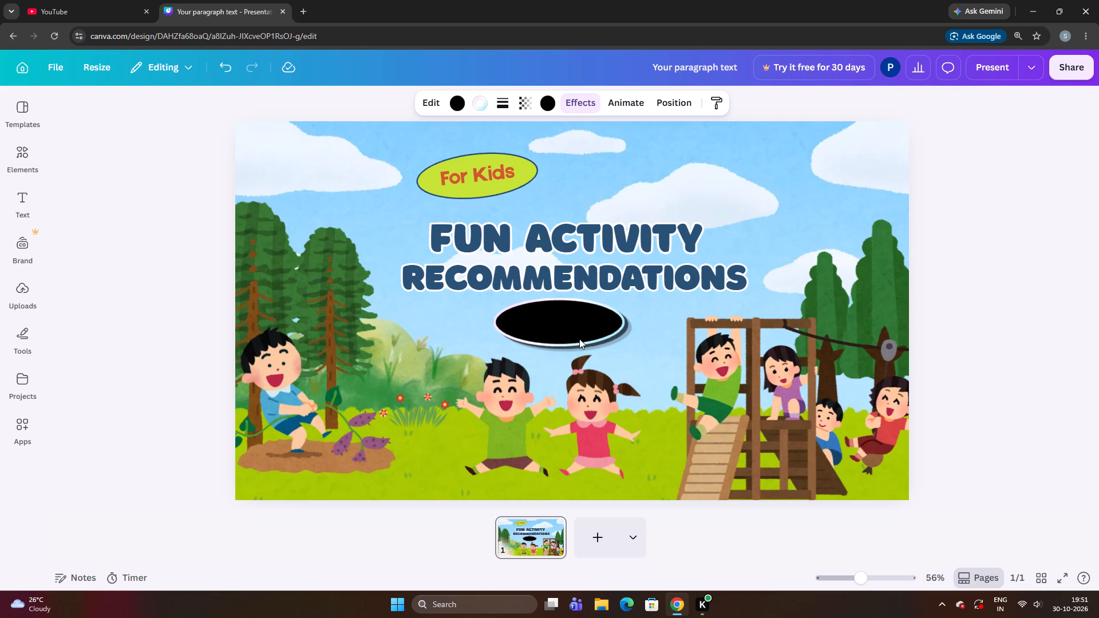
key("Left")
key("Left")
key("Left")
key("Left")
key("Left")
key("Left")
key("Left")
key("Left")
key("Left")
key("Down")
key("Down")
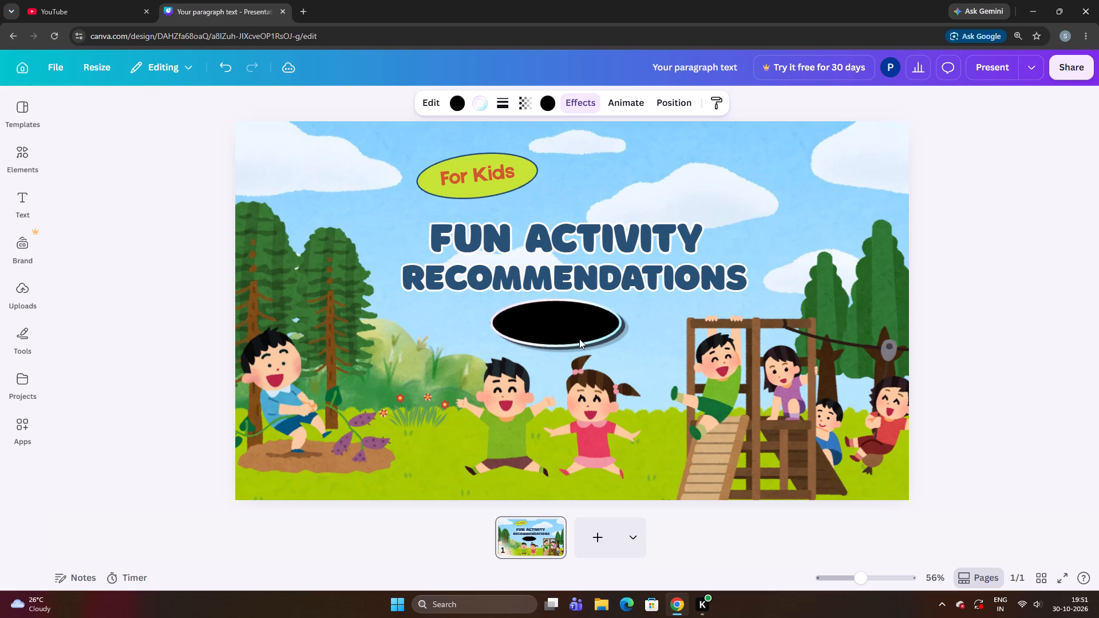
Delete the green For Kids badge above the title.
left_click(472, 184)
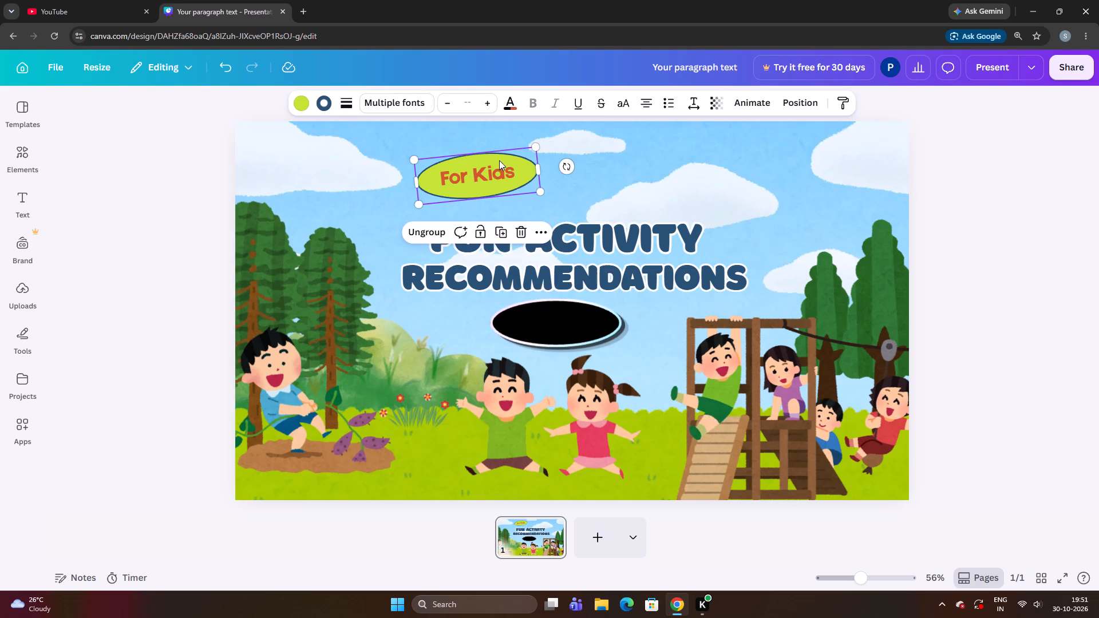
left_click(522, 234)
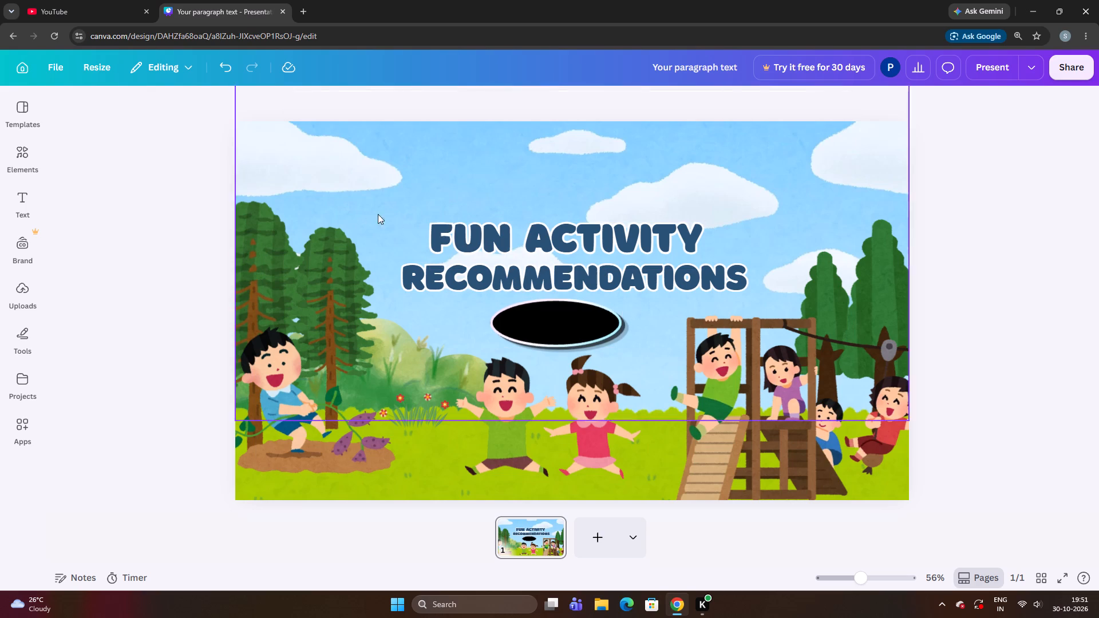
Add a new text box to the slide and shift it slightly down over the black ellipse.
left_click(25, 201)
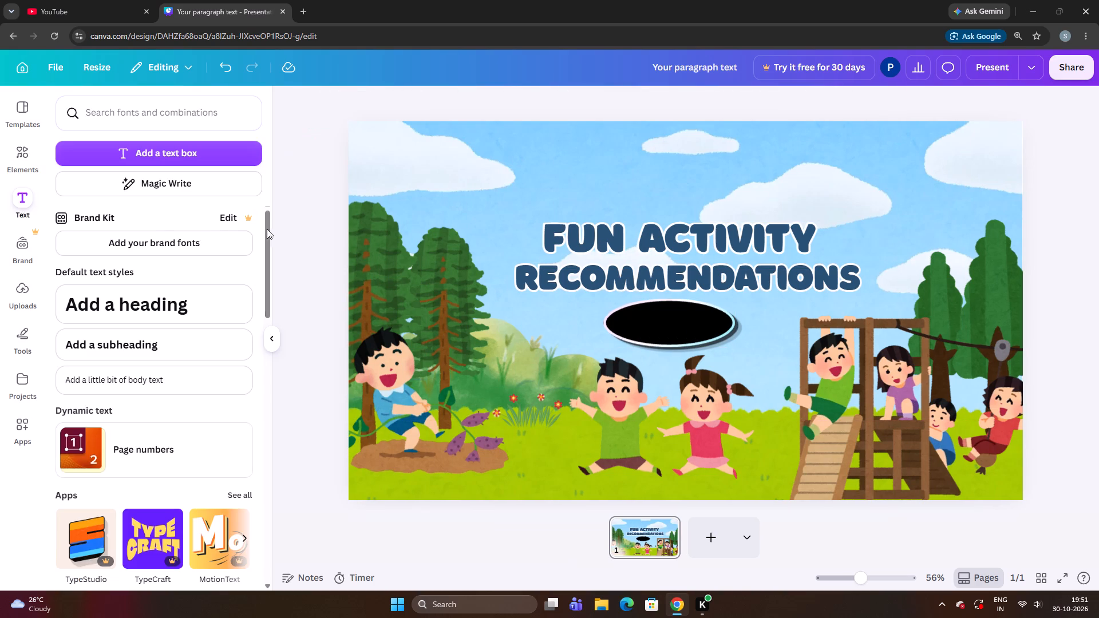
left_click(199, 156)
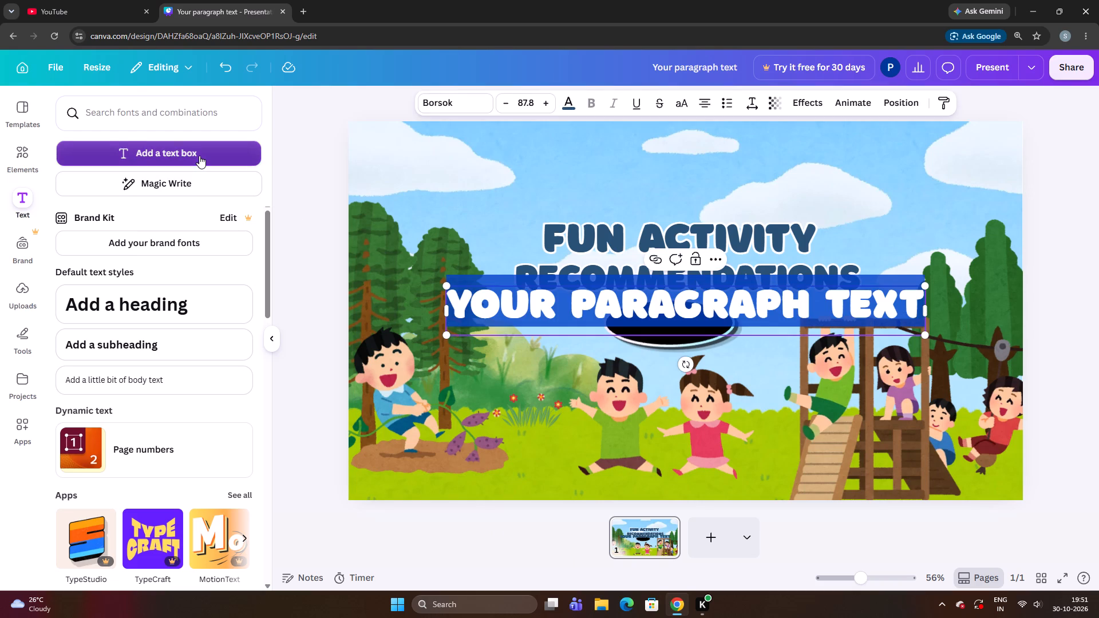
left_click(543, 164)
left_click_drag(576, 299, 576, 301)
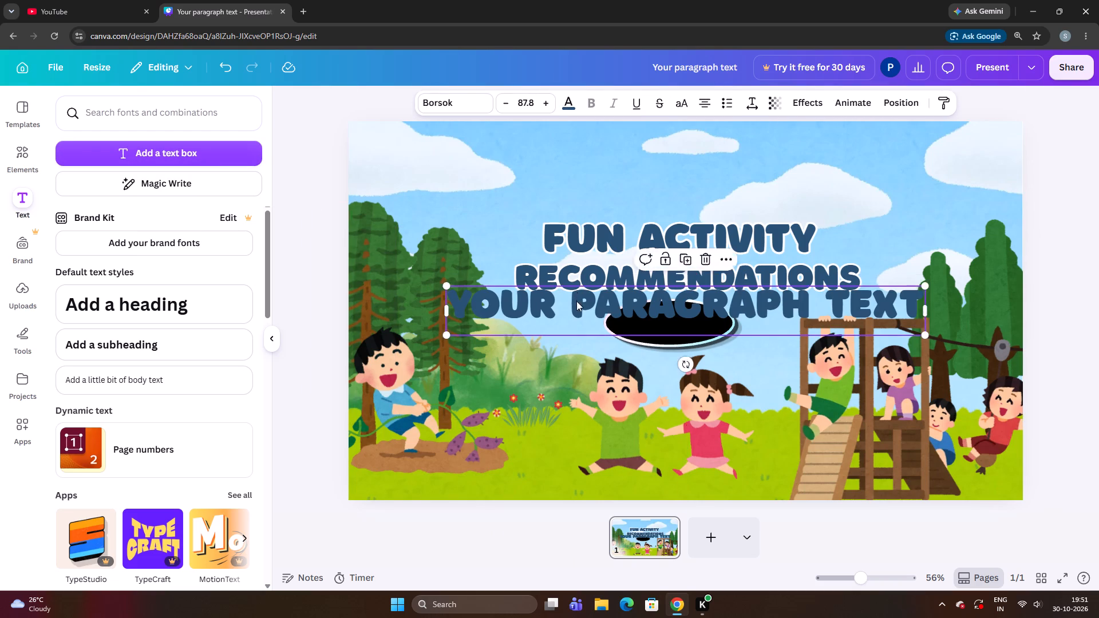
left_click_drag(576, 301, 580, 315)
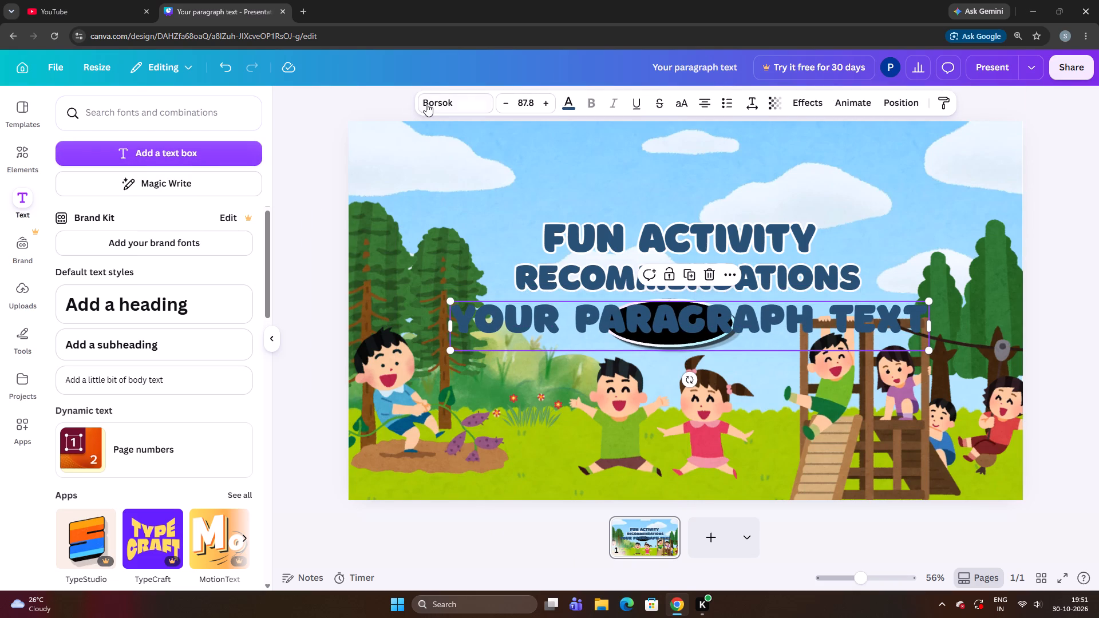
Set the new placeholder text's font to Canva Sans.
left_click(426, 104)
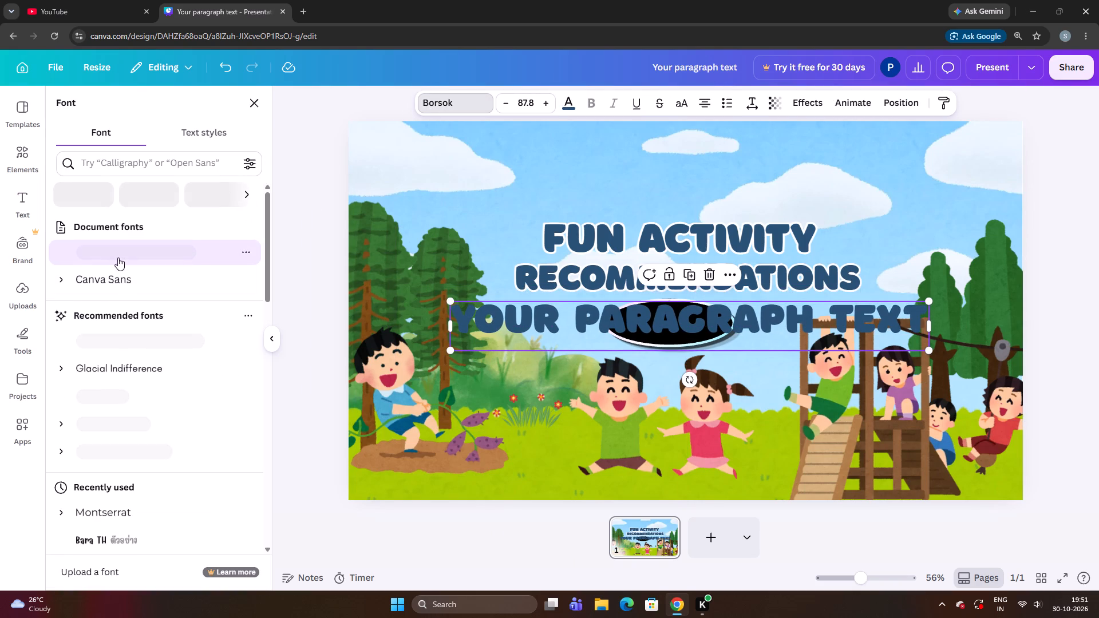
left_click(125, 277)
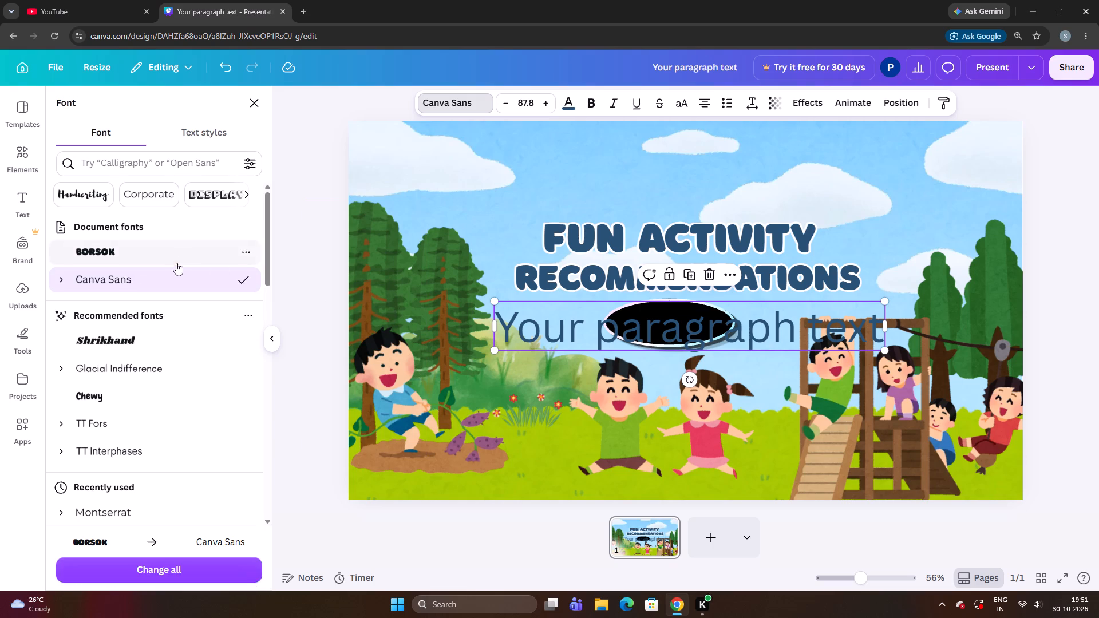
Move the placeholder text above "FUN ACTIVITY" and shrink it to size 25.4.
left_click_drag(880, 345, 913, 196)
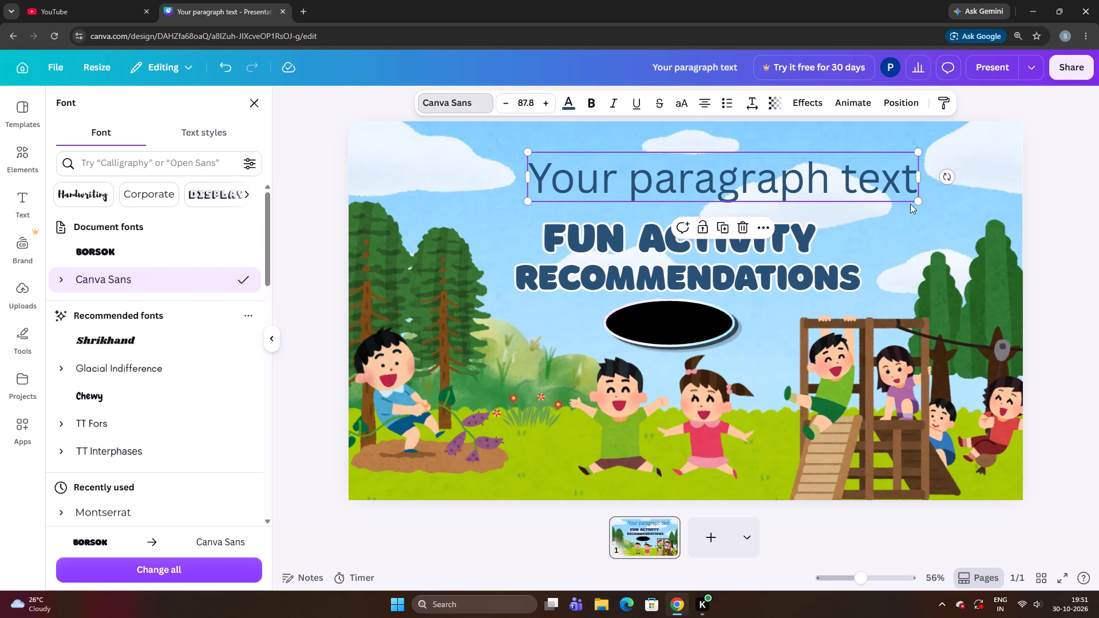
left_click_drag(915, 203, 634, 198)
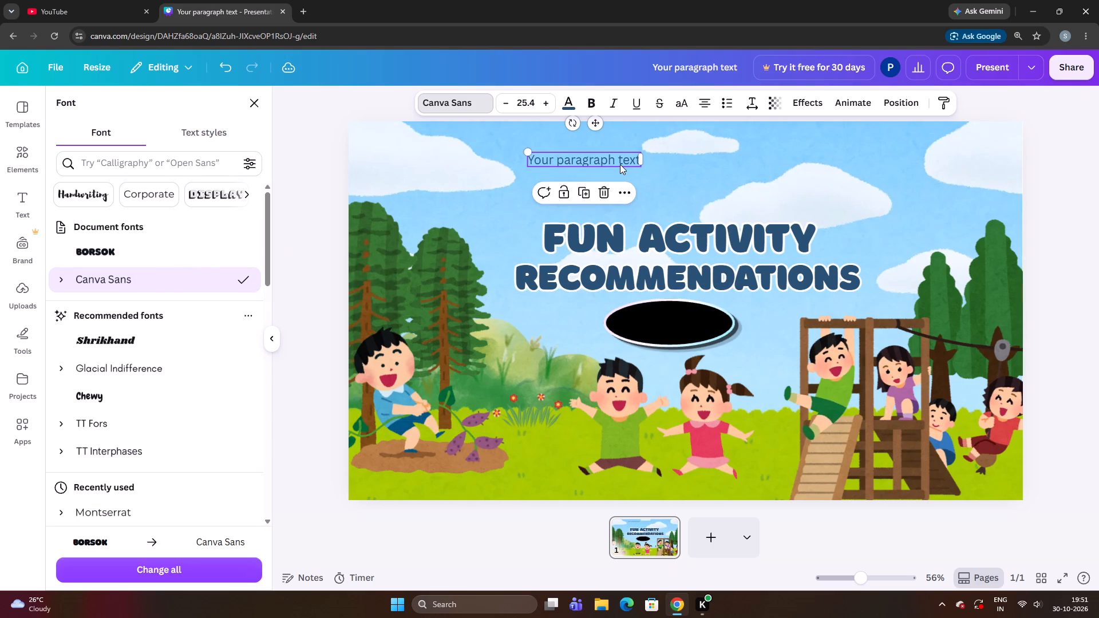
Replace the placeholder text above the title with "For Kids".
left_click(620, 160)
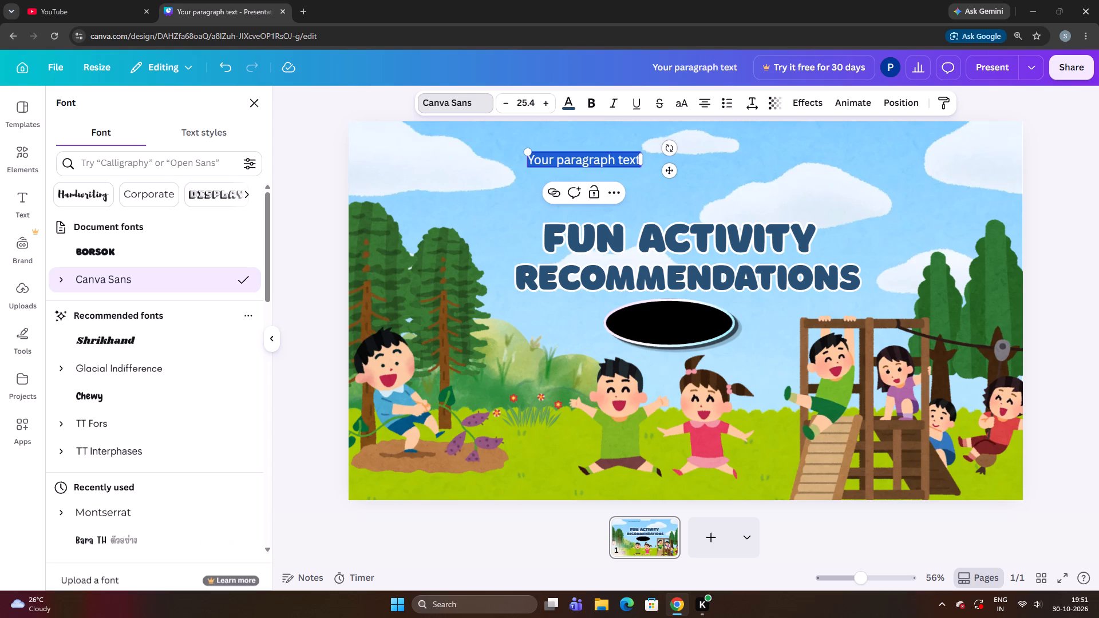
left_click(620, 160)
key("BackSpace")
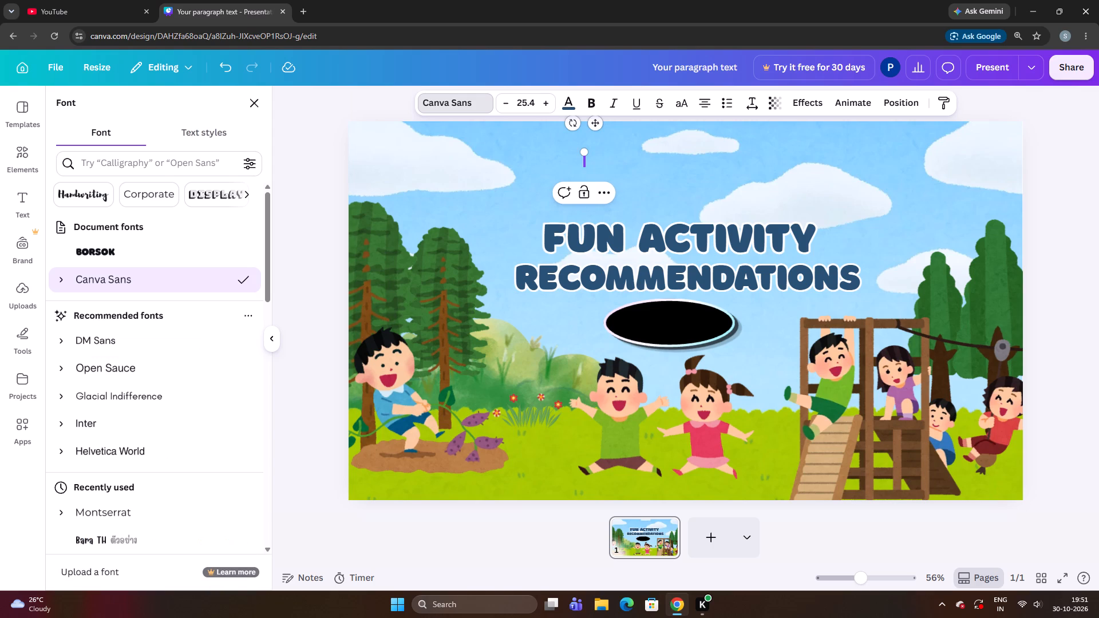
type("fo")
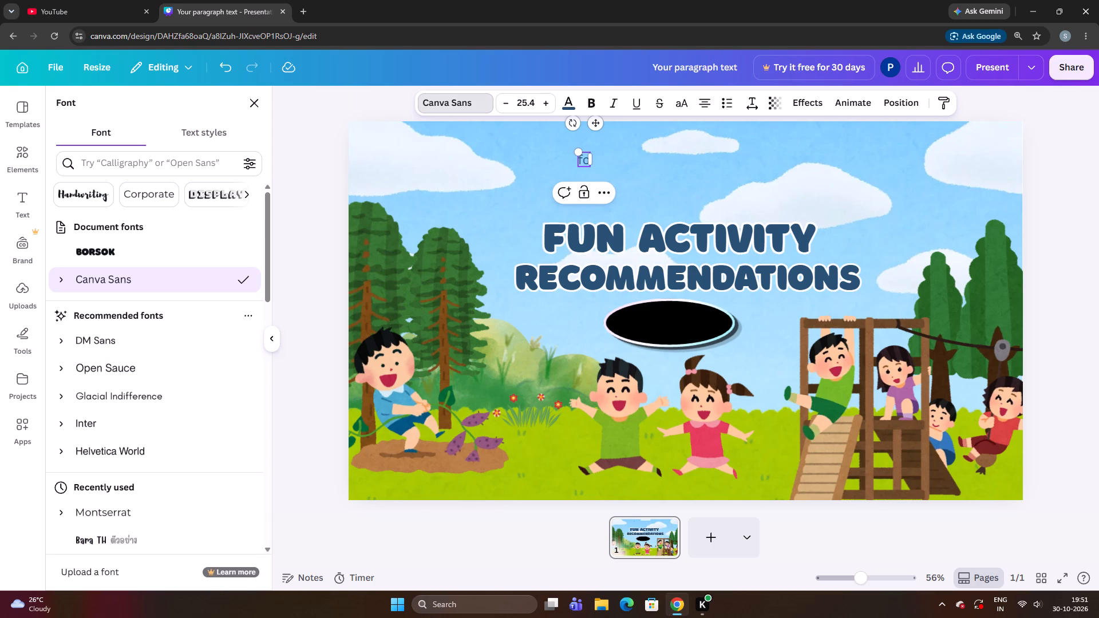
key("BackSpace")
key("BackSpace")
key("BackSpace")
key("BackSpace")
key("shift+o")
key("BackSpace")
key("BackSpace")
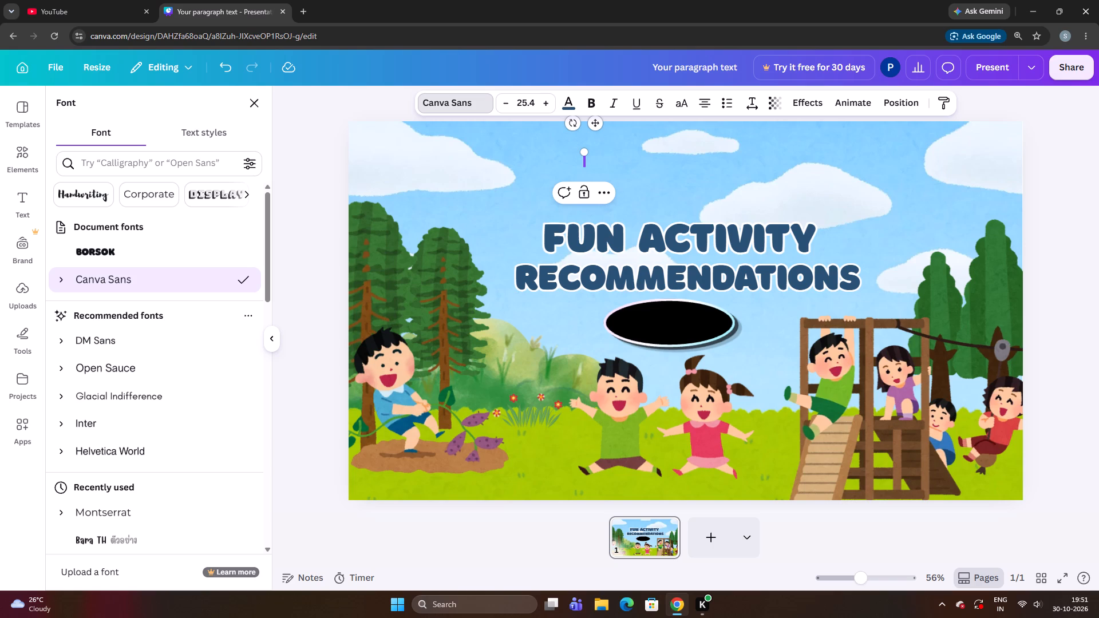
type("Fot")
key("BackSpace")
key("r")
key("space")
type("Kids")
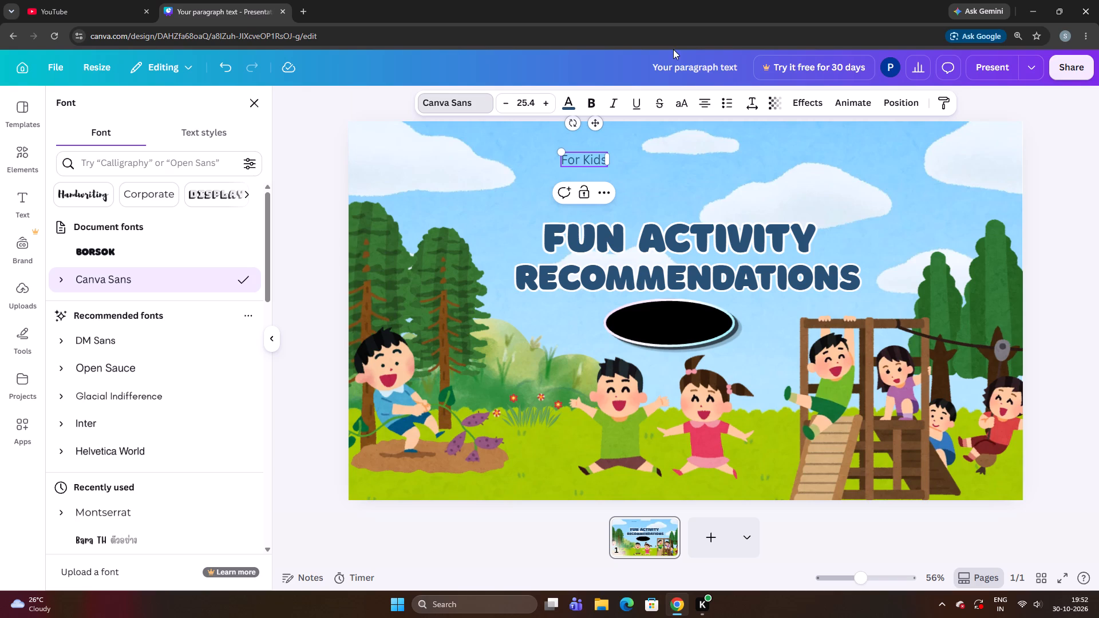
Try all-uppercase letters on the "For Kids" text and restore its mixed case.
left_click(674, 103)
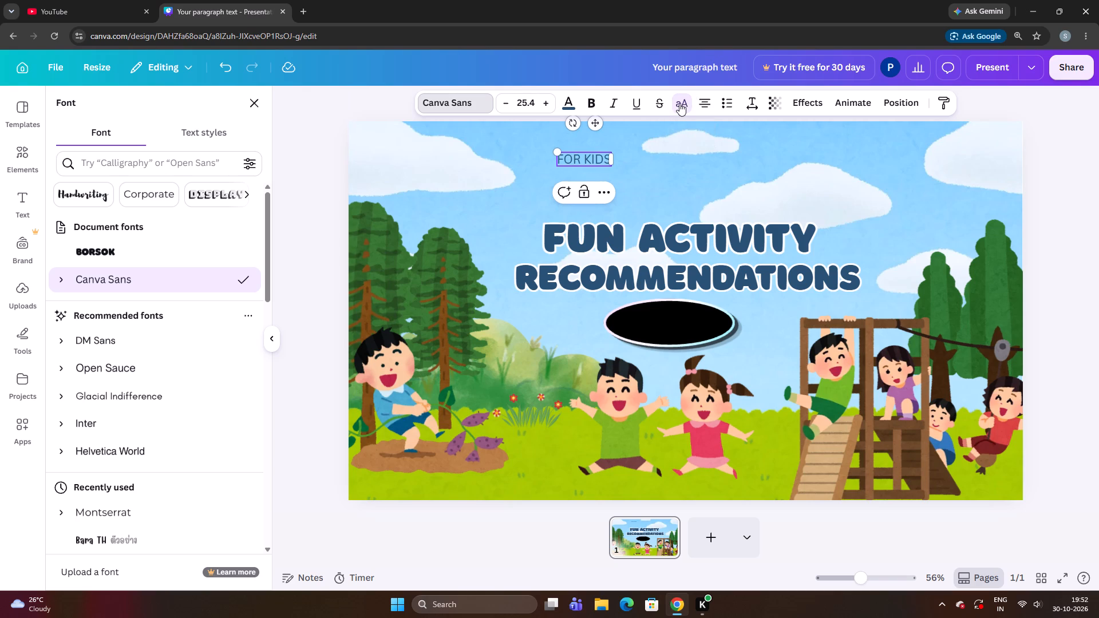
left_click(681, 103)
Move the "For Kids" text onto the middle of the black ellipse beneath the title.
left_click(531, 173)
left_click_drag(570, 159, 572, 159)
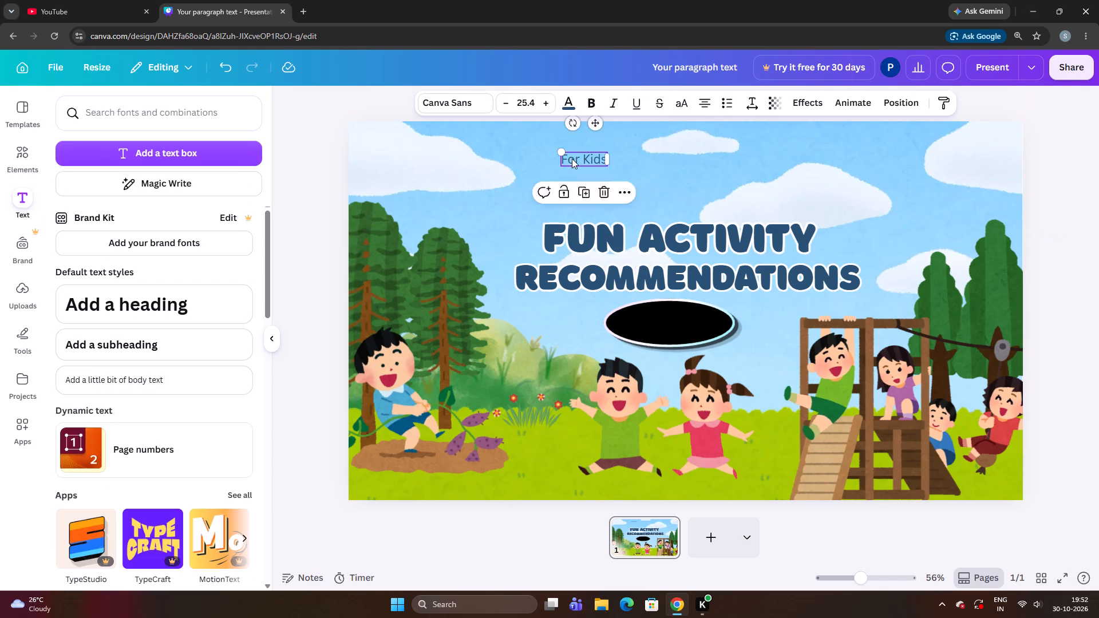
left_click_drag(572, 159, 652, 322)
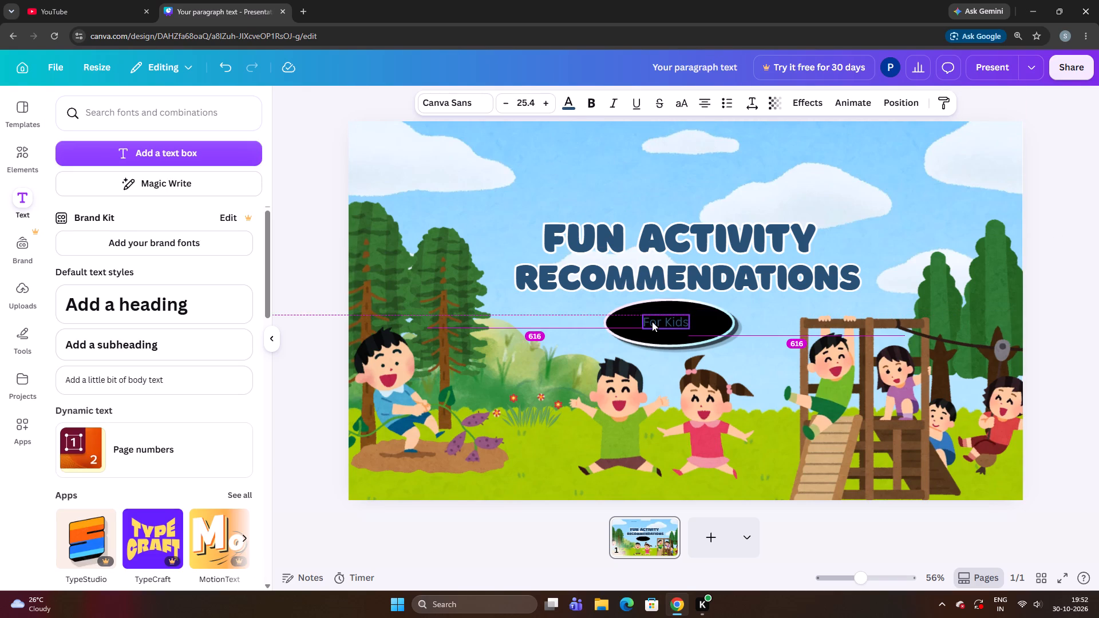
left_click_drag(652, 322, 662, 321)
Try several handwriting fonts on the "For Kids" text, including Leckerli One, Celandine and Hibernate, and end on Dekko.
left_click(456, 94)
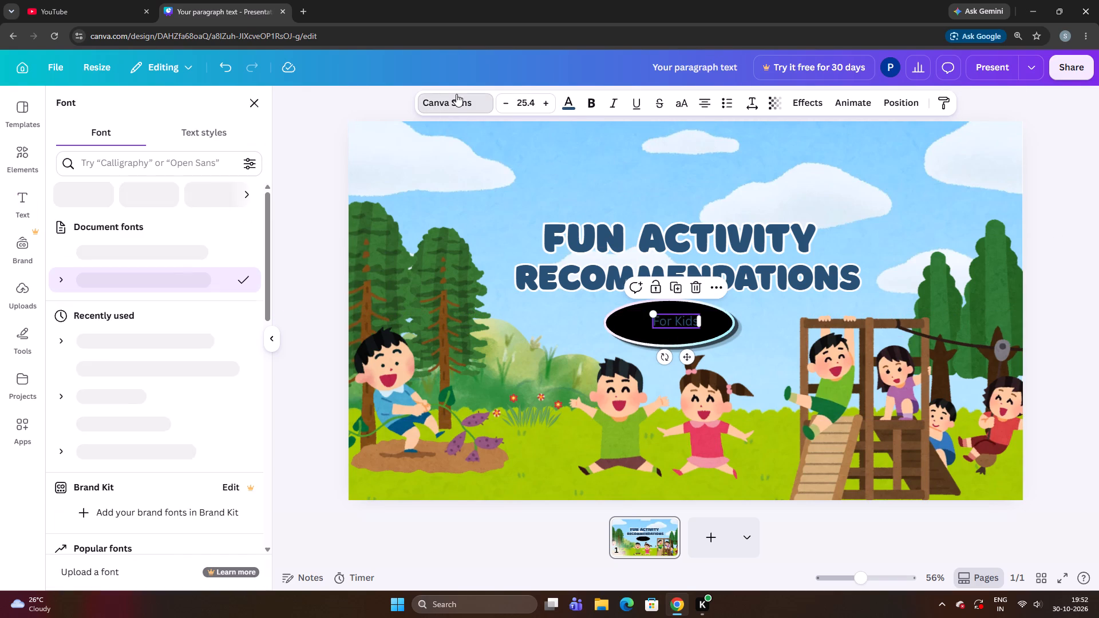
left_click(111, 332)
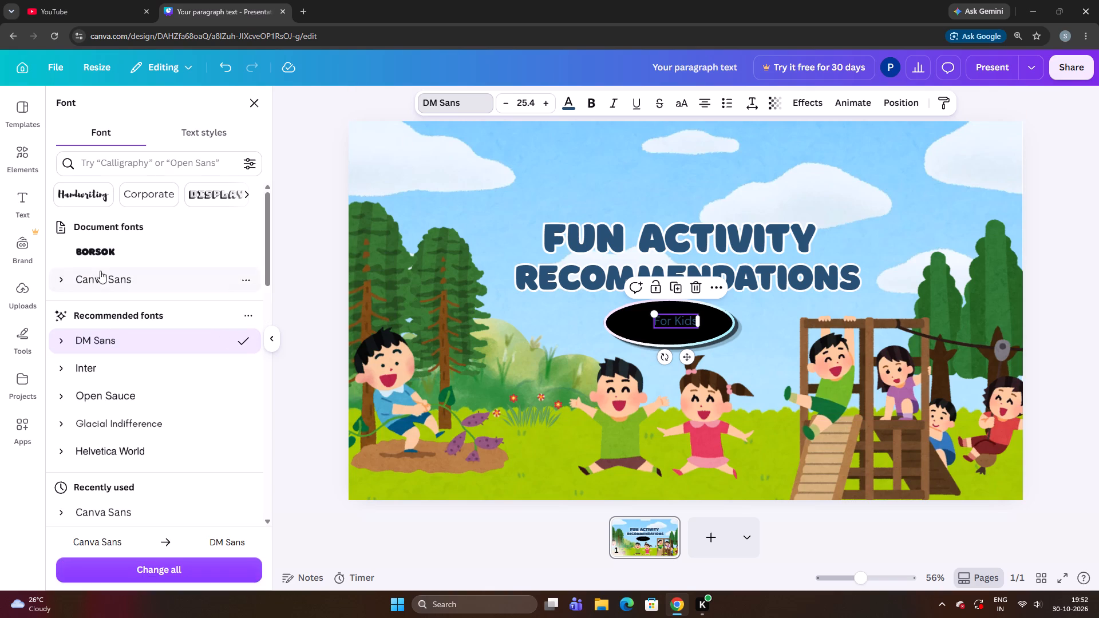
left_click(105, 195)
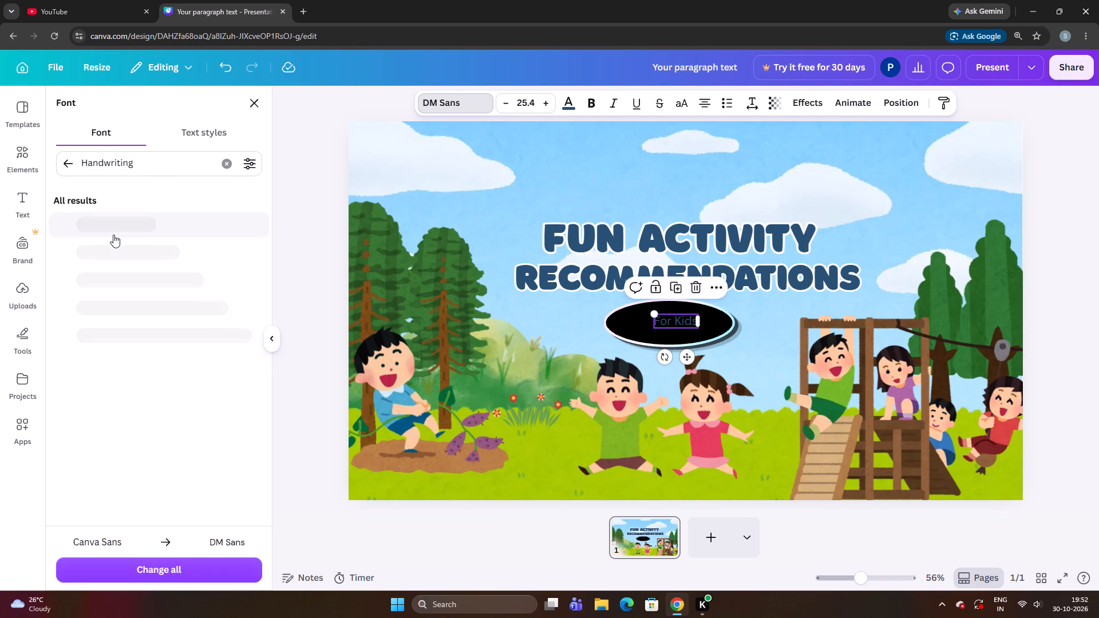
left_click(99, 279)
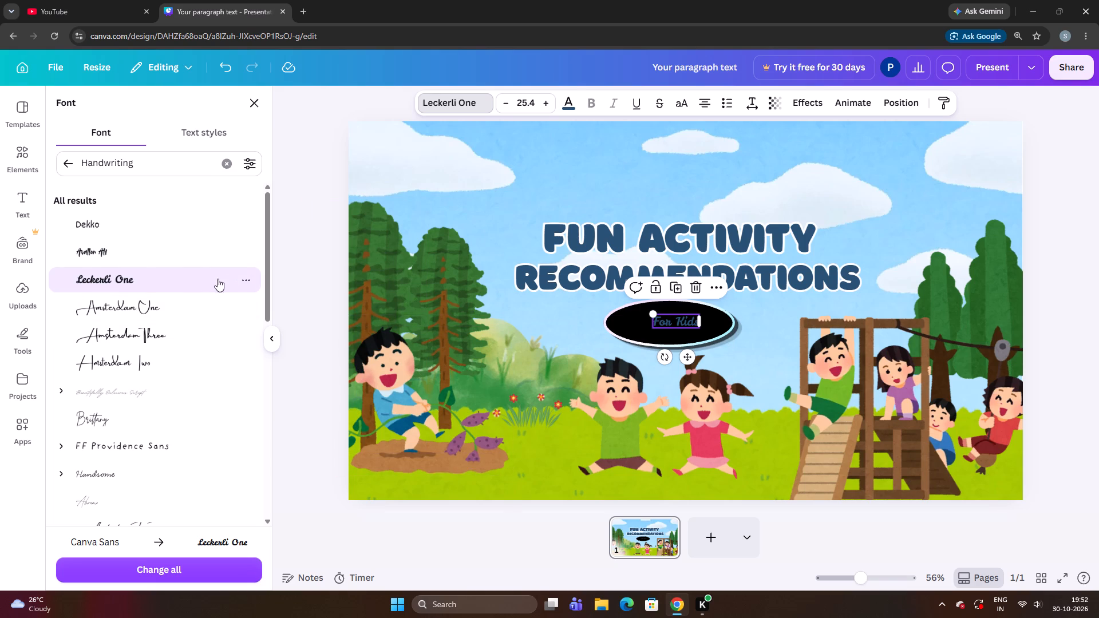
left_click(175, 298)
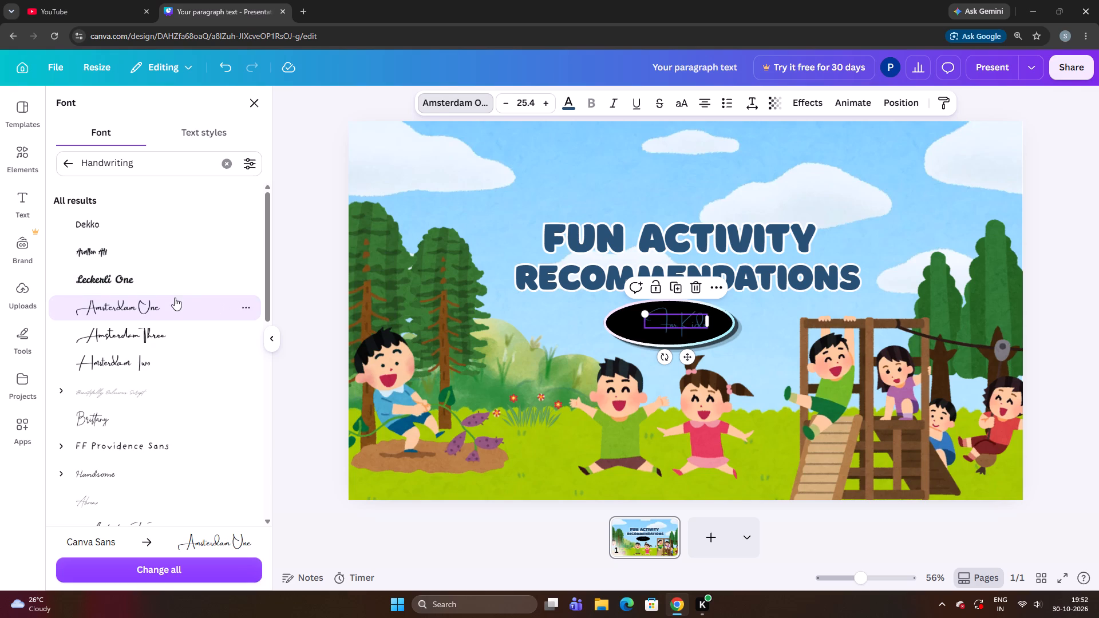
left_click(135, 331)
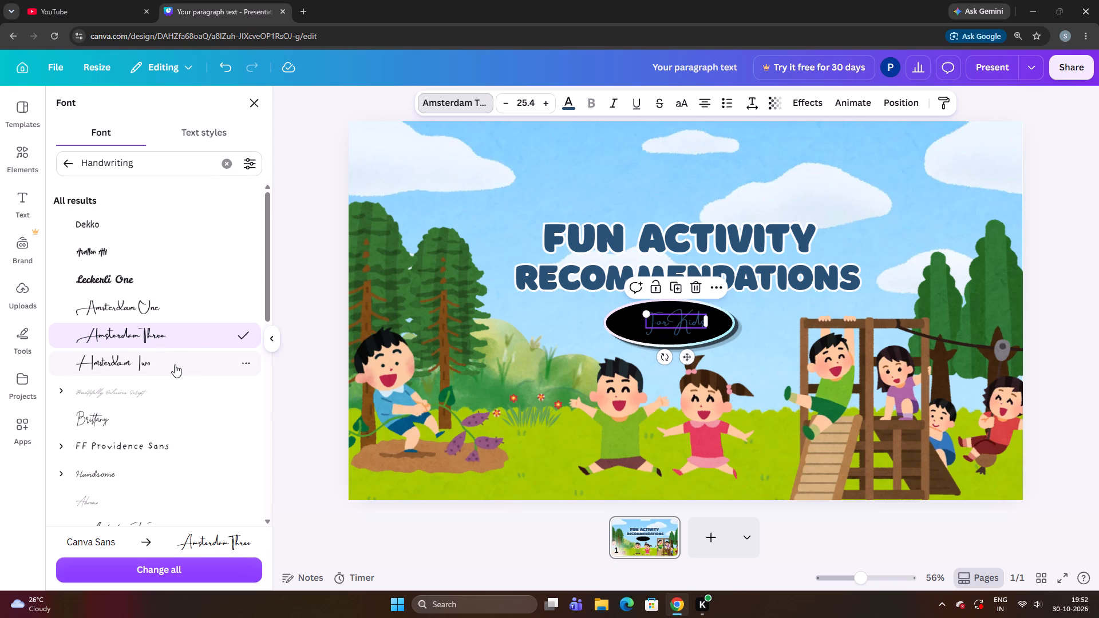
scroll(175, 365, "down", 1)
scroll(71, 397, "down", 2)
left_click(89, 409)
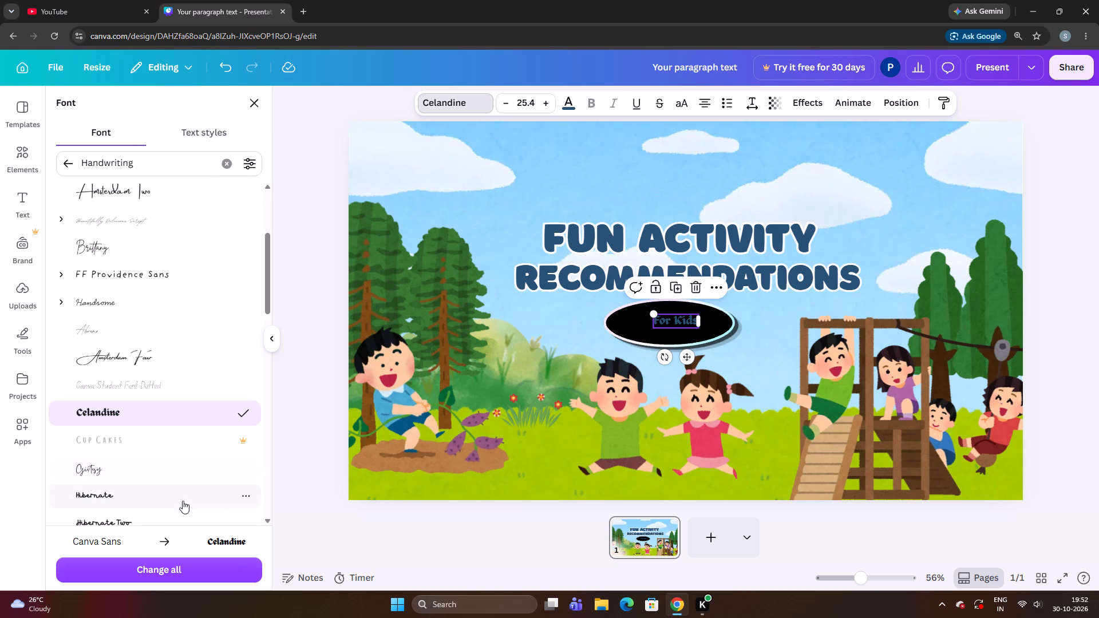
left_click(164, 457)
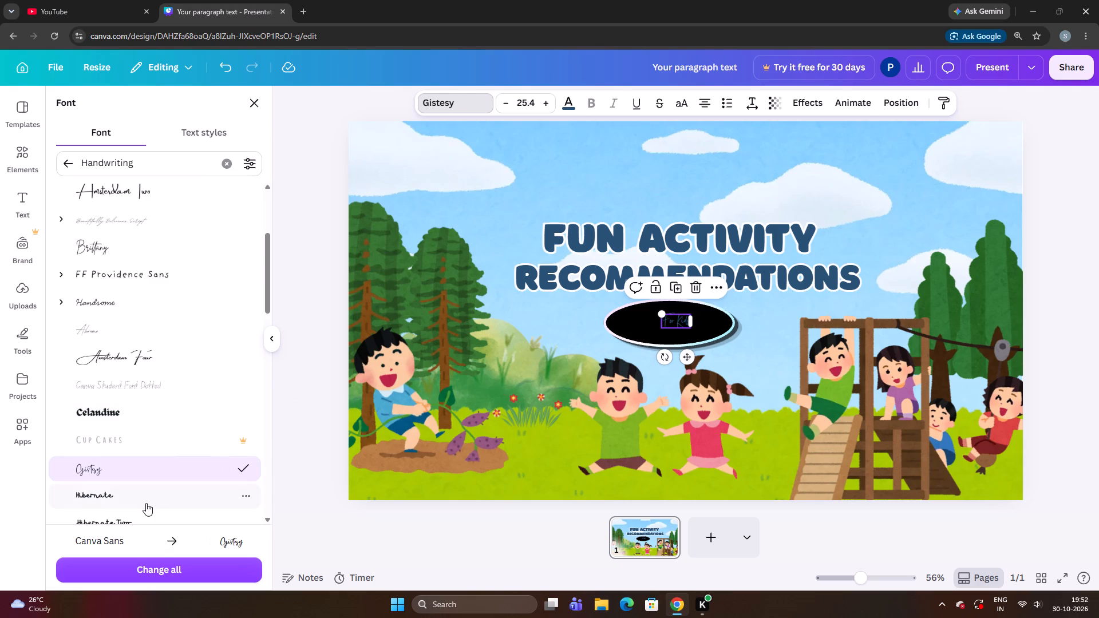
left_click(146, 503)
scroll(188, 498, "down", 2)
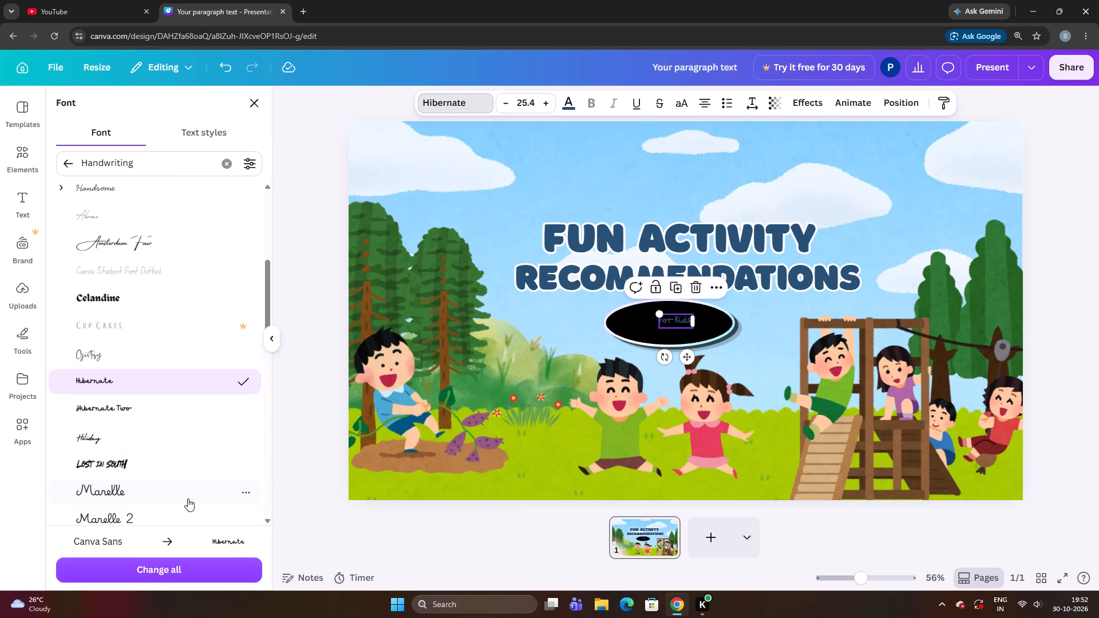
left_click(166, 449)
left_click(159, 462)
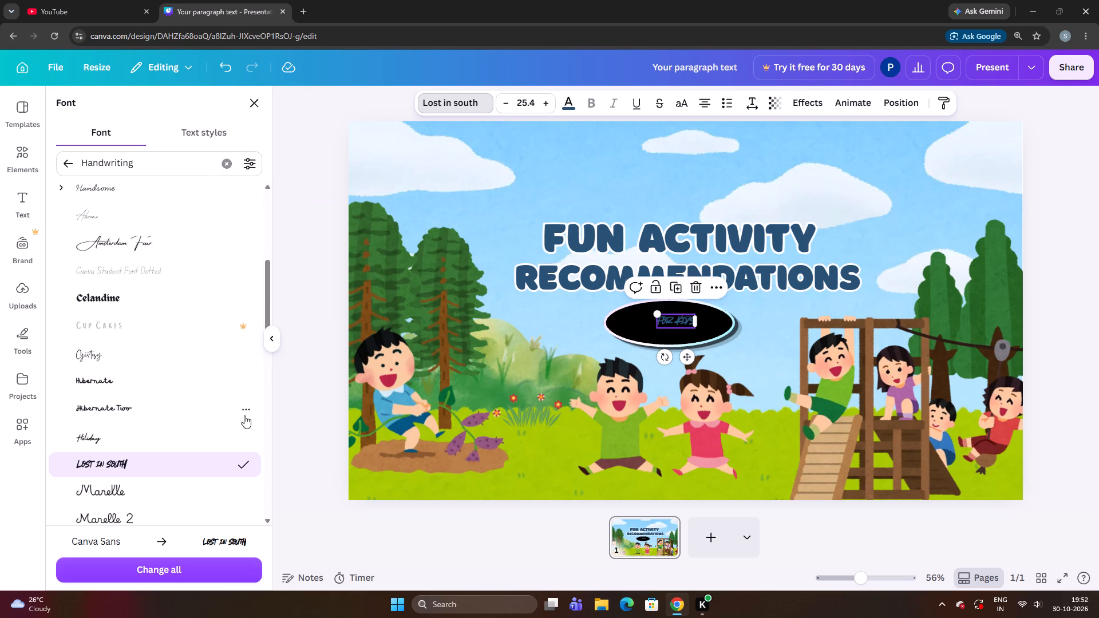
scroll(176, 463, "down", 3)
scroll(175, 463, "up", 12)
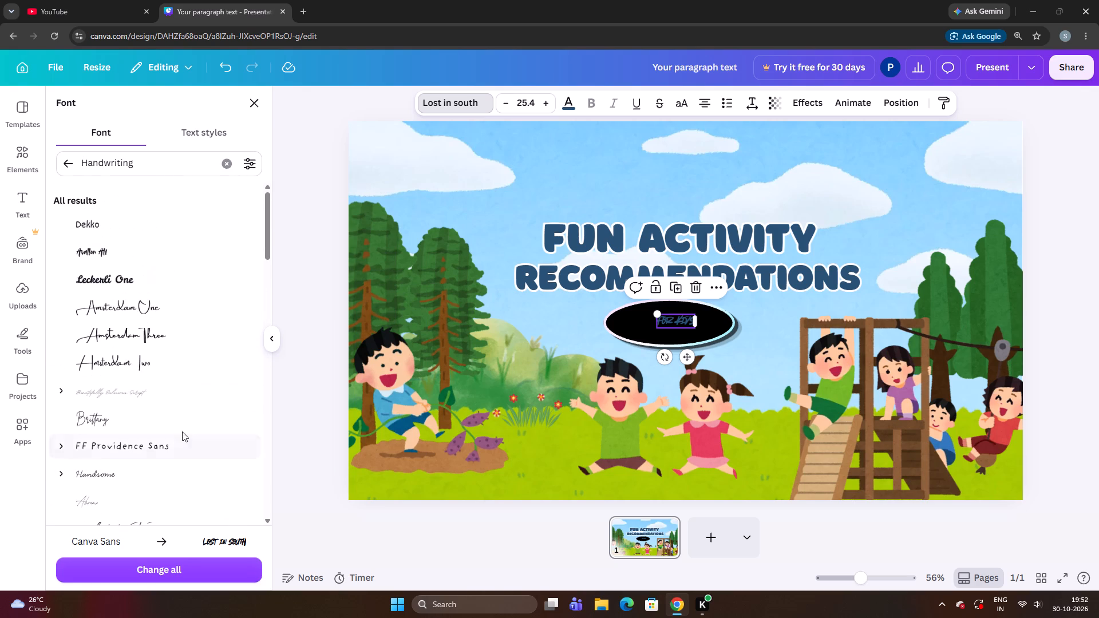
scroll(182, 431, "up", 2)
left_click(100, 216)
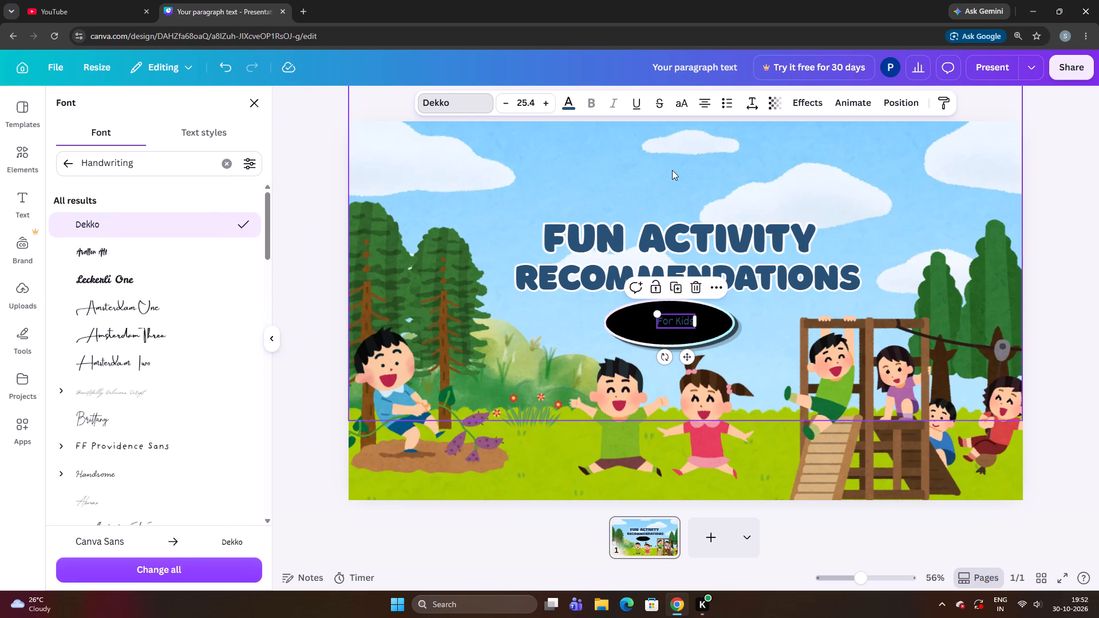
Recolour the "For Kids" text, trying white and the pastel linear gradient before applying the design's red.
left_click(570, 107)
left_click(157, 194)
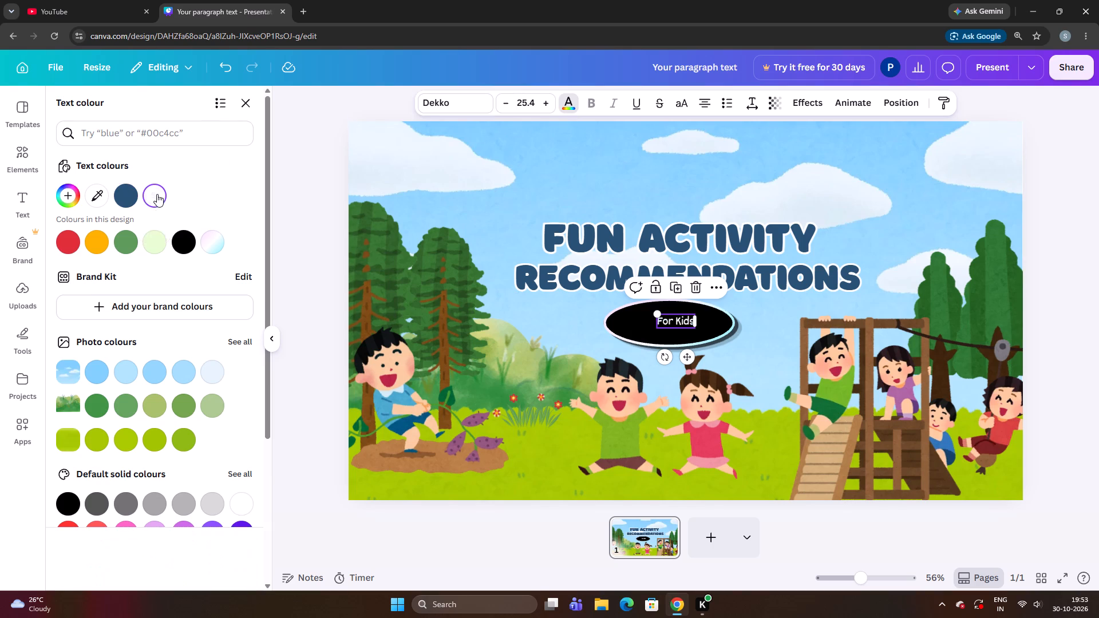
left_click(205, 243)
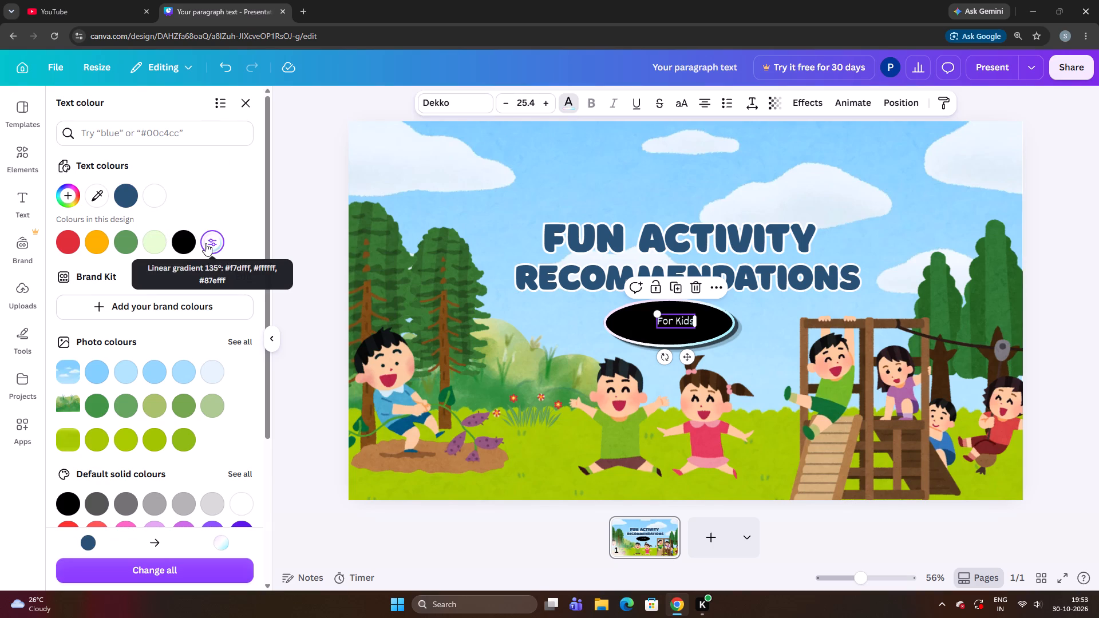
left_click(149, 186)
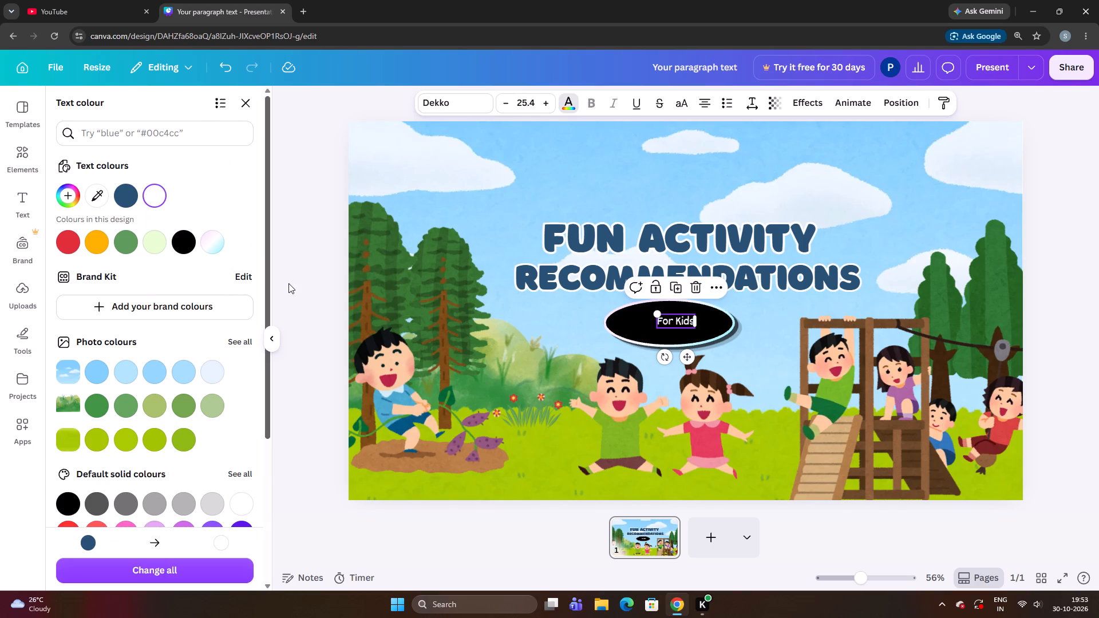
left_click(70, 236)
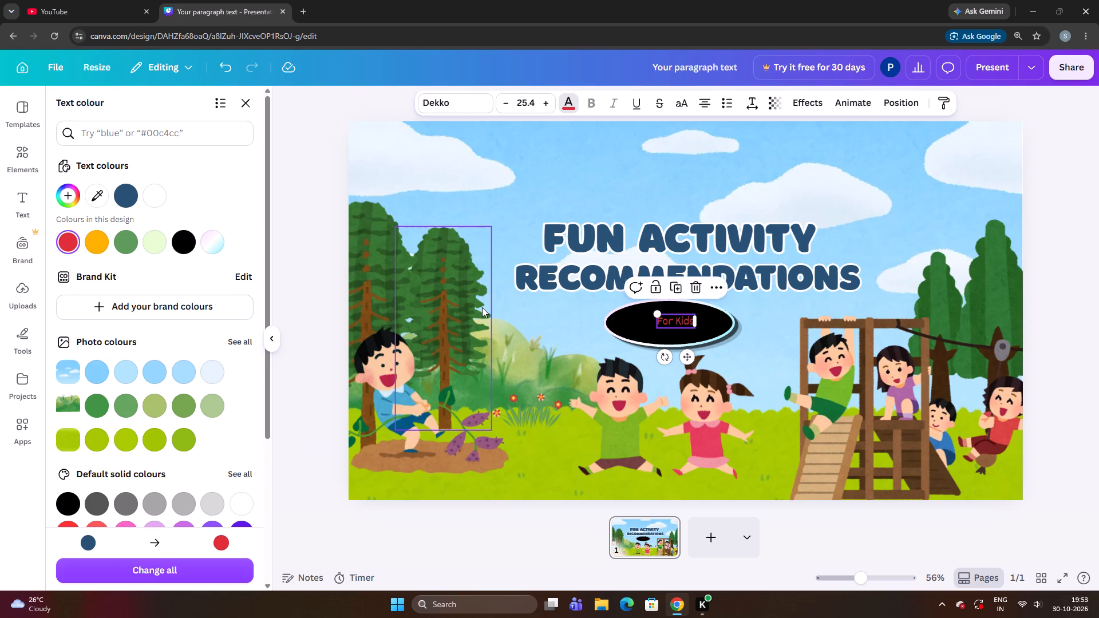
Enlarge the "For Kids" text on the black ellipse to size 37.5.
key("ctrl+Down")
left_click(550, 189)
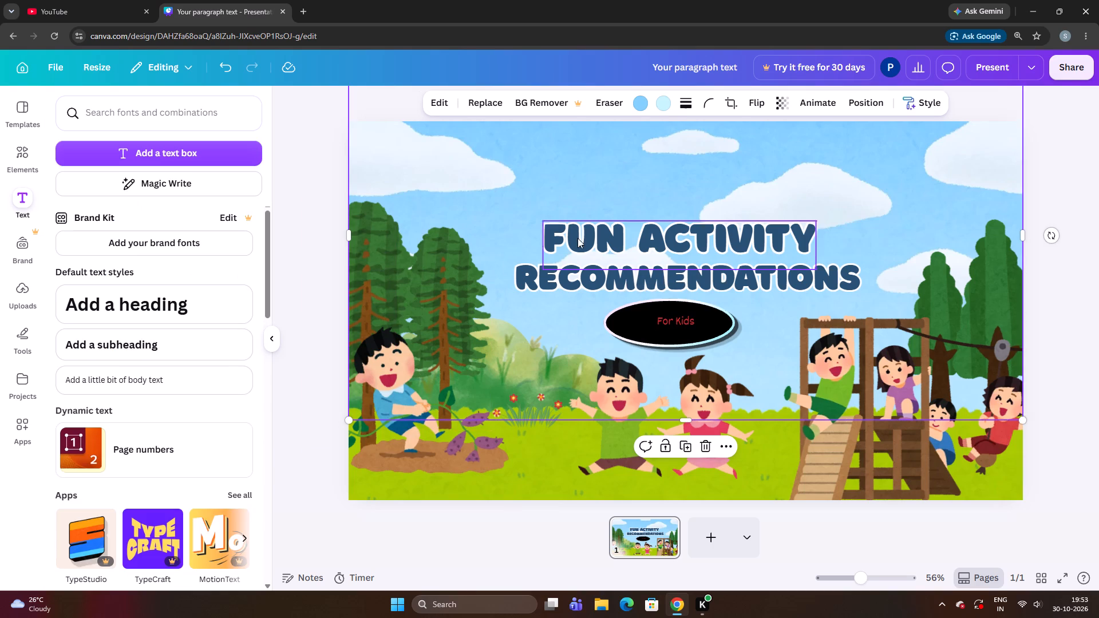
left_click(682, 320)
key("ctrl+Down")
key("ctrl+Down")
key("ctrl+Down")
key("ctrl+Down")
key("ctrl+Down")
key("ctrl+Down")
key("ctrl+Down")
key("ctrl+Down")
key("ctrl+Down")
key("ctrl+Down")
key("ctrl+Down")
key("ctrl+Down")
key("ctrl+Down")
key("ctrl+Down")
key("ctrl+Down")
key("ctrl+Down")
key("ctrl+Down")
key("ctrl+Down")
key("ctrl+Down")
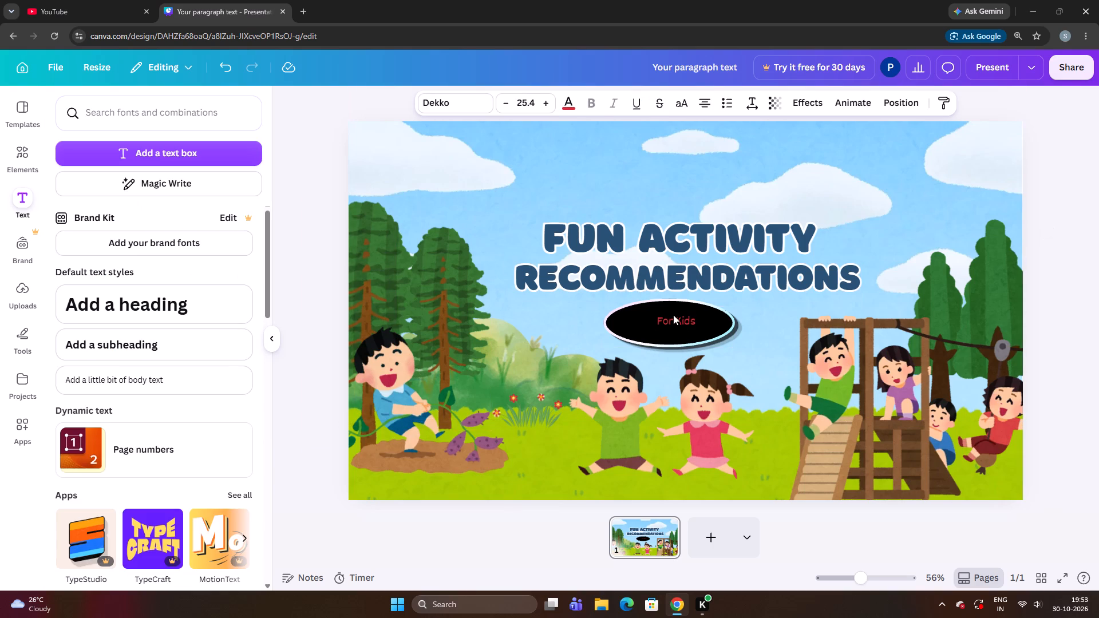
Nudge the "For Kids" text left within the black ellipse.
key("Left")
key("Left")
key("Left")
key("Left")
key("Left")
key("Left")
key("Left")
key("Left")
key("Left")
key("Left")
key("Left")
key("Left")
key("Left")
key("Left")
key("Left")
key("Left")
key("Left")
key("Left")
key("Left")
key("Left")
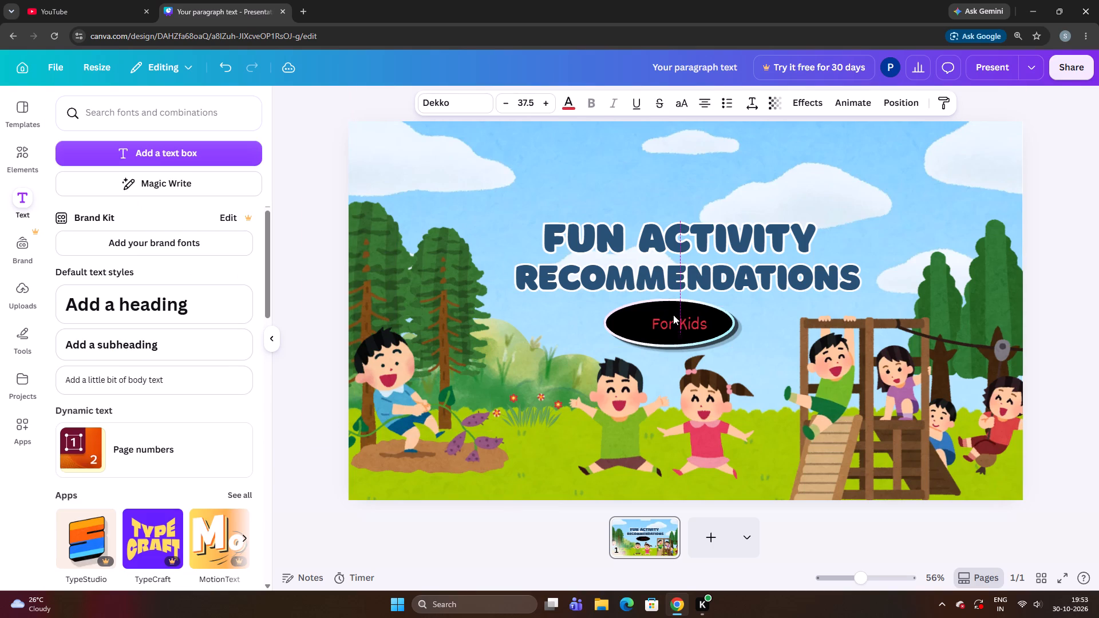
Enlarge the "For Kids" text further to size 48.4.
key("ctrl+Down")
key("ctrl+Down")
key("ctrl+Down")
key("ctrl+Down")
key("ctrl+Down")
key("ctrl+Down")
key("ctrl+Down")
key("ctrl+Down")
key("ctrl+Down")
key("ctrl+Down")
key("ctrl+Down")
key("ctrl+Down")
key("ctrl+Down")
key("ctrl+Down")
key("ctrl+Down")
key("ctrl+Down")
key("ctrl+Down")
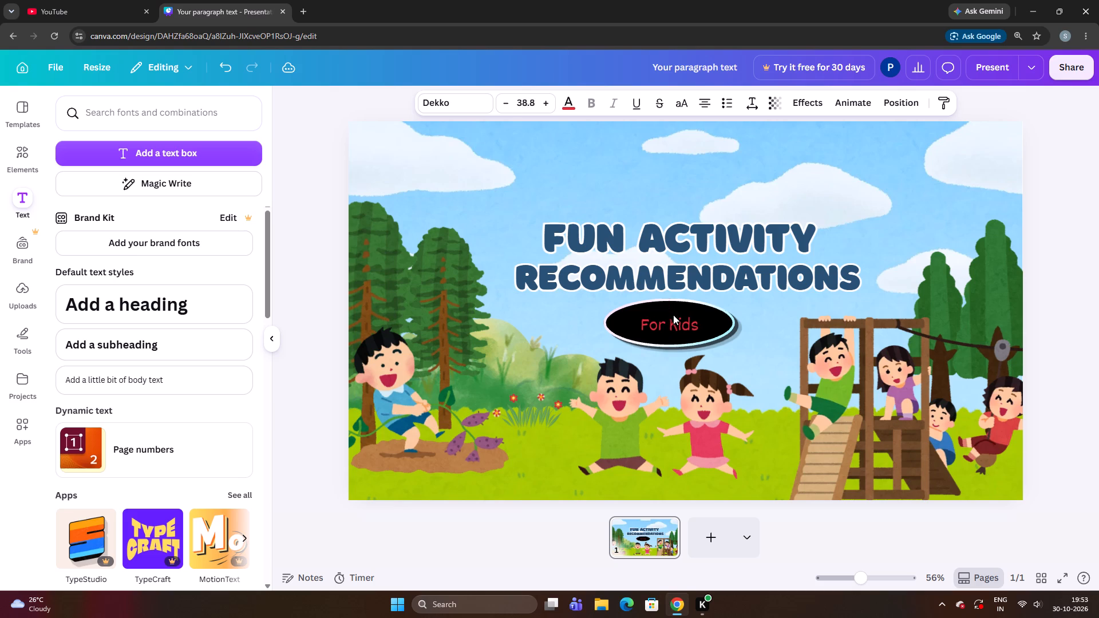
Nudge the enlarged "For Kids" text up and left to centre it on the black ellipse.
key("Up")
key("Up")
key("Up")
key("Up")
key("Up")
key("Up")
key("Up")
key("Up")
key("Up")
key("Up")
key("Up")
key("Up")
key("Up")
key("Up")
key("Up")
key("Up")
key("Up")
key("Up")
key("Left")
key("Left")
key("Left")
key("Left")
key("Left")
key("Left")
key("Left")
key("Left")
key("Left")
key("Left")
key("Left")
key("Left")
key("Left")
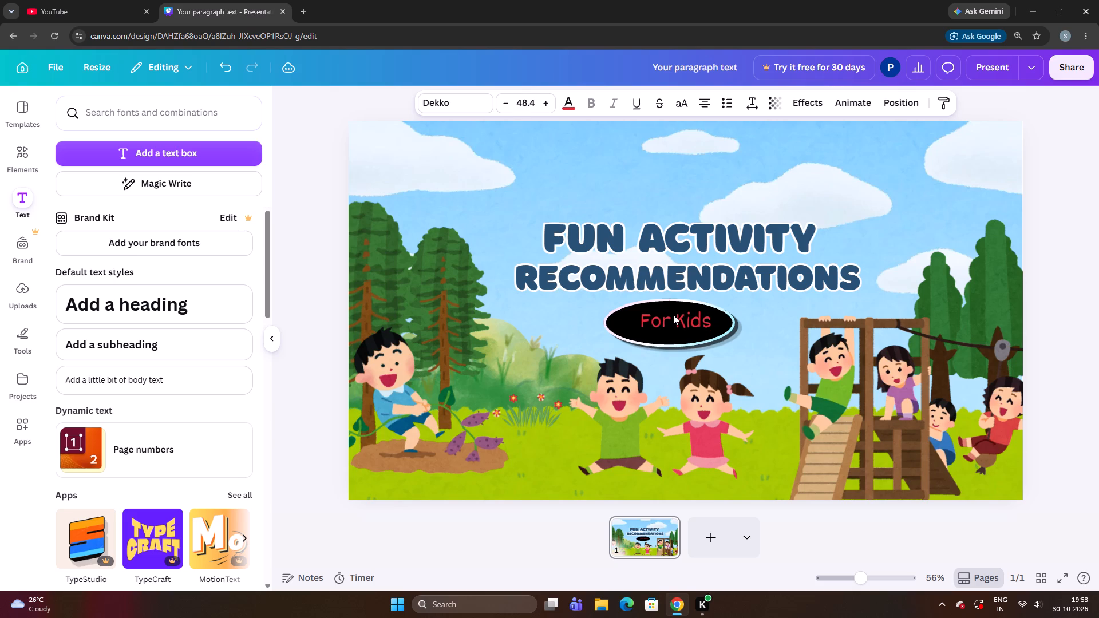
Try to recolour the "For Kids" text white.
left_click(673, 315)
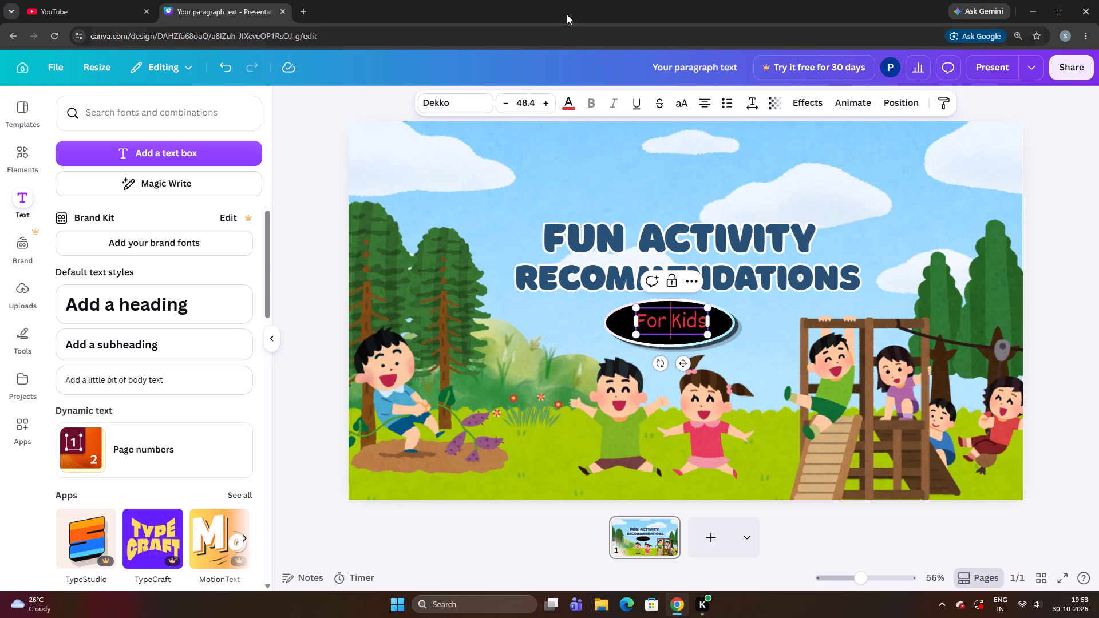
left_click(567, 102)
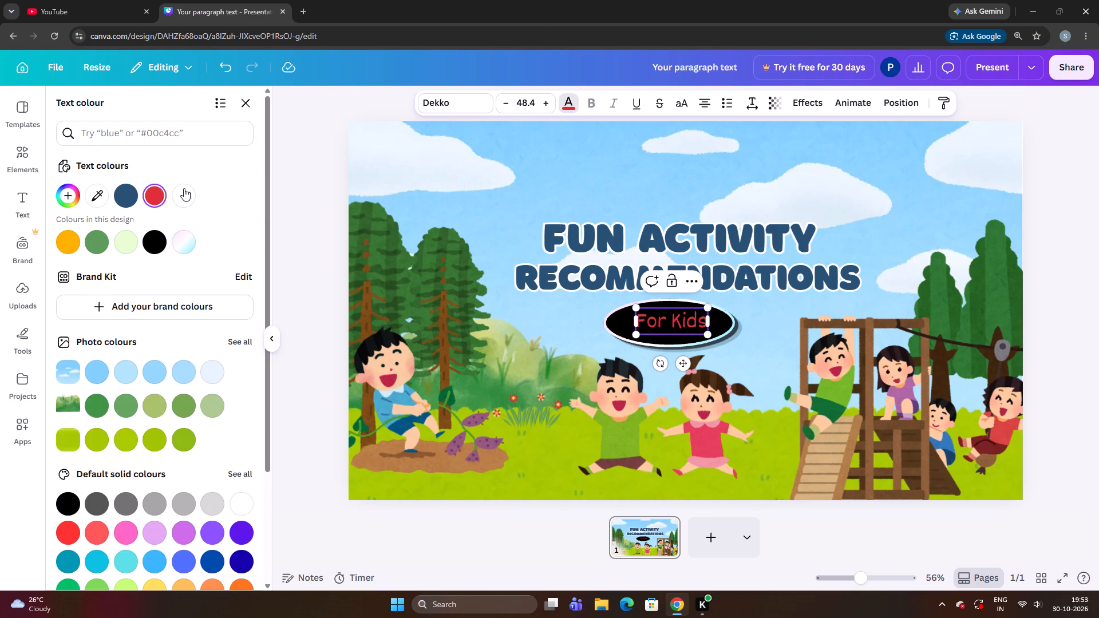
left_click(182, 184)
Try Leckerli One and several display fonts on the "For Kids" text, settling on CDA Mê Ly Display.
left_click(473, 106)
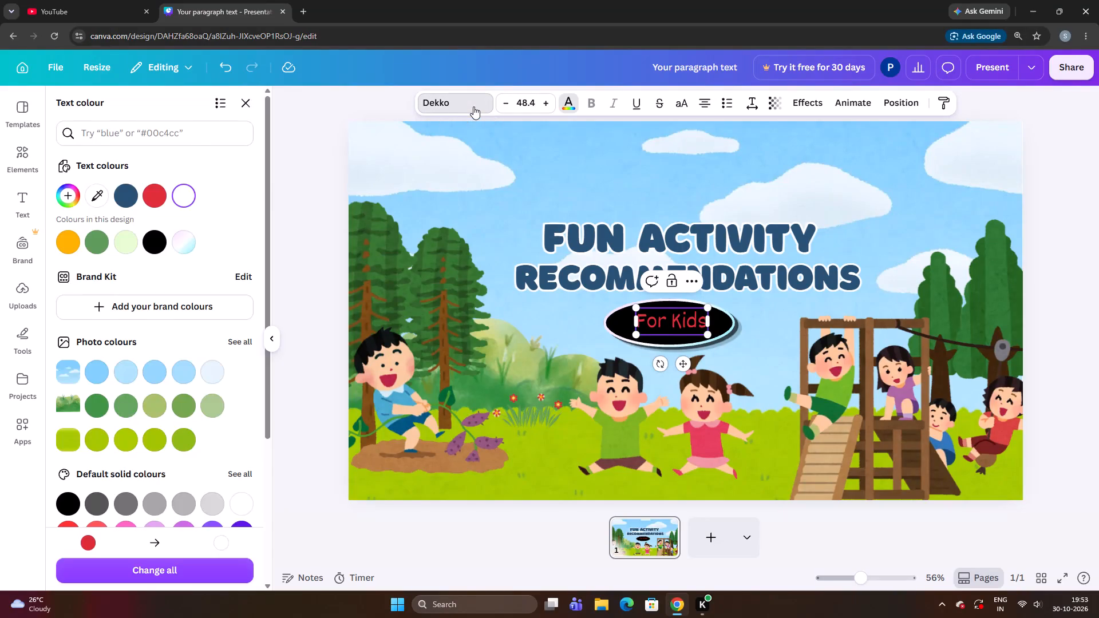
left_click(120, 276)
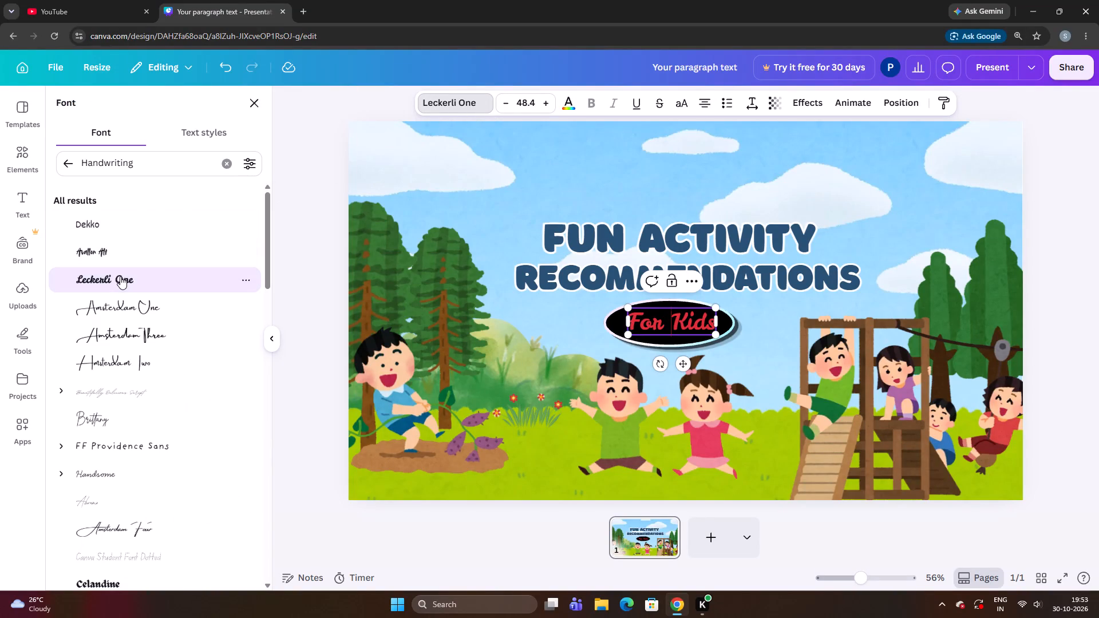
left_click(72, 158)
left_click(189, 196)
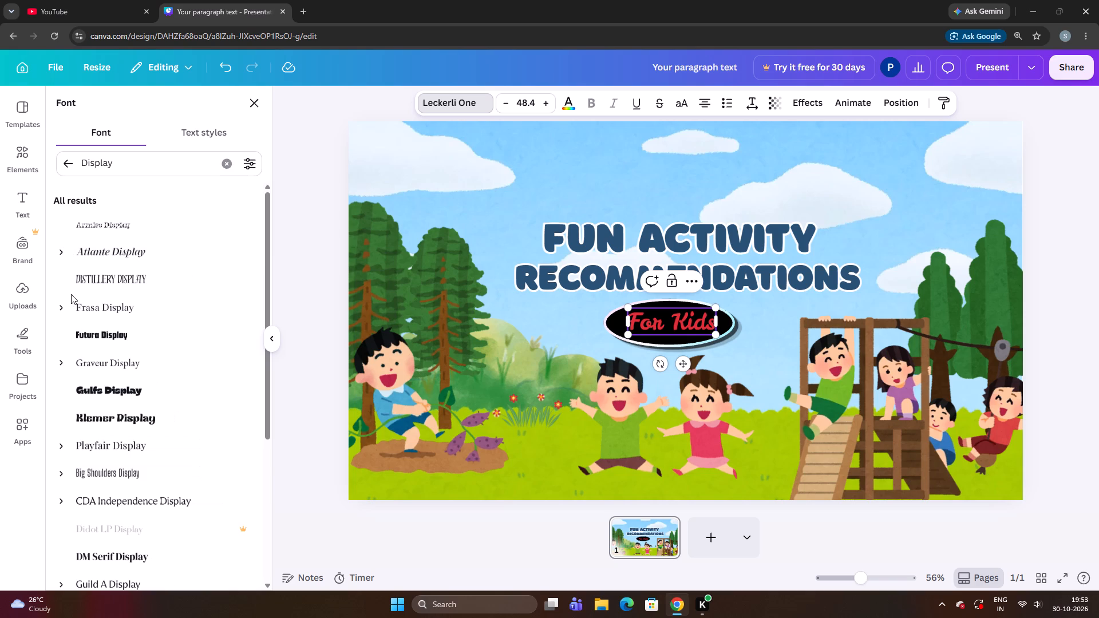
left_click(93, 338)
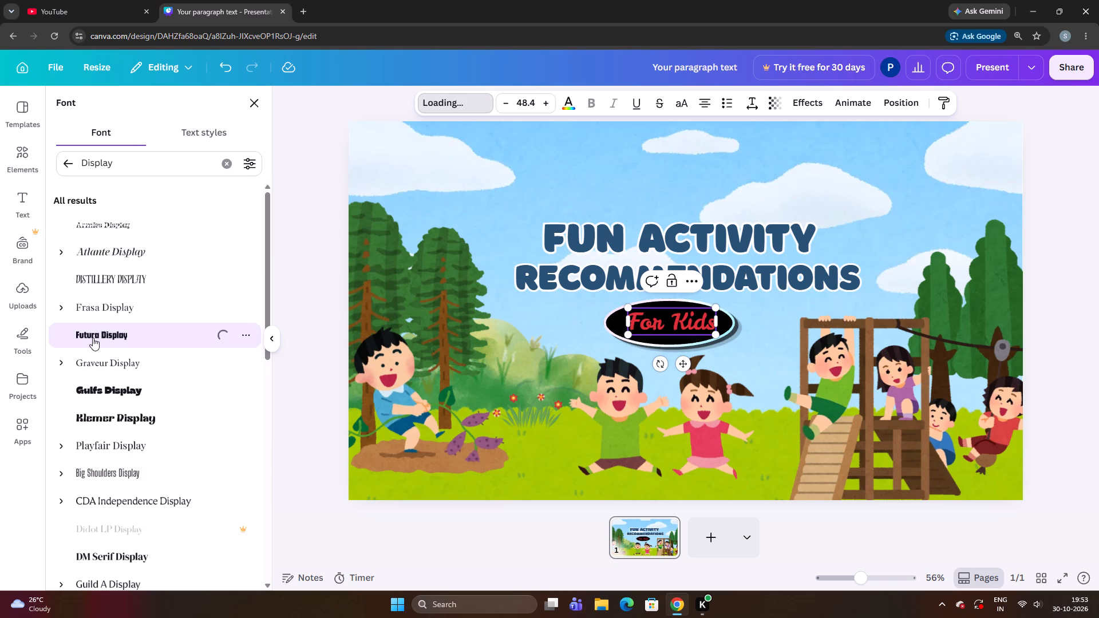
left_click(126, 313)
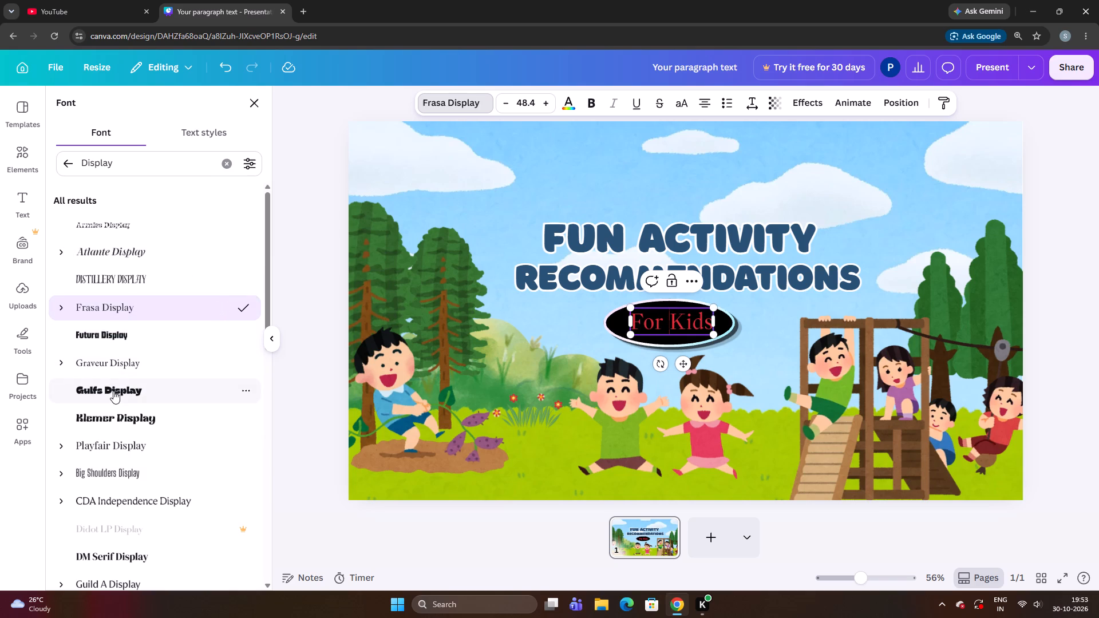
left_click(113, 391)
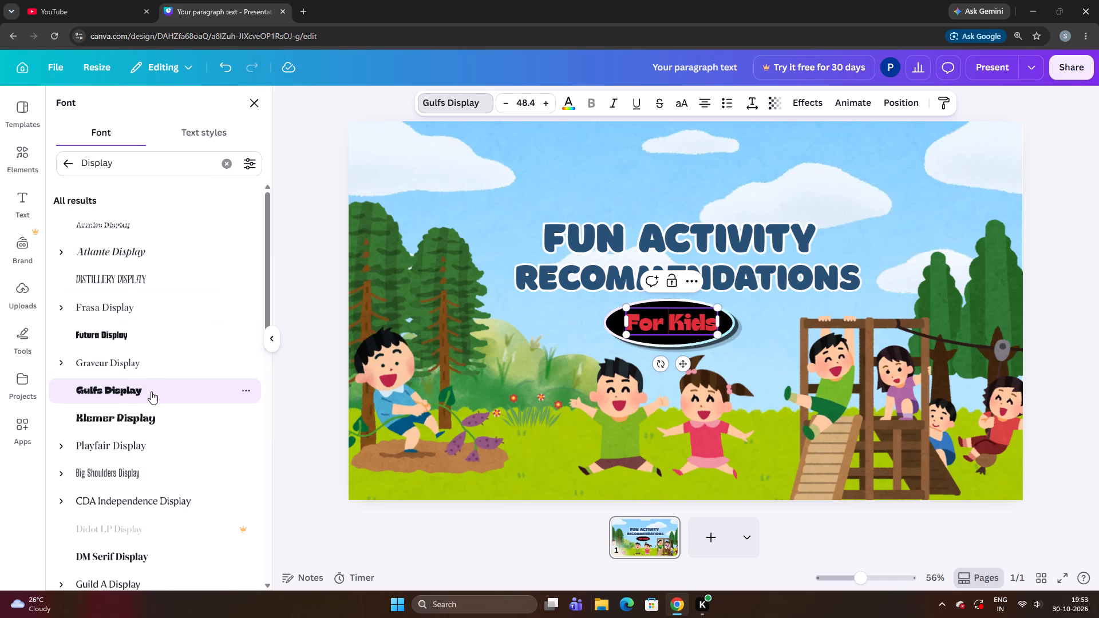
left_click(658, 327)
left_click(167, 423)
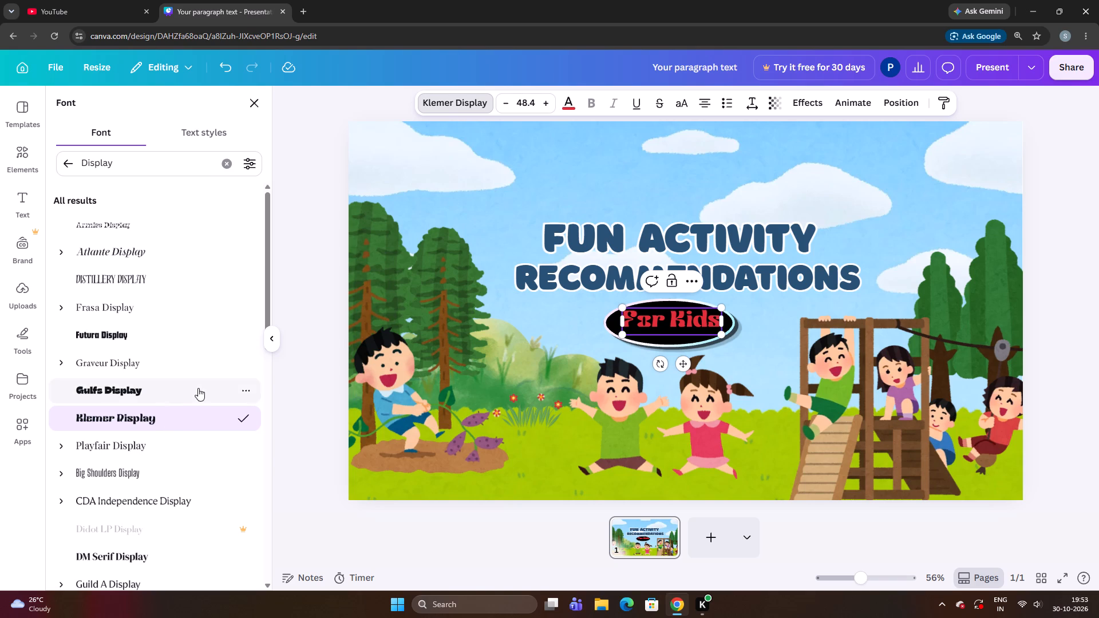
left_click(135, 438)
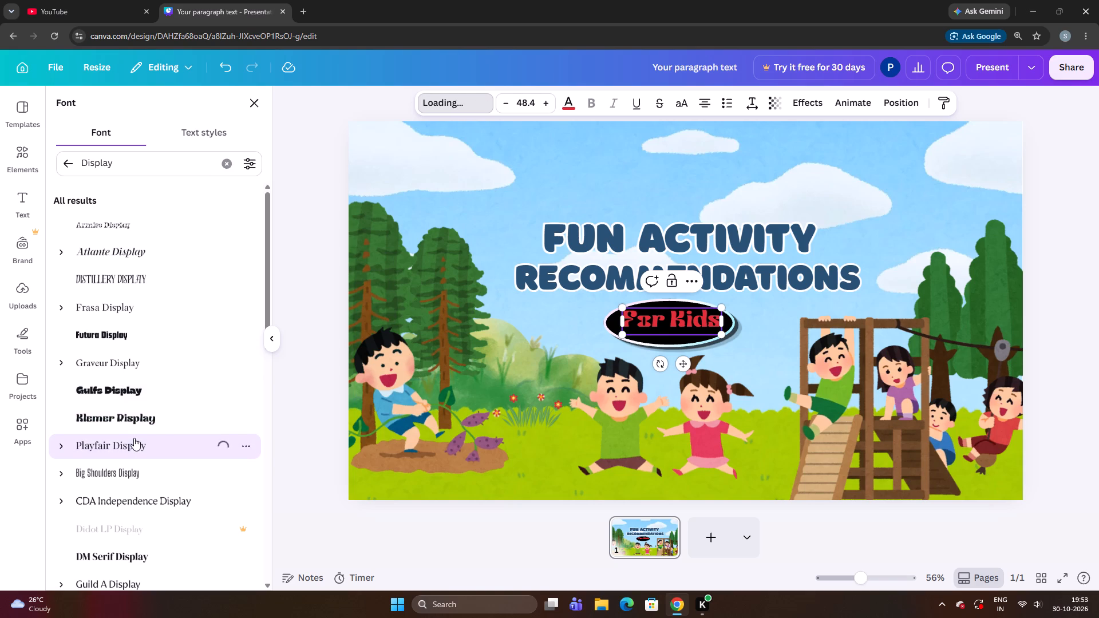
scroll(133, 431, "down", 4)
left_click(116, 510)
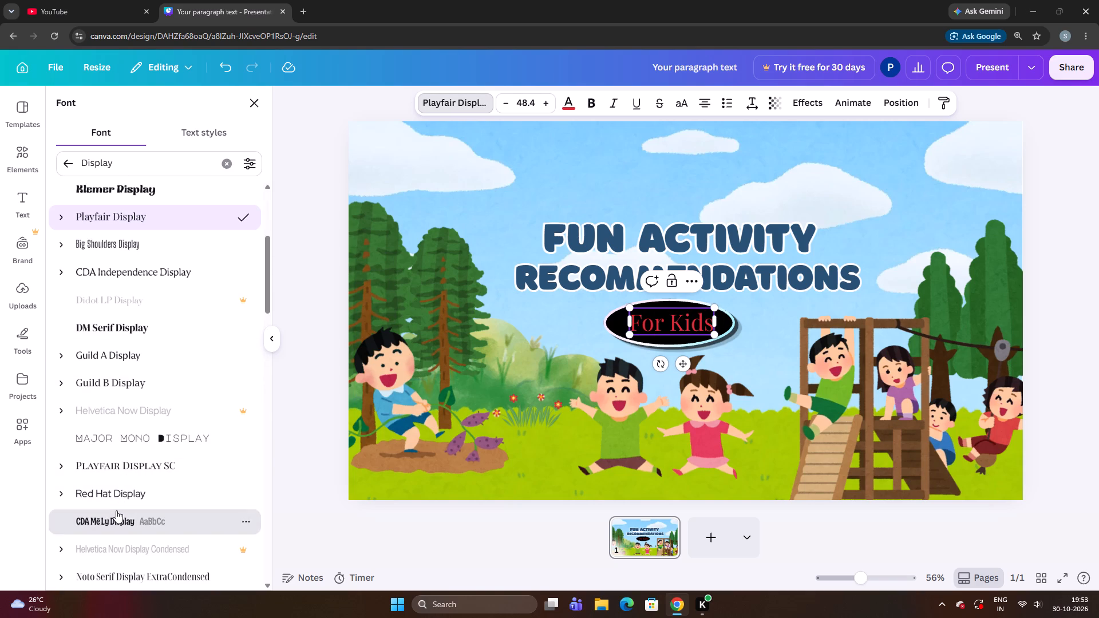
left_click(297, 431)
Shift the "For Kids" text slightly left on the black ellipse and enlarge it to size 54.
left_click(580, 359)
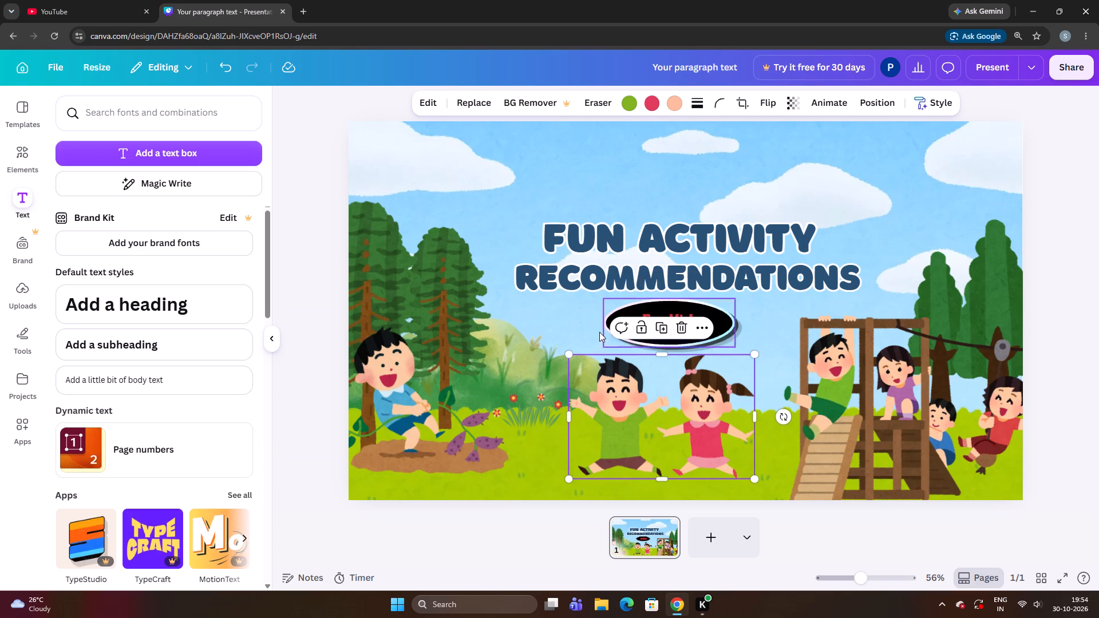
left_click(578, 327)
left_click(646, 328)
left_click_drag(649, 328, 642, 328)
key("ctrl+Down")
key("ctrl+Down")
key("ctrl+Down")
key("ctrl+Down")
key("ctrl+Down")
key("ctrl+Down")
key("ctrl+Down")
key("ctrl+Down")
key("ctrl+Down")
key("ctrl+Down")
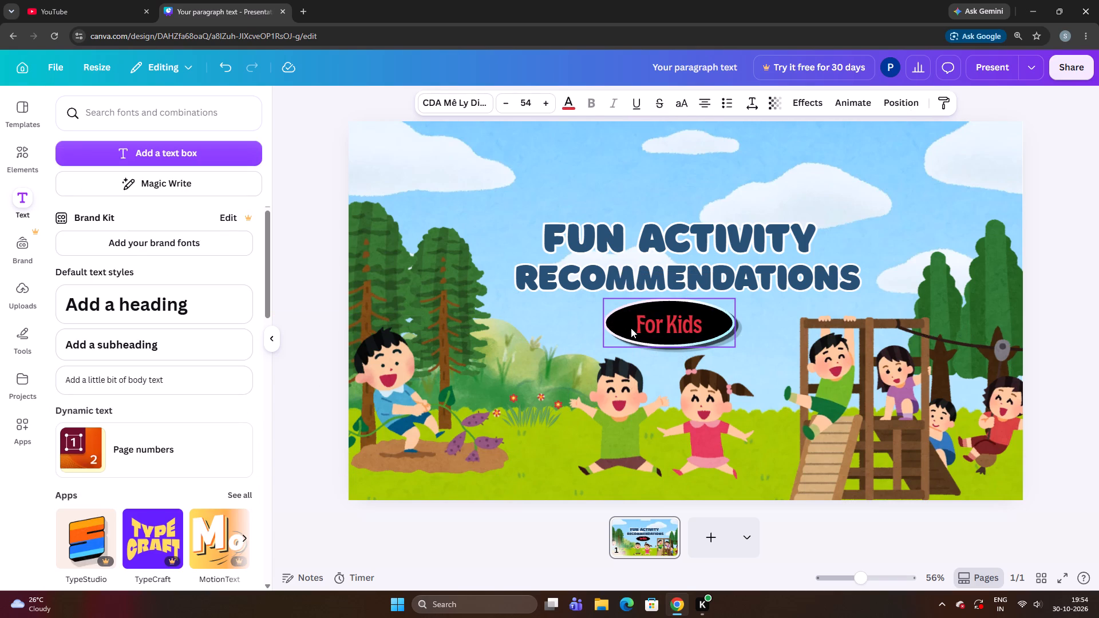
Nudge the "For Kids" text slightly up and fine-tune it sideways to centre it on the black ellipse.
key("Up")
key("Up")
key("Up")
key("Up")
key("Up")
key("Up")
key("Up")
key("Up")
key("Up")
key("Up")
key("Up")
key("Up")
key("Up")
key("Up")
key("Right")
key("Right")
key("Right")
key("Right")
key("Down")
key("Down")
key("Down")
key("Down")
key("Down")
key("Down")
key("Down")
key("Down")
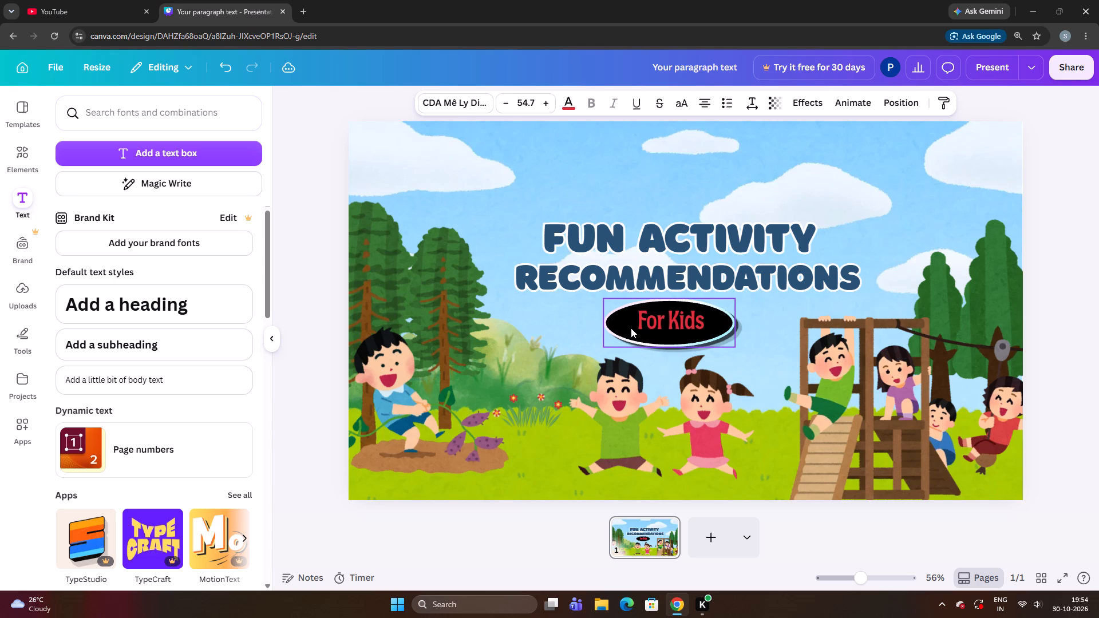
key("Left")
key("Up")
key("Left")
key("Up")
key("Left")
key("Up")
key("Left")
key("Left")
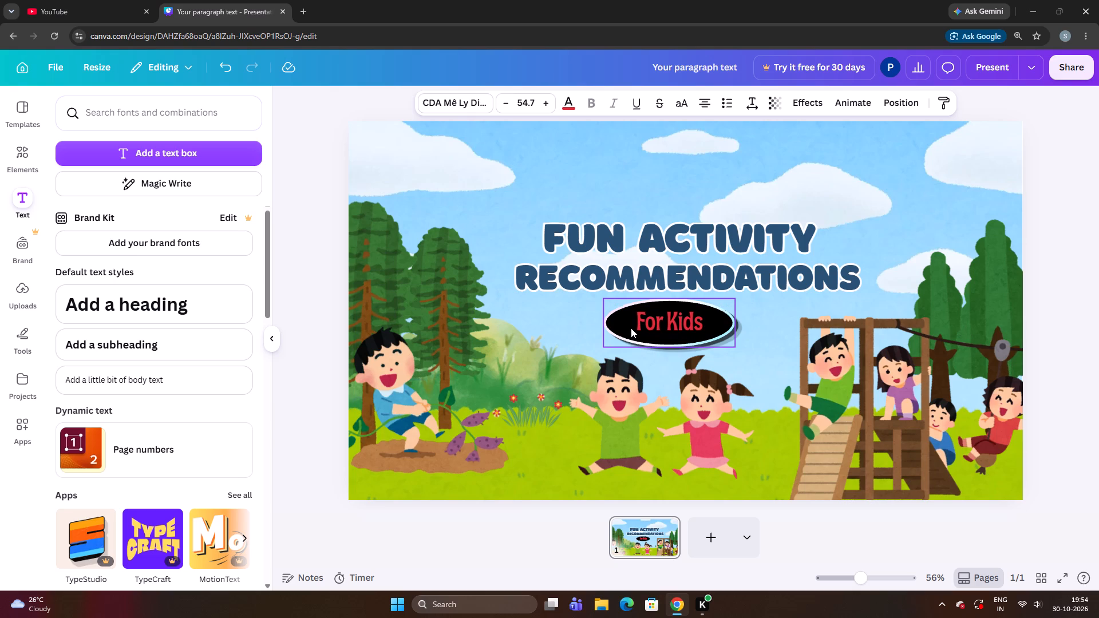
key("Down")
key("Left")
key("Down")
key("Down")
key("Up")
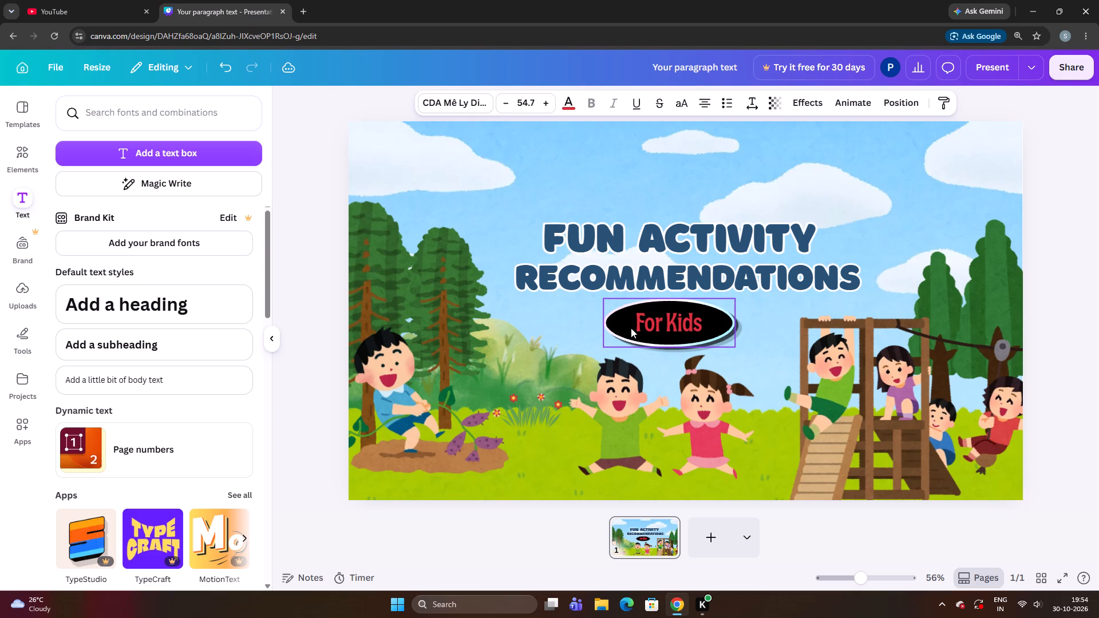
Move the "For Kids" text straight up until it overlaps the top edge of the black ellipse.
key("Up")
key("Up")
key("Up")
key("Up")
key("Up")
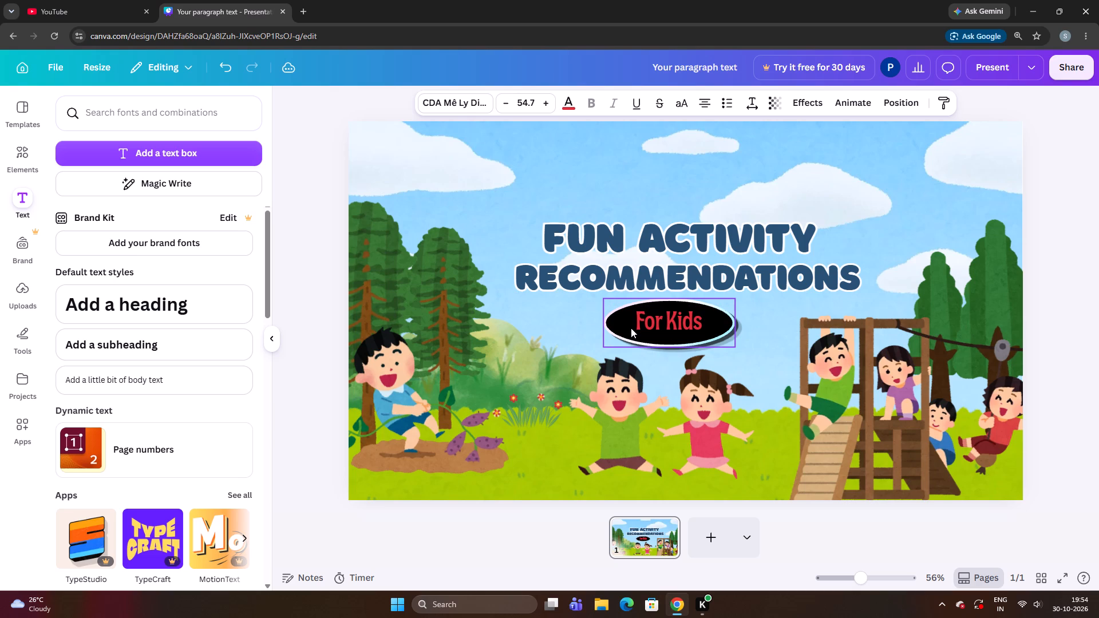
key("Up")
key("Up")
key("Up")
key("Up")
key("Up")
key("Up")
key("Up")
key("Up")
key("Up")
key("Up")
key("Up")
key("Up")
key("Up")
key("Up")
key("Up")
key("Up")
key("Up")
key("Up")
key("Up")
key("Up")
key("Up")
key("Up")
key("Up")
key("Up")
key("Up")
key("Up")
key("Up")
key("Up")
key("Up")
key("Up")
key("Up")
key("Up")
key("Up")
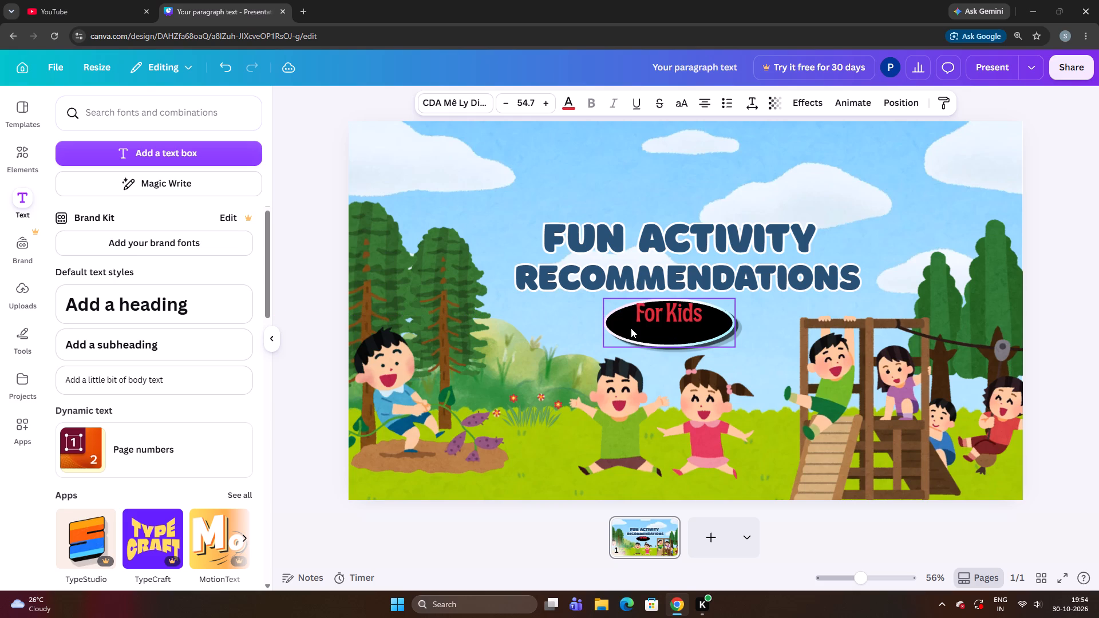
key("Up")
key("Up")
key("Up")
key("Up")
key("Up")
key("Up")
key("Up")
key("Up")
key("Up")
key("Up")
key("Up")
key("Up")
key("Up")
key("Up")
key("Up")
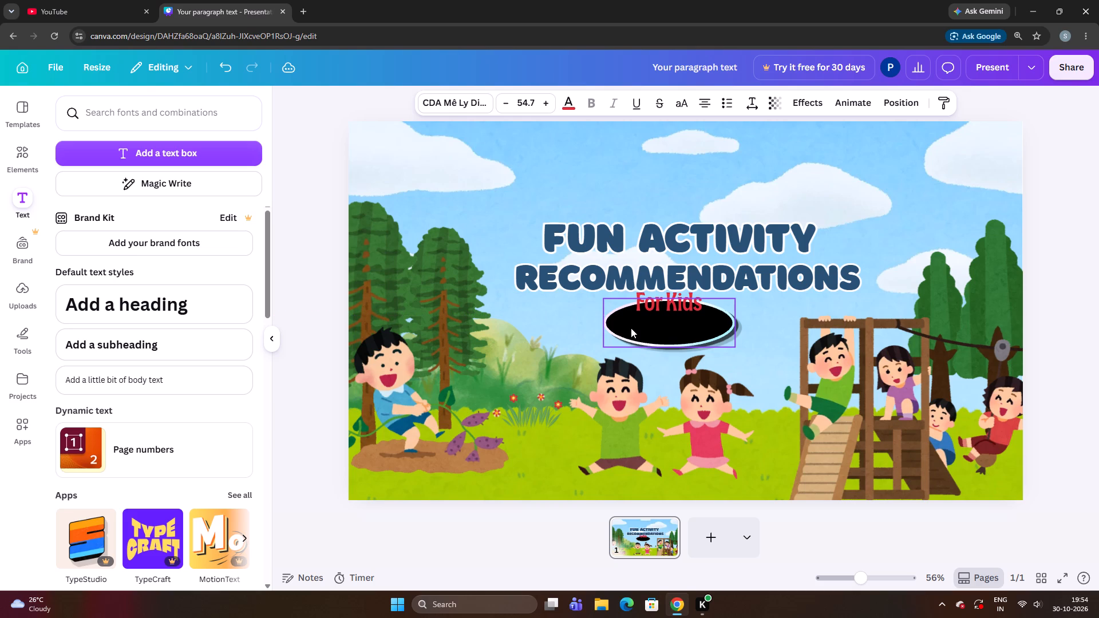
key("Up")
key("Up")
Move the "For Kids" text straight down into the lower part of the black ellipse.
key("Down")
key("Down")
key("Down")
key("Down")
key("Down")
key("Down")
key("Down")
key("Down")
key("Down")
key("Down")
key("Down")
key("Down")
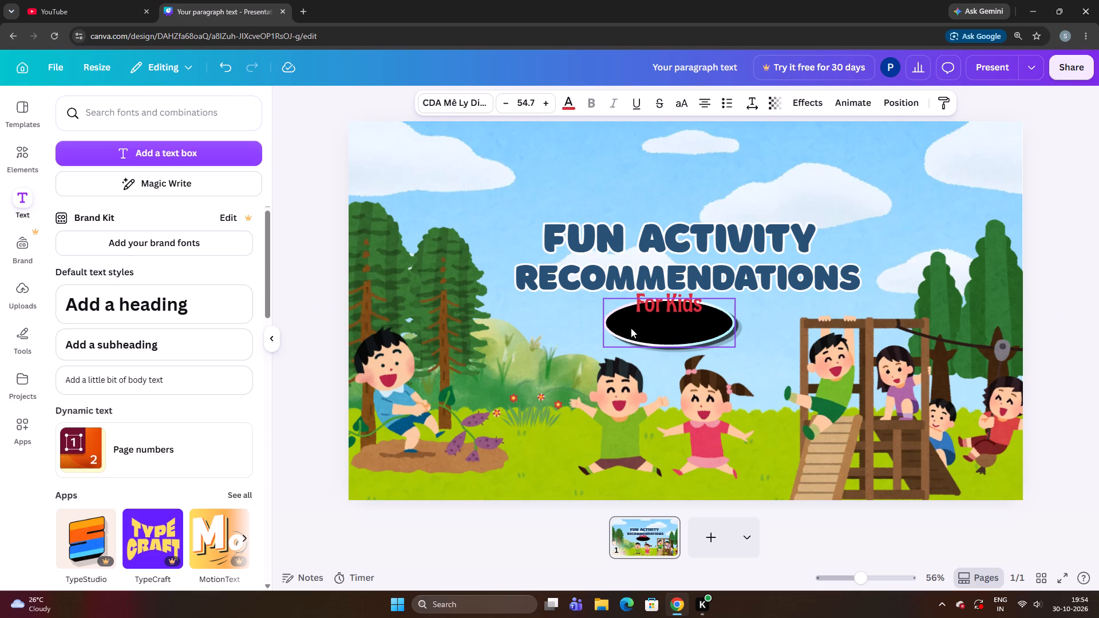
key("Down")
key("Down")
key("Down")
key("Down")
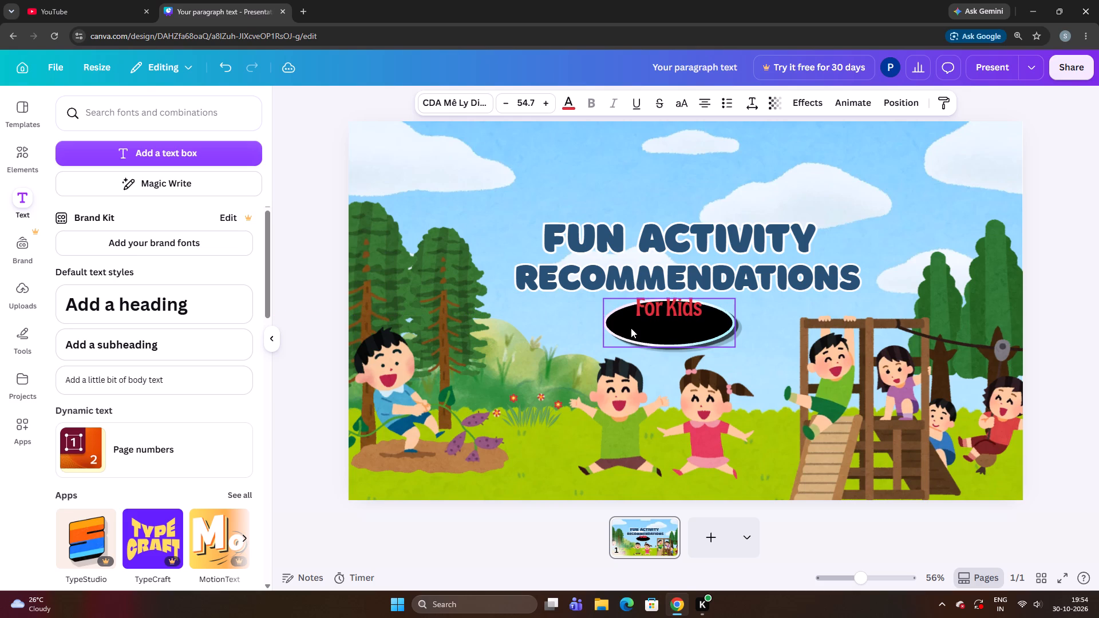
key("Down")
key("Down")
key("Down")
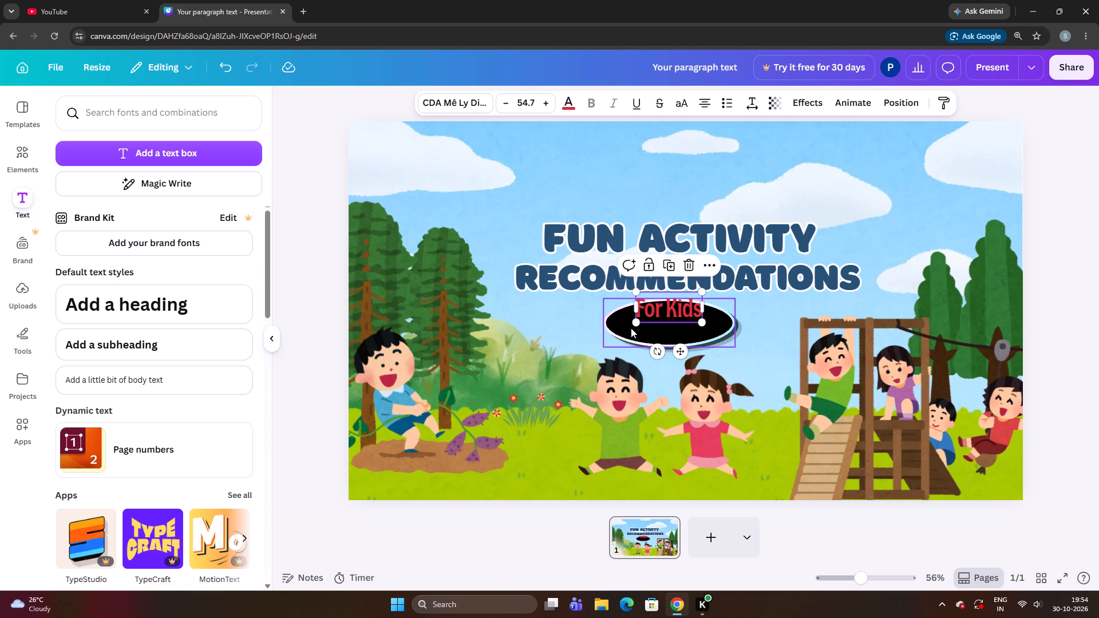
key("Down")
key("Down")
key("Down")
key("Down")
key("Down")
key("Down")
key("Down")
key("Down")
key("Down")
key("Down")
key("Down")
key("Down")
key("Down")
key("Down")
key("Down")
key("Down")
key("Down")
key("Down")
key("Down")
key("Down")
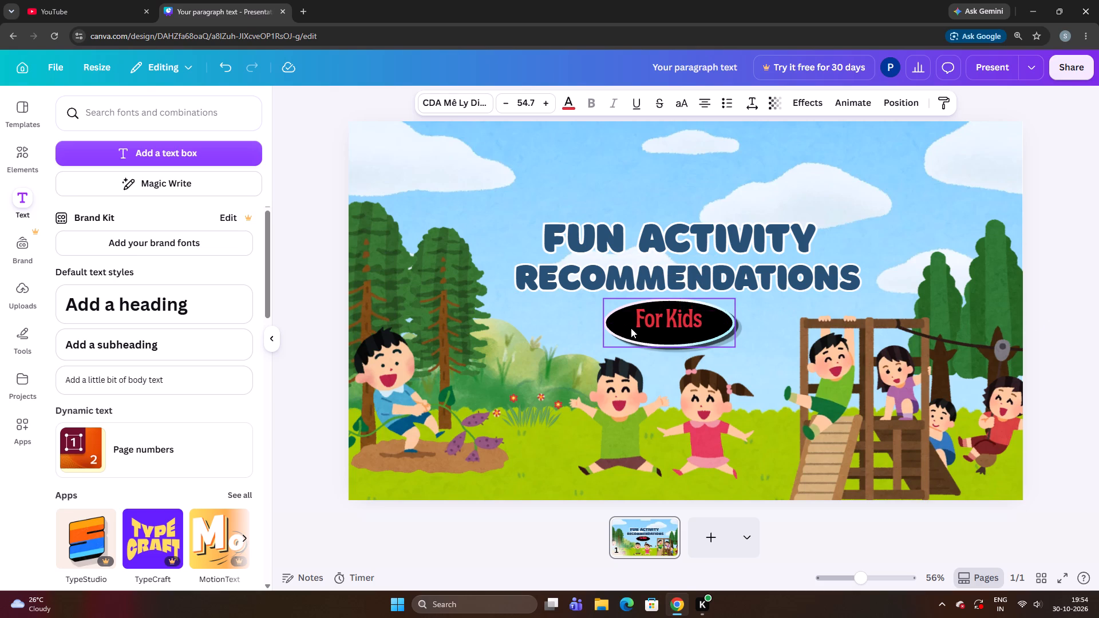
key("Down")
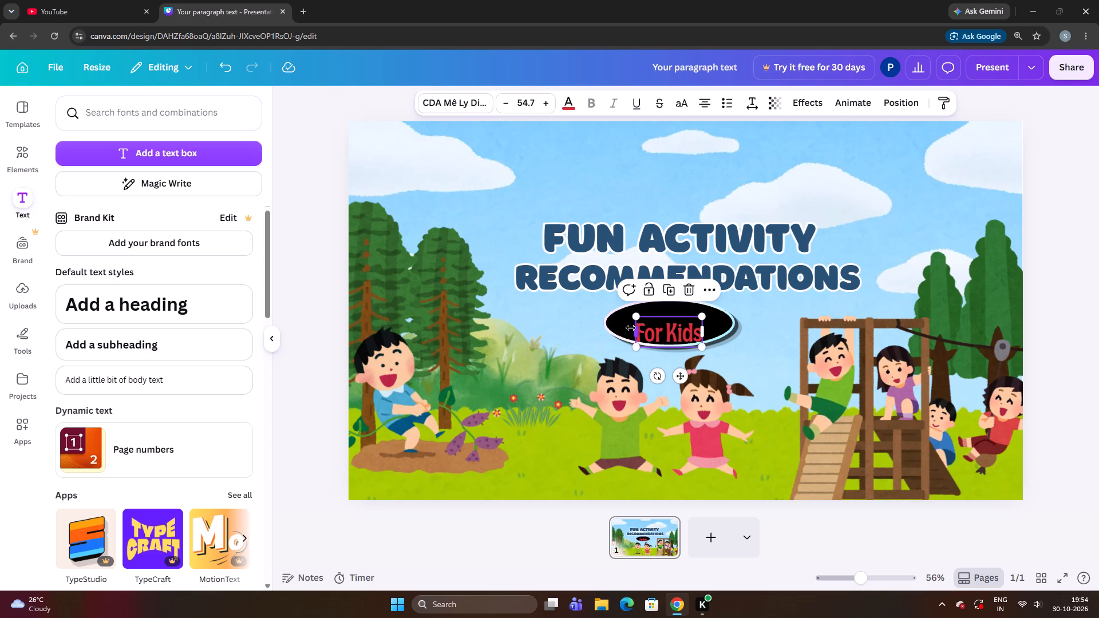
Move the "For Kids" text up from the lower part of the black ellipse to its centre, fine-tuning it sideways.
key("Up")
key("Up")
key("Up")
key("Up")
key("Up")
key("Up")
key("Up")
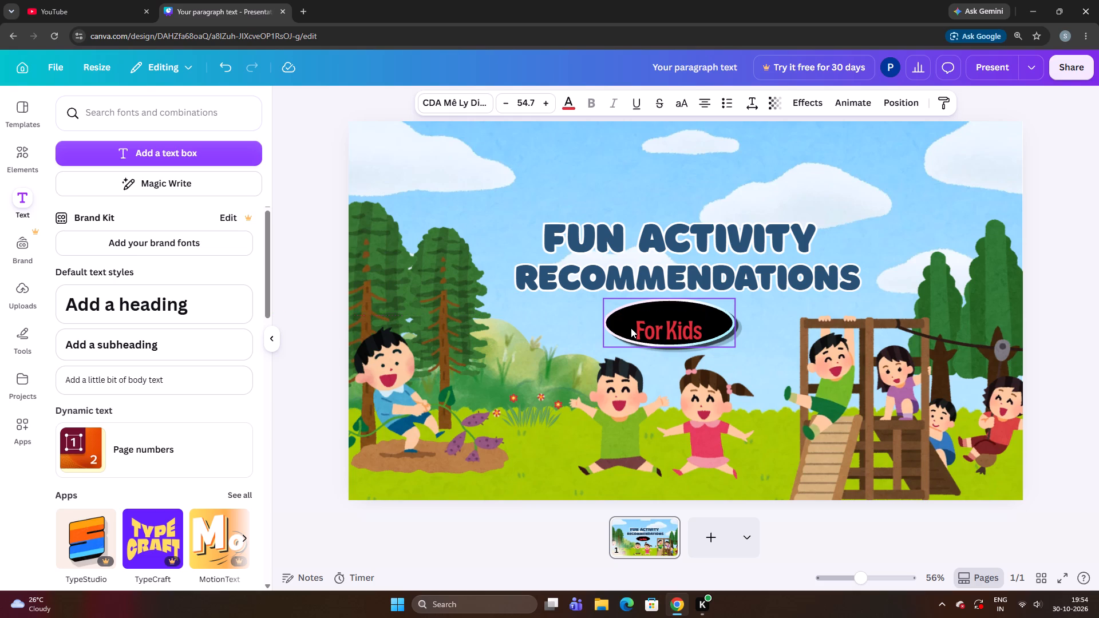
key("Up")
key("Up")
key("Up")
key("Up")
key("Up")
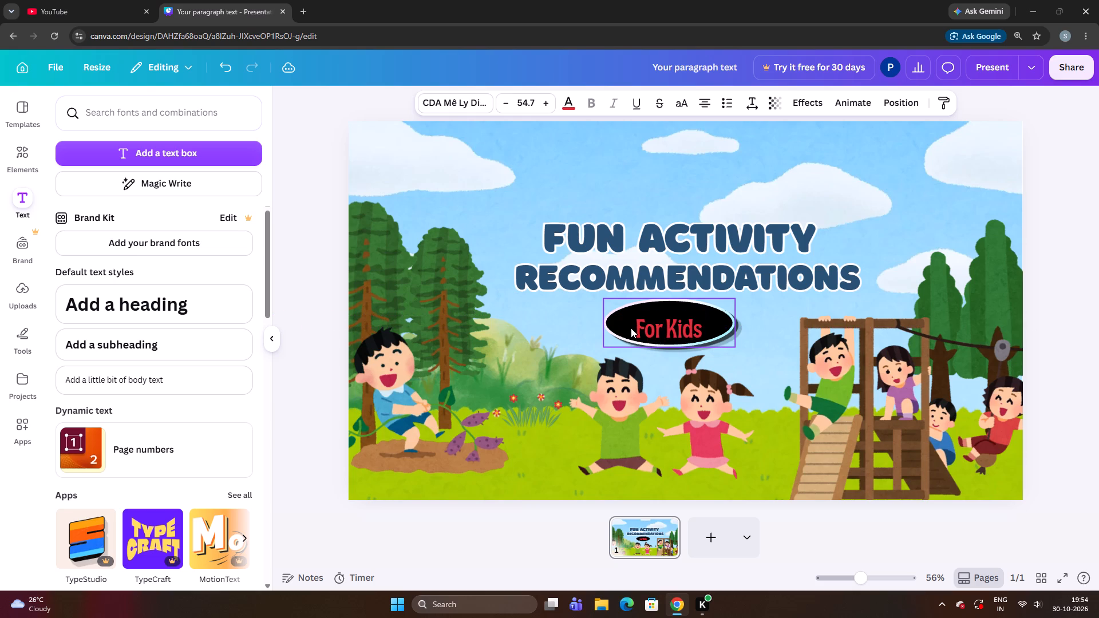
key("Up")
key("Up")
key("Up")
key("Up")
key("Up")
key("Up")
key("Up")
key("Up")
key("Up")
key("Up")
key("Up")
key("Up")
key("Up")
key("Up")
key("Left")
key("Left")
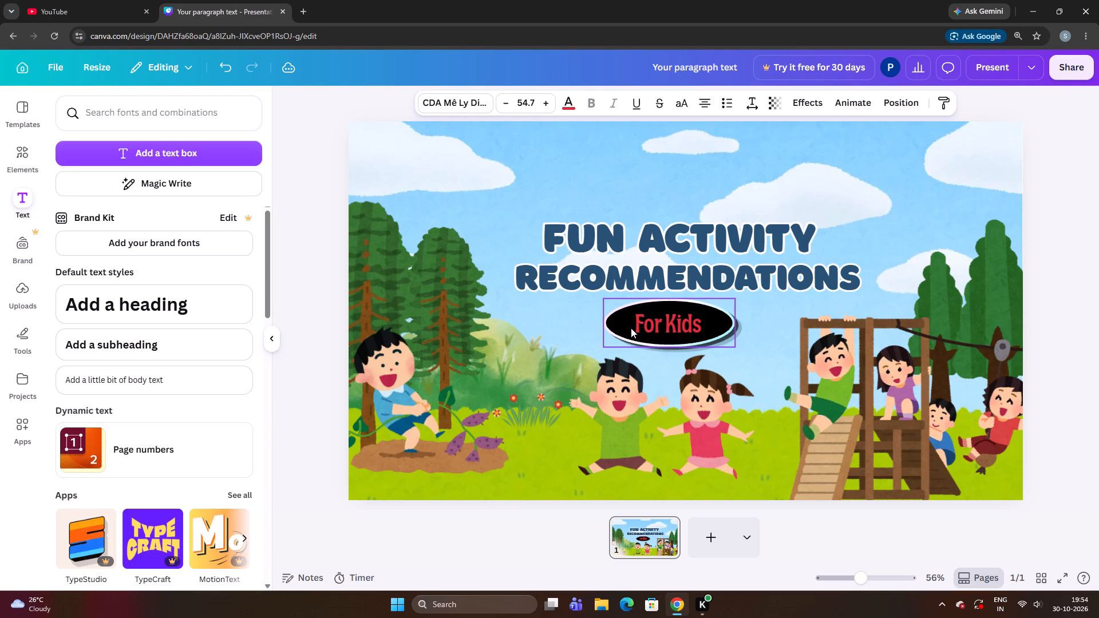
key("Down")
key("Right")
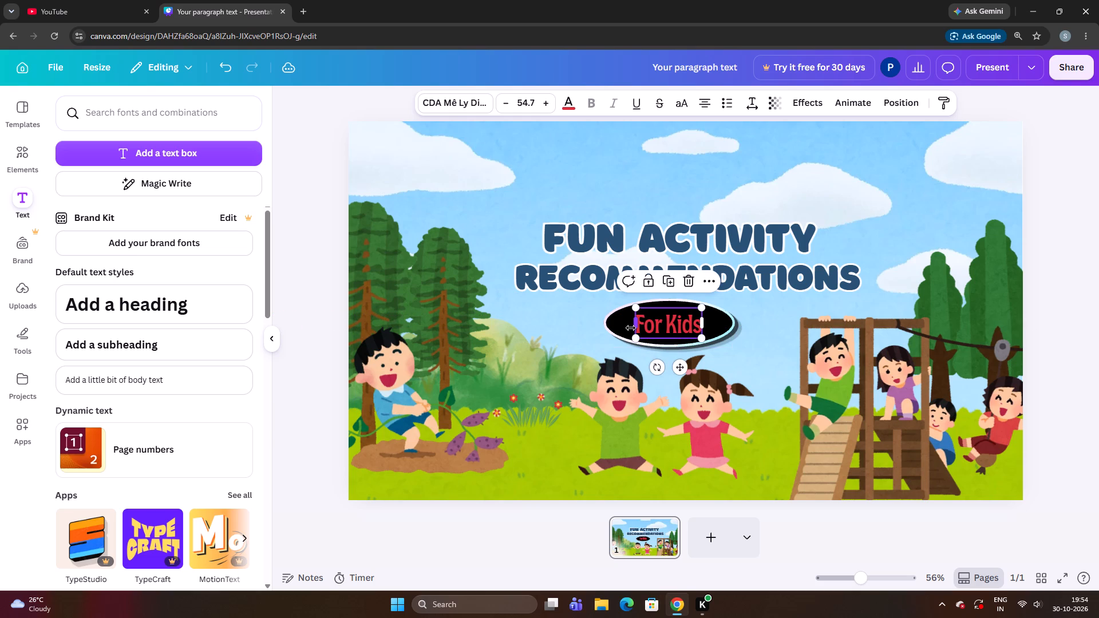
Change the "For Kids" text colour to white.
left_click(576, 110)
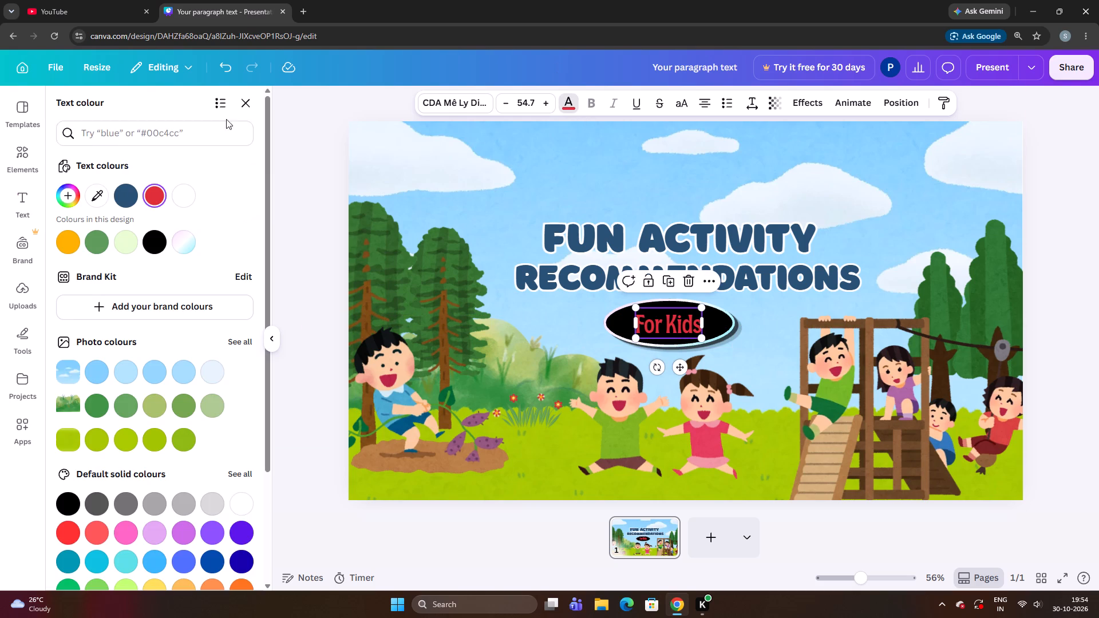
left_click(191, 203)
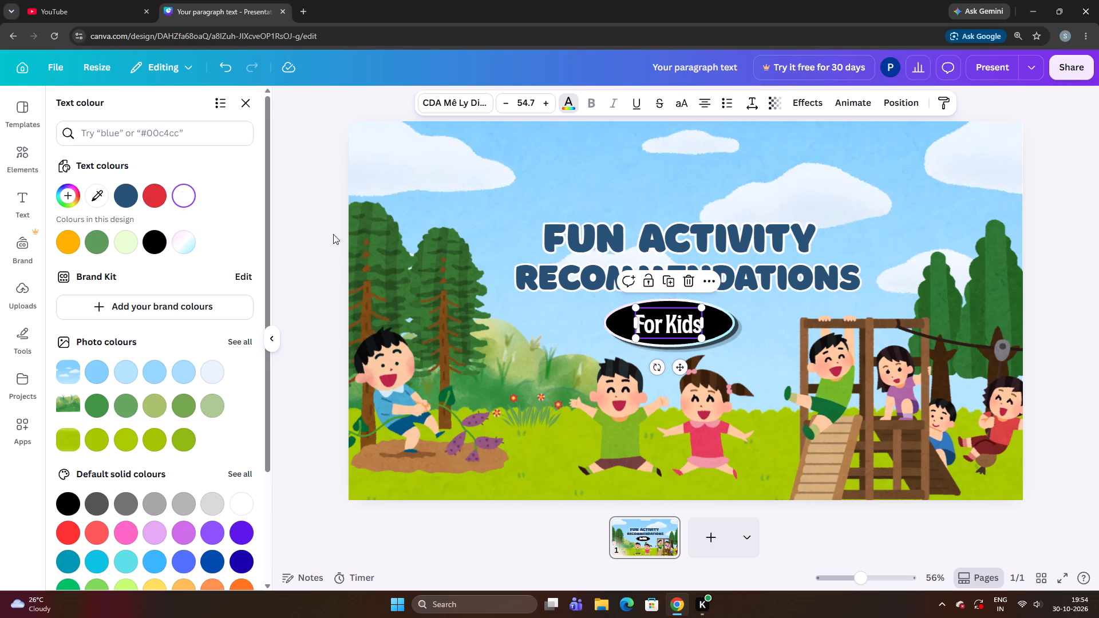
left_click(333, 398)
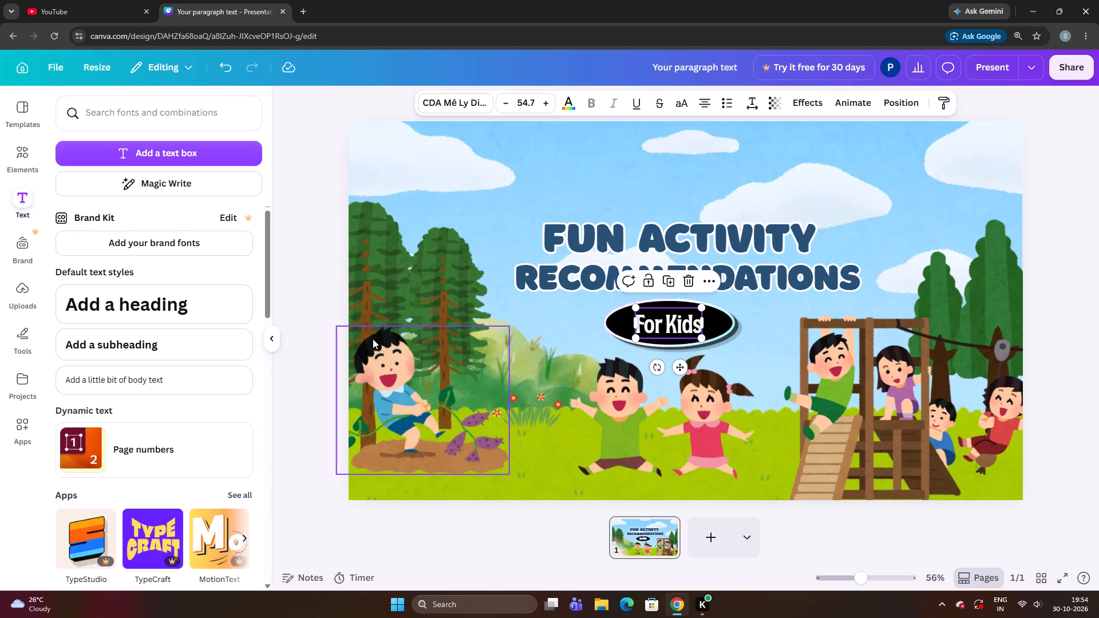
left_click(345, 319)
Fine-tune the white "For Kids" text on the black ellipse, shifting it slightly up and left.
left_click(647, 326)
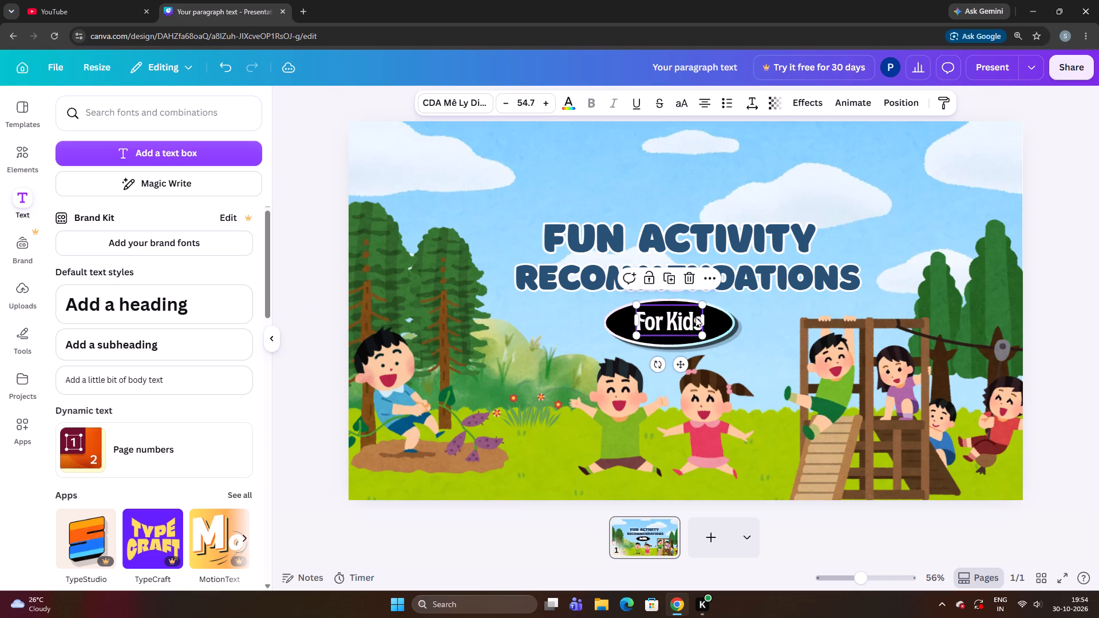
left_click(558, 340)
left_click(656, 331)
left_click(524, 191)
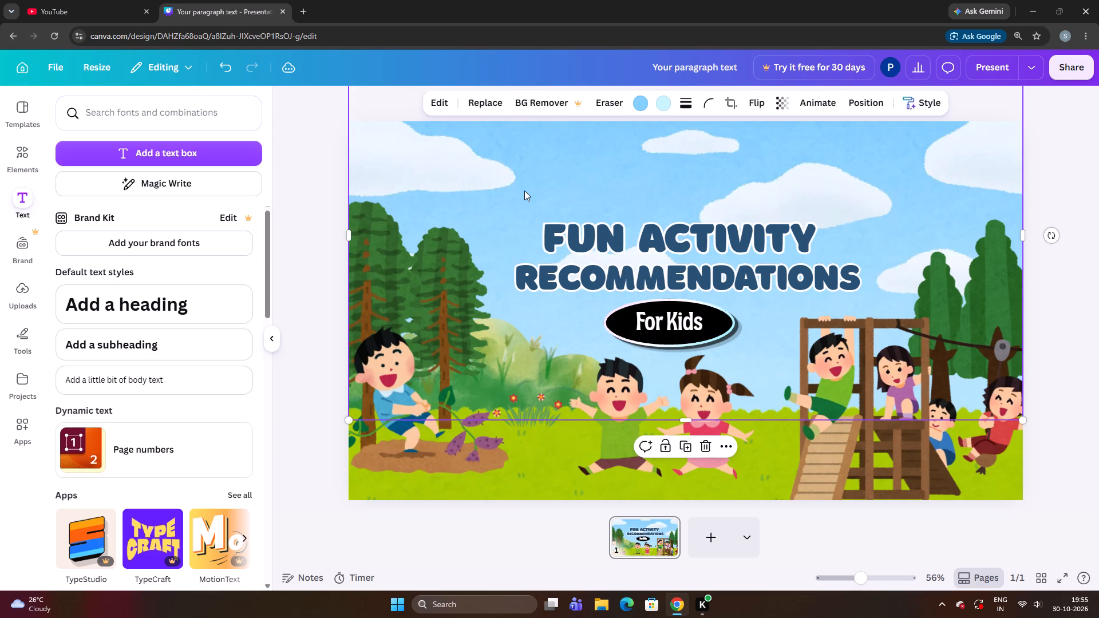
left_click(642, 321)
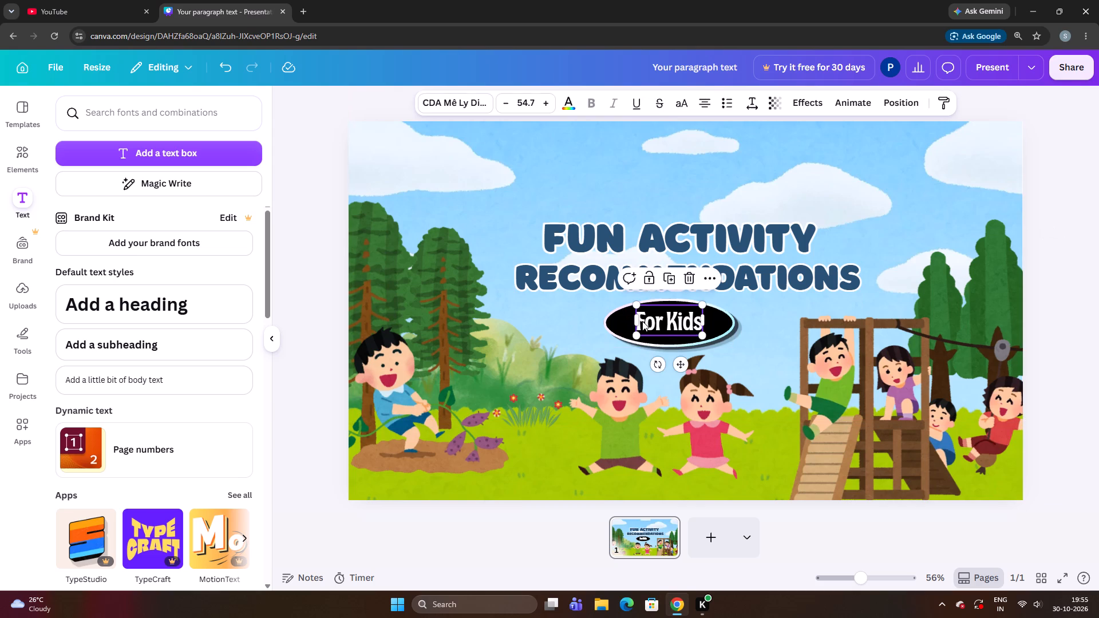
key("Left")
key("Left")
key("Left")
key("Up")
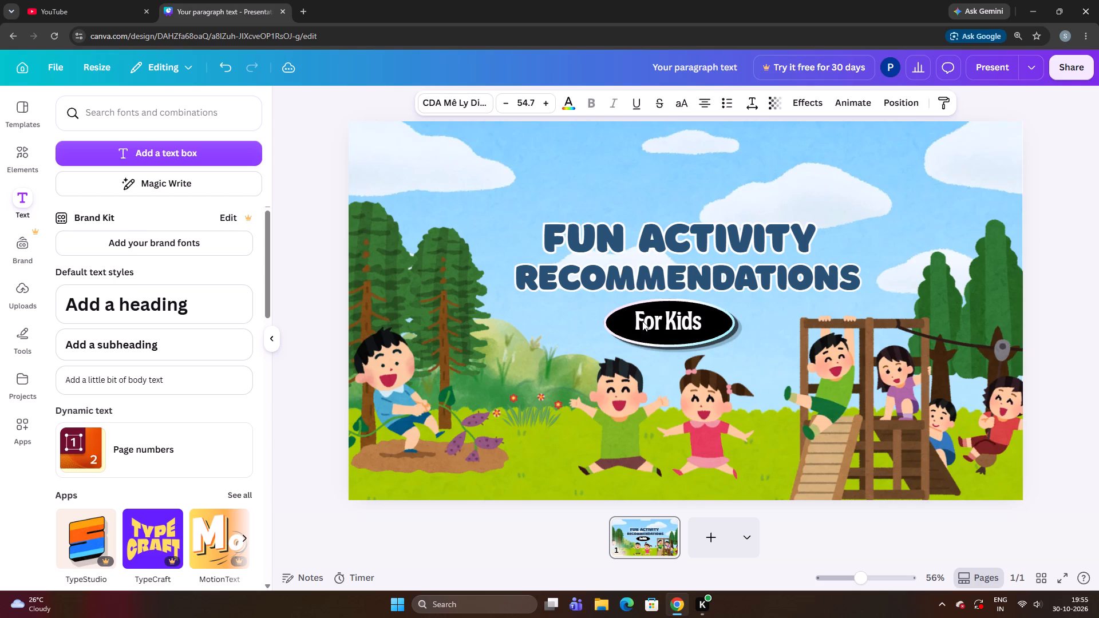
key("Down")
key("Down")
key("Right")
key("Right")
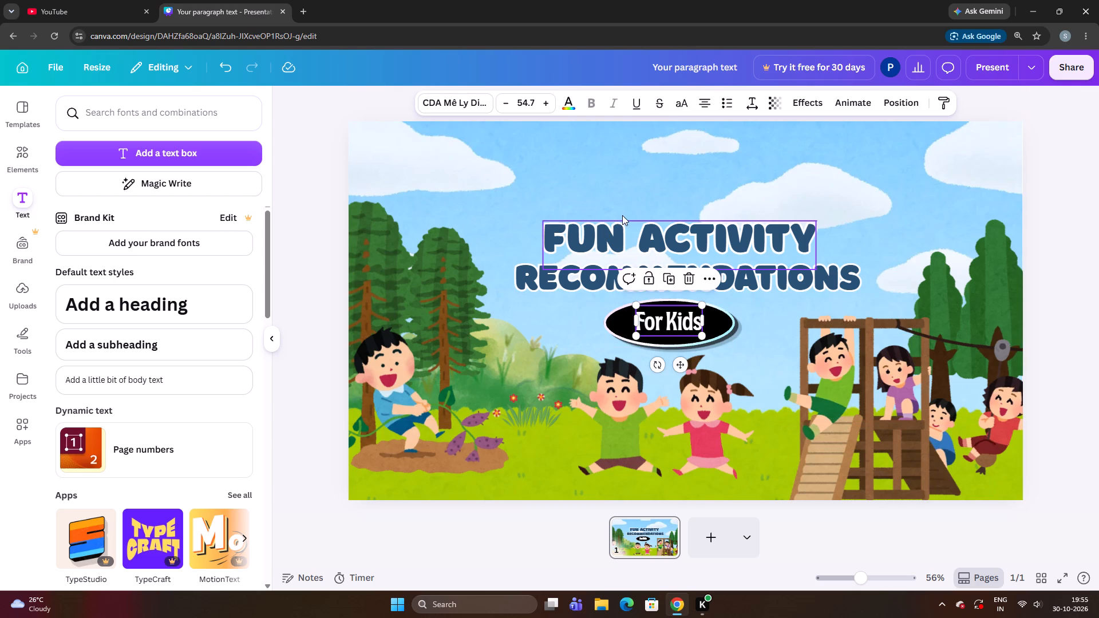
left_click(636, 201)
left_click(668, 326)
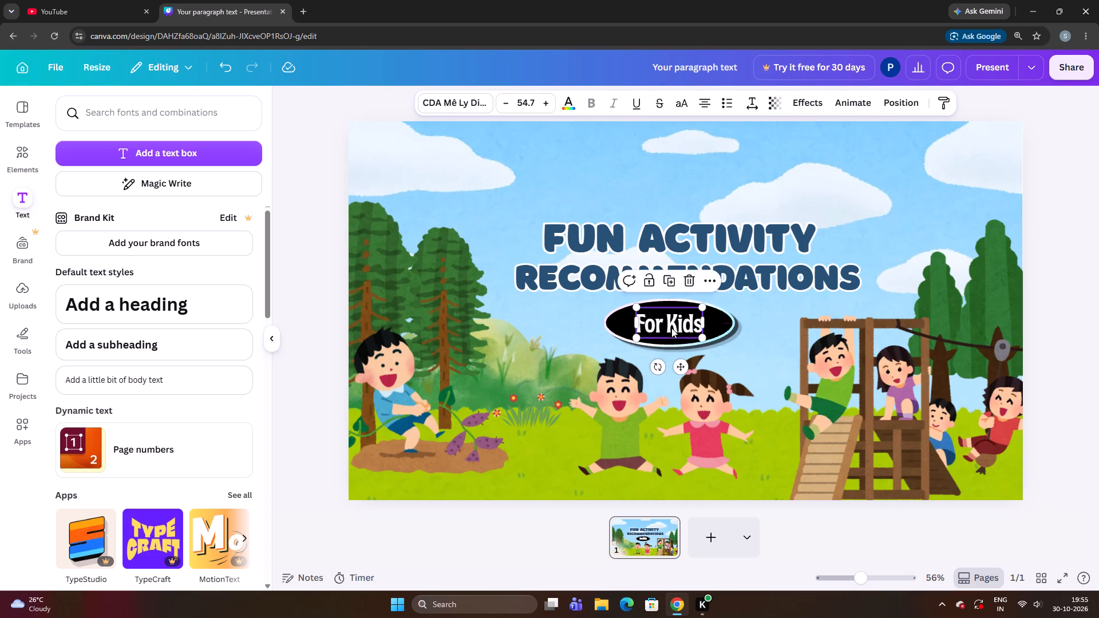
left_click(671, 324)
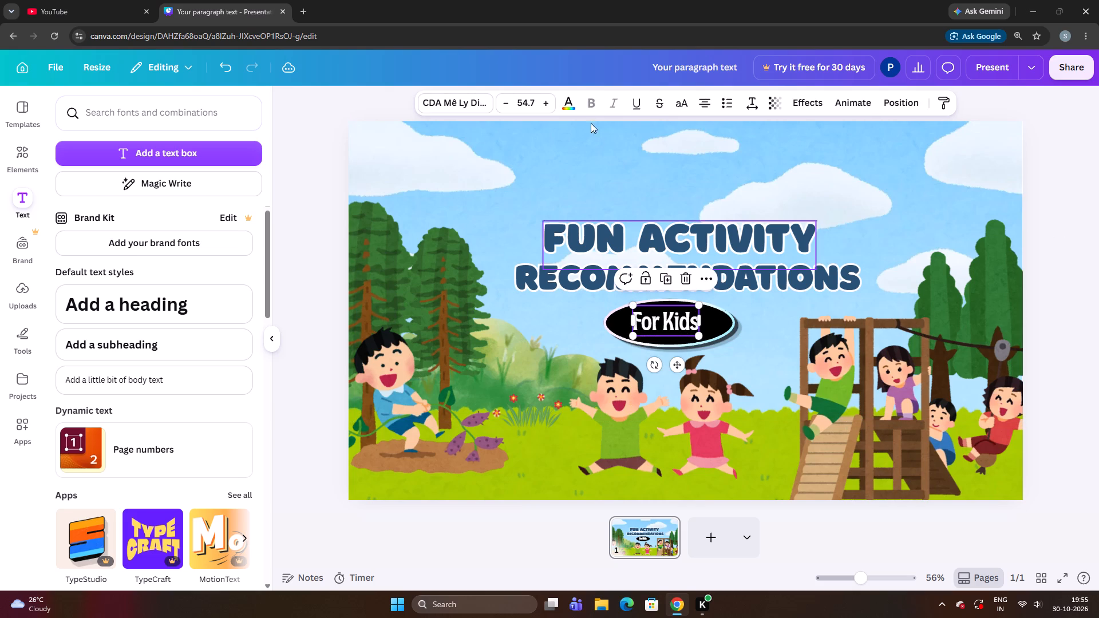
Try the Borsok font on the "For Kids" text, and settle on Lilita One.
left_click(473, 99)
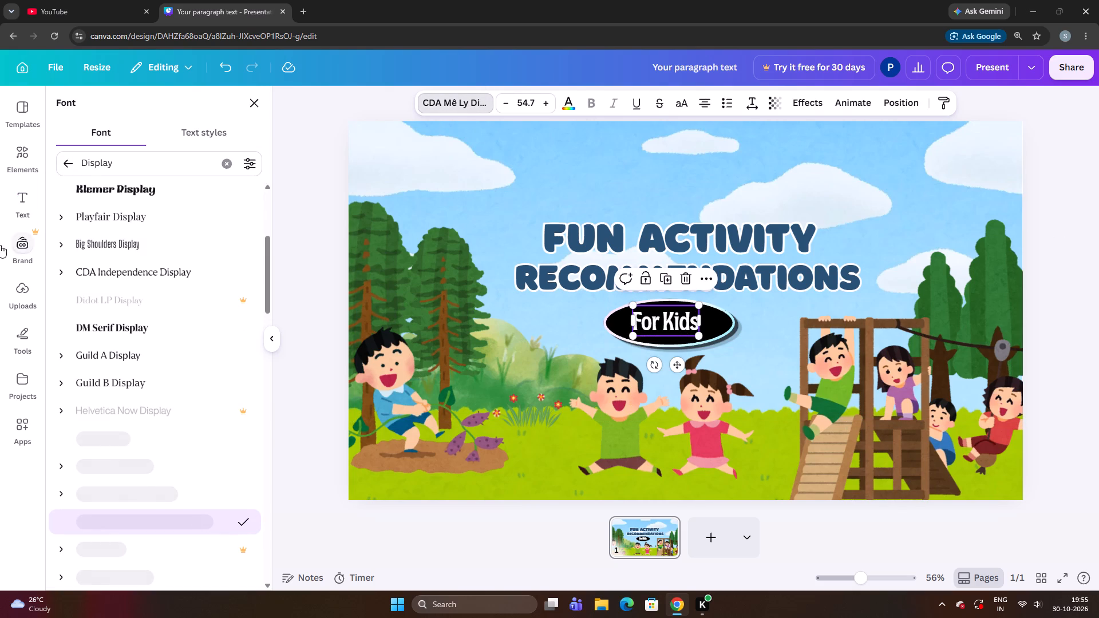
left_click(71, 173)
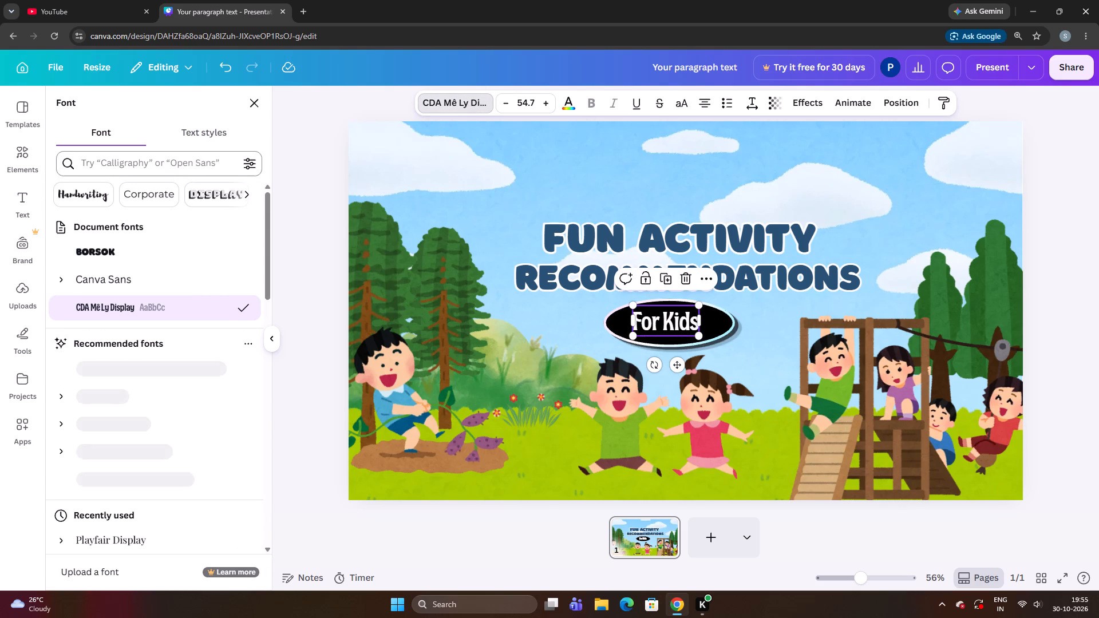
left_click(120, 249)
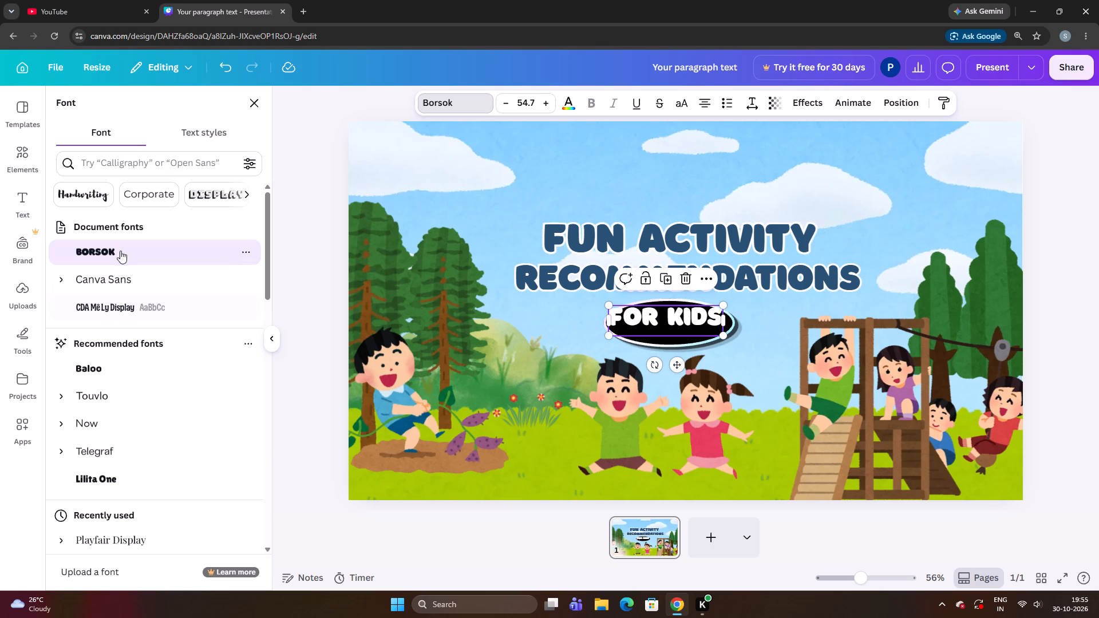
scroll(170, 371, "down", 3)
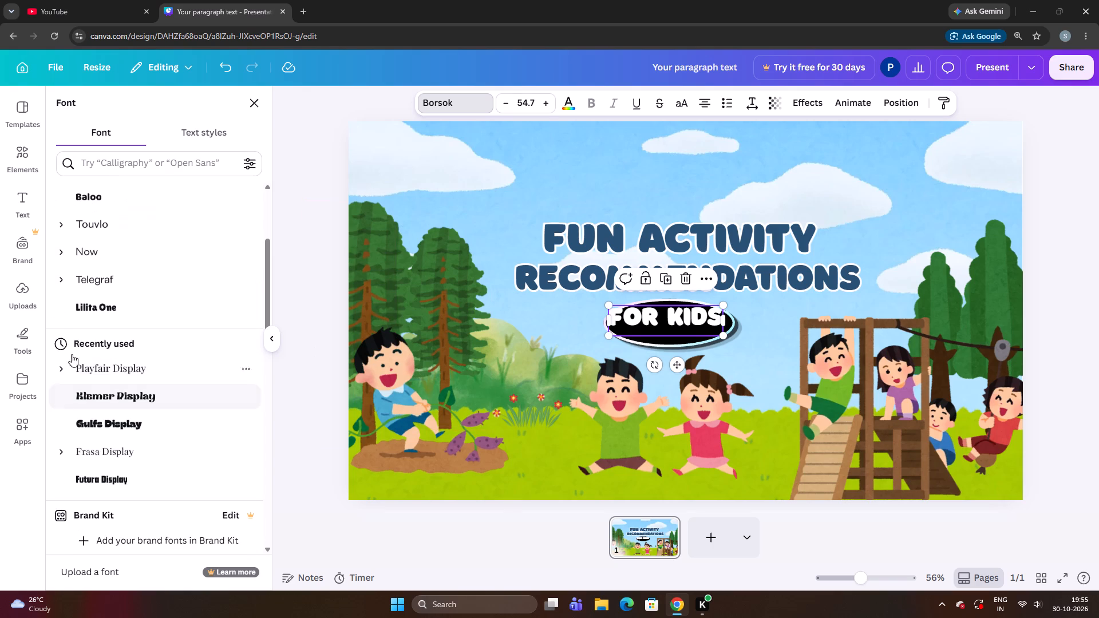
left_click(102, 311)
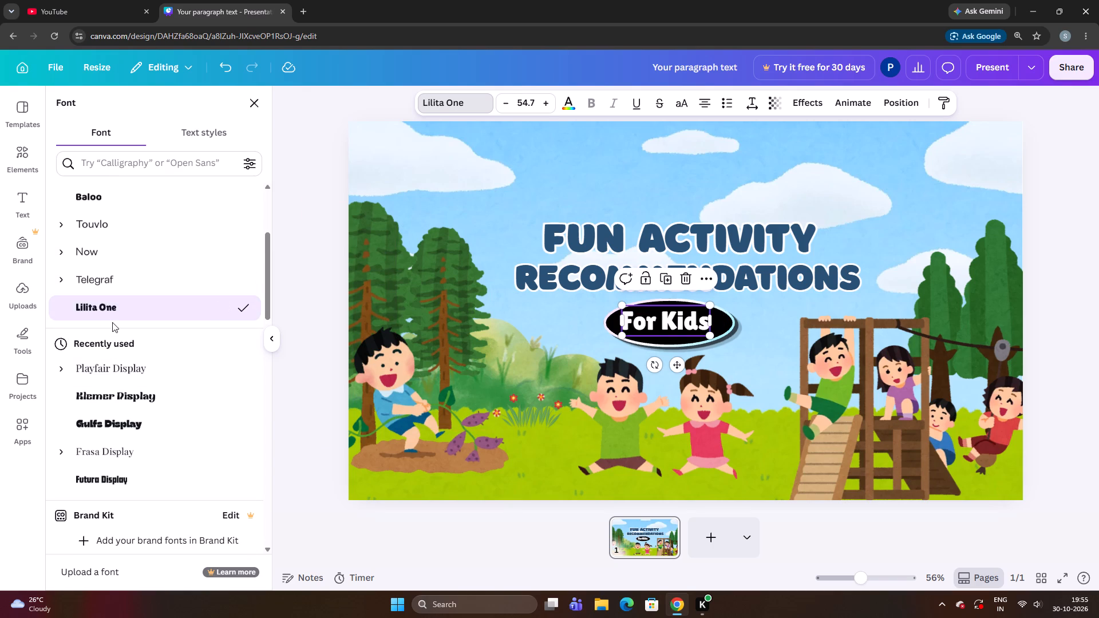
left_click(293, 375)
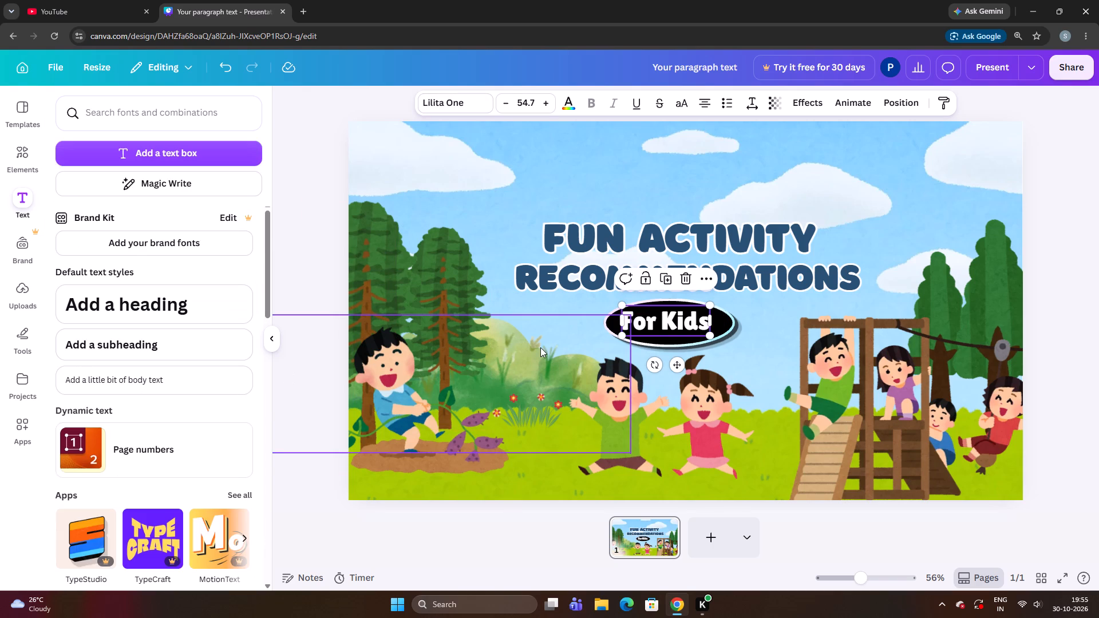
left_click(490, 240)
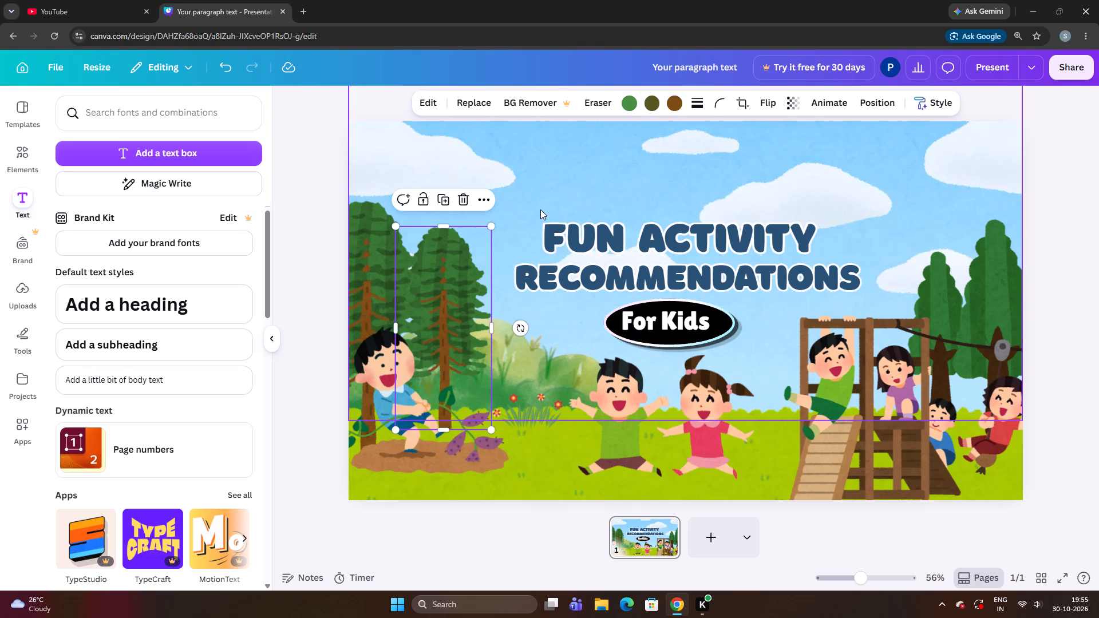
left_click(540, 209)
Shift the "For Kids" text slightly right and down on the black ellipse and shrink it to size 50.4.
left_click(666, 307)
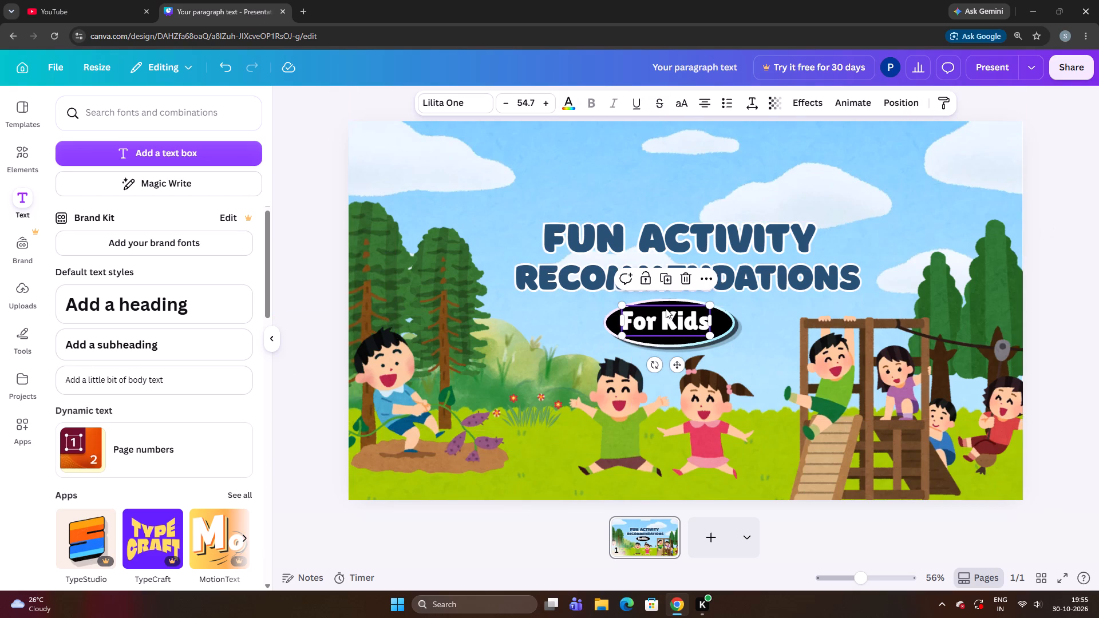
left_click_drag(666, 310, 671, 312)
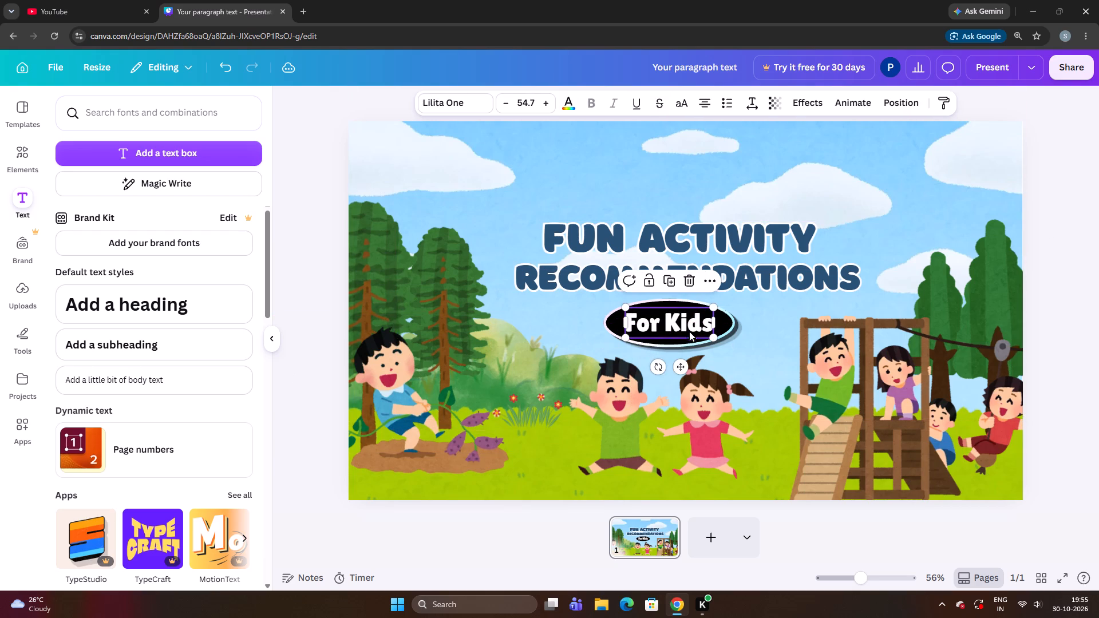
left_click_drag(713, 334, 705, 326)
left_click(685, 319)
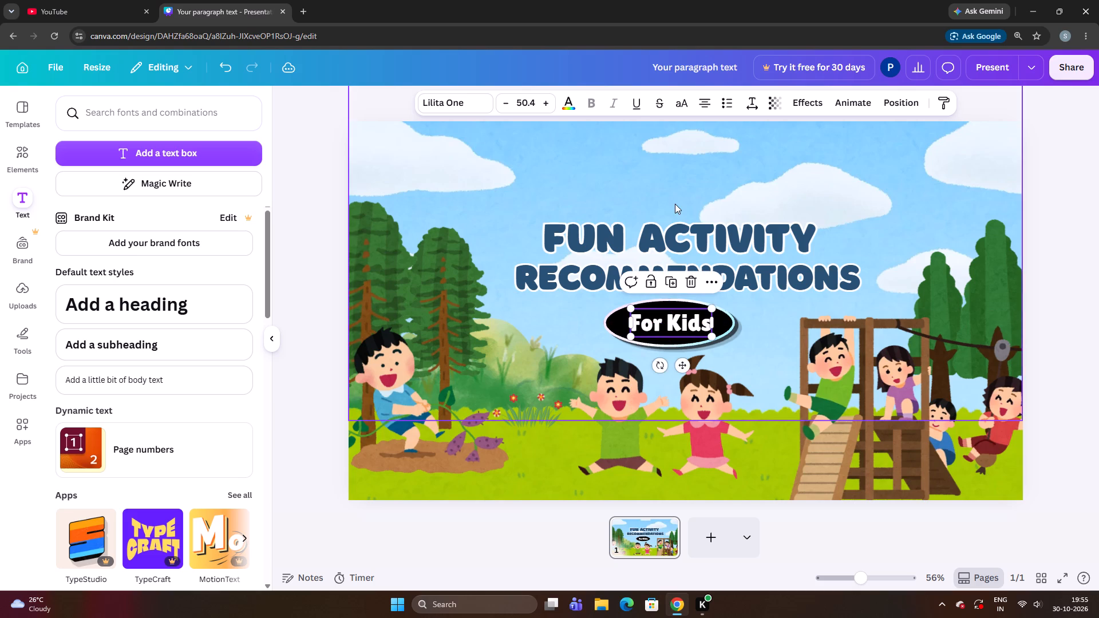
left_click(674, 196)
left_click(683, 310)
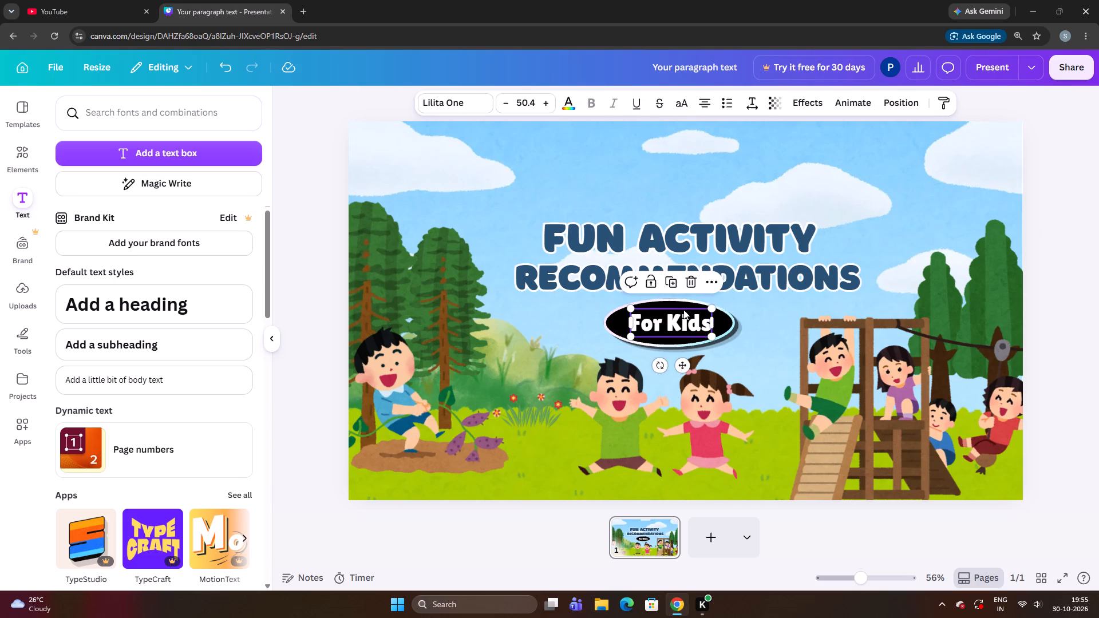
Fine-tune the "For Kids" text in small vertical and sideways nudges to centre it on the black ellipse.
key("Up")
key("Up")
key("Up")
key("Down")
key("Right")
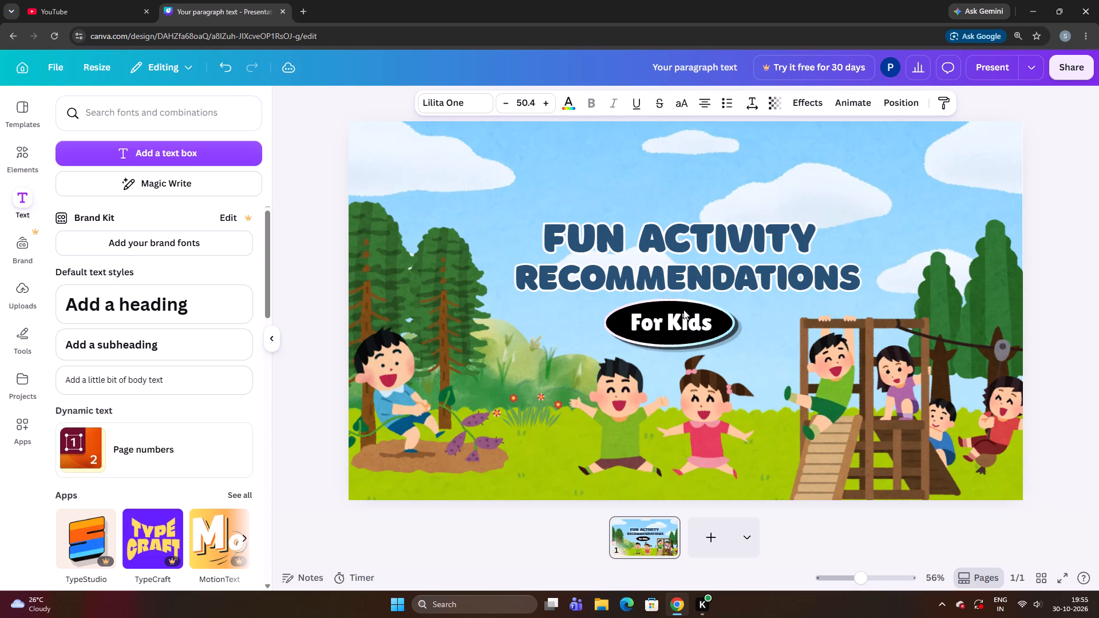
key("Down")
key("Up")
key("Left")
key("Up")
key("Up")
key("Left")
key("Down")
key("Down")
key("Up")
key("Right")
key("Down")
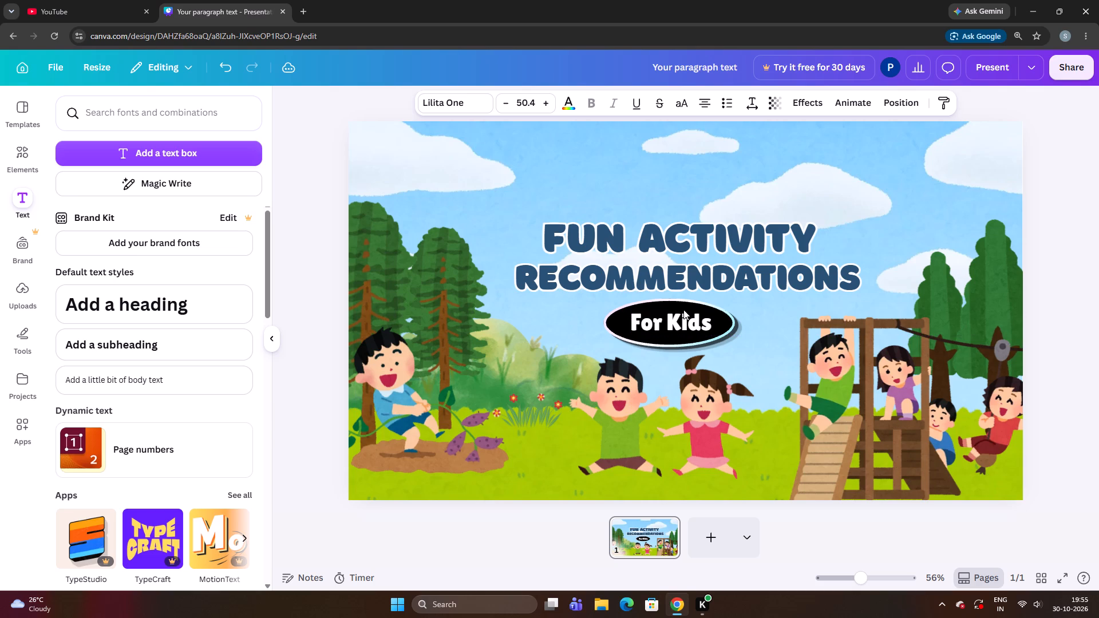
key("Up")
key("Down")
key("Left")
key("Down")
key("Up")
key("Down")
key("Right")
key("Up")
key("Up")
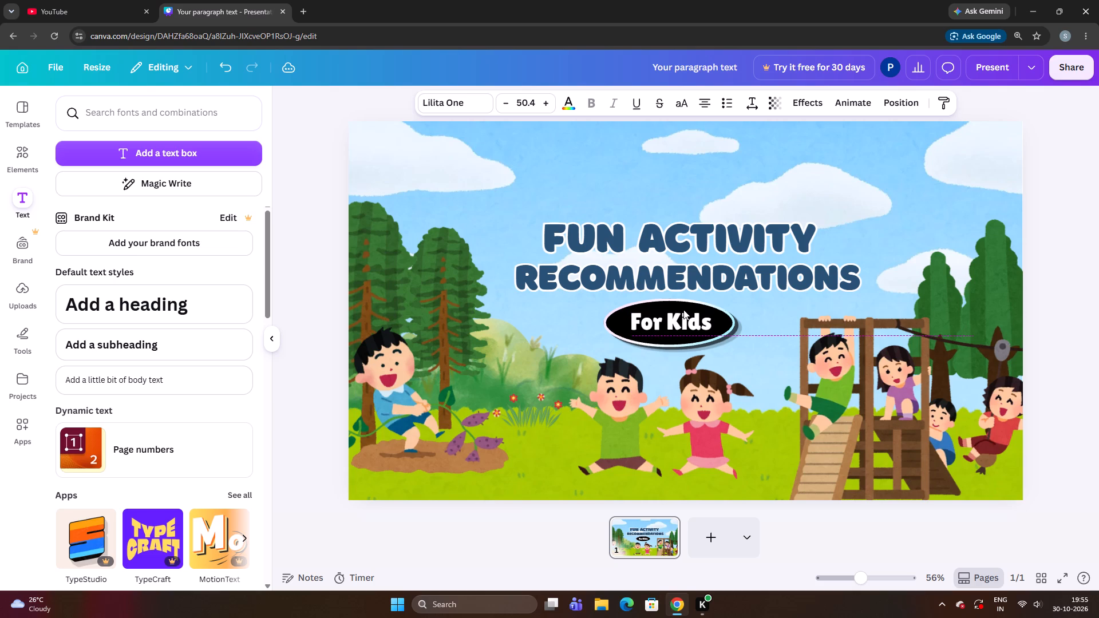
key("Left")
key("Down")
key("Up")
key("Left")
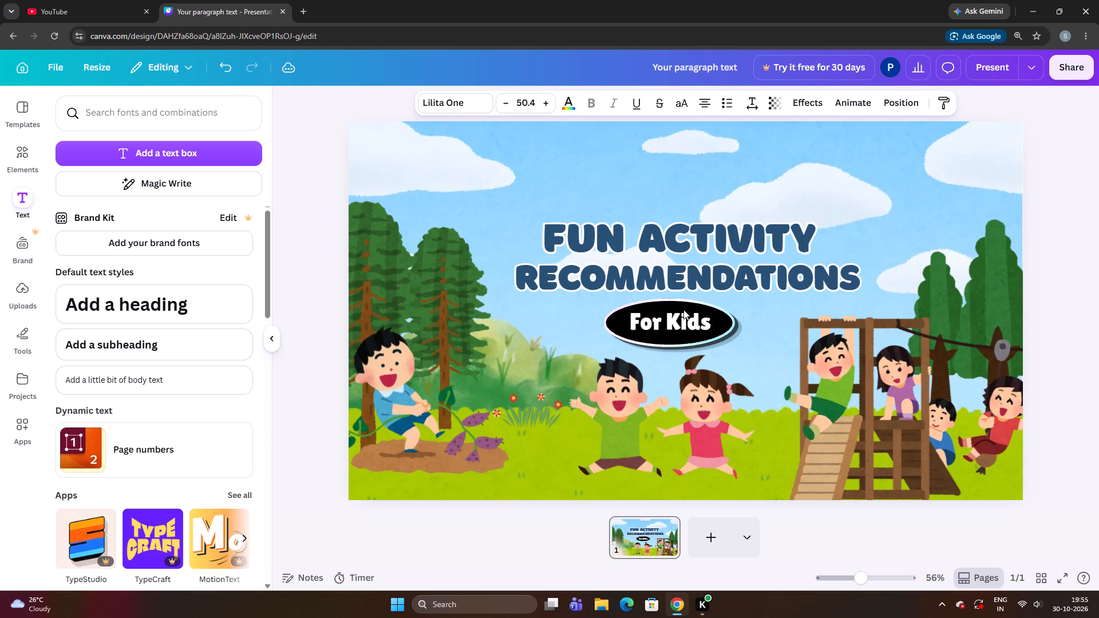
key("Up")
key("Down")
key("Up")
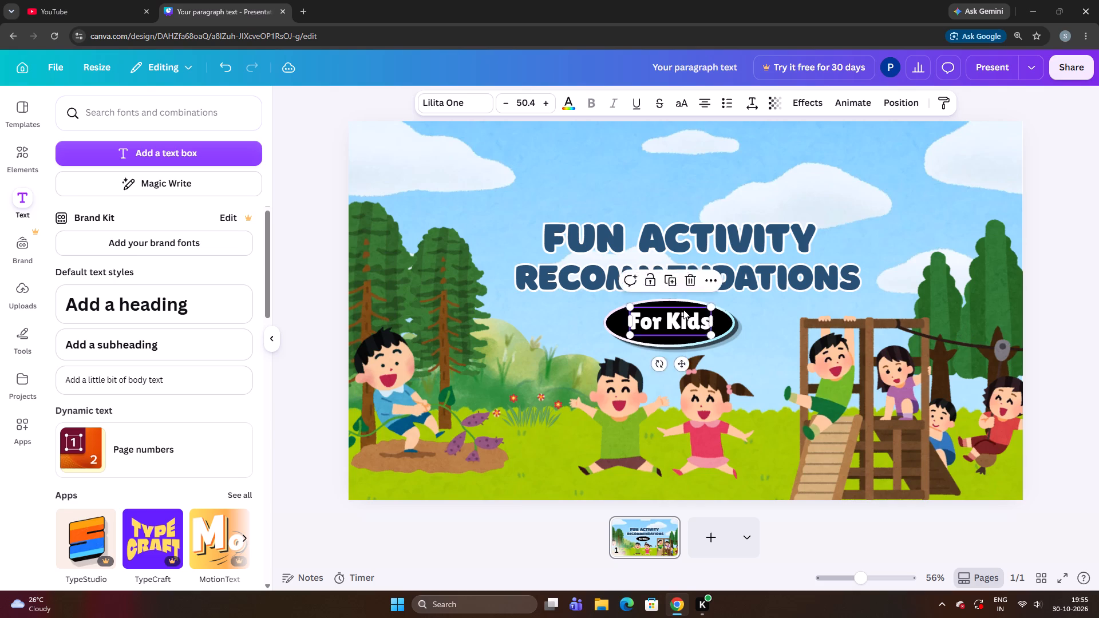
Raise the "For Kids" text slightly within the black ellipse and nudge it a touch left.
key("Up")
key("Up")
key("Up")
key("Left")
key("Up")
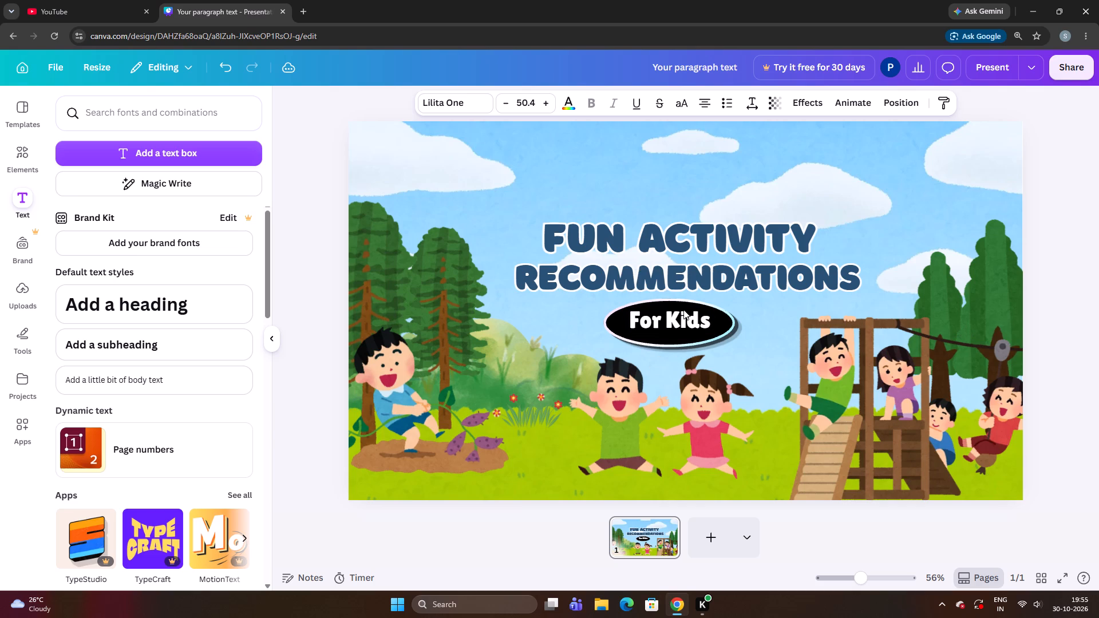
key("Up")
key("Down")
key("Down")
key("Down")
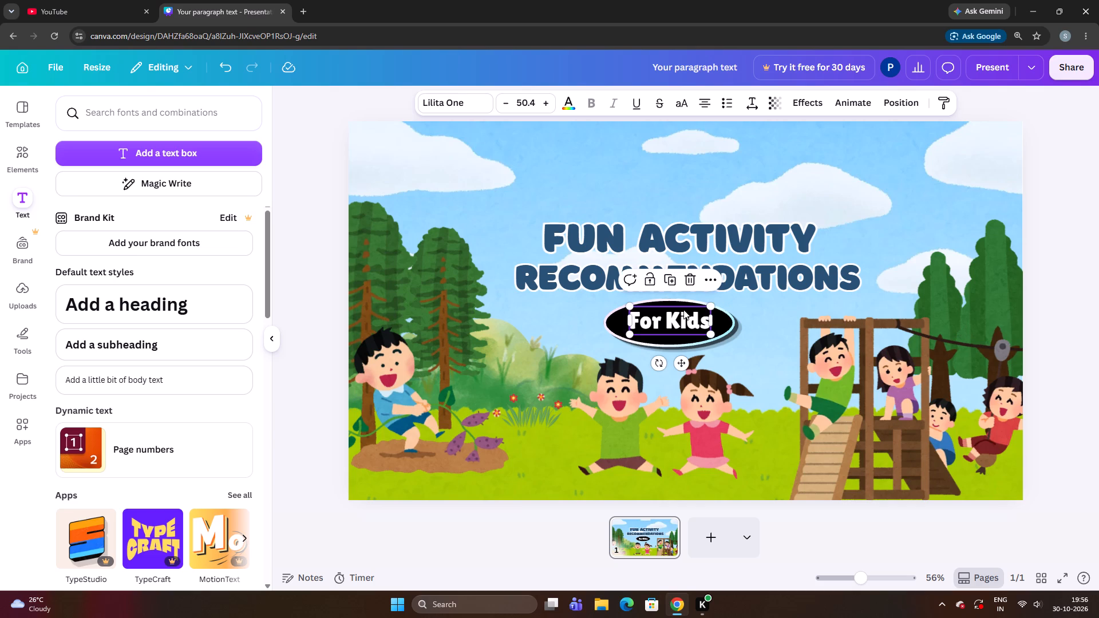
Fine-tune the "For Kids" text with small nudges left and down to centre it on the black ellipse.
key("Left")
key("Down")
key("Left")
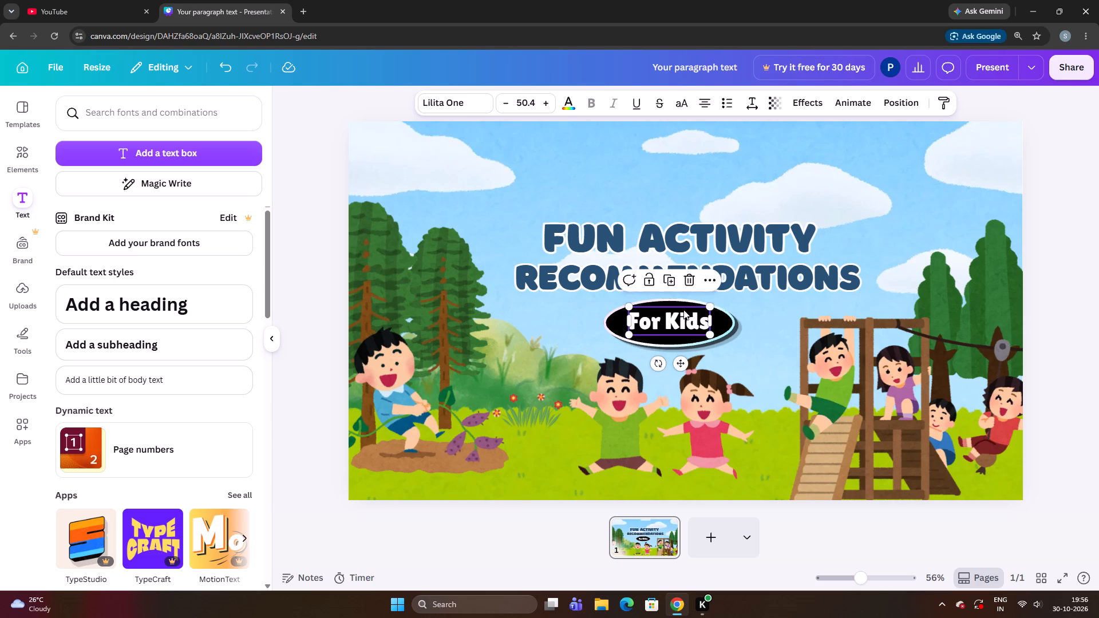
key("Up")
key("Left")
key("Down")
key("Down")
key("Up")
key("Right")
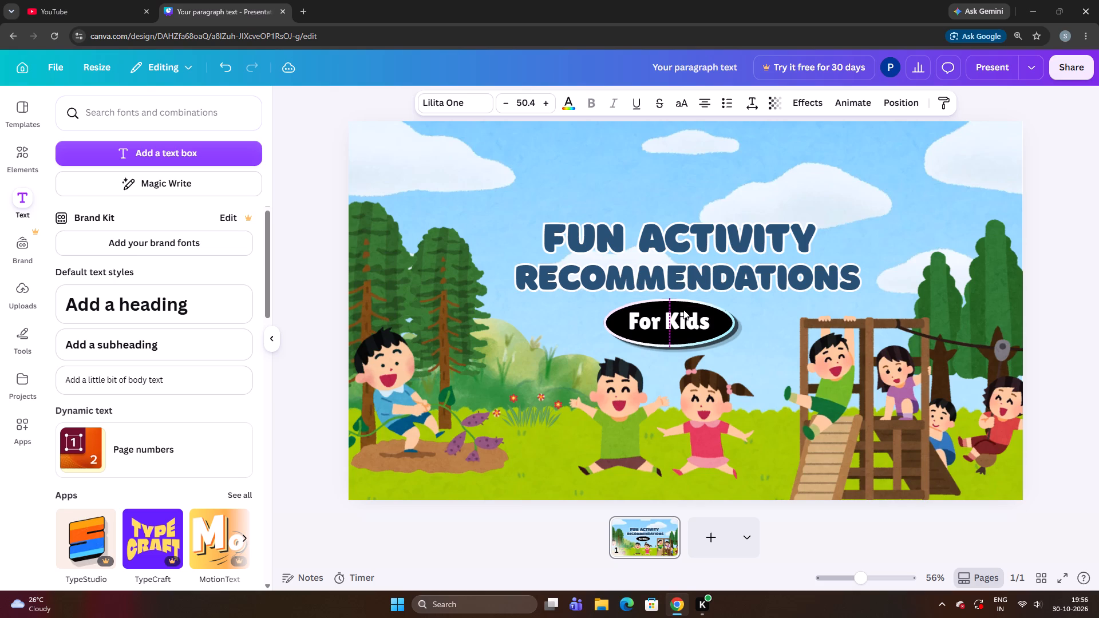
key("Down")
key("Up")
key("Right")
key("Down")
key("Left")
key("Down")
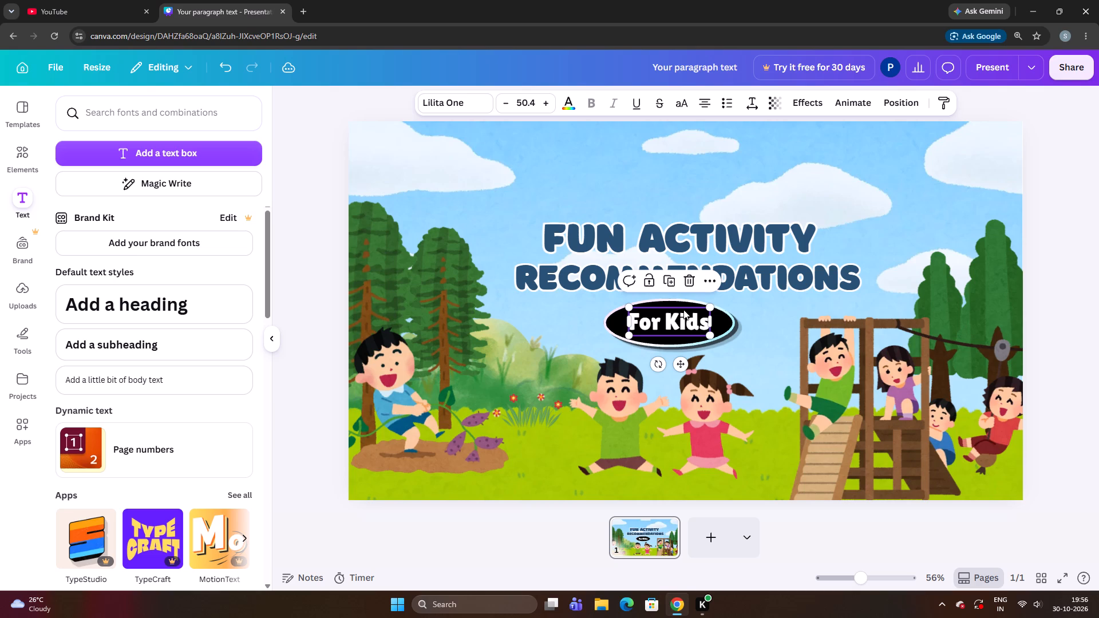
left_click(507, 200)
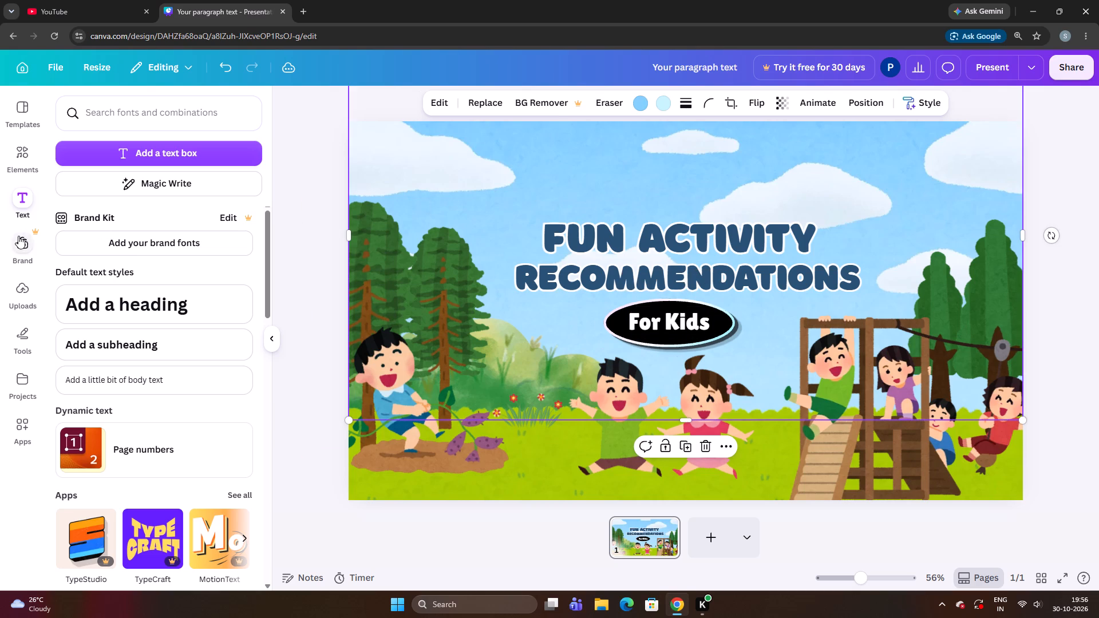
Insert the orange-and-white flower bush from the Magic recommendations graphics and shrink it to a small clump near the digging boy.
left_click(29, 167)
scroll(120, 317, "down", 4)
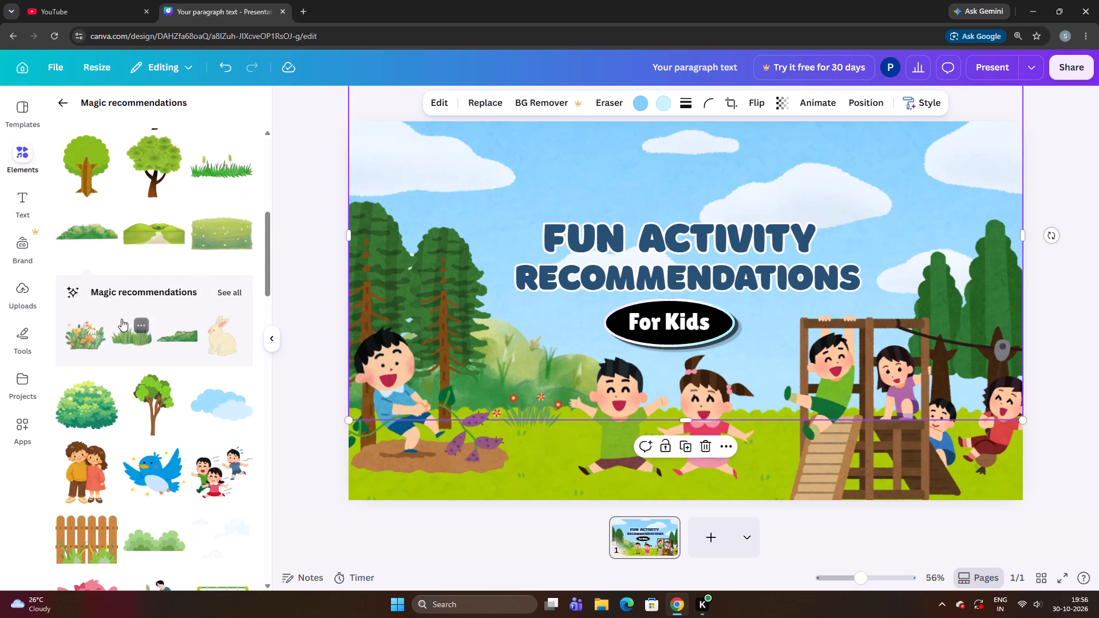
left_click(87, 338)
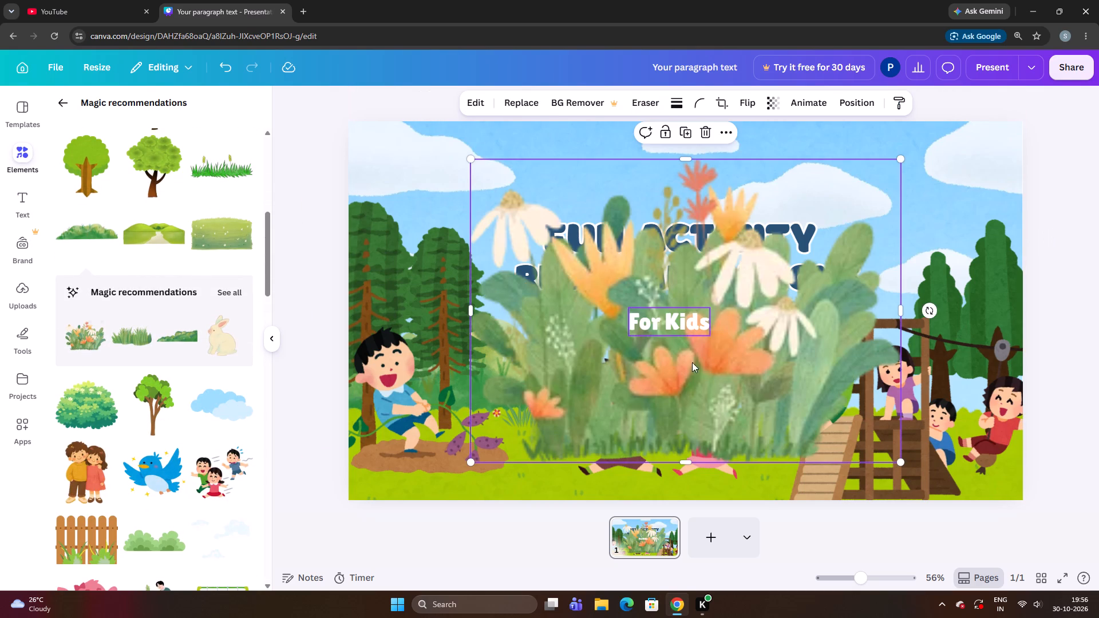
left_click_drag(710, 396, 388, 393)
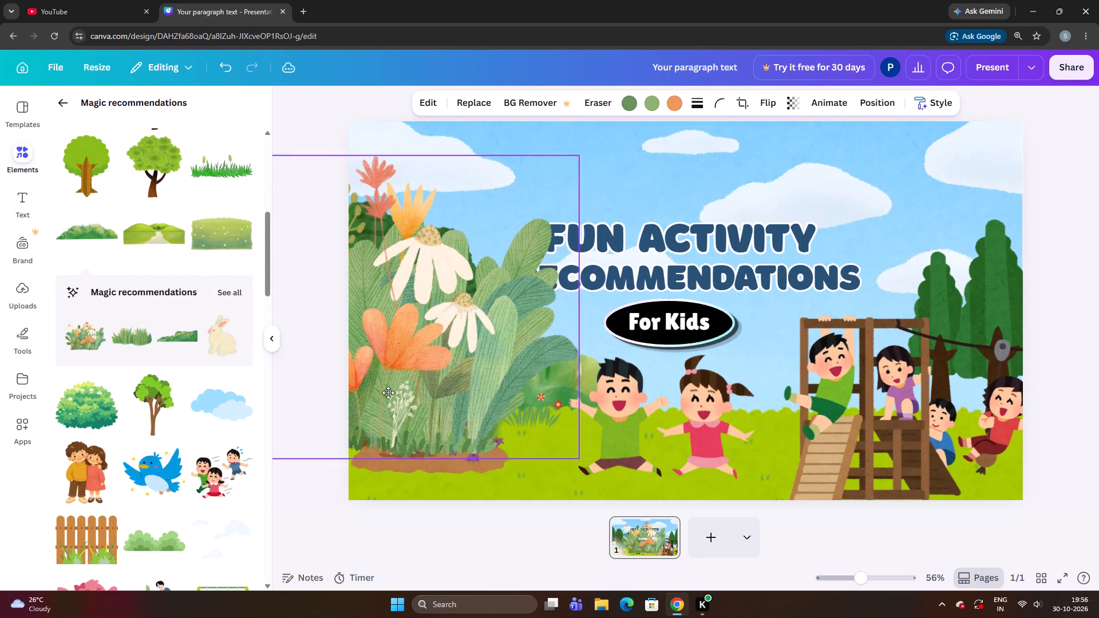
left_click_drag(388, 393, 418, 366)
left_click_drag(609, 434, 608, 433)
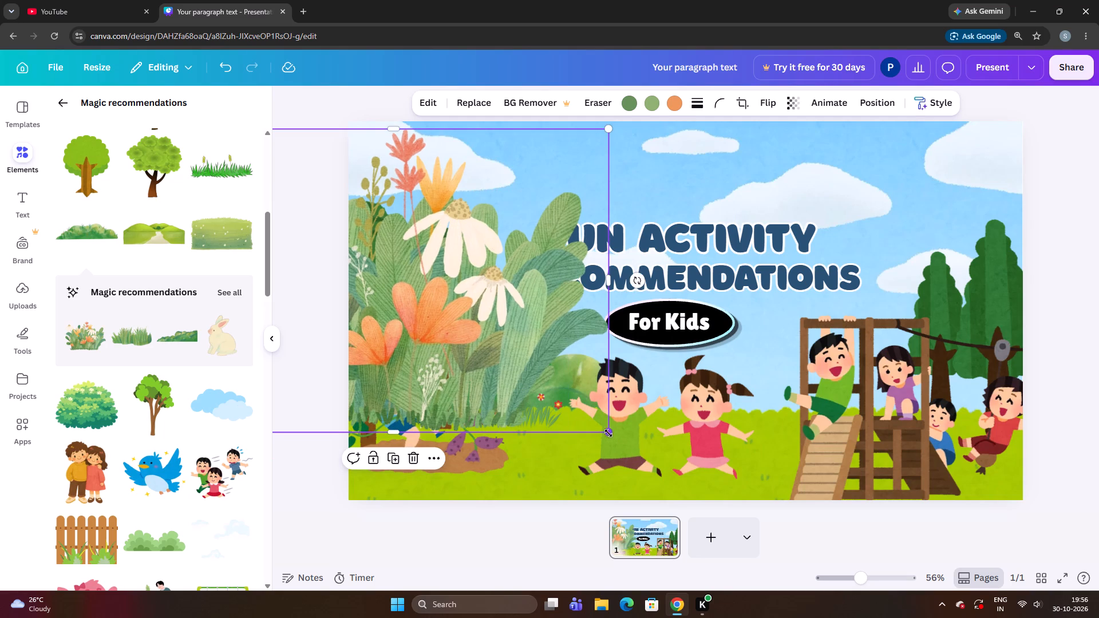
left_click_drag(608, 433, 354, 311)
left_click_drag(359, 230, 481, 332)
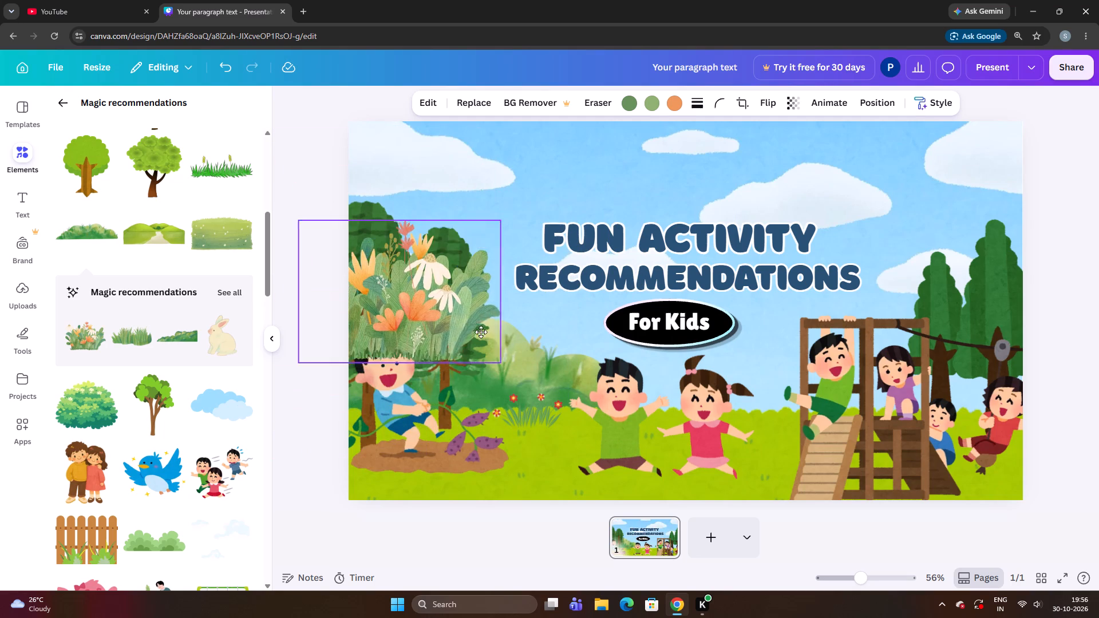
left_click_drag(481, 332, 509, 362)
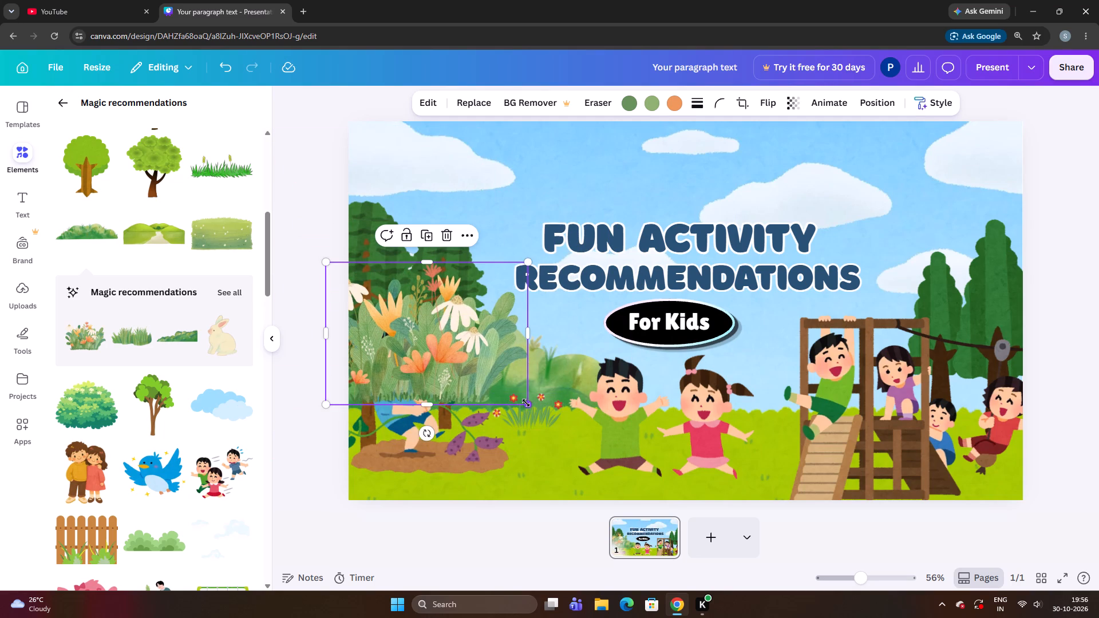
left_click_drag(526, 403, 432, 332)
left_click_drag(397, 310, 418, 428)
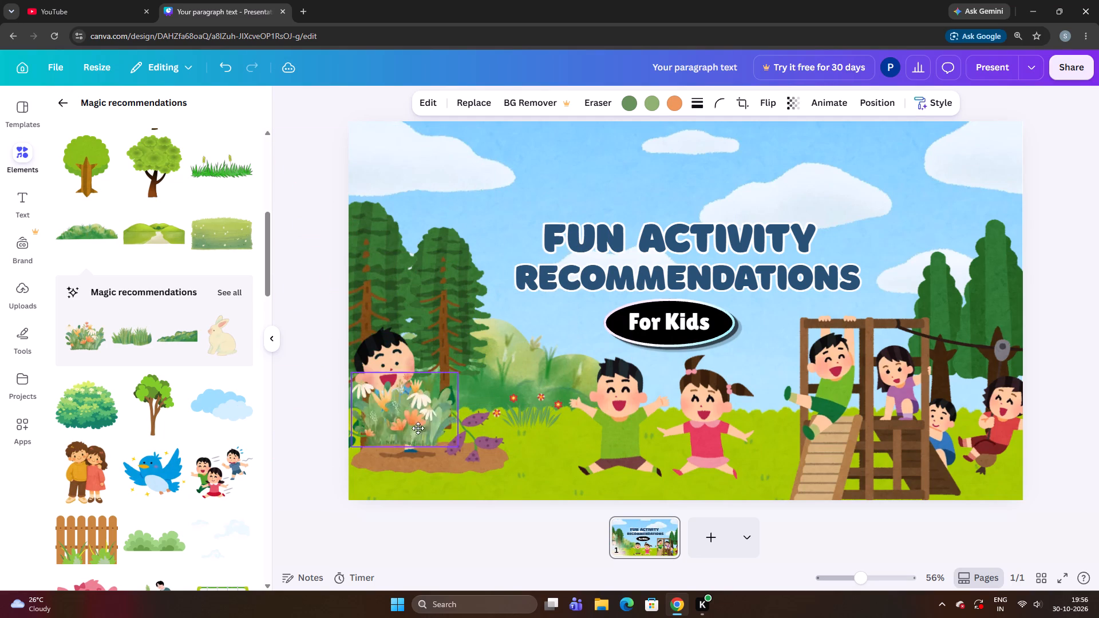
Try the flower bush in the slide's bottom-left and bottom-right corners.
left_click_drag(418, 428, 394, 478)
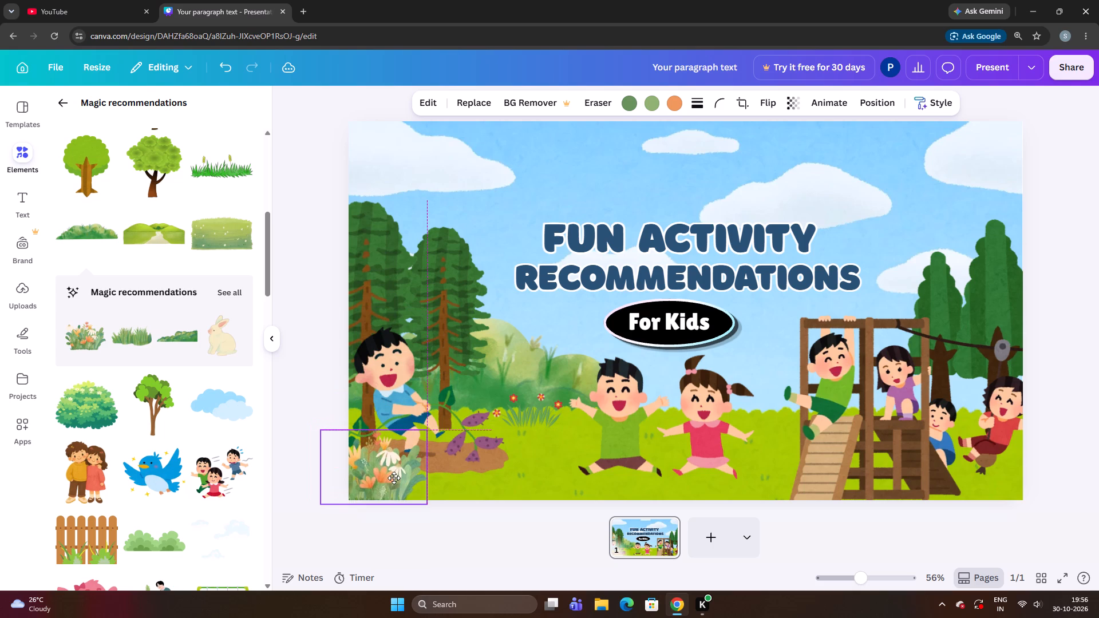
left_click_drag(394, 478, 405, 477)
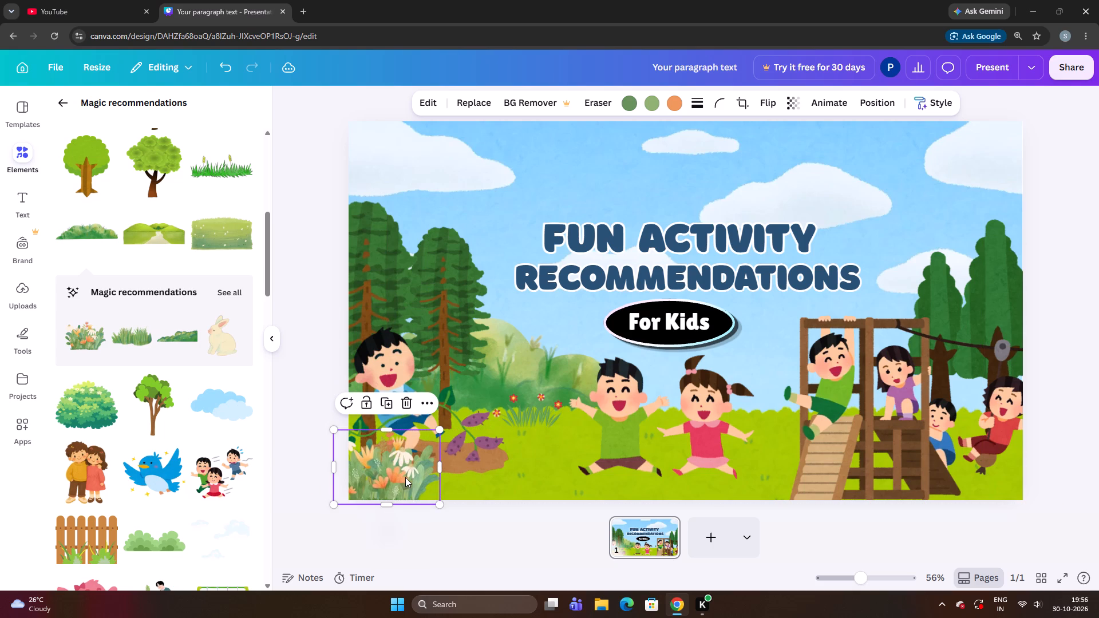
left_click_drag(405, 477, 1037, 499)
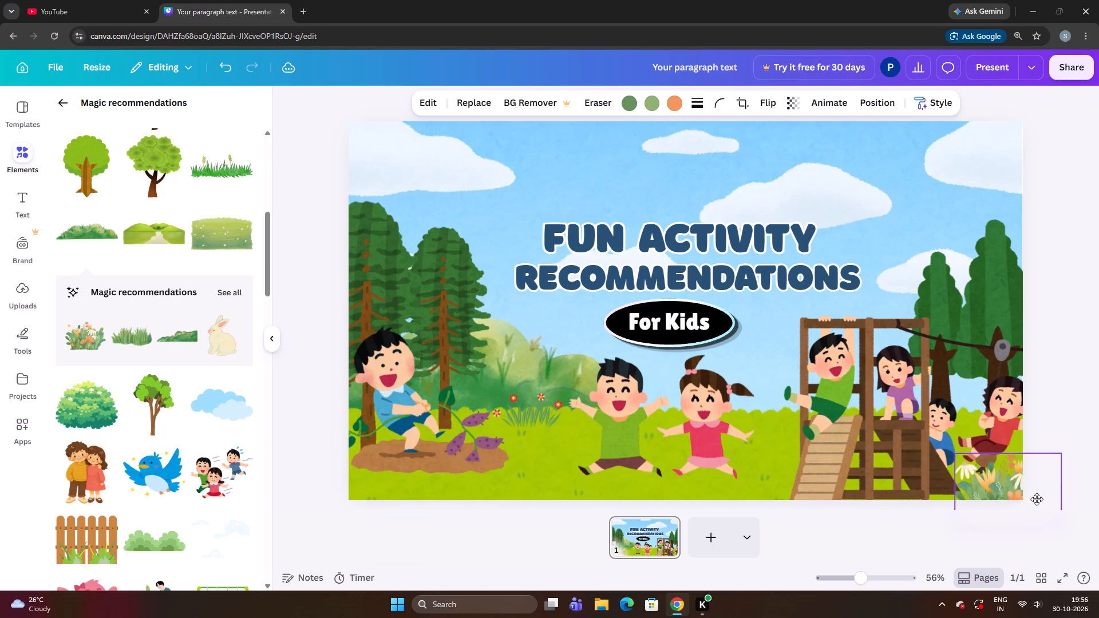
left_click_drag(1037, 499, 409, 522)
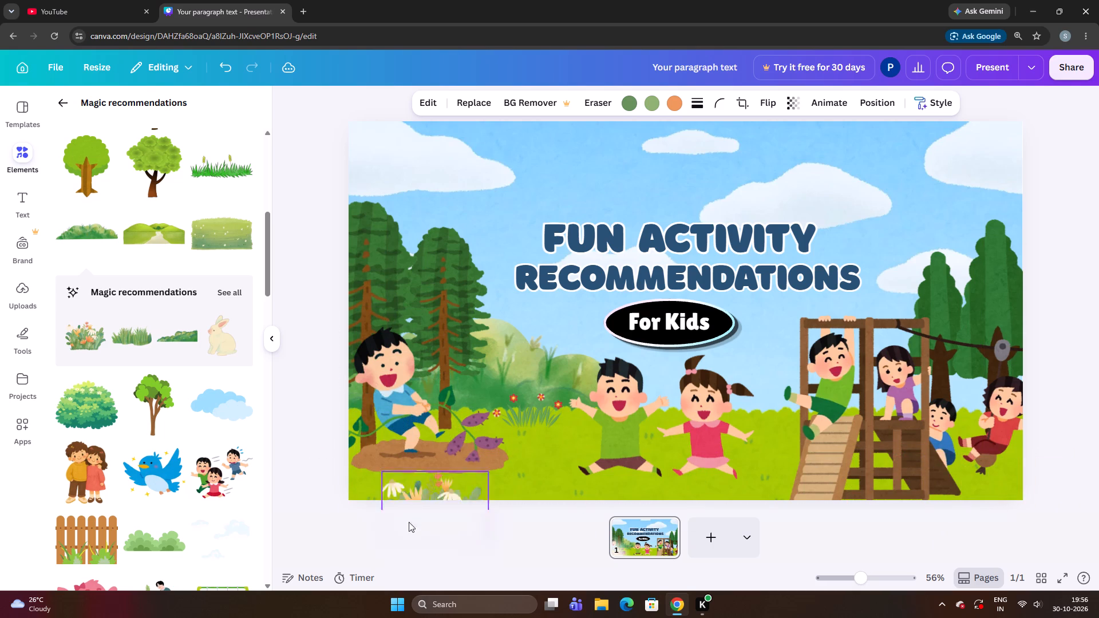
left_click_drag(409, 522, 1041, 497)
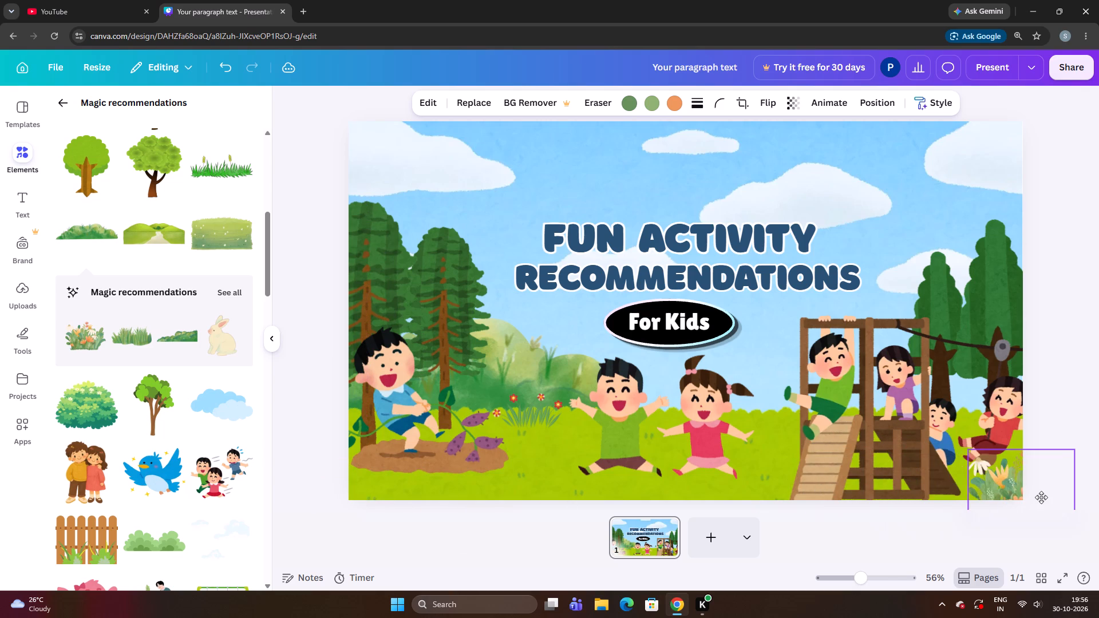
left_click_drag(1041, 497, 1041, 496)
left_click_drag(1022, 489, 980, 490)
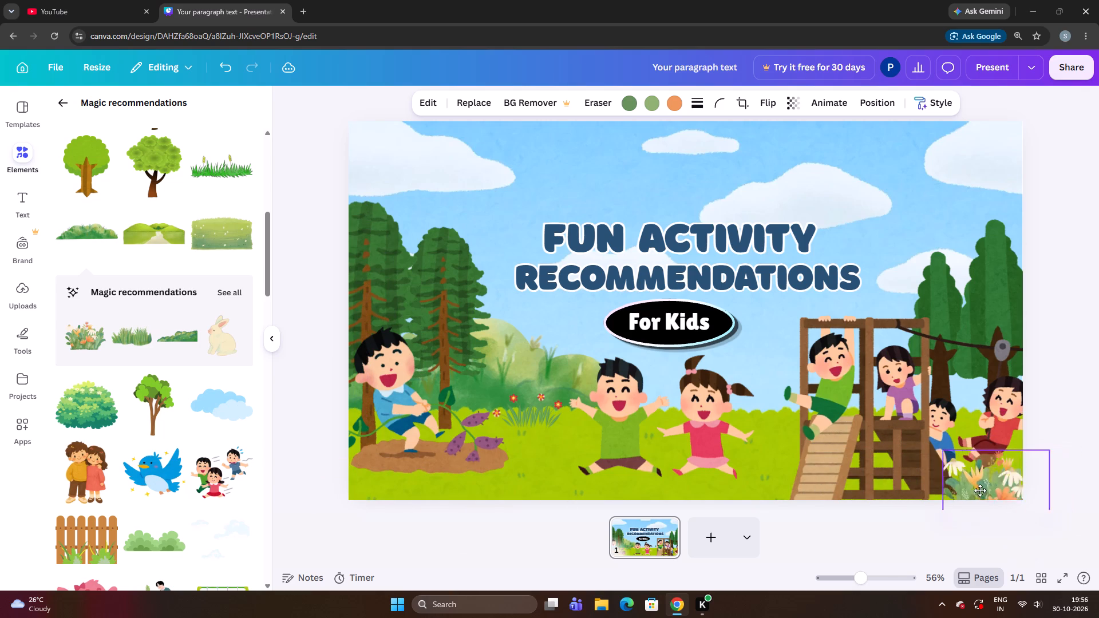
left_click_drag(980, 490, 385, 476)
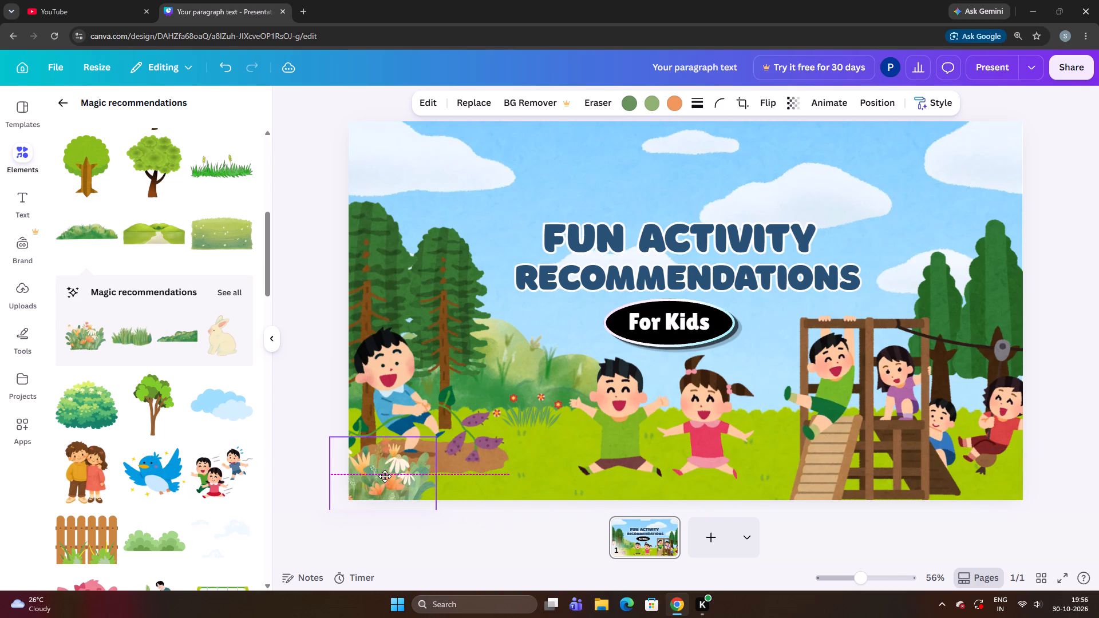
Place the flower bush over the soil patch in front of the digging boy and raise it slightly.
left_click_drag(385, 476, 430, 452)
key("Up")
key("Up")
key("Up")
key("Up")
key("Up")
key("Up")
key("Up")
key("Up")
key("Up")
key("Up")
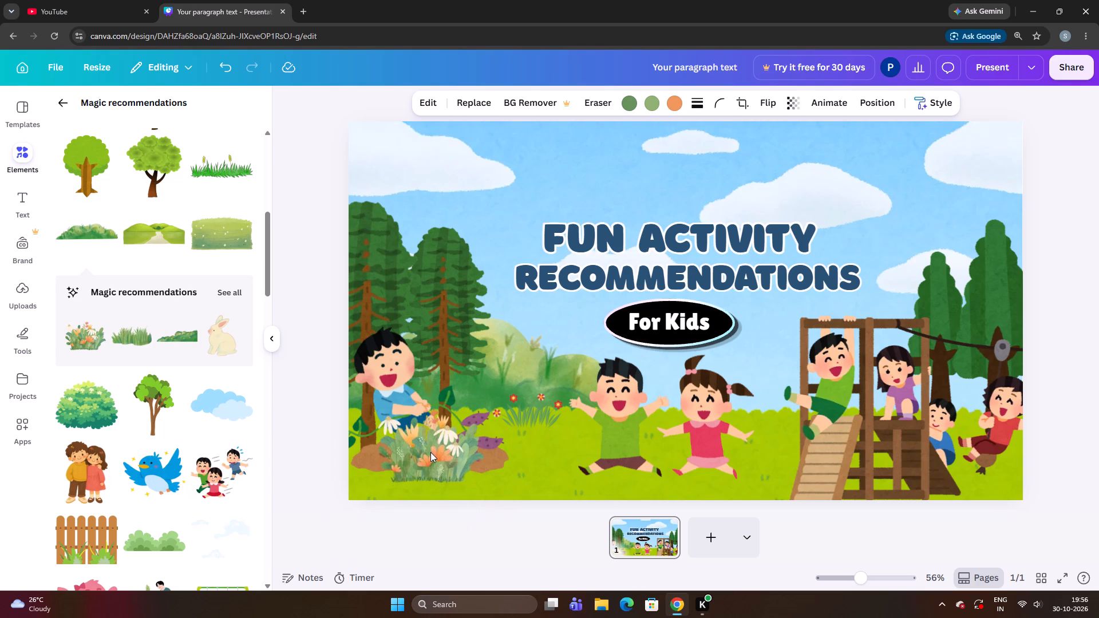
Nudge the flower bush right along the soil patch, toward the purple sweet potatoes.
key("Right")
key("Right")
key("Right")
key("Right")
key("Right")
key("Right")
key("Right")
key("Right")
key("Right")
key("Right")
key("Right")
key("Right")
key("Right")
key("Right")
key("Right")
key("Right")
key("Right")
key("Right")
key("Right")
key("Right")
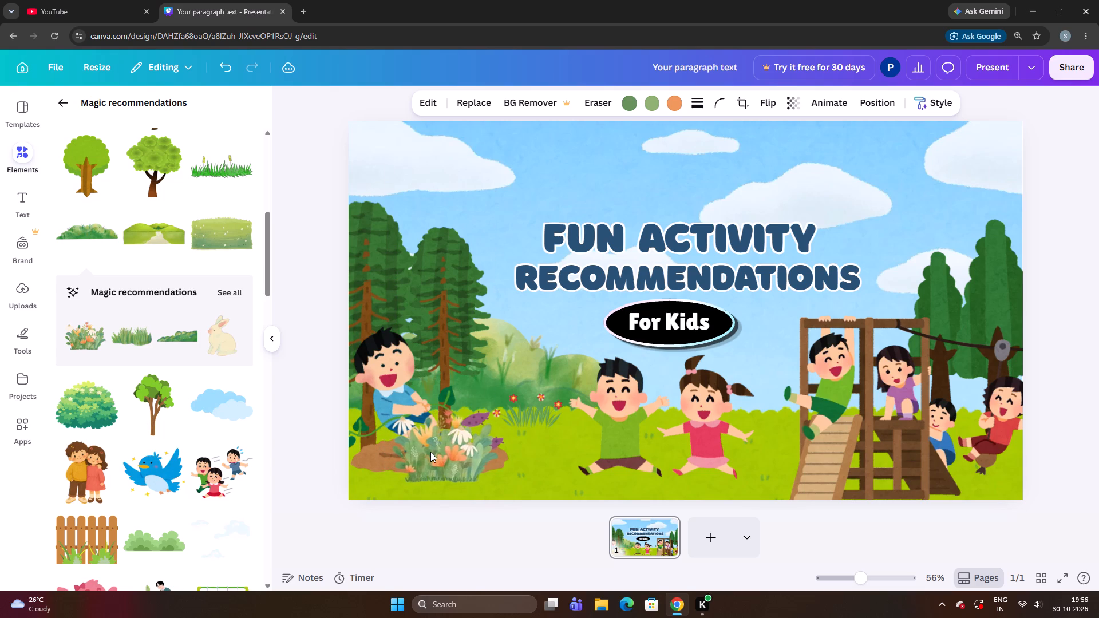
key("Right")
key("Right")
key("Right")
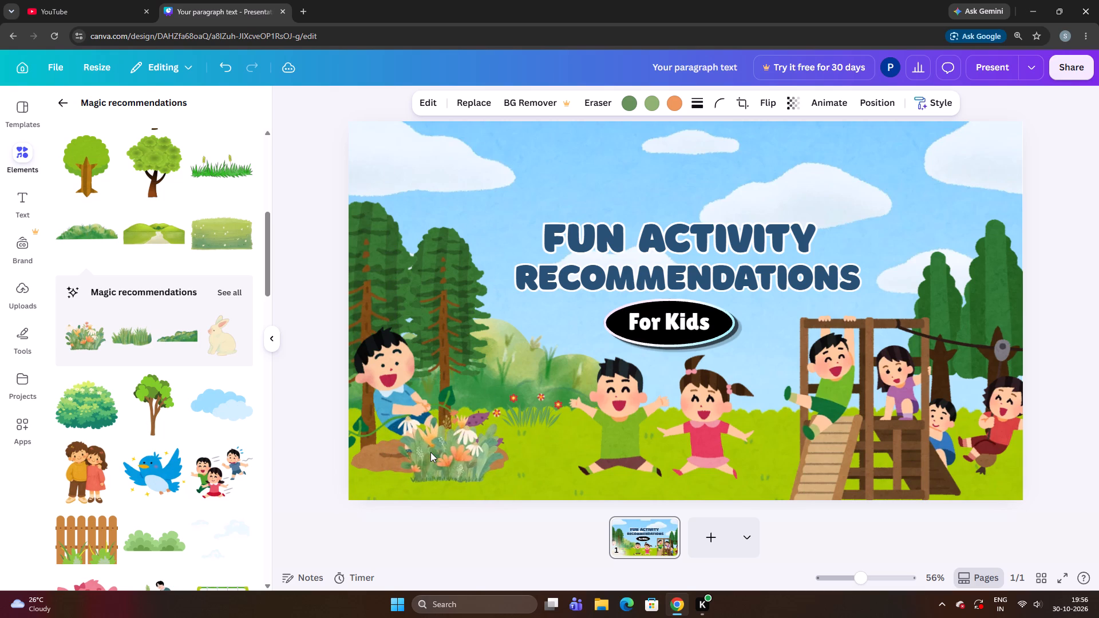
key("Right")
key("Down")
key("Up")
key("Up")
key("Right")
key("Right")
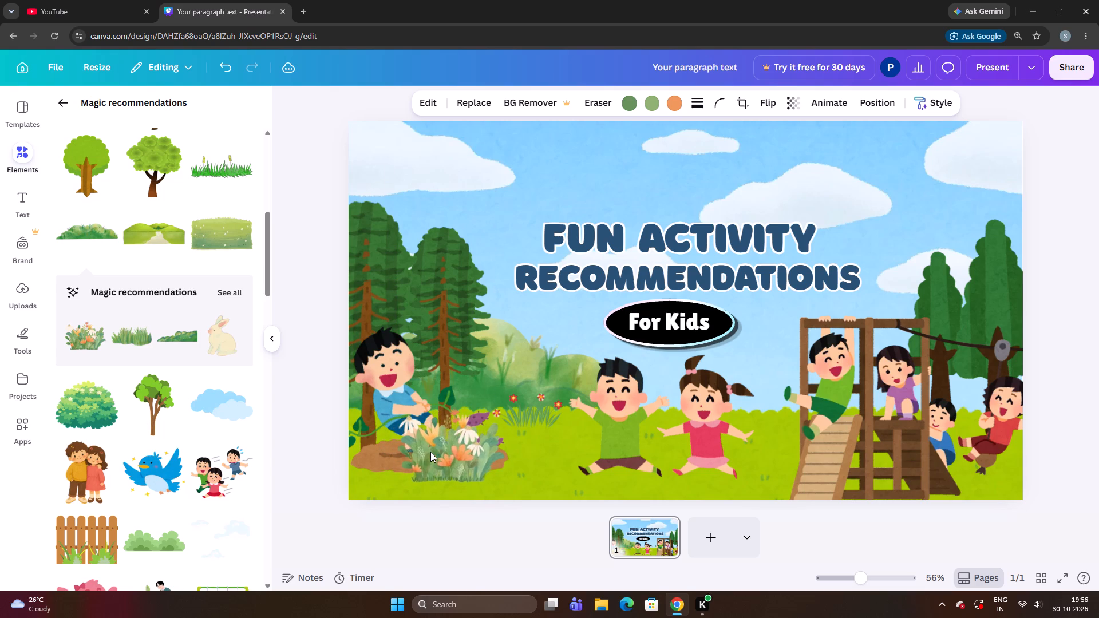
key("Right")
key("Down")
key("Up")
key("Right")
key("Down")
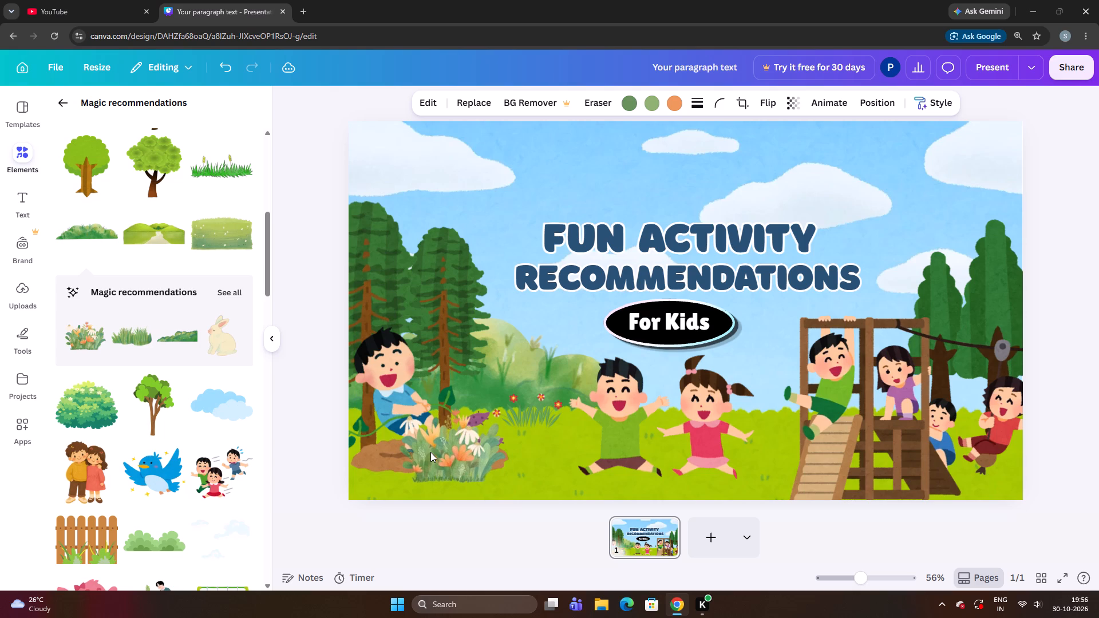
key("Up")
key("Right")
key("Down")
key("Up")
key("Right")
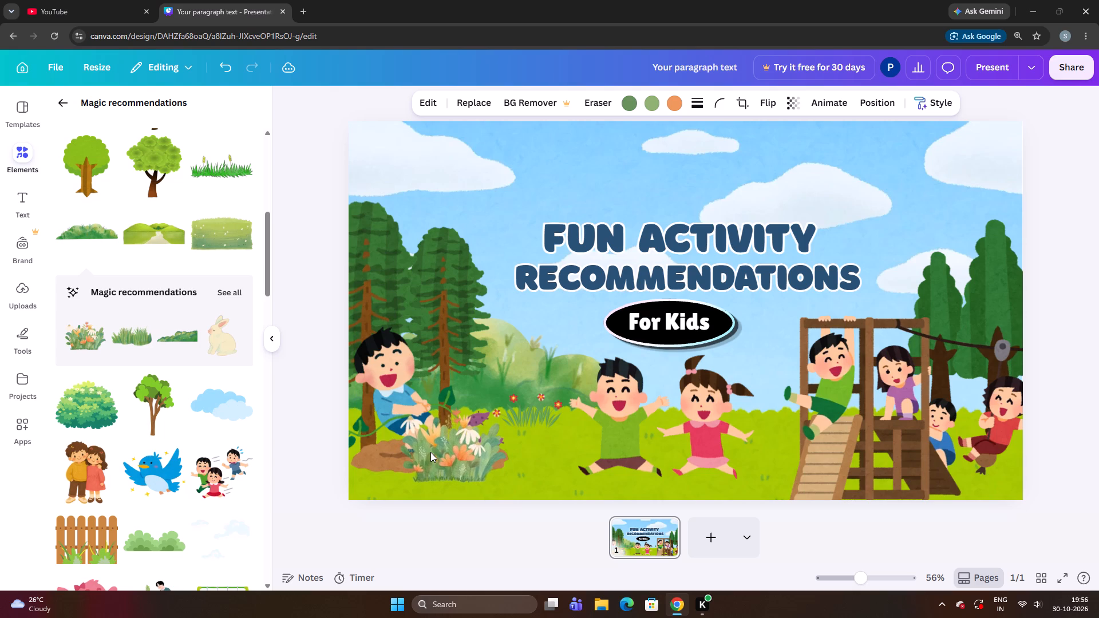
key("Right")
Lower the flower bush toward the slide's bottom edge, with a slight shift left.
key("Down")
key("Down")
key("Down")
key("Down")
key("Down")
key("Down")
key("Down")
key("Down")
key("Down")
key("Down")
key("Down")
key("Down")
key("Down")
key("Down")
key("Down")
key("Down")
key("Down")
key("Down")
key("Down")
key("Down")
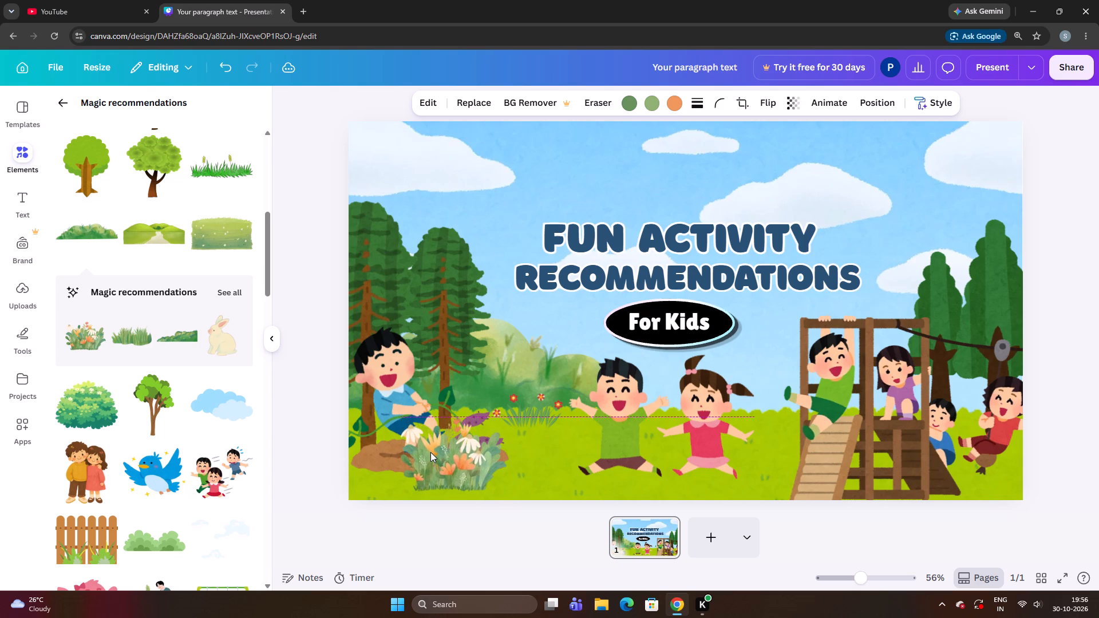
key("Up")
key("Left")
key("Left")
key("Left")
key("Left")
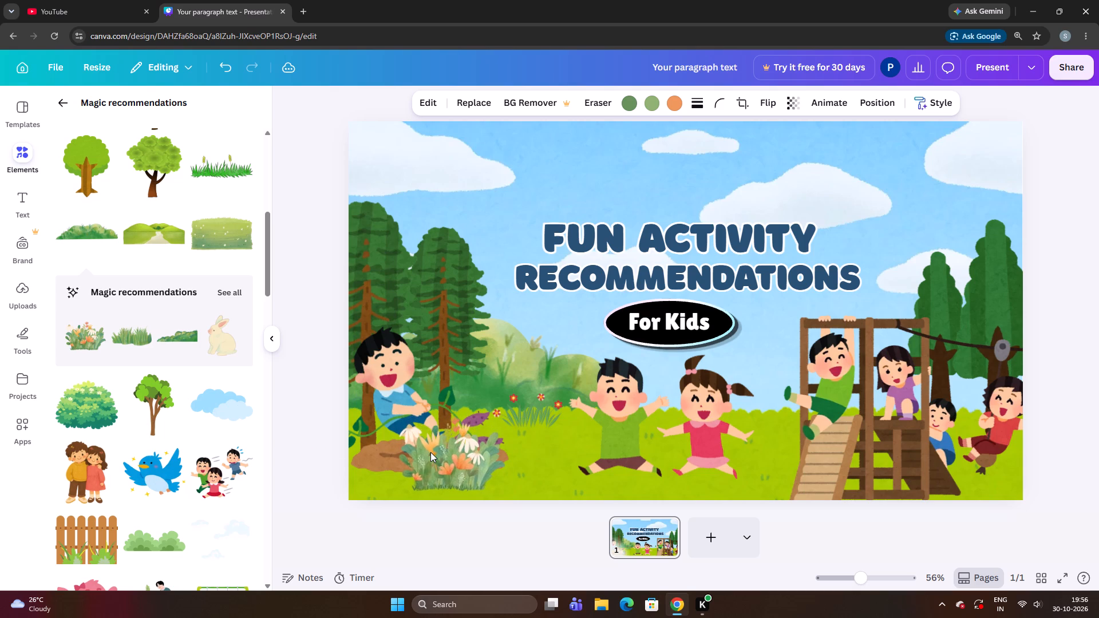
key("Left")
key("Left")
key("Down")
key("Down")
key("Down")
key("Down")
key("Down")
key("Down")
key("Down")
key("Down")
Shift the flower bush right until it mostly clears the soil patch, between the digging boy and the jumping boy in green.
key("Right")
key("Right")
key("Right")
key("Right")
key("Right")
key("Right")
key("Right")
key("Right")
key("Right")
key("Right")
key("Right")
key("Right")
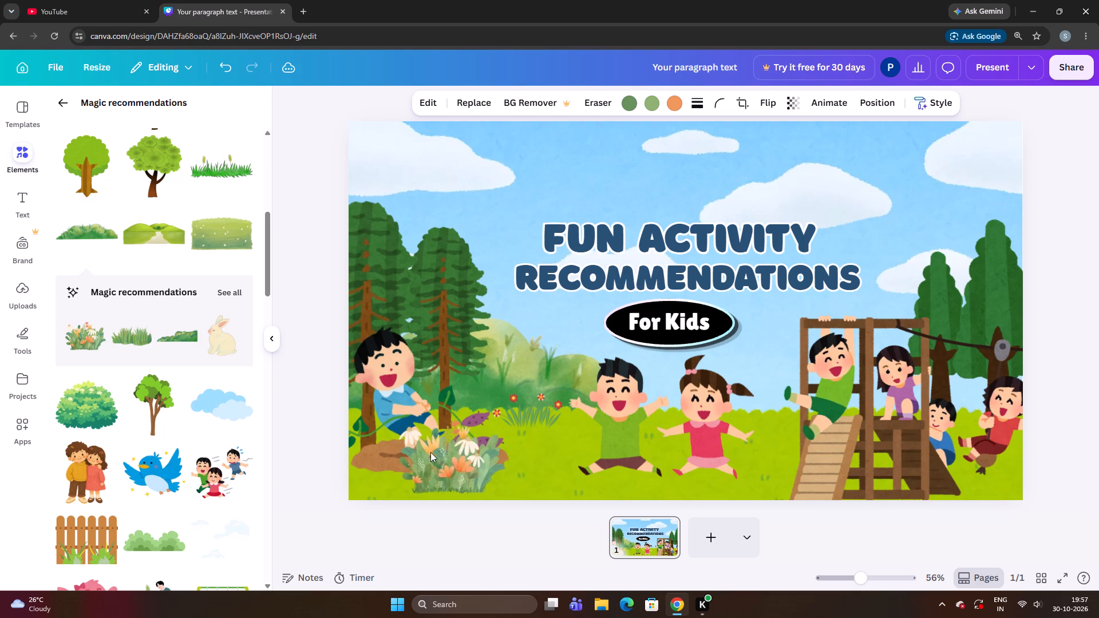
key("Right")
key("Right")
key("Right")
key("Right")
key("Right")
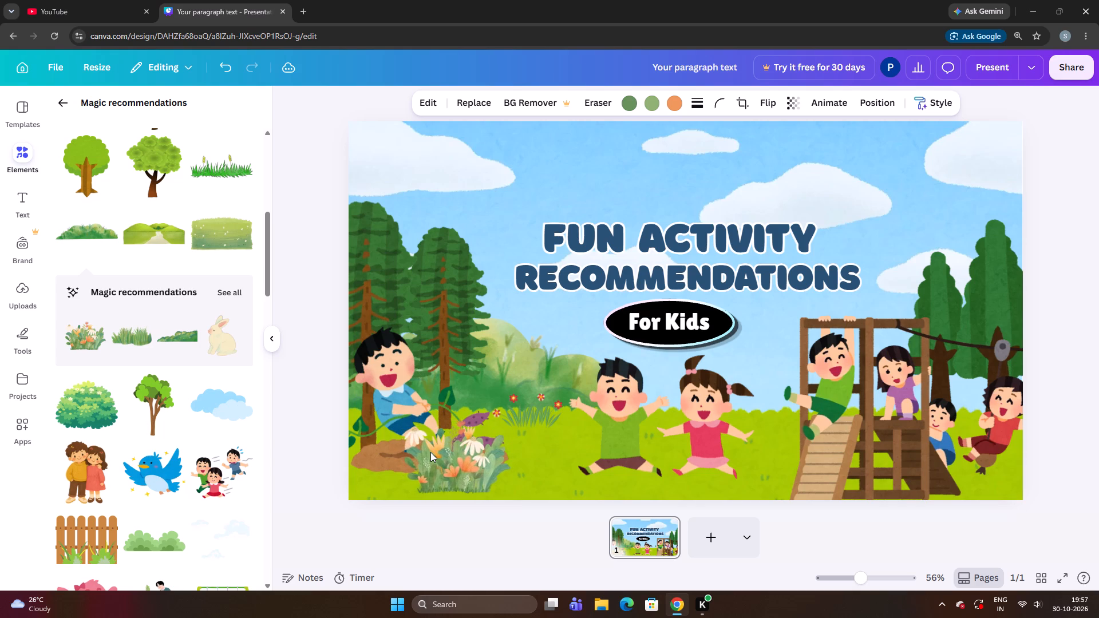
key("Right")
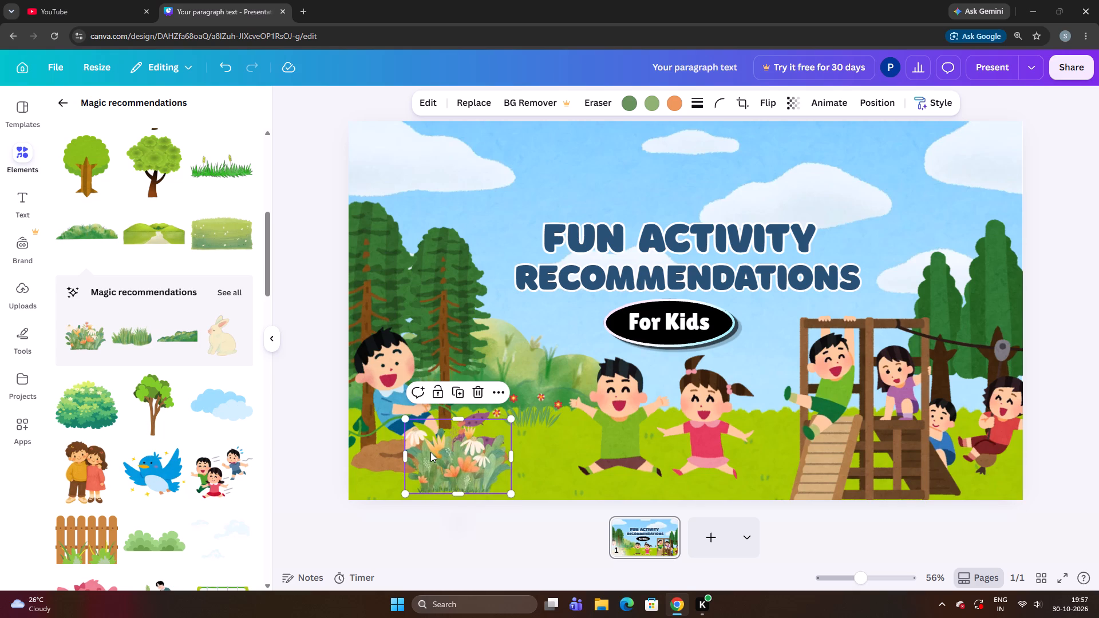
key("Right")
key("Right")
key("Right")
key("Right")
key("Right")
key("Right")
key("Right")
key("Right")
key("Right")
key("Right")
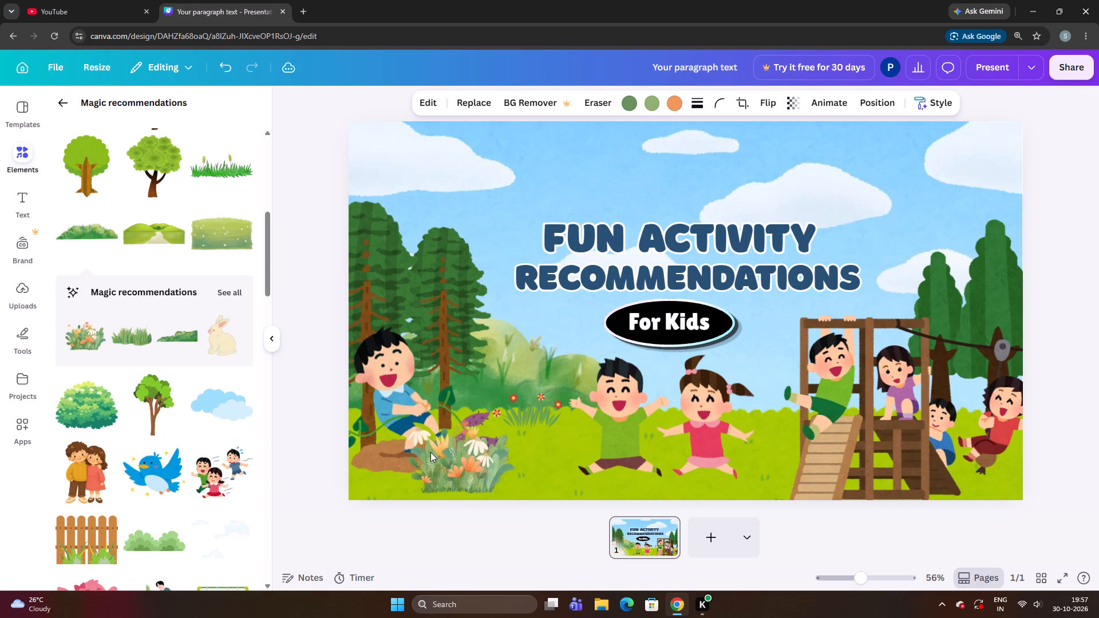
key("Right")
key("Right")
key("Right")
key("Right")
key("Right")
key("Right")
key("Right")
key("Right")
key("Right")
key("Right")
key("Right")
key("Right")
key("Right")
key("Right")
key("Right")
key("Right")
key("Right")
key("Right")
key("Right")
key("Right")
key("Right")
key("Right")
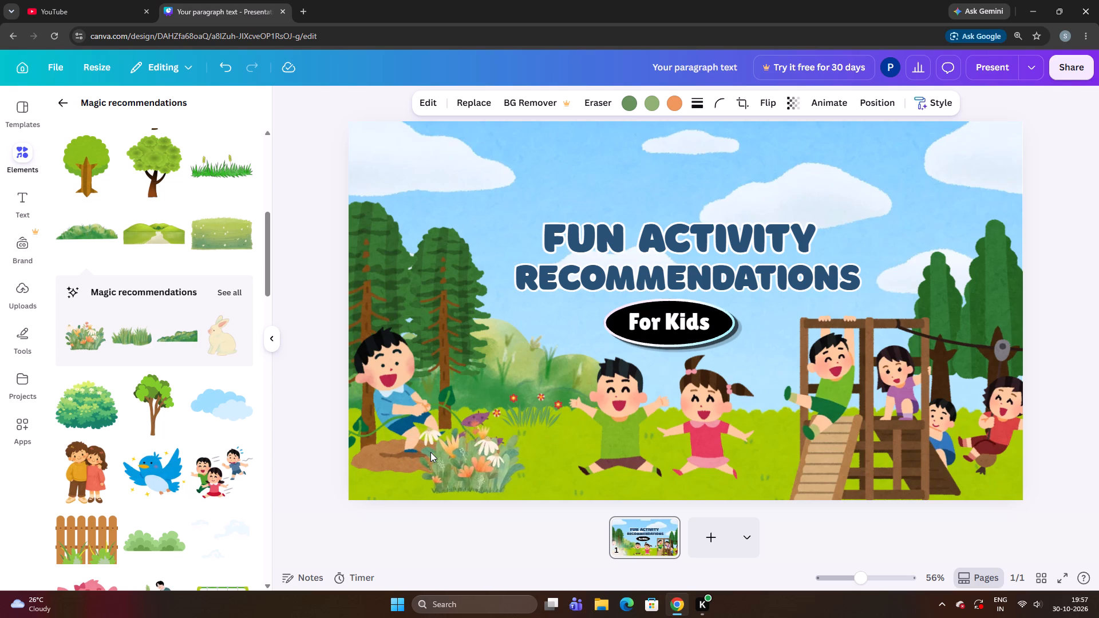
key("Right")
key("Right")
key("Right")
key("Right")
key("Right")
key("Right")
key("Right")
key("Right")
key("Right")
key("Right")
key("Right")
key("Right")
key("Right")
key("Right")
key("Right")
key("Right")
key("Right")
key("Right")
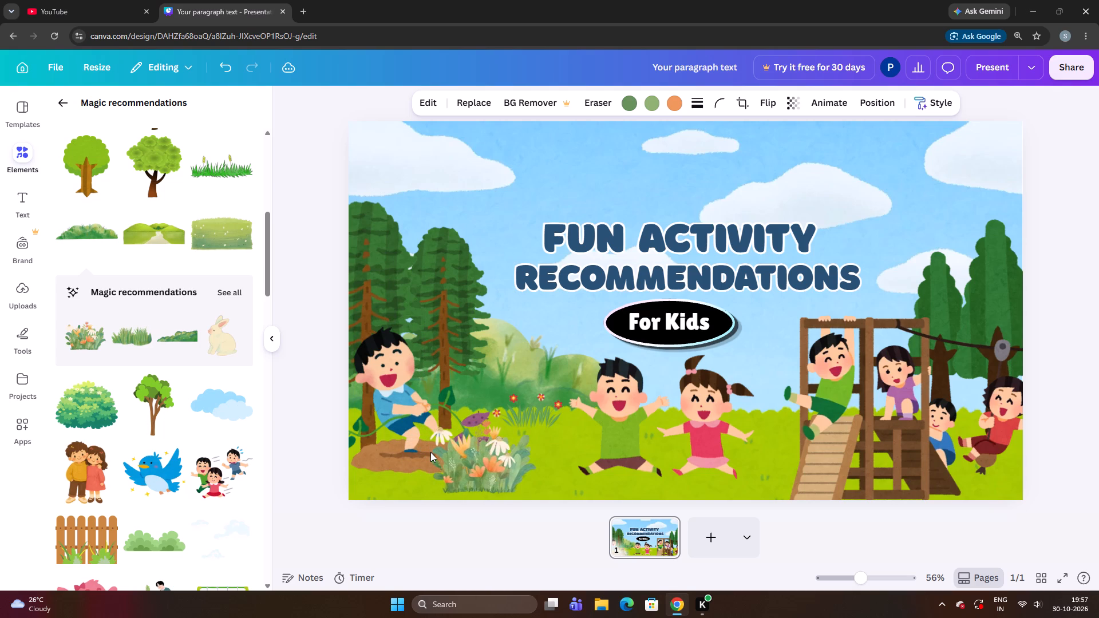
key("Right")
key("Right")
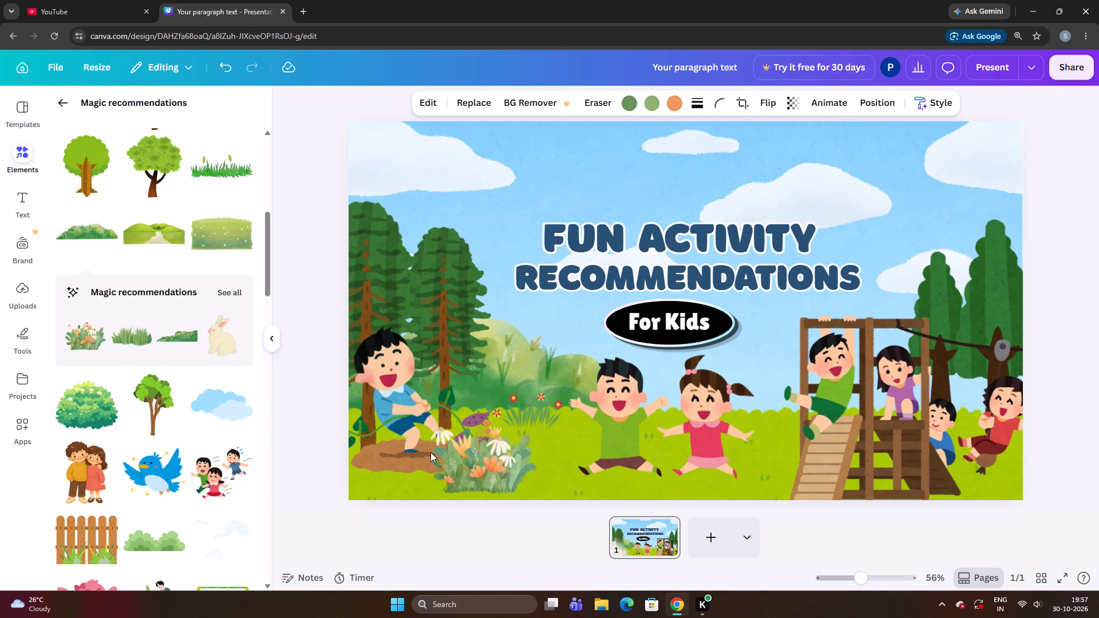
key("Right")
key("Right")
key("Right")
key("Right")
key("Right")
key("Right")
key("Right")
key("Right")
key("Right")
key("Right")
key("Right")
key("Right")
key("Right")
key("Right")
key("Right")
key("Right")
key("Right")
key("Right")
key("Right")
key("Right")
key("Right")
key("Right")
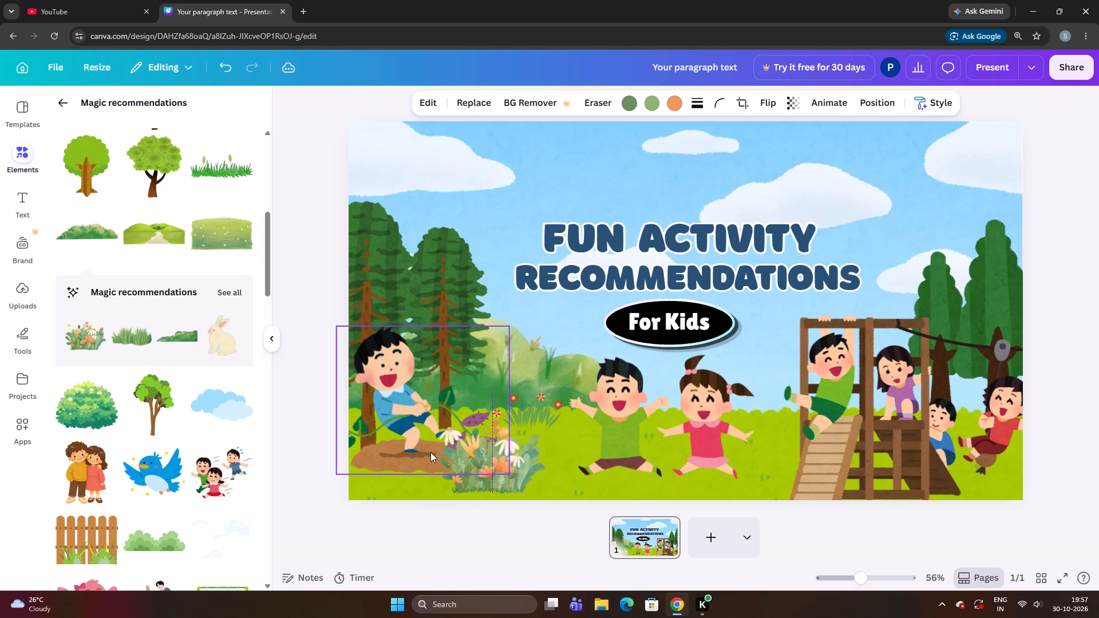
key("Right")
key("Right")
key("Right")
key("Right")
key("Right")
key("Right")
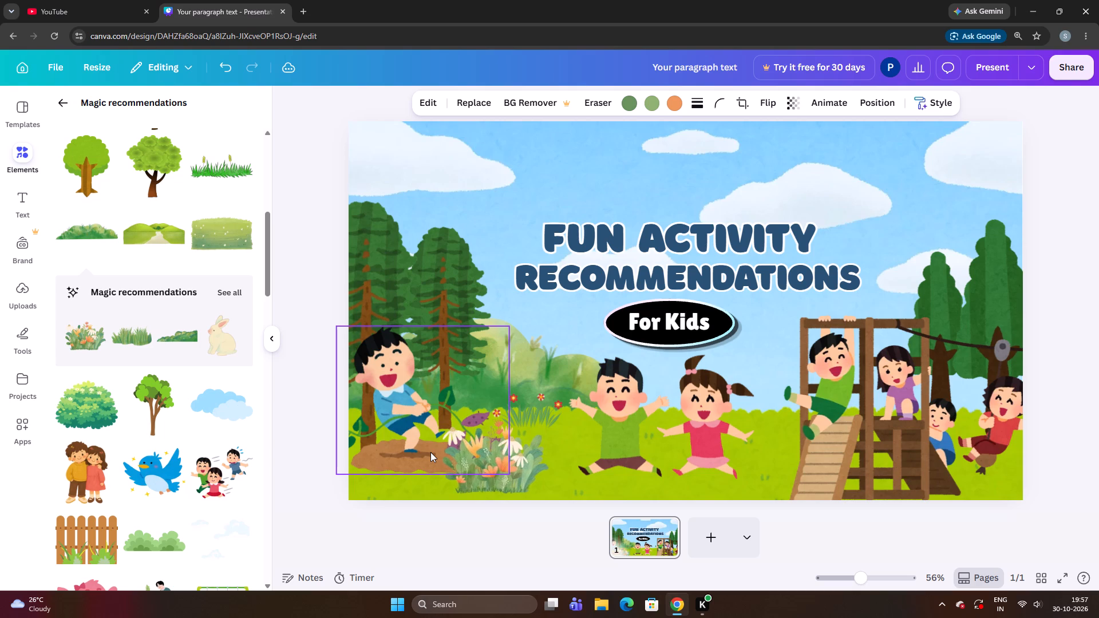
key("Right")
key("Right")
key("Right")
key("Right")
key("Right")
key("Right")
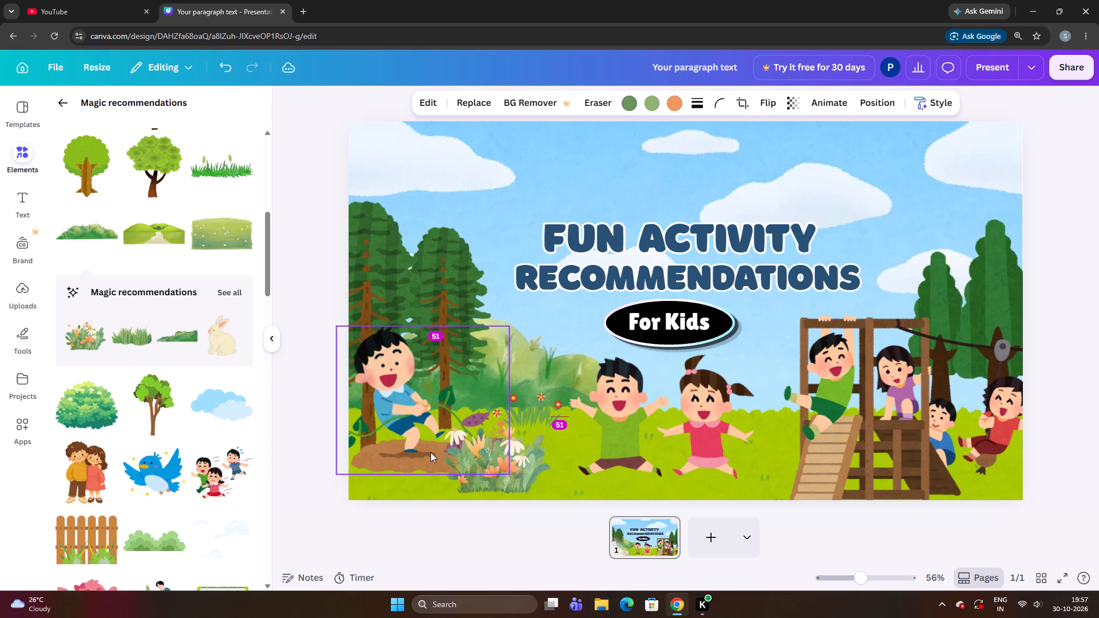
key("Right")
key("Right")
key("Right")
key("Right")
key("Right")
key("Right")
key("Right")
key("Right")
key("Right")
key("Right")
key("Right")
key("Right")
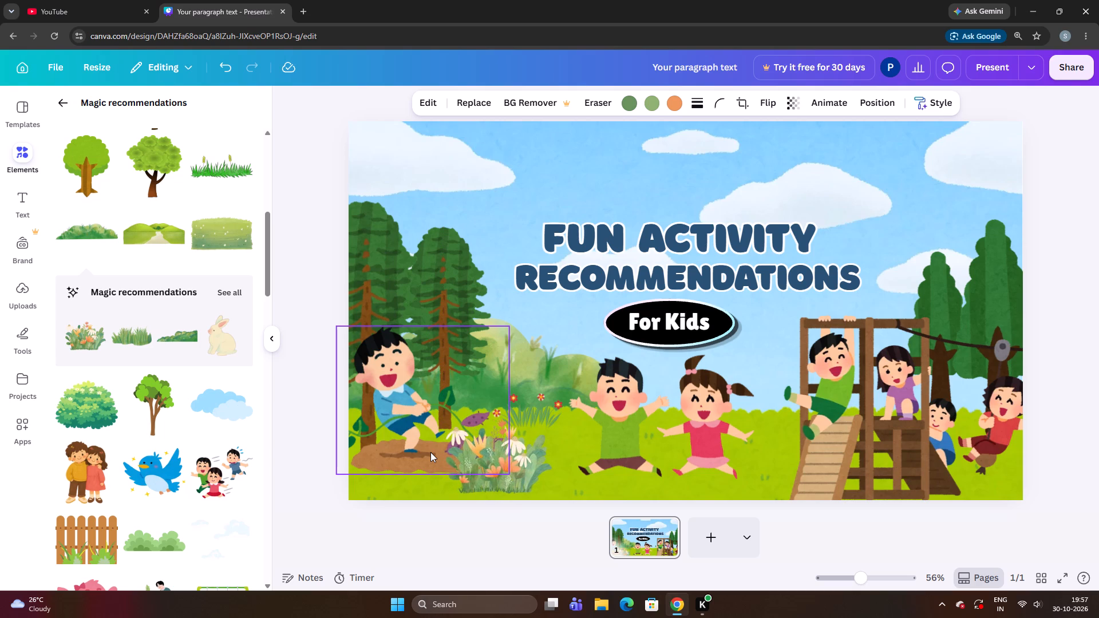
key("Right")
key("Right")
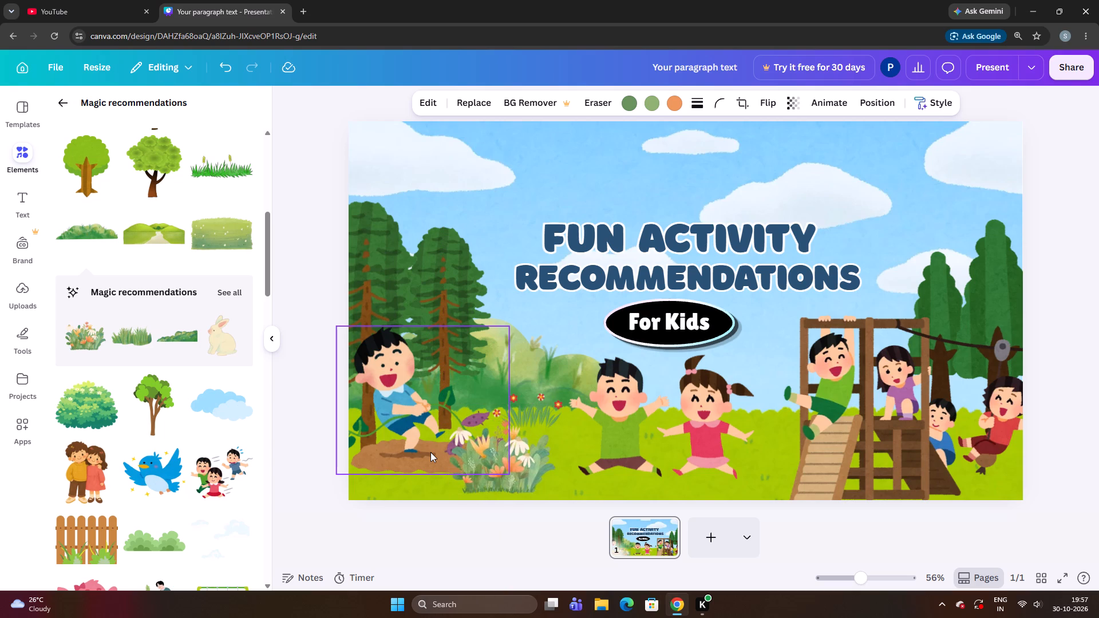
Adjust the flower bush's height, settling it slightly lower, just above the slide's bottom edge.
key("Up")
key("Up")
key("Up")
key("Up")
key("Up")
key("Up")
key("Up")
key("Up")
key("Up")
key("Up")
key("Down")
key("Down")
key("Down")
key("Down")
key("Down")
key("Down")
key("Down")
key("Down")
key("Down")
key("Down")
key("Down")
key("Down")
key("Down")
key("Down")
key("Down")
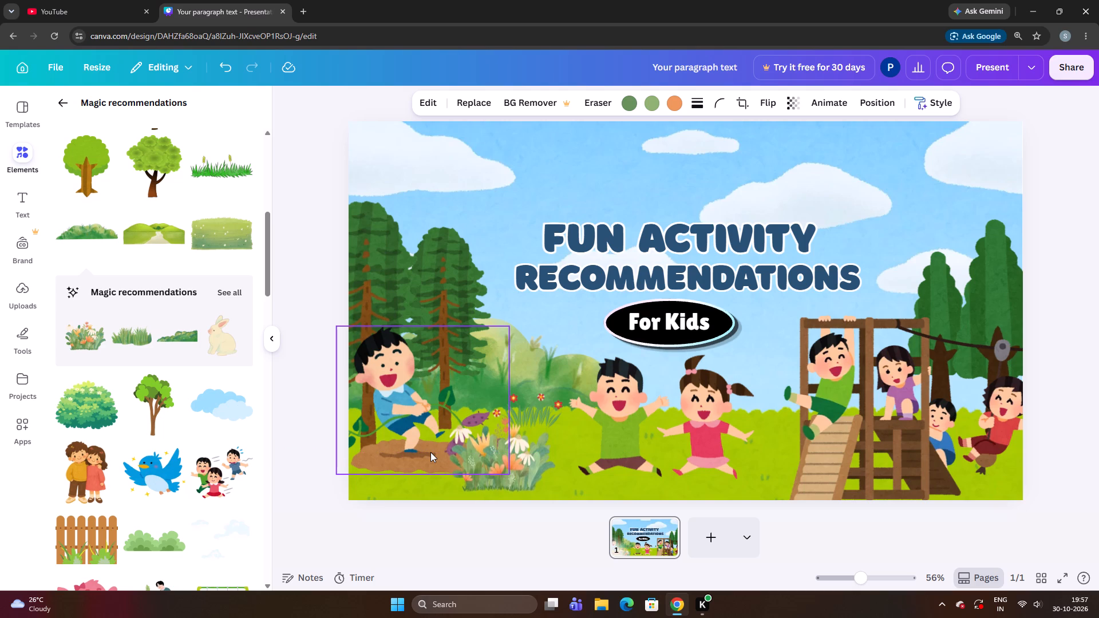
key("Down")
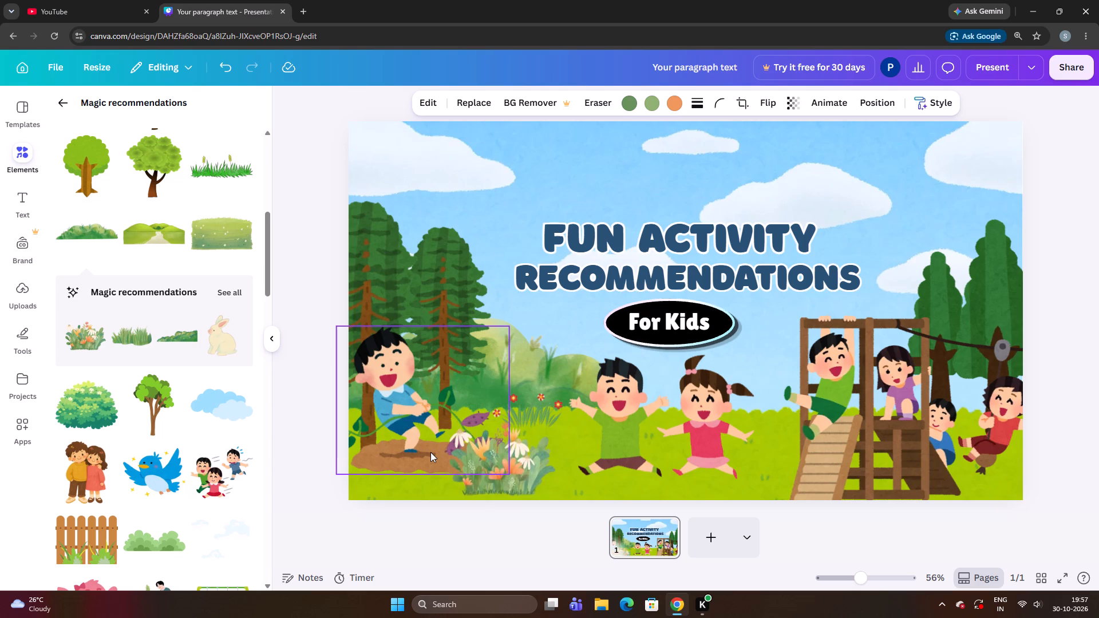
key("Down")
key("Down")
key("Down")
key("Down")
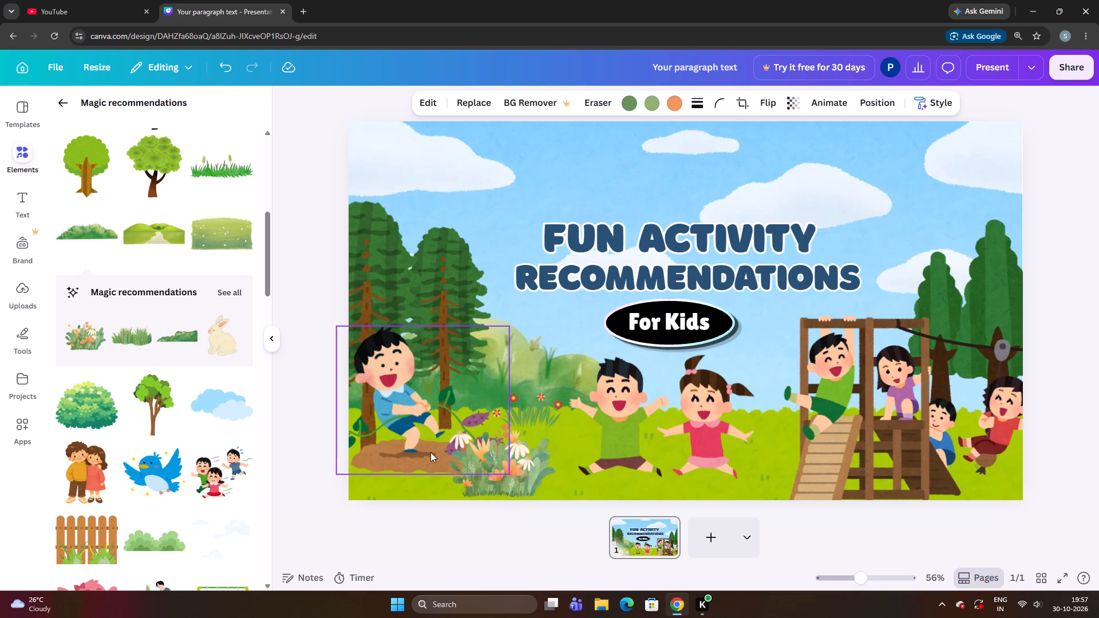
key("Down")
key("Down")
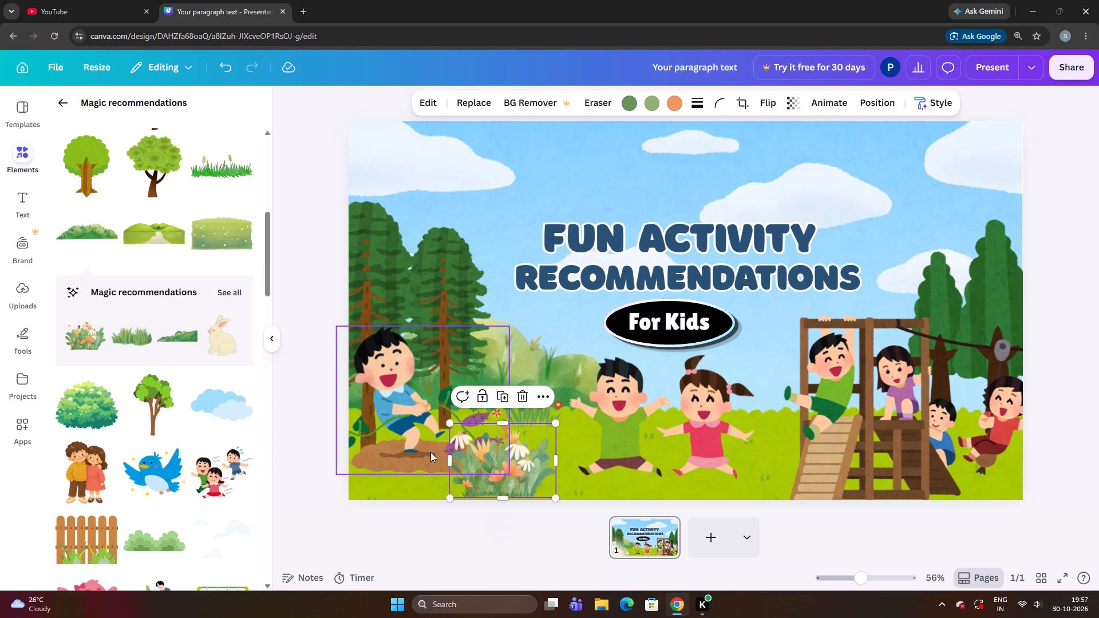
Lower the flower bush to the slide's bottom edge and shift it left over the right half of the soil patch.
key("Down")
key("Down")
key("Down")
key("Down")
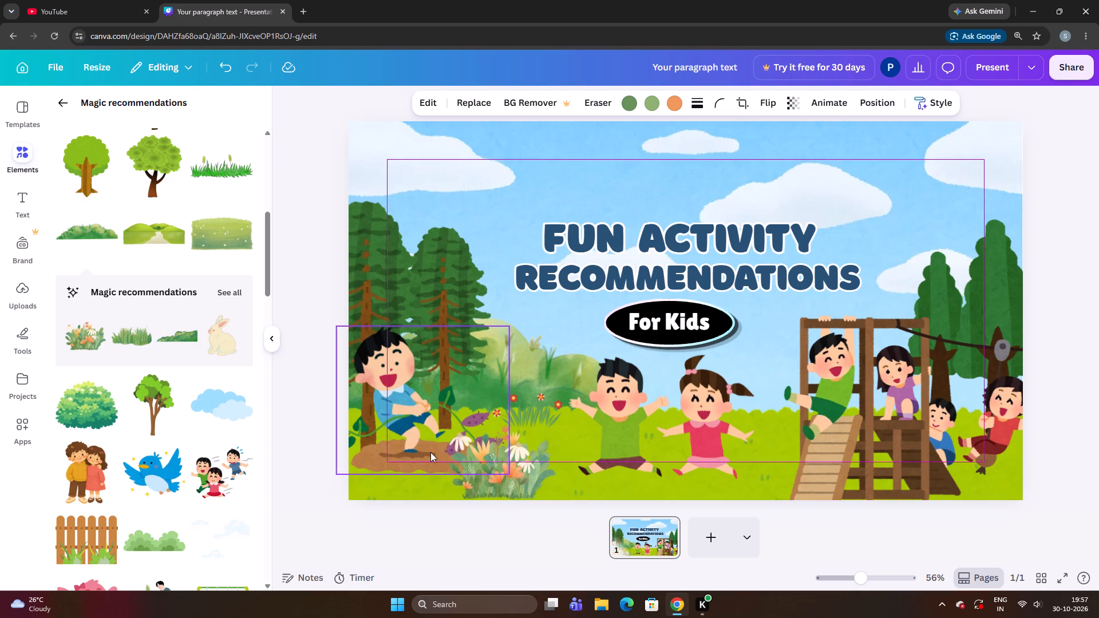
key("Down")
key("Down")
key("Left")
key("Left")
key("Left")
key("Left")
key("Left")
key("Left")
key("Left")
key("Left")
key("Left")
key("Left")
key("Left")
key("Left")
key("Left")
key("Left")
key("Left")
key("Left")
key("Left")
key("Left")
key("Left")
key("Left")
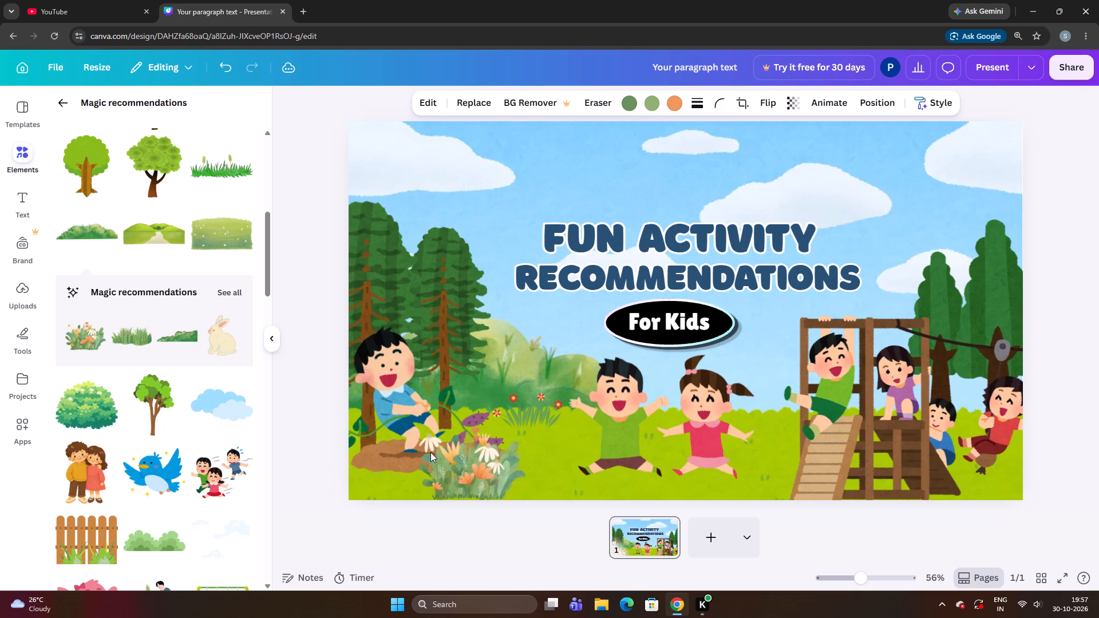
Lower the flower bush a little more and move it left into the slide's bottom-left corner, below the digging boy.
key("Down")
key("Down")
key("Down")
key("Down")
key("Down")
key("Down")
key("Down")
key("Down")
key("Down")
key("Left")
key("Left")
key("Left")
key("Left")
key("Left")
key("Left")
key("Left")
key("Left")
key("Left")
key("Left")
key("Left")
key("Left")
key("Left")
key("Left")
key("Left")
key("Left")
key("Left")
key("Left")
key("Left")
key("Left")
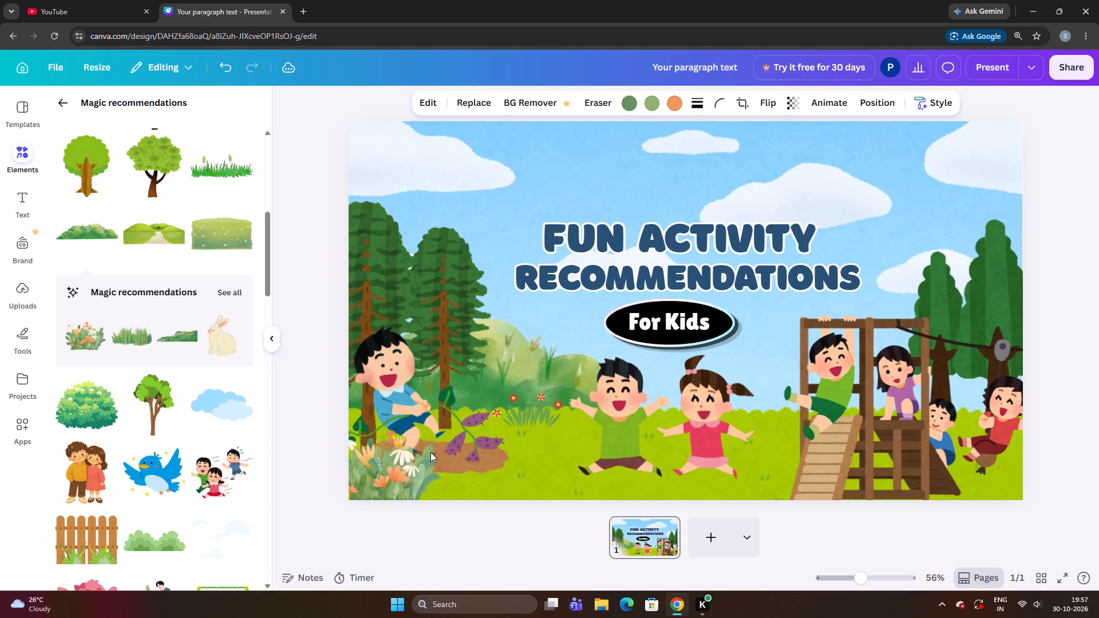
Push the flower bush further left and slightly down so its left part extends past the slide's left edge.
key("Left")
key("Left")
key("Left")
key("Left")
key("Left")
key("Left")
key("Left")
key("Left")
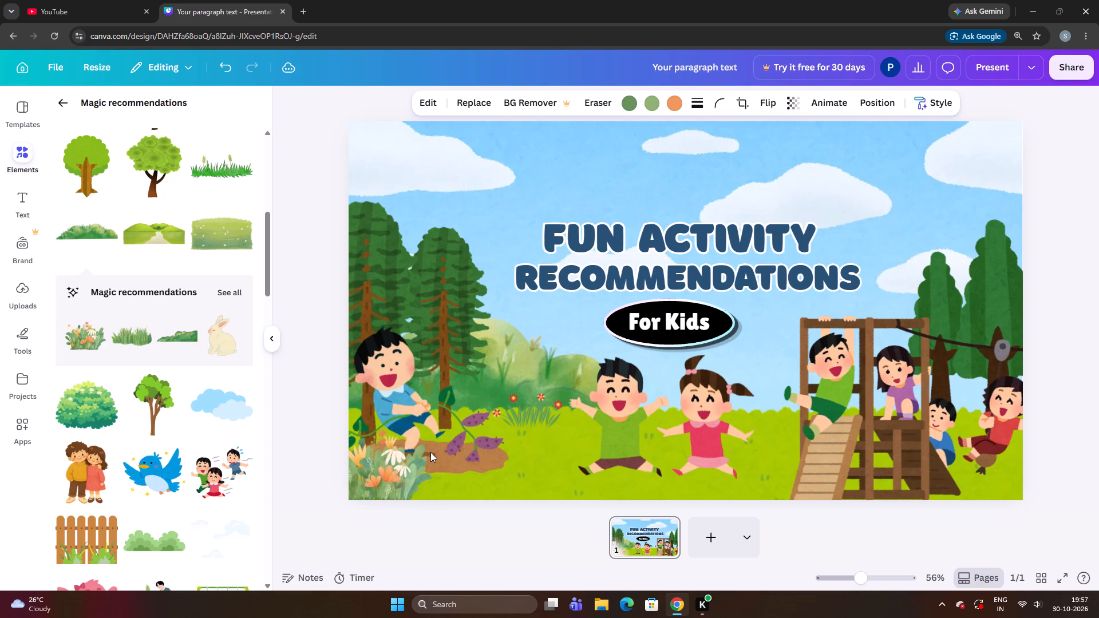
key("Left")
key("Left")
key("Left")
key("Left")
key("Left")
key("Left")
key("Left")
key("Left")
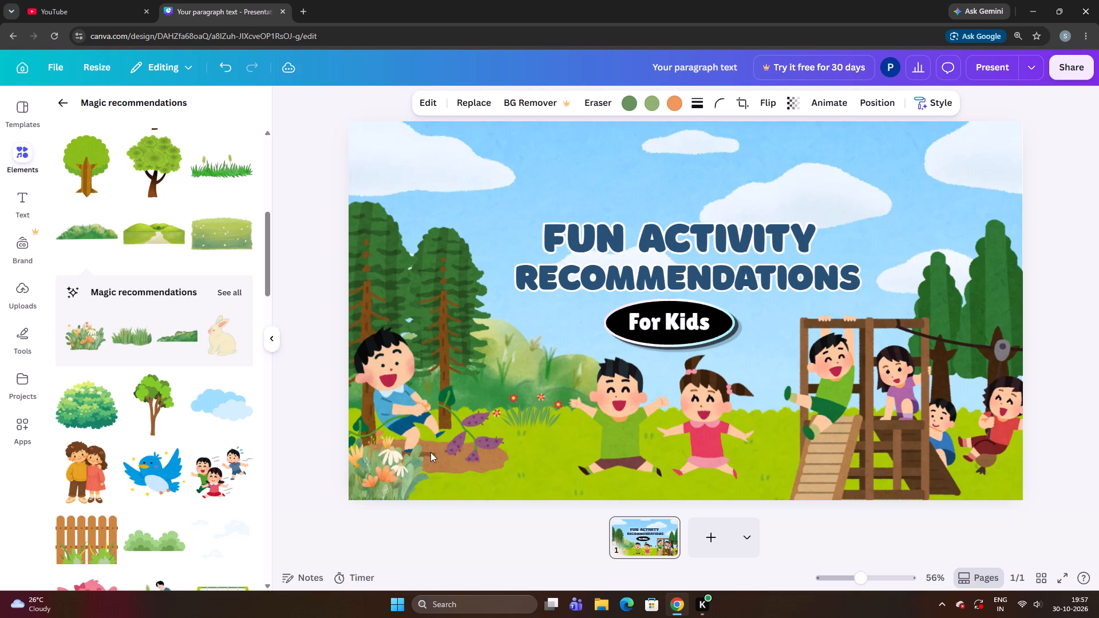
key("Down")
key("Down")
key("Down")
key("Down")
key("Down")
key("Down")
key("Down")
key("Down")
key("Left")
key("Left")
key("Left")
key("Left")
key("Left")
key("Left")
key("Left")
key("Left")
key("Left")
key("Left")
key("Left")
key("Left")
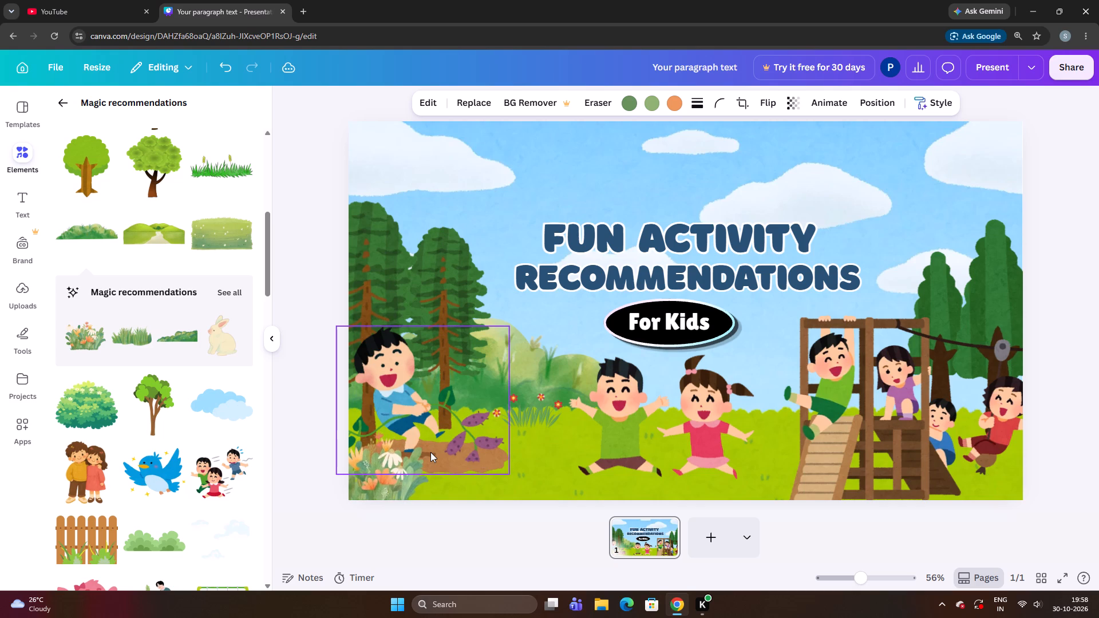
Lower the flower bush so its base drops below the slide's bottom edge.
key("Down")
key("Down")
key("Down")
key("Down")
key("Down")
key("Down")
key("Down")
key("Down")
key("Down")
key("Down")
key("Down")
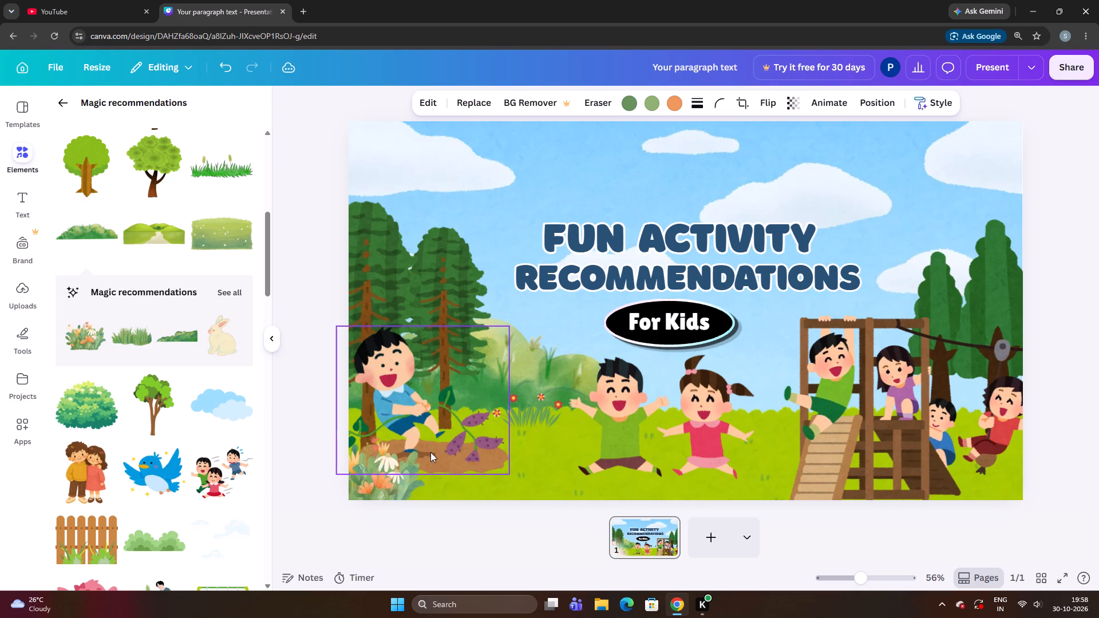
Fine-tune the flower bush in the bottom-left corner with small nudges and deselect it.
key("Up")
key("Left")
key("Left")
key("Down")
key("Down")
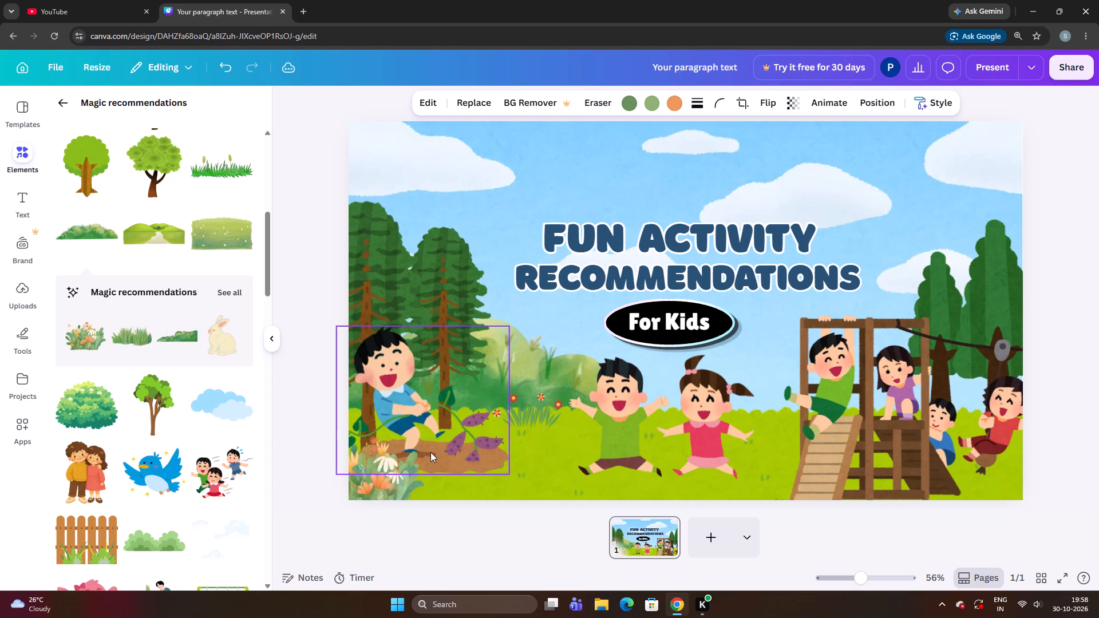
key("Down")
key("Down")
key("Down")
key("Up")
key("Right")
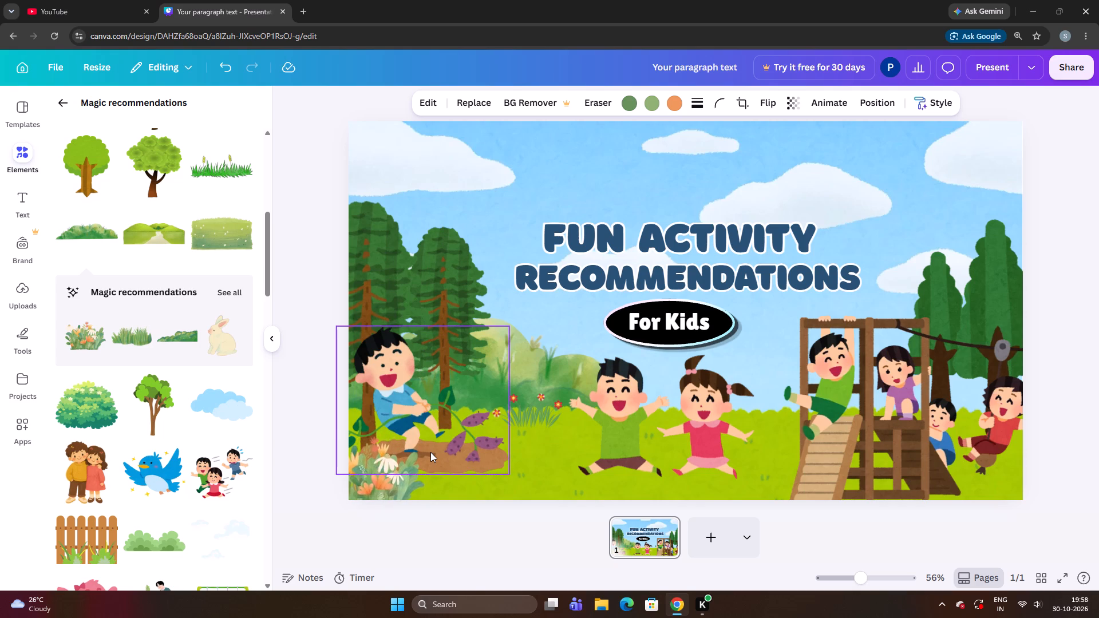
key("Down")
key("Up")
key("Down")
key("Down")
key("Right")
key("Down")
key("Up")
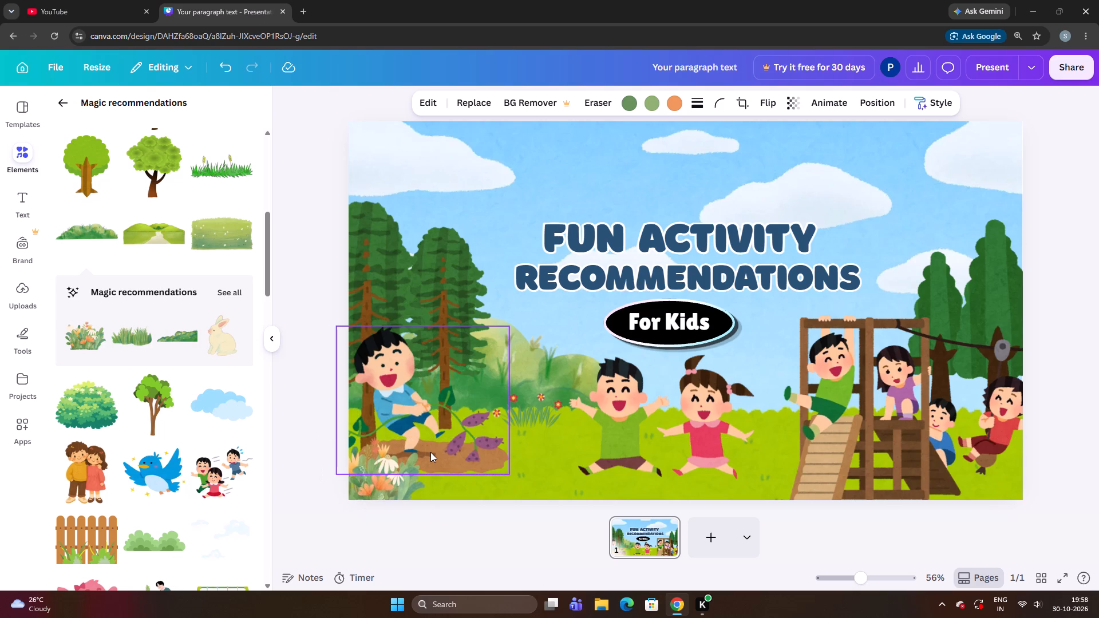
key("Right")
key("Right")
key("Down")
key("Left")
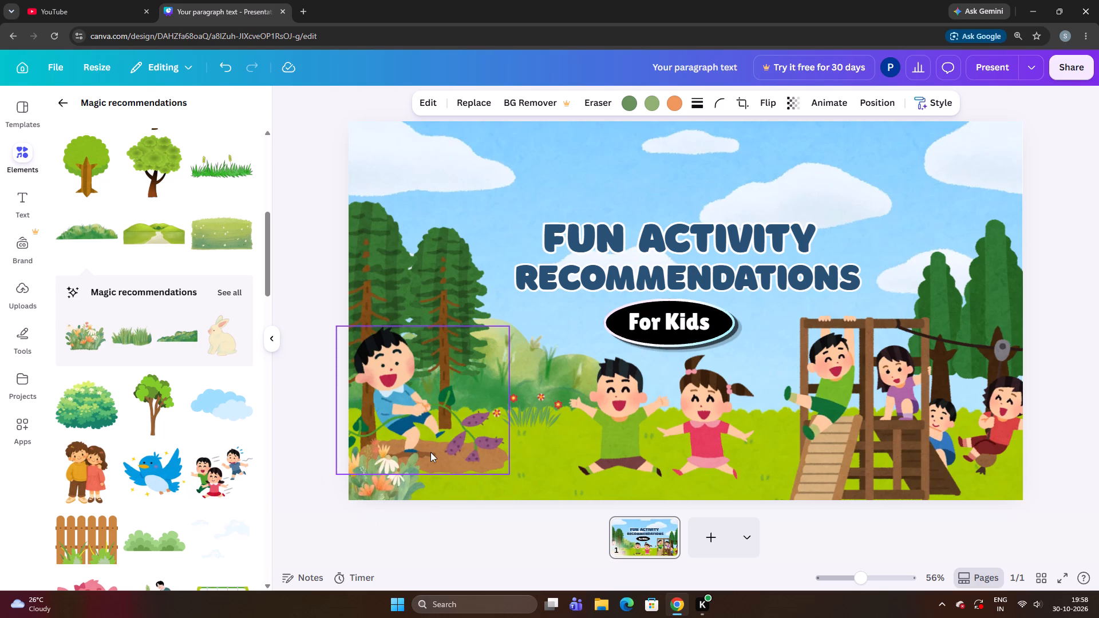
key("Down")
key("Up")
key("Left")
key("Up")
key("Down")
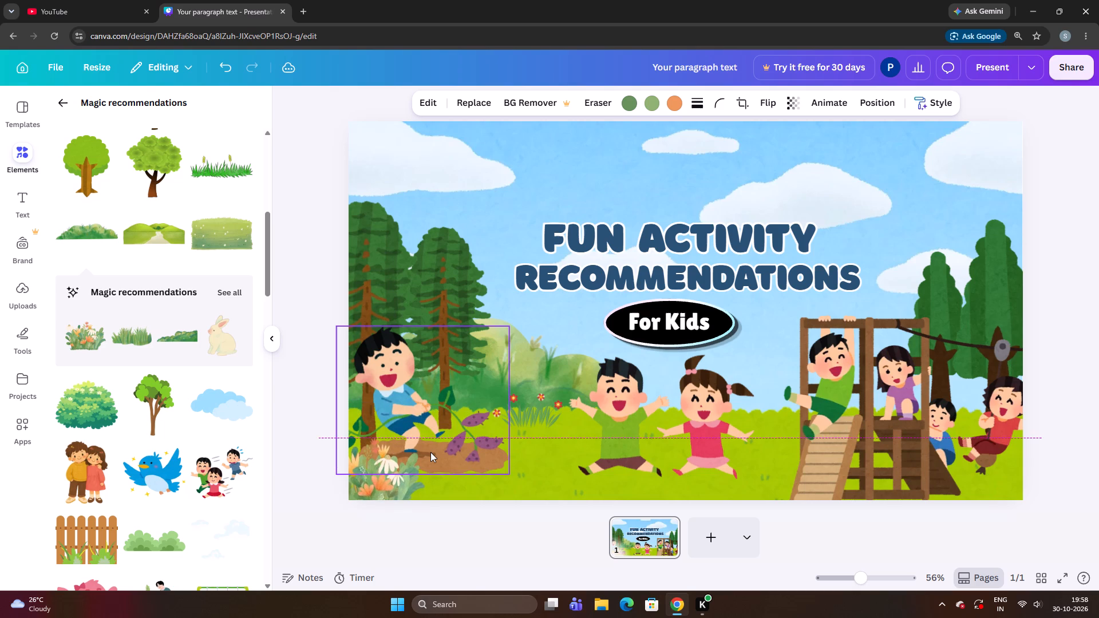
key("Down")
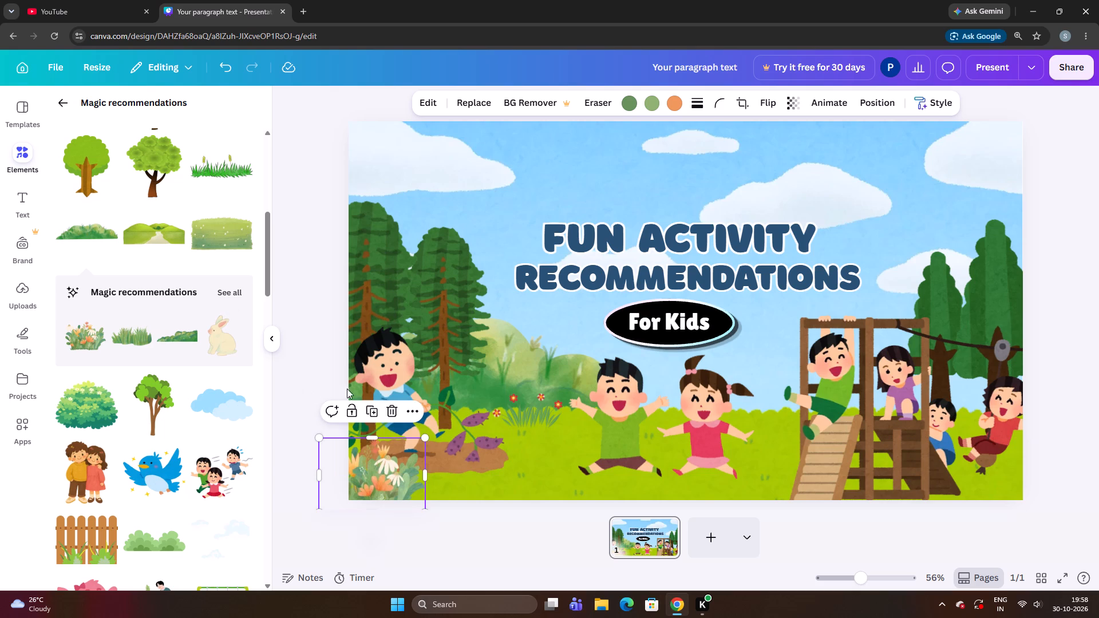
left_click(274, 407)
Add the light blue double cloud graphic, shrink it, and place it in the sky above the title word "FUN".
left_click(220, 415)
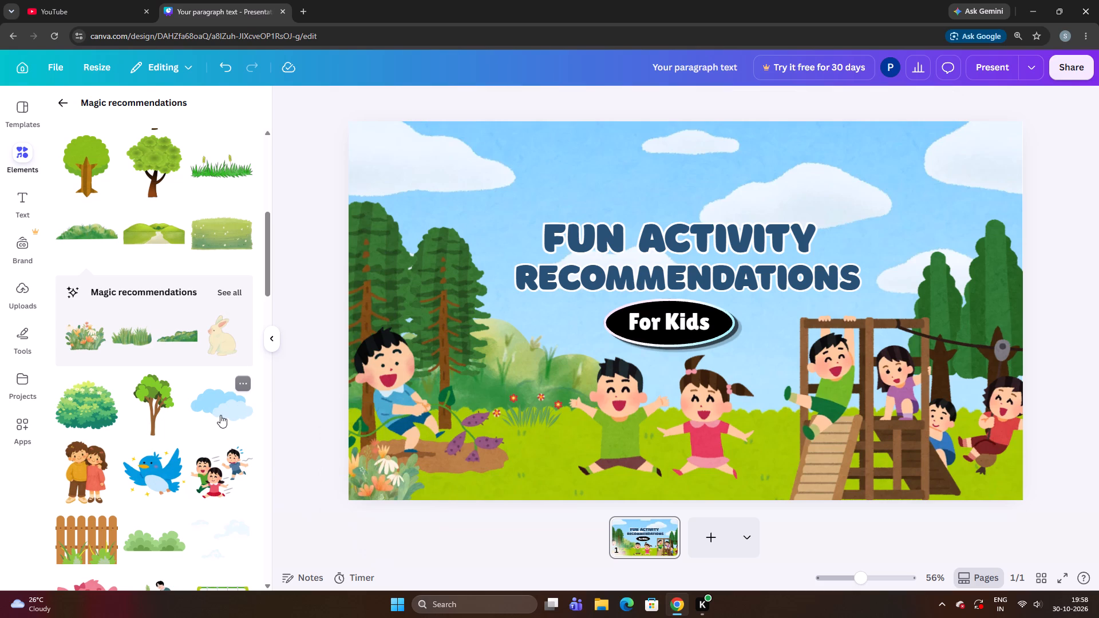
left_click_drag(744, 398, 755, 393)
left_click_drag(985, 455, 658, 326)
left_click_drag(603, 241, 649, 219)
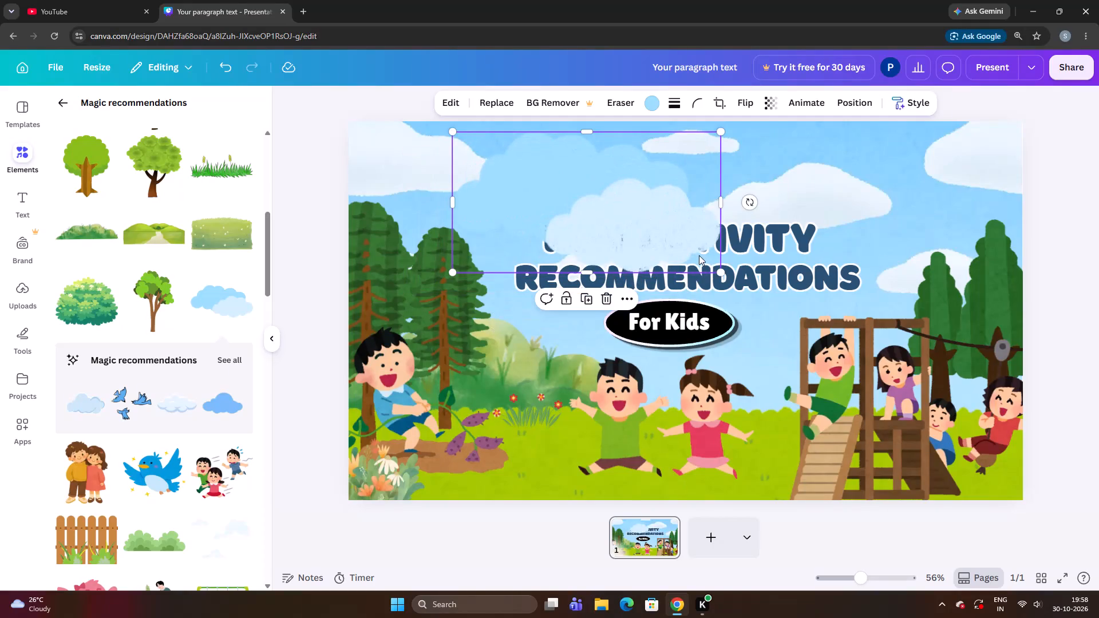
left_click_drag(722, 274, 664, 235)
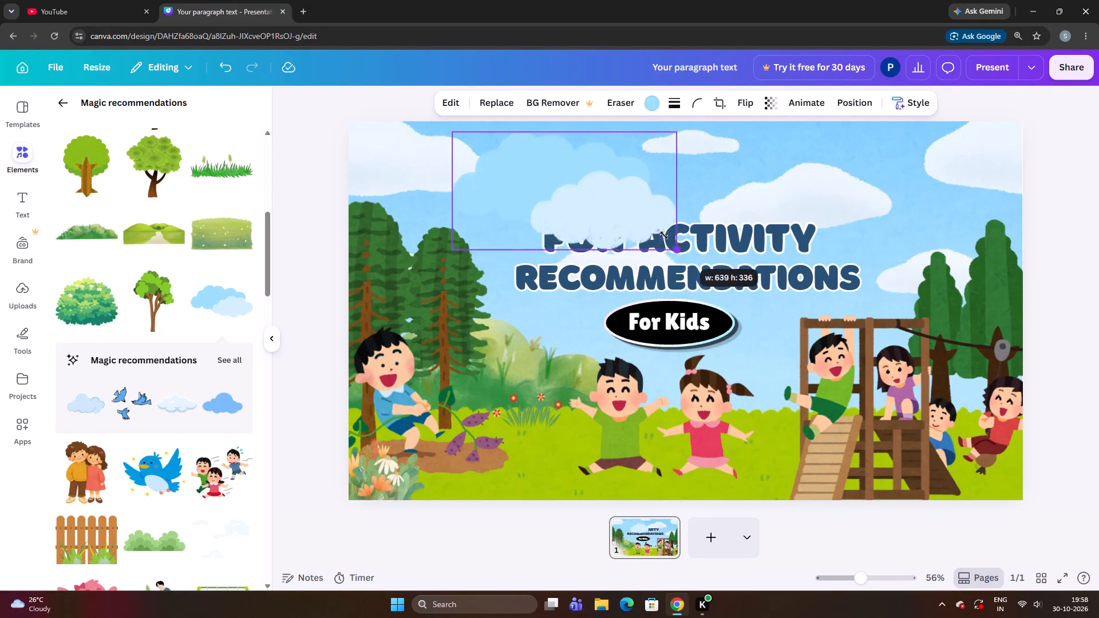
left_click_drag(664, 235, 615, 206)
left_click_drag(555, 175, 611, 197)
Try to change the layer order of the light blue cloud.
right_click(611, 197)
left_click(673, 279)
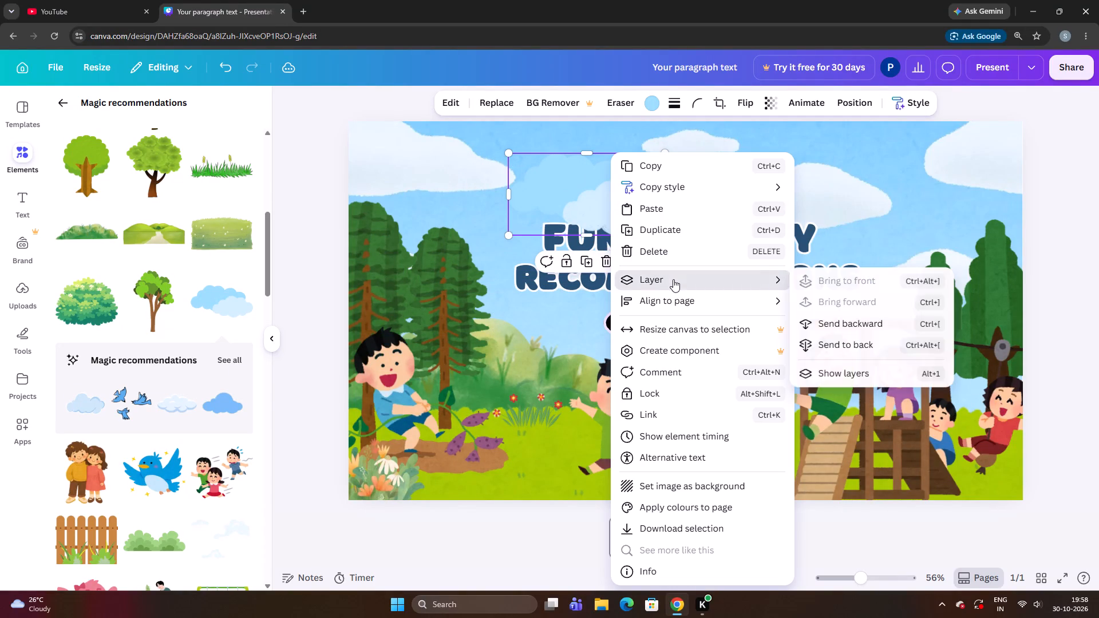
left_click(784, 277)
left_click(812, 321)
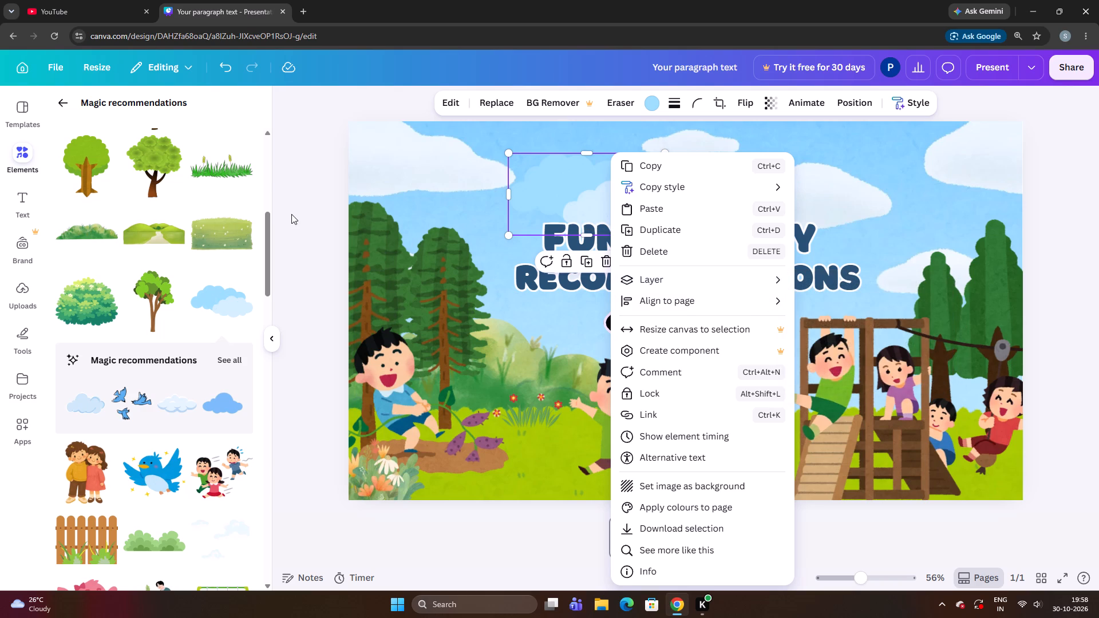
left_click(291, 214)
Raise the light blue cloud clear of the title and shrink it further.
left_click_drag(585, 201, 598, 189)
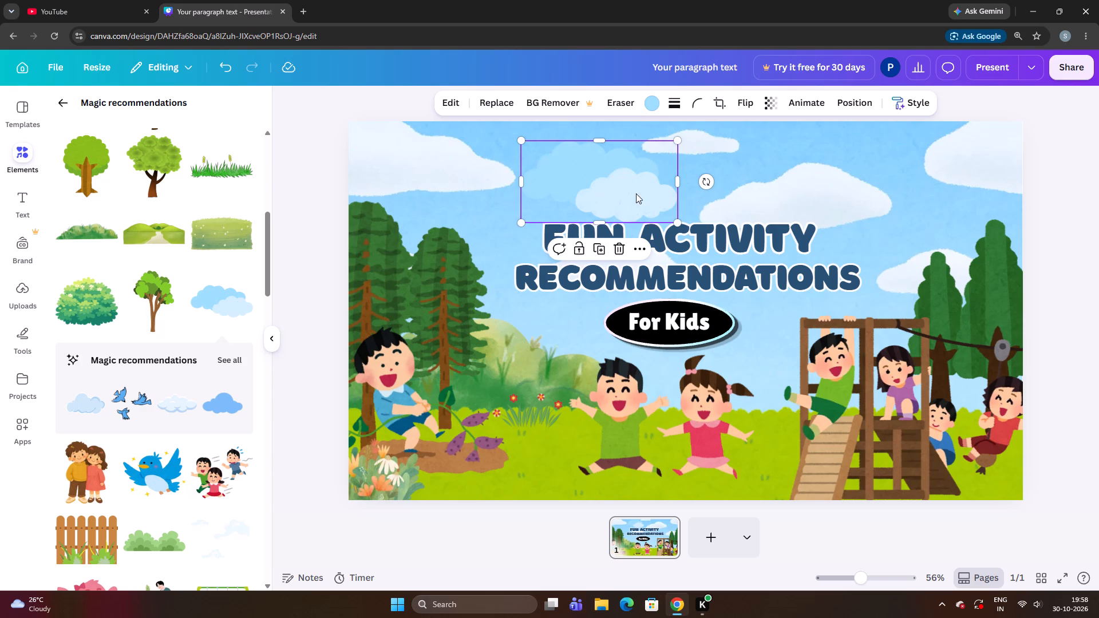
left_click_drag(677, 224, 651, 205)
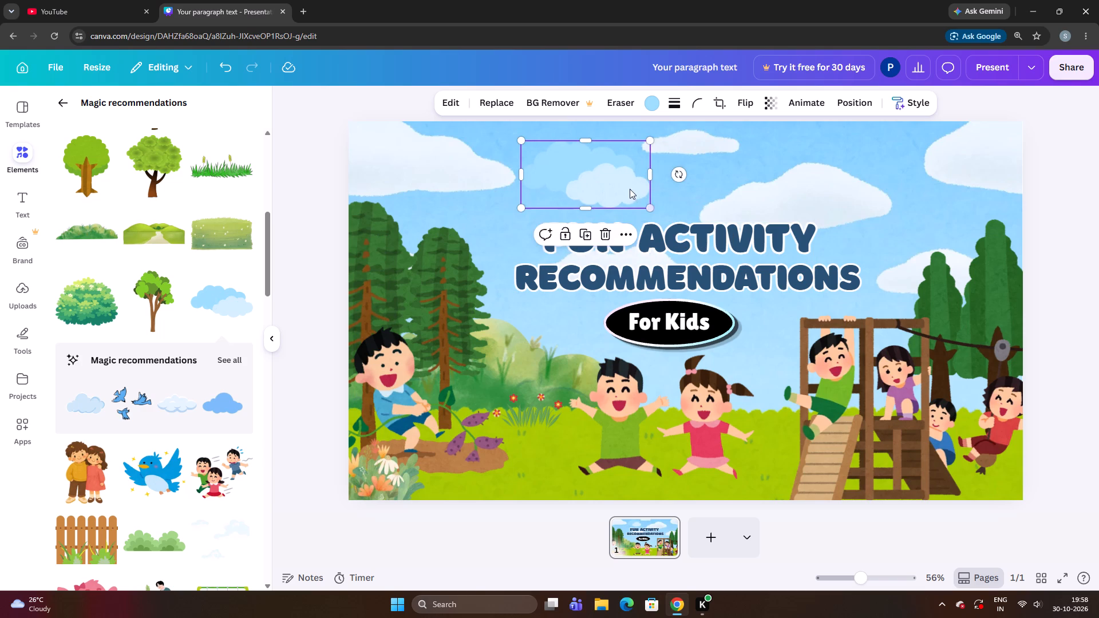
Shift the light blue cloud right and slightly down until it sits just above the title between "FUN" and "ACTIVITY".
left_click(627, 187)
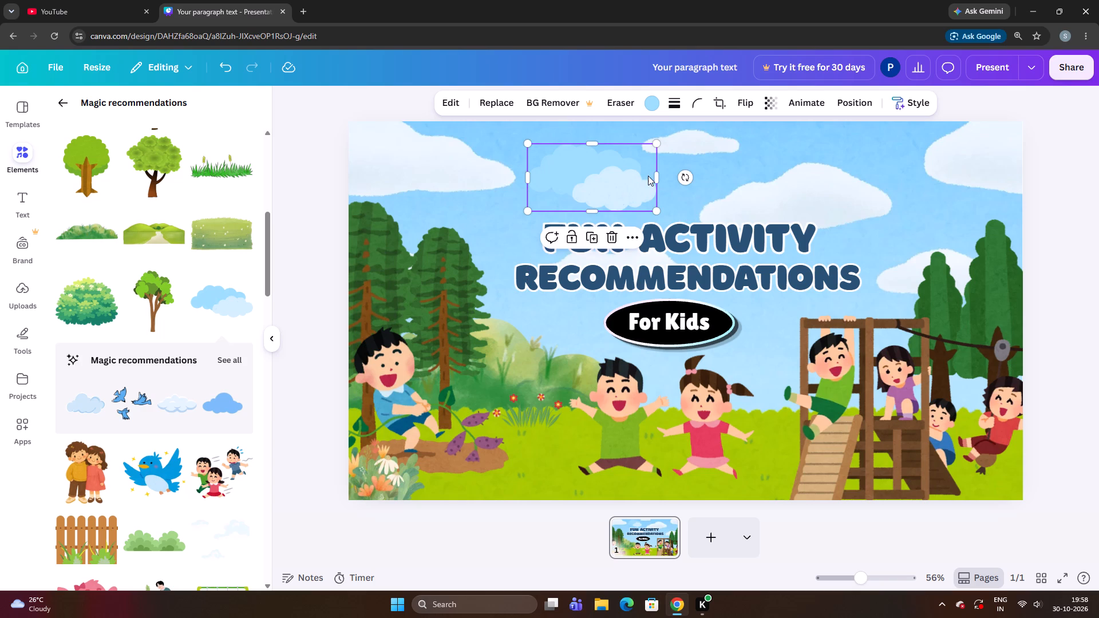
left_click_drag(647, 176, 652, 182)
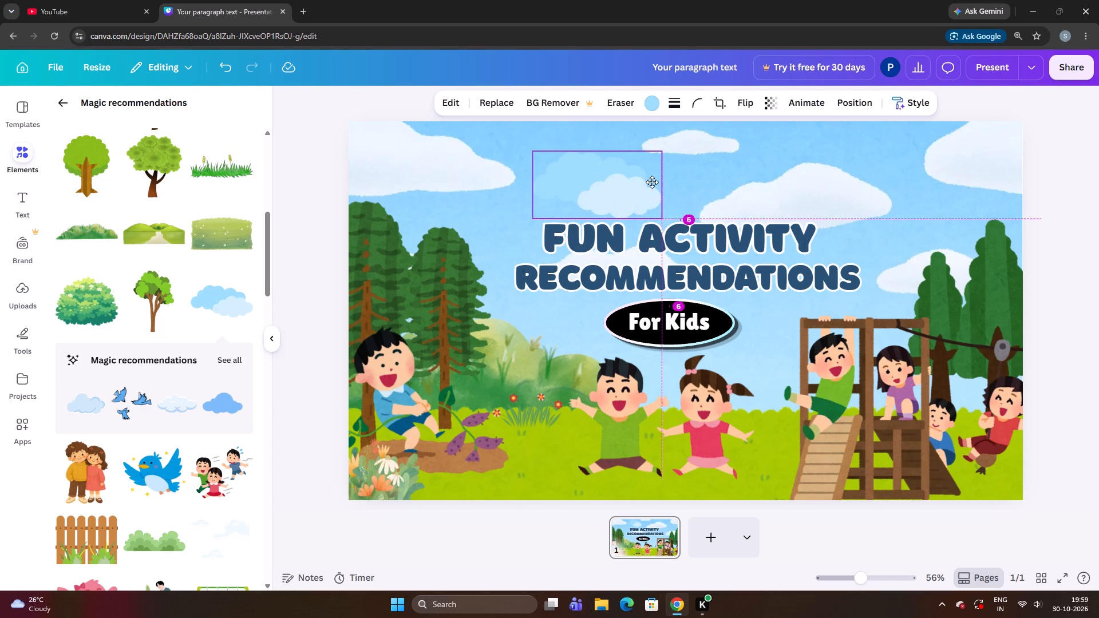
left_click_drag(652, 182, 662, 185)
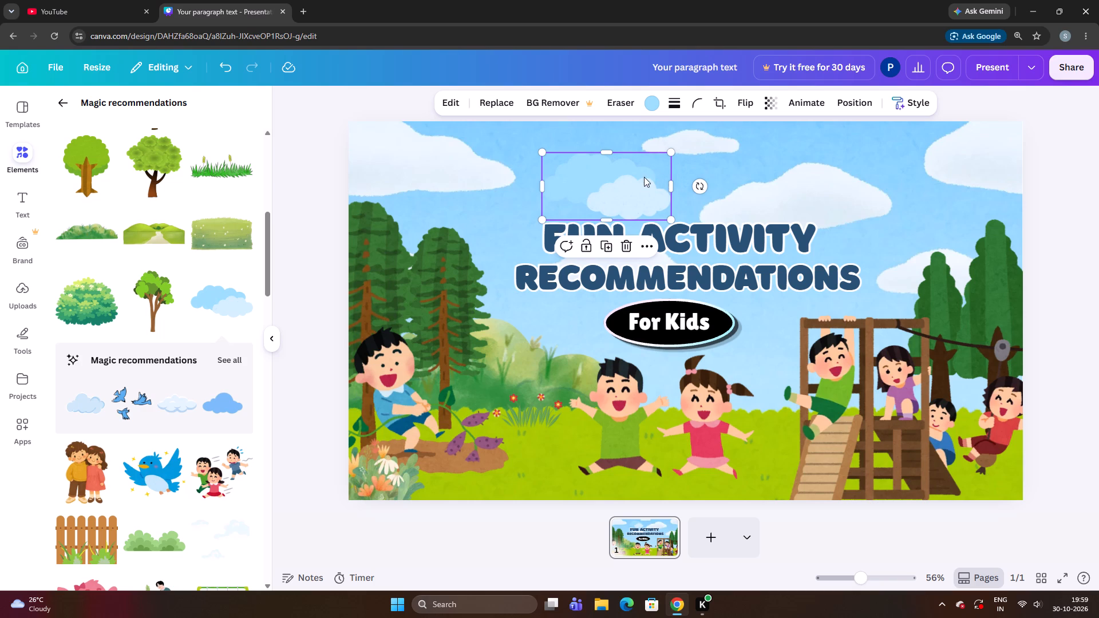
left_click_drag(643, 177, 650, 179)
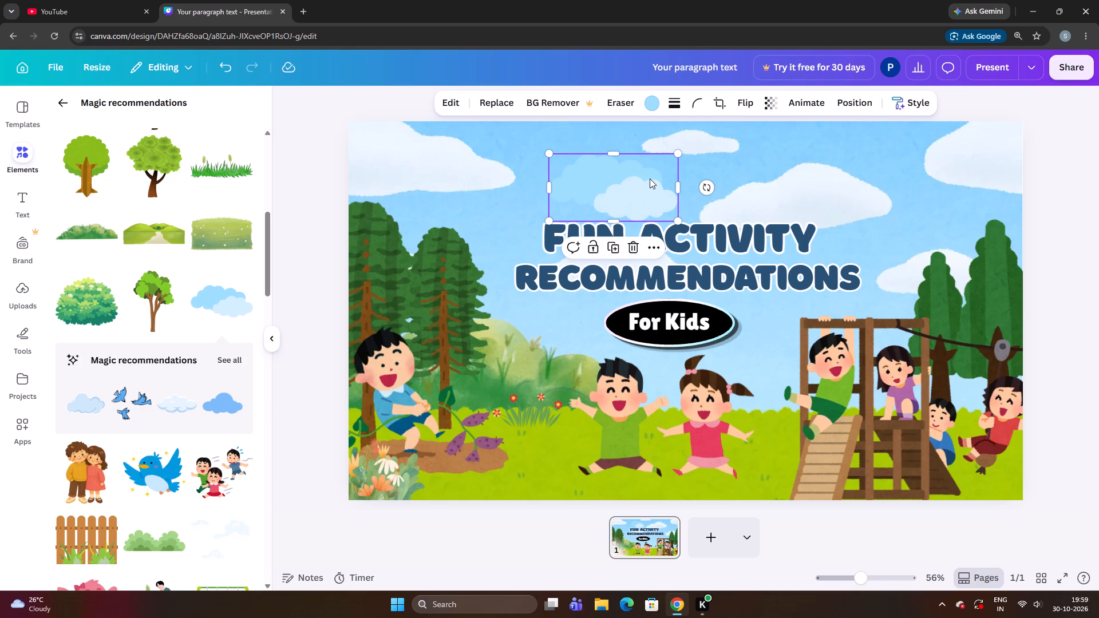
left_click_drag(628, 175, 644, 178)
key("Up")
key("Up")
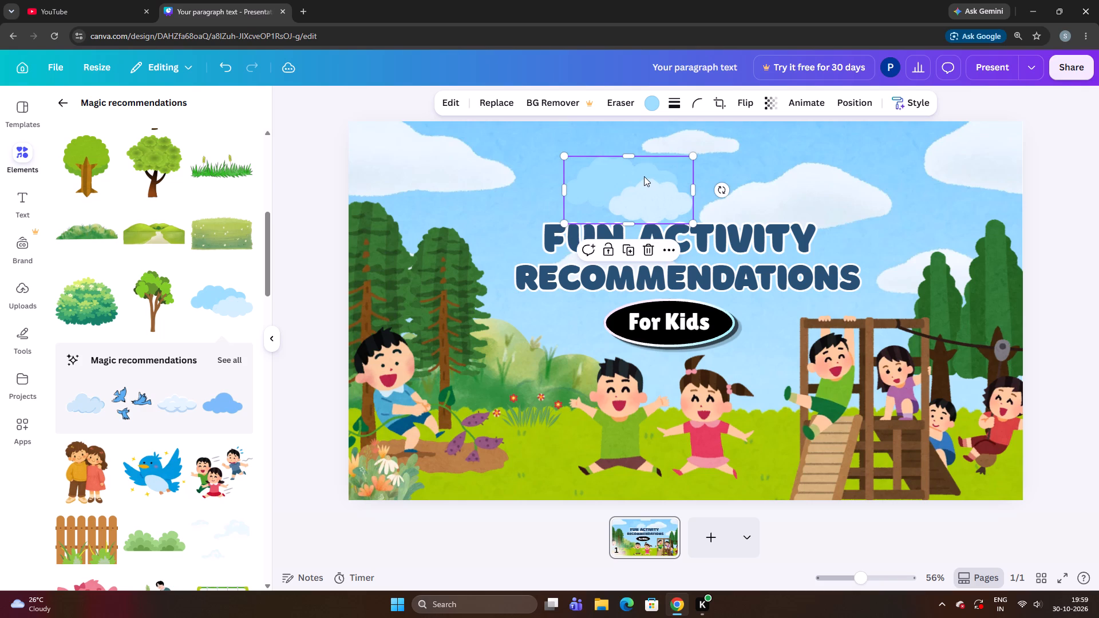
key("Up")
left_click(797, 135)
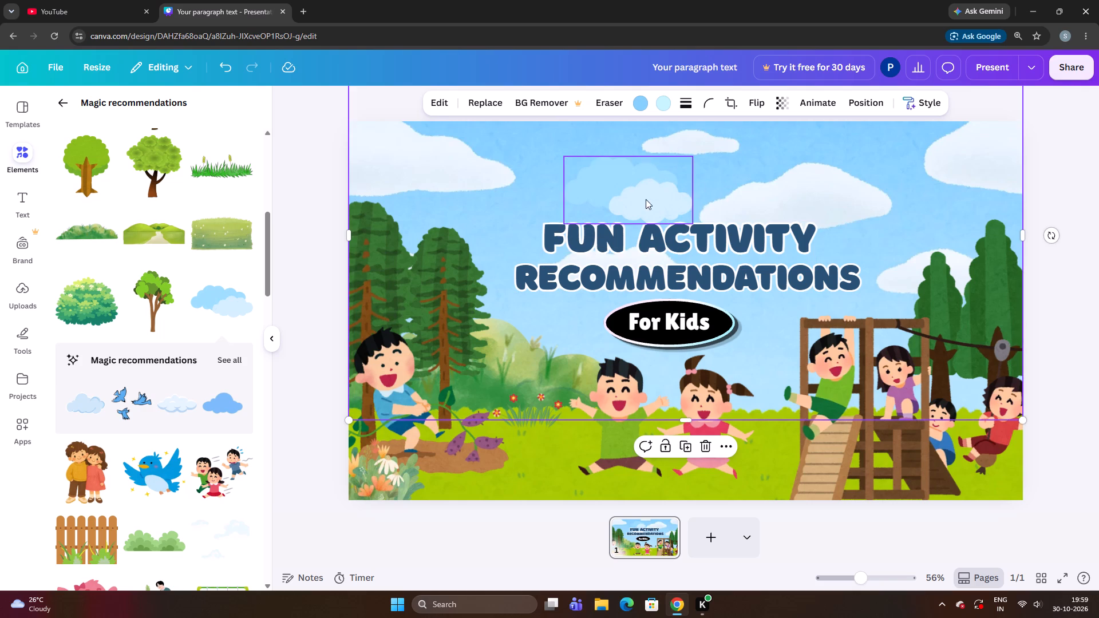
Nudge the light blue double cloud left and slightly up until it sits in the sky above the title word "FUN".
left_click(648, 190)
key("Left")
key("Left")
key("Left")
key("Left")
key("Left")
key("Left")
key("Left")
key("Left")
key("Left")
key("Left")
key("Left")
key("Left")
key("Left")
key("Left")
key("Left")
key("Left")
key("Left")
key("Left")
key("Left")
key("Left")
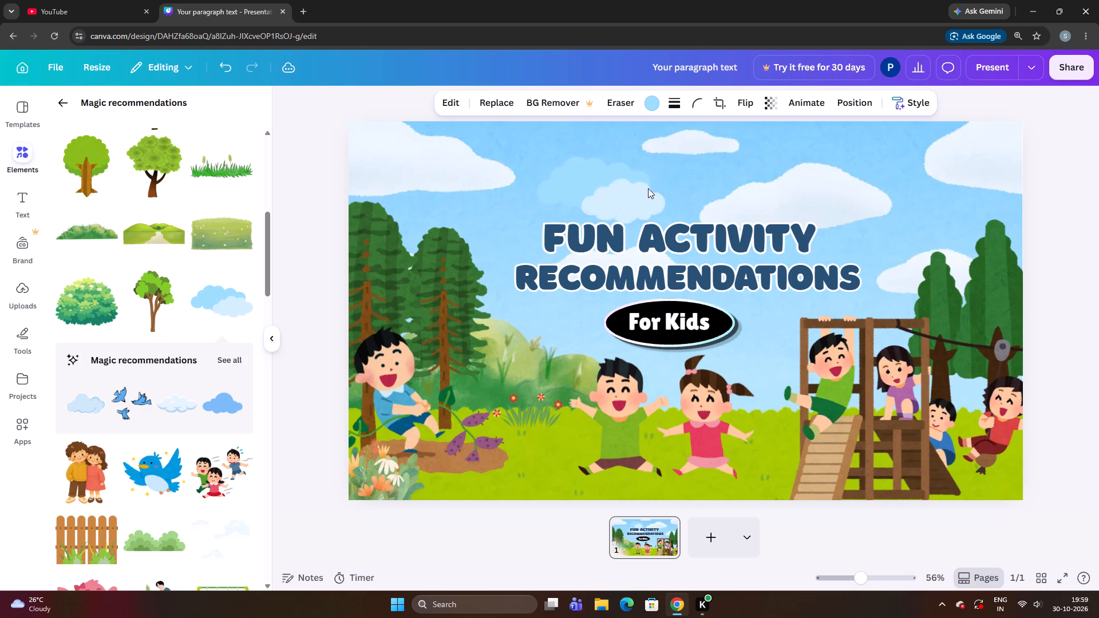
key("Up")
key("Up")
key("Up")
key("Up")
key("Up")
key("Up")
key("Up")
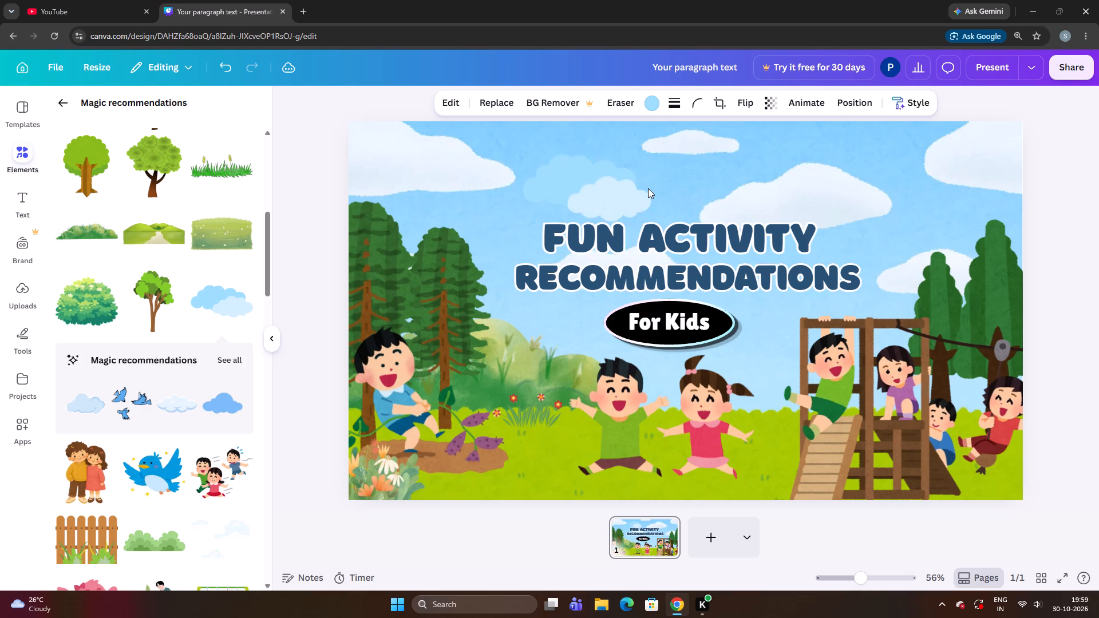
key("Left")
key("Left")
key("Left")
key("Left")
key("Left")
key("Left")
key("Left")
key("Left")
key("Left")
key("Up")
key("Left")
key("Left")
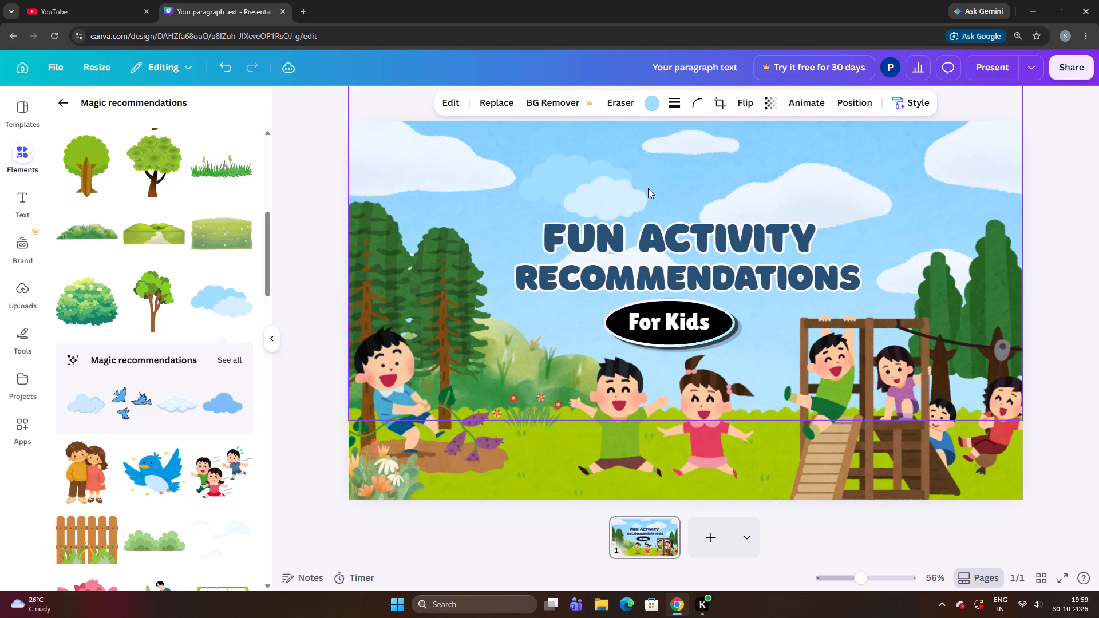
key("Left")
key("Left")
key("Up")
key("Up")
key("Up")
key("Up")
key("Up")
key("Up")
key("Up")
key("Down")
key("Down")
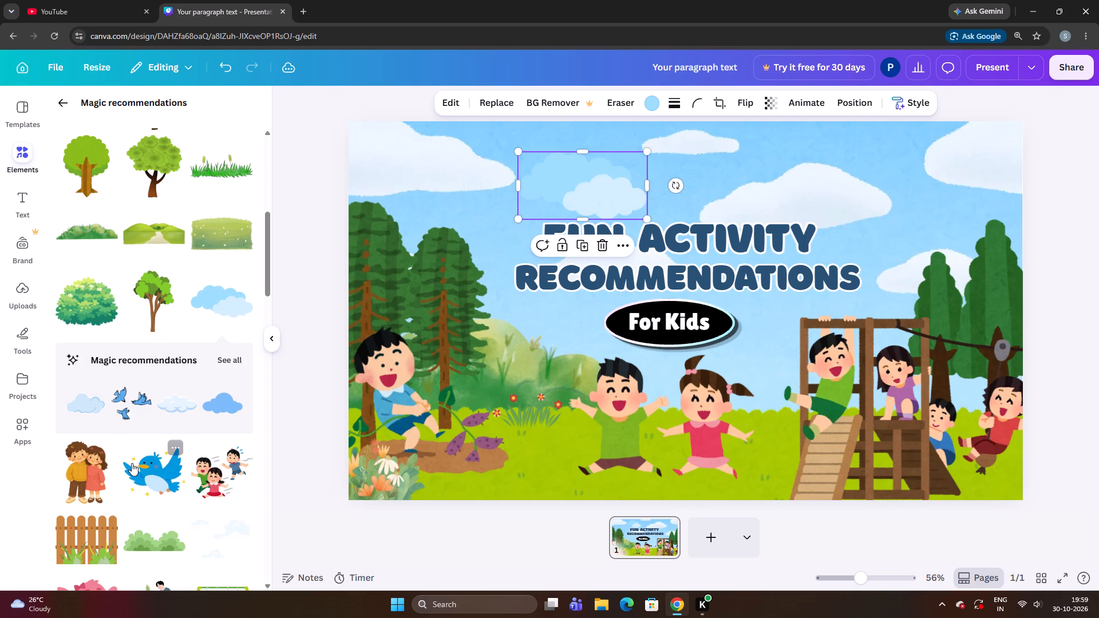
Add the blue bird graphic with yellow stars, shrink it to a small size, and place it in the sky beyond the title's right end.
left_click(151, 476)
left_click_drag(644, 407, 784, 336)
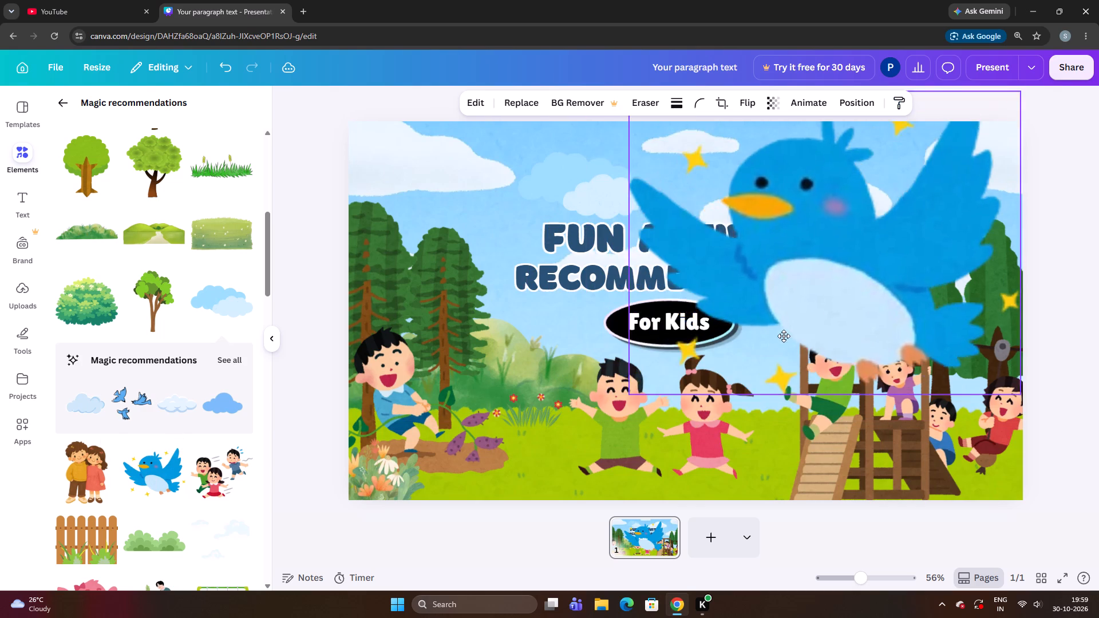
left_click_drag(784, 336, 507, 343)
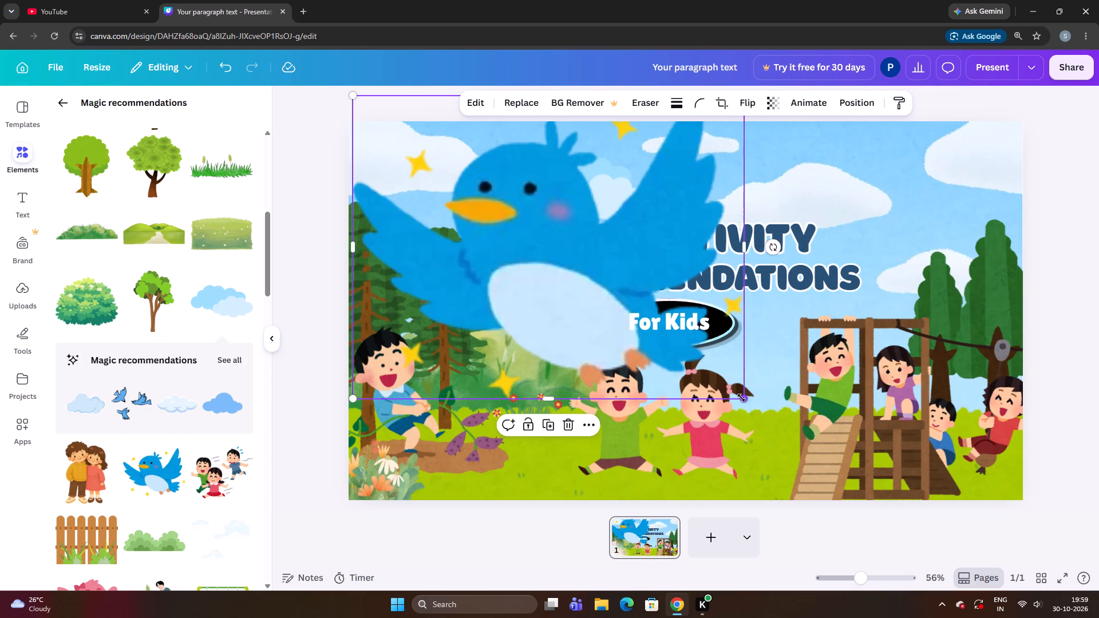
left_click_drag(741, 398, 504, 289)
left_click_drag(469, 202, 489, 307)
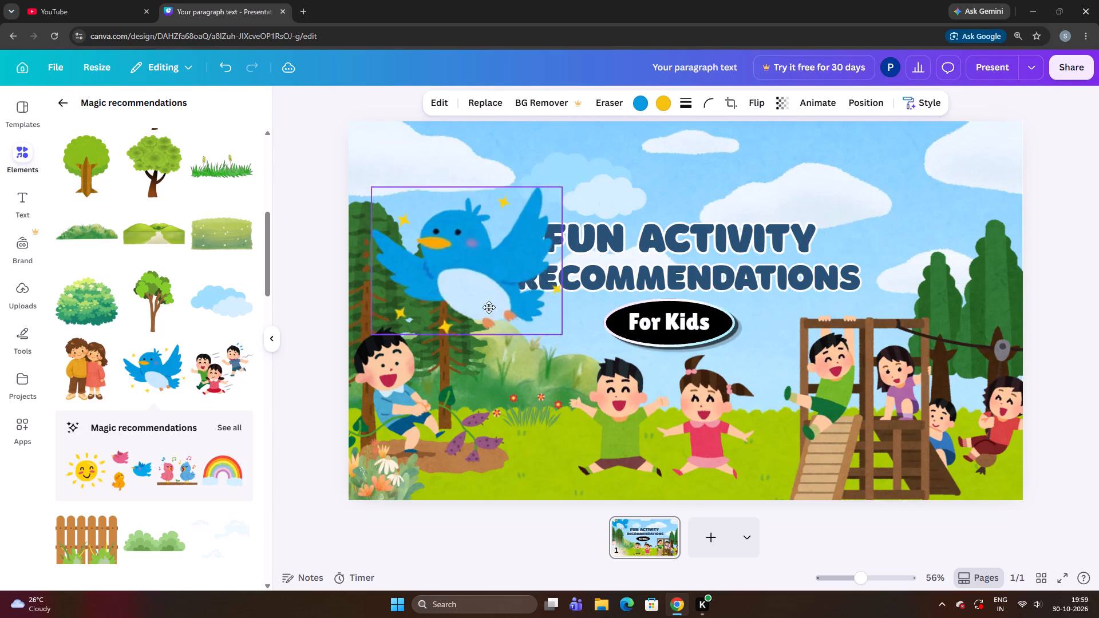
left_click_drag(489, 307, 502, 350)
left_click_drag(576, 391, 520, 334)
left_click_drag(468, 310, 684, 229)
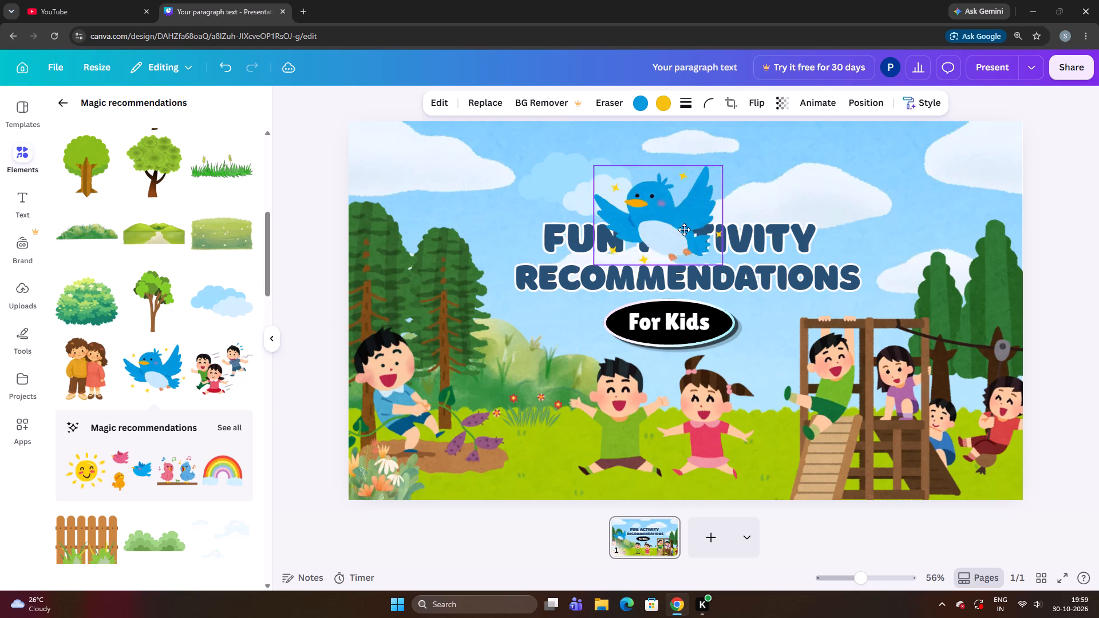
left_click_drag(684, 229, 823, 204)
left_click_drag(818, 208, 879, 215)
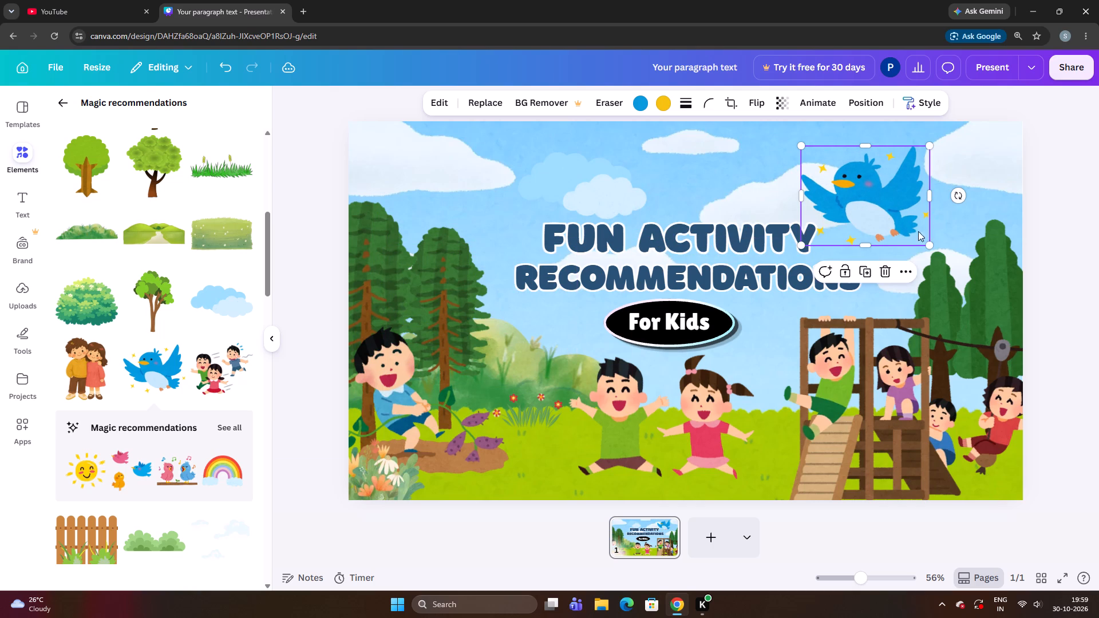
left_click_drag(928, 242, 858, 189)
left_click_drag(833, 171, 914, 203)
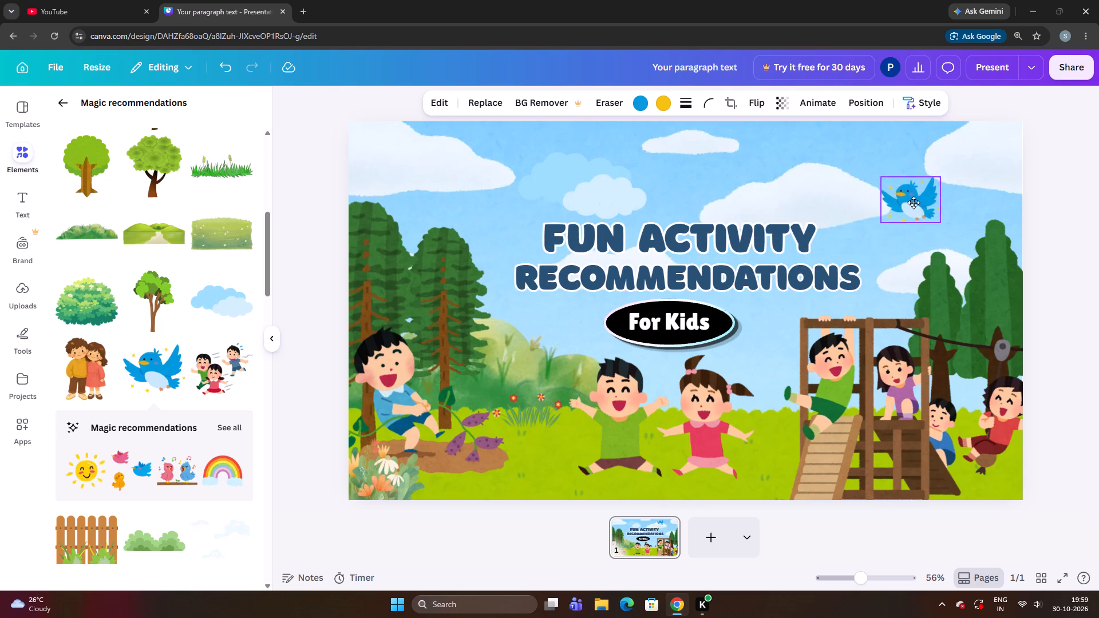
Shift the blue bird slightly right and down, and fine-tune its height in the gap beside the large white cloud.
left_click_drag(914, 203, 924, 212)
left_click_drag(921, 208, 921, 209)
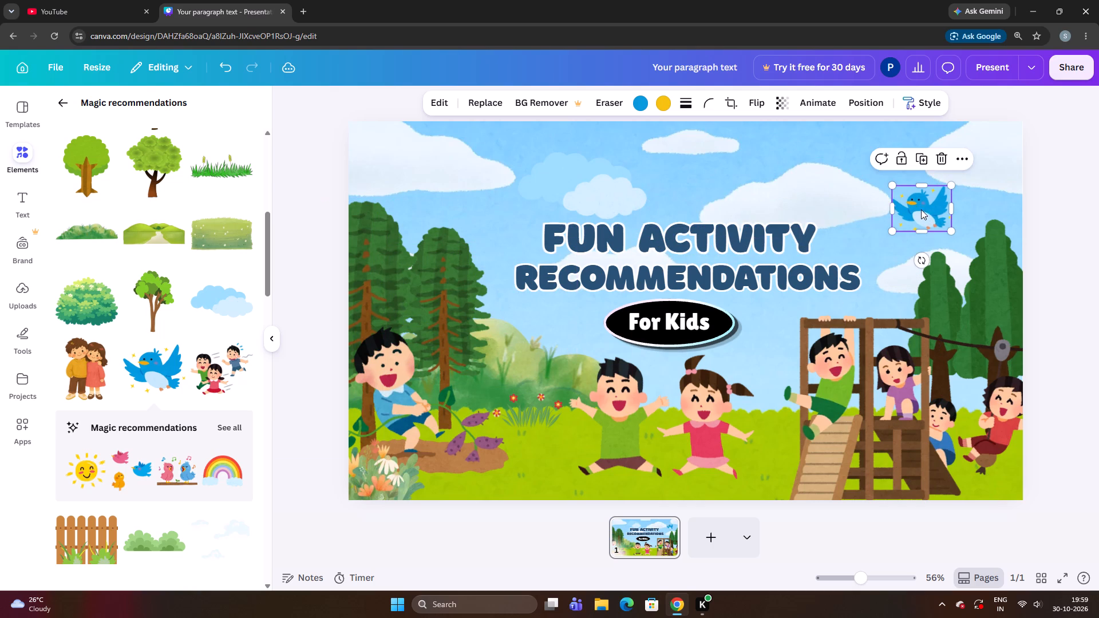
left_click_drag(921, 209, 927, 210)
left_click_drag(927, 210, 927, 204)
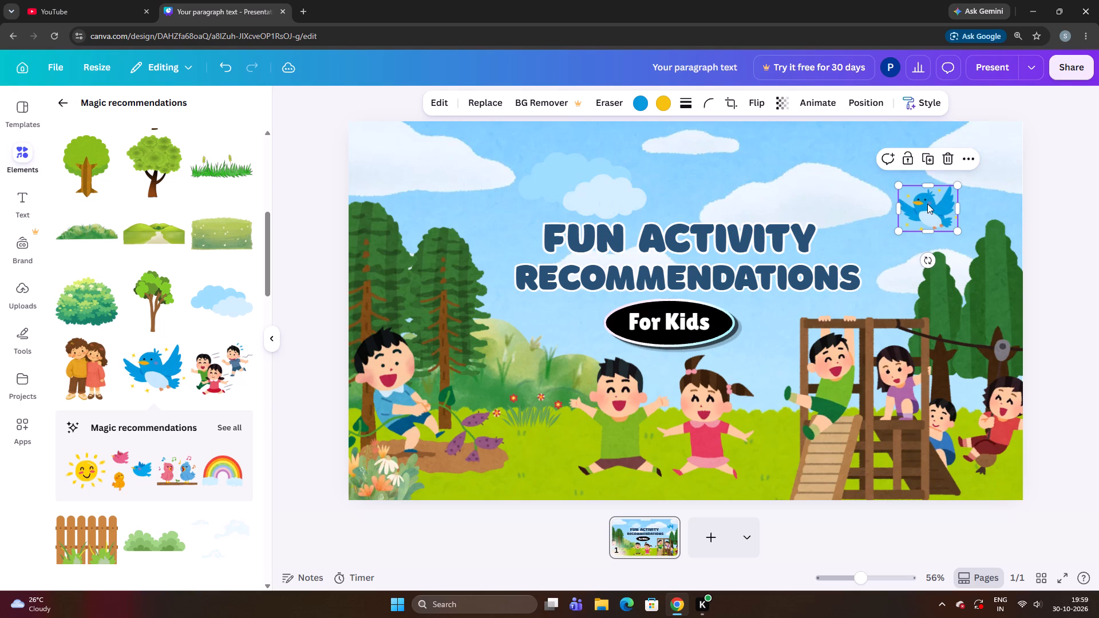
key("Up")
key("Up")
key("Up")
key("Up")
key("Up")
key("Up")
key("Up")
key("Up")
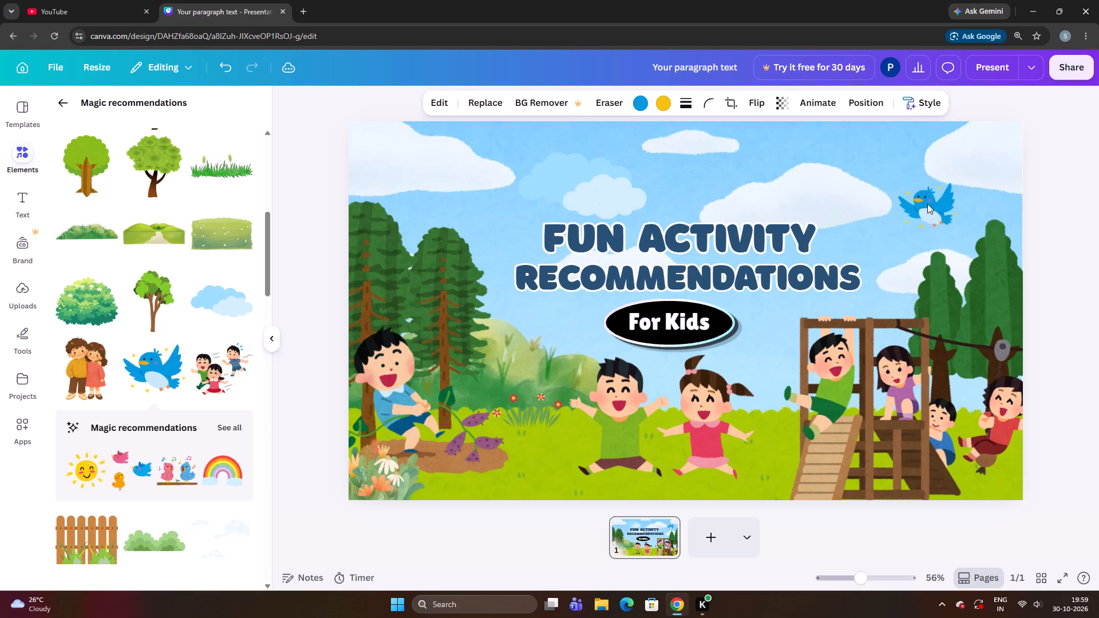
key("Up")
key("Up")
key("Up")
key("Up")
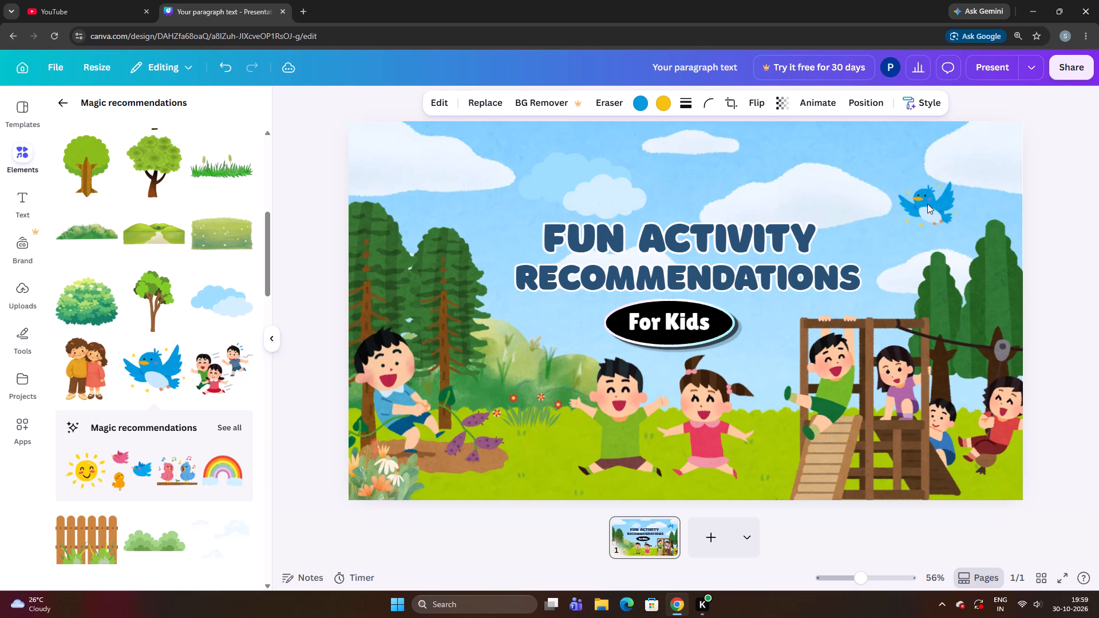
key("Up")
key("Up")
key("Up")
key("Up")
key("Up")
key("Up")
key("Up")
key("Down")
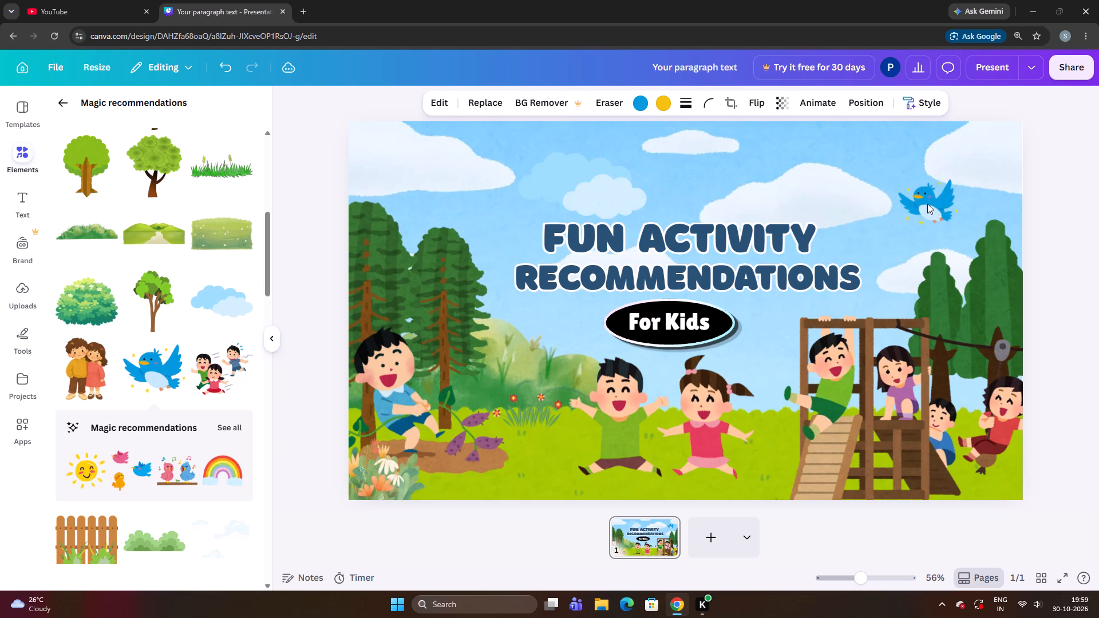
key("Down")
key("Down")
key("Down")
key("Down")
key("Down")
key("Down")
key("Down")
key("Down")
key("Down")
key("Down")
key("Down")
key("Down")
key("Down")
key("Down")
key("Down")
key("Down")
key("Down")
key("Down")
key("Down")
key("Down")
key("Down")
key("Down")
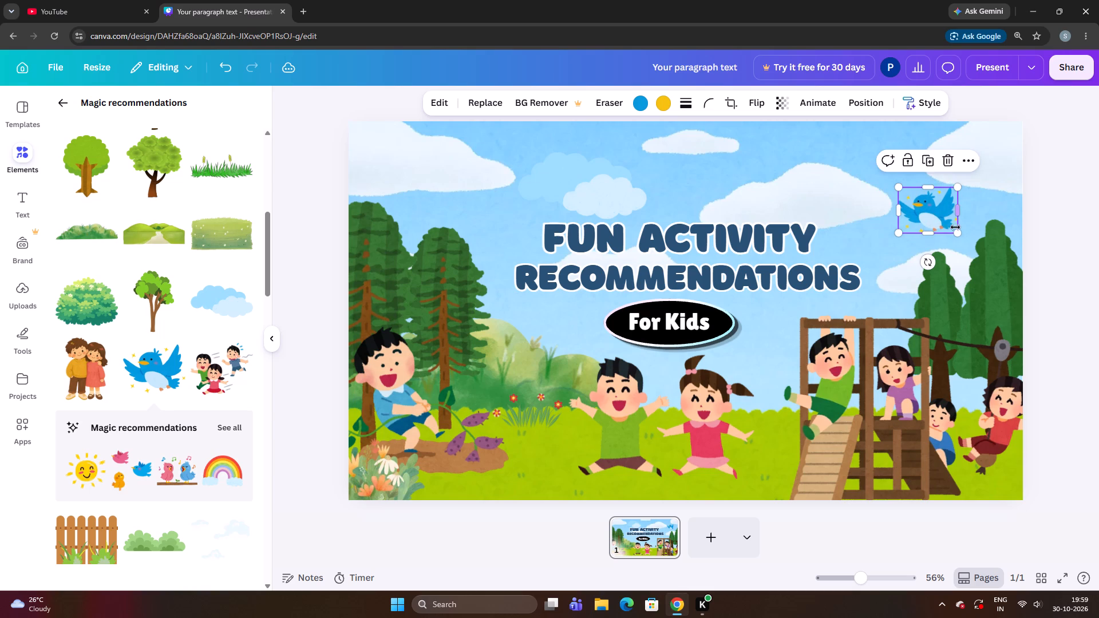
Shrink the blue bird a little more and lower it slightly in the gap between the white clouds.
left_click(955, 228)
left_click_drag(919, 202, 928, 208)
left_click_drag(959, 231, 951, 230)
left_click_drag(939, 217, 938, 216)
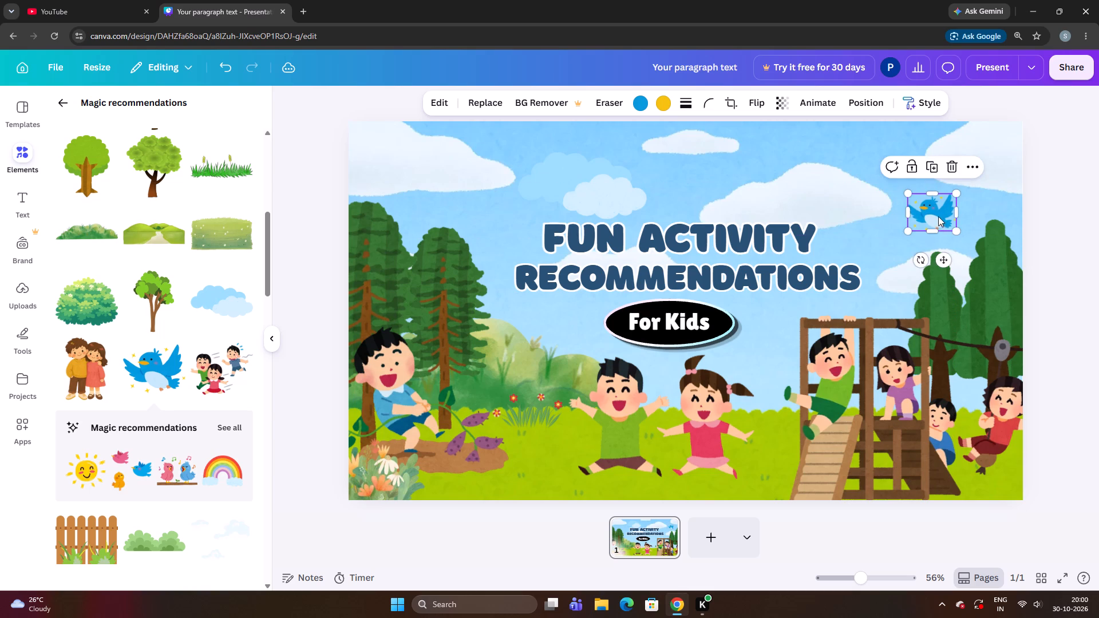
left_click_drag(938, 216, 936, 223)
left_click(891, 226)
left_click(924, 222)
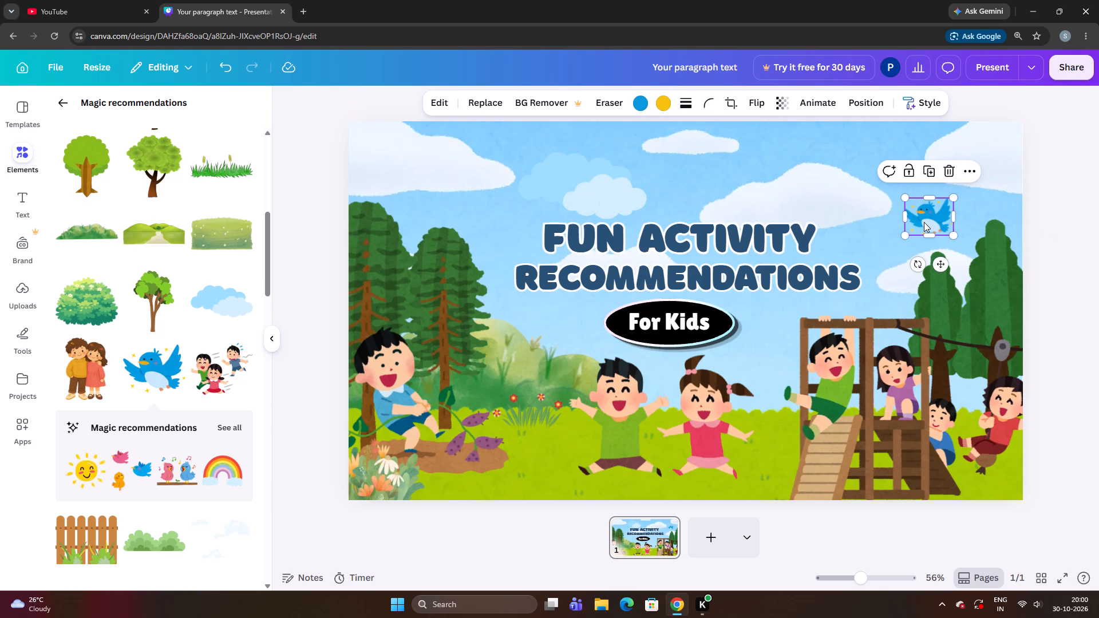
Nudge the small blue bird slightly up and right to fine-tune its place among the clouds above the dark trees.
key("Up")
key("Up")
key("Up")
key("Up")
key("Up")
key("Up")
key("Up")
key("Up")
key("Left")
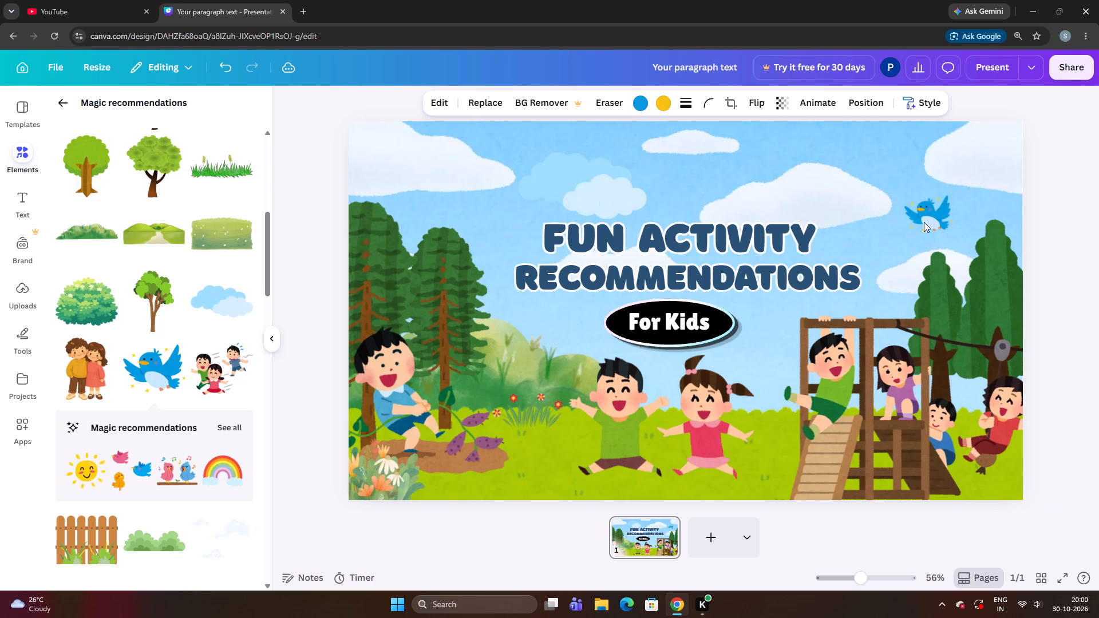
key("Up")
key("Down")
key("Right")
key("Right")
key("Up")
key("Right")
key("Right")
key("Up")
key("Left")
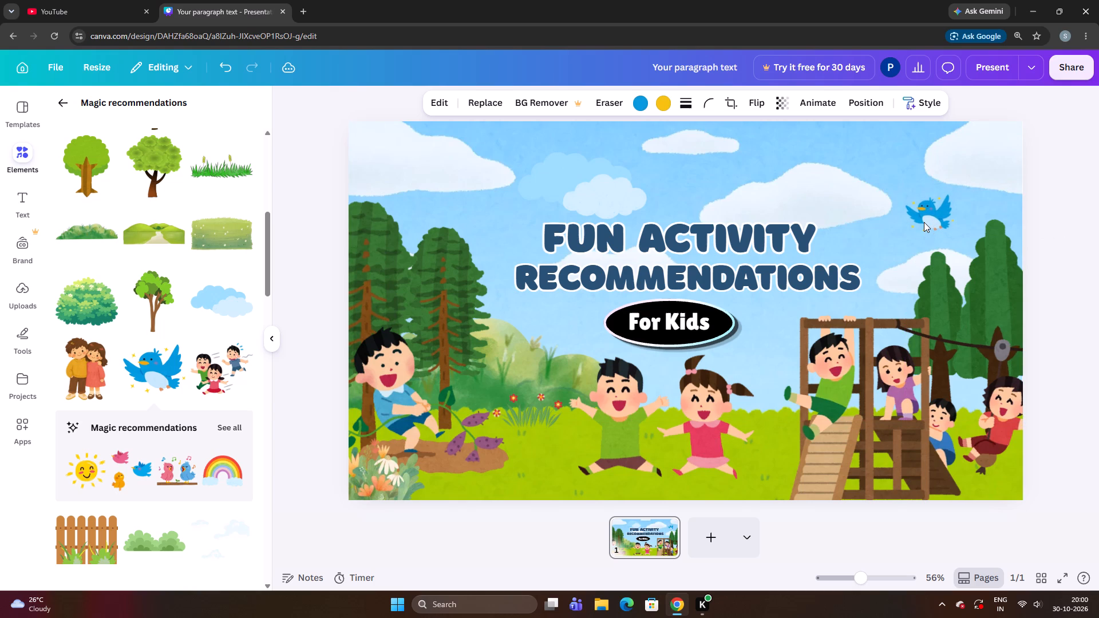
key("Up")
key("Left")
key("Down")
key("Down")
key("Right")
key("Down")
key("Right")
Nudge the small blue bird slightly right, fine-tuning its height in the sky above the dark trees.
key("Up")
key("Up")
key("Up")
key("Right")
key("Right")
key("Right")
key("Right")
key("Right")
key("Right")
key("Right")
key("Right")
key("Right")
key("Right")
key("Right")
key("Right")
key("Right")
key("Right")
key("Right")
key("Right")
key("Right")
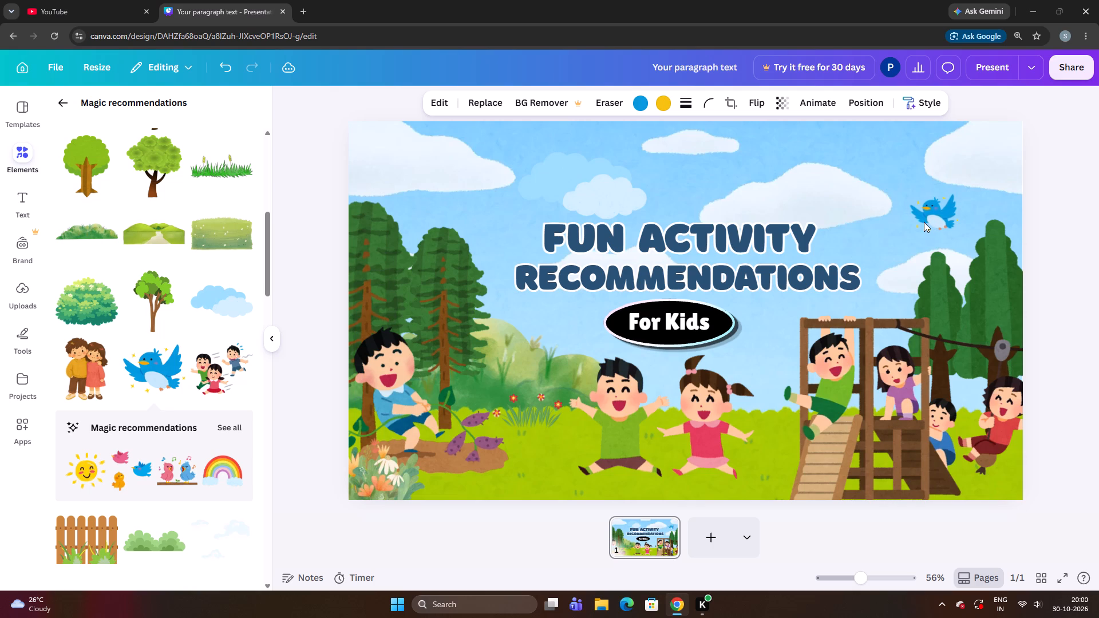
key("Down")
key("Down")
key("Down")
key("Up")
key("Right")
key("Up")
key("Left")
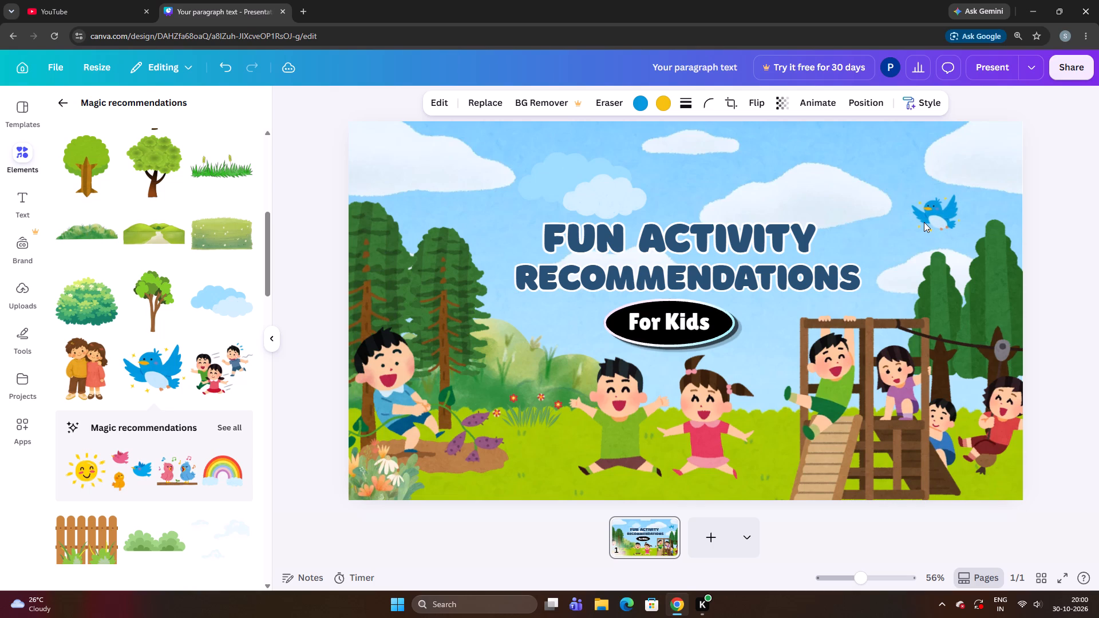
key("Left")
key("Down")
key("Right")
key("Right")
key("Right")
key("Right")
key("Right")
key("Right")
key("Right")
key("Up")
key("Up")
key("Right")
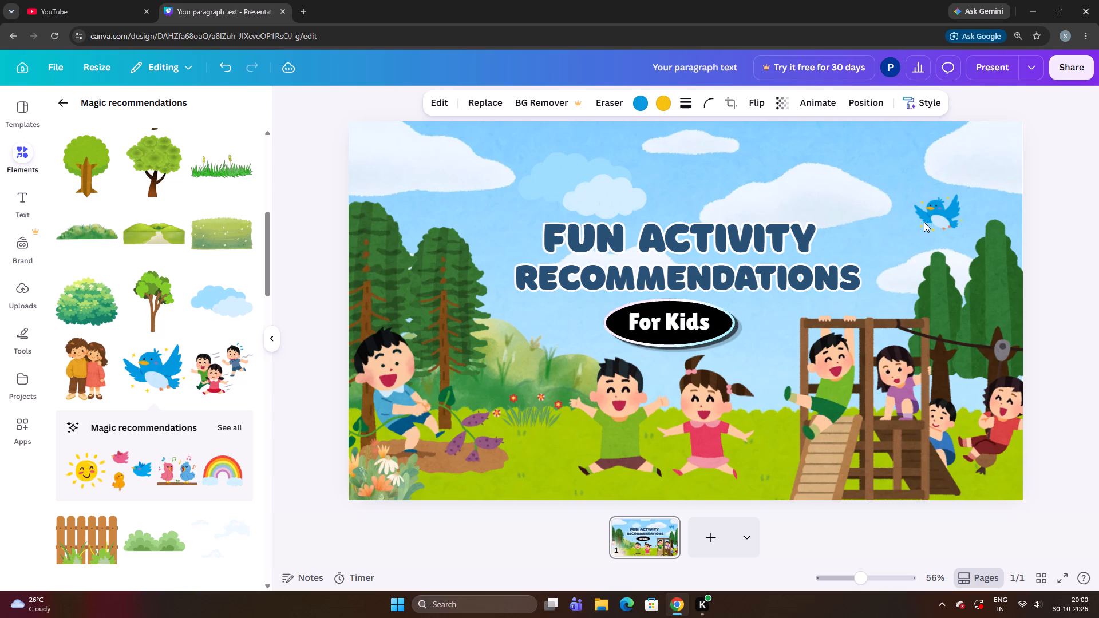
key("Right")
key("Down")
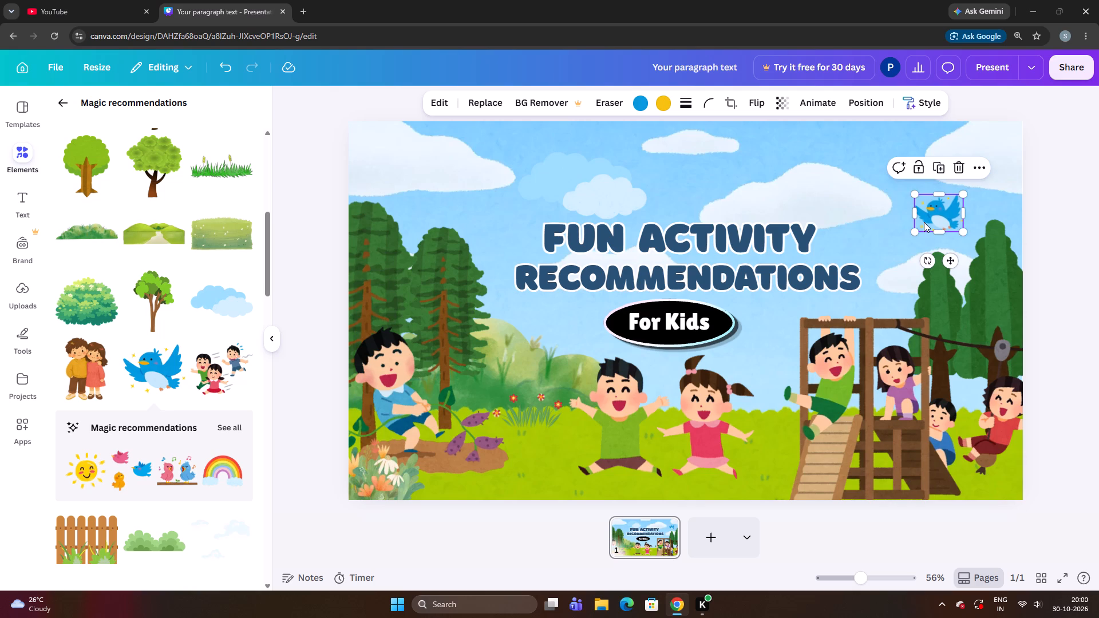
Add the graphic of three running children, shrink it to less than half size, and place it on the grass beside the jumping pair.
left_click(226, 376)
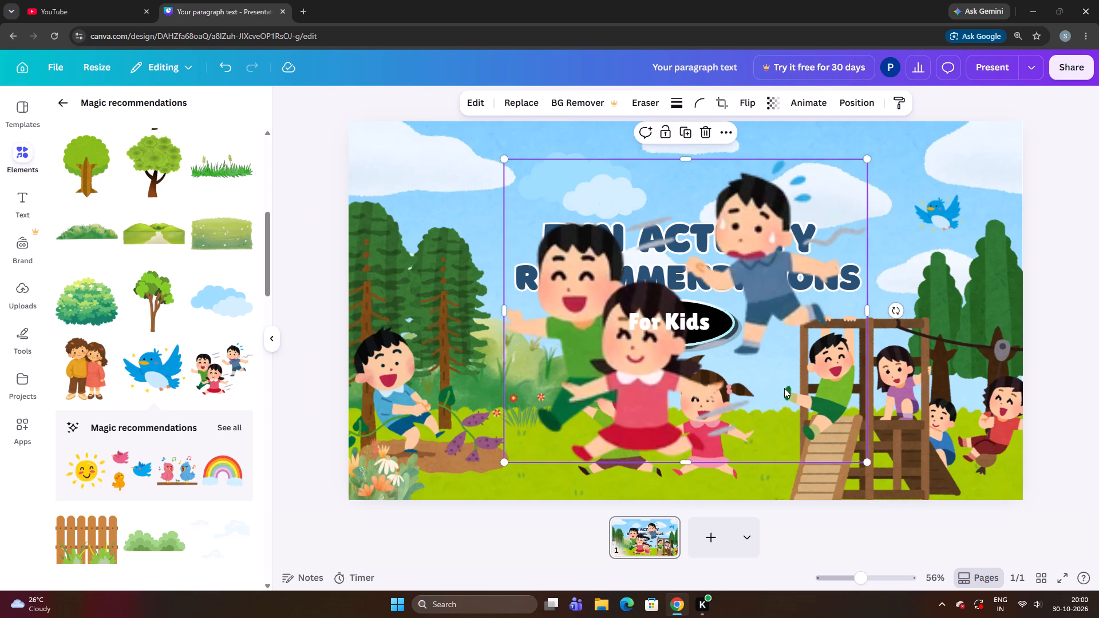
left_click_drag(643, 374, 549, 400)
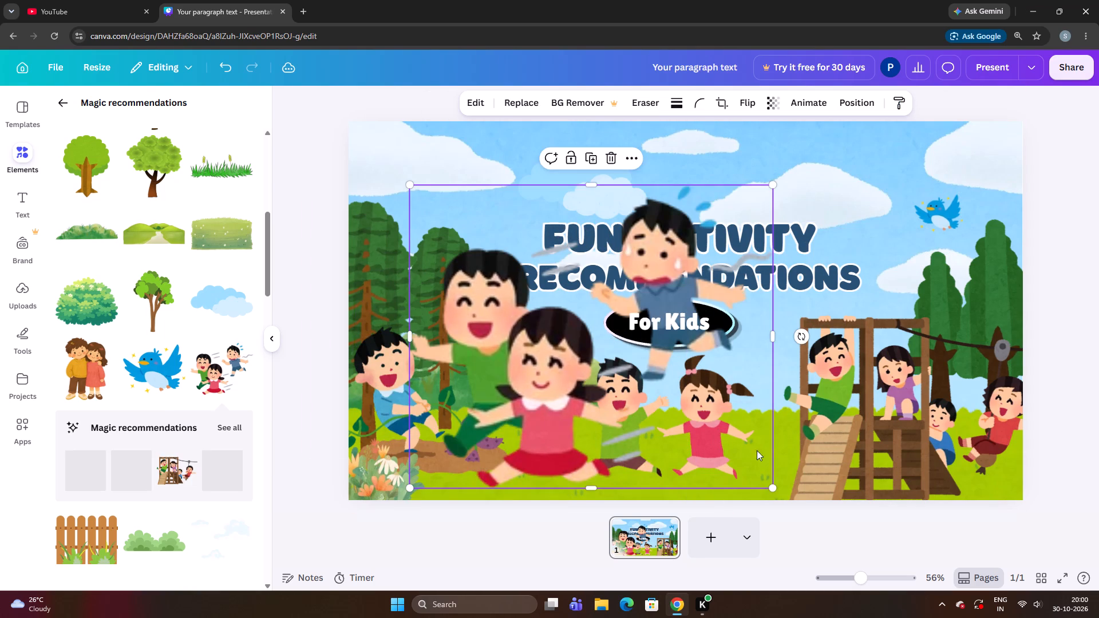
left_click_drag(773, 487, 549, 340)
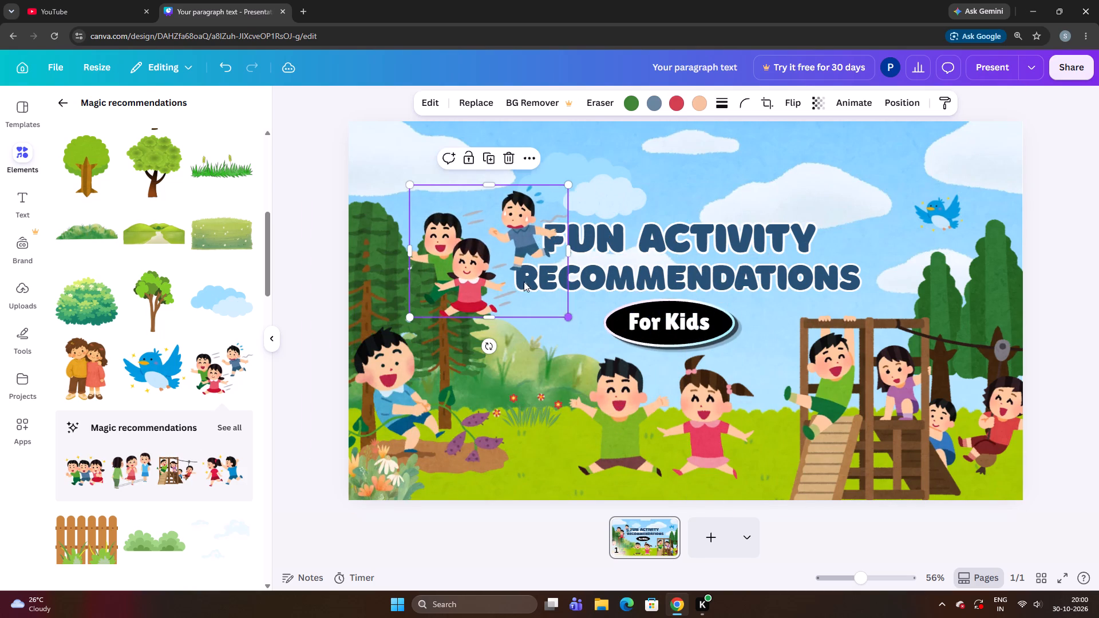
left_click_drag(508, 272, 542, 402)
Delete the graphic of the two jumping children below the For Kids label.
left_click(646, 394)
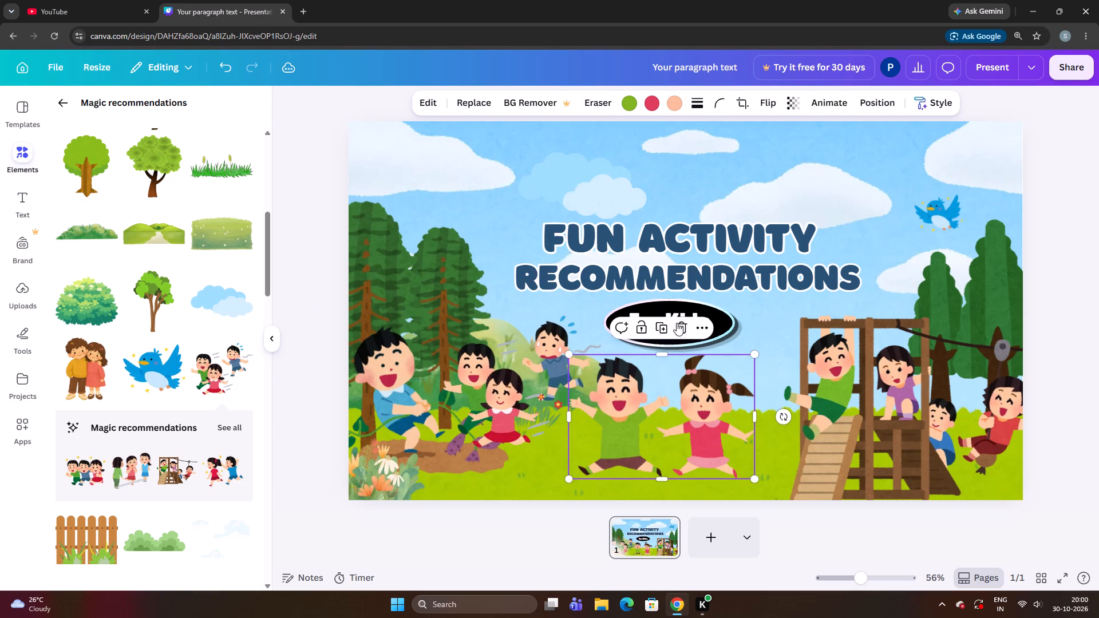
left_click(681, 320)
Move the running children to the grass below the For Kids label, shrink them slightly, and nudge them right toward the label's centre.
left_click_drag(516, 383, 655, 418)
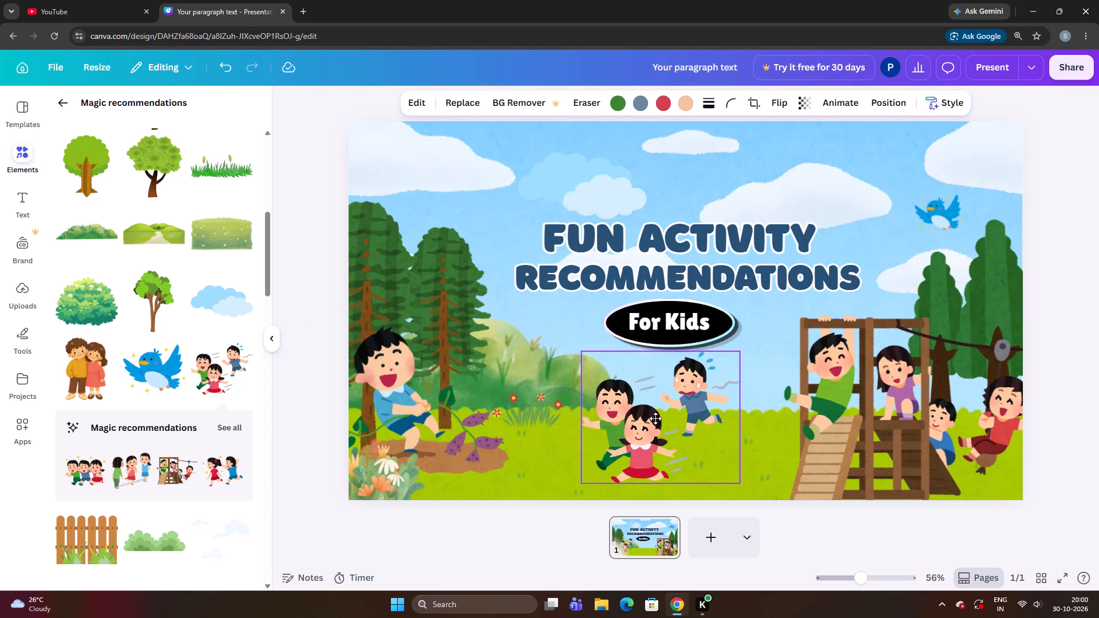
left_click_drag(655, 418, 661, 417)
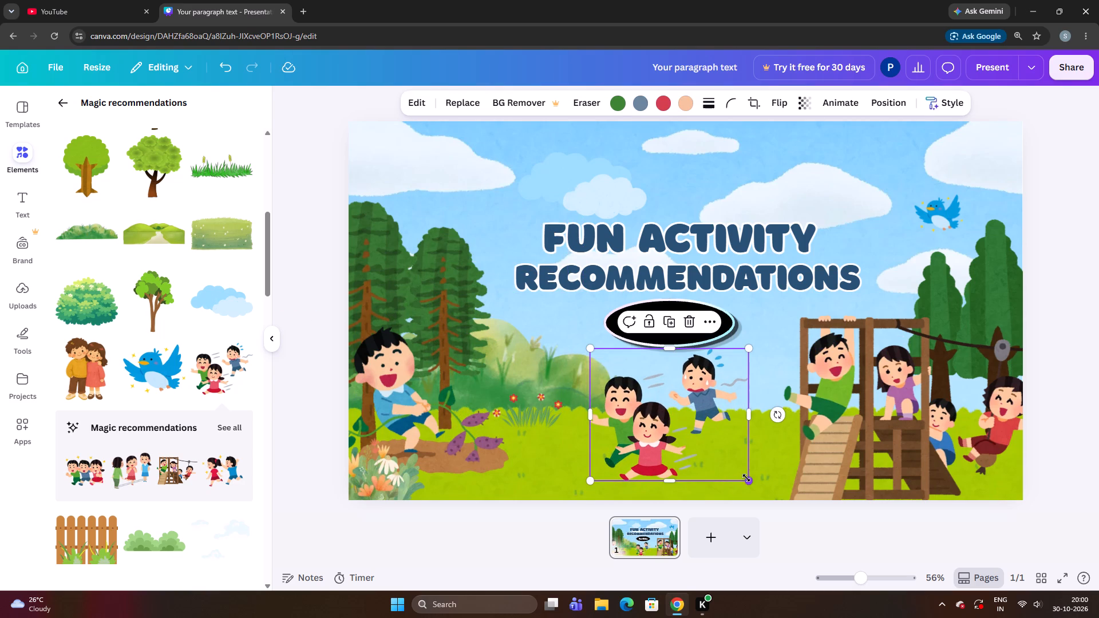
left_click_drag(748, 480, 740, 471)
left_click_drag(685, 415, 698, 420)
key("Right")
key("Right")
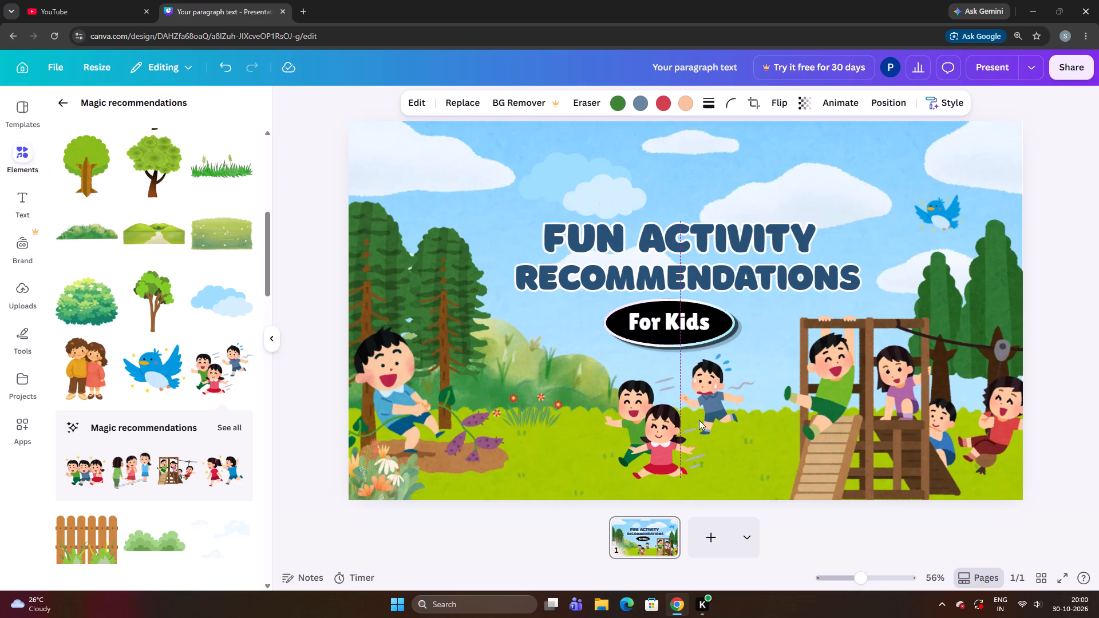
key("Right")
key("Right")
key("Right")
key("Right")
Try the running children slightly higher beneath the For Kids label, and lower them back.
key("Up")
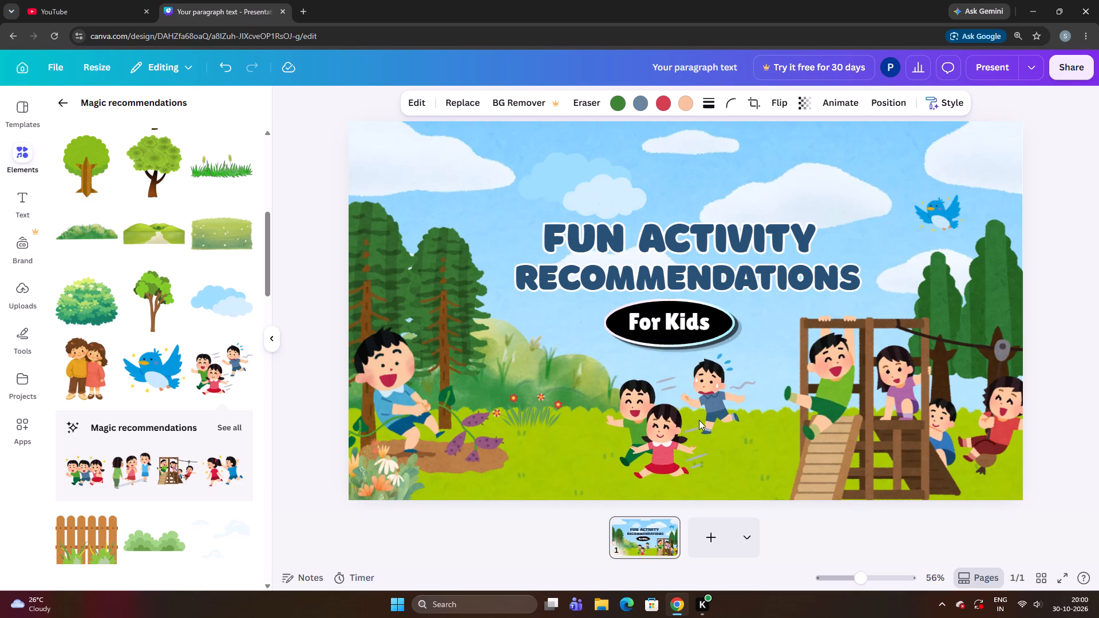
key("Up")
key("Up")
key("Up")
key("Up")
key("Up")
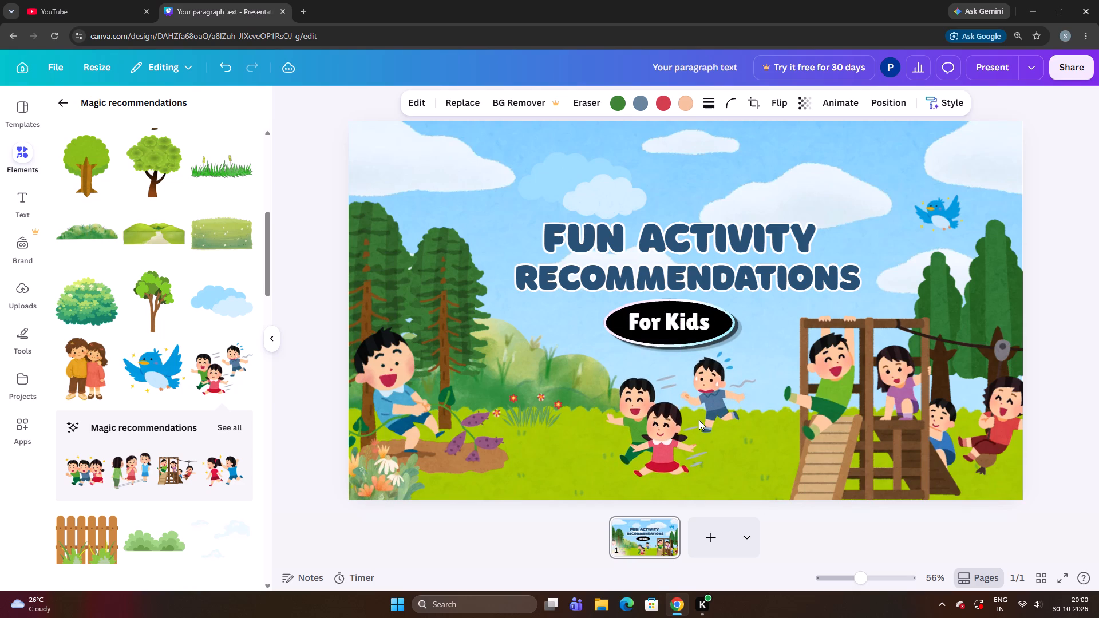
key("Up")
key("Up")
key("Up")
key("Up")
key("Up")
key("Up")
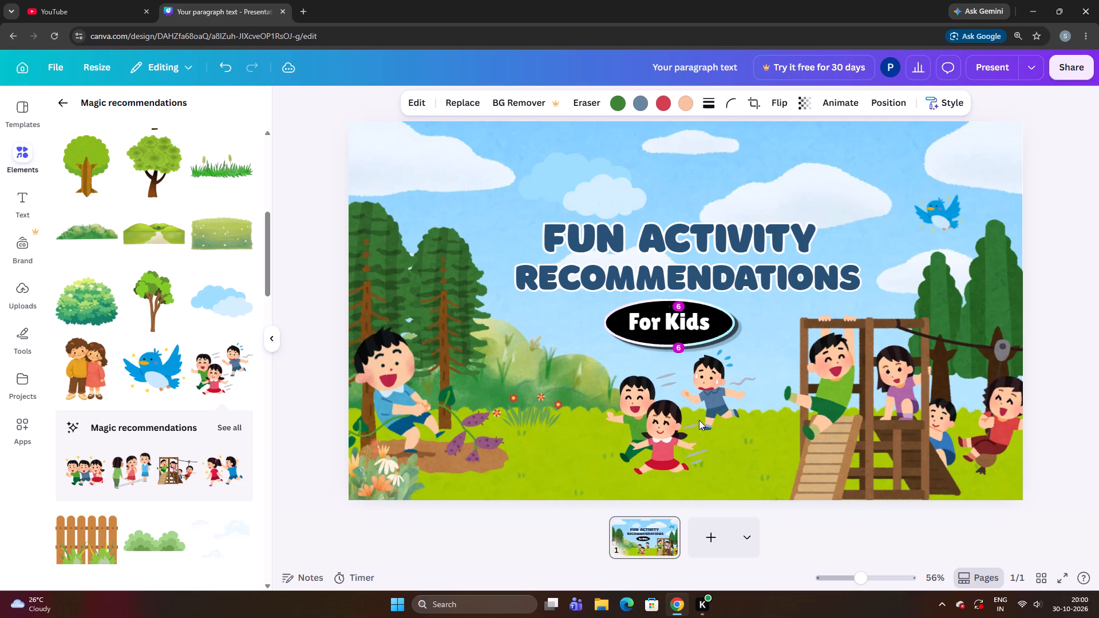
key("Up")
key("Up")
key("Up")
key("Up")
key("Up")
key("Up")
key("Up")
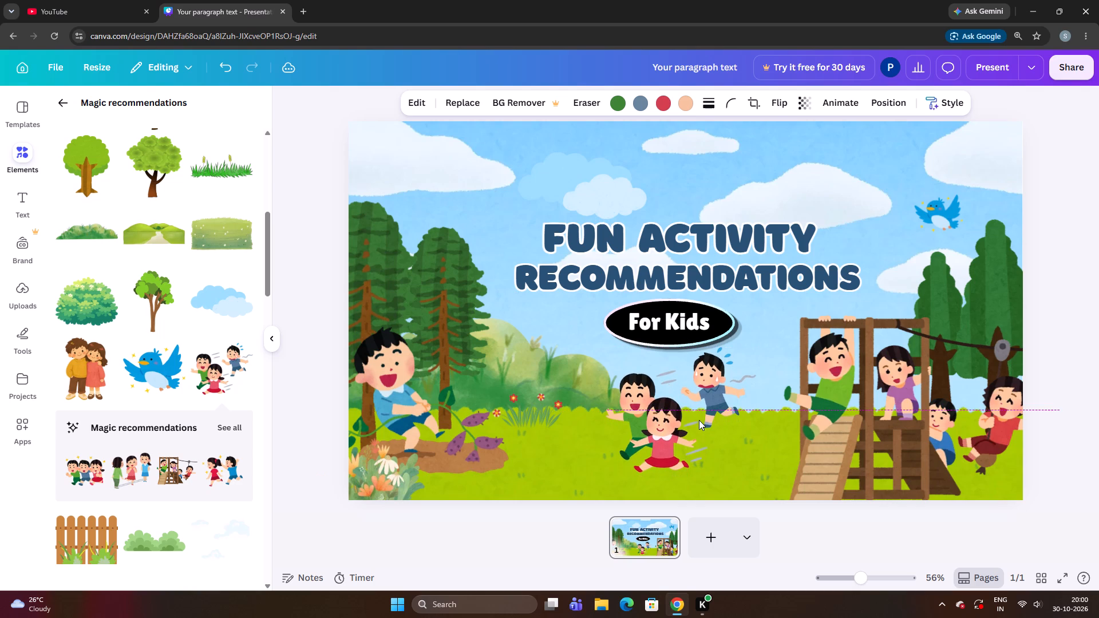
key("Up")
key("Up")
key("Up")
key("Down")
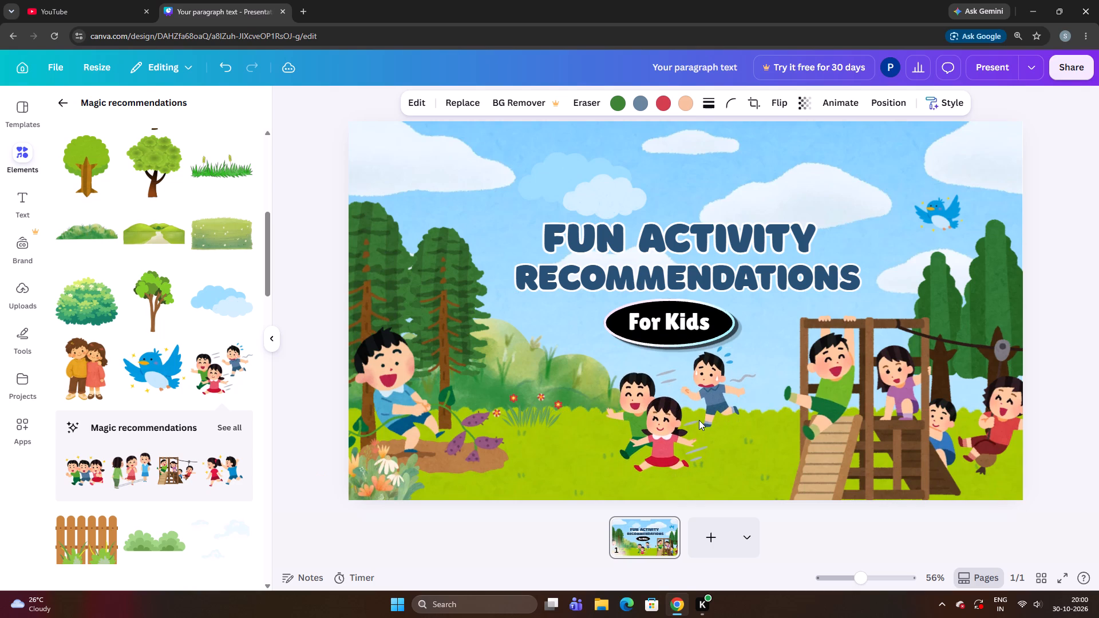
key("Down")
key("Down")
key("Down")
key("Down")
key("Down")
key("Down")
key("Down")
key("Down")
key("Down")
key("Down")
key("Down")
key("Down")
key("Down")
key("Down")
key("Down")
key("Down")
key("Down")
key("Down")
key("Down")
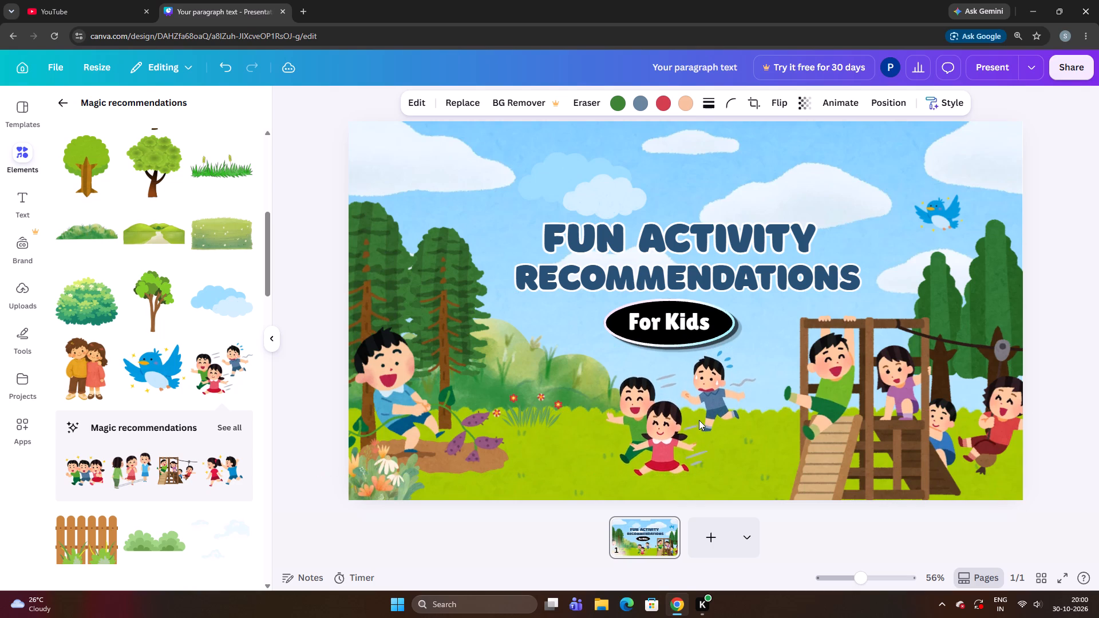
Nudge the running children slightly right and down on the grass below the For Kids label, and deselect them.
key("Right")
key("Right")
key("Down")
key("Down")
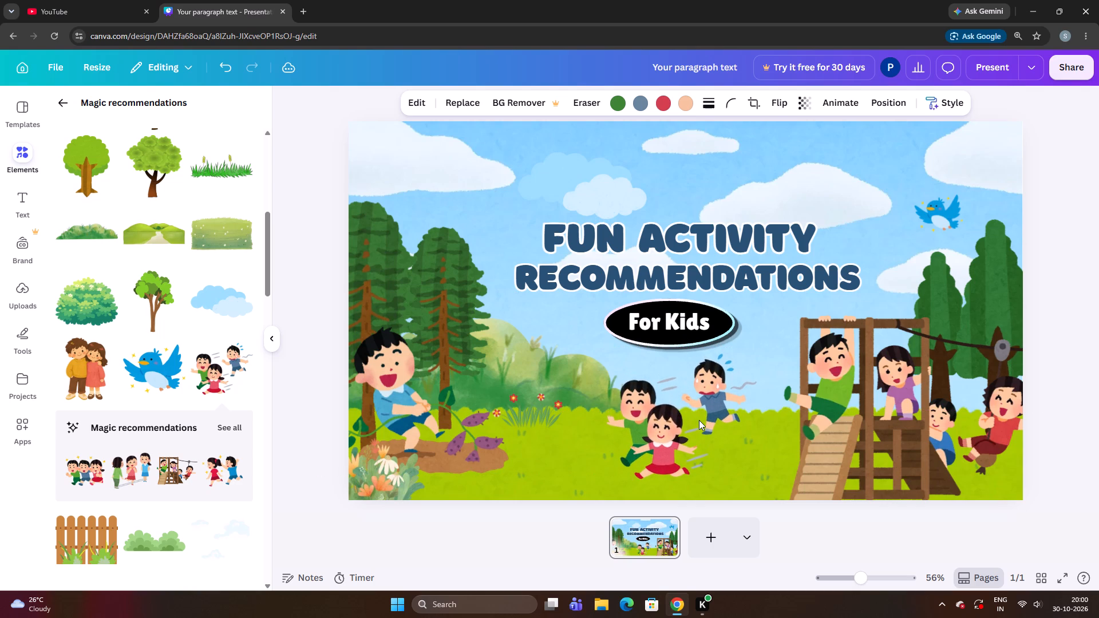
key("Down")
key("Down")
key("Down")
key("Down")
key("Down")
key("Down")
key("Down")
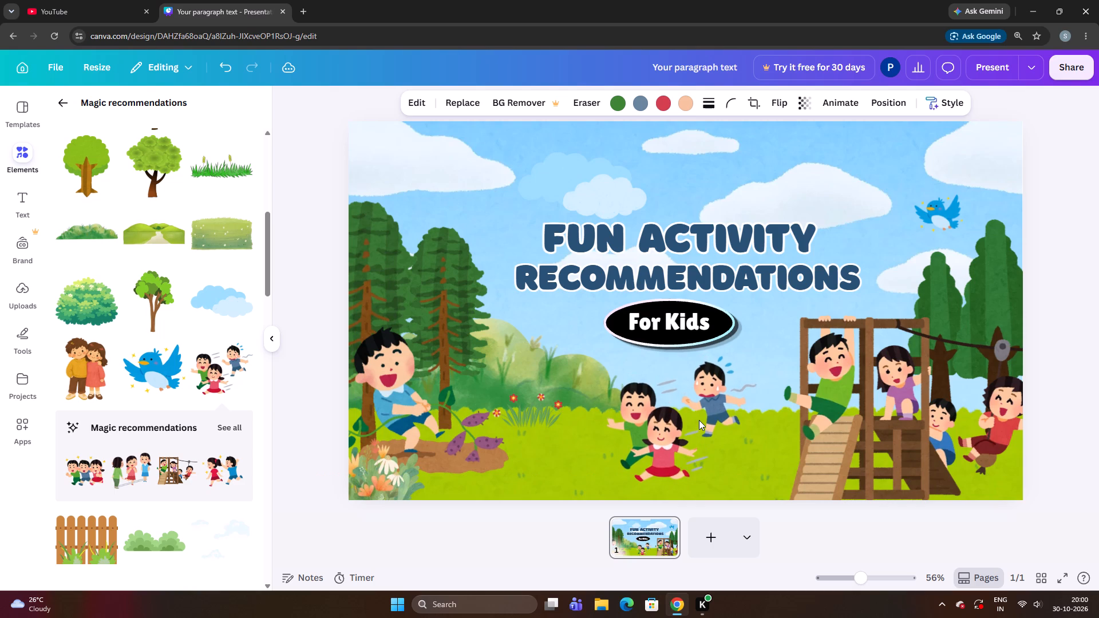
key("Down")
key("Down")
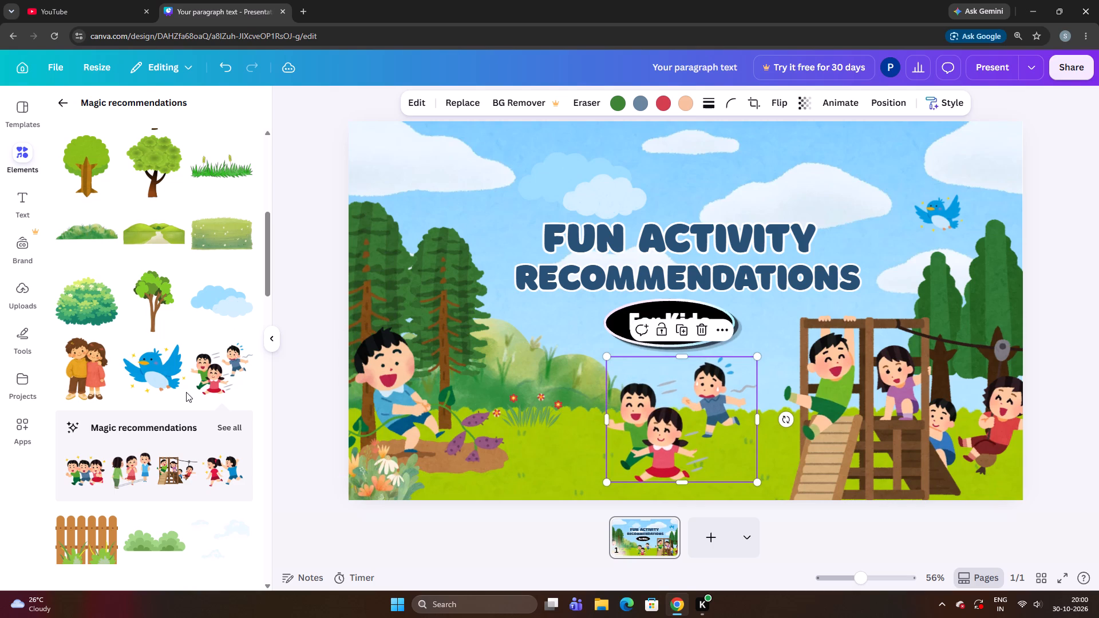
left_click(293, 401)
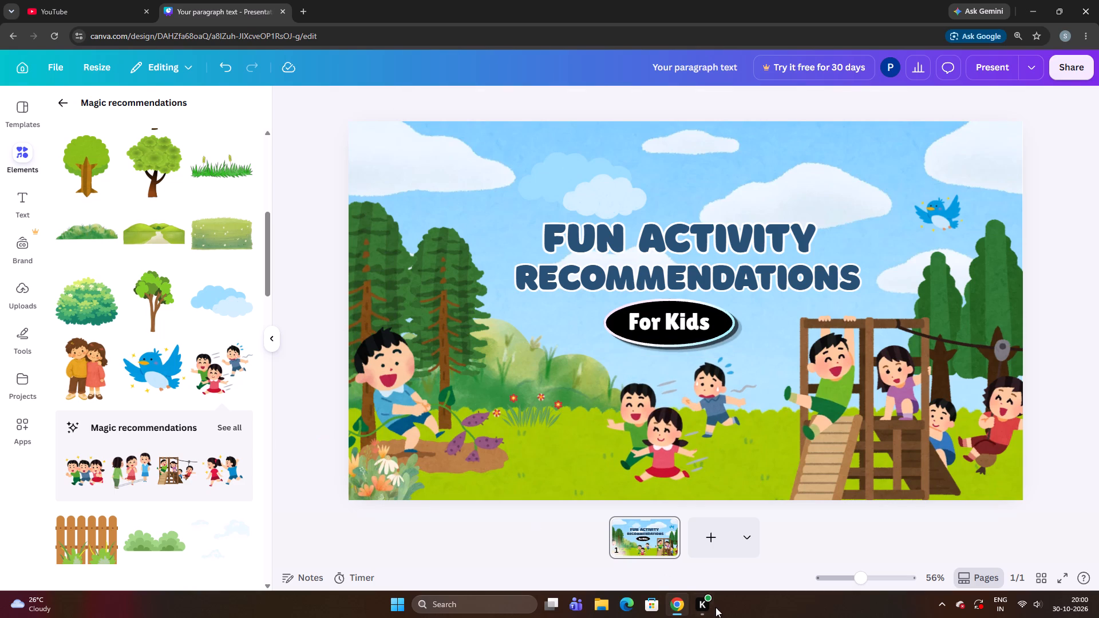
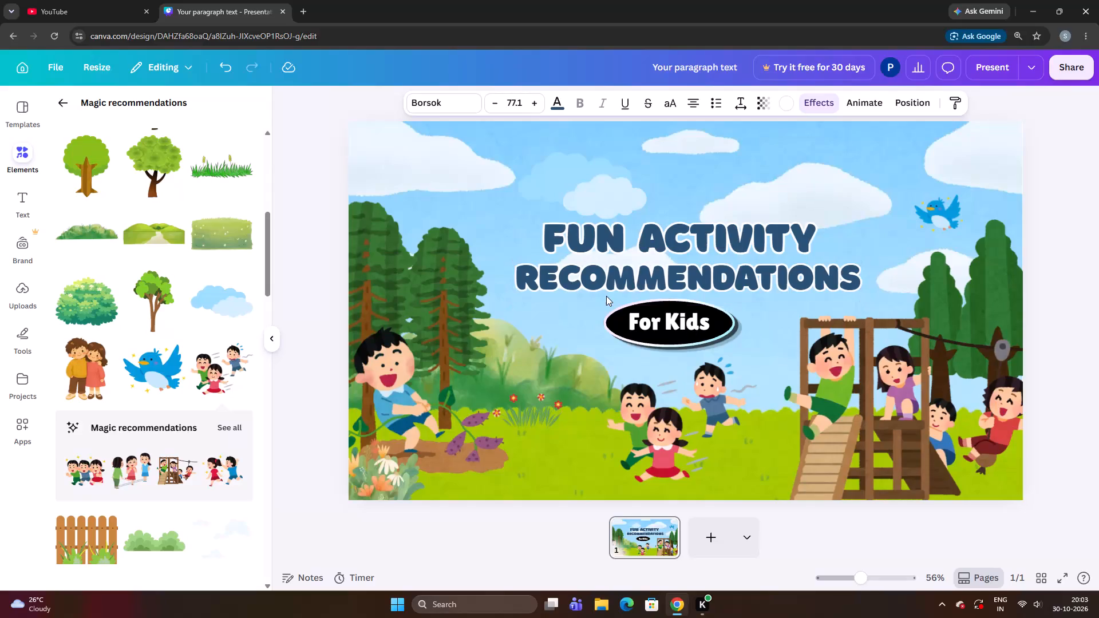
Fine-tune the position of the RECOMMENDATIONS title line beneath FUN ACTIVITY with small nudges, leaving it very slightly higher.
key("Right")
key("Right")
key("Down")
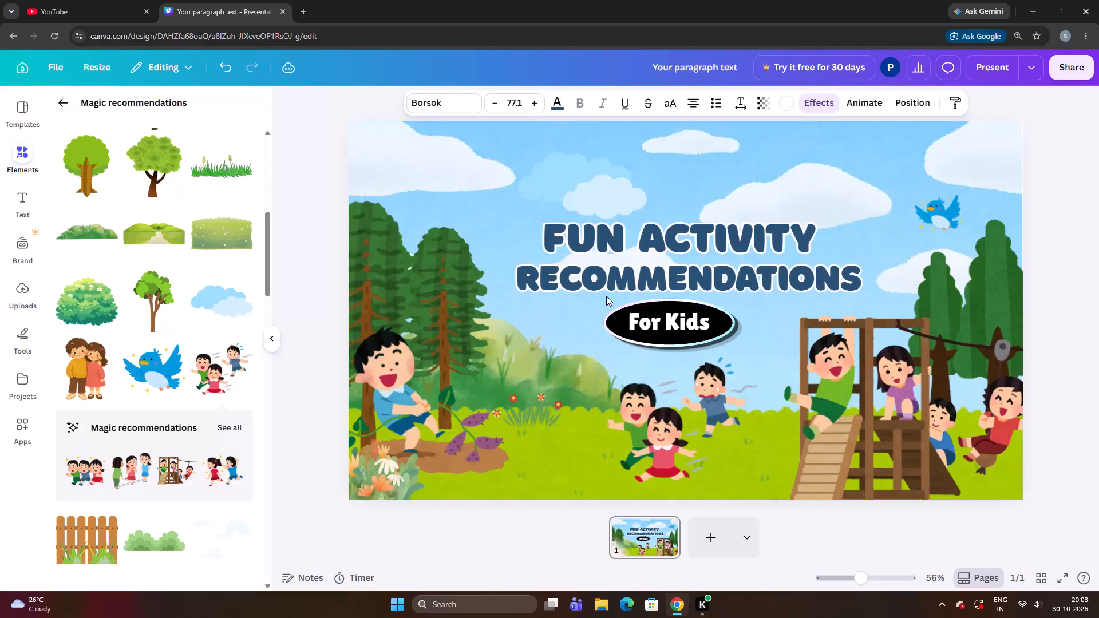
key("Up")
key("Right")
key("Left")
key("Left")
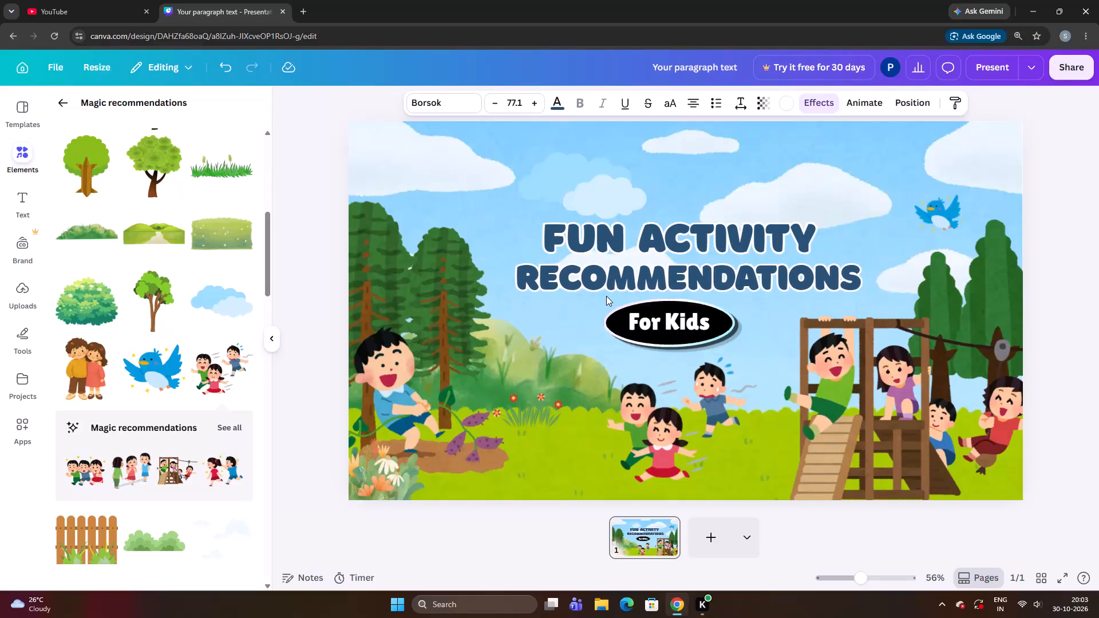
key("Up")
key("Left")
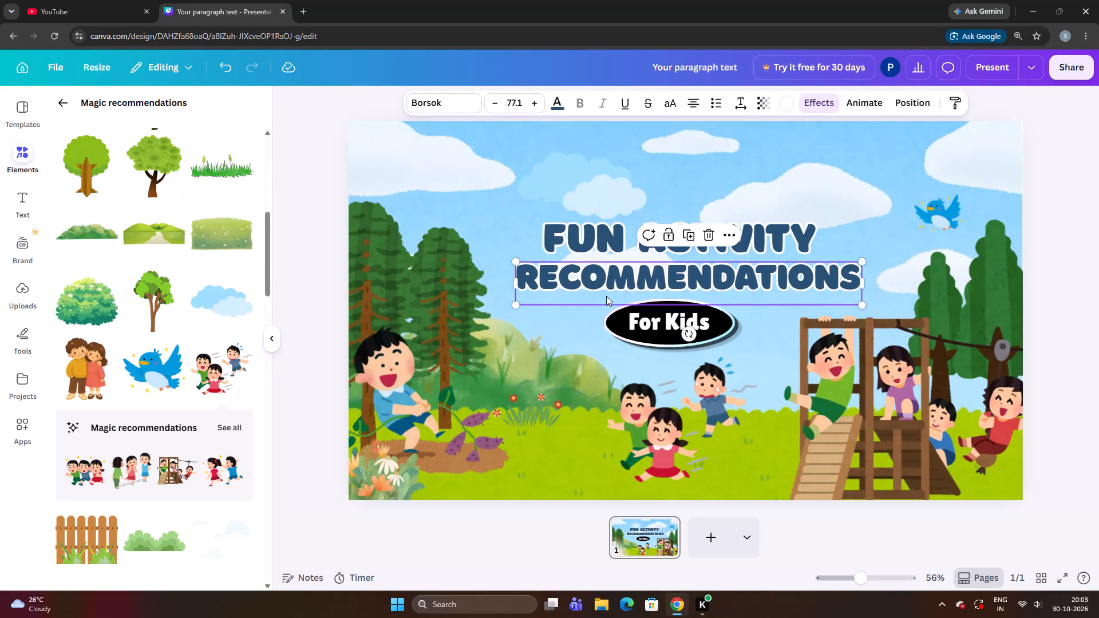
Find the thinly outlined white cloud graphic in the magic recommendations and add it to the slide.
scroll(170, 387, "down", 2)
scroll(128, 303, "down", 3)
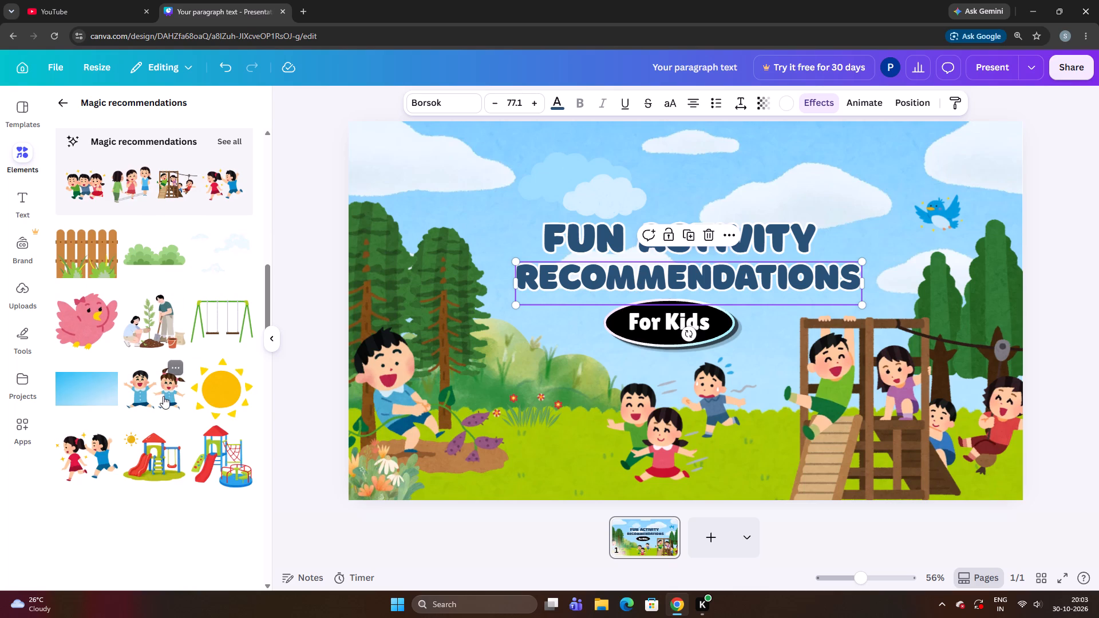
scroll(161, 433, "down", 3)
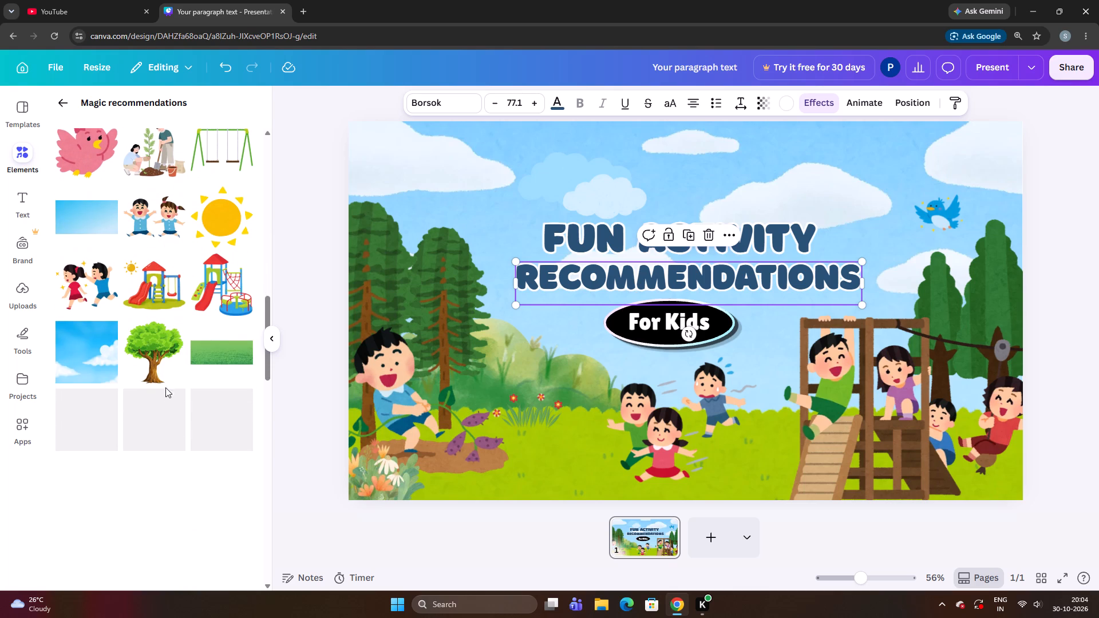
scroll(164, 377, "down", 2)
scroll(121, 343, "down", 2)
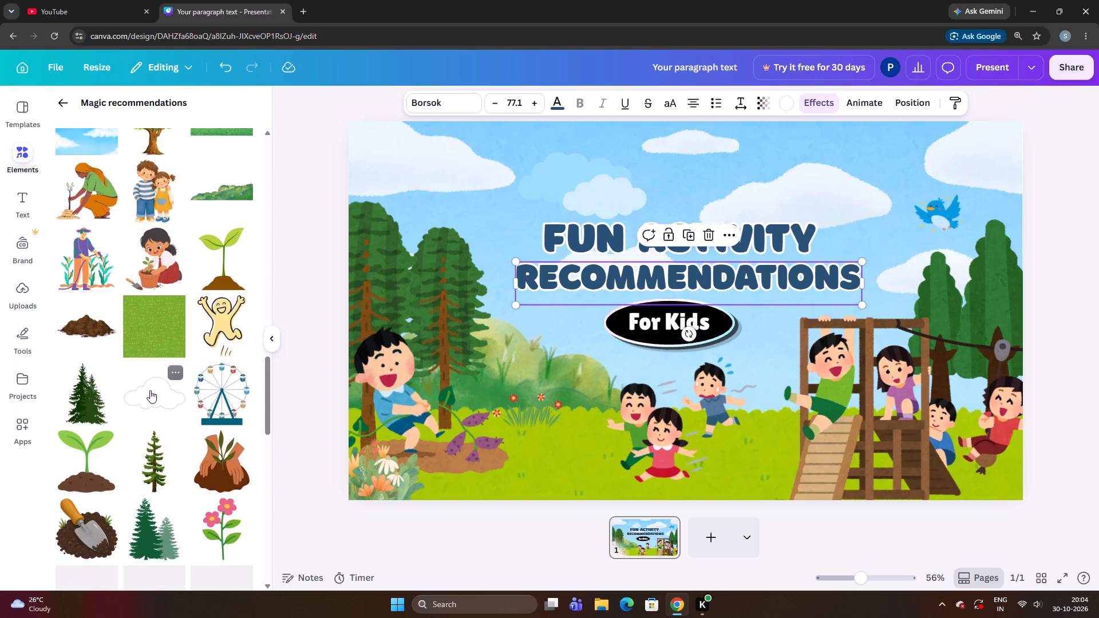
left_click(151, 397)
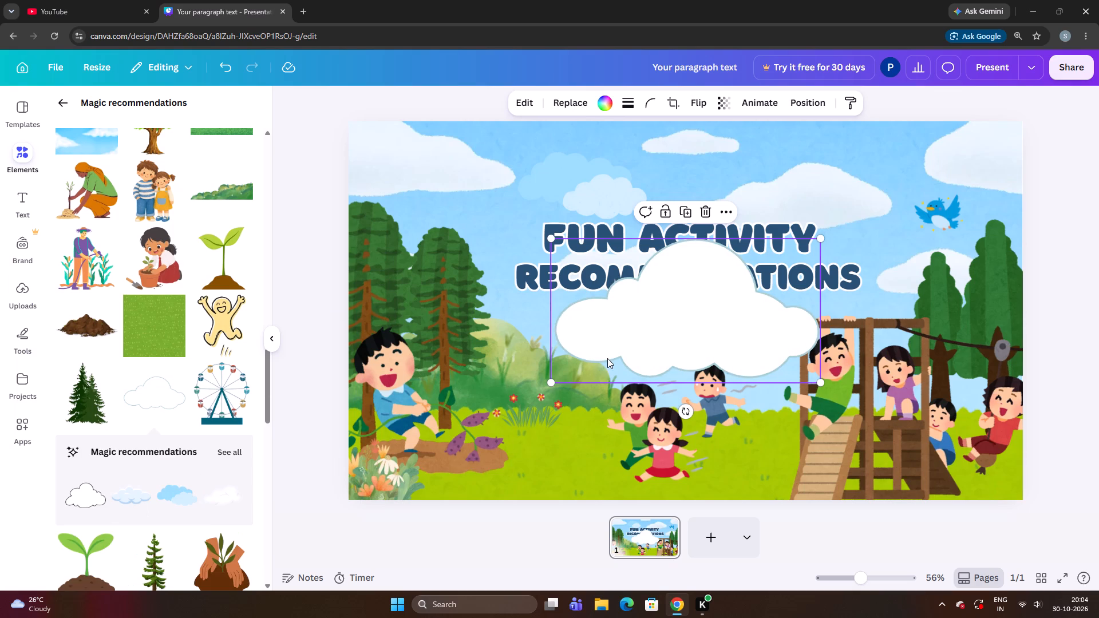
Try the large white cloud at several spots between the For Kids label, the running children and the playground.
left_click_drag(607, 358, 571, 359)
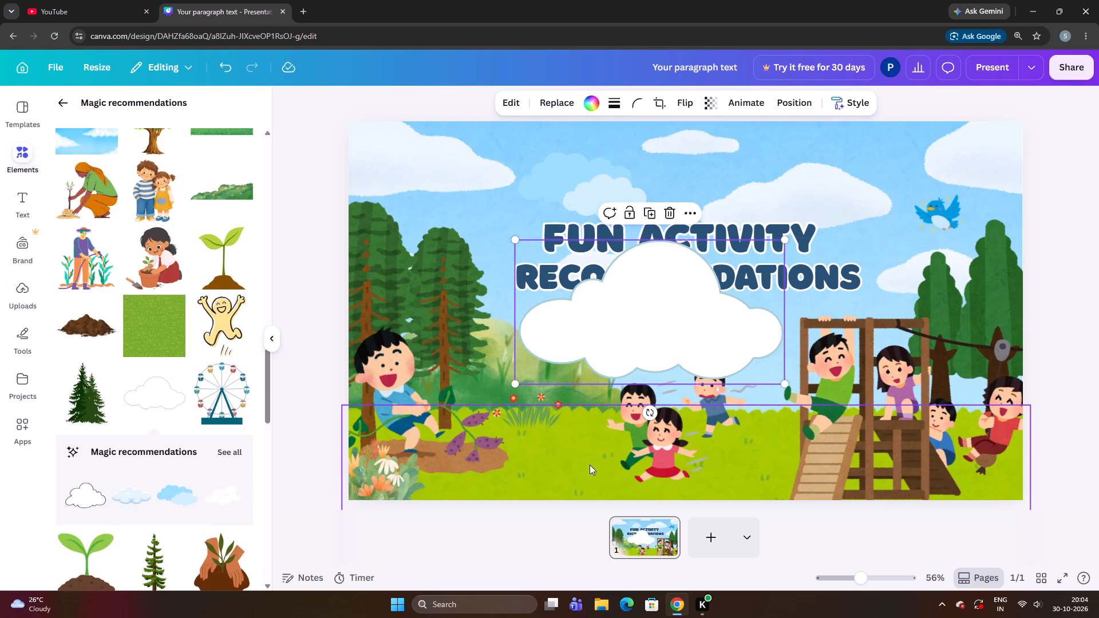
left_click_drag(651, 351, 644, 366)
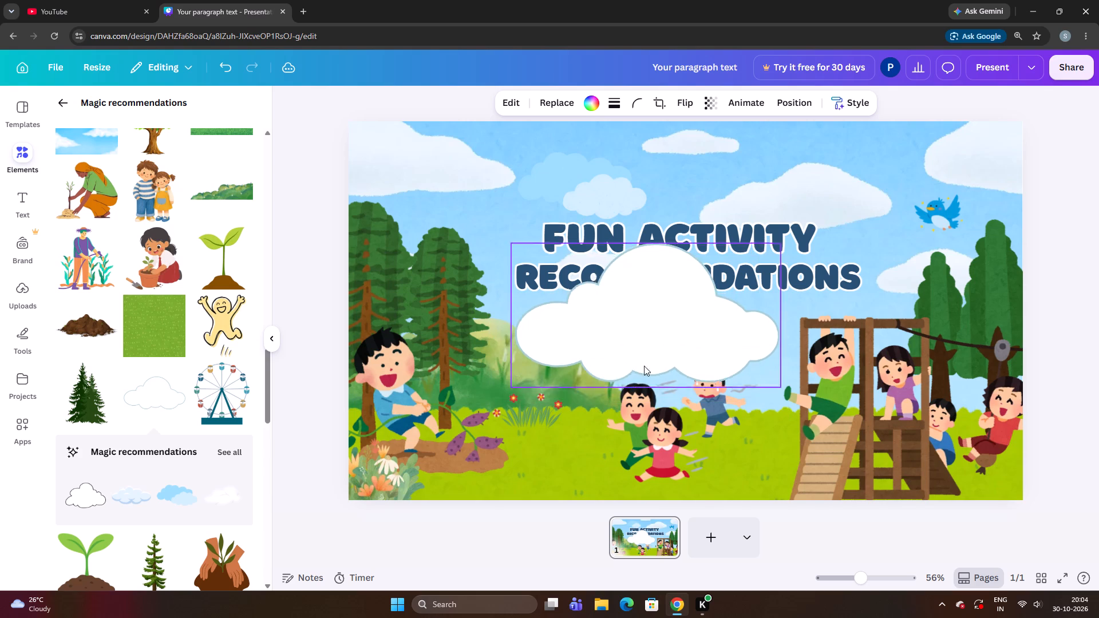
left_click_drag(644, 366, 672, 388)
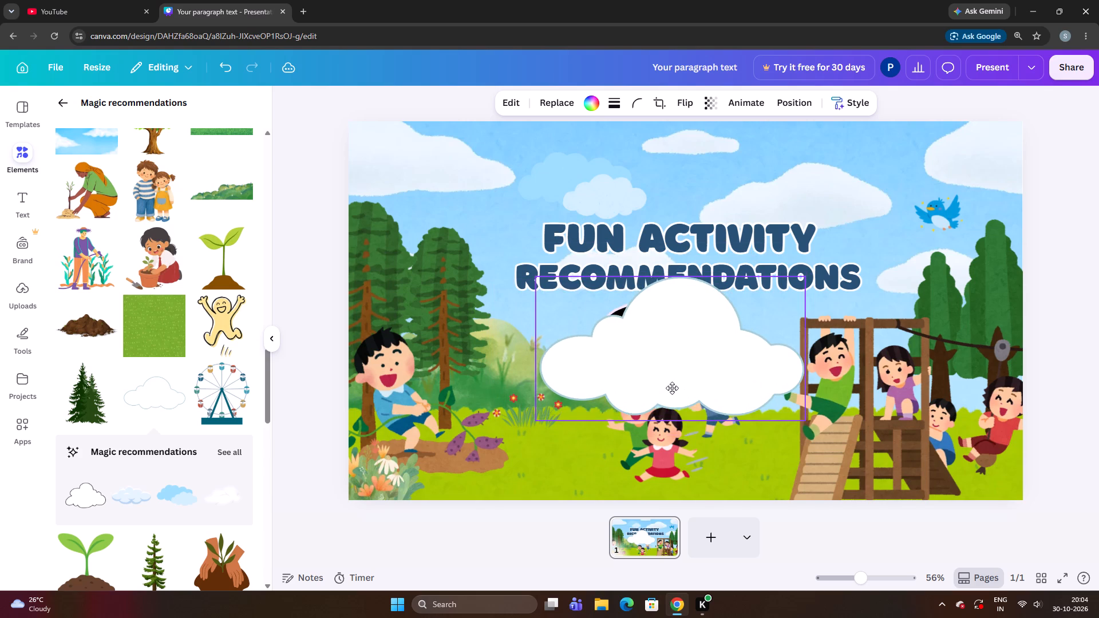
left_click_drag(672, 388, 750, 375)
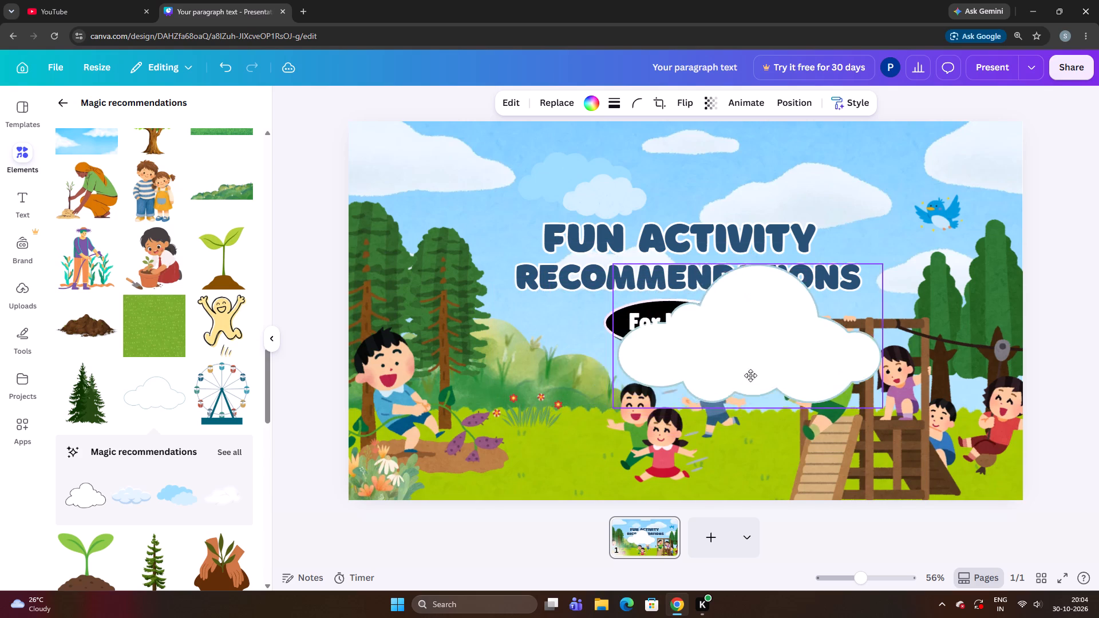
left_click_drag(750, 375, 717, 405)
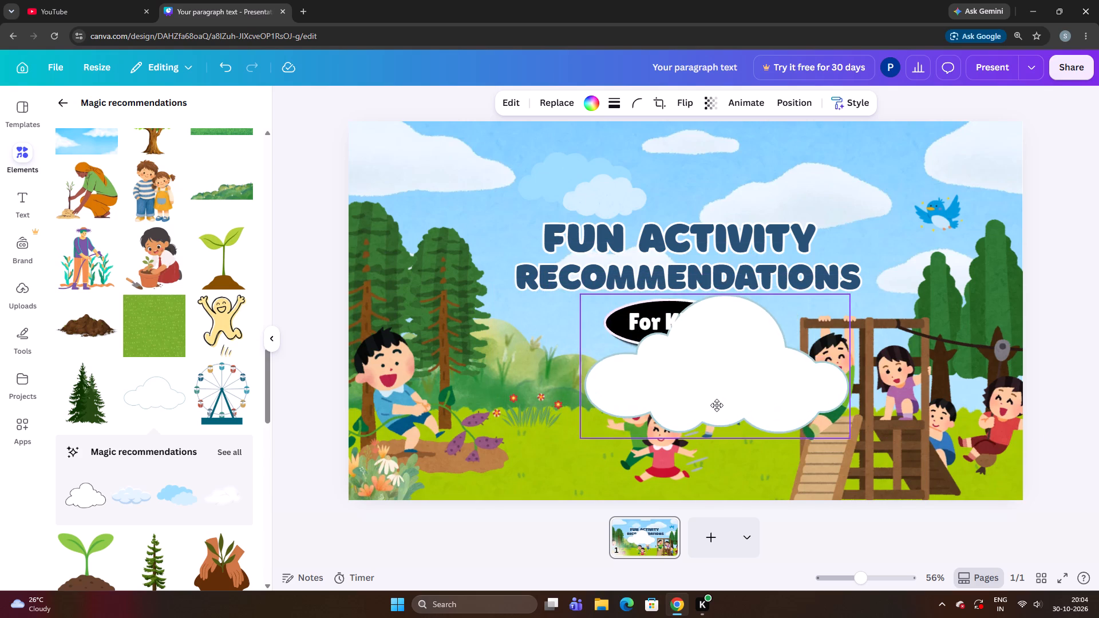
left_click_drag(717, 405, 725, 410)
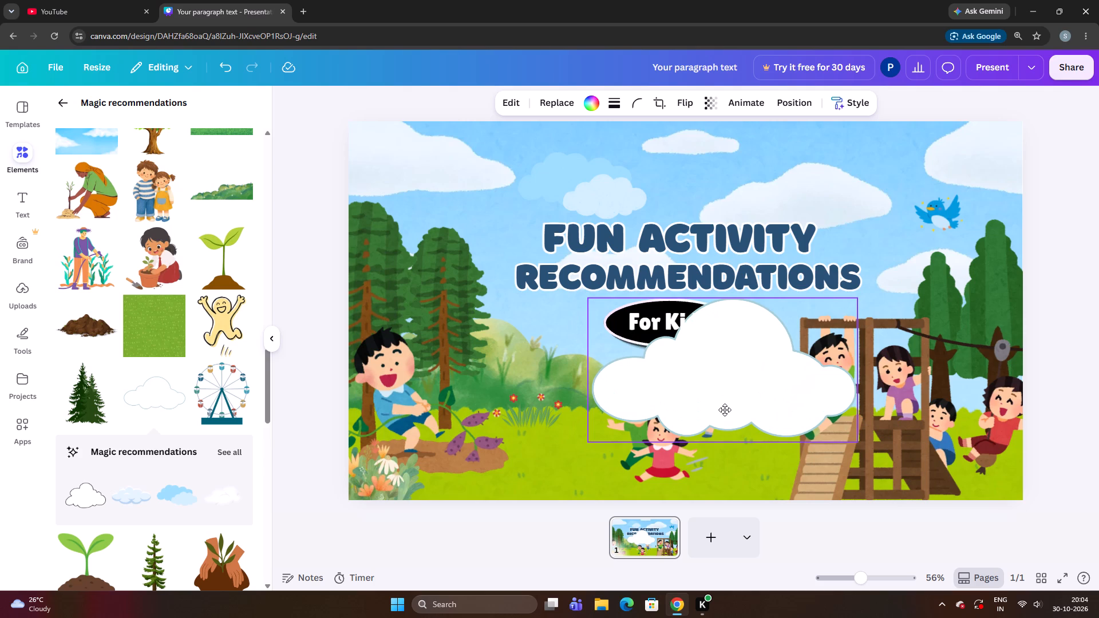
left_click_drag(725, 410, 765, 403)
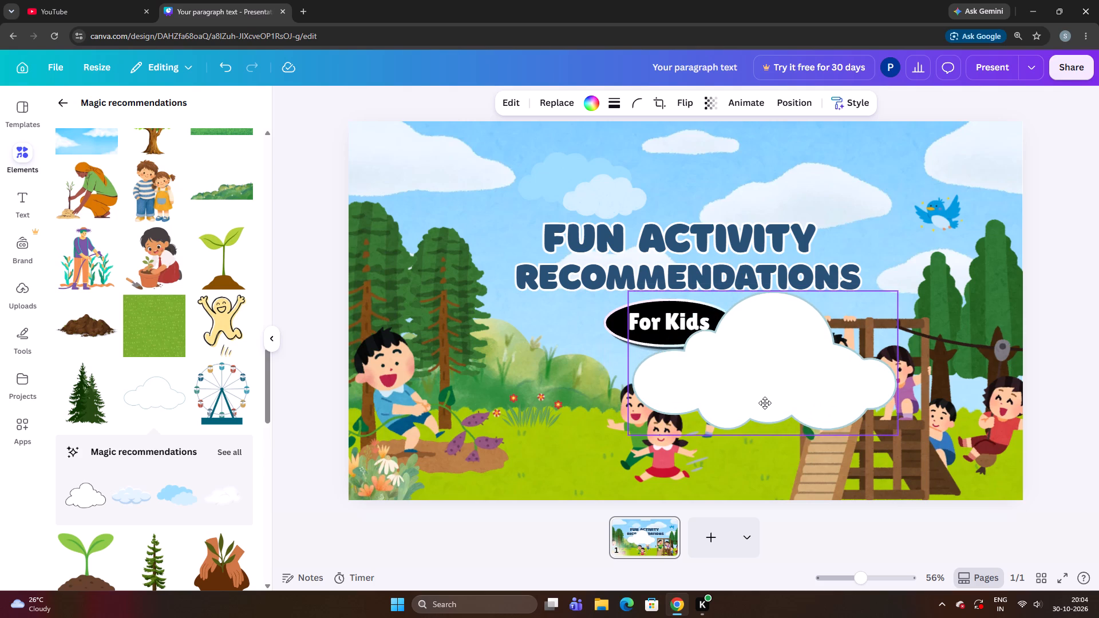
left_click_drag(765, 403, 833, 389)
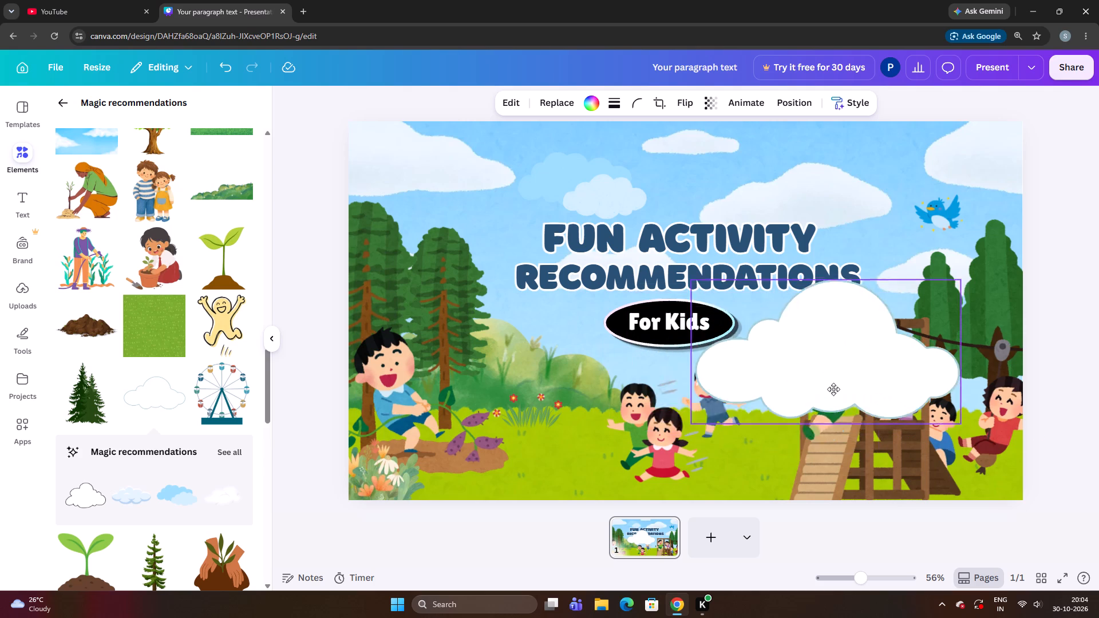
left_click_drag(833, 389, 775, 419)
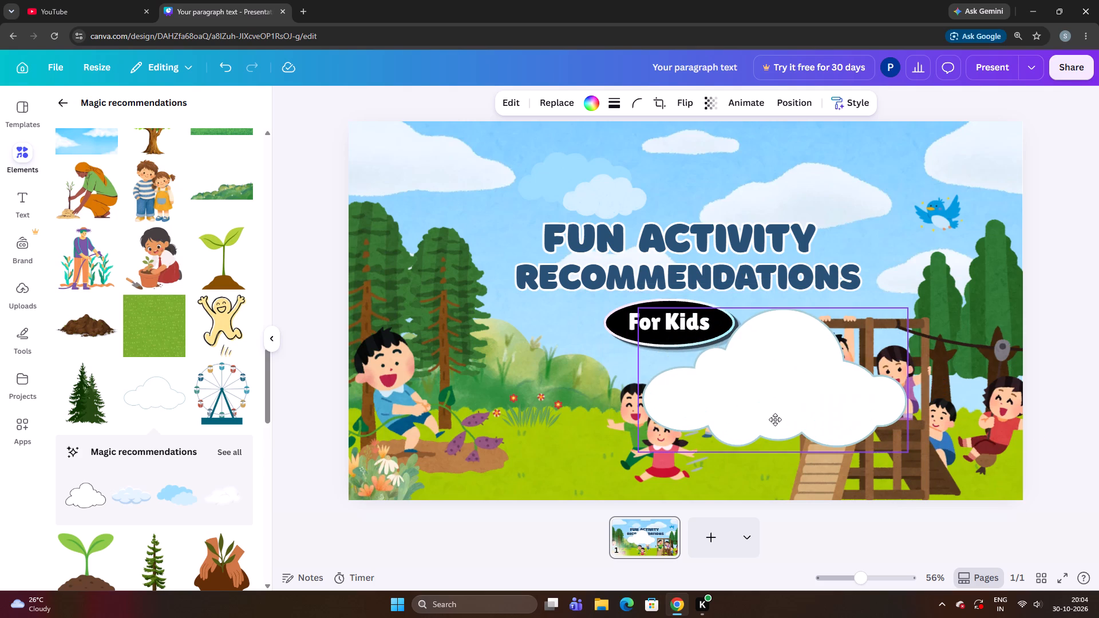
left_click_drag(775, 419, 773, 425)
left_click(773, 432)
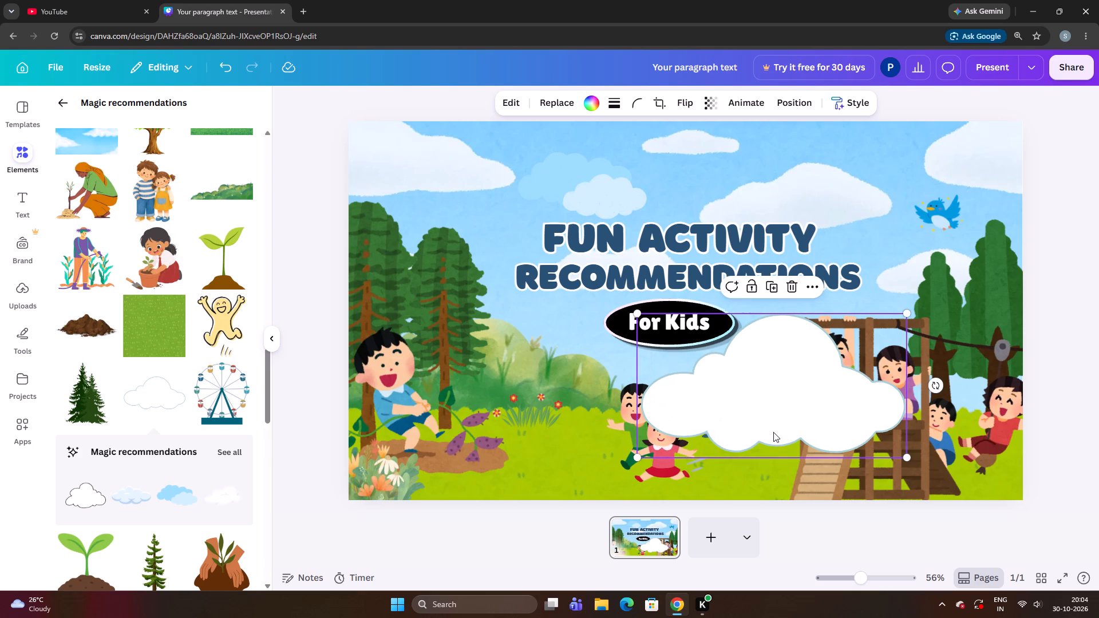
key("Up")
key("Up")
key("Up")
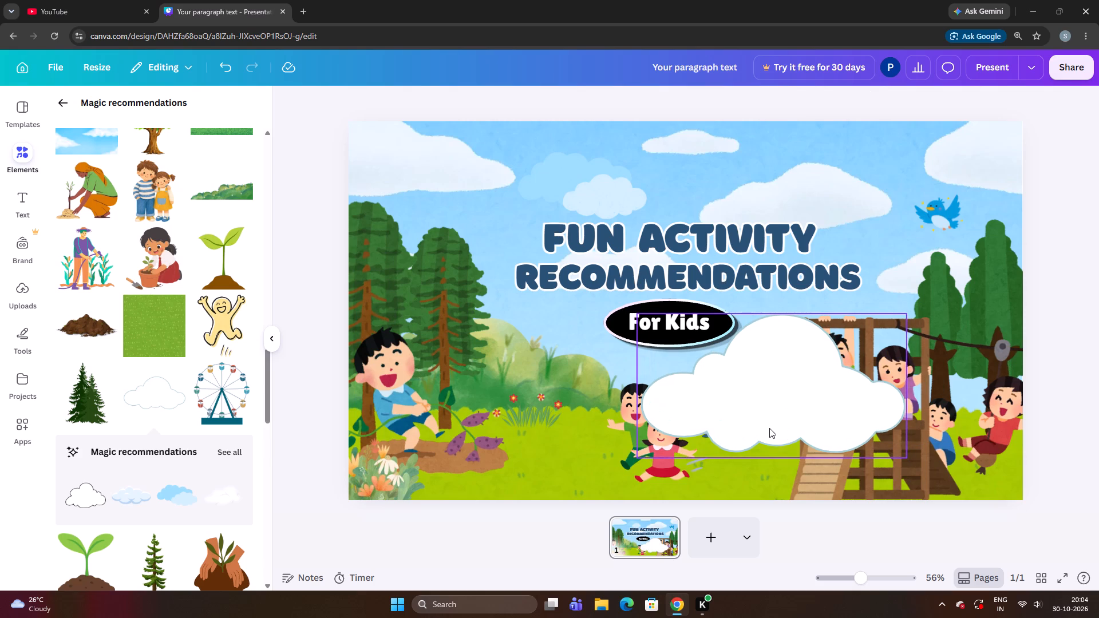
Move the white cloud left over the For Kids label and nudge it steadily up across the RECOMMENDATIONS line.
left_click(850, 381)
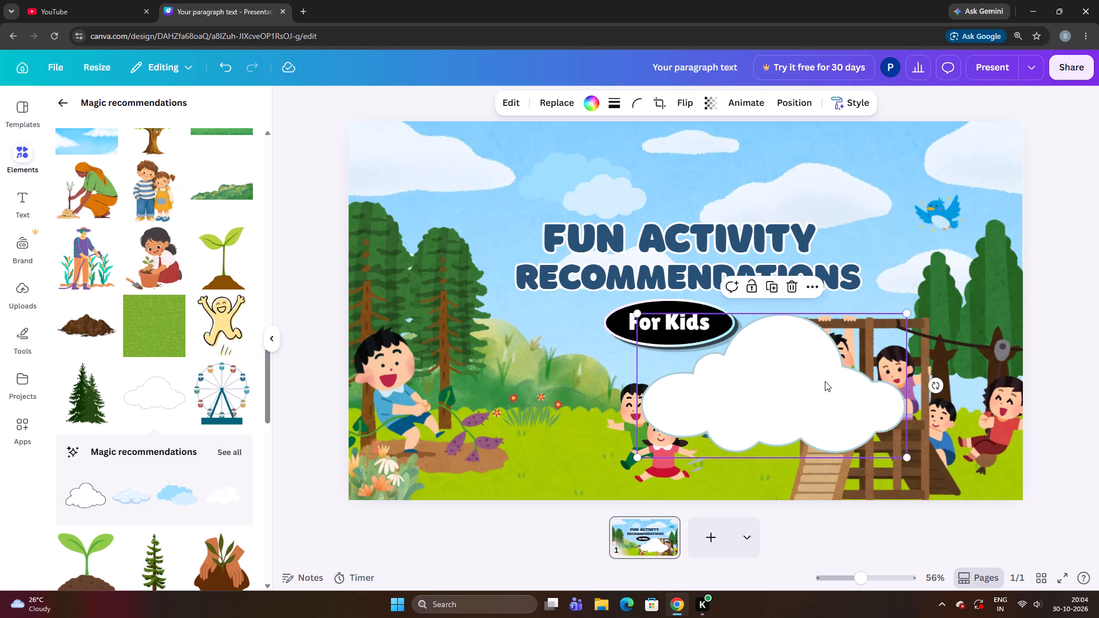
left_click_drag(793, 375, 621, 340)
key("Up")
key("Up")
key("Up")
key("Up")
key("Up")
key("Up")
key("Up")
key("Up")
key("Up")
key("Up")
key("Up")
key("Up")
key("Up")
key("Up")
key("Up")
key("Up")
key("Up")
key("Up")
key("Up")
key("Up")
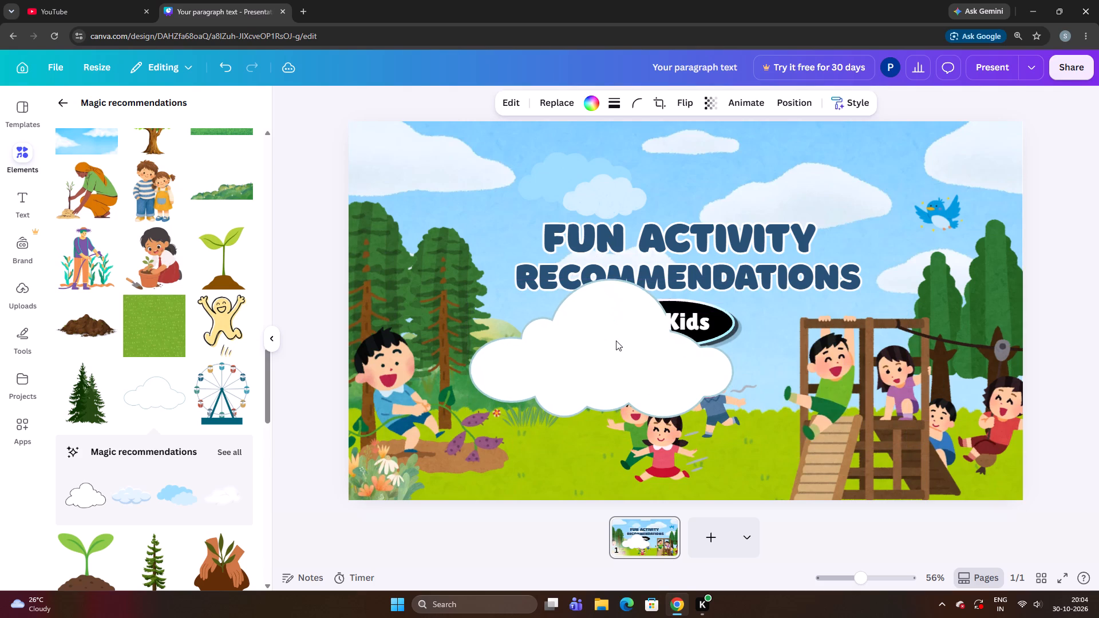
key("Up")
key("Up")
key("Up")
key("Up")
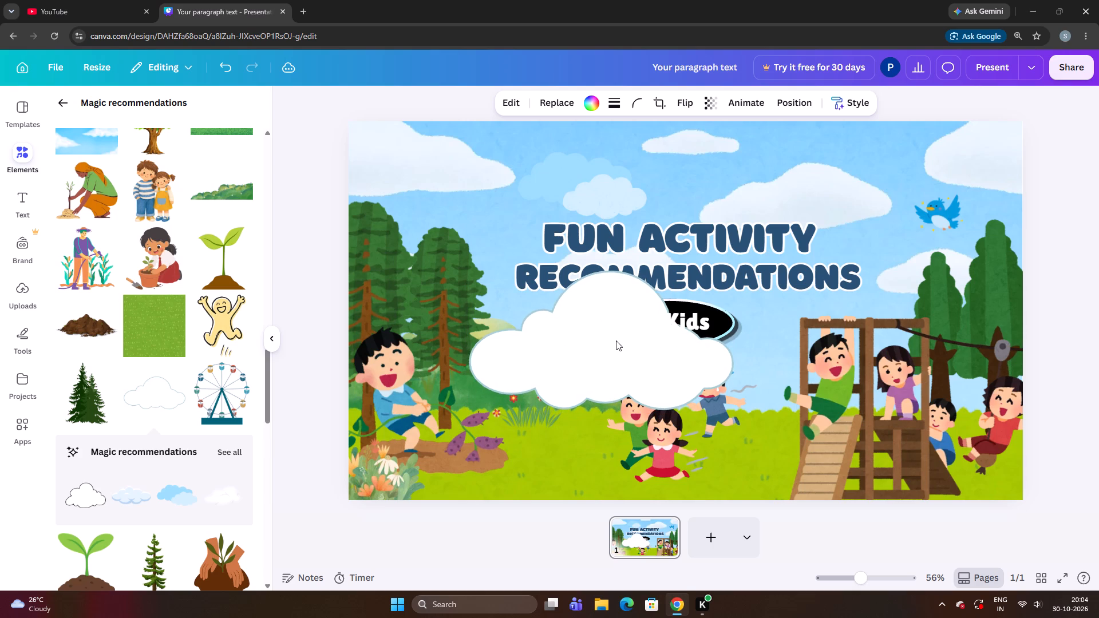
key("Up")
key("Up")
key("Up")
key("Up")
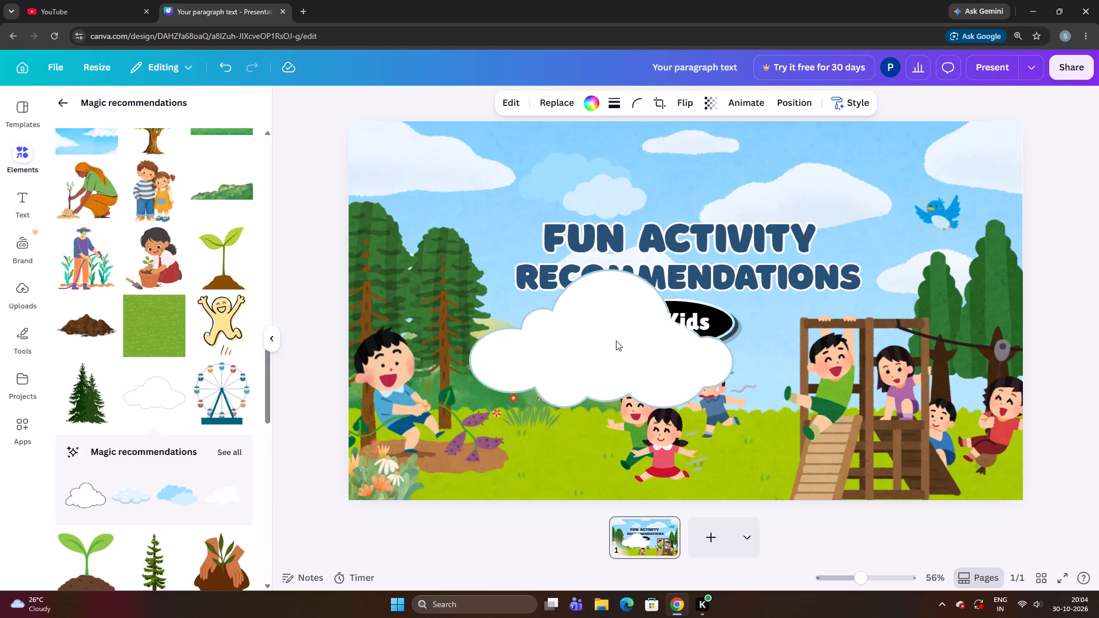
key("Up")
key("Up")
key("Up")
key("Up")
key("Up")
key("Up")
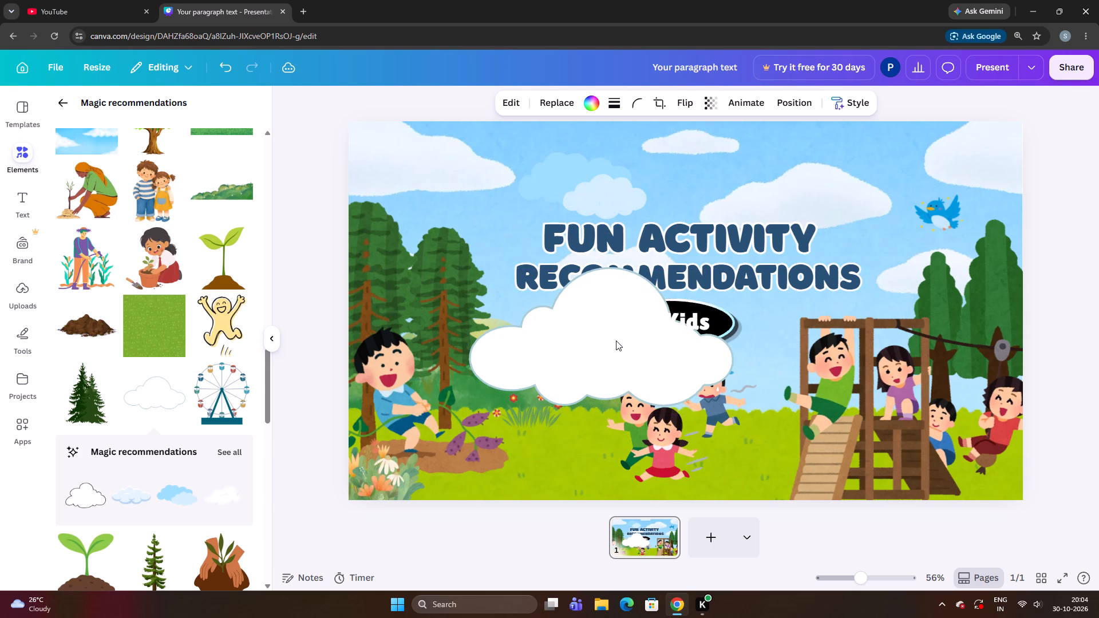
key("Up")
key("Up")
key("Up")
key("Up")
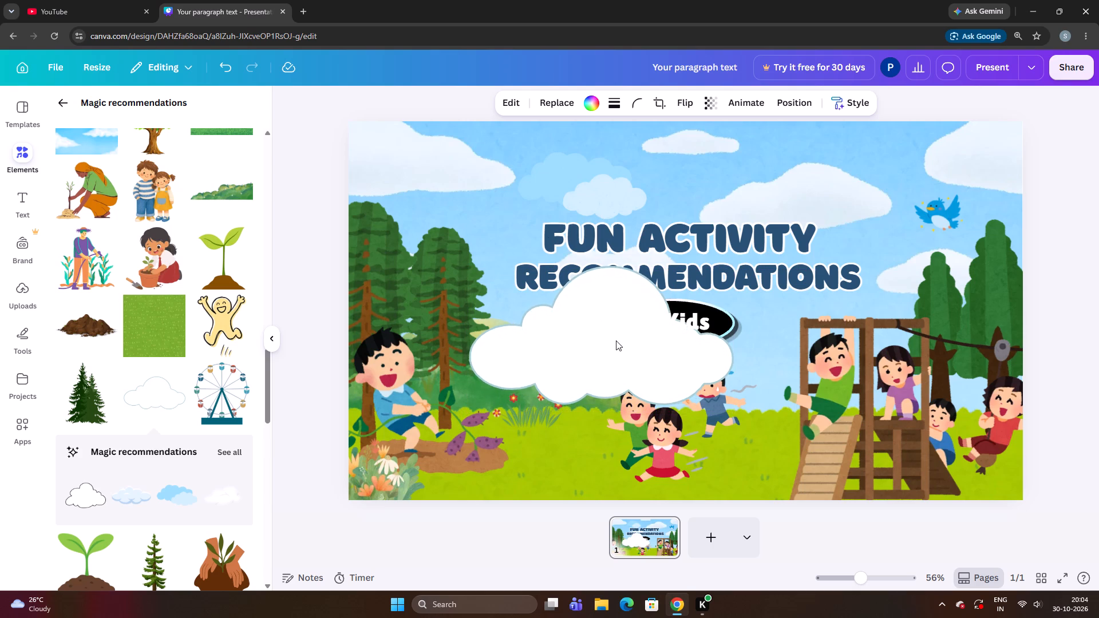
key("Up")
key("Up")
key("Up")
key("Up")
key("Up")
key("Up")
key("Up")
key("Up")
key("Up")
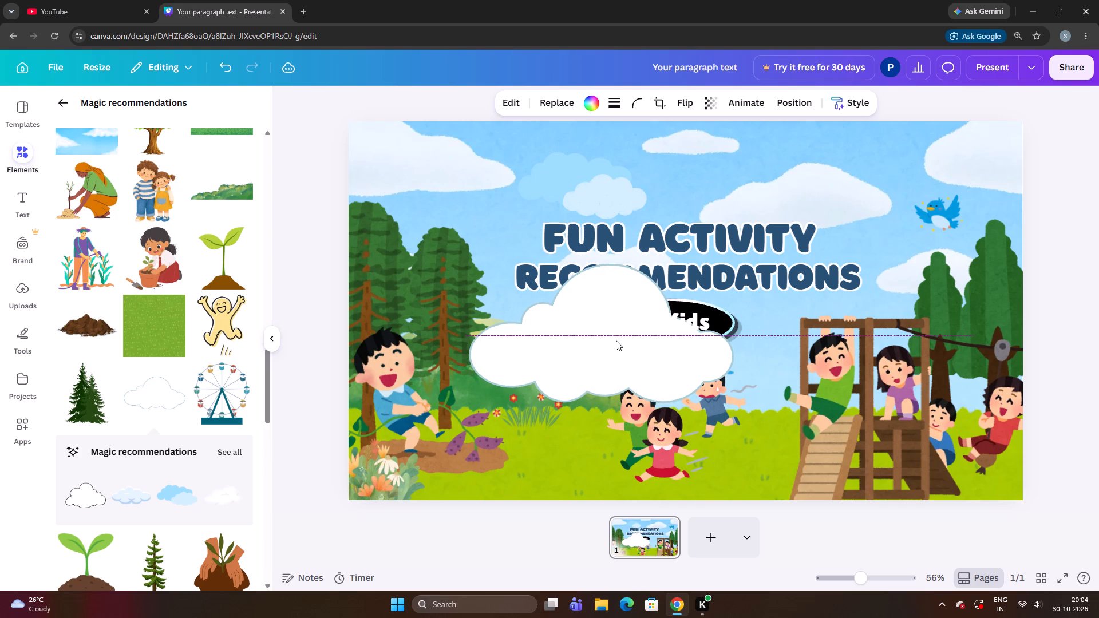
key("Up")
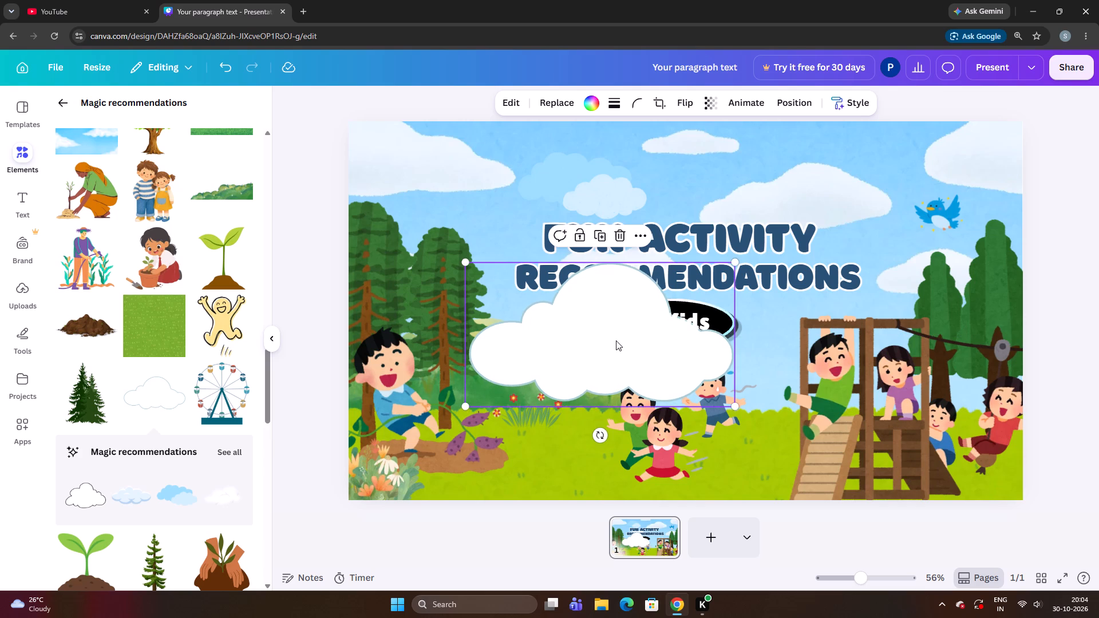
key("Up")
key("Up")
key("Up")
key("Up")
key("Up")
key("Up")
key("Up")
key("Up")
key("Up")
key("Up")
key("Up")
key("Up")
key("Up")
key("Up")
key("Up")
key("Up")
key("Up")
key("Up")
key("Up")
key("Up")
key("Up")
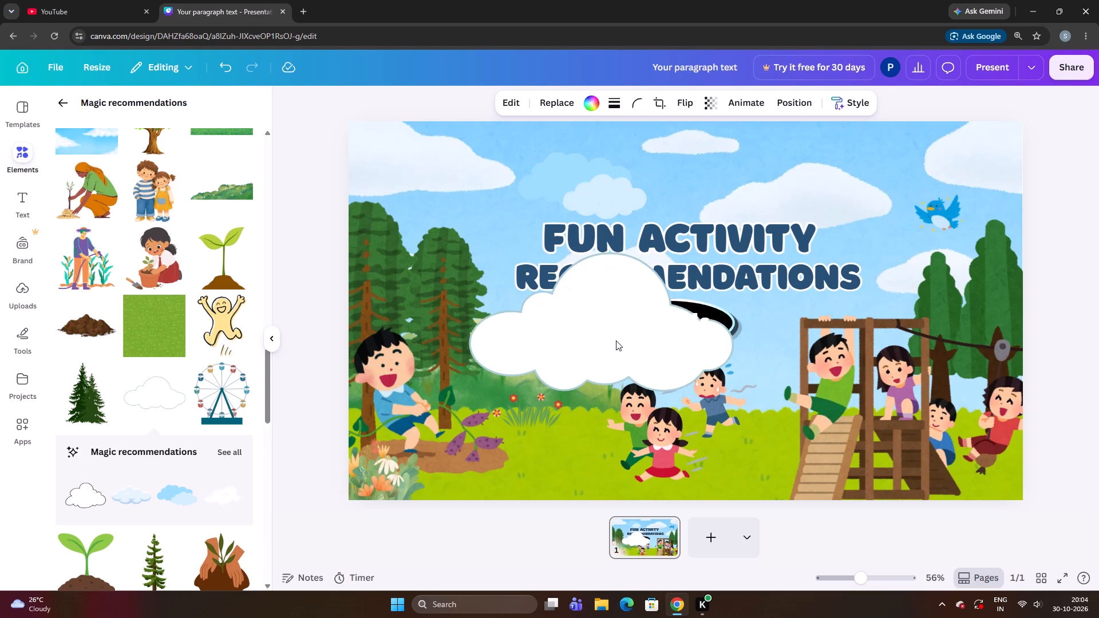
key("Up")
key("Up")
key("Up")
key("Up")
key("Up")
key("Up")
key("Up")
key("Up")
key("Up")
key("Up")
key("Up")
key("Up")
key("Up")
key("Up")
key("Up")
key("Up")
key("Up")
key("Up")
key("Up")
key("Up")
key("Up")
key("Up")
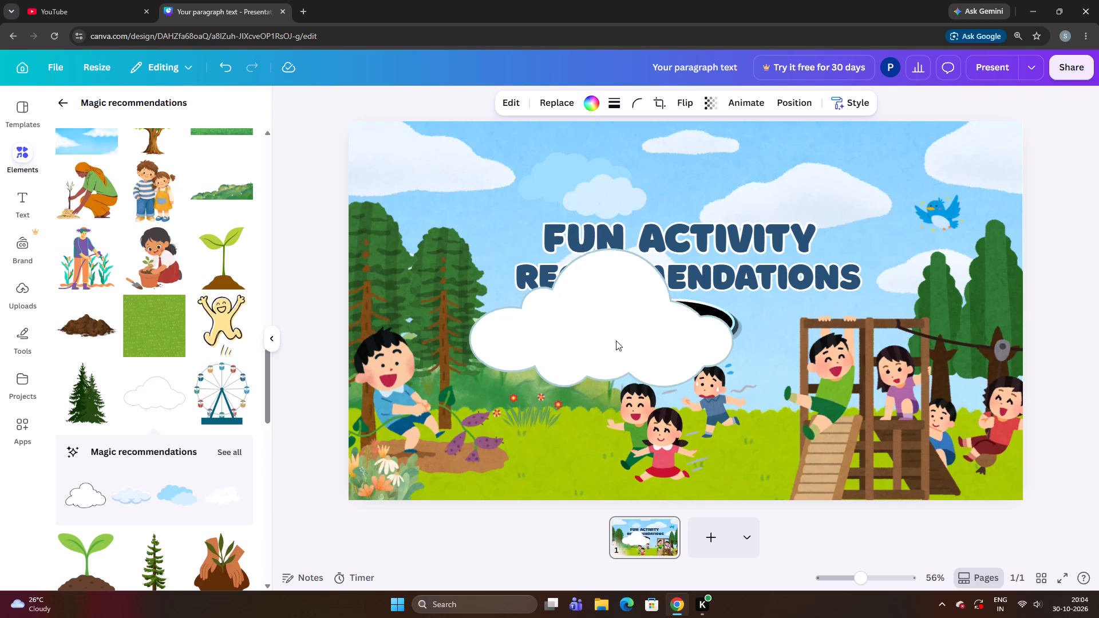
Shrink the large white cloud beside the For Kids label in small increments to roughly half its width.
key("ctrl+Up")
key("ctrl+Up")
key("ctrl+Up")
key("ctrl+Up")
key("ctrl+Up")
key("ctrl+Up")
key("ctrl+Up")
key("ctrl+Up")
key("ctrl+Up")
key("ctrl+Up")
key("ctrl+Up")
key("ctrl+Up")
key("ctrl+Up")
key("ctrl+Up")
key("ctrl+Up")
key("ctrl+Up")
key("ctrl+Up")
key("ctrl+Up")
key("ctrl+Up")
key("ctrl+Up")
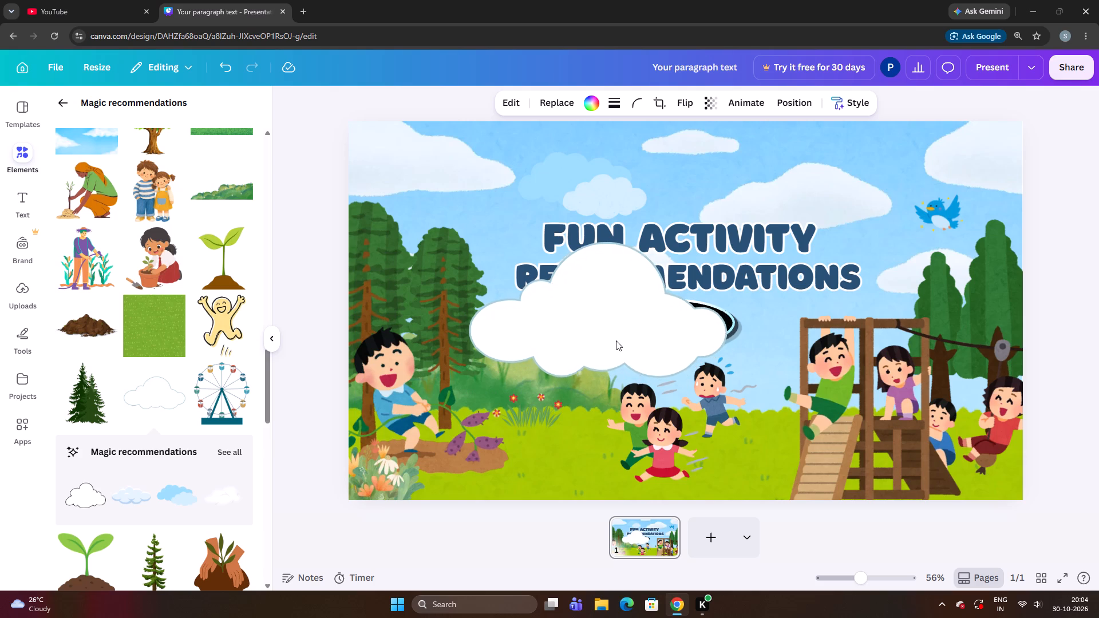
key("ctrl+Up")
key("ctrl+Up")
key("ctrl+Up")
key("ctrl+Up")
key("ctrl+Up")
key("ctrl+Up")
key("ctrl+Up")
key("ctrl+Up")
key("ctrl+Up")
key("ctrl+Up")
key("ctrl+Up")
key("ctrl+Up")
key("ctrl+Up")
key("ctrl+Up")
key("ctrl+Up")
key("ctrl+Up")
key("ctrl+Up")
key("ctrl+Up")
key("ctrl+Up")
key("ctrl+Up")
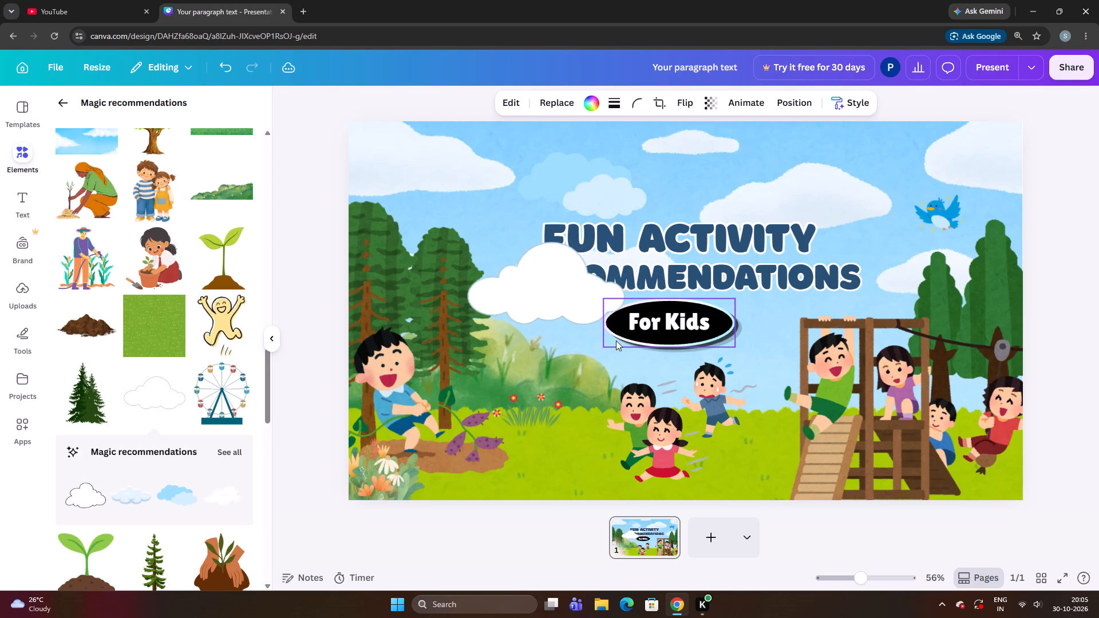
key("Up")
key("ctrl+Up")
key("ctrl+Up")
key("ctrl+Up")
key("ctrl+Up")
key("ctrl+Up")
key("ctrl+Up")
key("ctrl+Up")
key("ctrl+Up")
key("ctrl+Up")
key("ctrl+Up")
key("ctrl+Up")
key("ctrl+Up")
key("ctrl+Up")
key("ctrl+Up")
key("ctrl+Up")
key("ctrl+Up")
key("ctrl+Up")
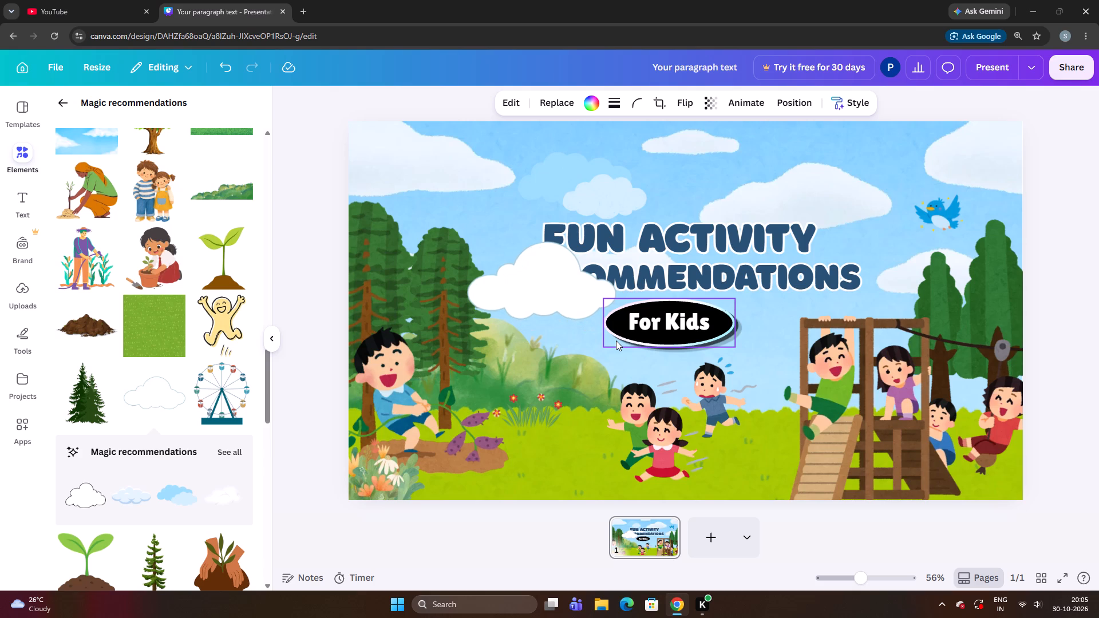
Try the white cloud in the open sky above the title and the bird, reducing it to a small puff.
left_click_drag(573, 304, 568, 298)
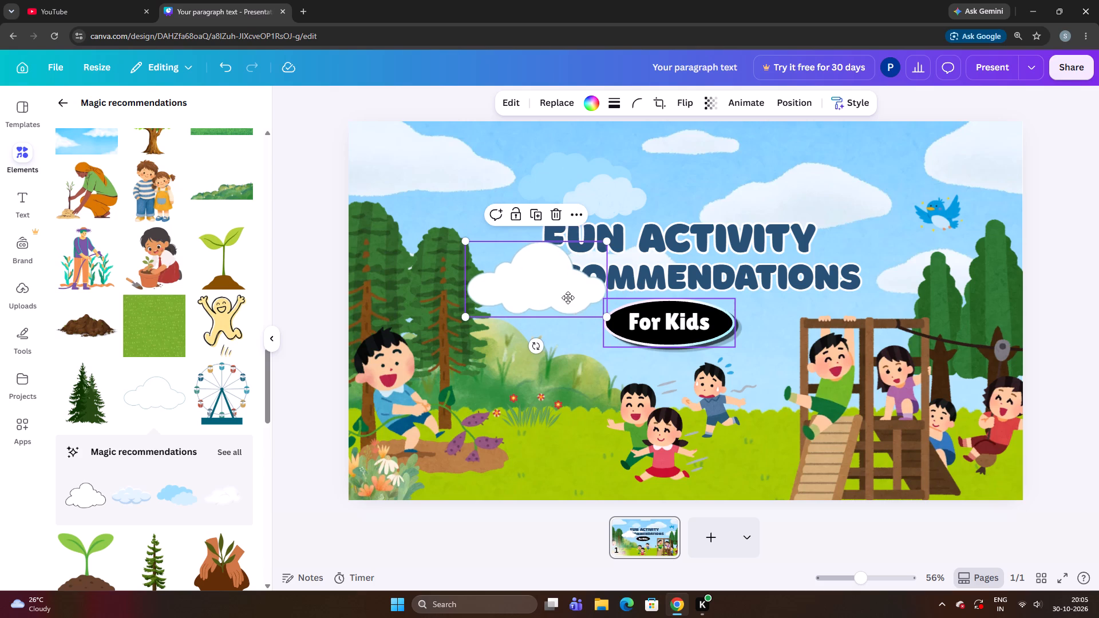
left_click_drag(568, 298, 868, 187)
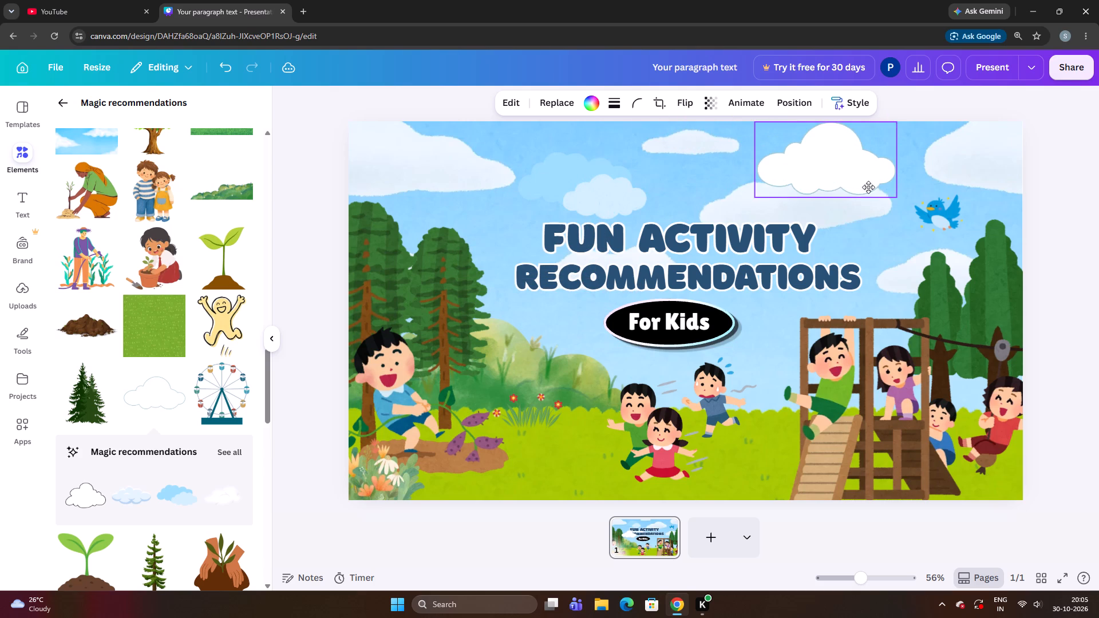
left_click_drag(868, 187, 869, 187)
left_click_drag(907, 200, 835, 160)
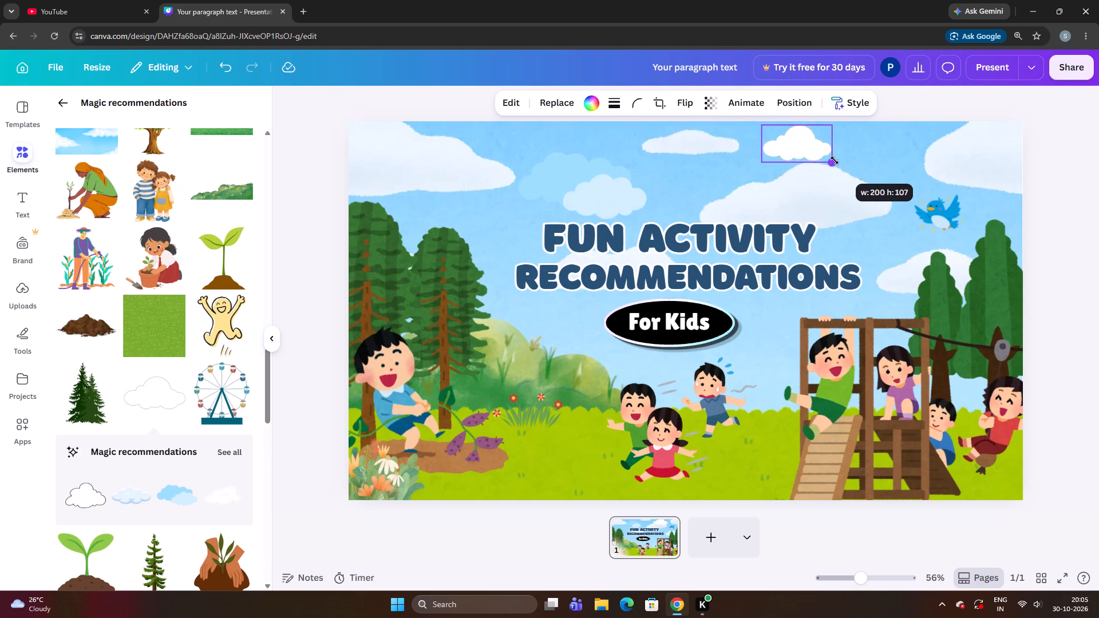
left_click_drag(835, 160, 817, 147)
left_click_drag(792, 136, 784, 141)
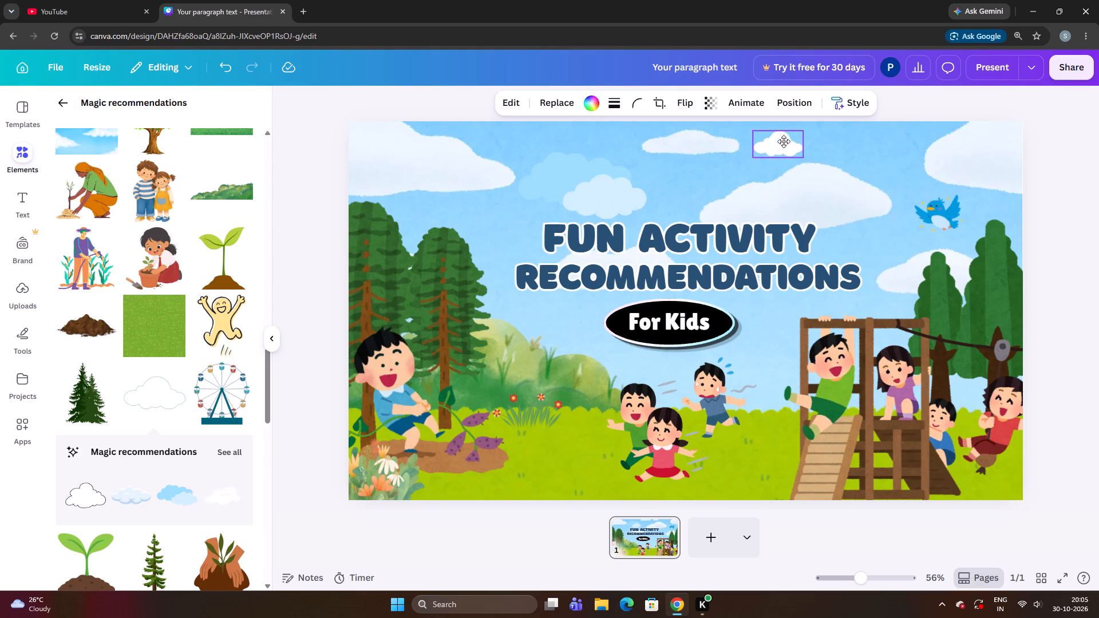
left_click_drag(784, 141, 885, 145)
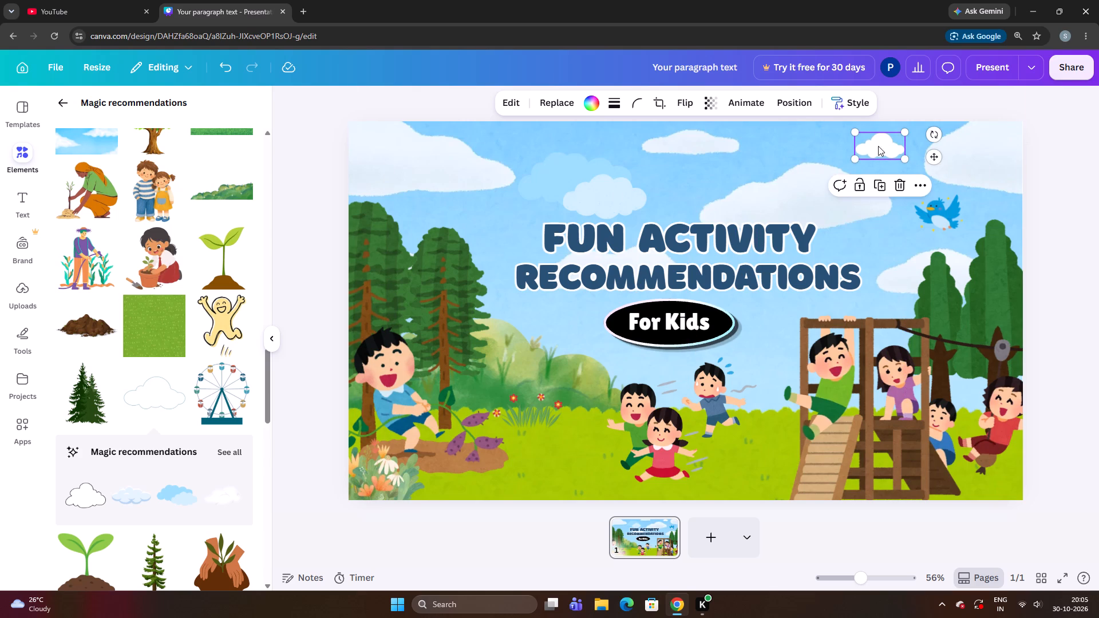
Delete the small white cloud from the sky above the bird.
scroll(244, 359, "down", 4)
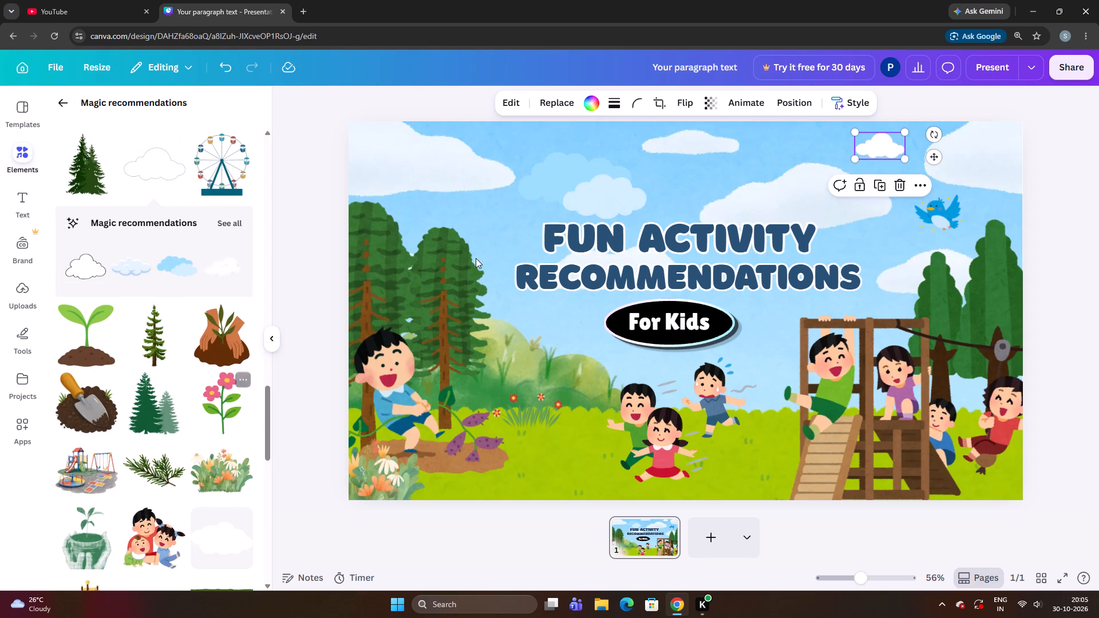
left_click(903, 189)
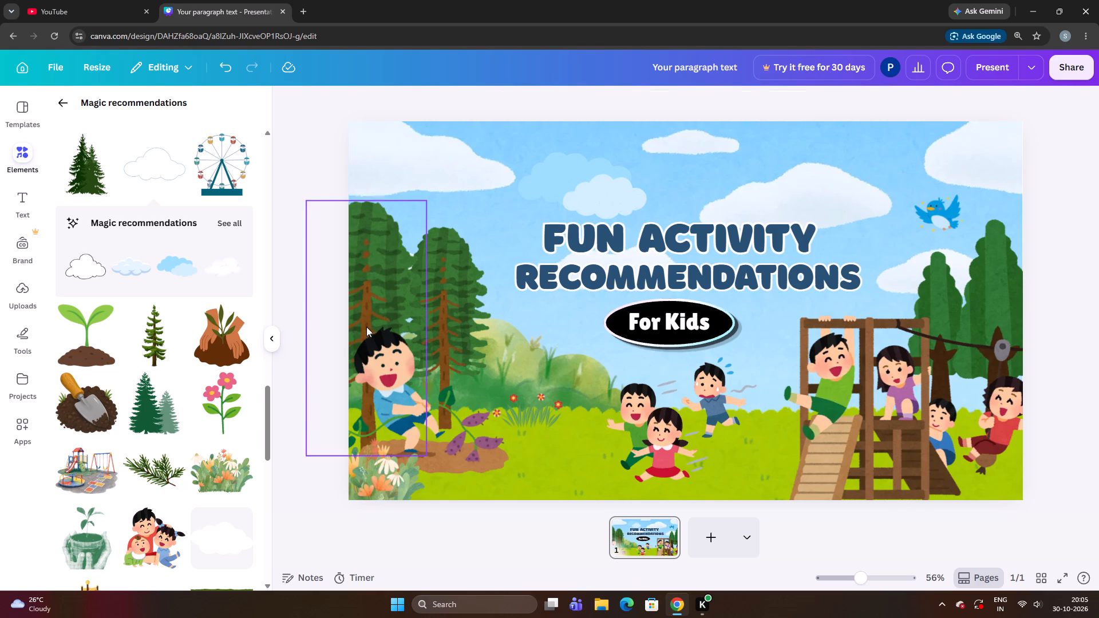
Add the row of pink flowers from the magic recommendations and shrink it to a little over a third of its width.
scroll(210, 457, "down", 2)
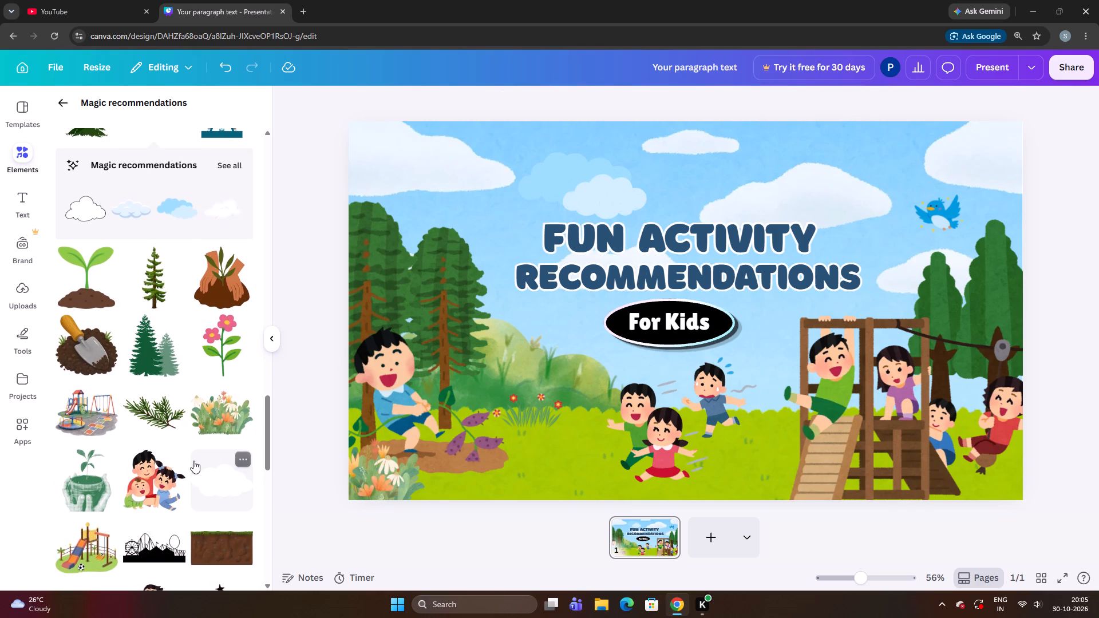
scroll(193, 461, "down", 6)
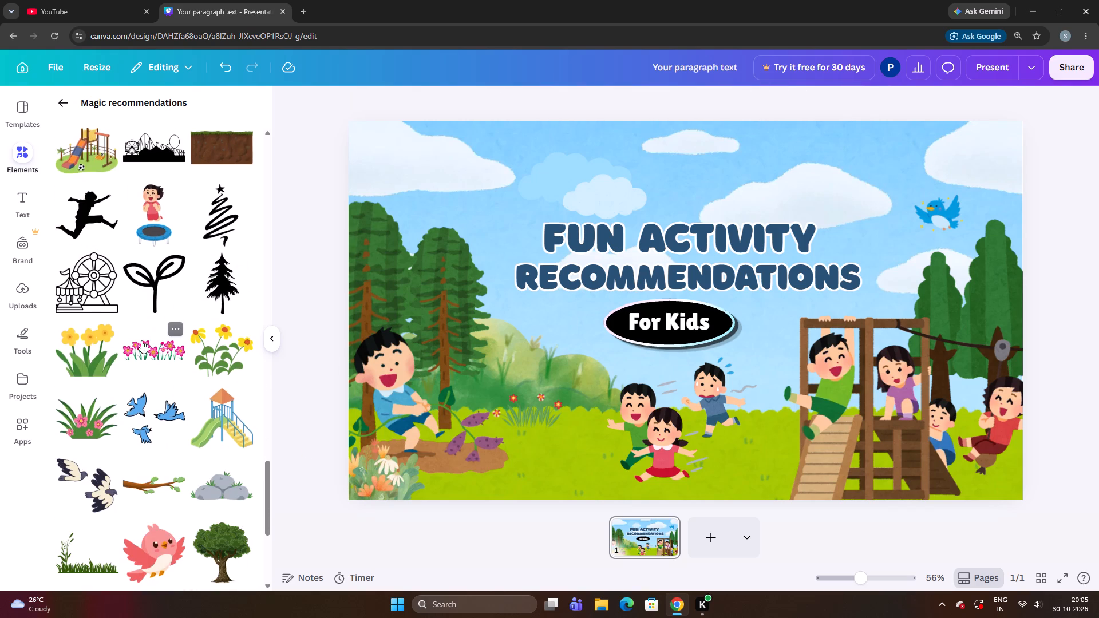
left_click(143, 354)
left_click_drag(511, 360, 544, 367)
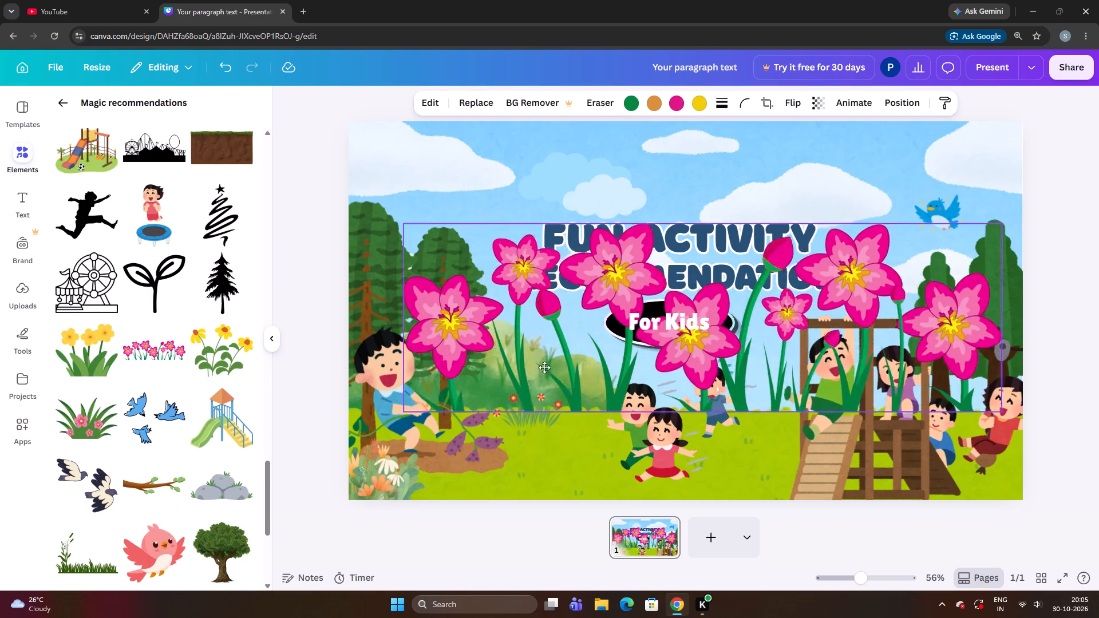
left_click_drag(544, 367, 543, 374)
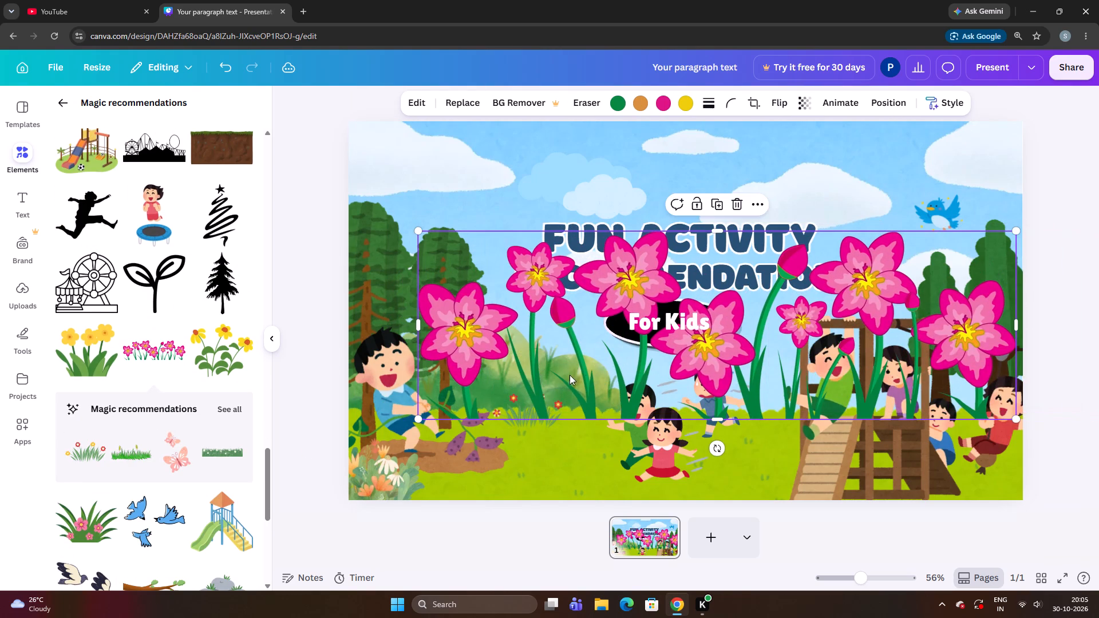
left_click_drag(1015, 423, 1002, 418)
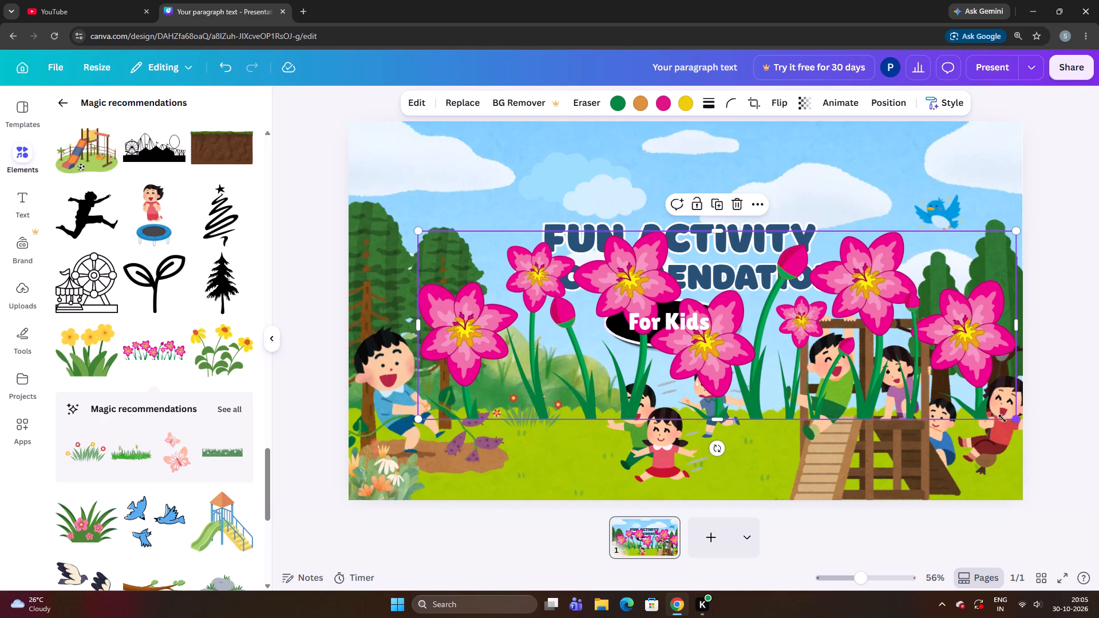
left_click_drag(1002, 418, 629, 335)
Shrink the pink flower row further and try it on the grass along the slide's bottom edge beside the daisies.
left_click_drag(560, 290, 560, 329)
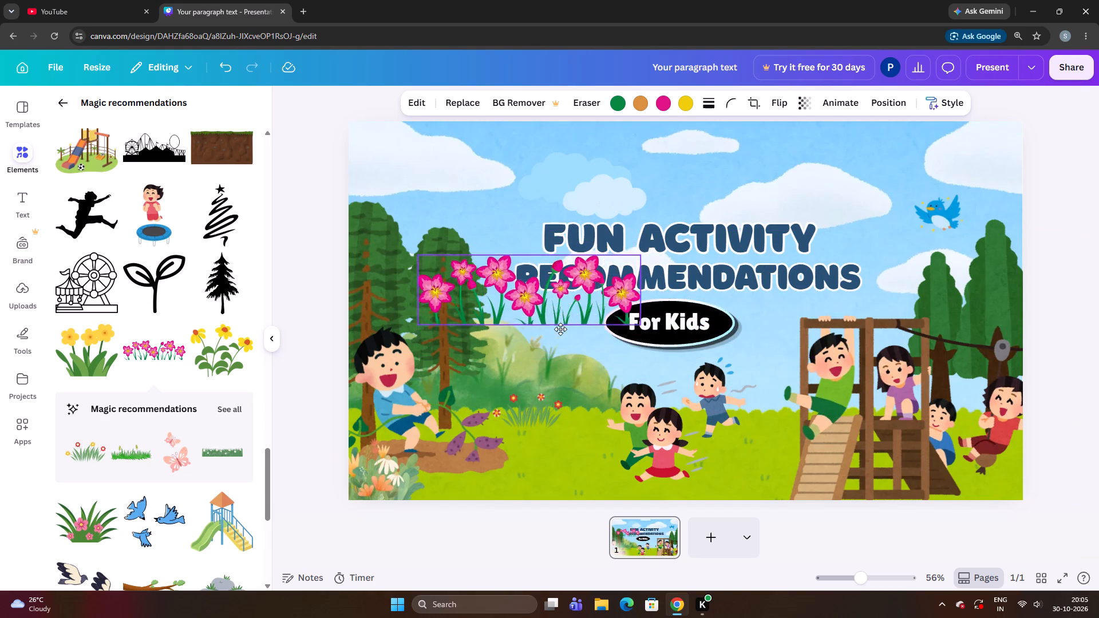
left_click_drag(560, 329, 578, 441)
left_click_drag(582, 437, 584, 463)
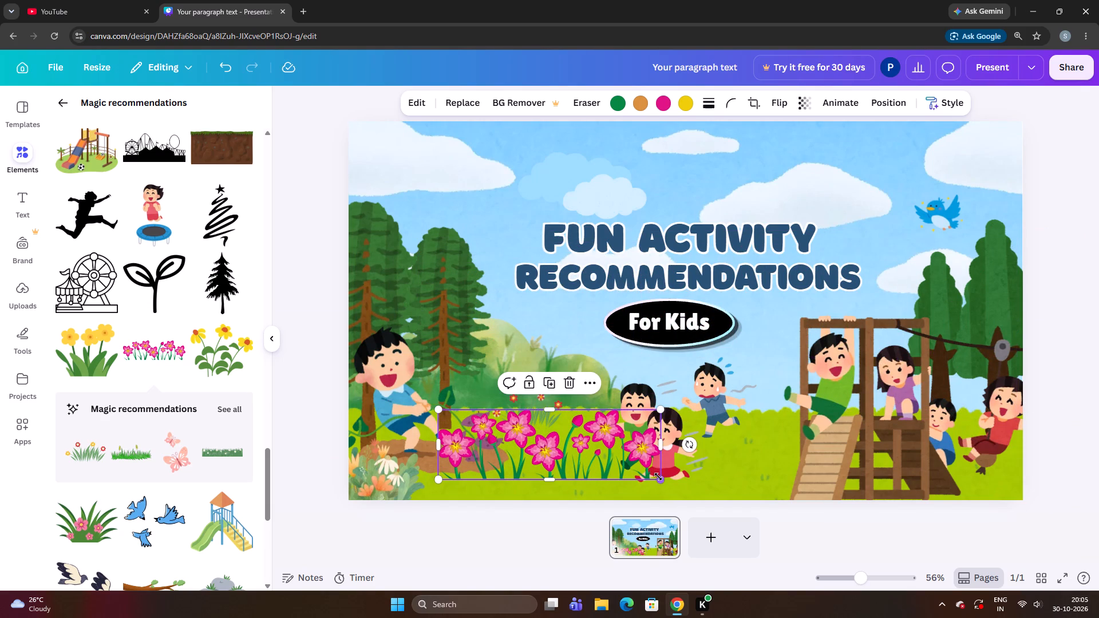
left_click_drag(659, 480, 588, 438)
left_click_drag(542, 430, 559, 470)
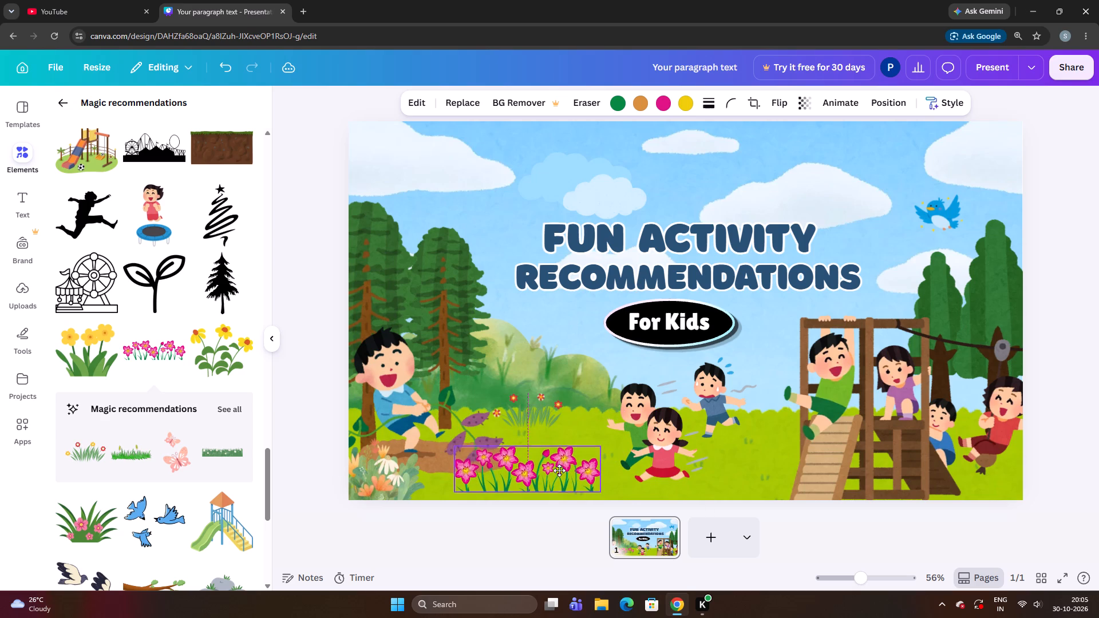
left_click_drag(559, 470, 510, 480)
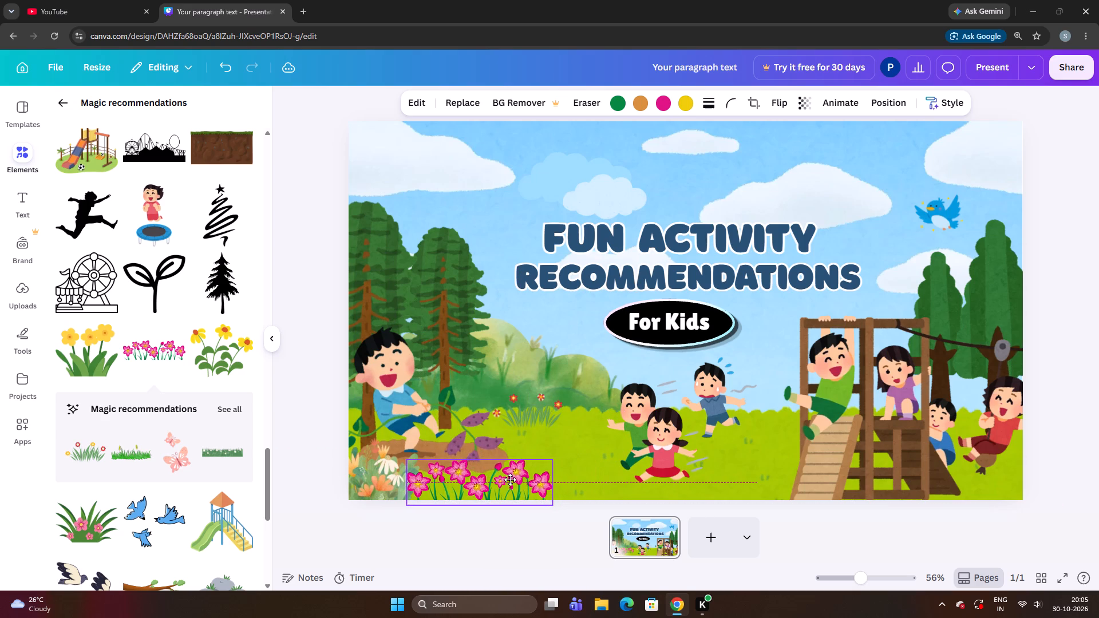
left_click_drag(510, 480, 509, 480)
left_click_drag(509, 480, 545, 482)
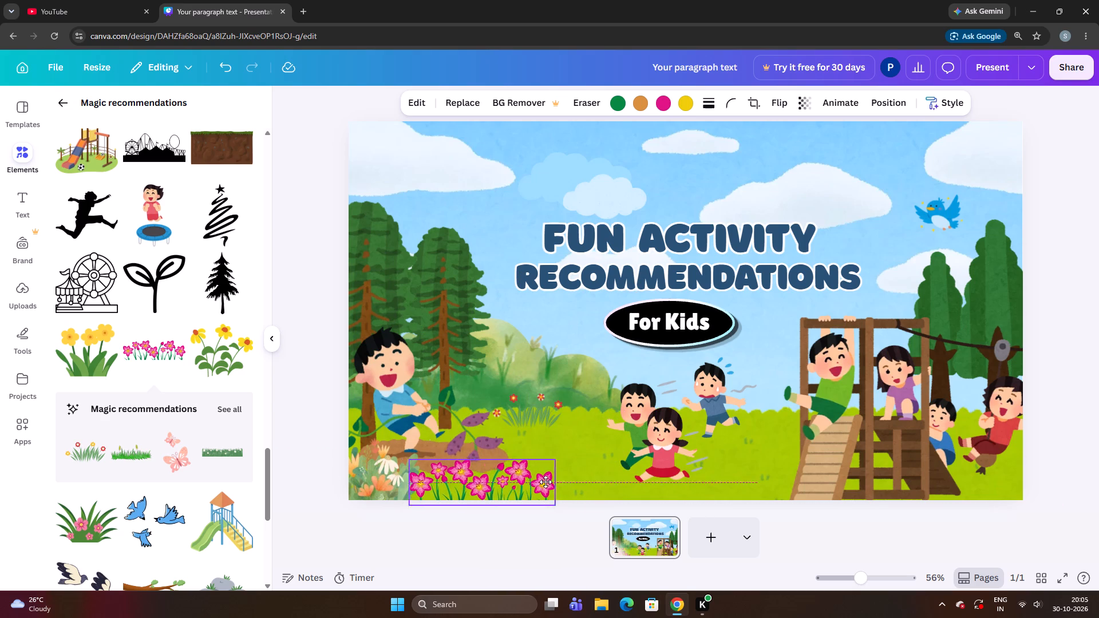
Move the pink flower row to the slide's bottom corner below the playground and send it backward behind the wooden structure.
left_click_drag(545, 482, 1019, 482)
right_click(1010, 485)
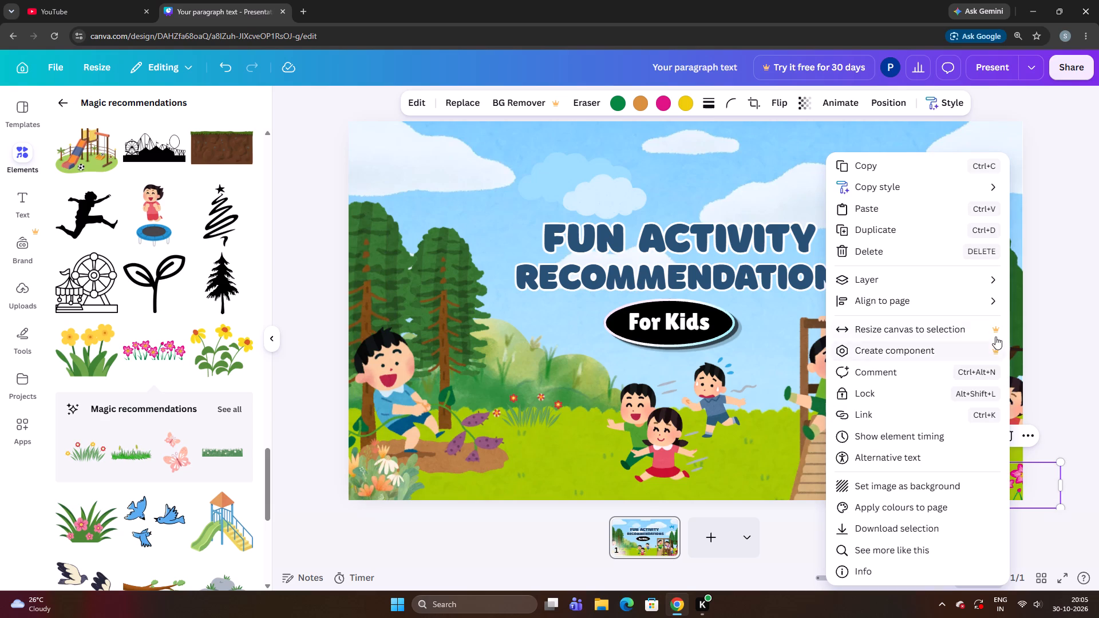
left_click(721, 459)
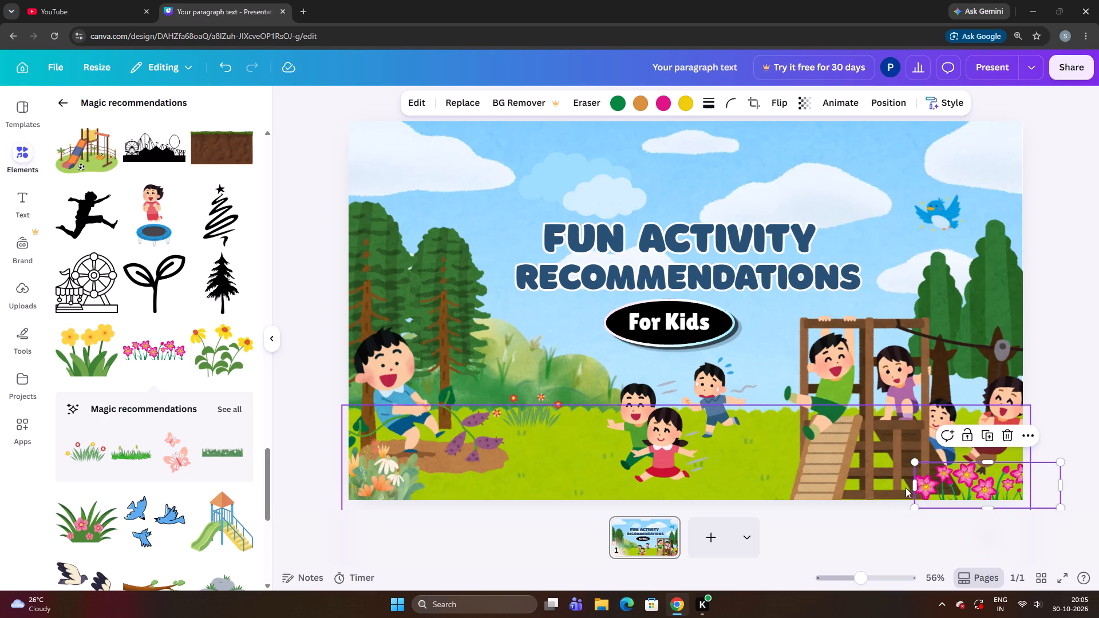
right_click(933, 488)
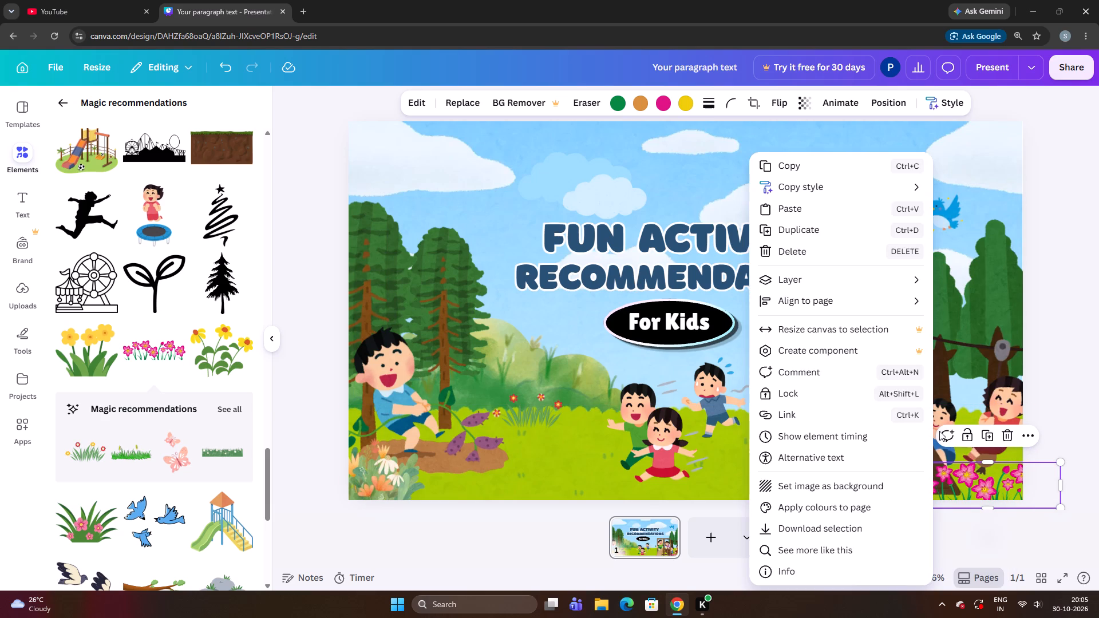
left_click(896, 274)
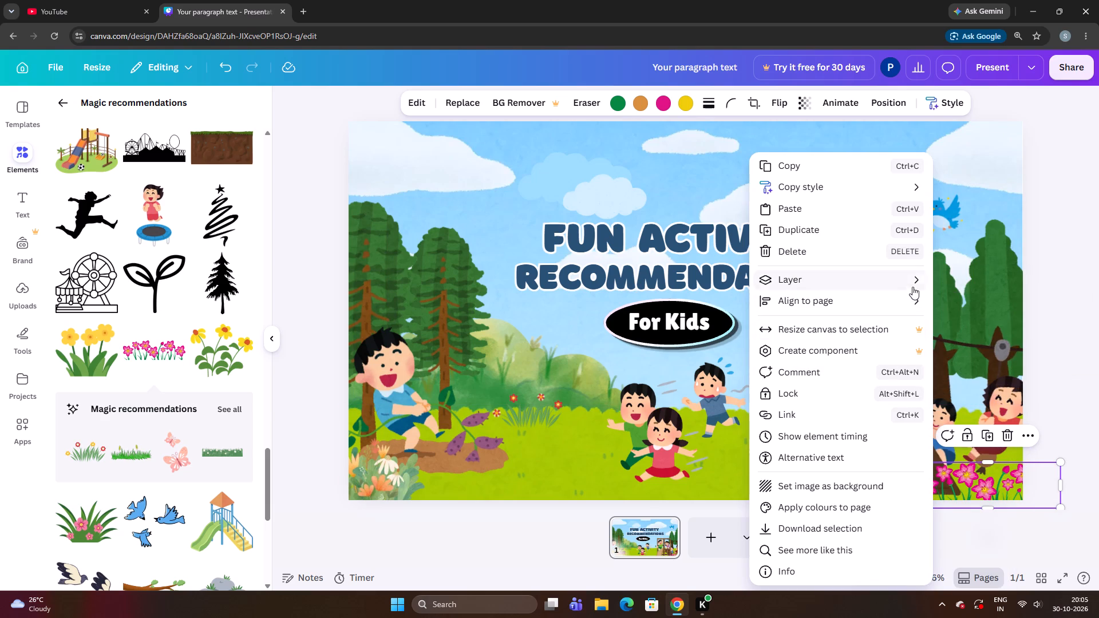
left_click(914, 283)
left_click(950, 324)
left_click(601, 478)
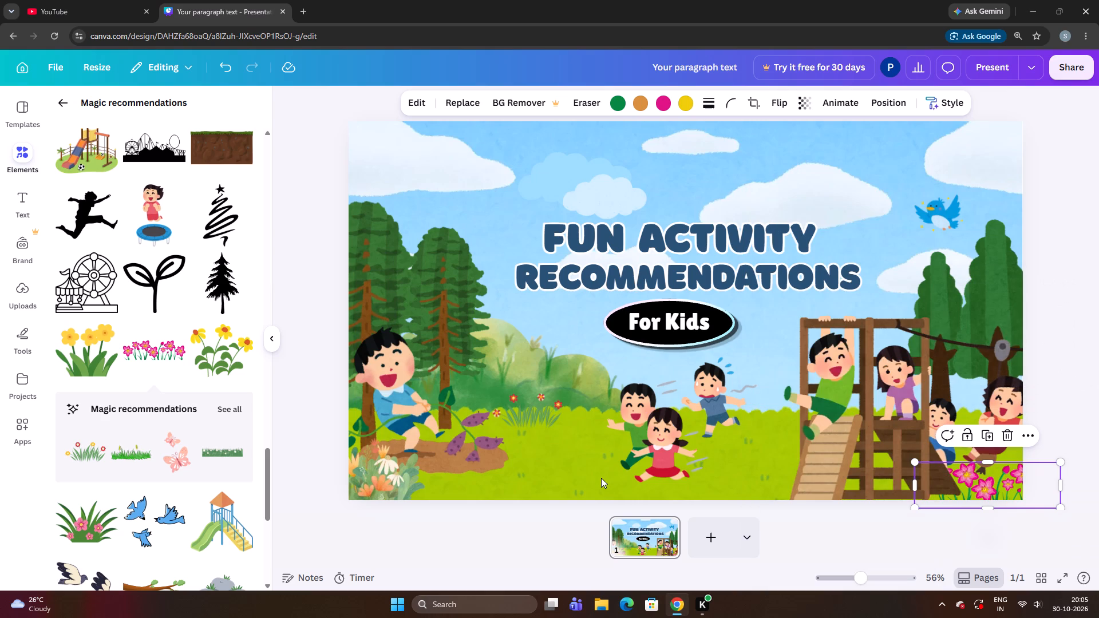
Shift the pink flower row farther into the bottom corner, clear of the wooden playground structure.
left_click_drag(978, 487, 1000, 492)
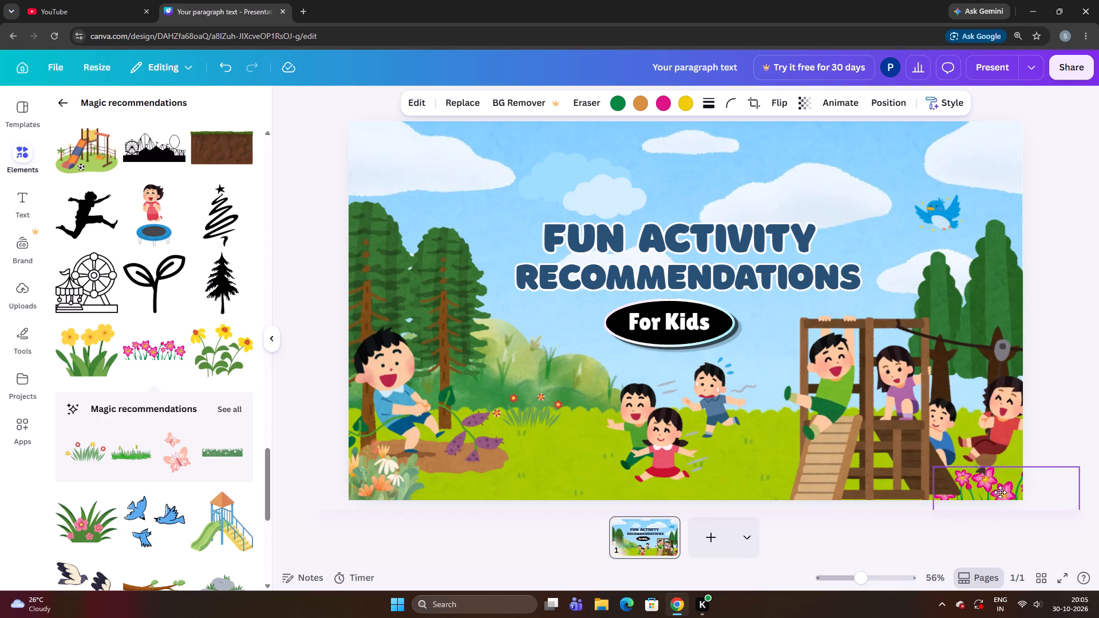
left_click_drag(1000, 492, 1002, 500)
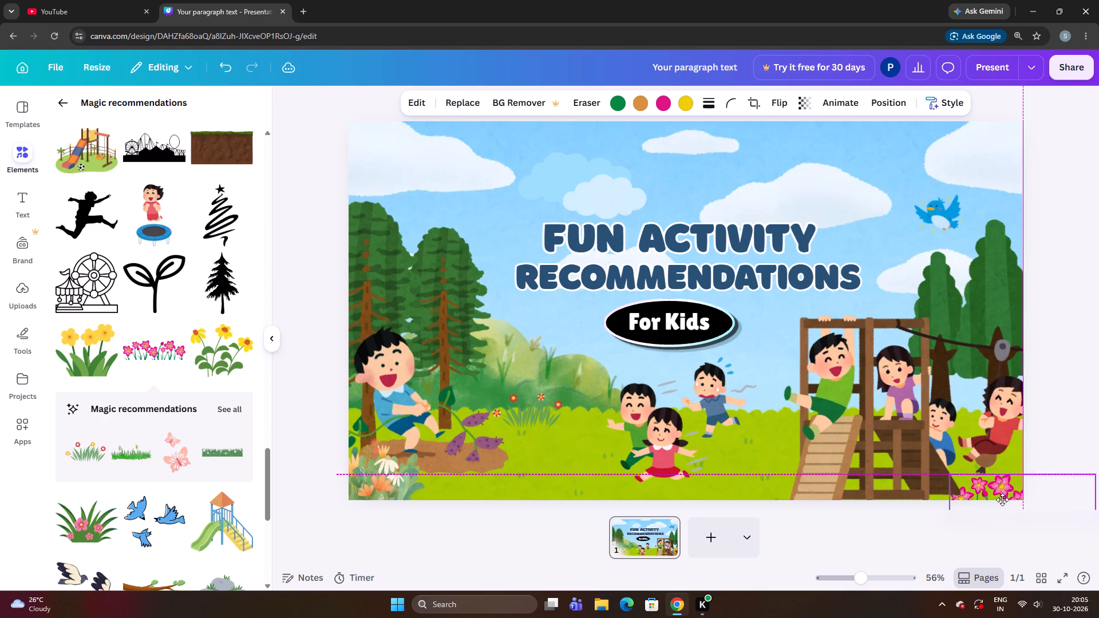
left_click_drag(1002, 500, 1002, 493)
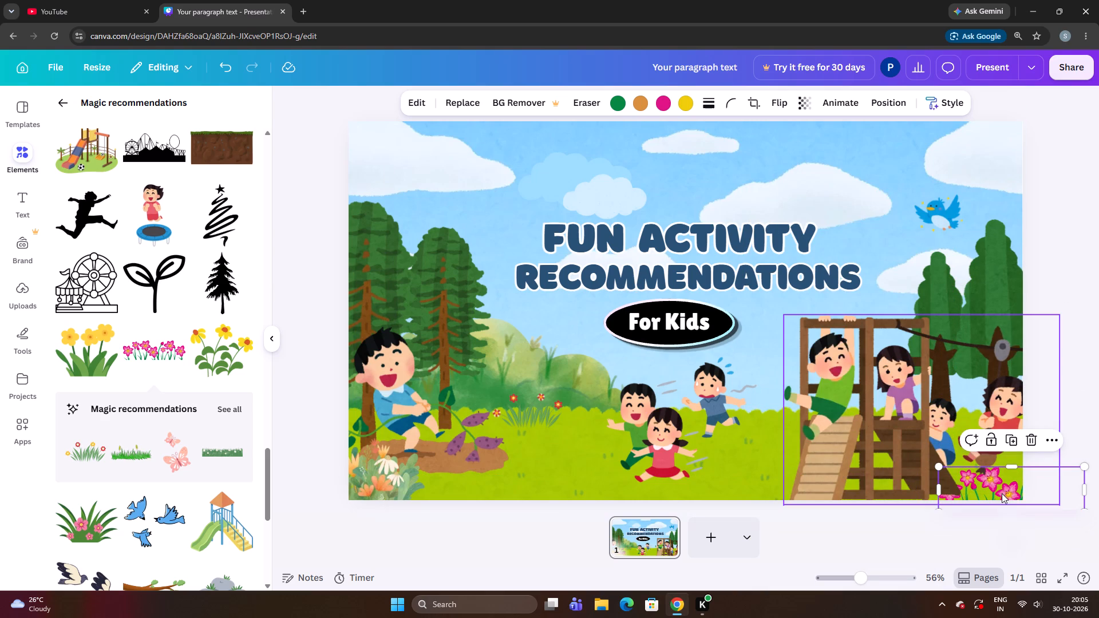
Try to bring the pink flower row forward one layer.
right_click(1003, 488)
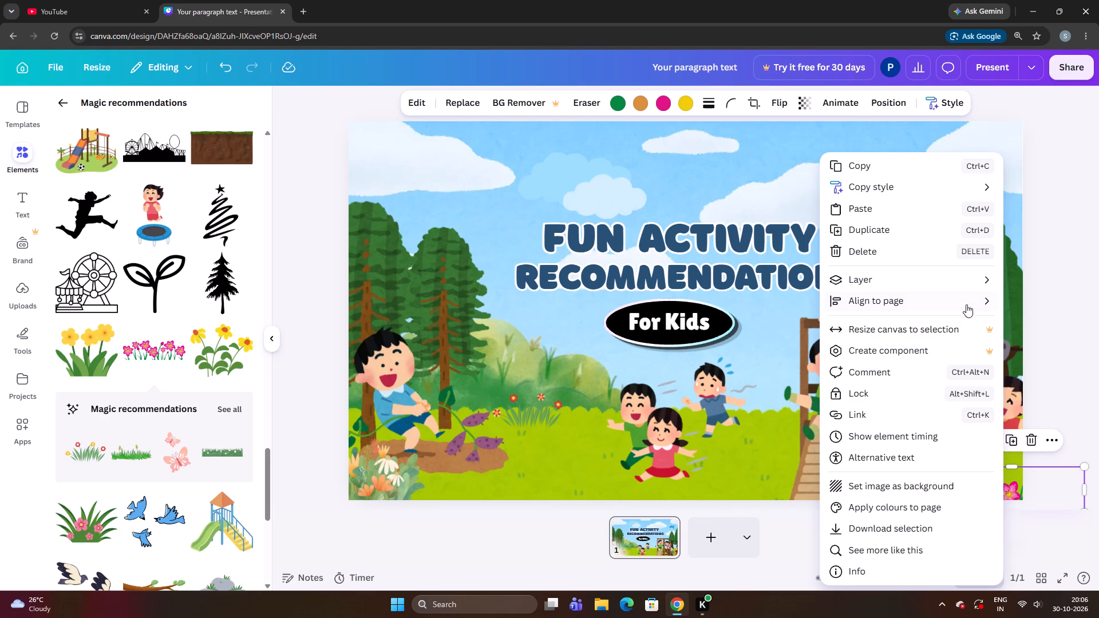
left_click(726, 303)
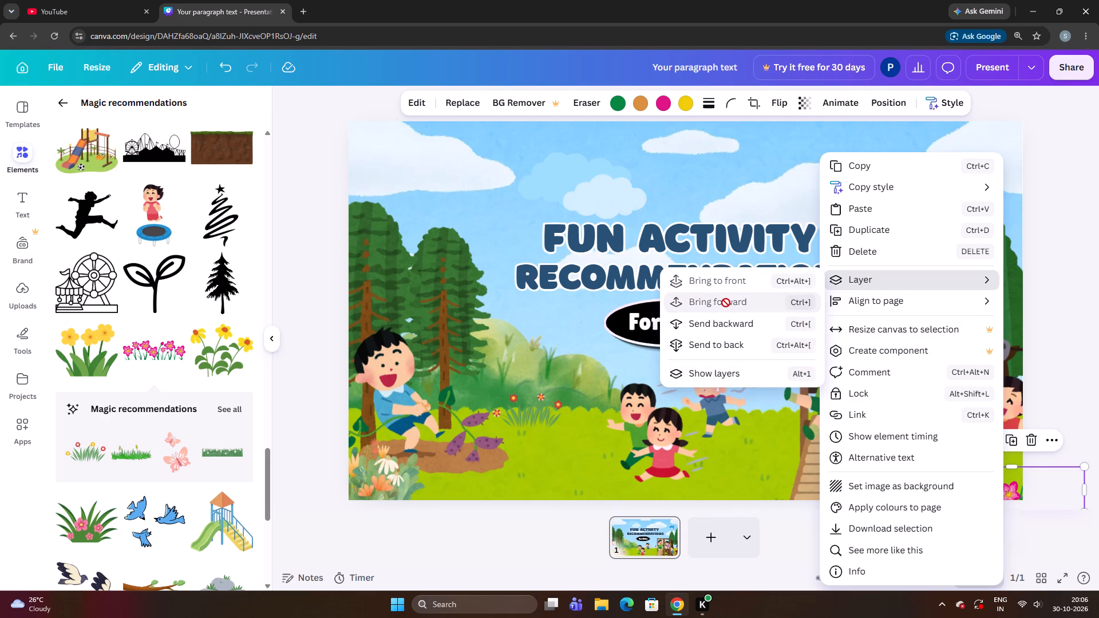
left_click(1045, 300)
Fine-tune the pink flower row's position in the slide's bottom corner, beneath the hanging child and beside the wooden structure.
left_click_drag(994, 481, 1001, 480)
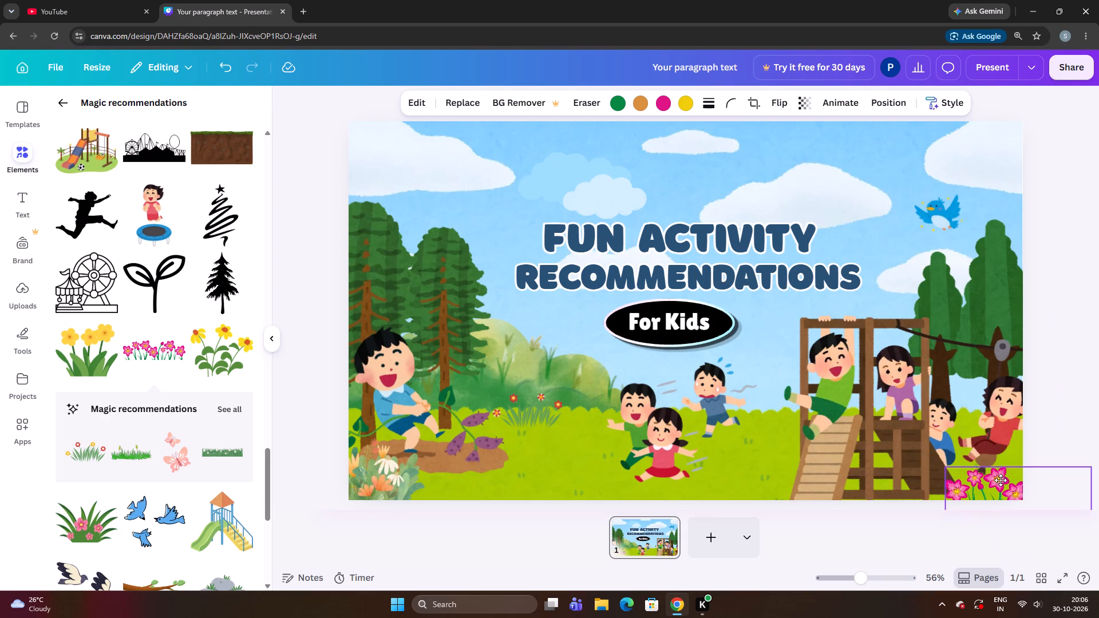
left_click_drag(1001, 480, 1001, 483)
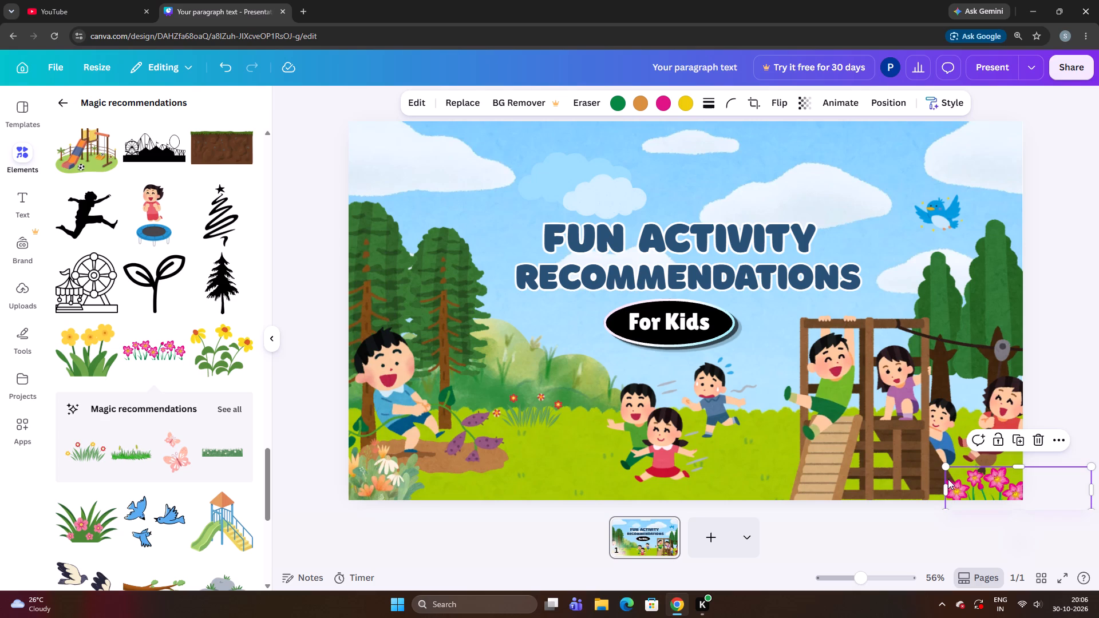
left_click(1089, 213)
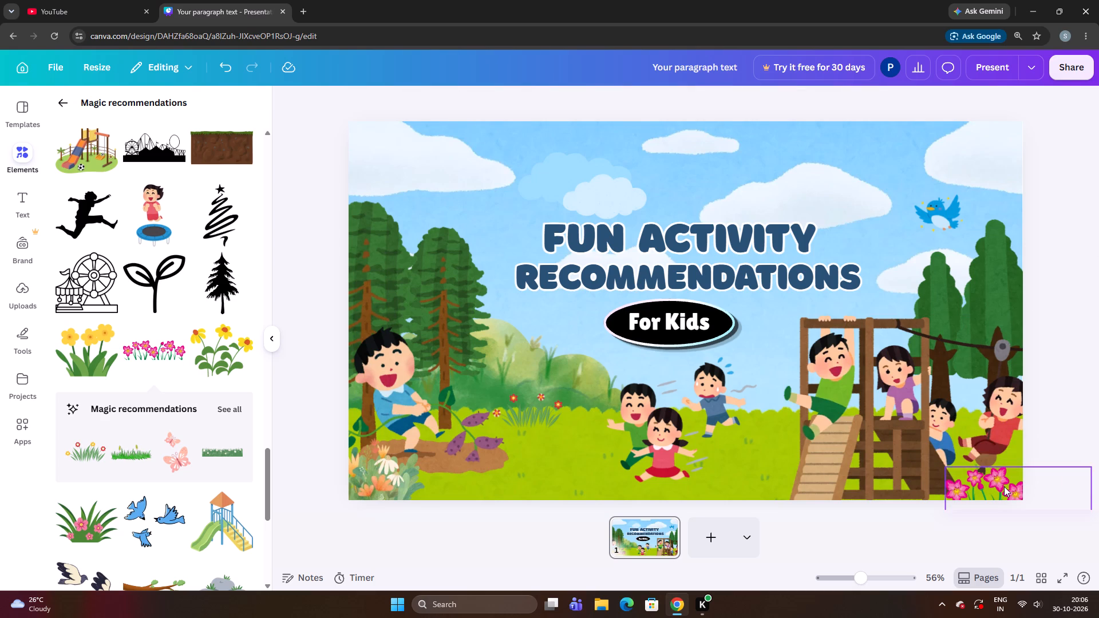
left_click(1004, 486)
key("Left")
key("Left")
key("Left")
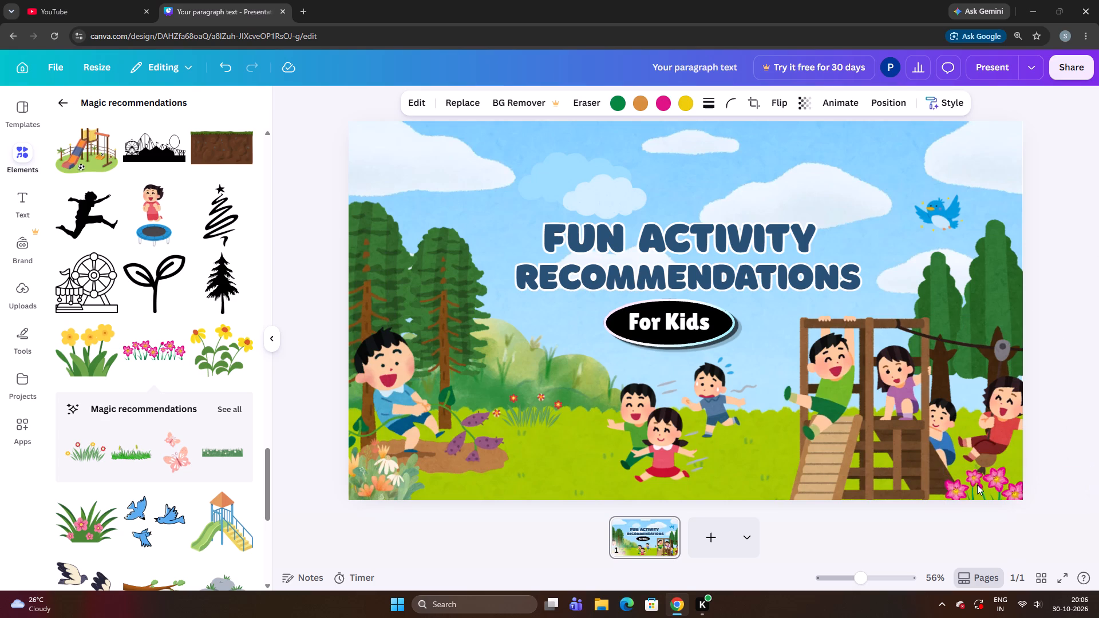
key("Left")
key("Left")
key("Down")
key("Down")
key("Left")
key("Up")
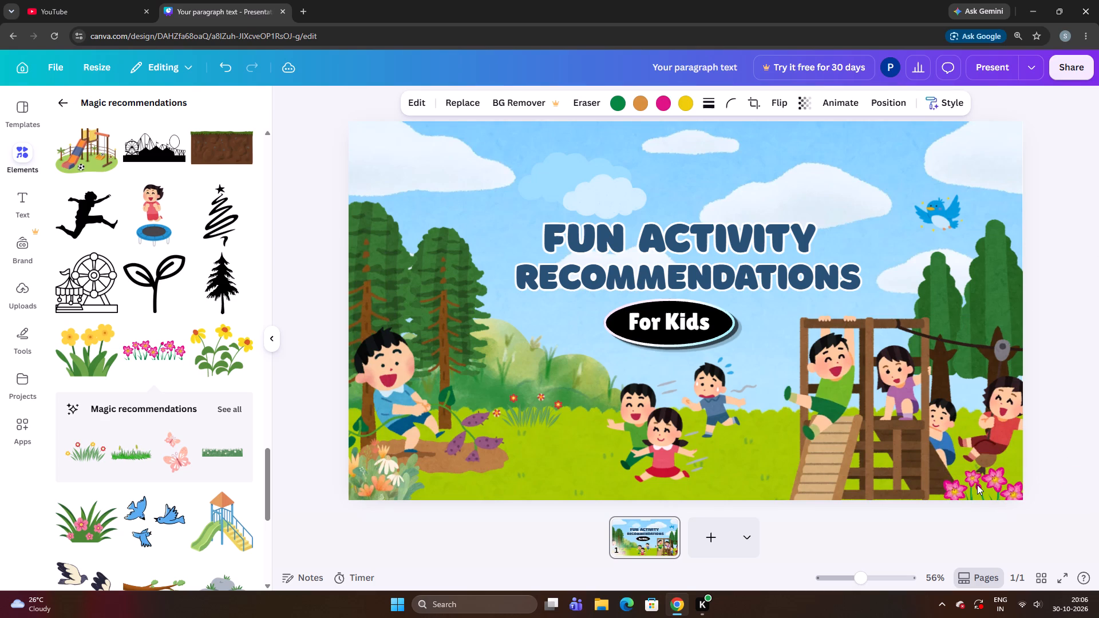
key("Left")
key("Left")
key("Left")
key("Left")
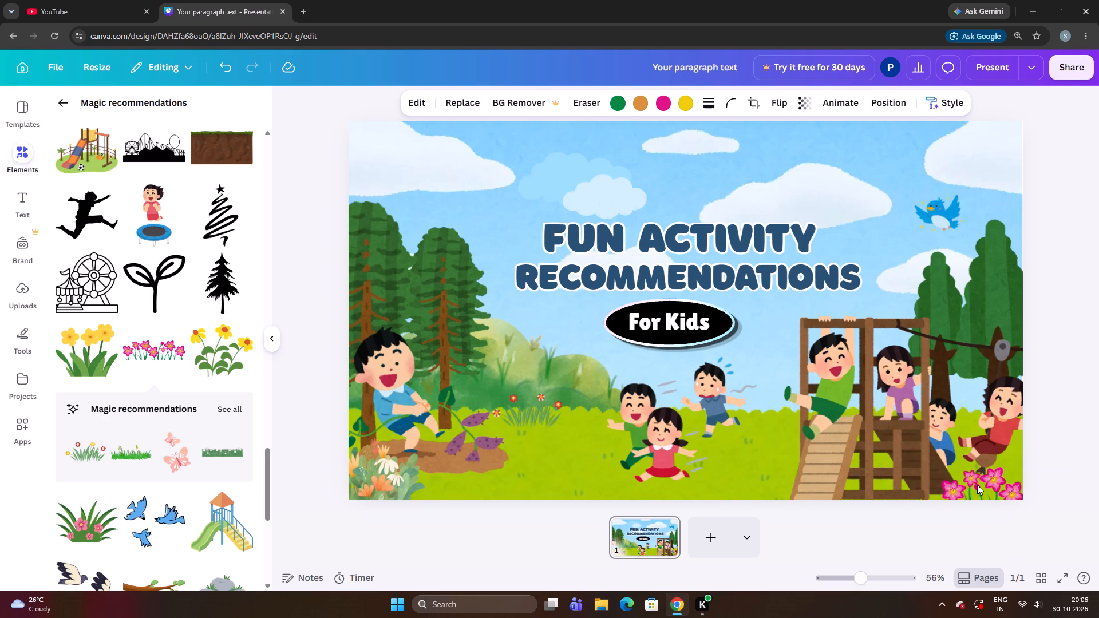
key("Down")
key("Up")
key("Right")
key("Right")
key("Down")
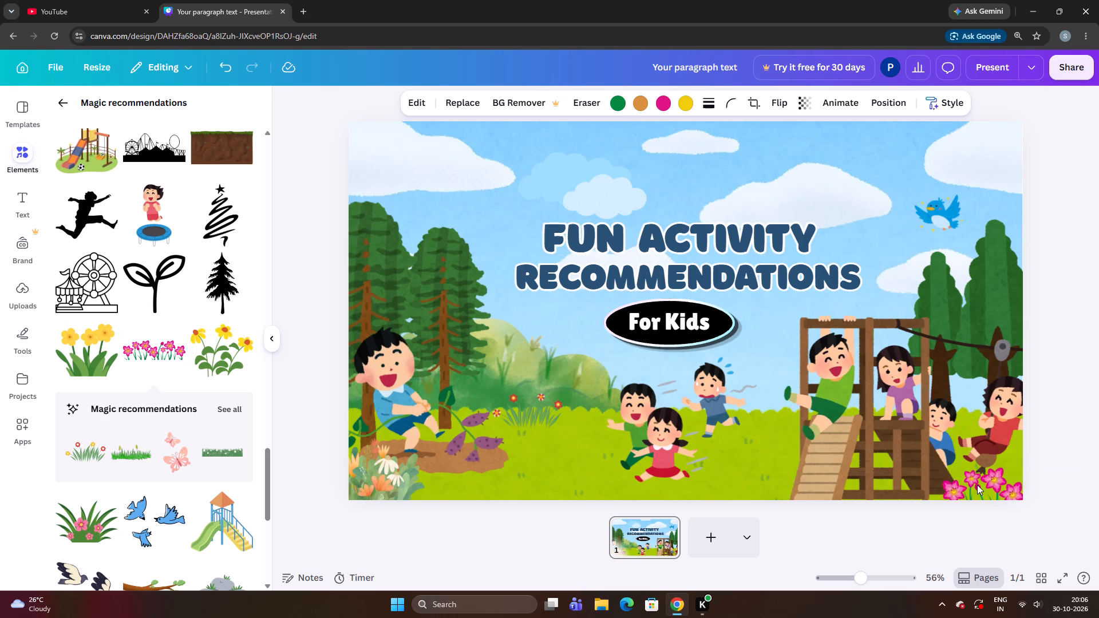
key("Up")
key("Left")
key("Left")
key("Left")
key("Left")
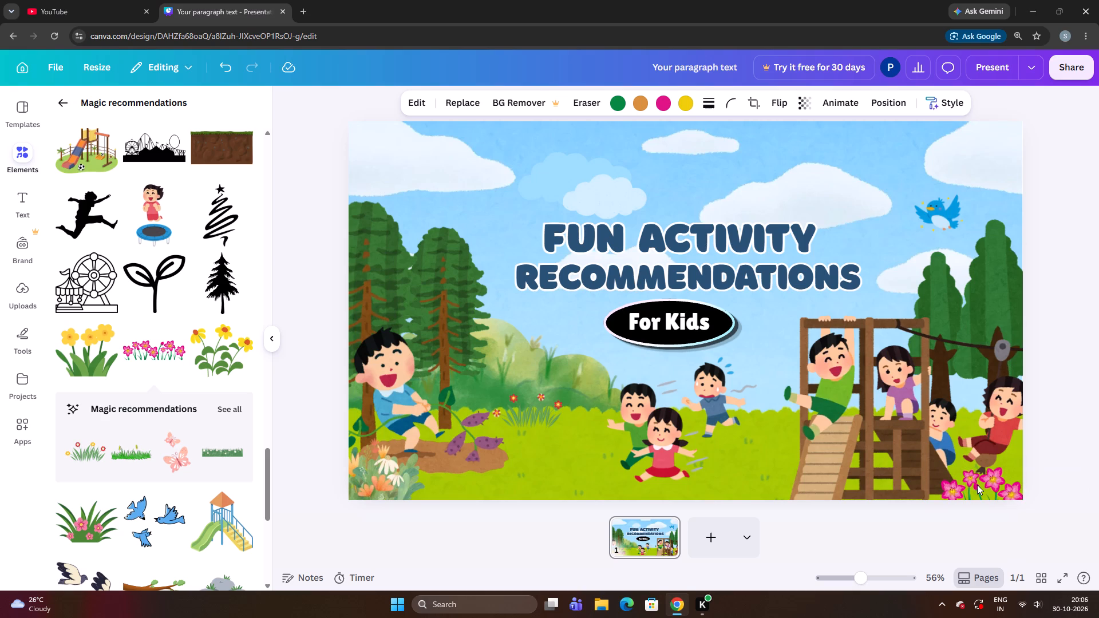
key("Down")
key("Left")
key("Up")
key("Up")
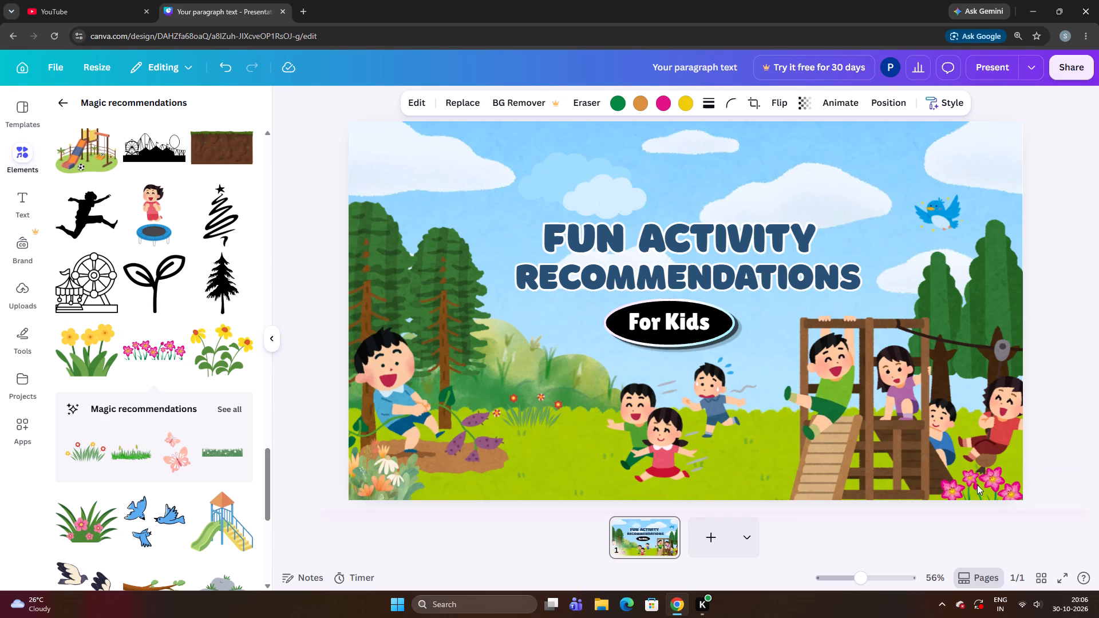
key("Up")
key("Up")
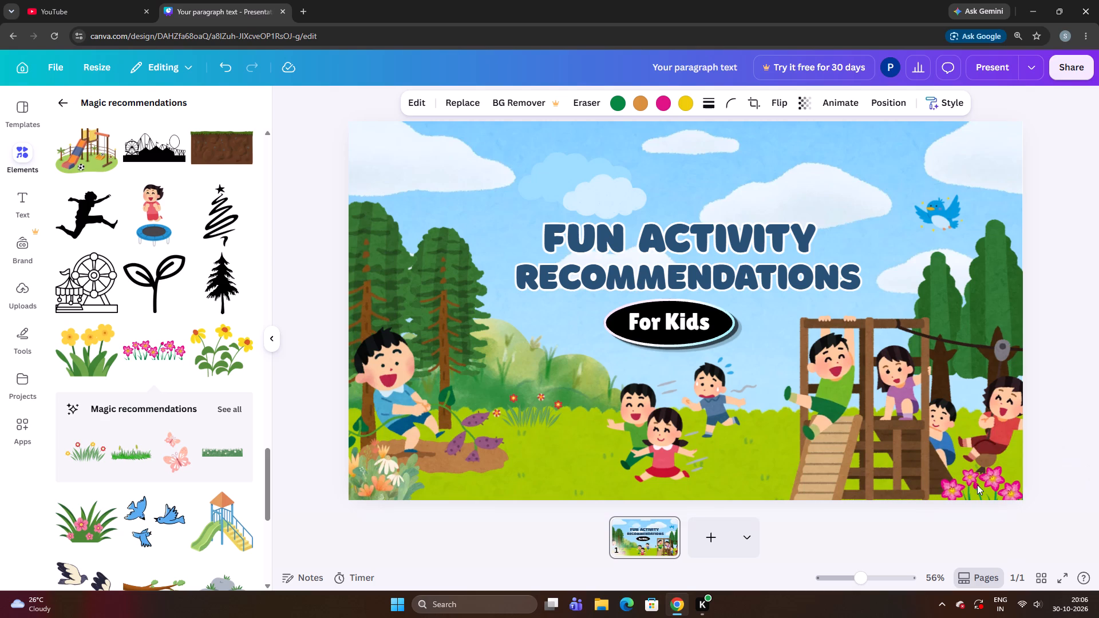
key("Down")
key("Down")
key("Down")
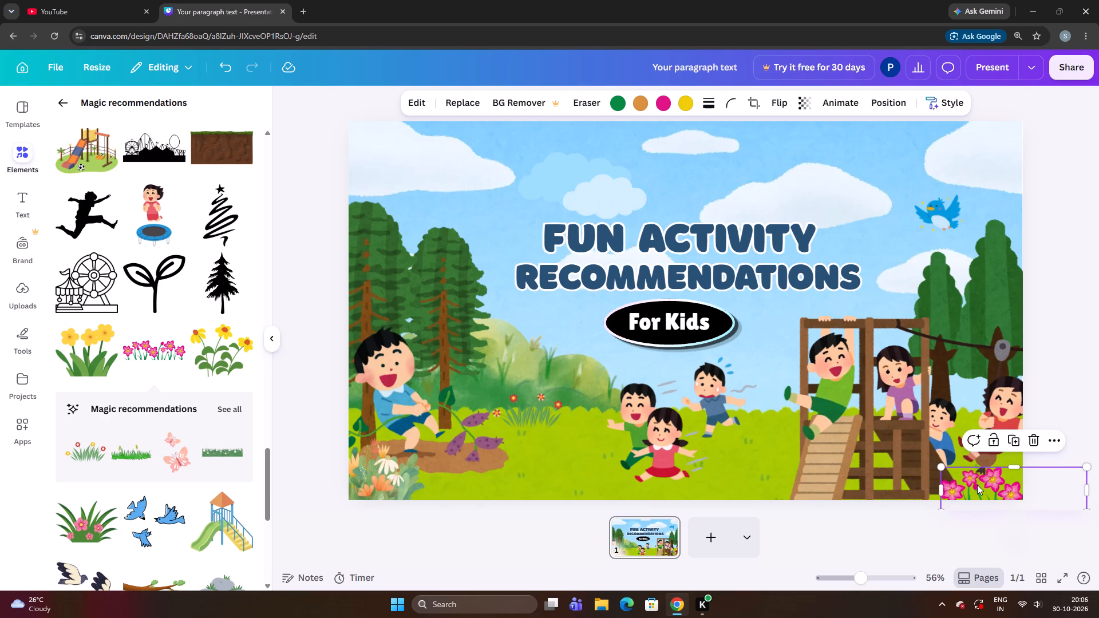
key("Right")
key("Up")
key("Up")
key("Right")
key("Right")
key("Down")
key("Down")
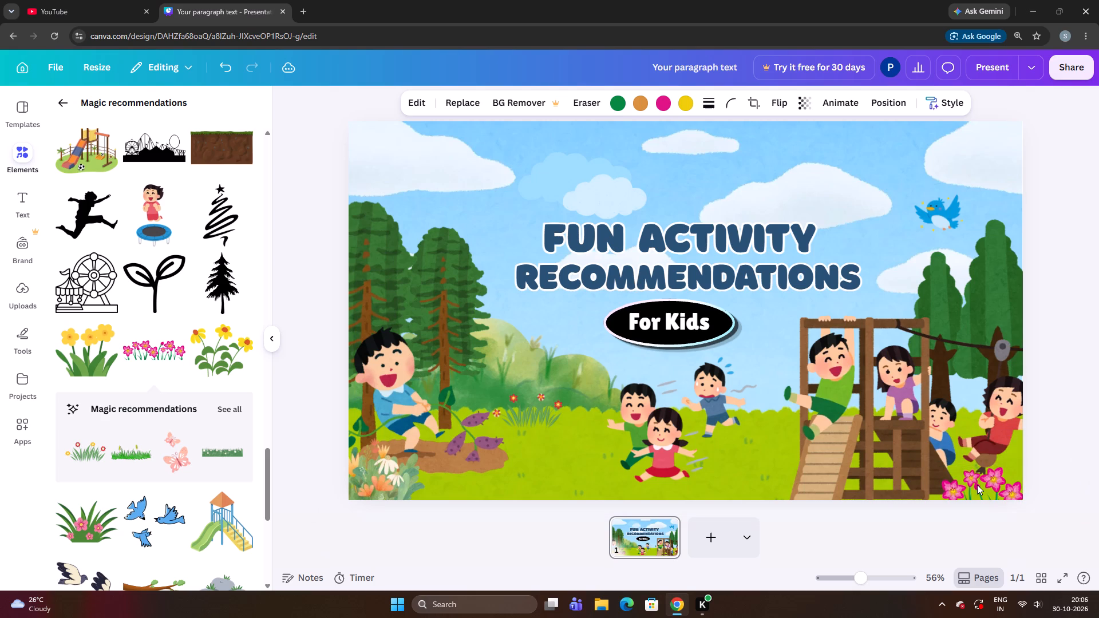
Nudge the blue bird slightly higher and closer to the large cloud above the playground.
left_click(935, 222)
key("Up")
key("Up")
key("Up")
key("Up")
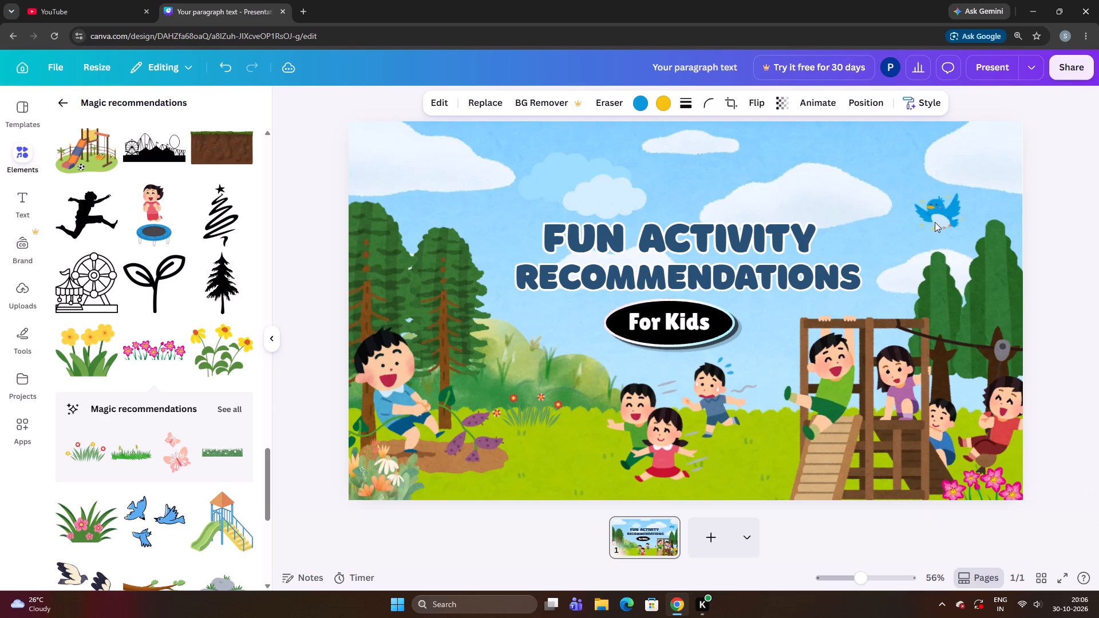
key("Up")
key("Up")
key("Up")
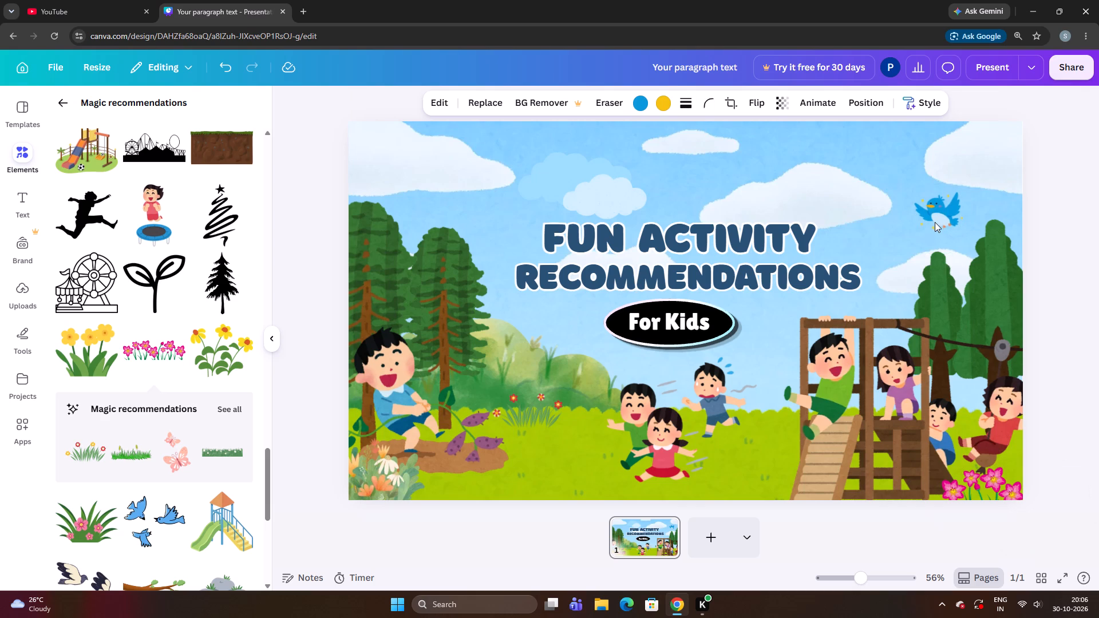
key("Up")
key("Up")
key("Up")
key("Up")
key("Up")
key("Up")
key("Up")
key("Up")
key("Up")
key("Up")
key("Up")
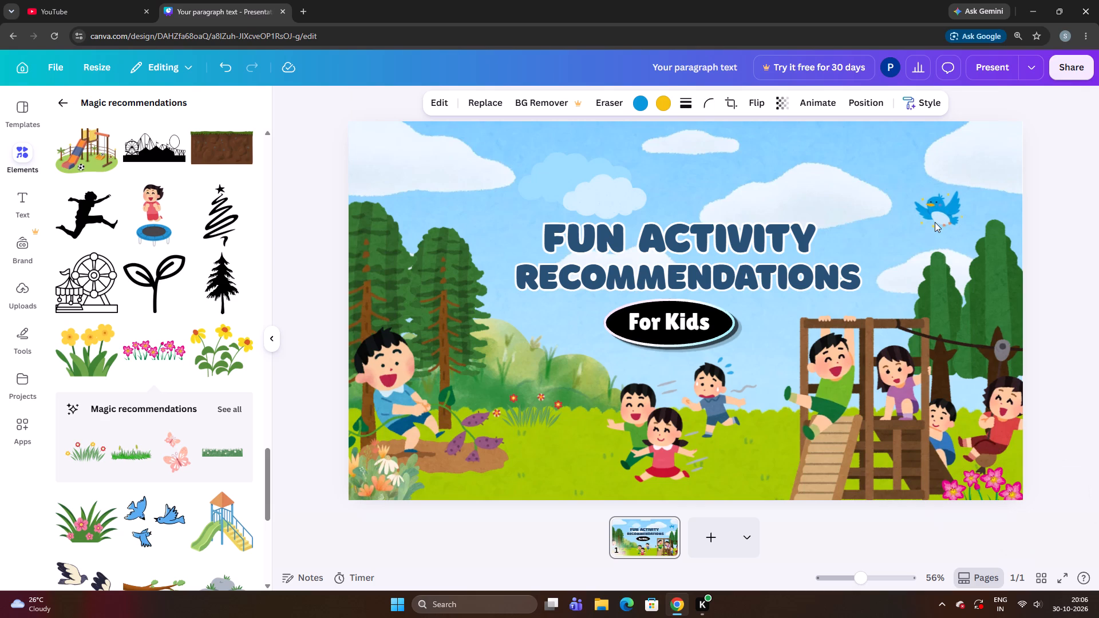
key("Left")
key("Left")
key("Left")
key("Left")
key("Left")
key("Left")
key("Left")
key("Left")
key("Left")
key("Left")
key("Left")
key("Left")
key("Left")
key("Left")
key("Left")
key("Left")
key("Left")
key("Left")
key("Left")
key("Left")
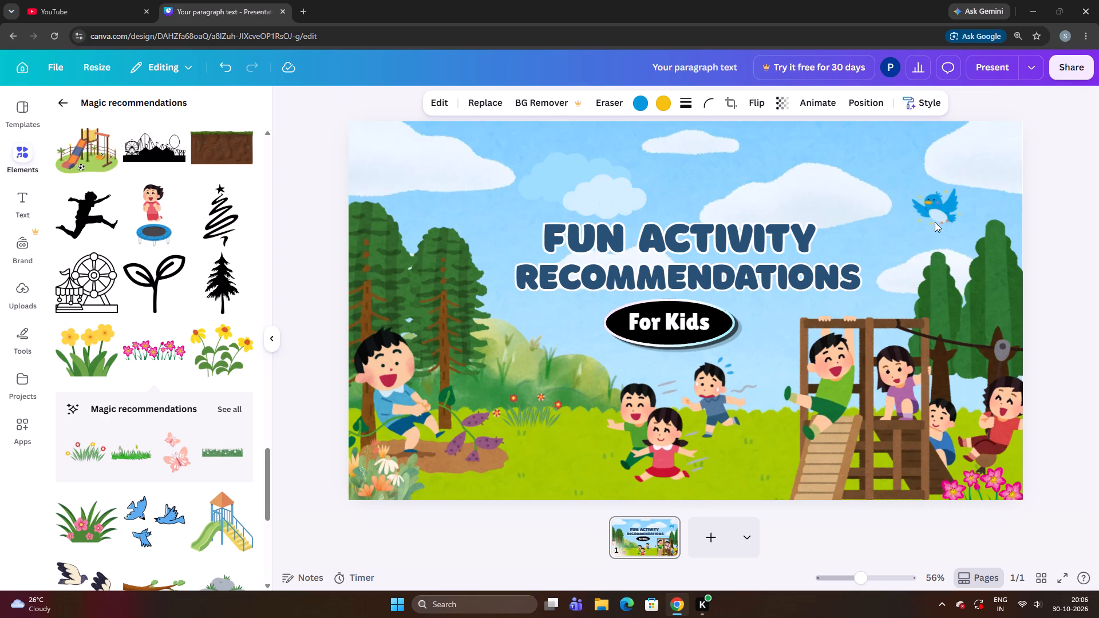
key("Left")
key("Down")
key("Down")
key("Down")
key("Down")
key("Down")
key("Down")
key("Down")
key("Down")
key("Down")
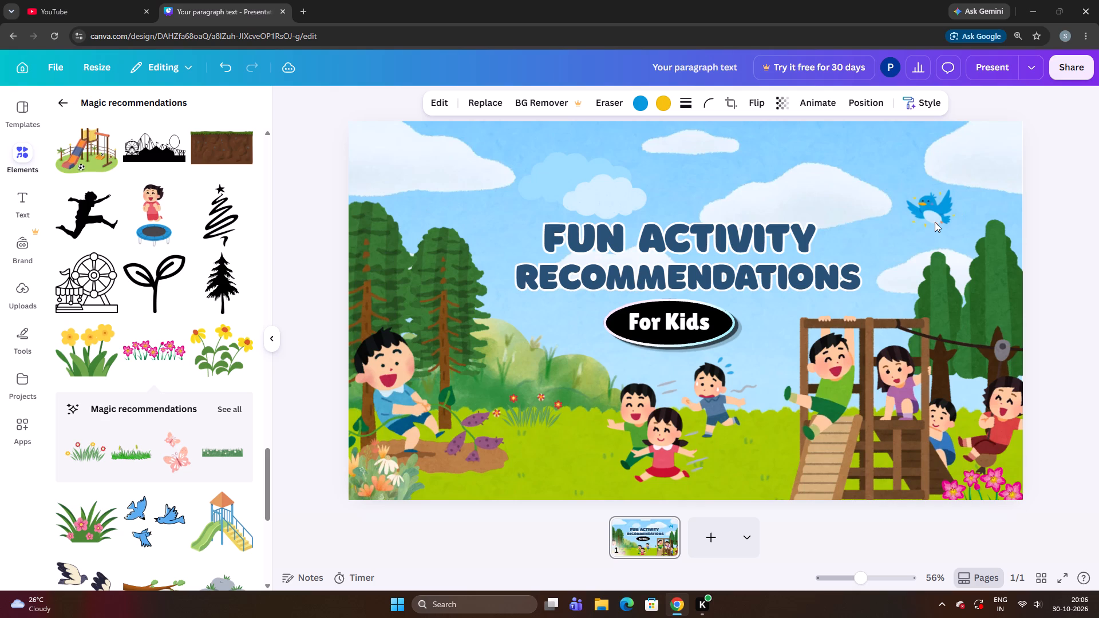
key("Up")
key("Left")
key("Left")
key("Left")
key("Left")
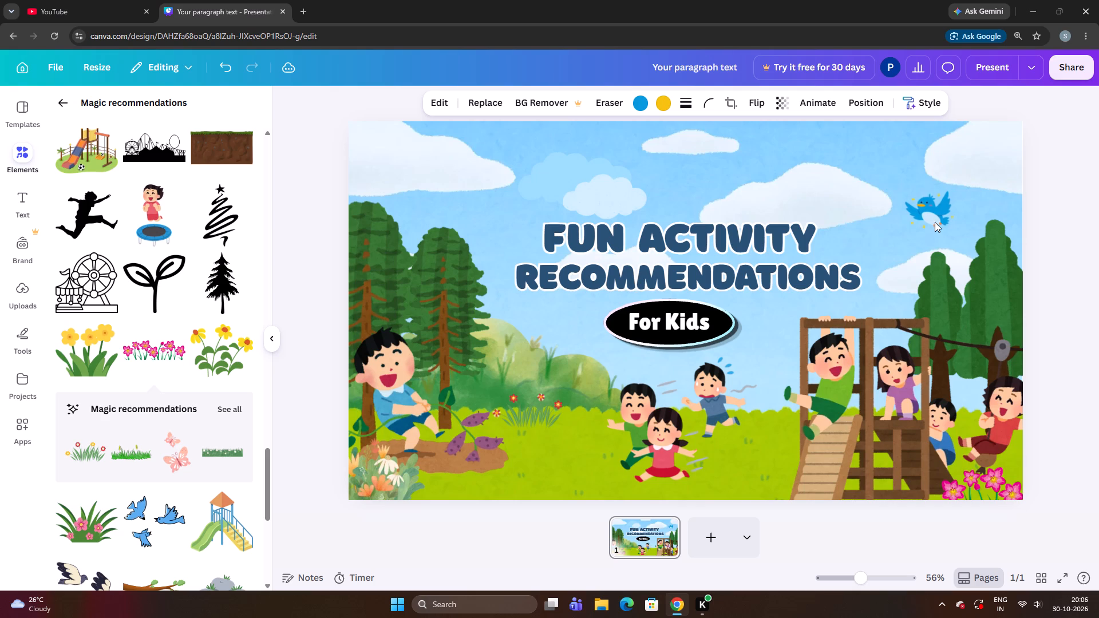
key("Down")
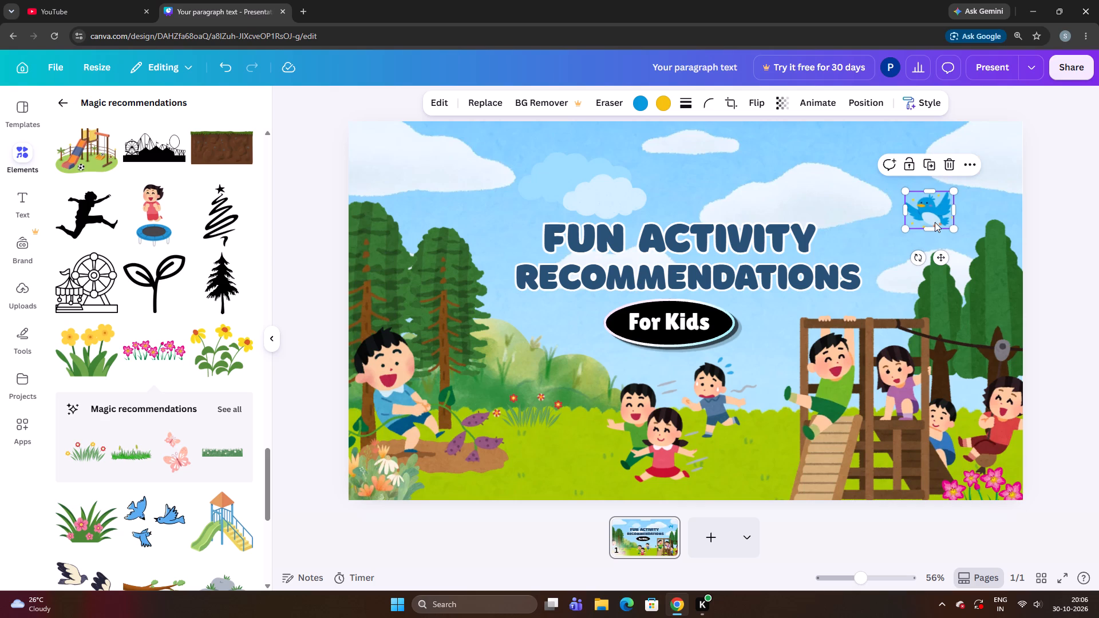
key("Down")
key("Down")
key("Down")
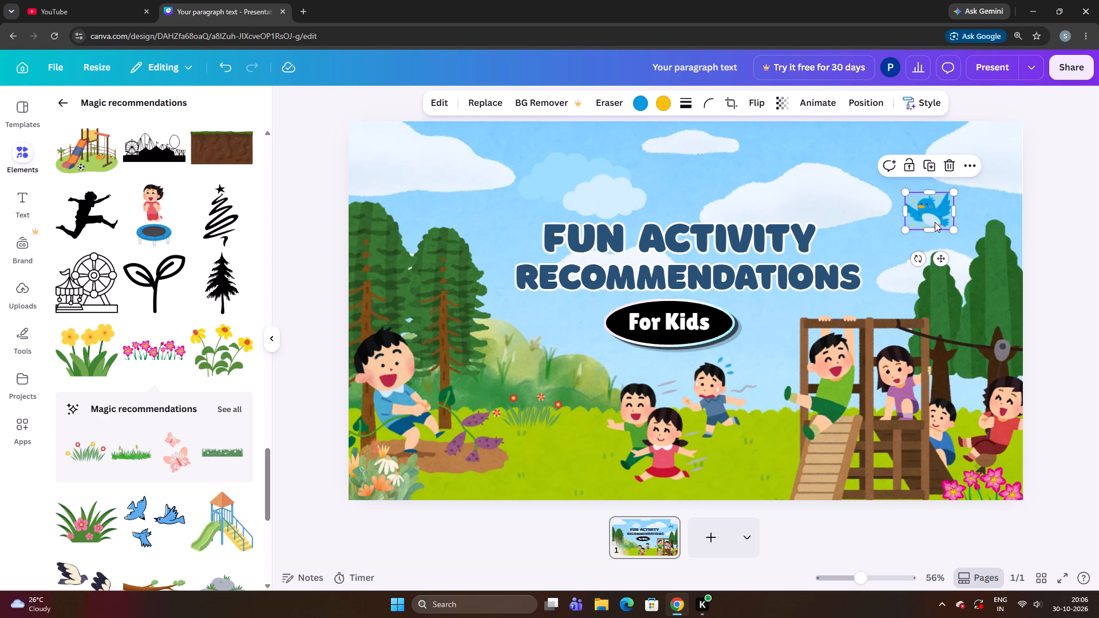
Add the pair of dark-winged cream birds, shrink it, and place it in the sky between the pine trees and the title.
scroll(225, 423, "down", 5)
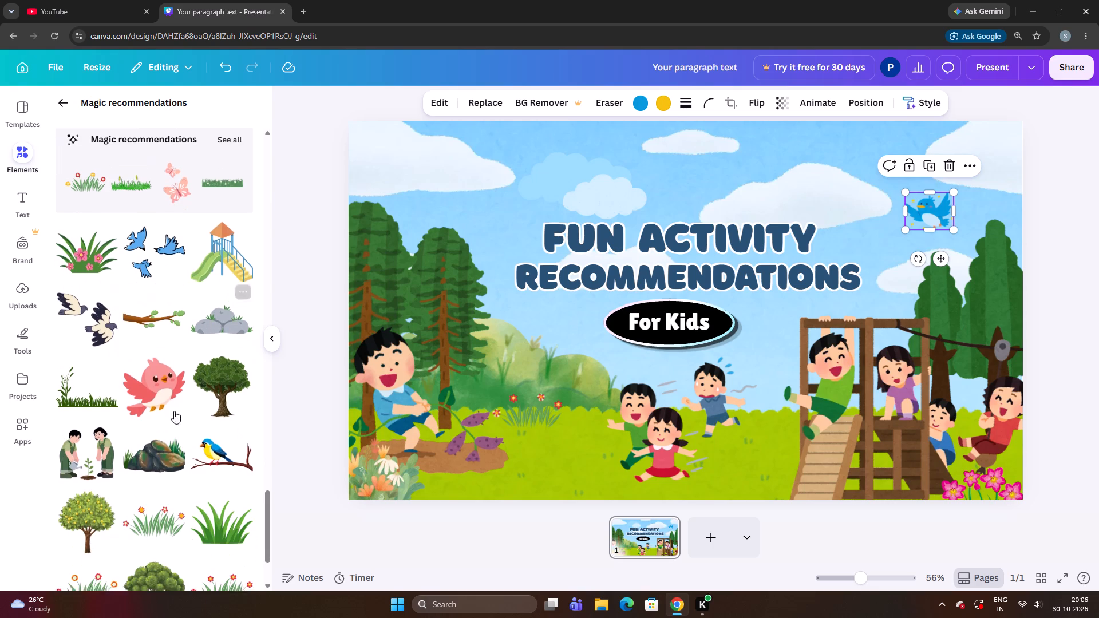
left_click(92, 314)
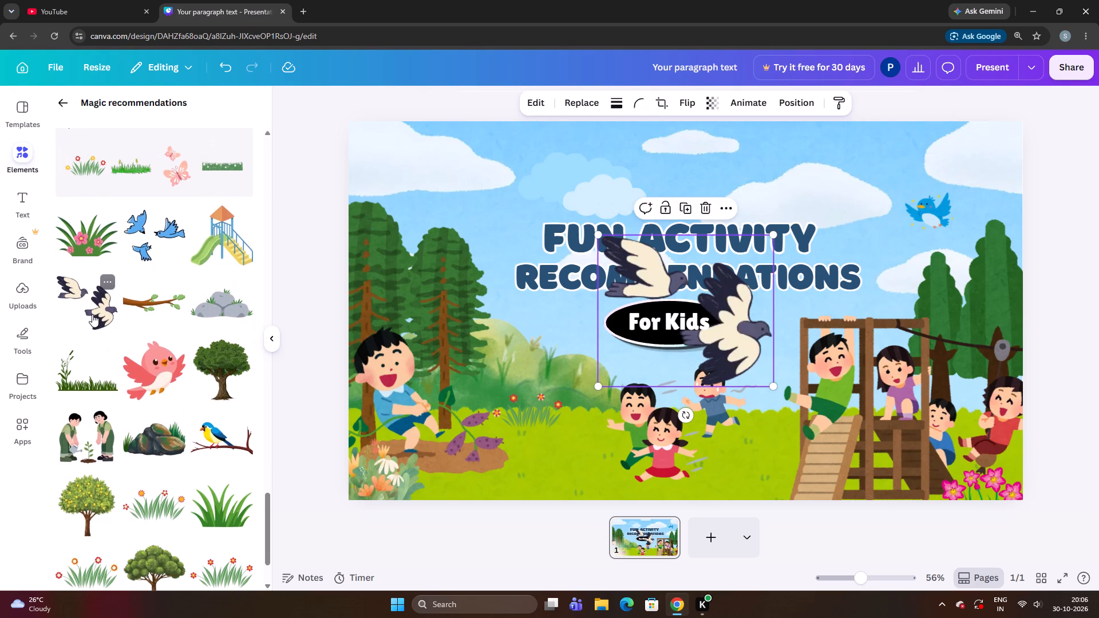
left_click_drag(748, 363, 670, 288)
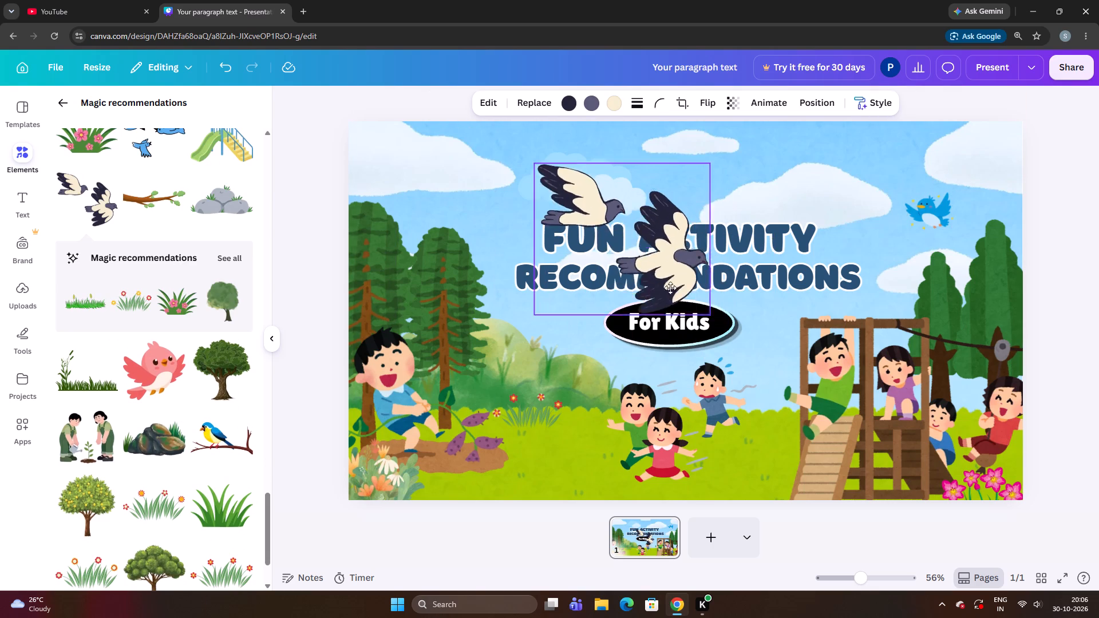
left_click_drag(670, 288, 642, 278)
left_click_drag(670, 298, 576, 201)
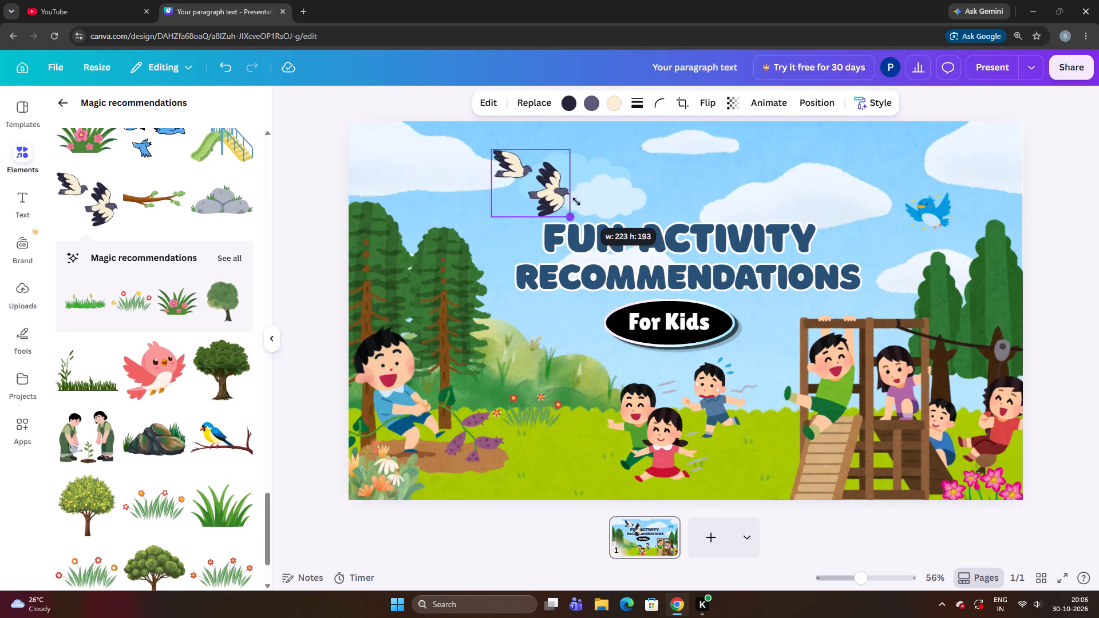
left_click_drag(576, 201, 567, 193)
left_click_drag(540, 185, 514, 222)
left_click_drag(526, 237, 521, 231)
left_click_drag(509, 217, 513, 223)
left_click(513, 223)
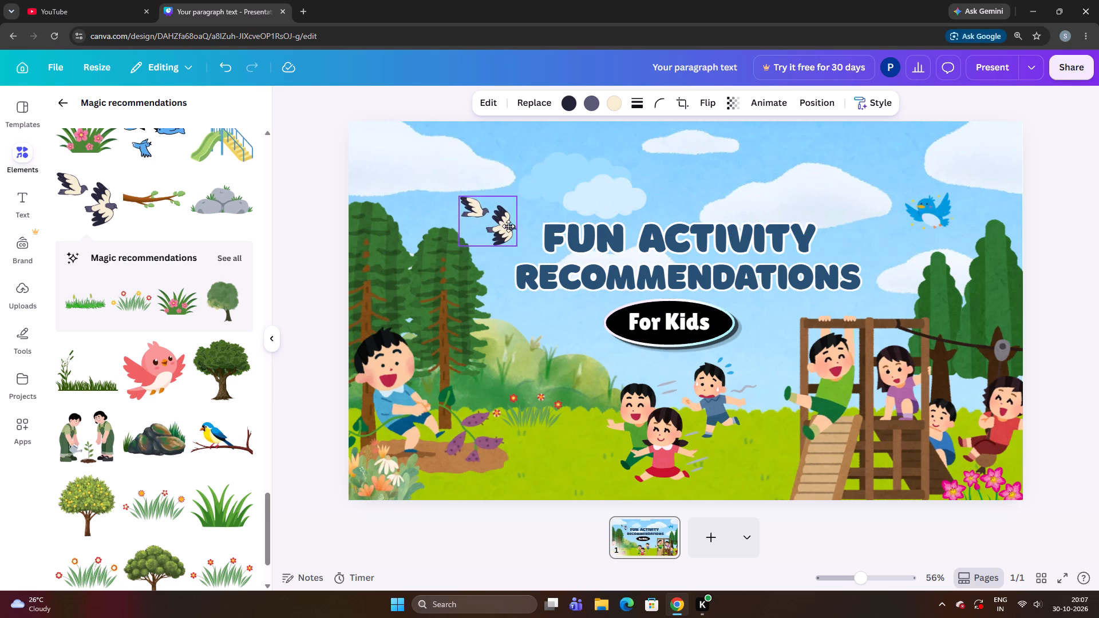
Nudge the pair of dark-winged birds slightly lower and away from the title, toward the pine treetops.
key("Right")
key("Right")
key("Right")
key("Right")
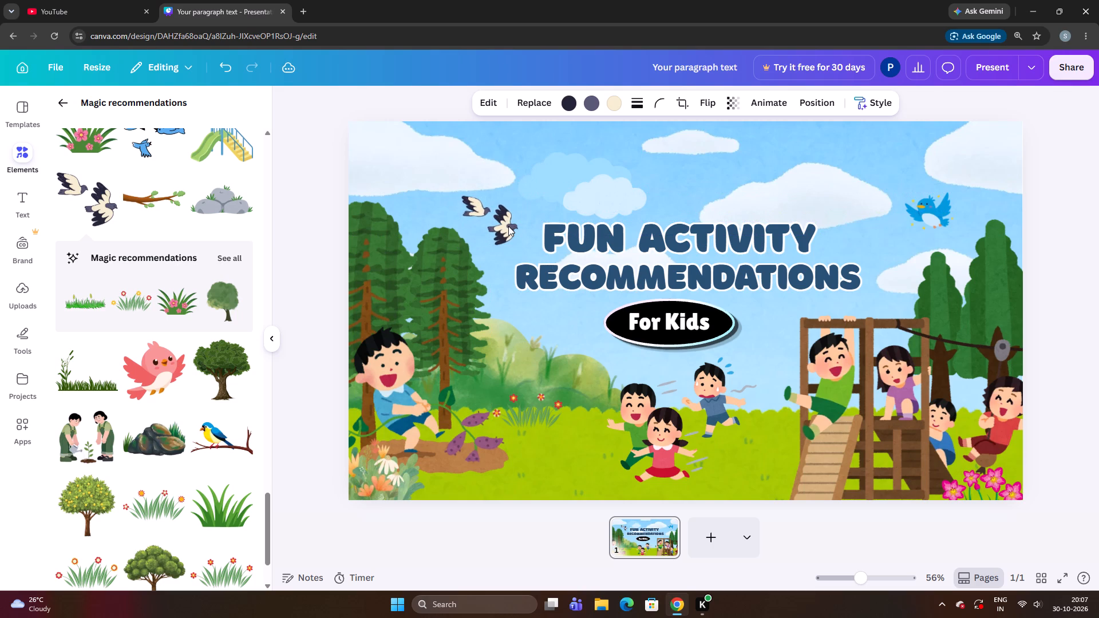
key("Up")
key("Up")
key("Down")
key("Down")
key("Down")
key("Down")
key("Down")
key("Down")
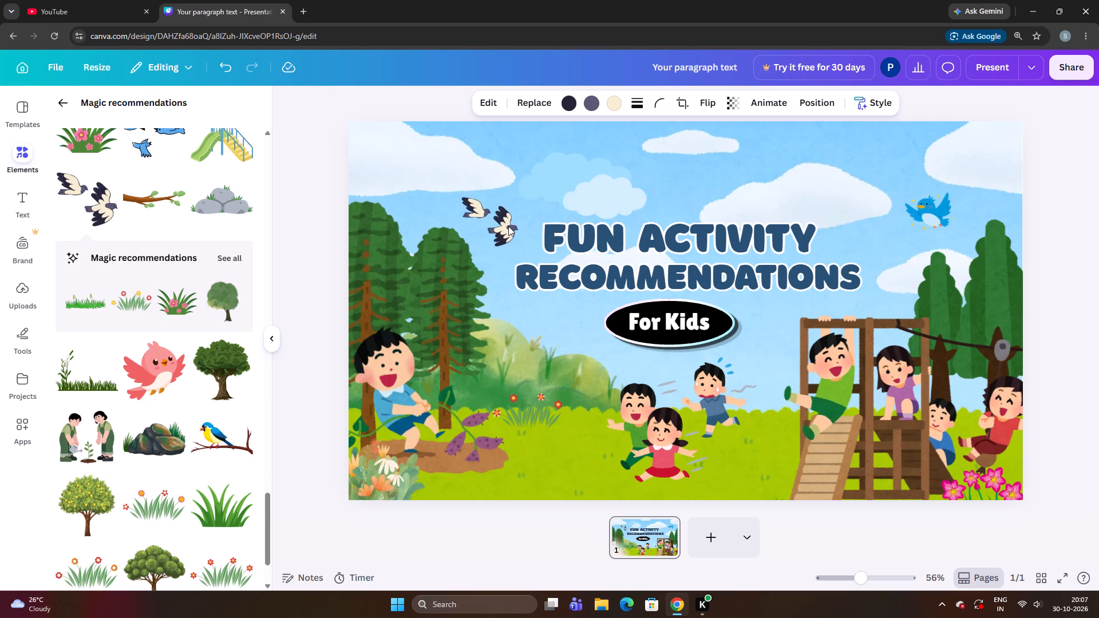
key("Down")
key("Down")
key("Left")
key("Left")
key("Left")
key("Left")
key("Up")
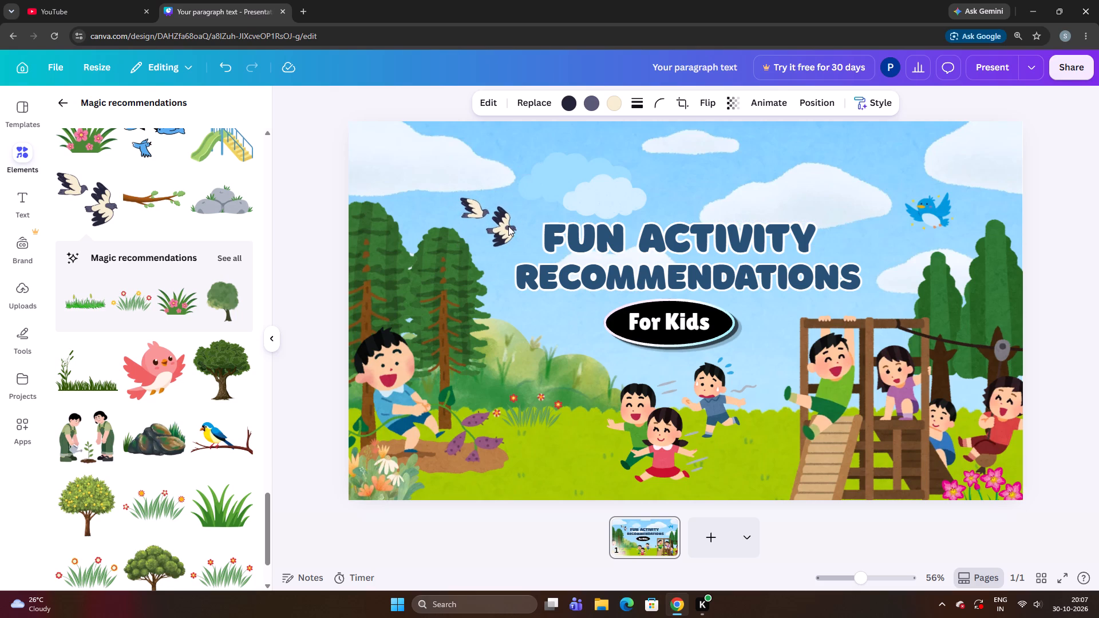
key("Left")
key("Left")
key("Up")
key("Left")
key("Up")
key("Left")
key("Down")
key("Down")
key("Down")
key("Down")
key("Down")
key("Down")
key("Down")
key("Down")
key("Down")
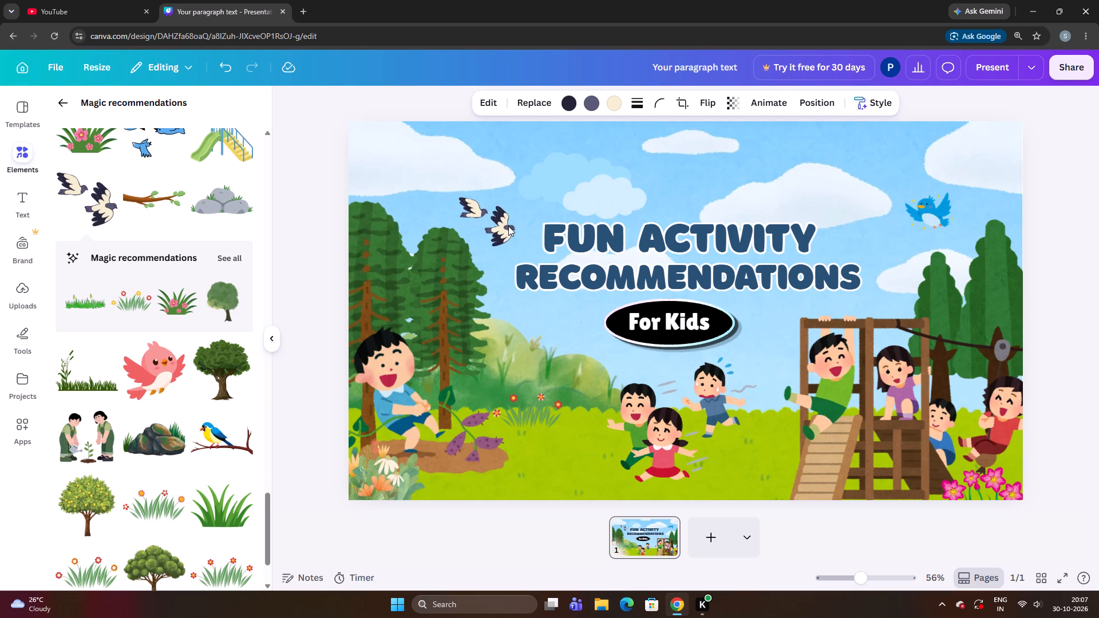
key("Up")
key("Left")
key("Left")
key("Left")
key("Left")
key("Left")
key("Left")
key("Left")
key("Left")
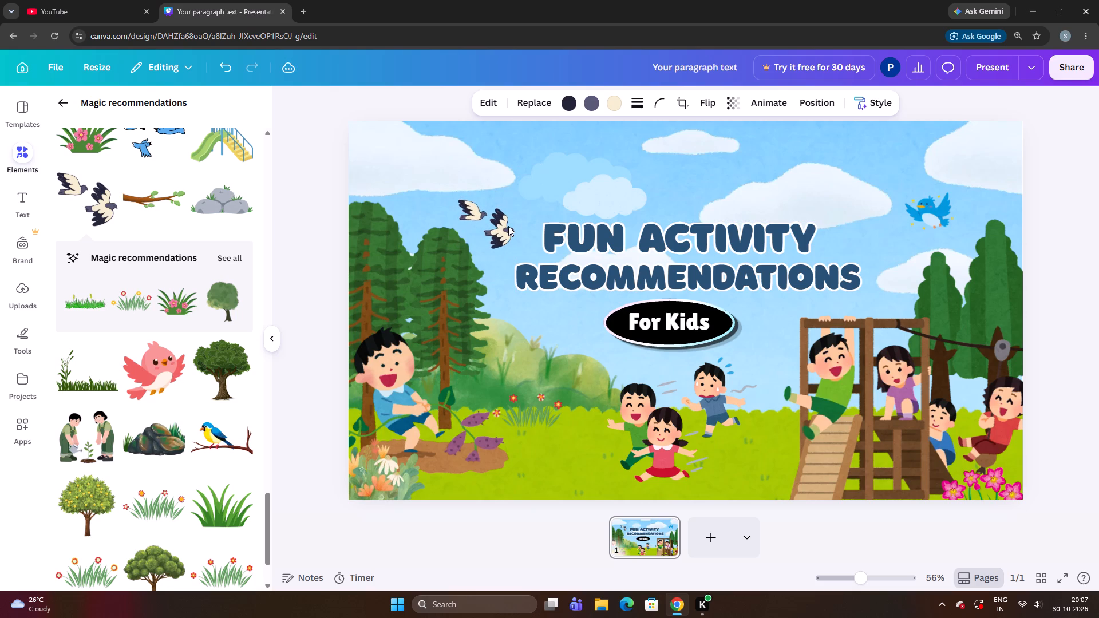
key("Down")
key("Down")
key("Down")
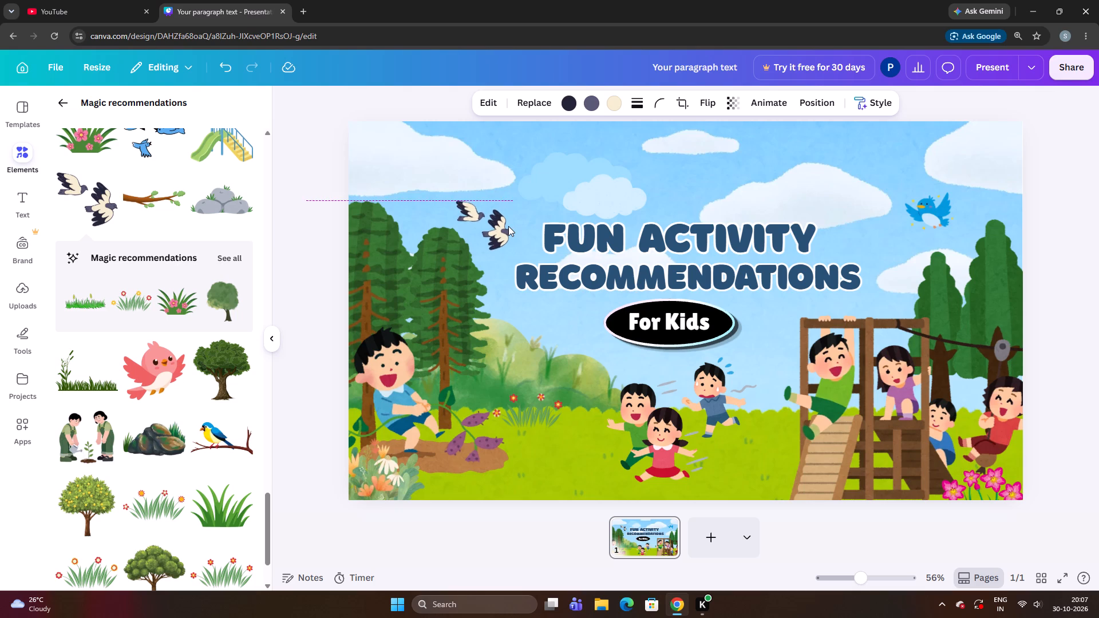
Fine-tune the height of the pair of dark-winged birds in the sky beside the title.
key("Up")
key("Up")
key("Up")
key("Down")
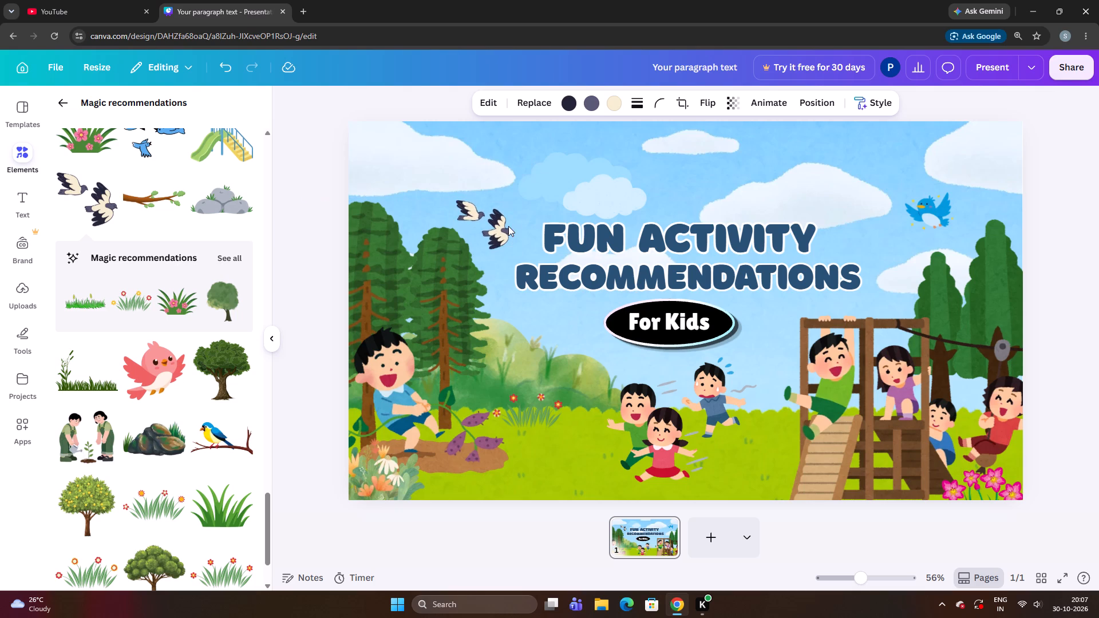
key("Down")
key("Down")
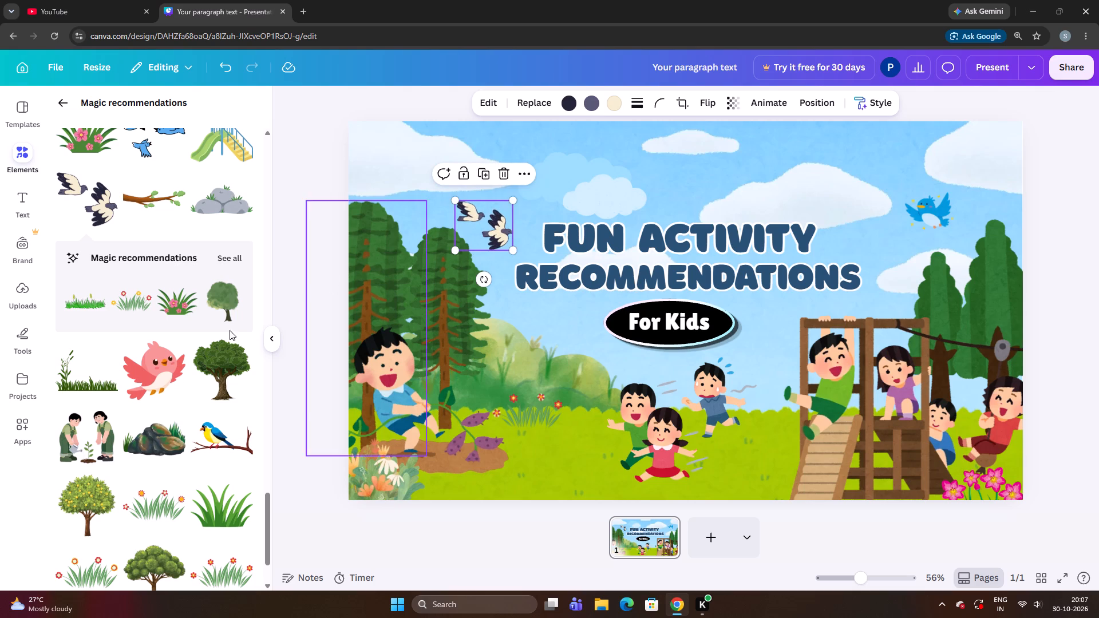
Add the pink flying bird from the magic recommendations and shift it clear of the pair of dark-winged birds.
left_click(157, 383)
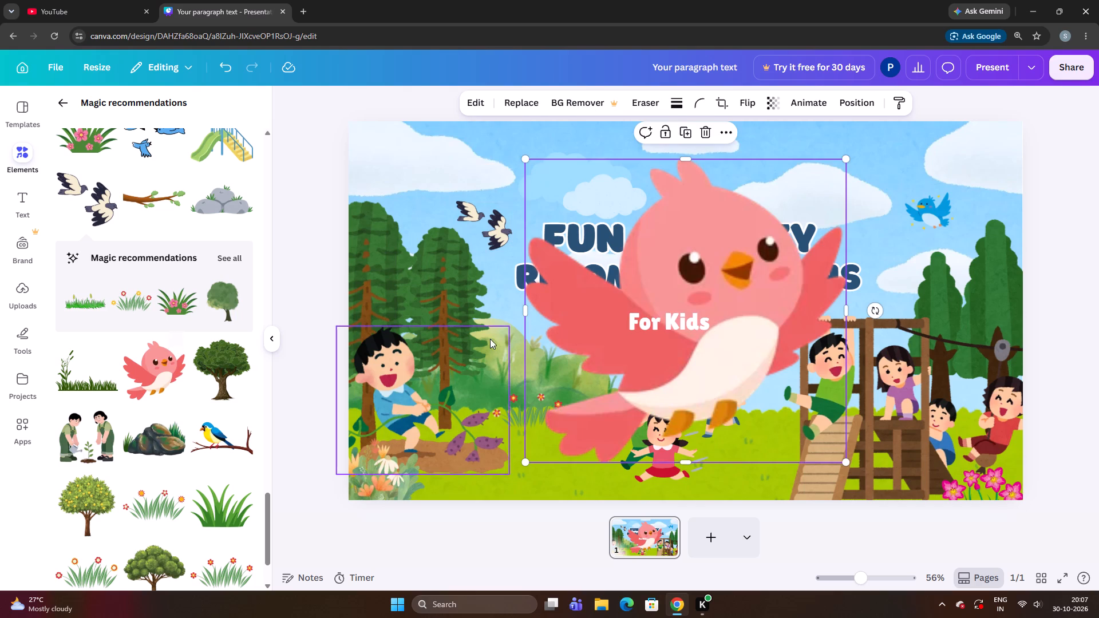
left_click_drag(734, 399, 697, 386)
left_click_drag(645, 370, 725, 387)
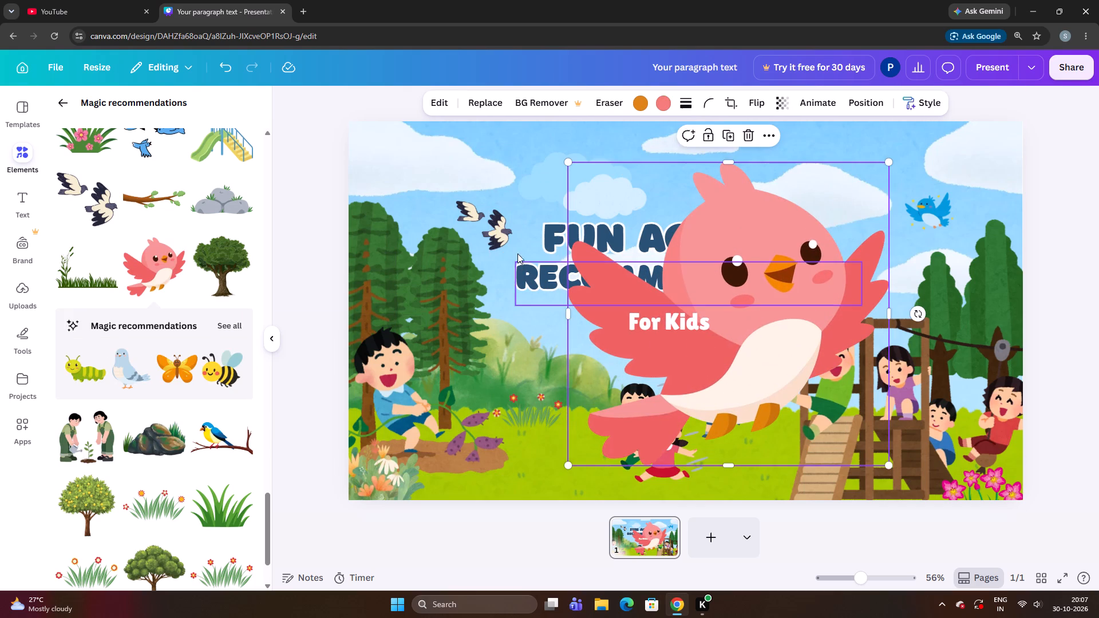
Delete the pair of dark-winged birds beside the title.
left_click(509, 243)
left_click(507, 176)
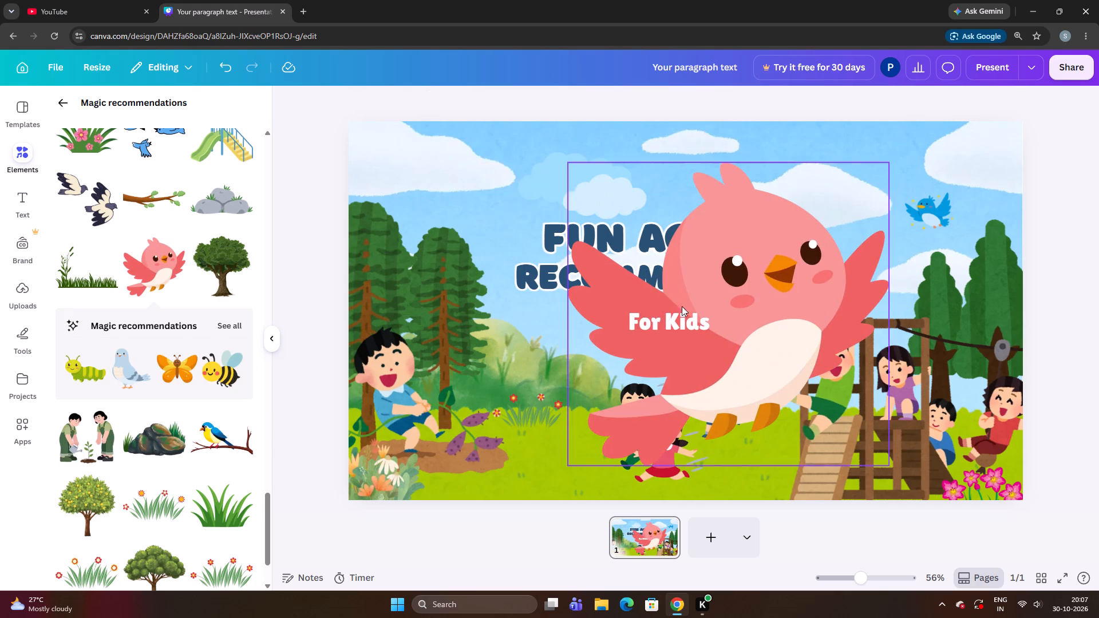
Move the pink bird over the pine trees and shrink it to roughly two-thirds of its size.
left_click_drag(792, 339, 501, 280)
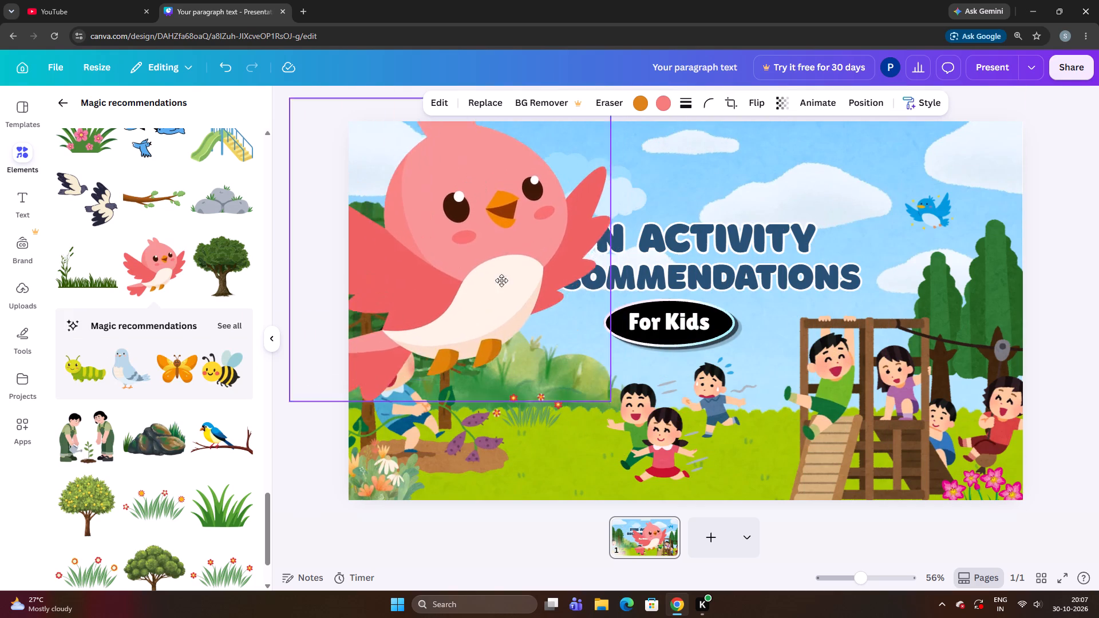
left_click_drag(501, 280, 456, 271)
left_click_drag(468, 300, 556, 298)
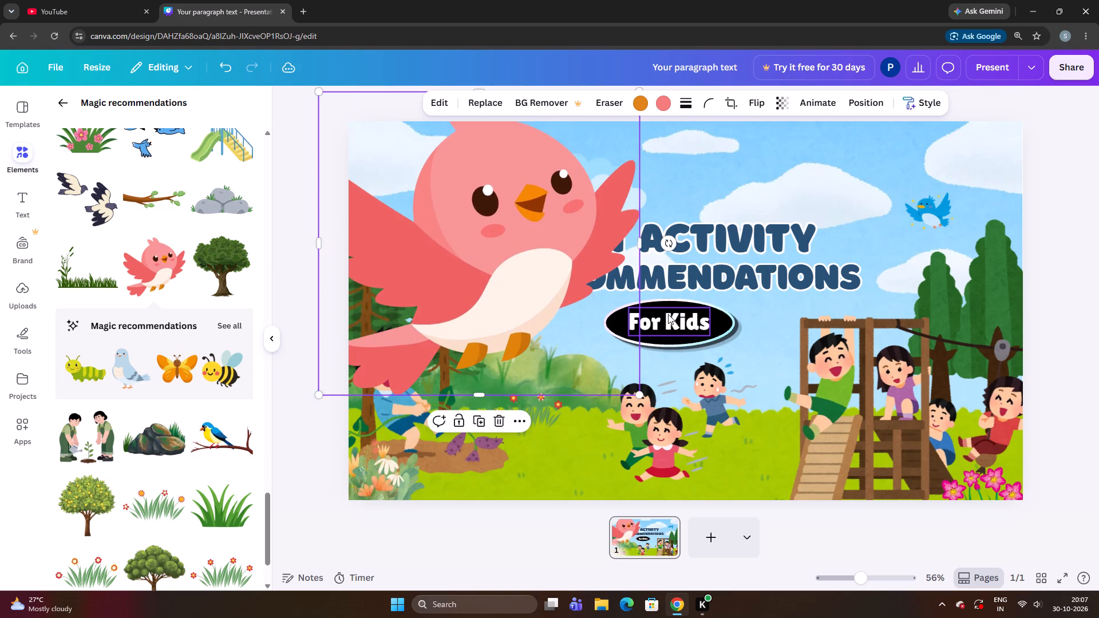
right_click(668, 315)
left_click_drag(646, 323, 646, 322)
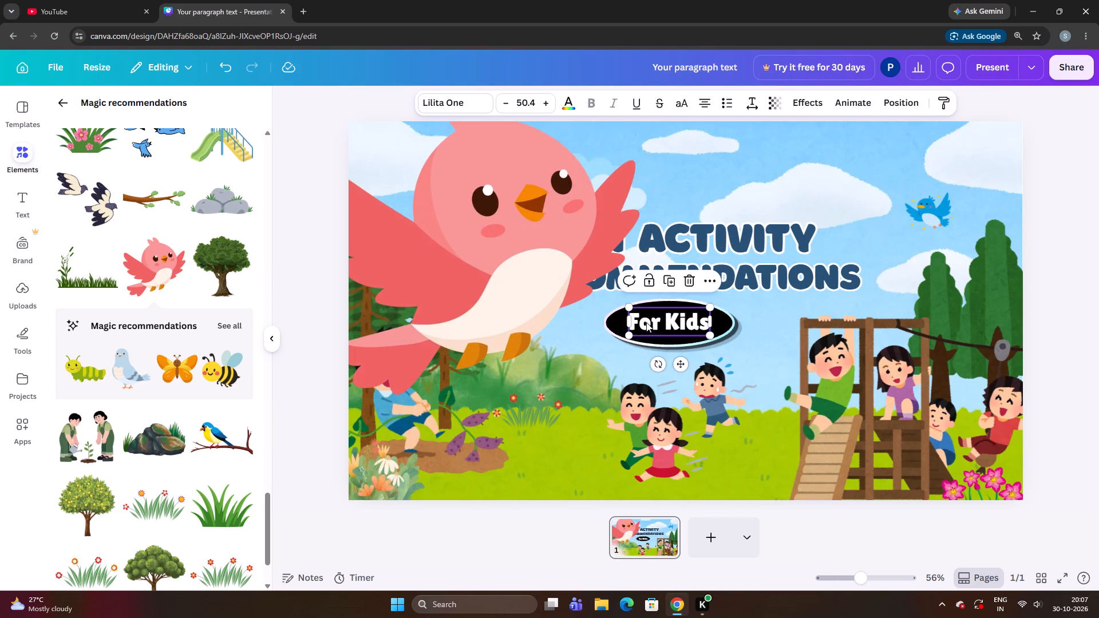
left_click_drag(646, 322, 665, 325)
left_click(533, 286)
left_click_drag(640, 394, 550, 308)
left_click_drag(485, 239, 531, 295)
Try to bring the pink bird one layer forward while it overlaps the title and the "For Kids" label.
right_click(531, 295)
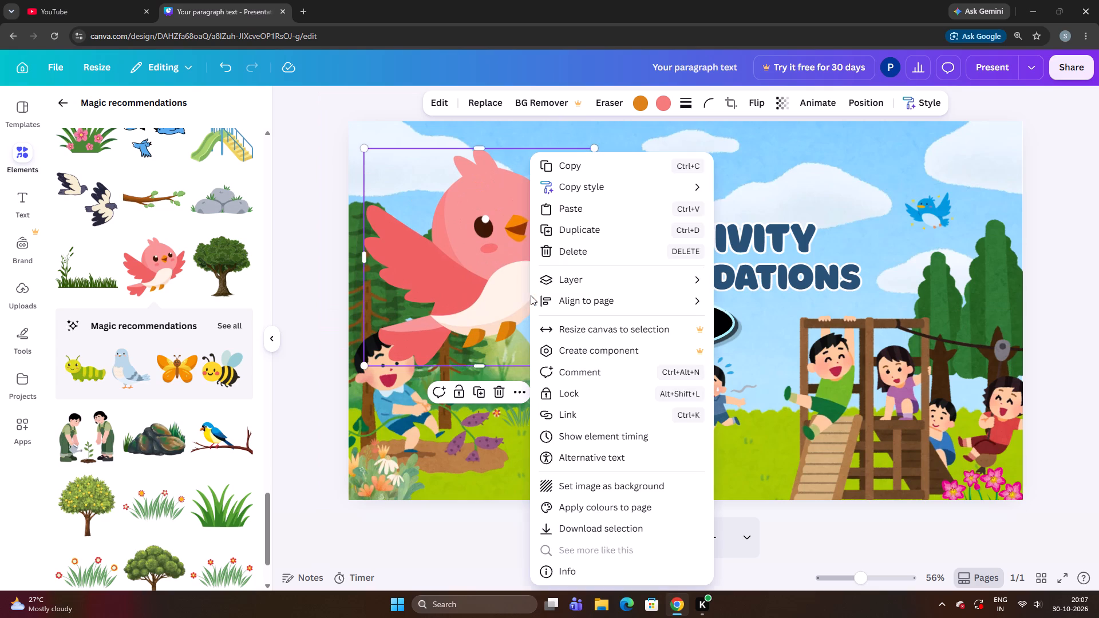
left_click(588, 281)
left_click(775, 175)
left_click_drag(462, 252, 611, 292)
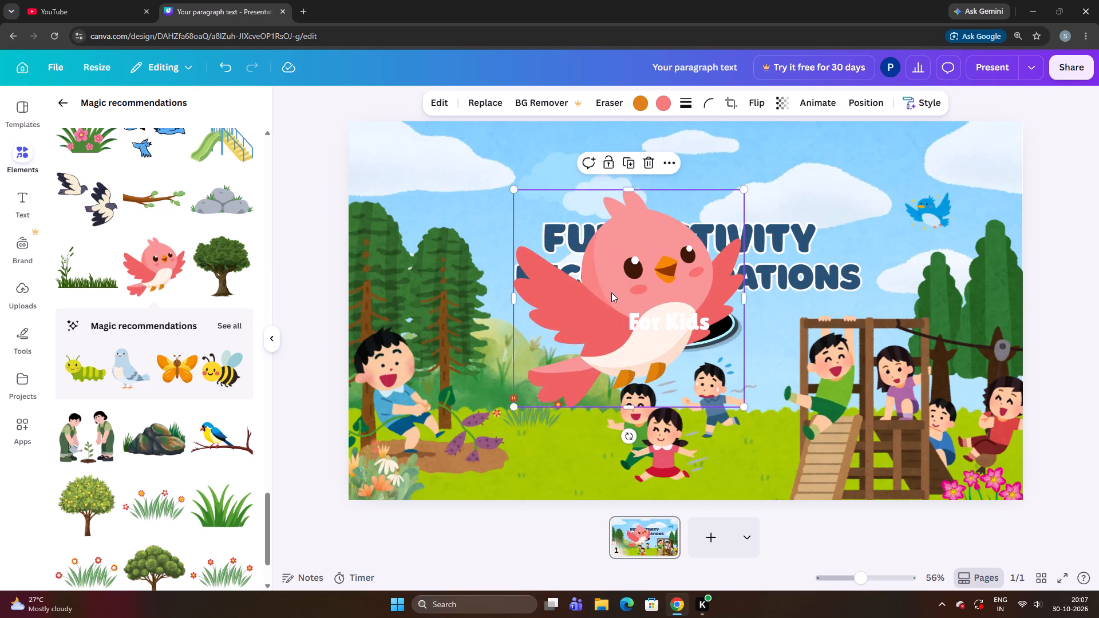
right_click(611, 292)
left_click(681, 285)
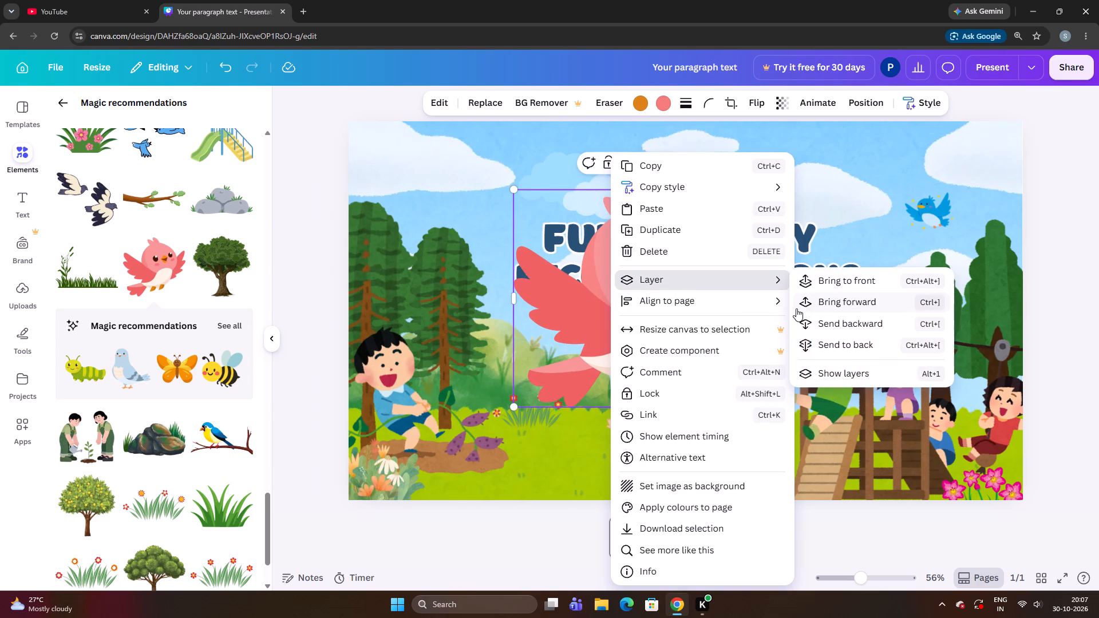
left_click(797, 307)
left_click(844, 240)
Shrink the pink bird to about half its size and move it into the sky above the start of the title.
left_click_drag(677, 292, 543, 288)
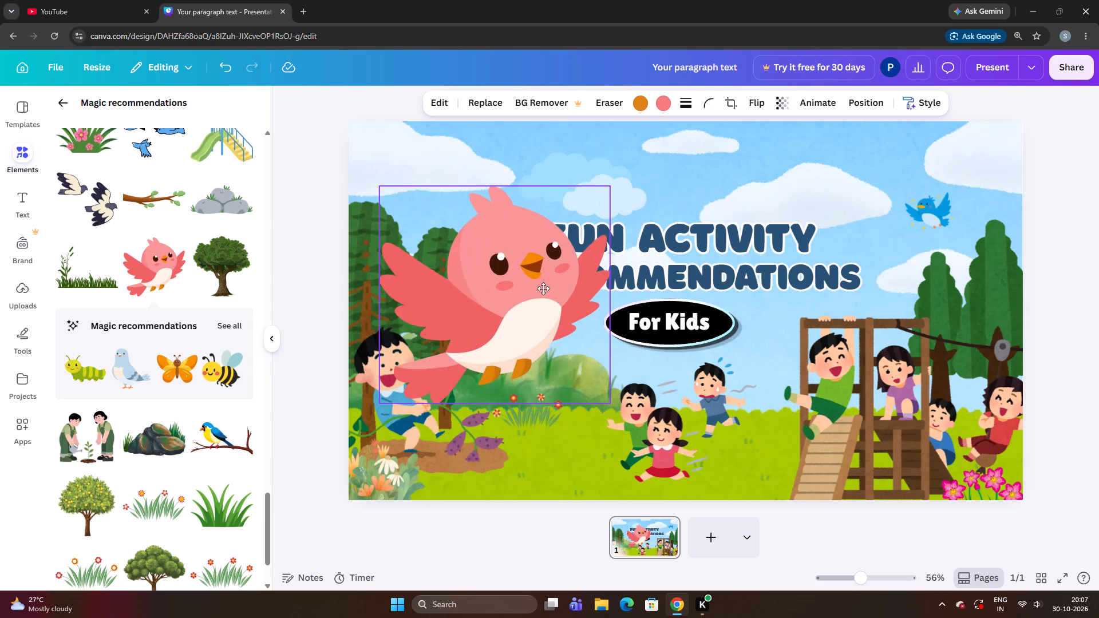
left_click_drag(543, 288, 560, 307)
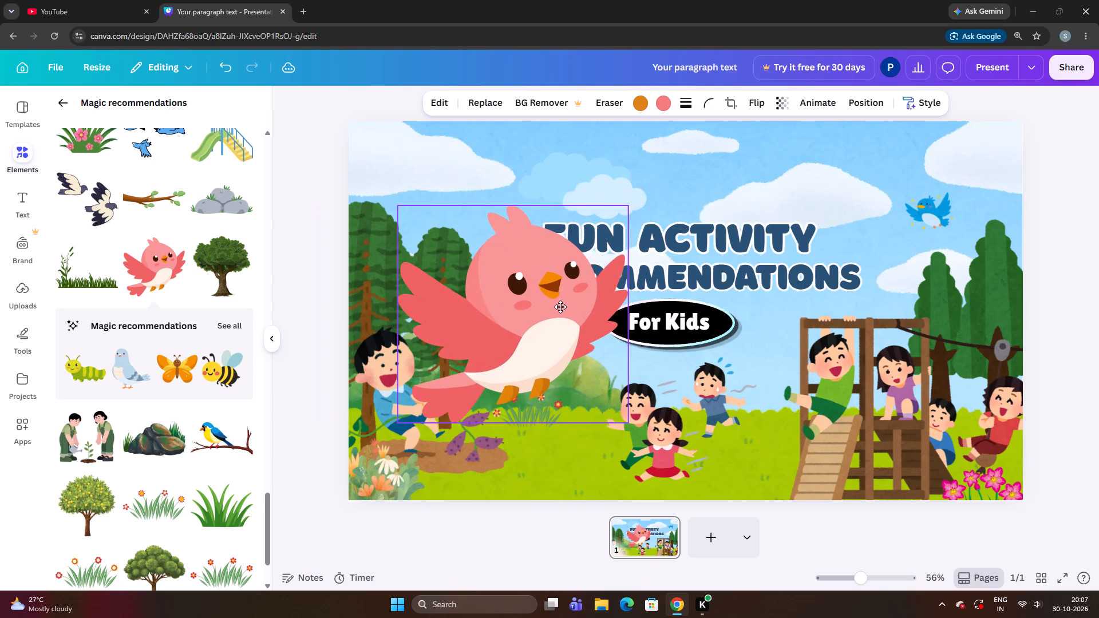
left_click_drag(560, 307, 560, 301)
left_click_drag(559, 311, 633, 315)
left_click_drag(699, 420, 577, 330)
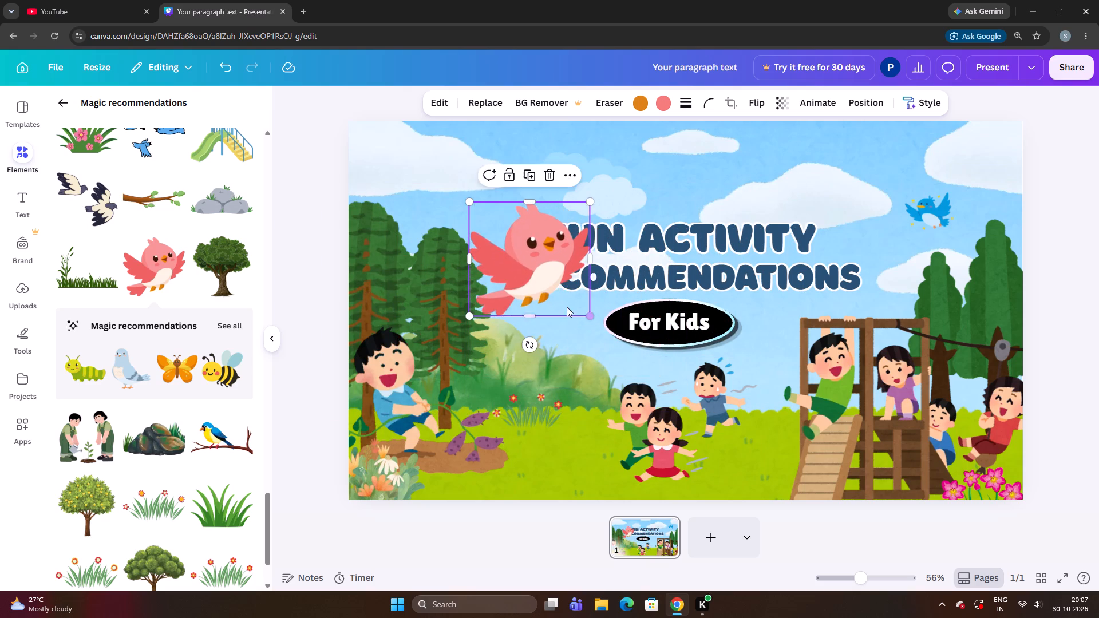
left_click_drag(564, 296, 564, 233)
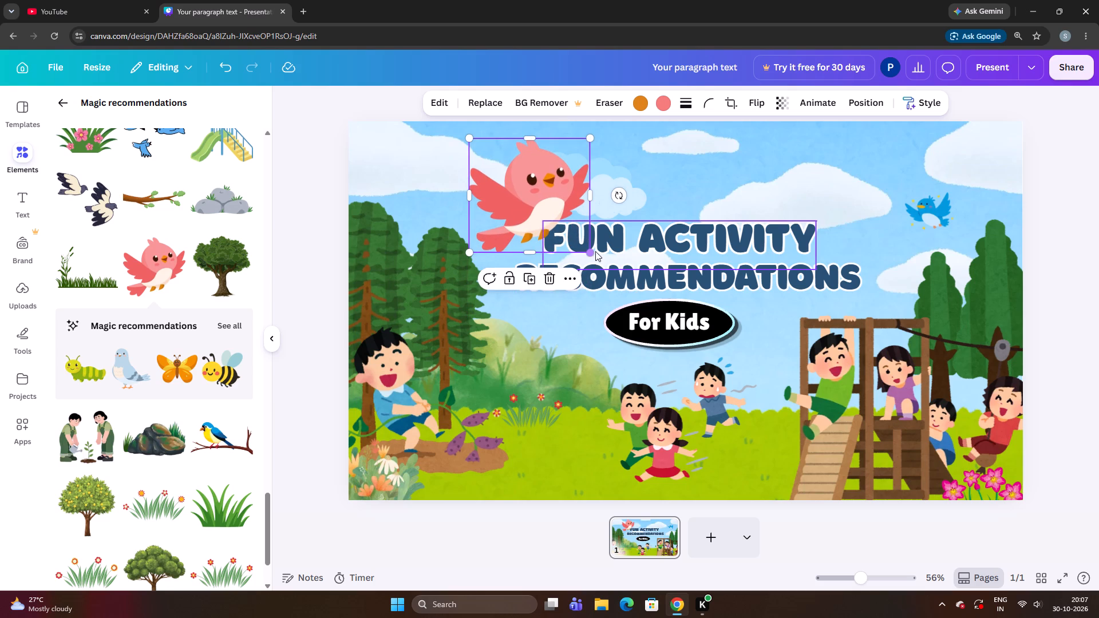
Shrink the pink bird to less than half its size and place it in the sky between the pine treetops and the title.
left_click_drag(592, 250, 545, 192)
left_click_drag(518, 176, 513, 195)
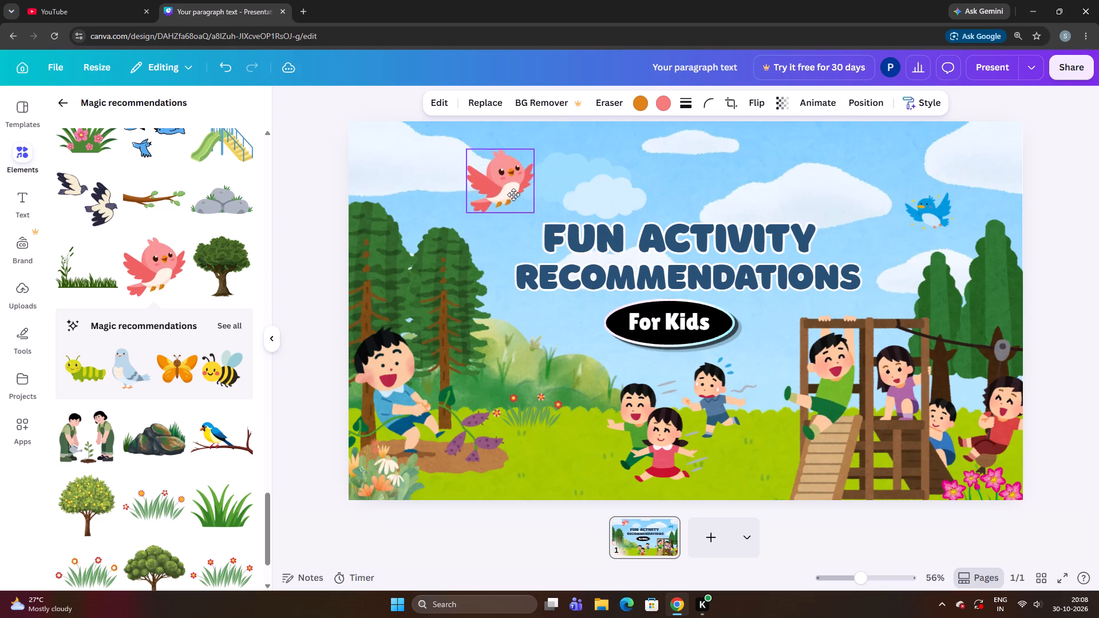
left_click_drag(513, 195, 511, 208)
left_click_drag(524, 234, 508, 201)
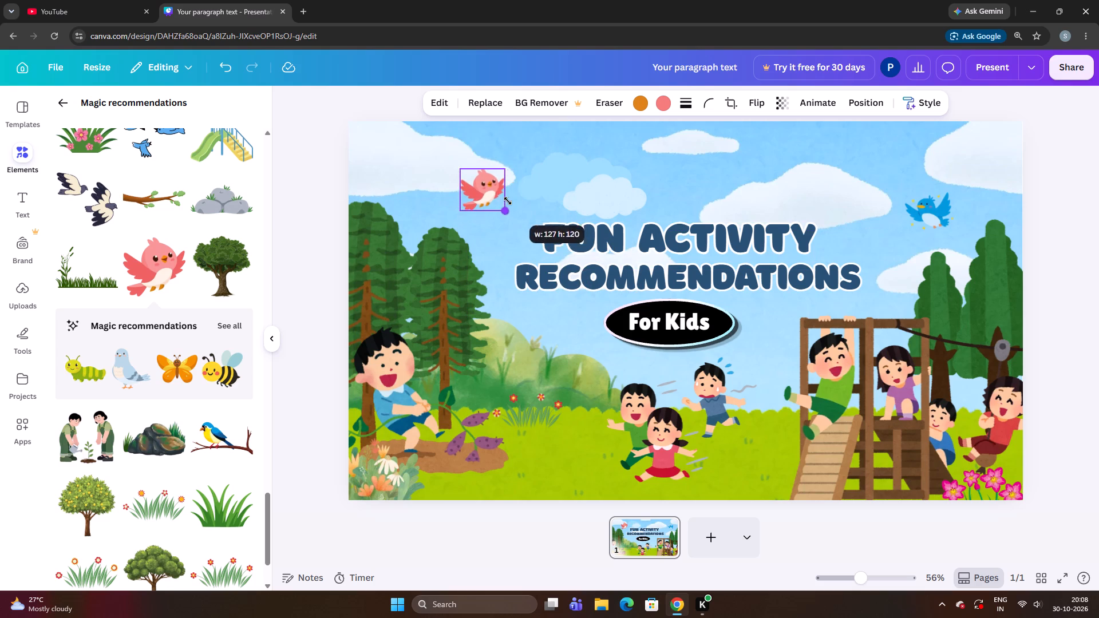
left_click_drag(508, 201, 507, 200)
left_click_drag(504, 204, 513, 224)
left_click_drag(505, 204, 510, 221)
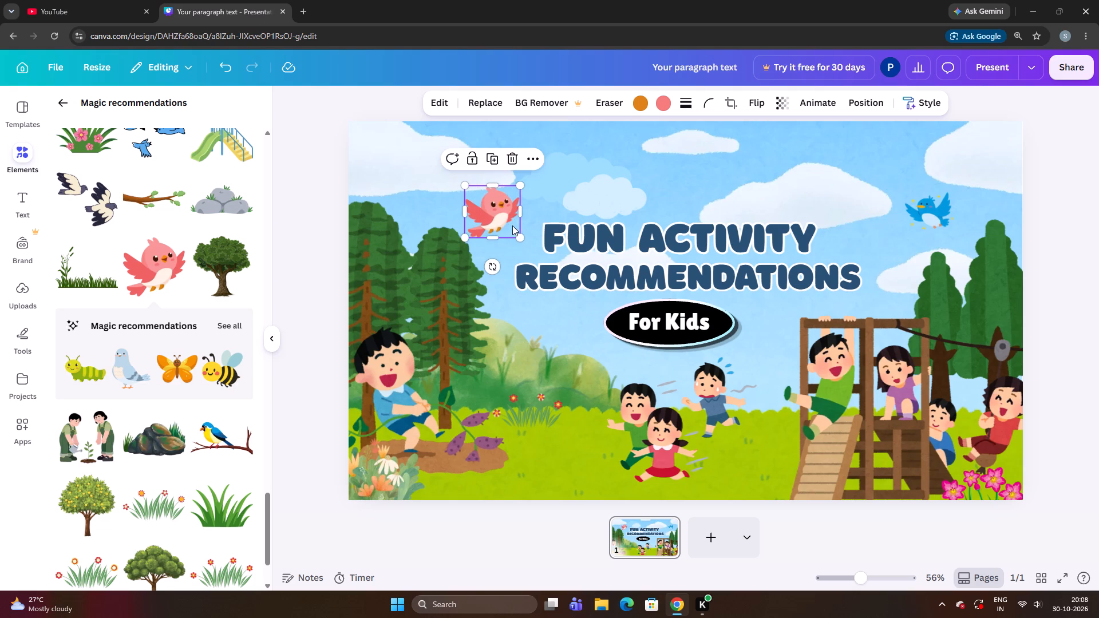
left_click_drag(522, 236, 512, 220)
left_click(500, 209)
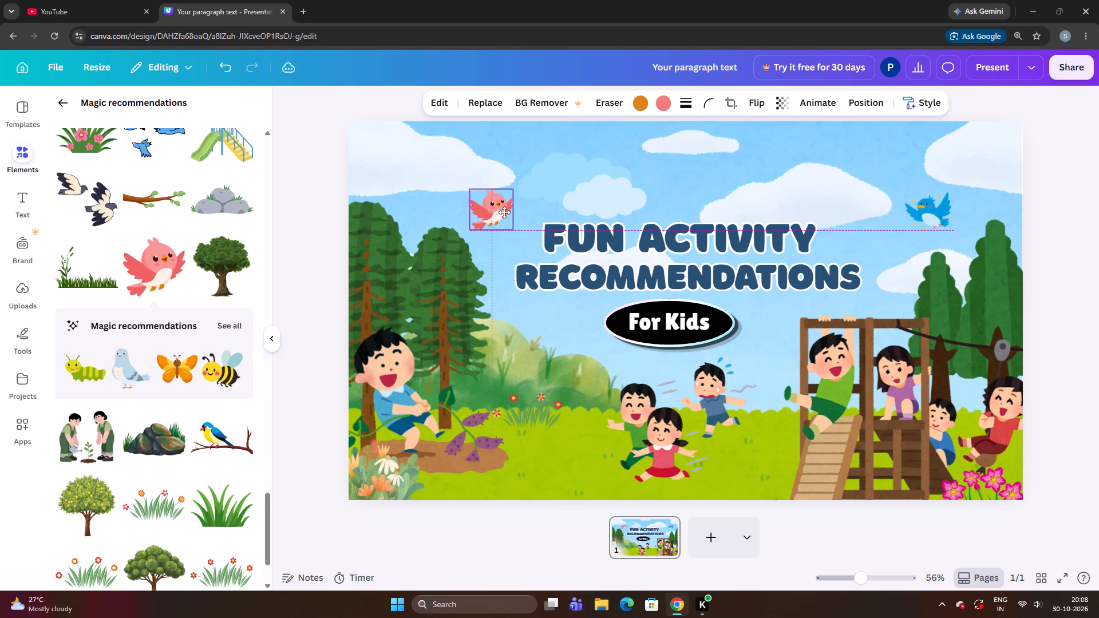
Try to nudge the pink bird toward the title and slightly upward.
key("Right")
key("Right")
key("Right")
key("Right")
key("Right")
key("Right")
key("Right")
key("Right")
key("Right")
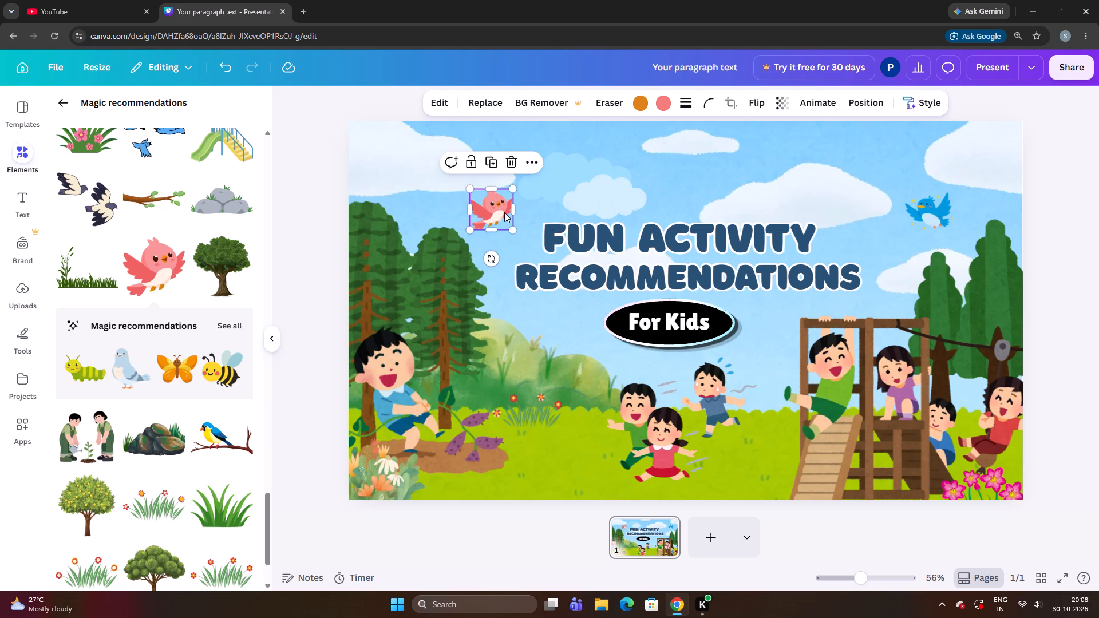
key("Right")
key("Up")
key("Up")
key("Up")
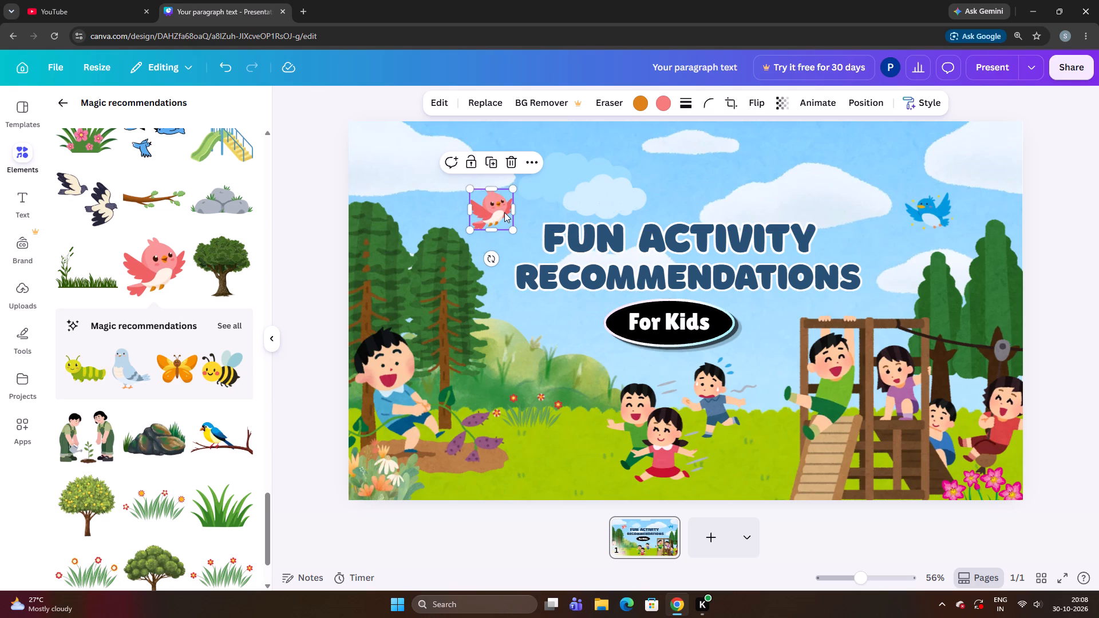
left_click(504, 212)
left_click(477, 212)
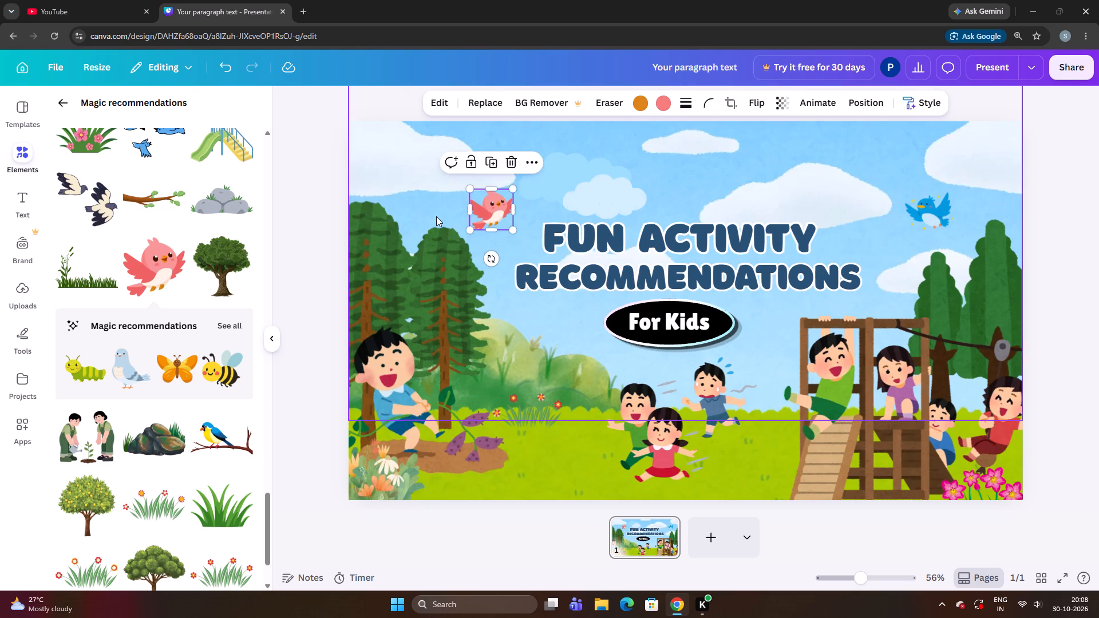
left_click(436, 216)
Nudge the pink bird slightly toward the title and a little lower in the sky.
left_click(501, 216)
key("Right")
key("Right")
key("Right")
key("Right")
key("Right")
key("Right")
key("Right")
key("Right")
key("Right")
key("Right")
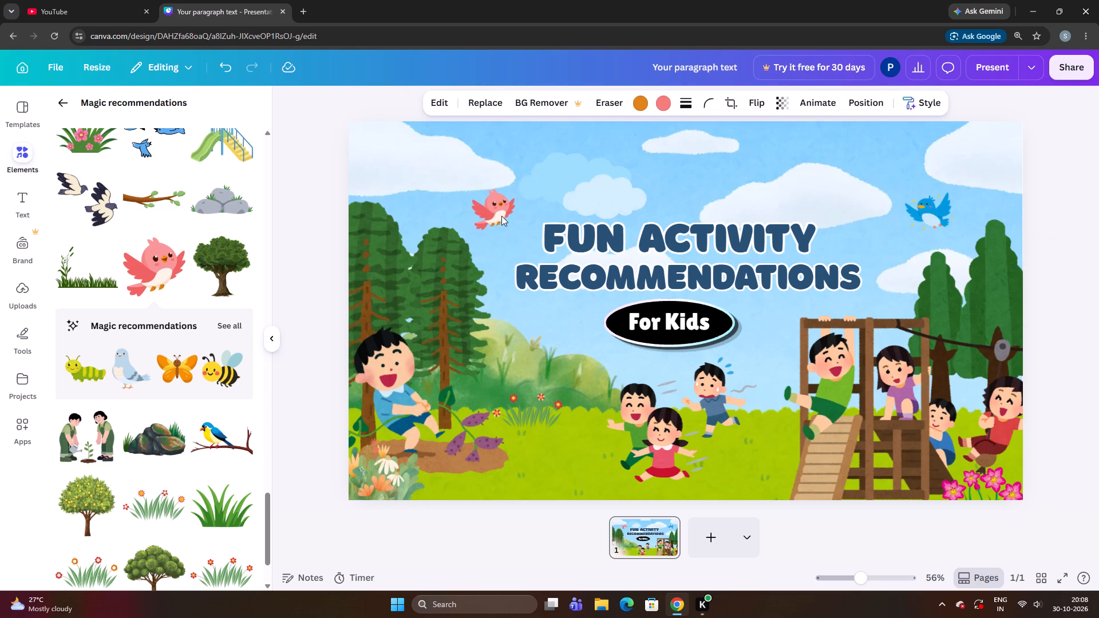
key("Down")
key("Down")
key("Down")
key("Down")
key("Down")
key("Down")
key("Down")
key("Down")
key("Down")
key("Down")
key("Down")
key("Down")
key("Down")
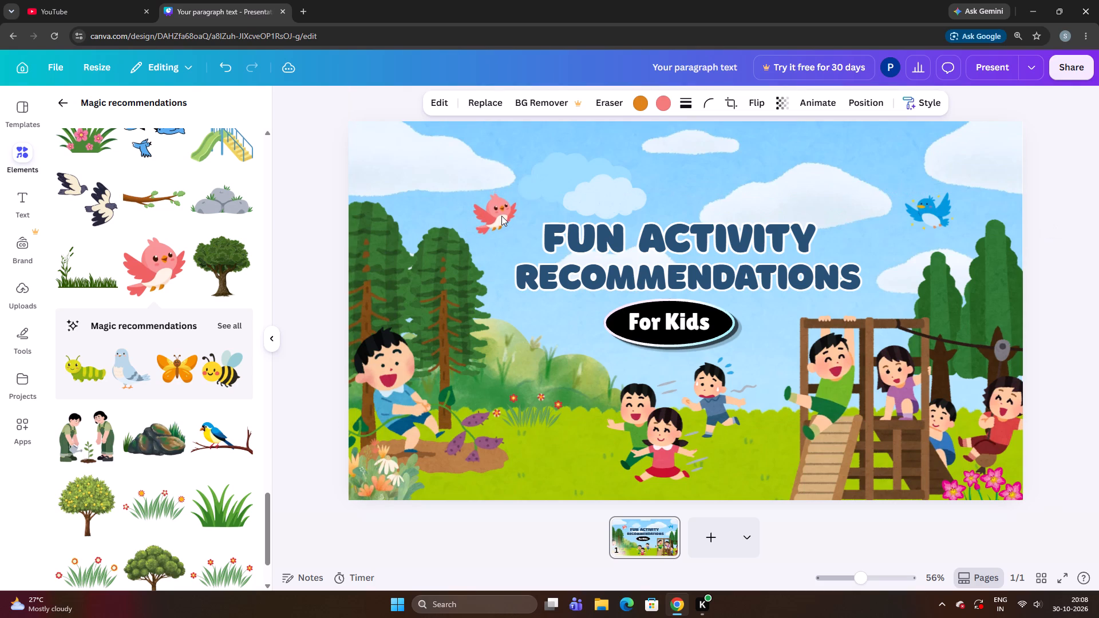
Fine-tune the pink bird's position beside the title, ending marginally lower.
key("Right")
key("Up")
key("Up")
key("Down")
key("Down")
key("Right")
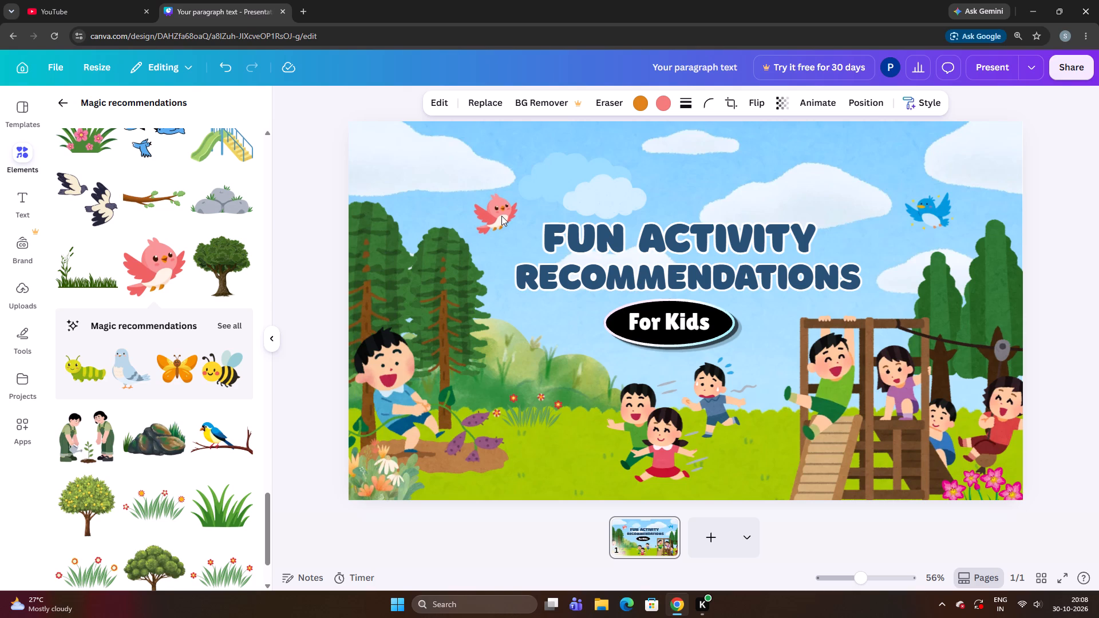
key("Down")
key("Left")
key("Up")
key("Left")
key("Left")
key("Down")
key("Down")
key("Down")
key("Right")
key("Right")
key("Right")
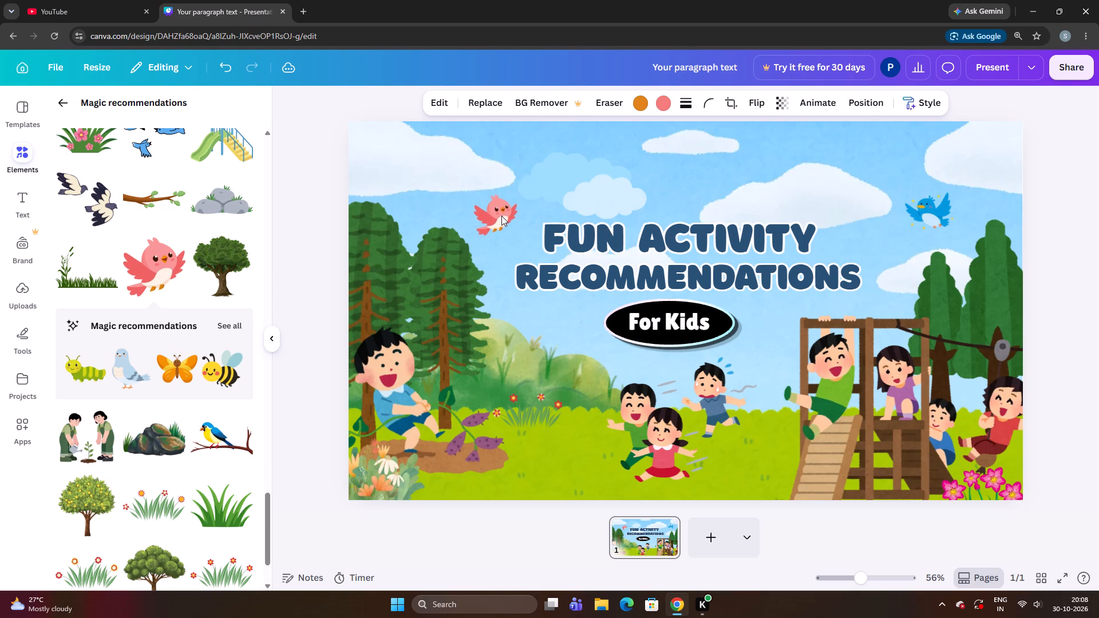
Nudge the pink bird a little closer to the title and slightly higher.
key("Right")
key("Right")
key("Right")
key("Right")
key("Right")
key("Right")
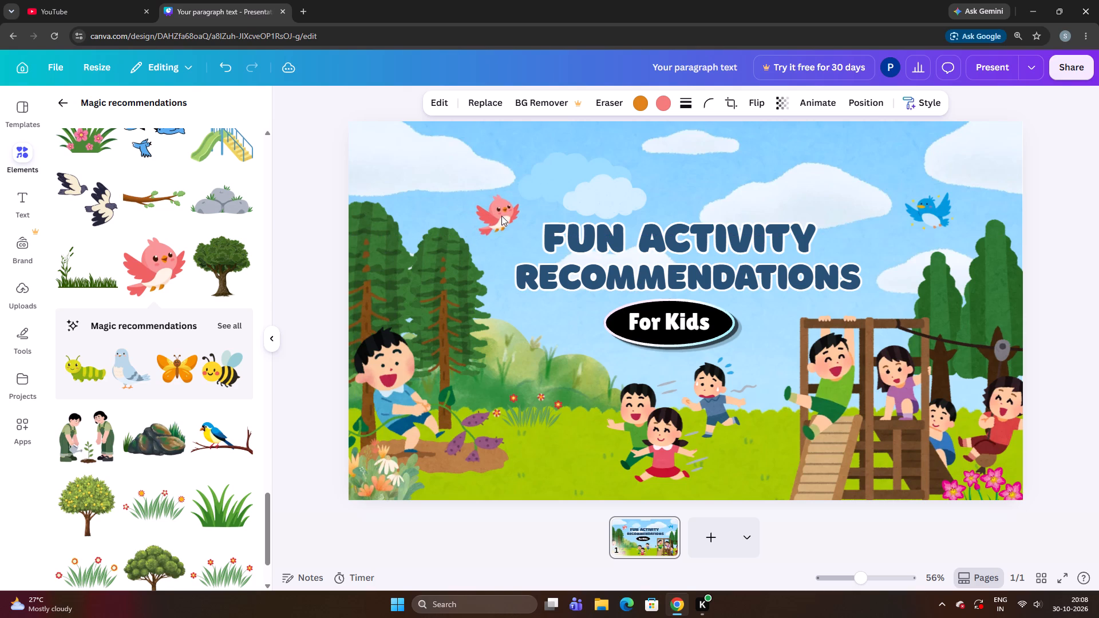
key("Right")
key("Right")
key("Up")
key("Up")
key("Up")
key("Up")
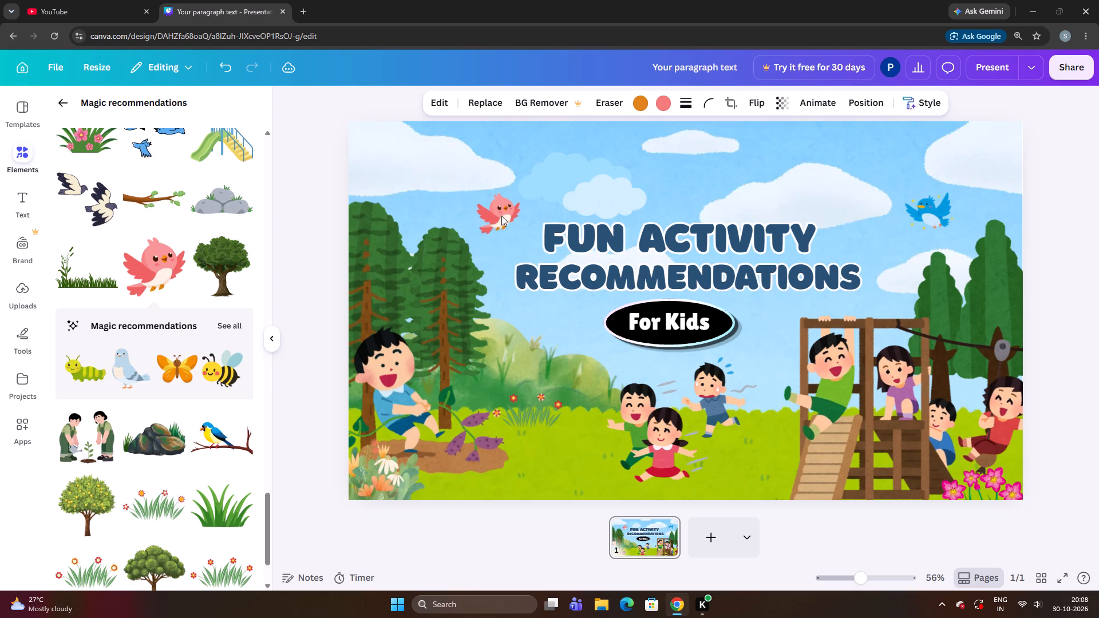
key("Up")
Make the final small adjustments to the pink bird's position, settling it marginally nearer the title.
key("Left")
key("Left")
key("Down")
key("Down")
key("Down")
key("Right")
key("Right")
key("Up")
key("Up")
key("Down")
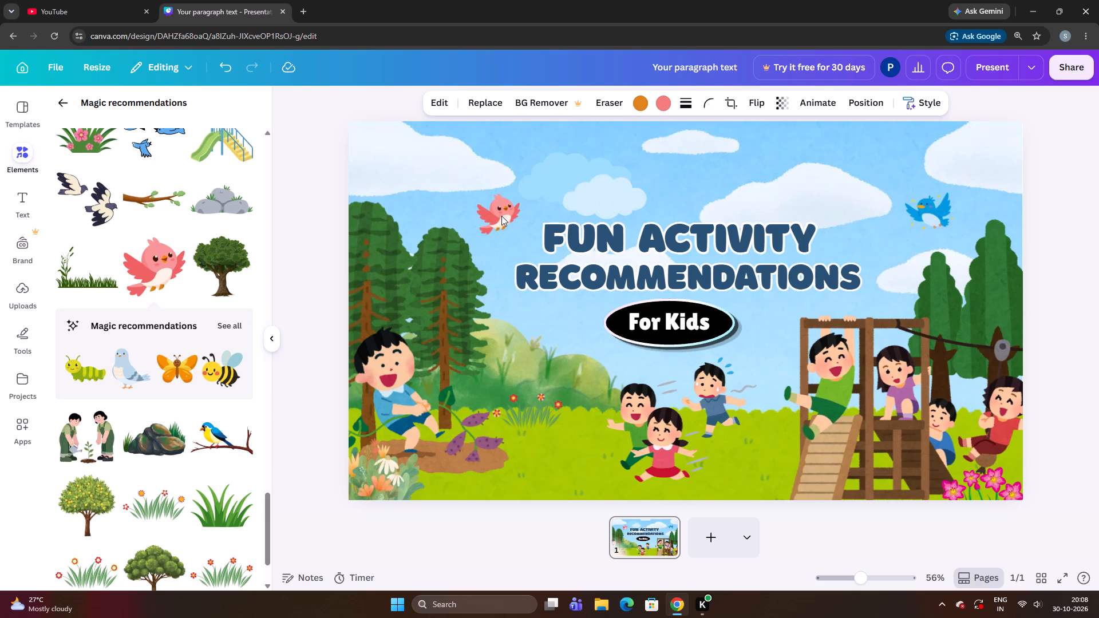
key("Down")
key("Down")
key("Right")
key("Right")
key("Up")
key("Down")
key("Down")
key("Up")
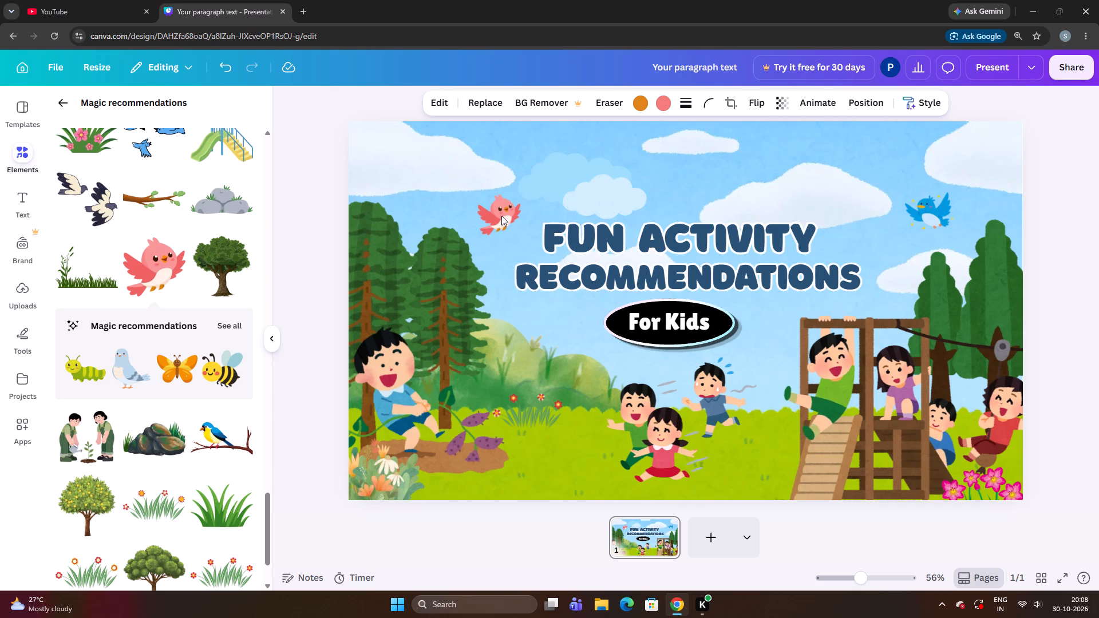
Nudge the pink bird slightly lower and a little closer to the title.
left_click(309, 243)
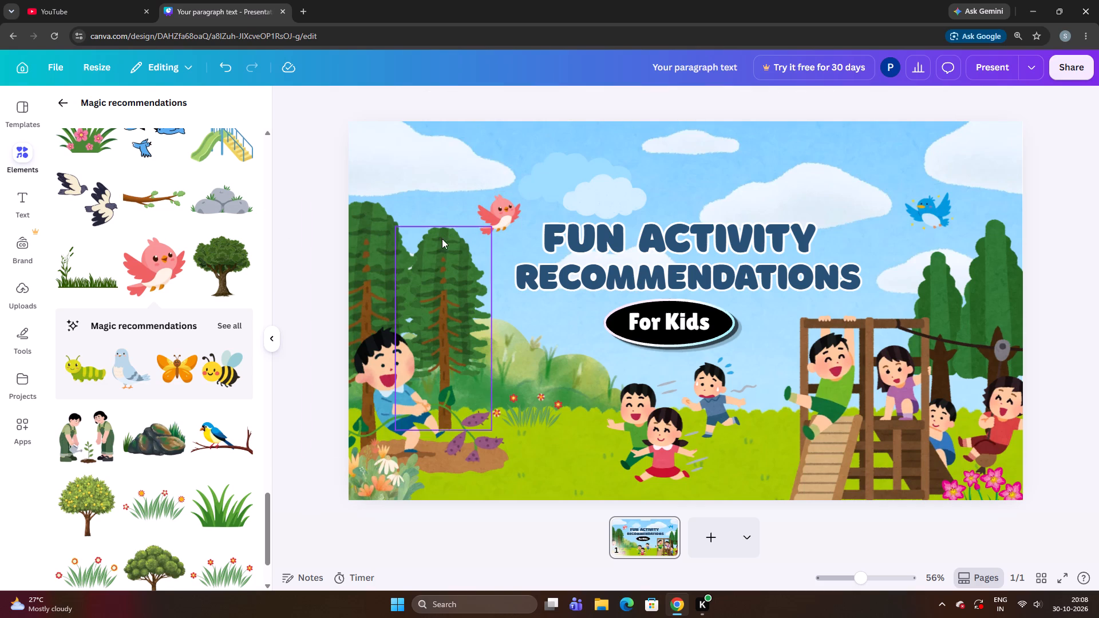
left_click(489, 215)
key("Up")
key("Up")
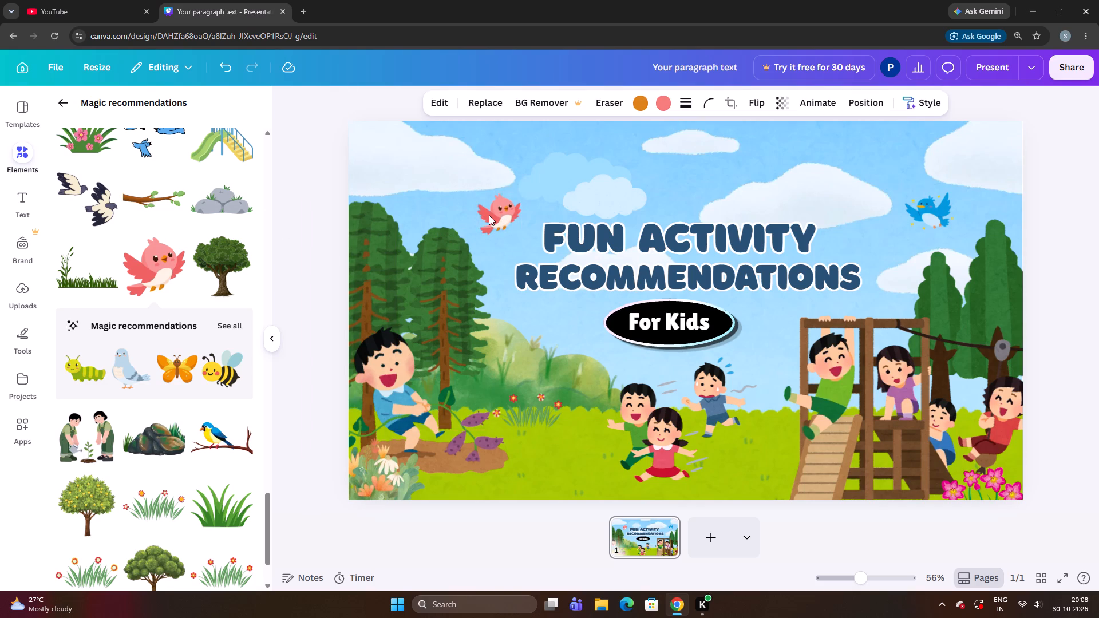
key("Up")
key("Down")
key("Down")
key("Down")
key("Down")
key("Right")
key("Down")
key("Right")
key("Right")
Fine-tune the pink bird's position, settling it marginally nearer the title, and deselect it.
key("Left")
key("Up")
key("Down")
key("Down")
key("Down")
key("Right")
key("Right")
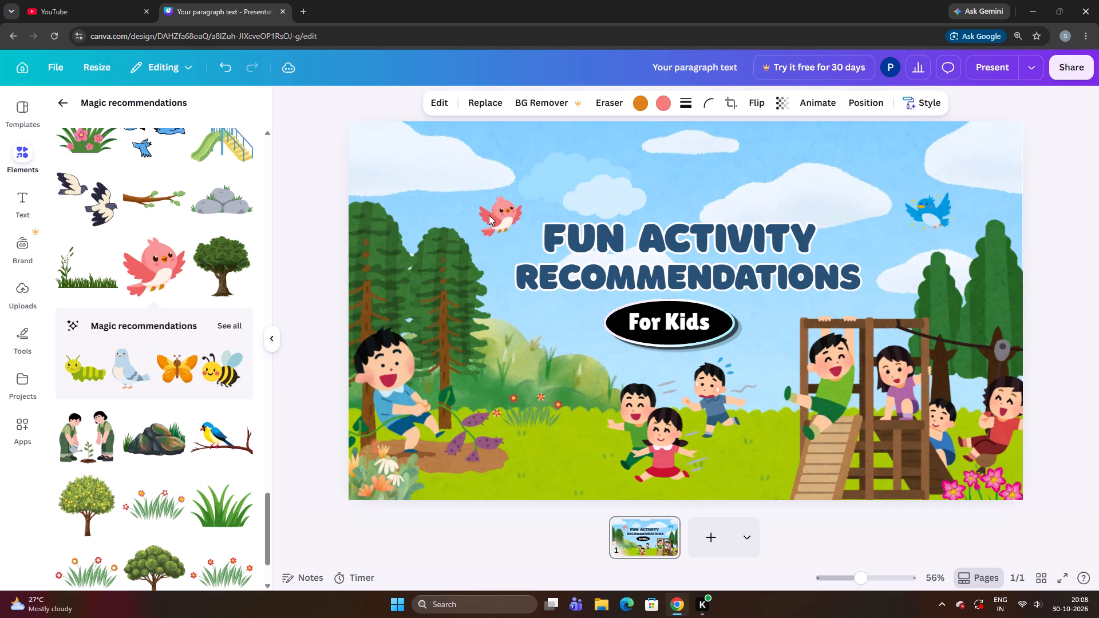
key("Up")
key("Up")
key("Down")
key("Right")
key("Right")
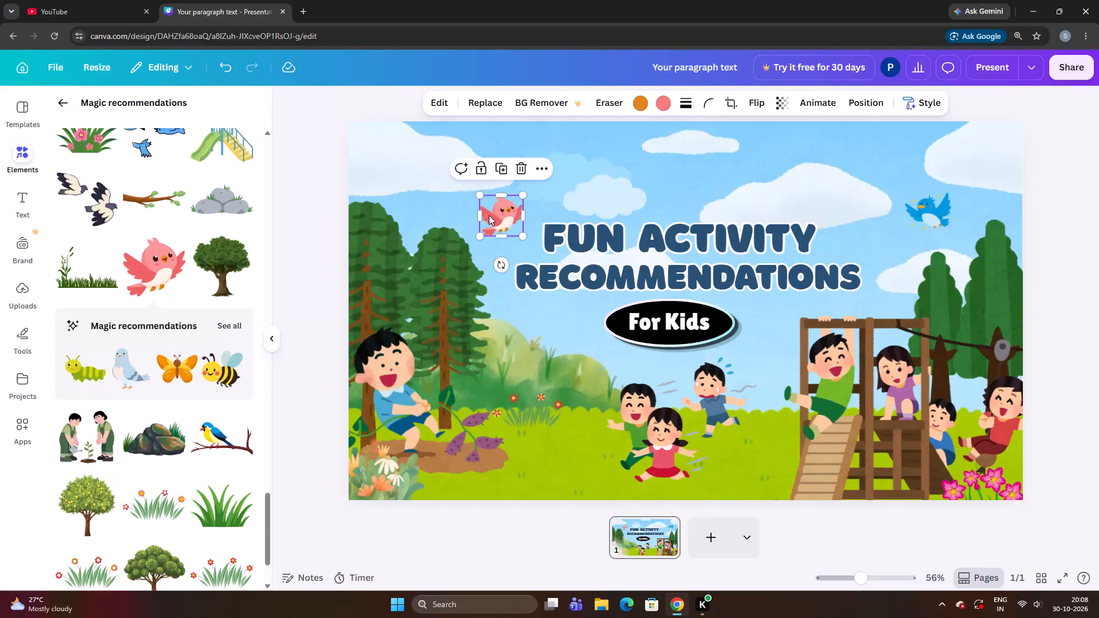
left_click(318, 265)
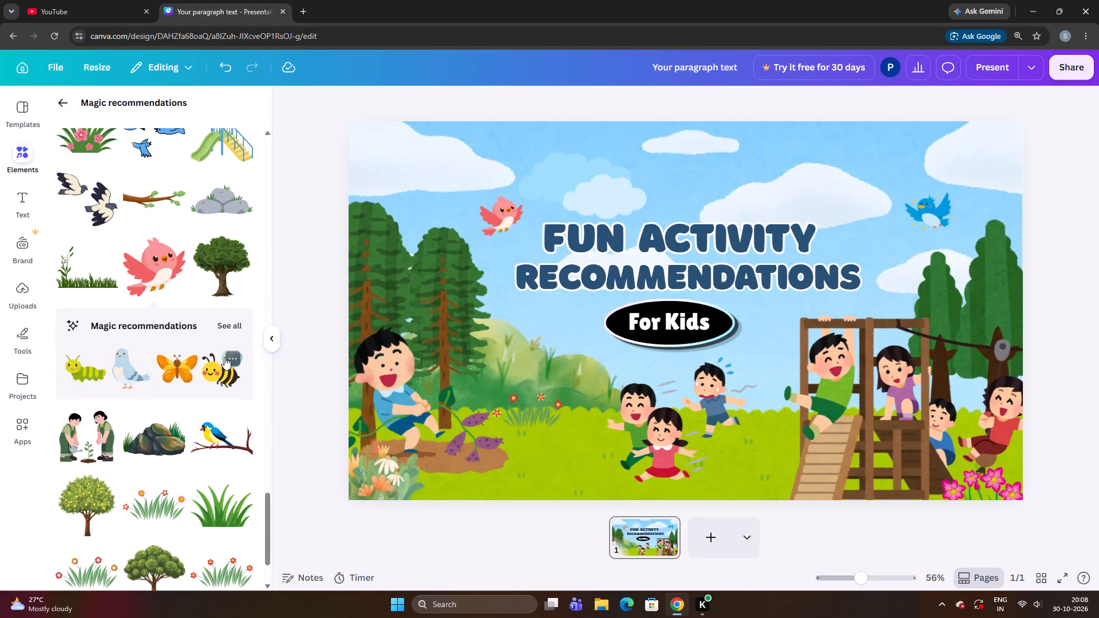
Add the smiling bee graphic from the recommendations and shrink it to a small figure in the sky above the trees.
left_click(222, 371)
left_click_drag(589, 373, 439, 378)
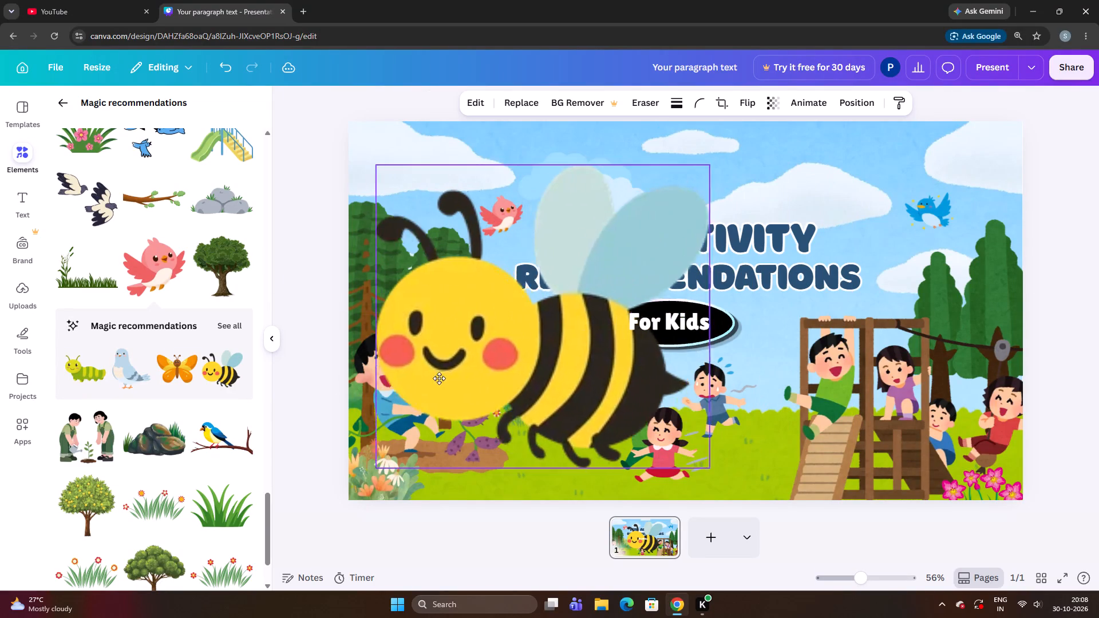
left_click_drag(439, 378, 415, 379)
left_click_drag(414, 381, 434, 321)
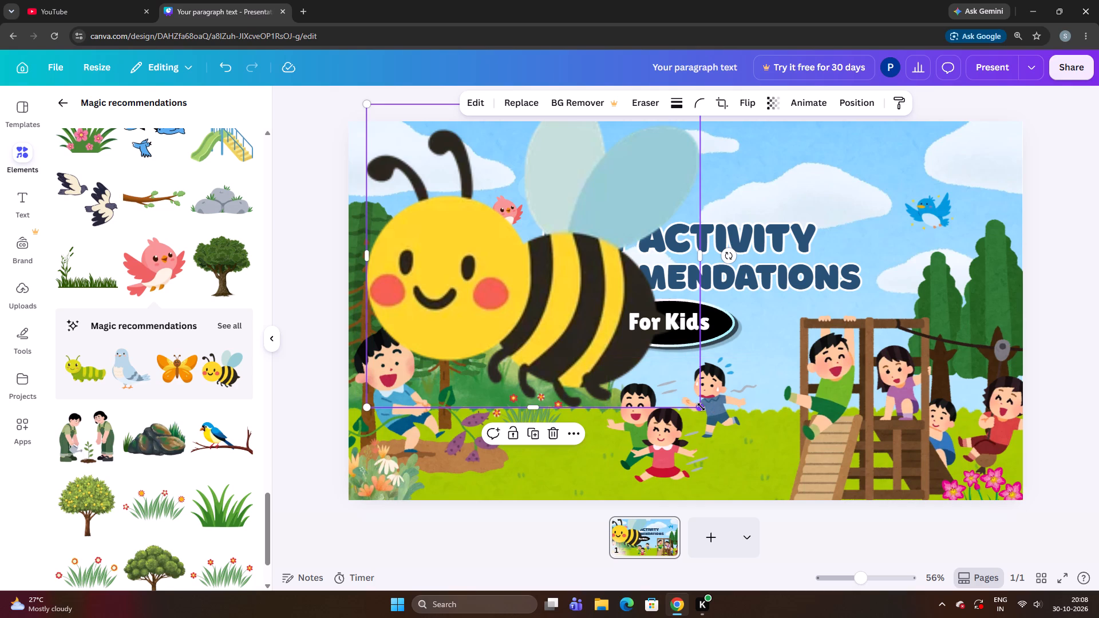
left_click_drag(699, 410, 505, 224)
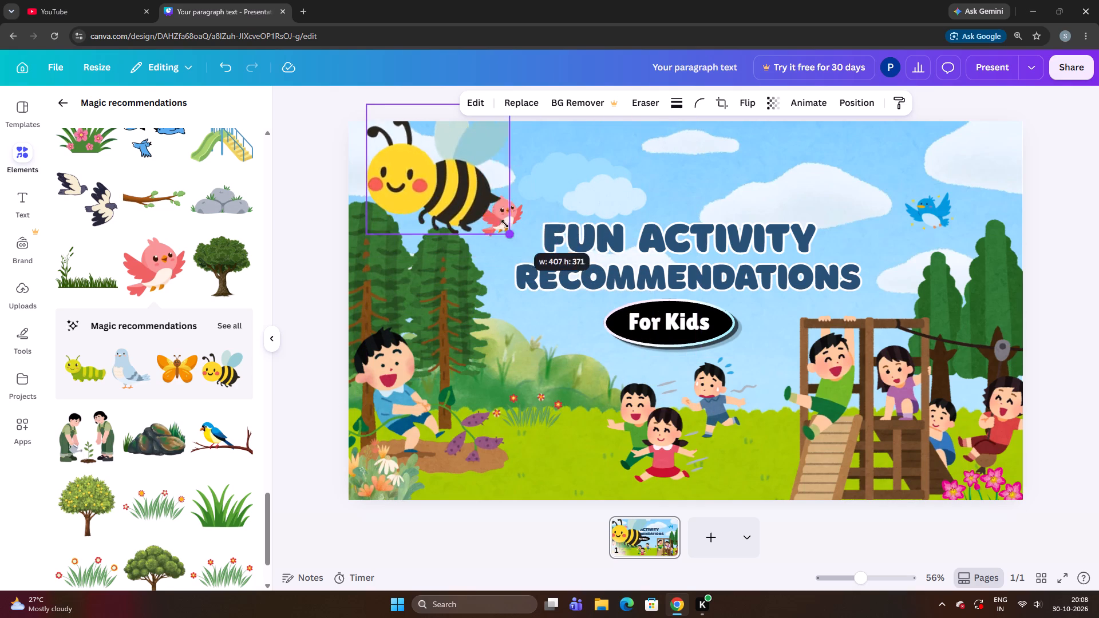
left_click_drag(505, 224, 440, 171)
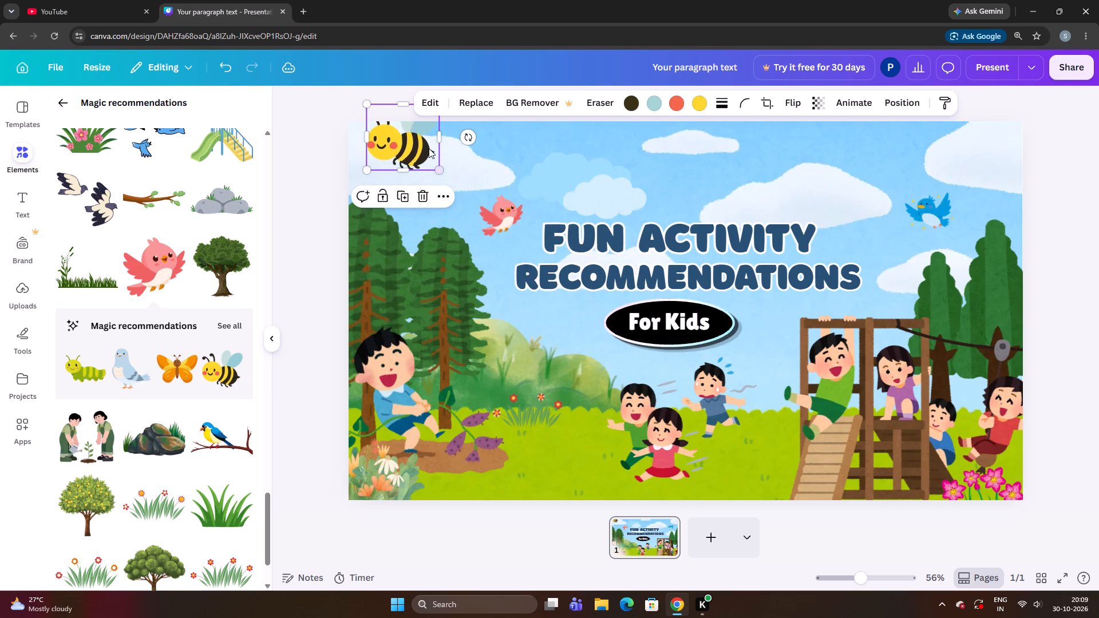
Move the bee down to the purple plant beside the boy and shrink it to about 150 × 137.
left_click_drag(412, 150, 479, 445)
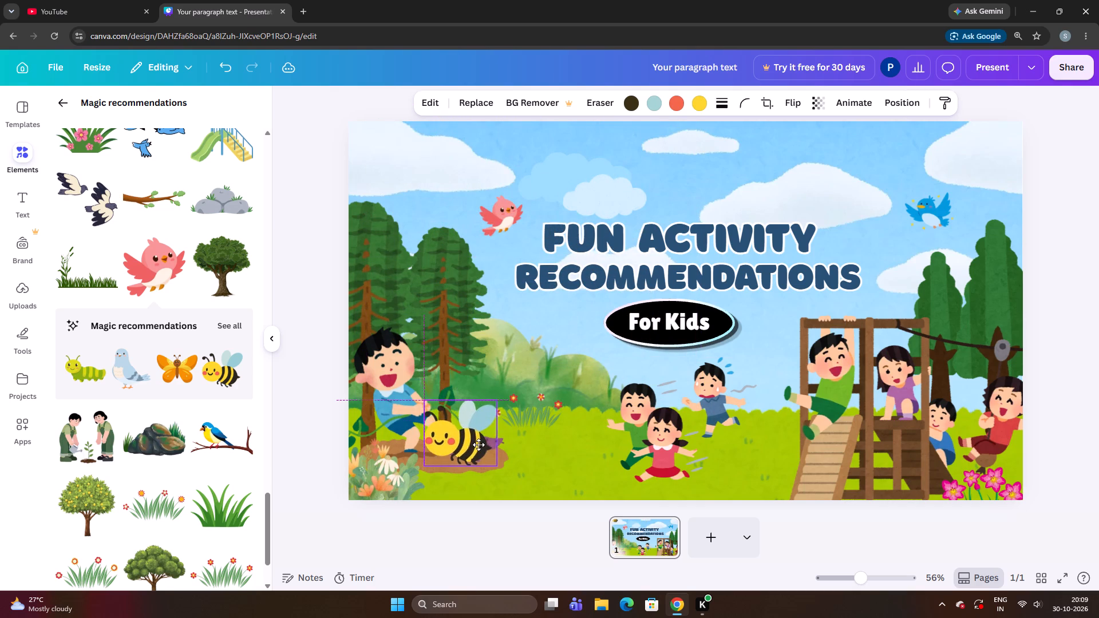
left_click_drag(479, 445, 489, 441)
left_click_drag(519, 458, 510, 456)
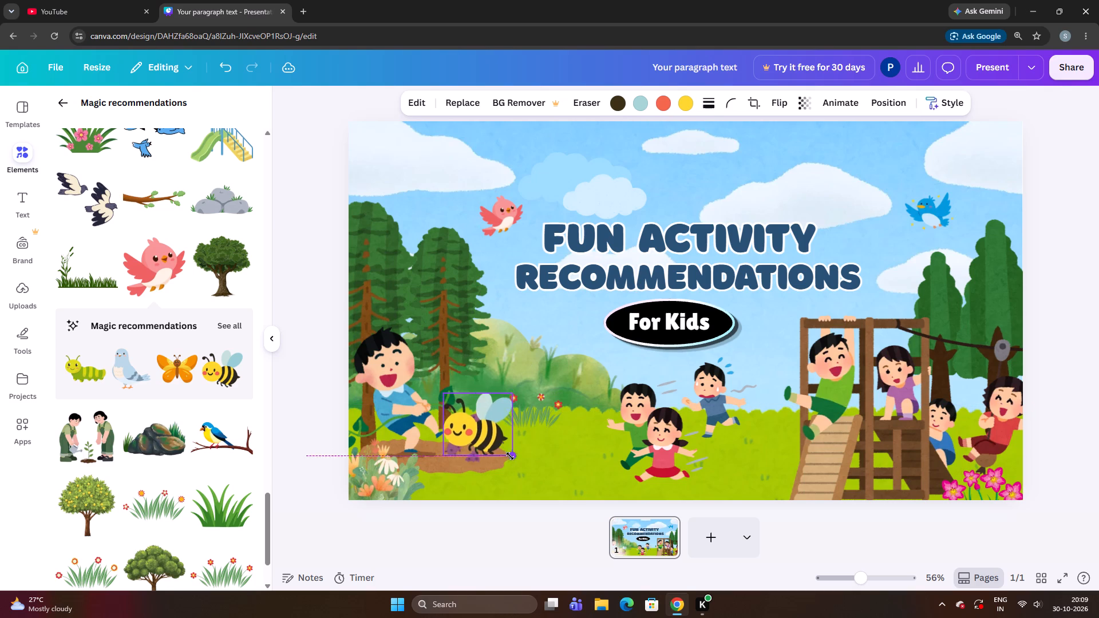
left_click_drag(510, 456, 505, 453)
left_click_drag(489, 426, 506, 425)
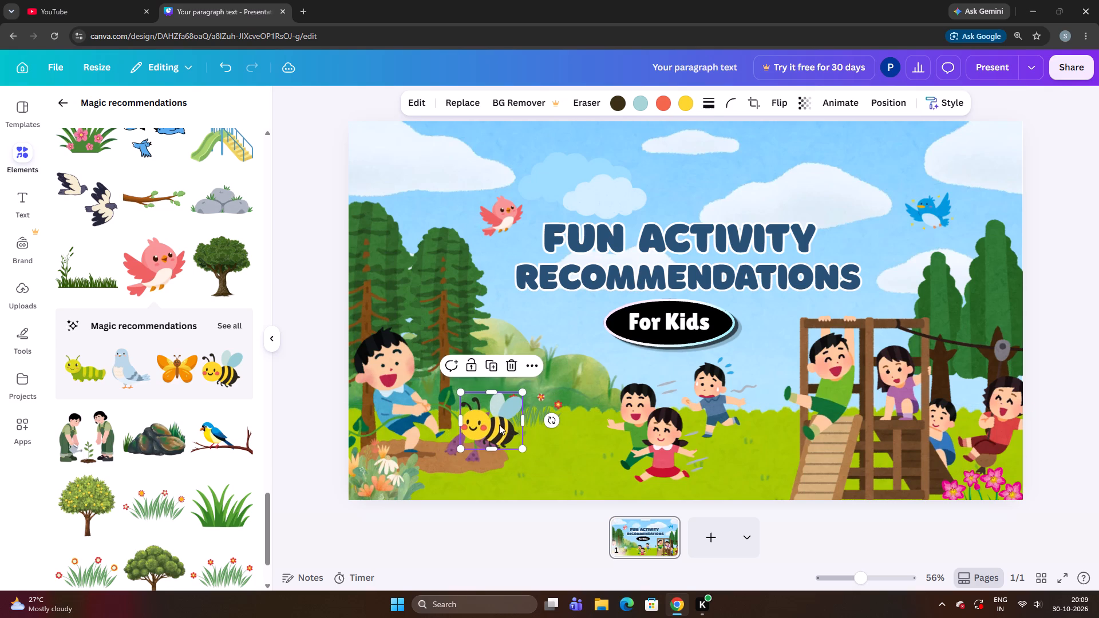
left_click_drag(495, 425, 503, 427)
left_click_drag(530, 454, 519, 446)
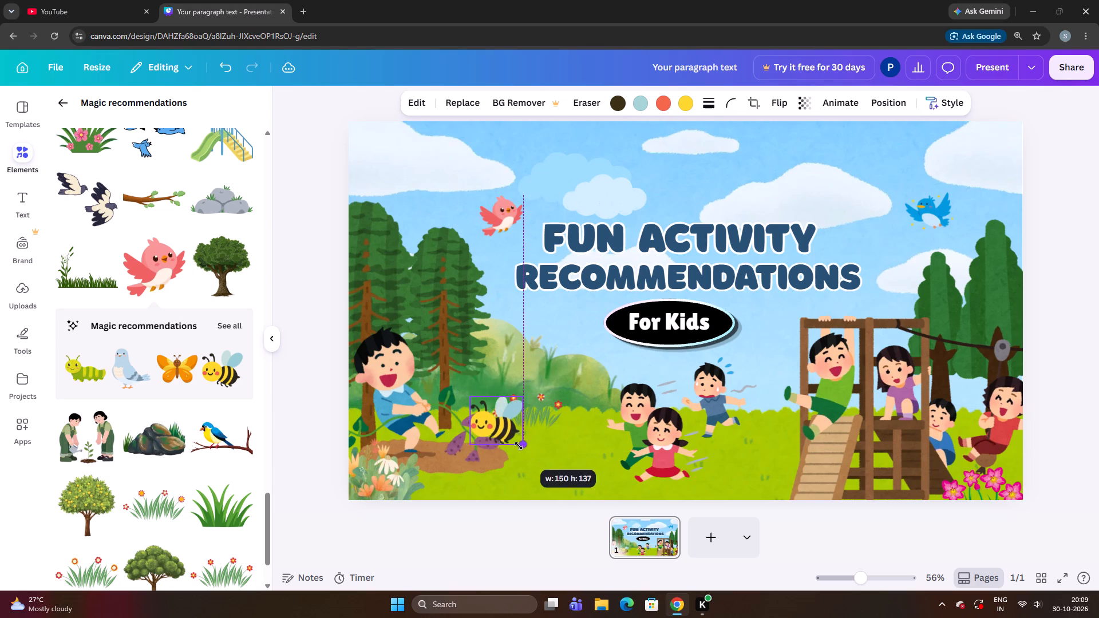
left_click_drag(519, 446, 520, 446)
Move the bee onto the orange and white flowers in the slide's lower corner and shrink it to suit the blooms.
left_click_drag(507, 427, 433, 467)
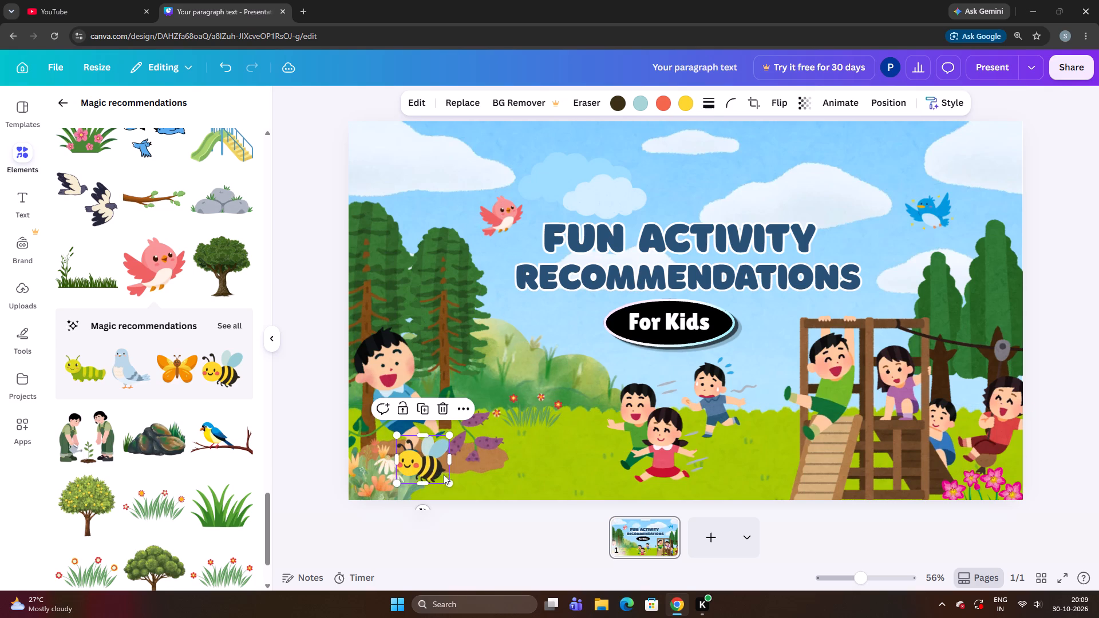
left_click_drag(448, 482, 432, 462)
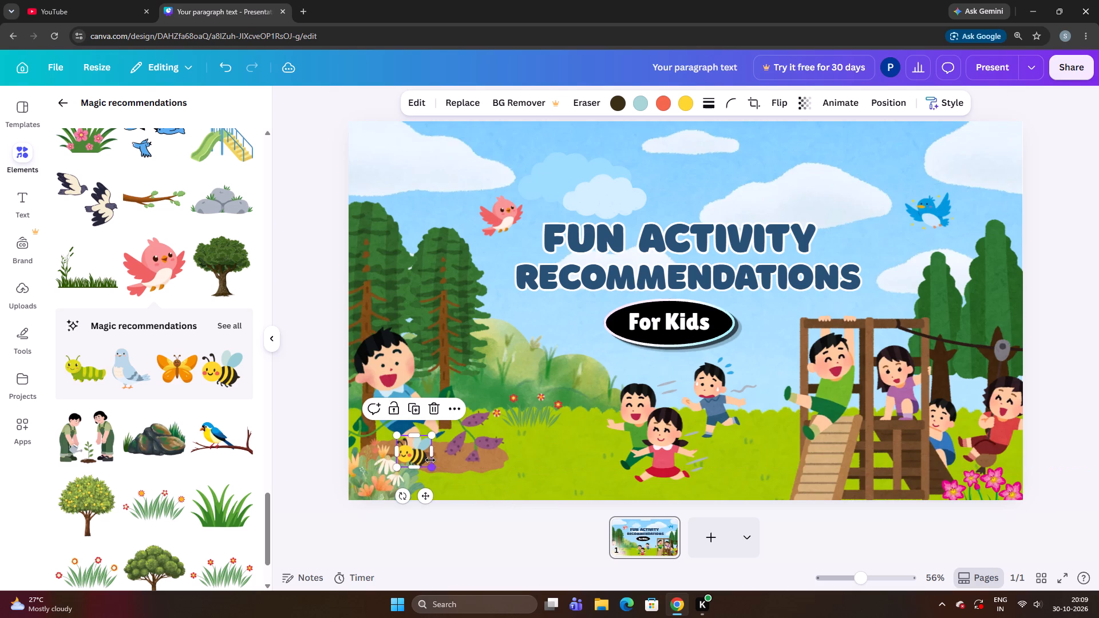
left_click_drag(426, 454, 429, 470)
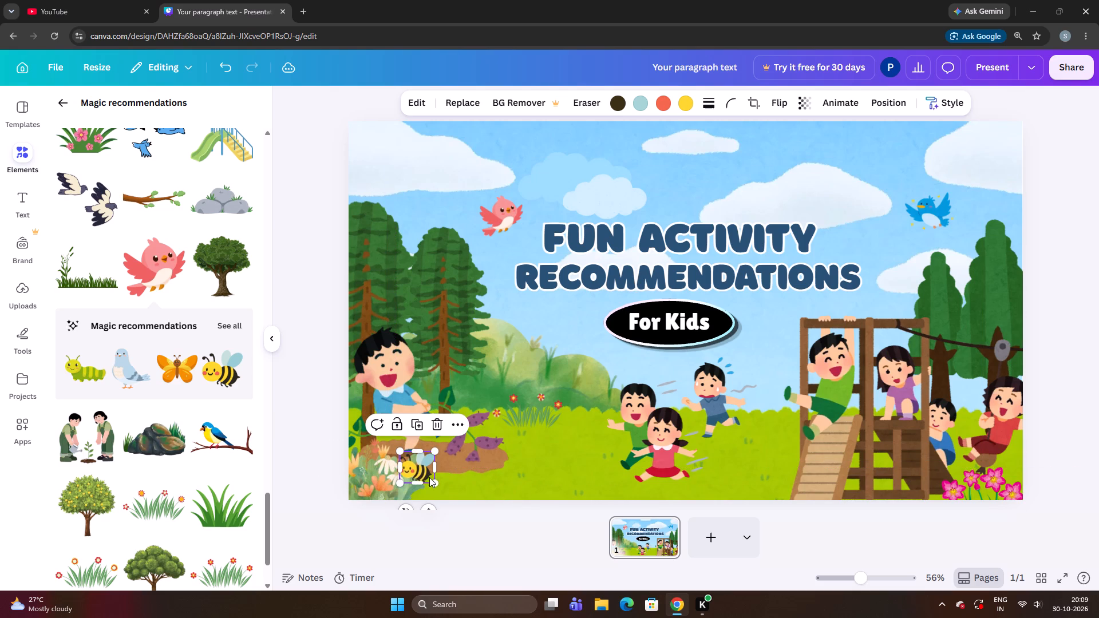
left_click_drag(435, 482, 429, 477)
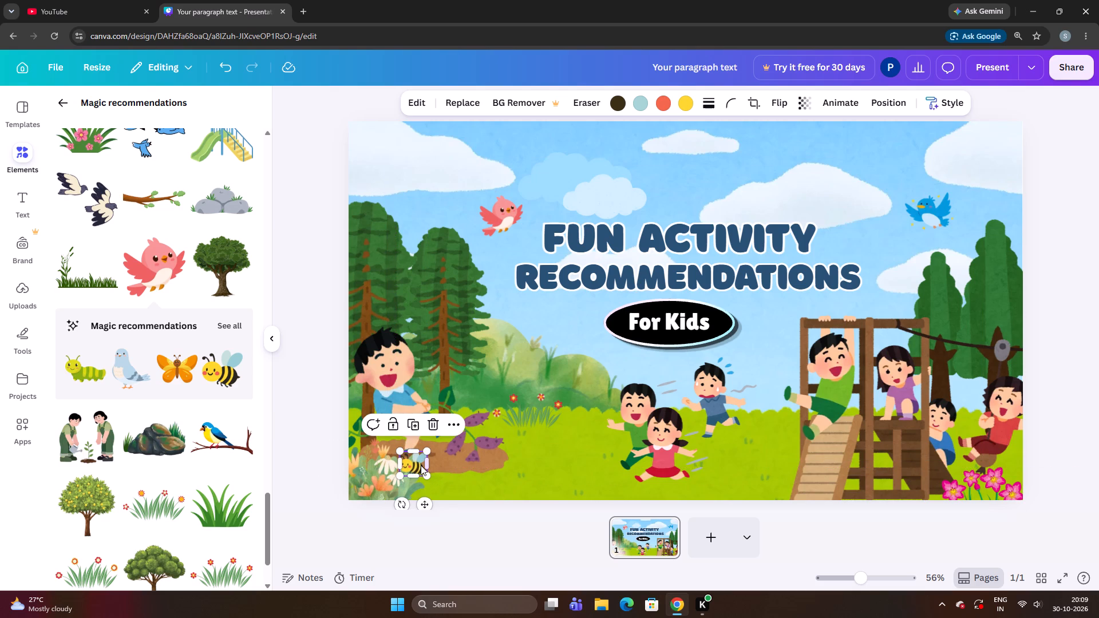
left_click_drag(418, 464, 407, 474)
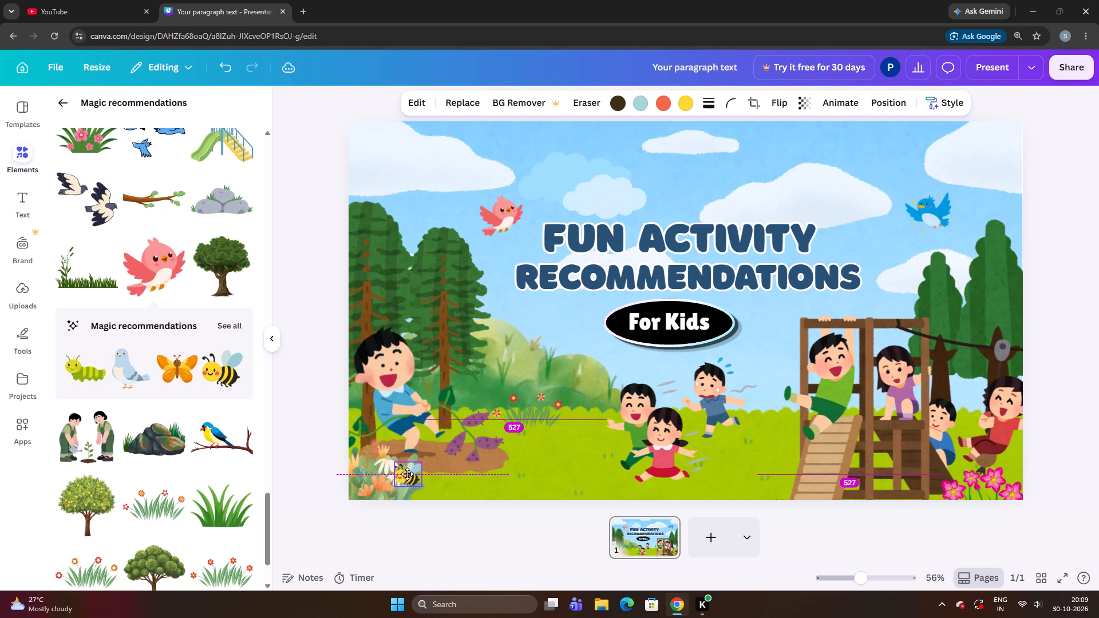
left_click_drag(407, 474, 406, 474)
left_click(406, 474)
left_click(465, 463)
left_click(441, 486)
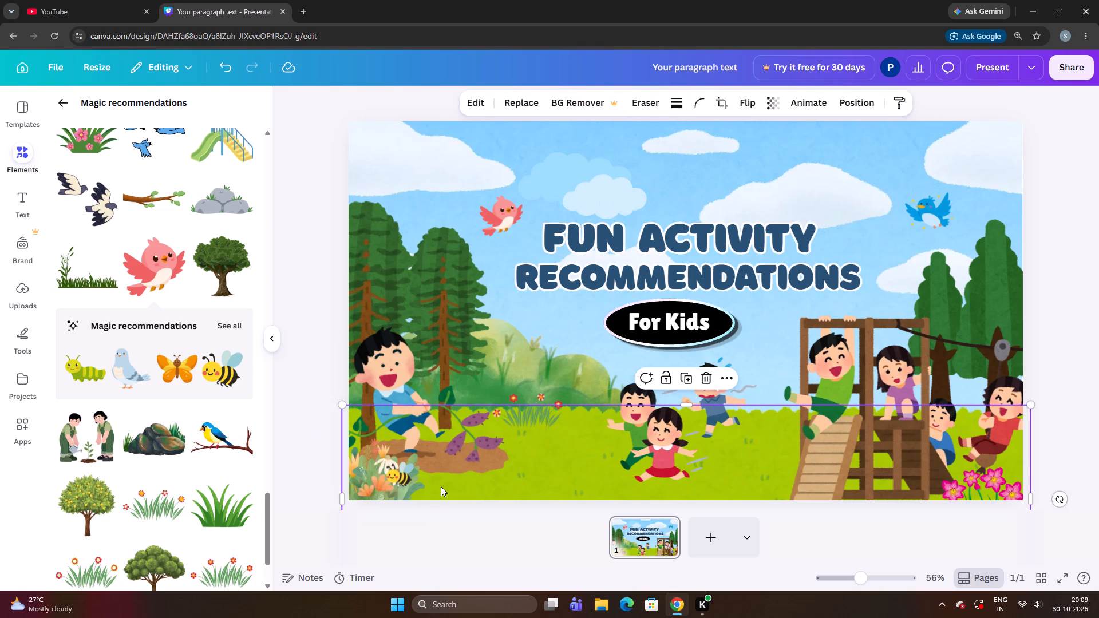
Nudge the bee slightly up and to the left over the white flowers.
left_click(407, 479)
key("Up")
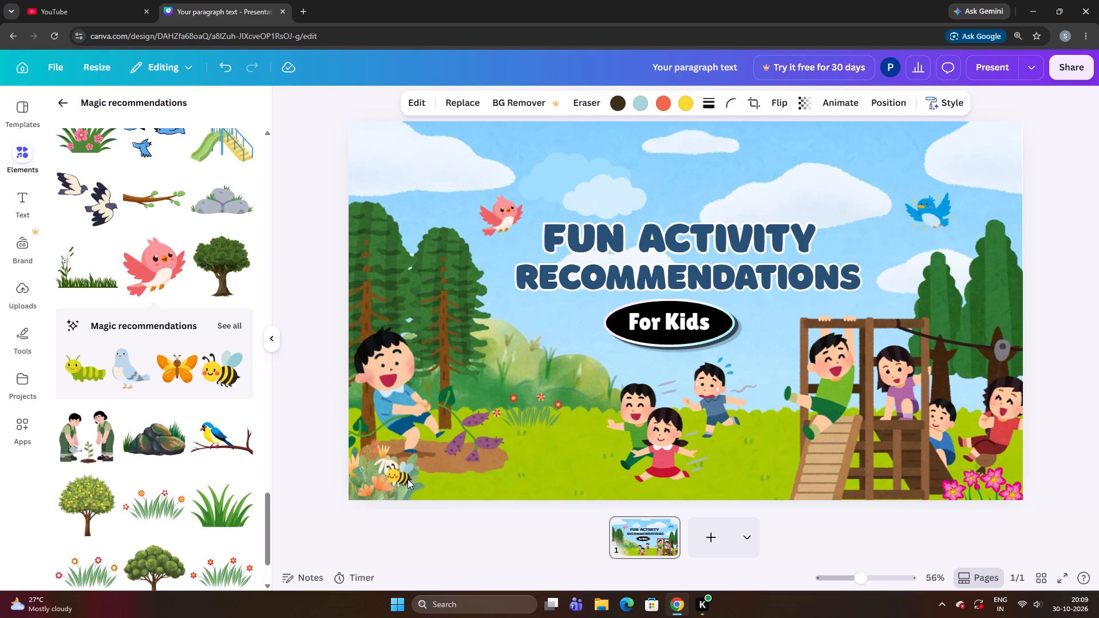
key("Up")
key("Up")
key("Up")
key("Up")
key("Up")
key("Up")
key("Up")
key("Up")
key("Up")
key("Left")
key("Left")
key("Left")
key("Left")
key("Left")
key("Left")
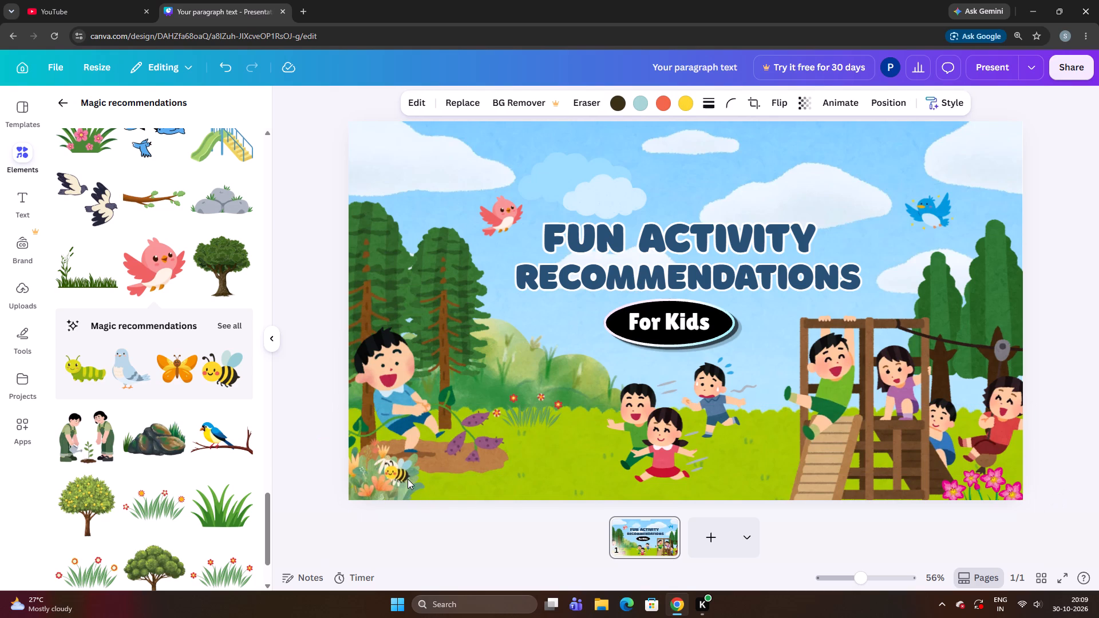
key("Left")
Nudge the bee a little lower and further left into the flower cluster.
key("Down")
key("Down")
key("Down")
key("Down")
key("Down")
key("Down")
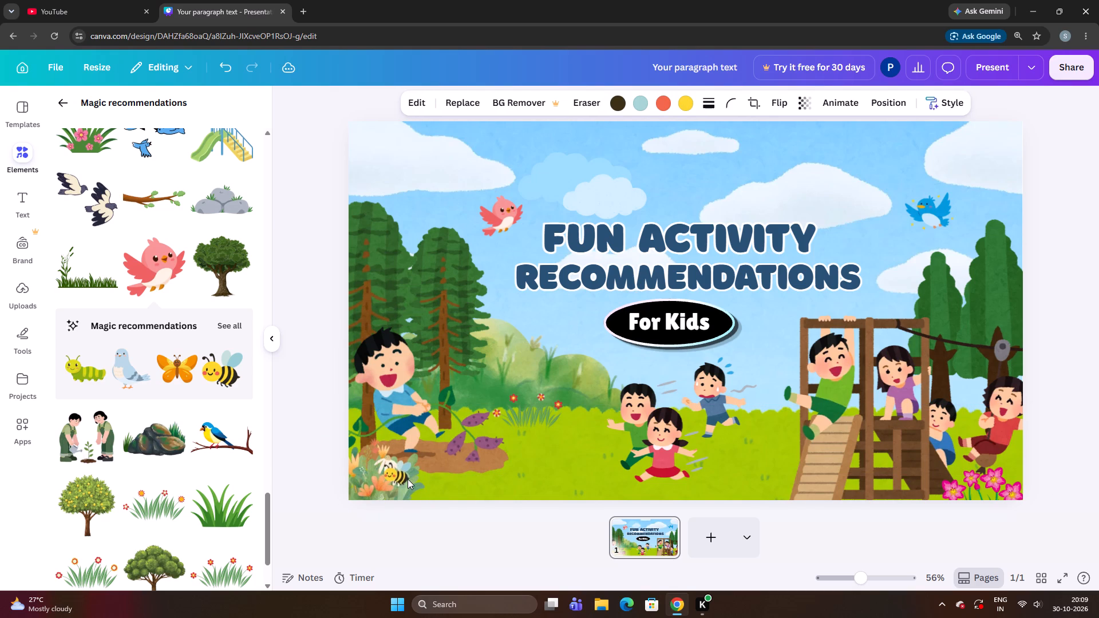
key("Down")
key("Down")
key("Up")
key("Left")
key("Left")
key("Left")
key("Left")
key("Left")
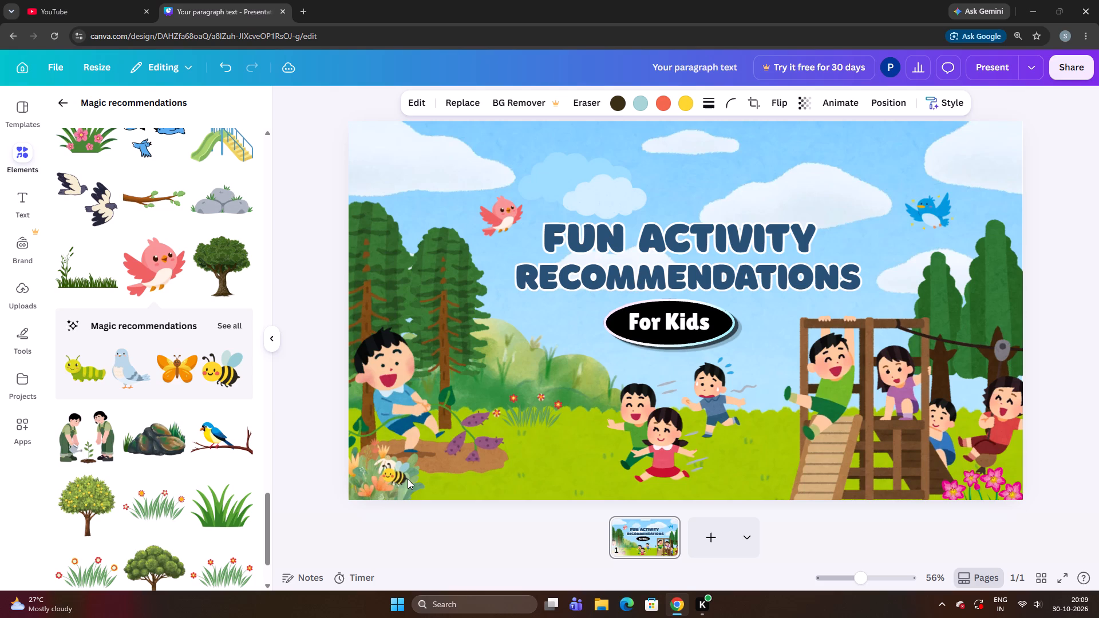
key("Left")
Shift the bee further left across the flower cluster and marginally higher.
key("Up")
key("Up")
key("Left")
key("Left")
key("Left")
key("Left")
key("Left")
key("Left")
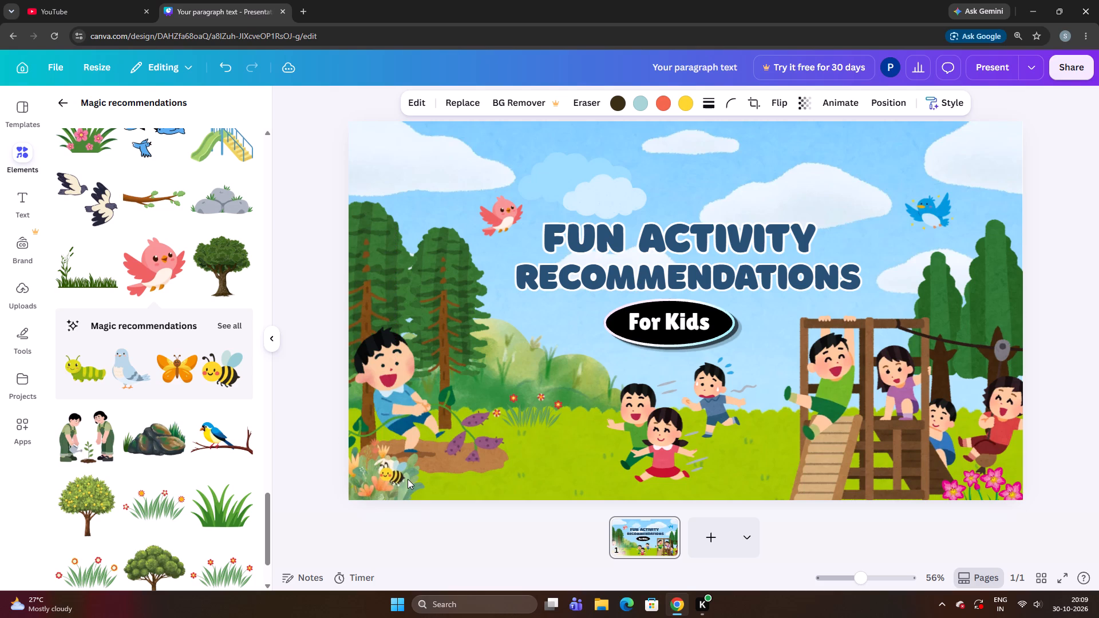
key("Left")
key("Left")
key("Left")
key("Left")
Fine-tune the bee's height over the flowers, ending slightly lower.
key("Up")
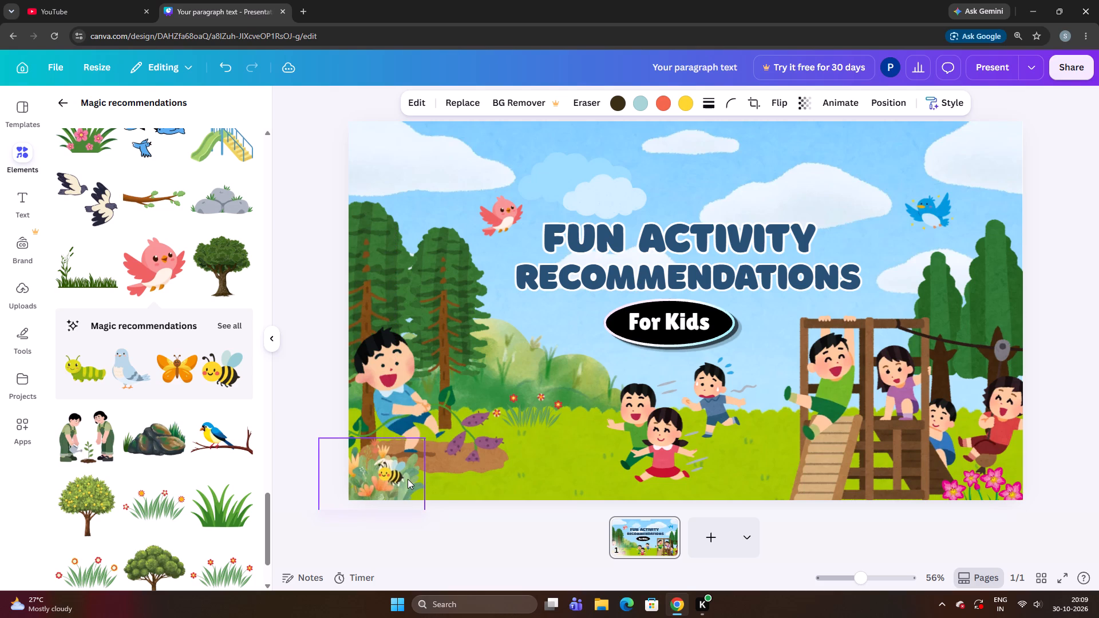
key("Up")
key("Down")
key("Down")
key("Down")
key("Down")
key("Down")
key("Down")
key("Down")
key("Up")
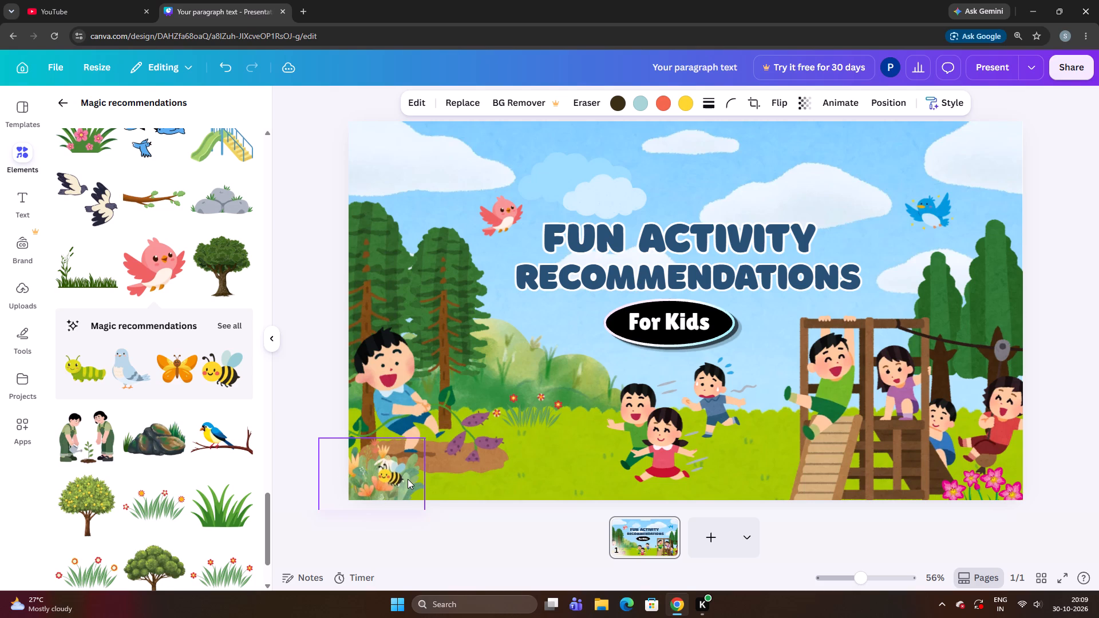
Nudge the bee slightly left and lower, deeper into the flower cluster.
key("Left")
key("Left")
key("Left")
key("Left")
key("Left")
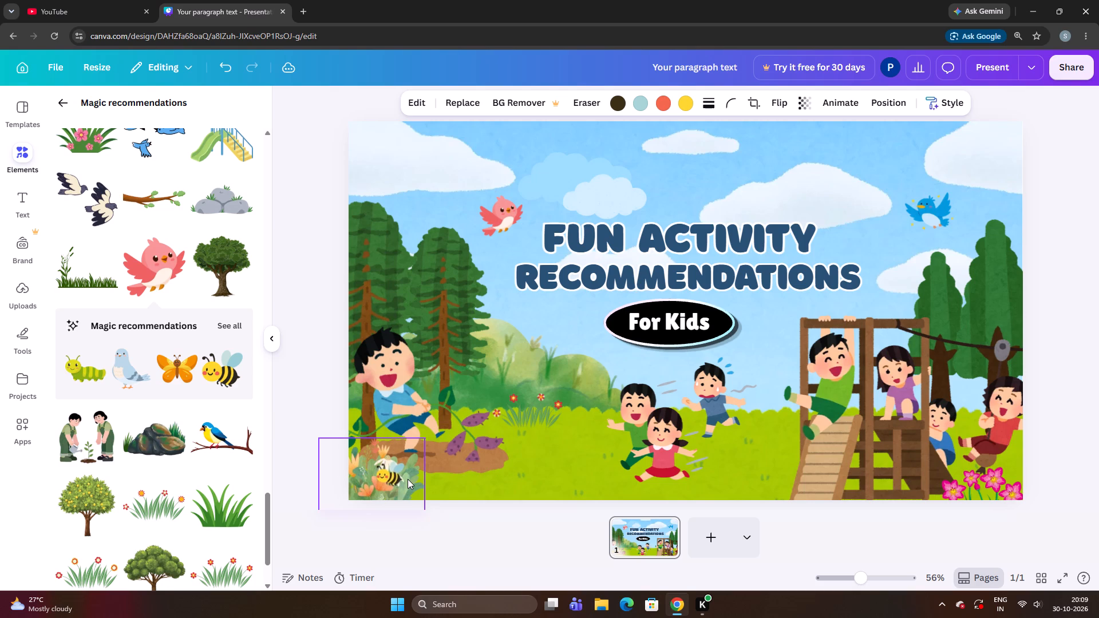
key("Down")
key("Down")
key("Down")
key("Down")
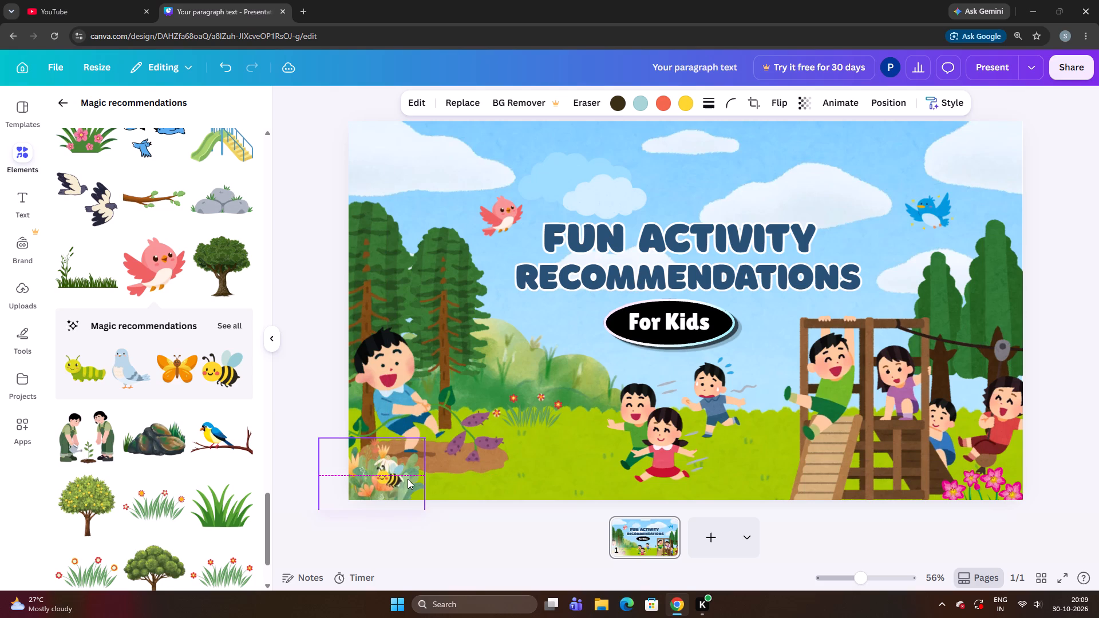
Nudge the bee back to the right and slightly higher above the flowers.
key("Right")
key("Right")
key("Right")
key("Right")
key("Right")
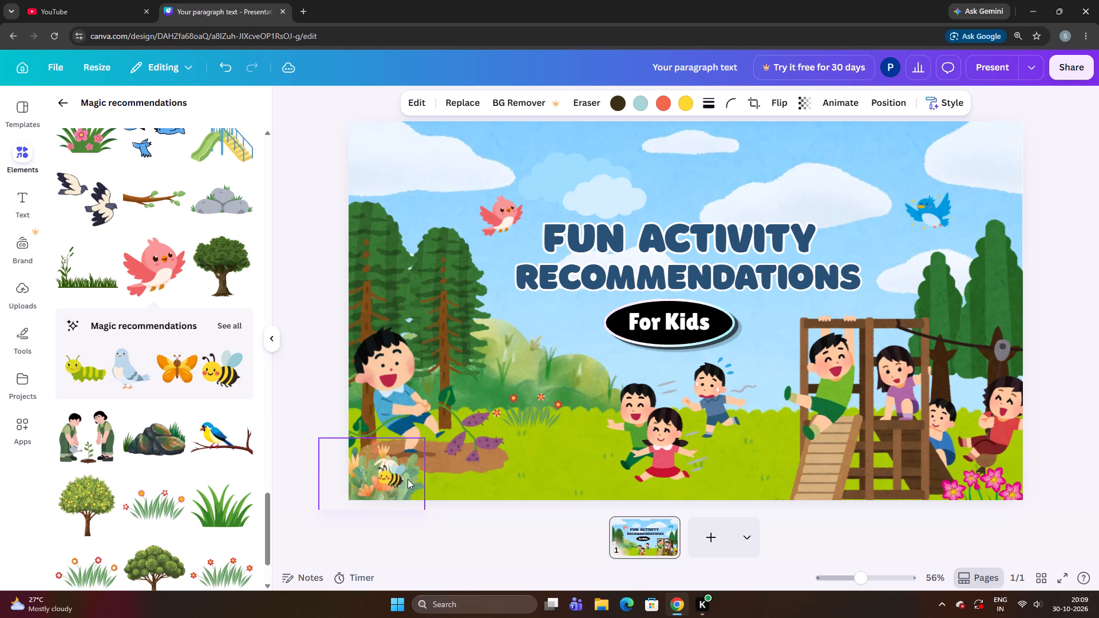
key("Right")
key("Up")
key("Up")
key("Up")
key("Right")
key("Right")
key("Right")
key("Right")
Nudge the bee further right and marginally lower, toward the outer edge of the flower cluster.
key("Right")
key("Right")
key("Right")
key("Right")
key("Right")
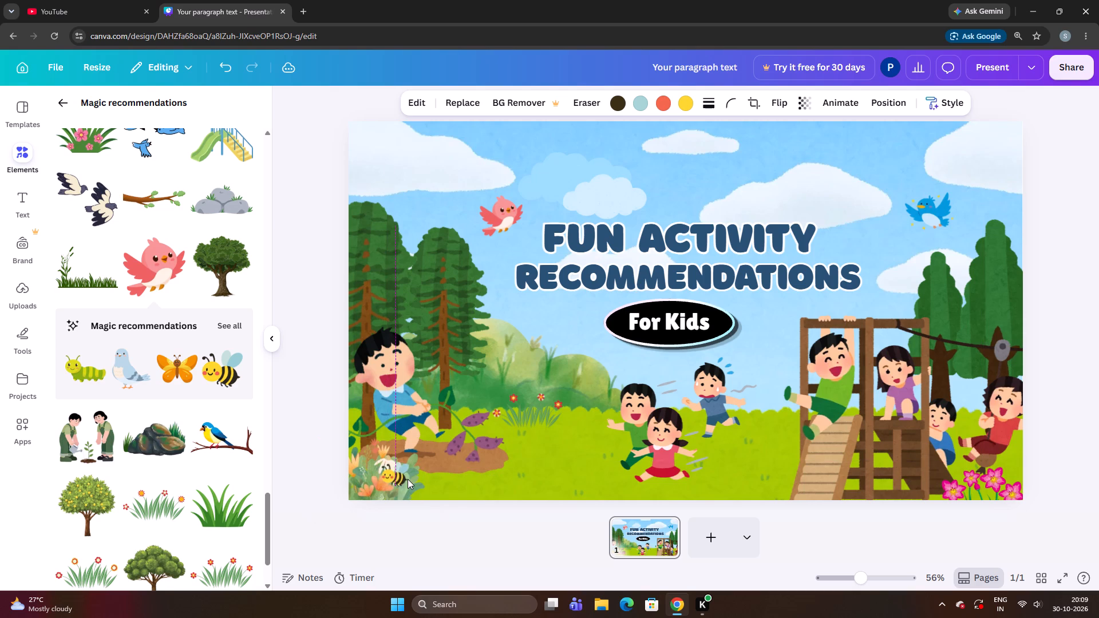
key("Right")
key("Right")
key("Down")
key("Right")
key("Right")
key("Right")
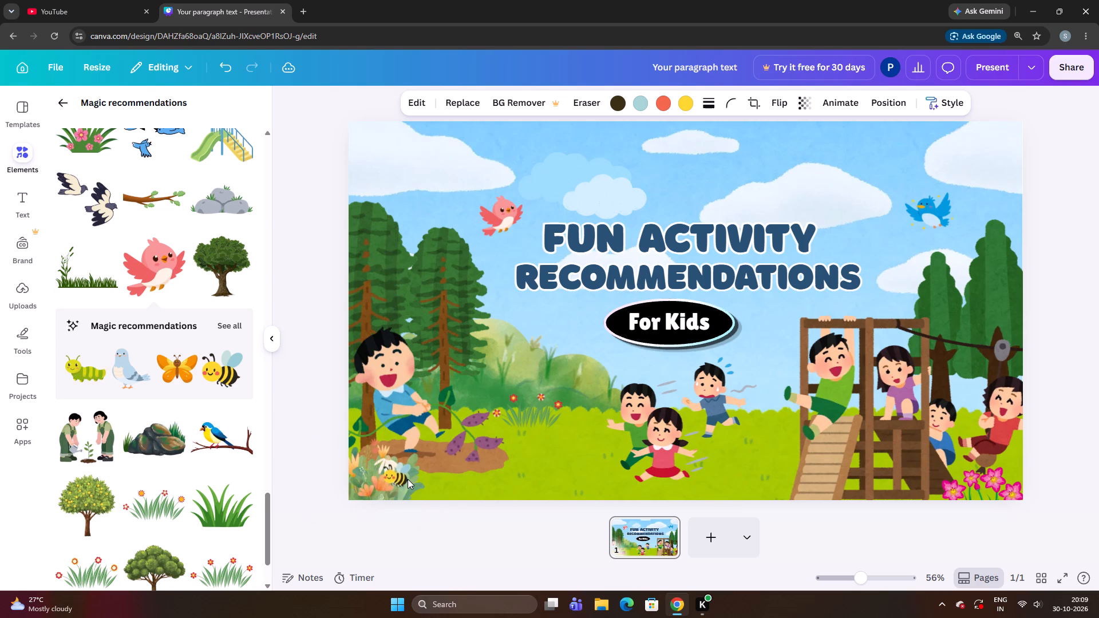
Nudge the bee slightly to the right and marginally lower within the flower cluster.
key("Up")
key("Up")
key("Up")
key("Up")
key("Down")
key("Down")
key("Right")
key("Down")
key("Down")
key("Down")
key("Right")
key("Down")
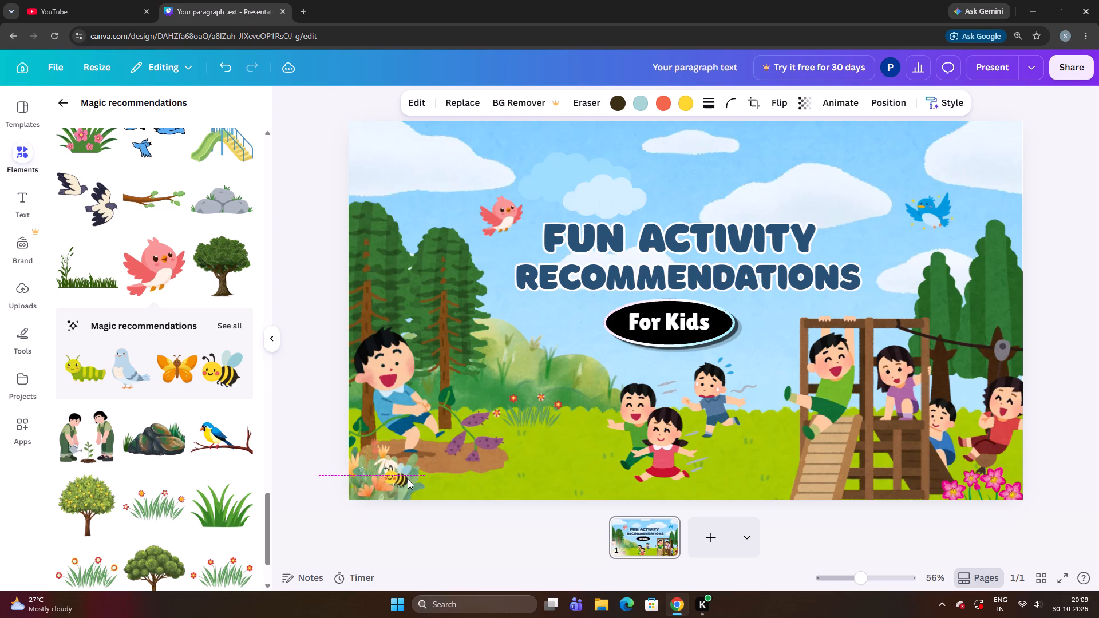
Nudge the bee further right and slightly higher, toward the outer edge of the flower cluster.
key("Up")
key("Right")
key("Right")
key("Down")
key("Up")
key("Right")
key("Up")
key("Up")
key("Right")
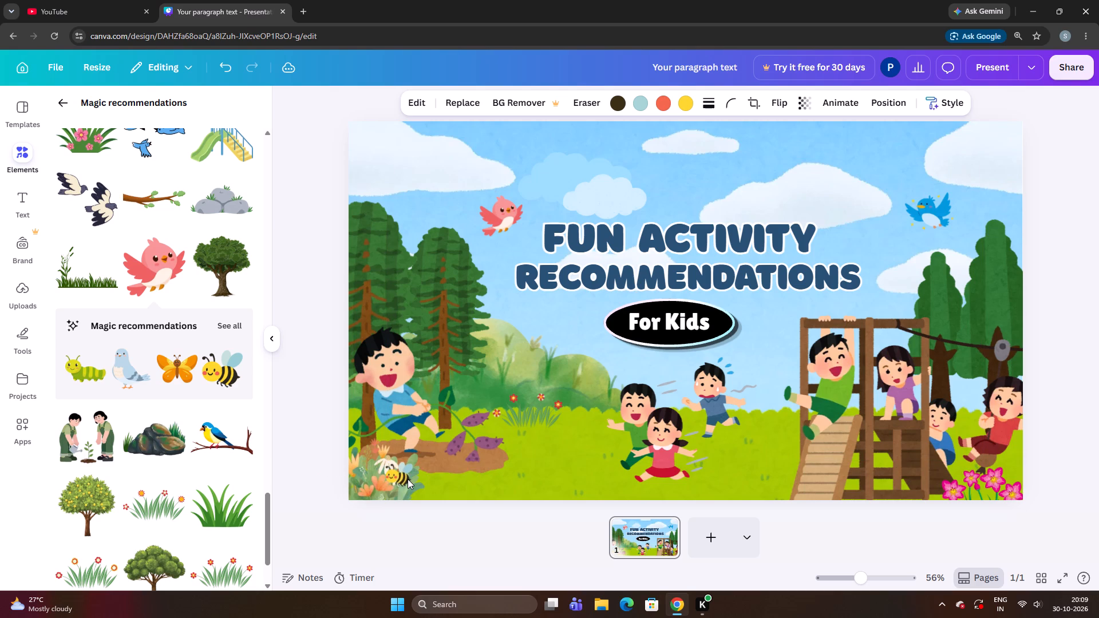
key("Right")
key("Right")
key("Right")
Fine-tune the bee's height over the flowers, ending slightly lower and a little further right.
key("Down")
key("Down")
key("Down")
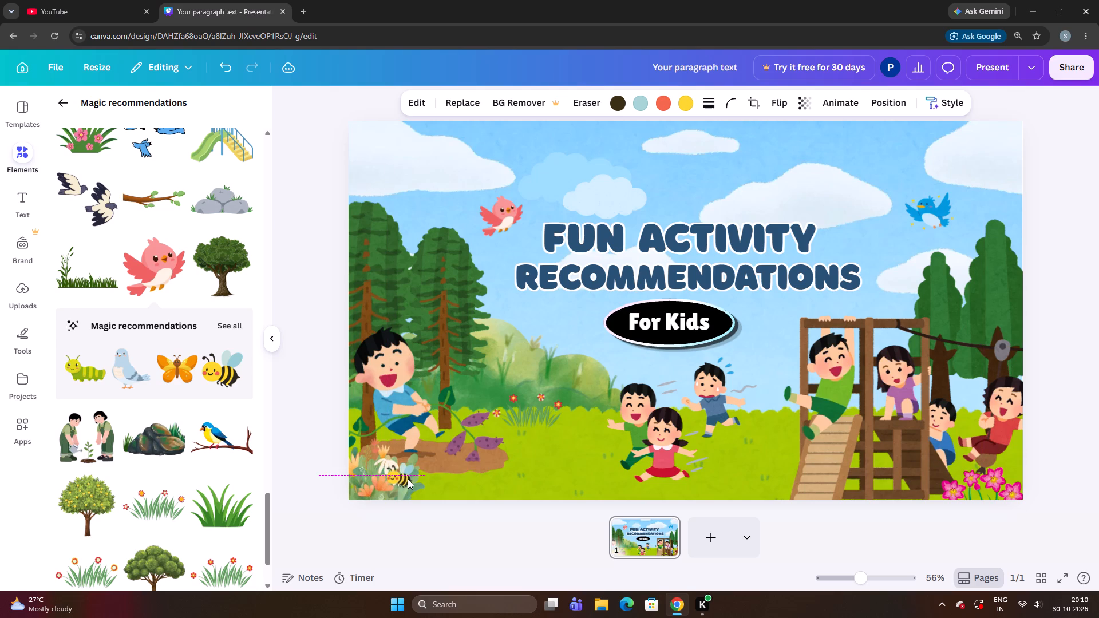
key("Up")
key("Up")
key("Right")
key("Down")
key("Down")
key("Up")
key("Up")
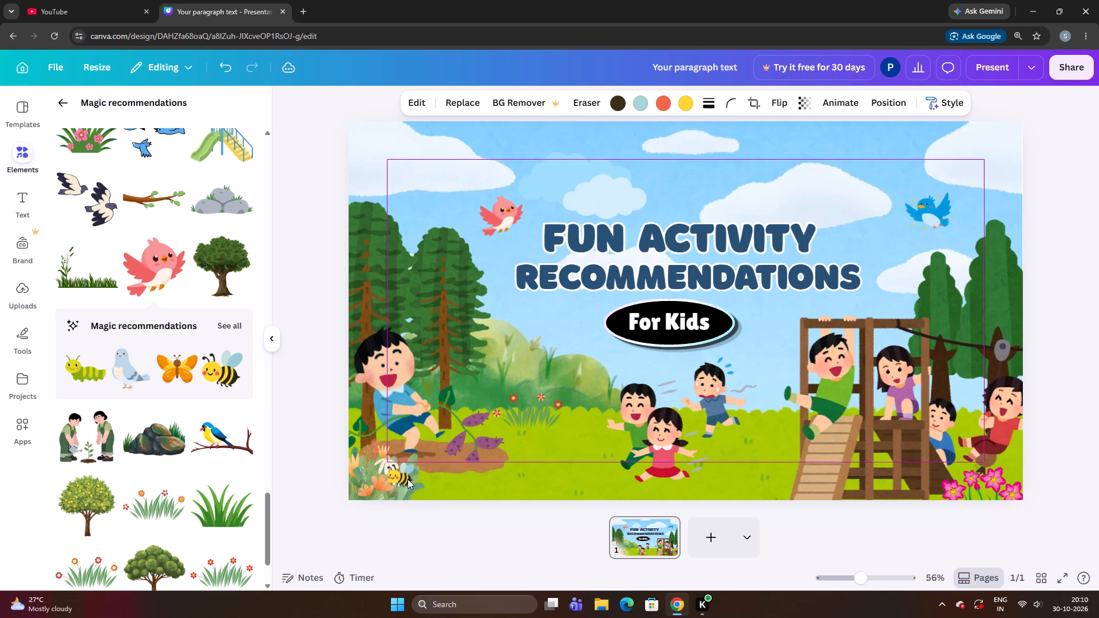
key("Down")
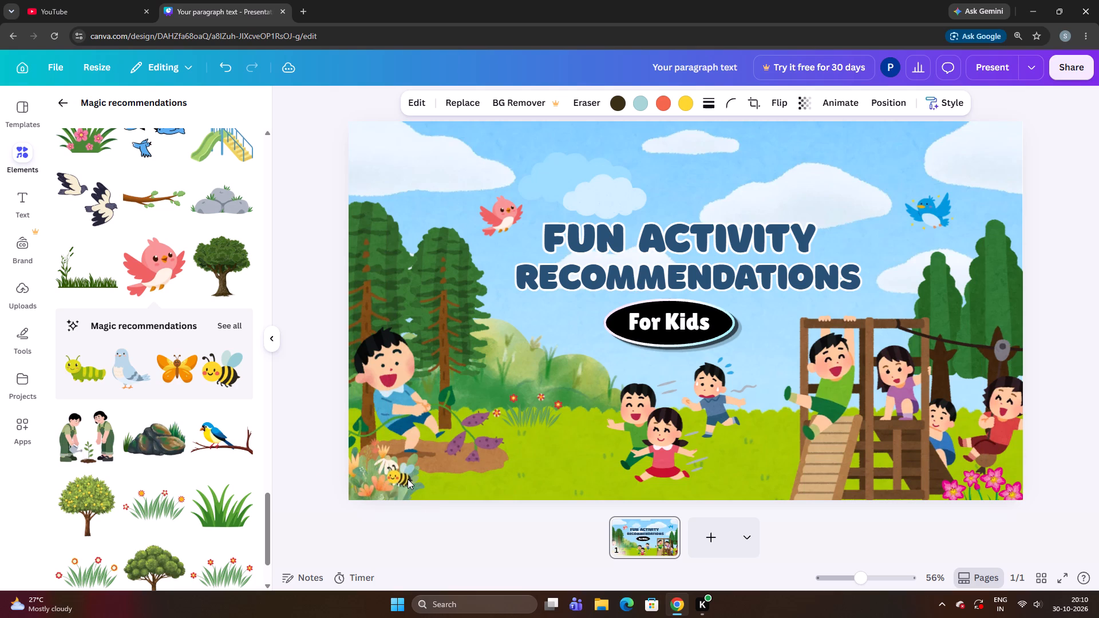
key("Down")
key("Down")
key("Right")
key("Right")
key("Down")
key("Down")
Nudge the bee back to the left and slightly higher, in small diagonal increments over the flowers.
key("Up")
key("Left")
key("Left")
key("Left")
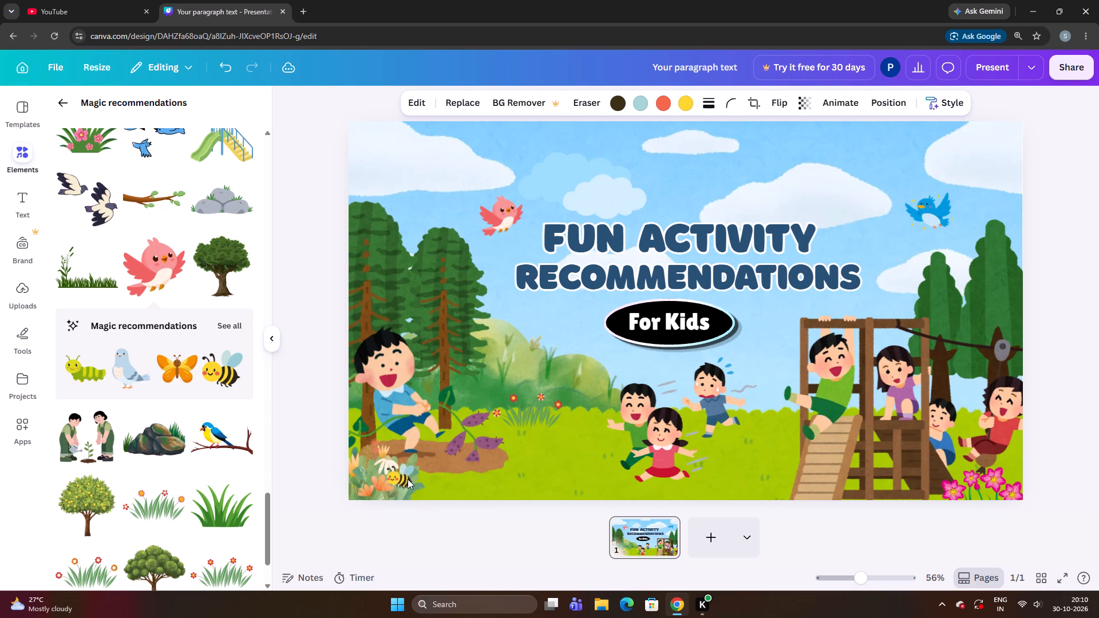
key("Up")
key("Left")
key("Left")
key("Left")
key("Up")
key("Left")
key("Up")
key("Left")
key("Up")
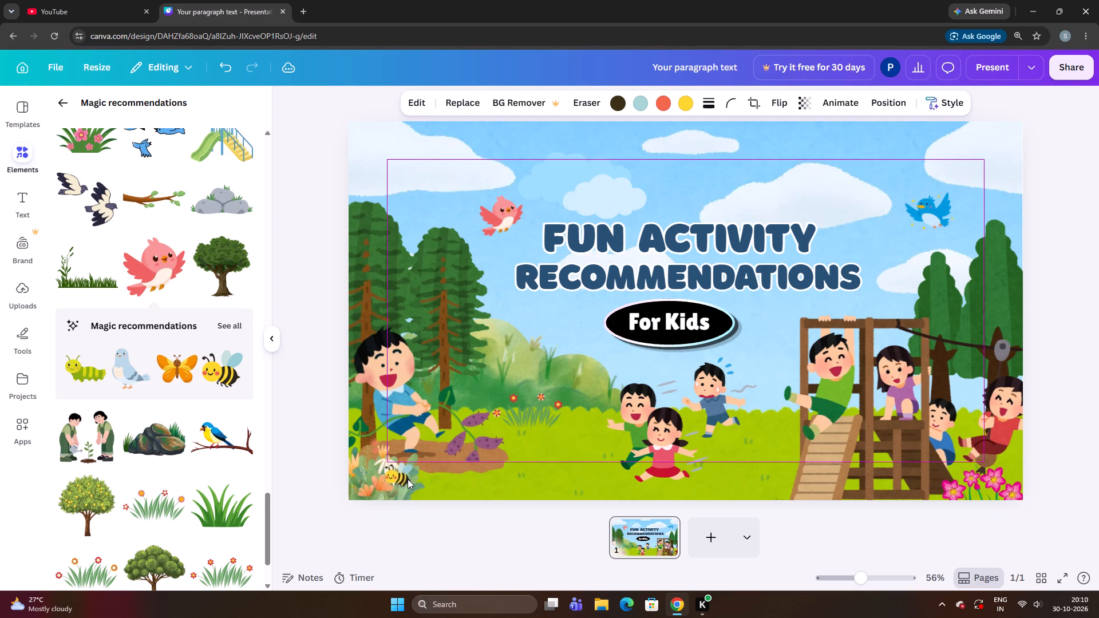
Nudge the bee a few increments back to the right above the flower cluster.
key("Right")
key("Right")
key("Right")
key("Right")
key("Right")
key("Right")
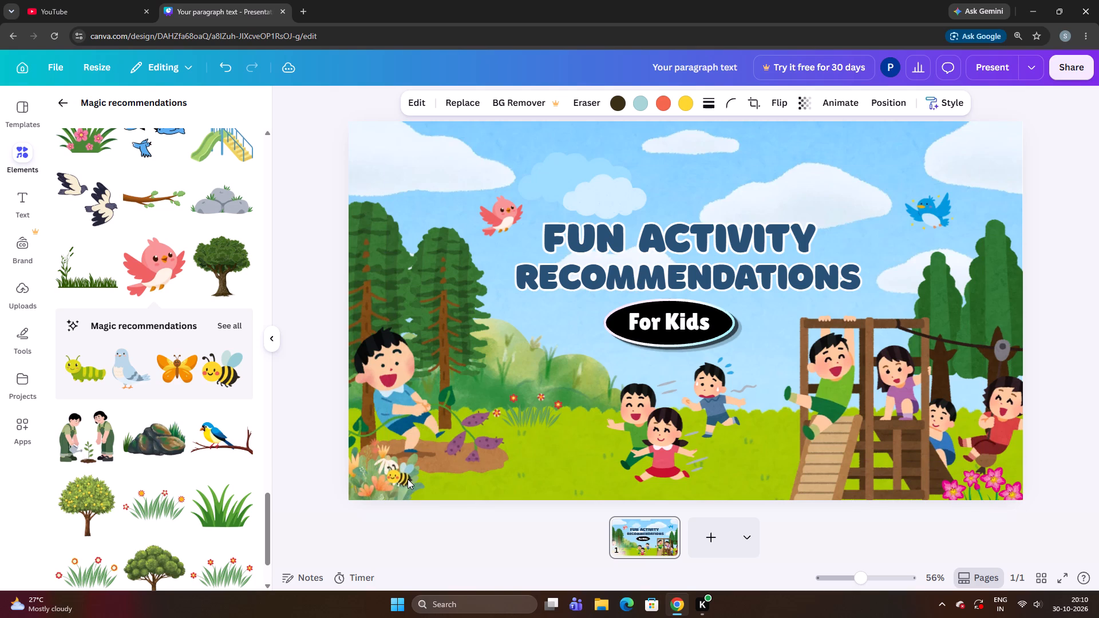
Raise the bee higher above the flower cluster in small increments.
key("Up")
key("Up")
key("Up")
key("Up")
key("Up")
key("Up")
key("Up")
key("Up")
key("Up")
key("Up")
key("Up")
Nudge the raised bee back to the left and marginally lower, closer to the white flower.
key("Left")
key("Left")
key("Left")
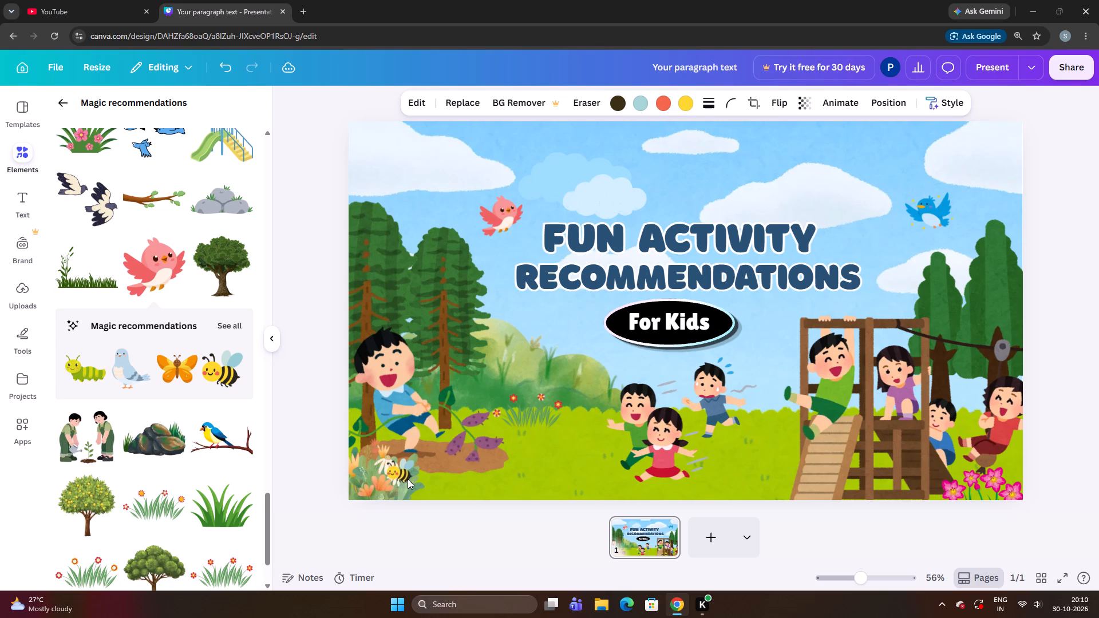
key("Down")
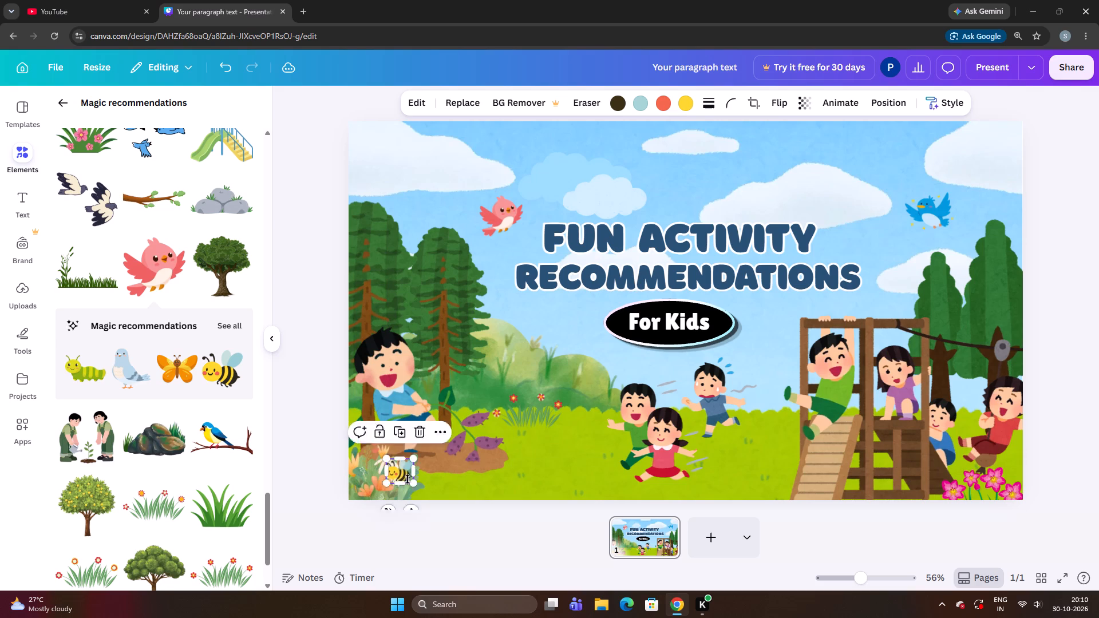
key("Left")
key("Left")
key("Left")
key("Left")
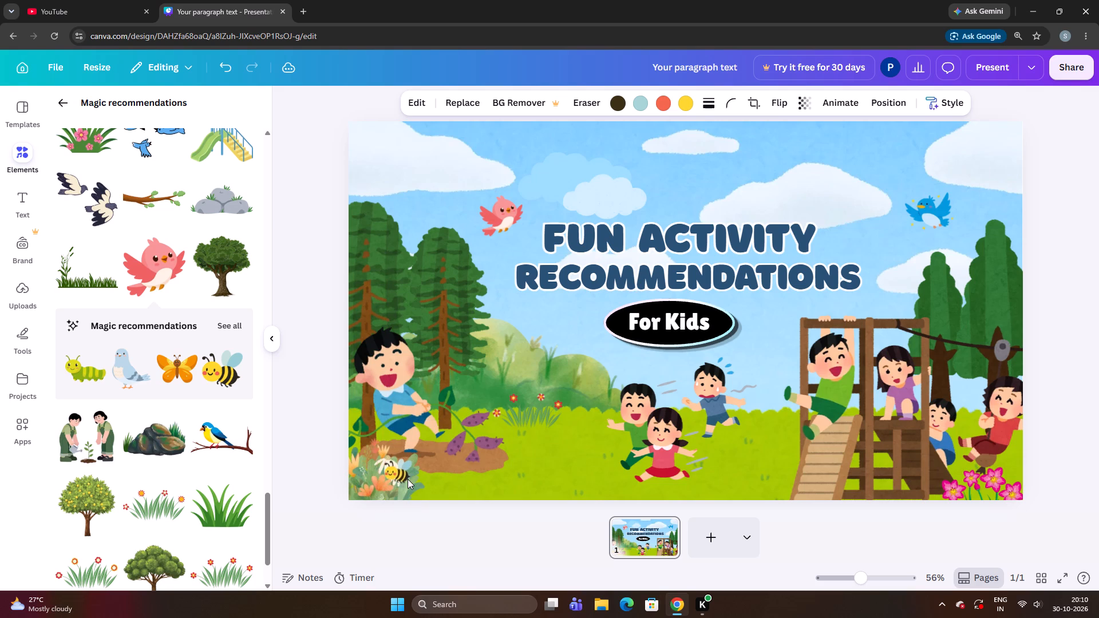
key("Left")
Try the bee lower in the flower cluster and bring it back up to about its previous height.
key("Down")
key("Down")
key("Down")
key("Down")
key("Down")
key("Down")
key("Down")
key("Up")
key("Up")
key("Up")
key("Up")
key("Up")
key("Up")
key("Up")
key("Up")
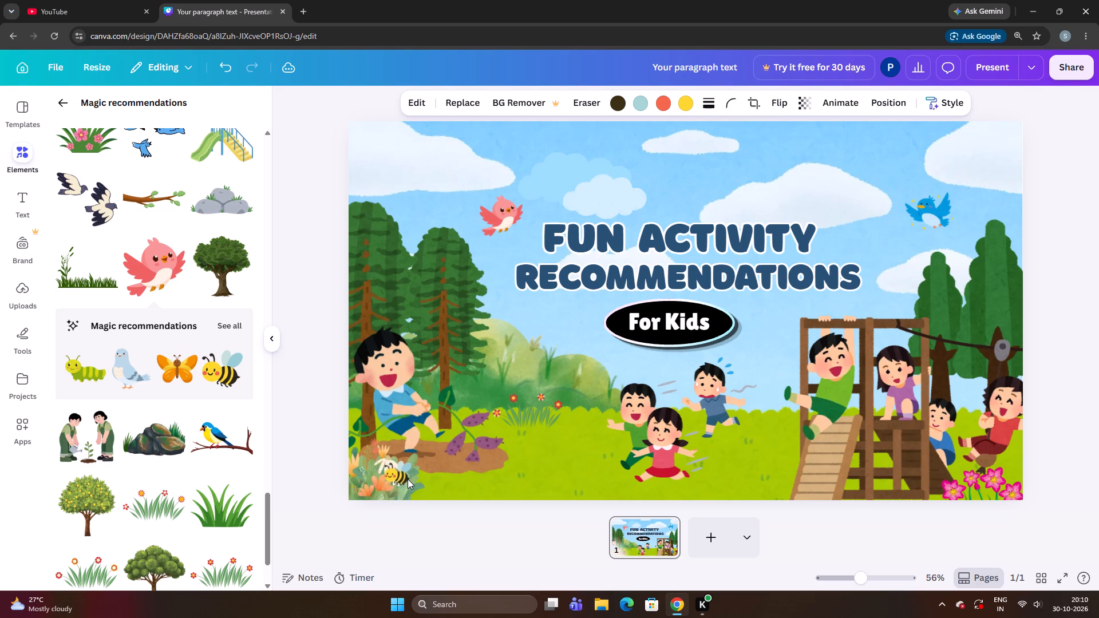
Move the bee left in small increments, further in over the middle of the flower cluster.
key("Left")
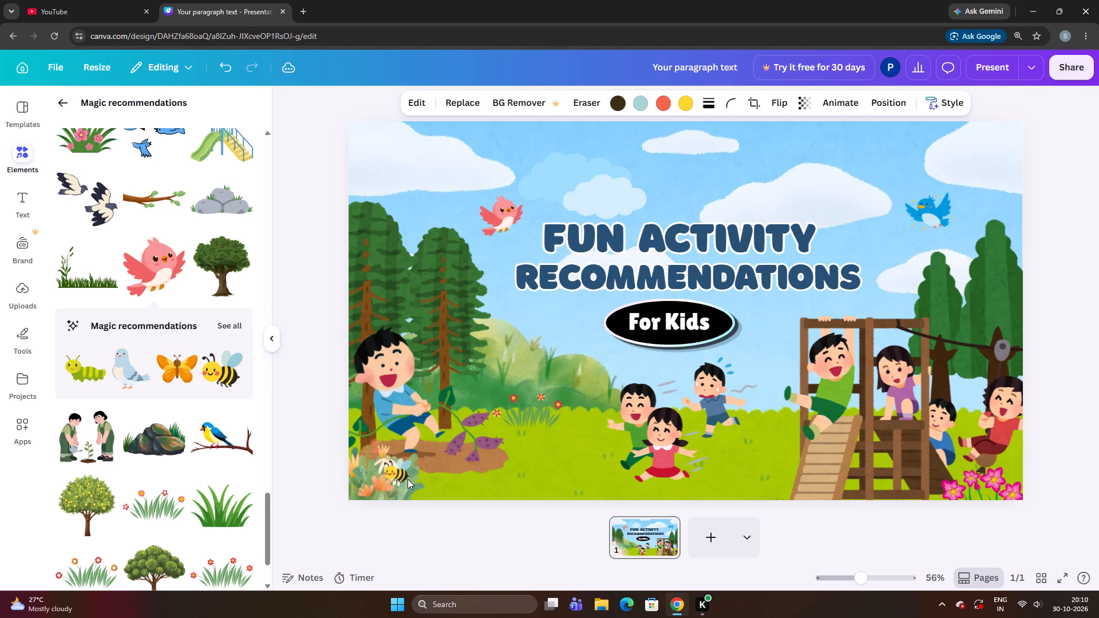
key("Left")
key("Left")
key("Left")
key("Left")
key("Left")
key("Left")
key("Left")
key("Left")
key("Left")
key("Left")
key("Left")
key("Left")
key("Left")
key("Left")
key("Left")
key("Left")
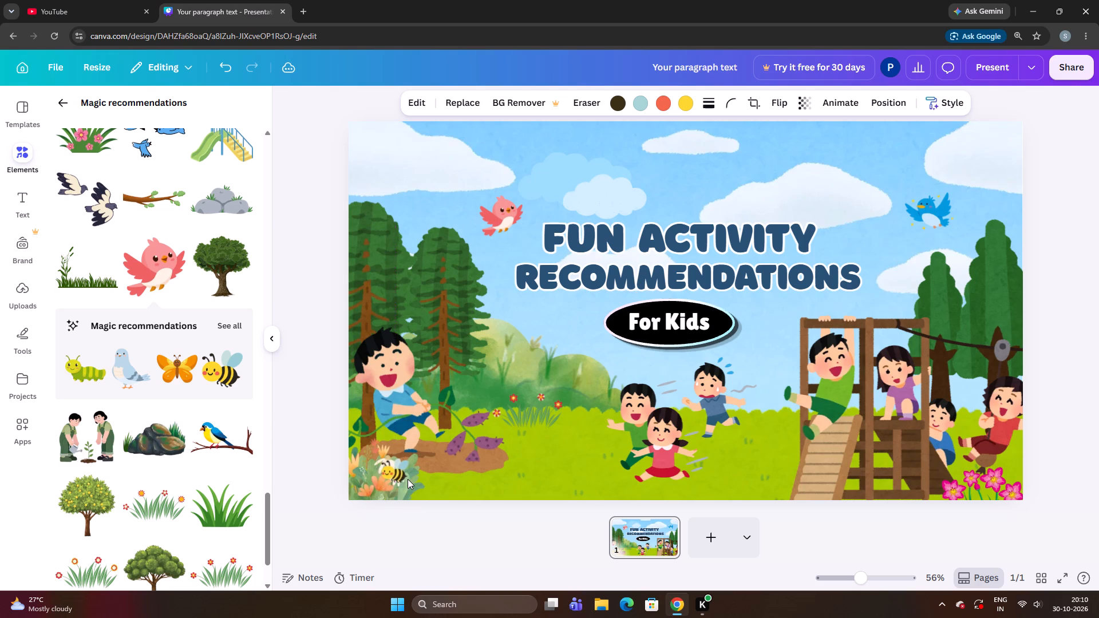
key("Left")
key("Left")
Lower the bee in small increments so it sits deeper among the flowers.
key("Down")
key("Down")
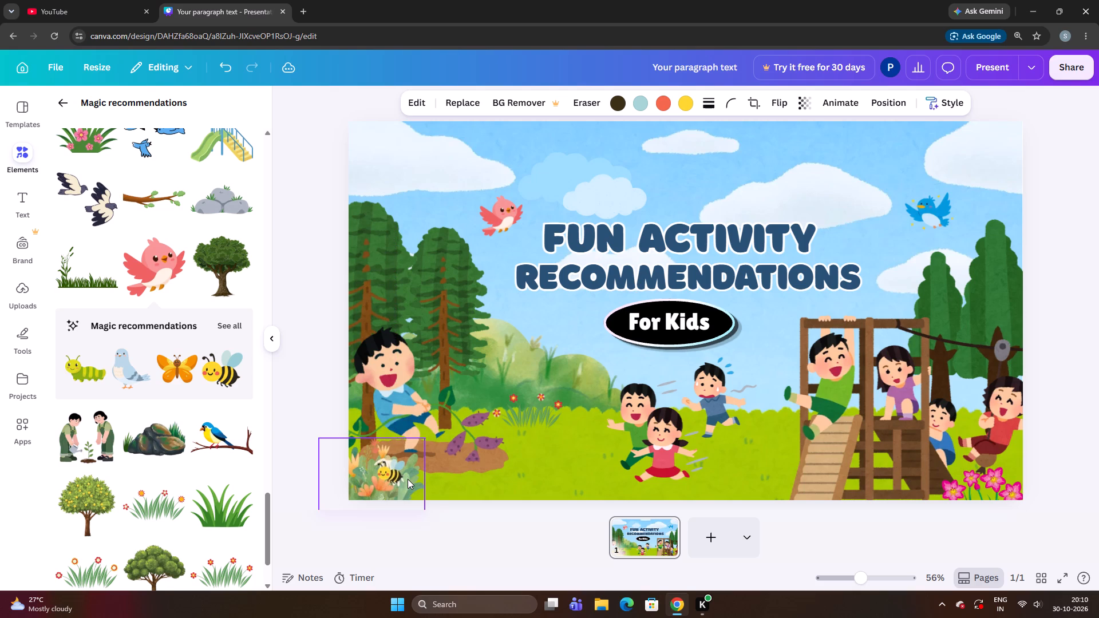
key("Down")
key("Down")
key("Down")
key("Down")
key("Down")
key("Down")
key("Down")
key("Down")
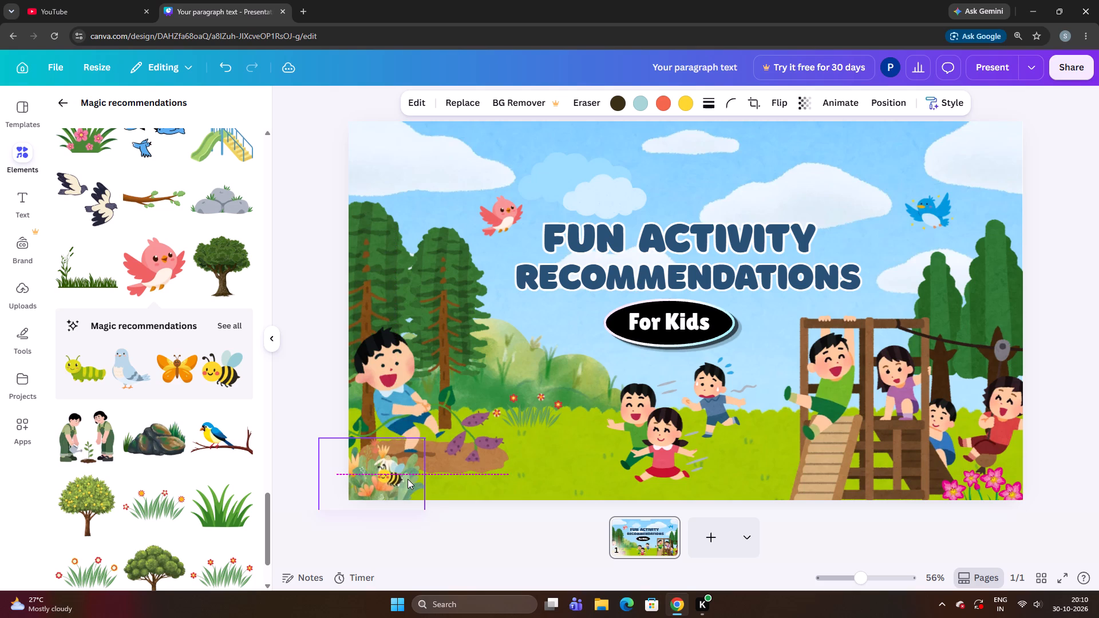
key("Up")
Move the bee back to the right in small increments, beside the white flower in the cluster.
key("Right")
key("Right")
key("Right")
key("Right")
key("Right")
key("Right")
key("Right")
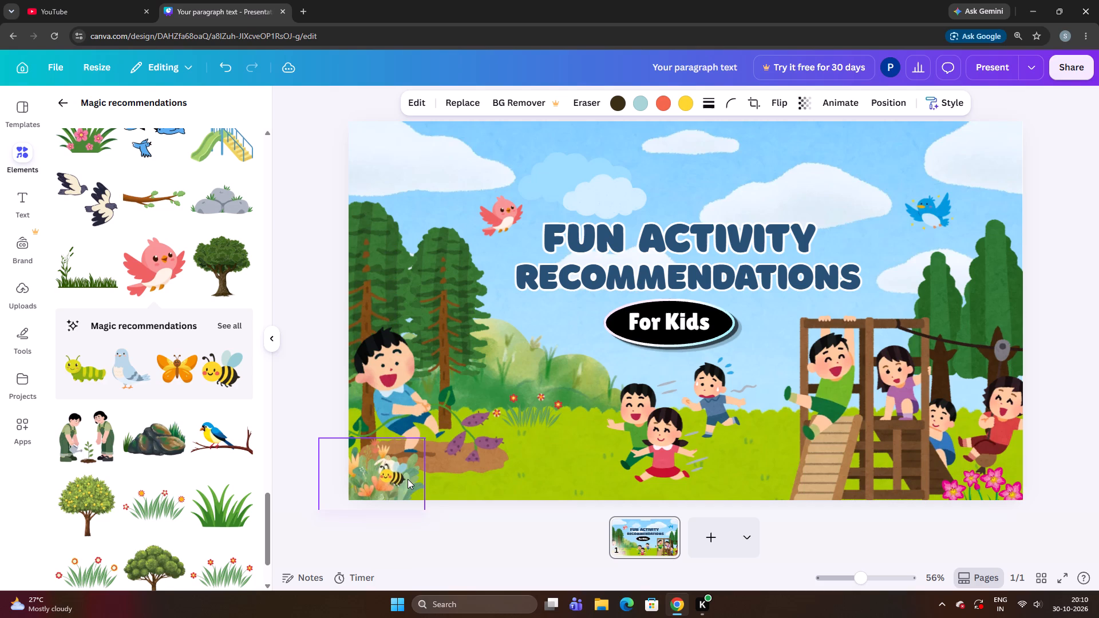
key("Right")
key("Right")
key("Right")
key("Right")
key("Right")
key("Right")
key("Right")
key("Right")
key("Right")
key("Right")
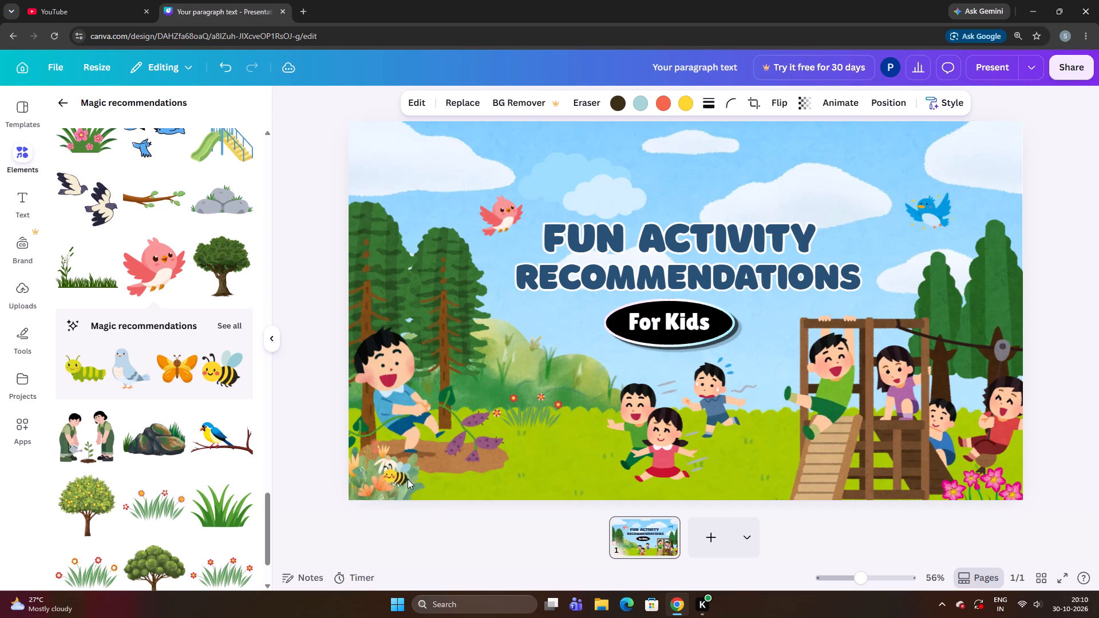
left_click(322, 456)
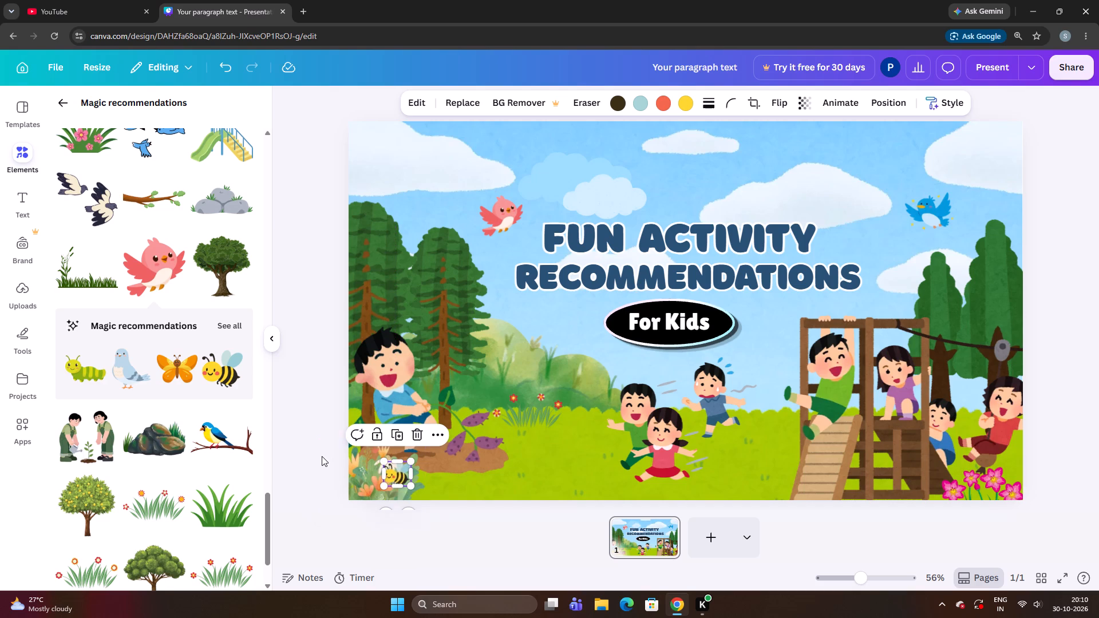
left_click(399, 481)
key("Right")
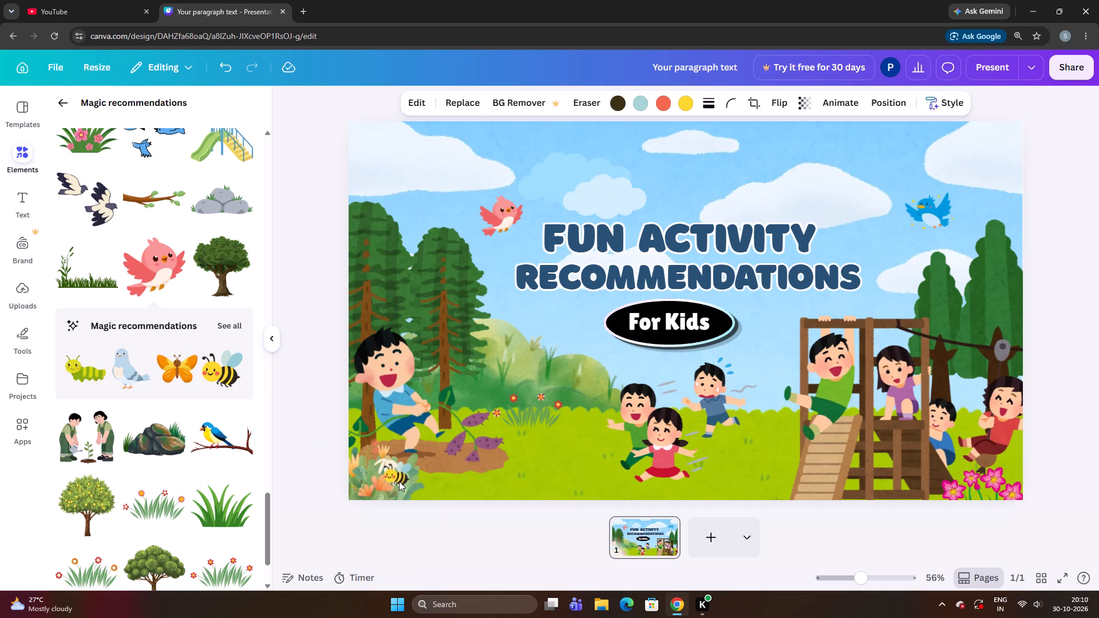
Move the bee further right in small increments, toward the outer edge of the flower cluster.
key("Right")
key("Right")
key("Right")
key("Right")
key("Right")
key("Right")
key("Right")
key("Right")
key("Right")
key("Right")
key("Right")
key("Right")
key("Right")
key("Right")
key("Right")
key("Right")
key("Right")
key("Right")
key("Right")
Adjust the bee's height in small increments so it sits slightly lower beside the flowers.
key("Up")
key("Up")
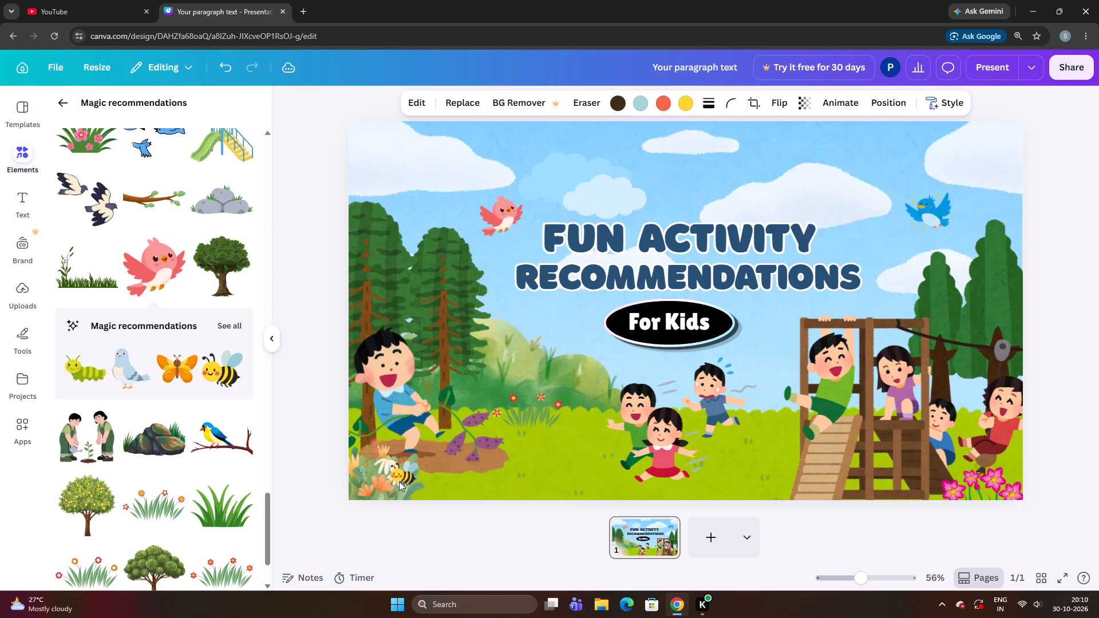
key("Down")
key("Down")
key("Down")
key("Down")
key("Down")
key("Down")
key("Down")
key("Down")
key("Down")
key("Down")
key("Down")
key("Down")
key("Down")
key("Up")
key("Up")
key("Up")
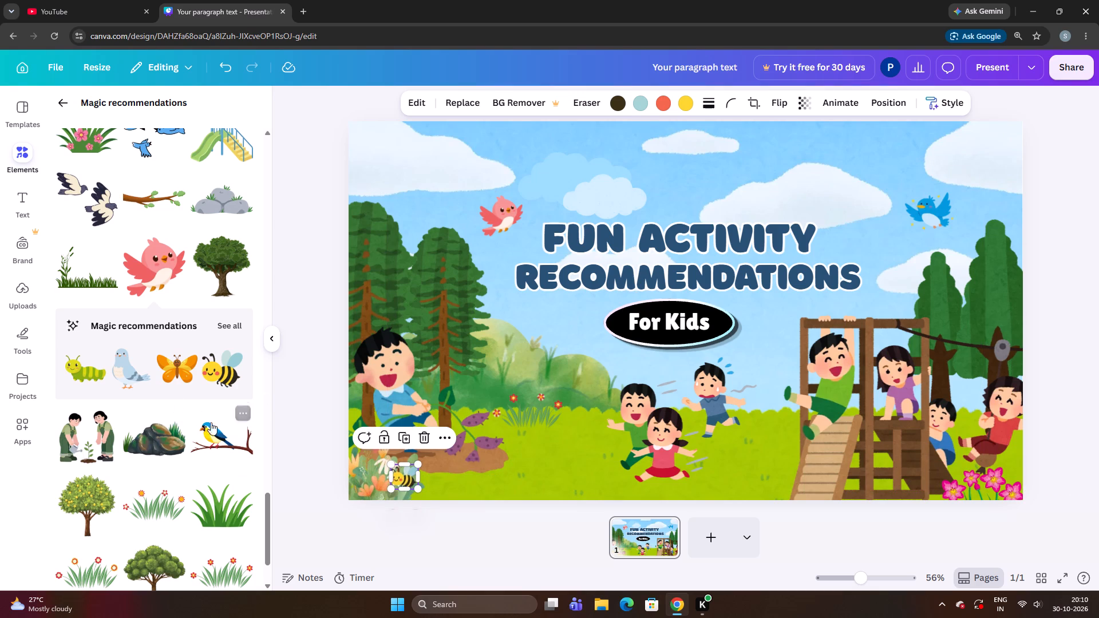
Add the yellow-fruited tree, shrink it, and place it over the bushes between the pine trees and the running children.
left_click(81, 500)
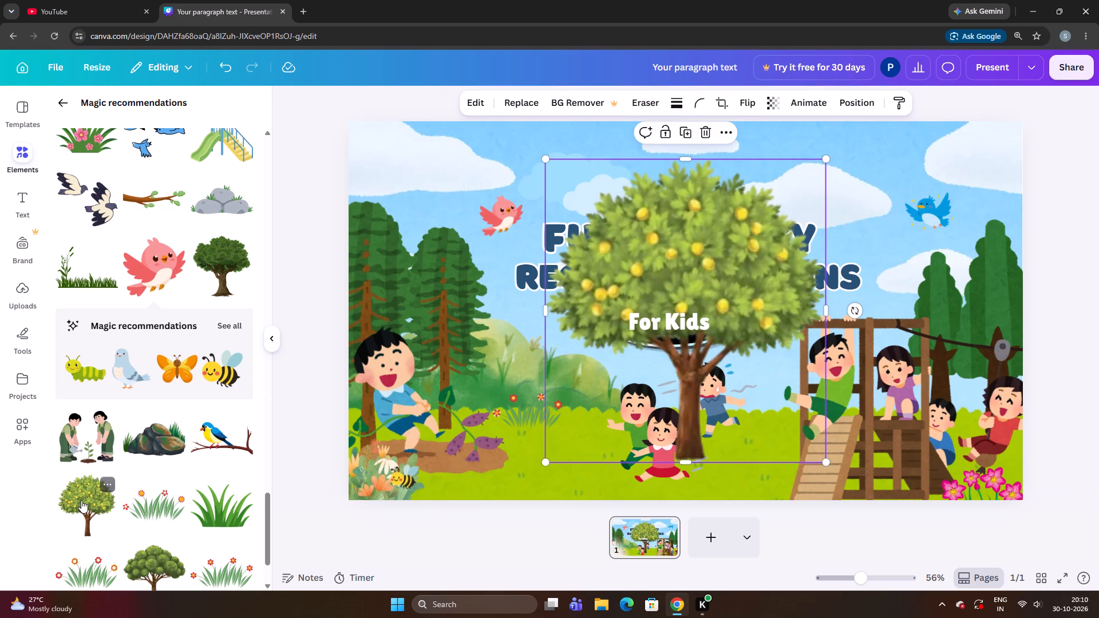
left_click_drag(678, 270, 551, 275)
left_click_drag(551, 275, 535, 309)
left_click_drag(679, 502, 605, 444)
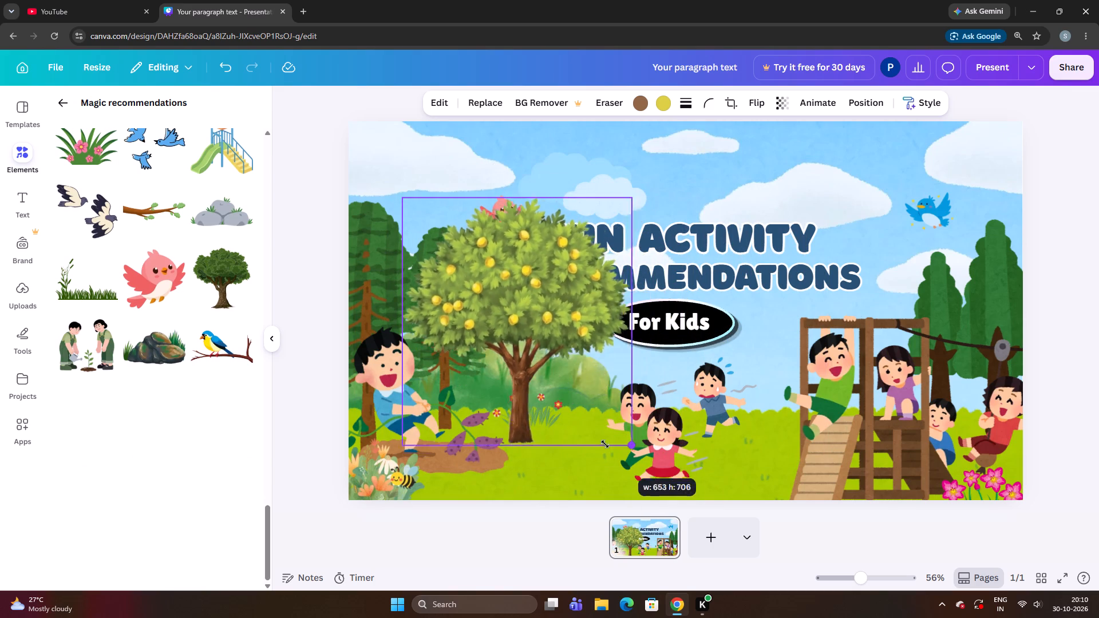
left_click_drag(605, 444, 556, 348)
left_click_drag(477, 322, 532, 379)
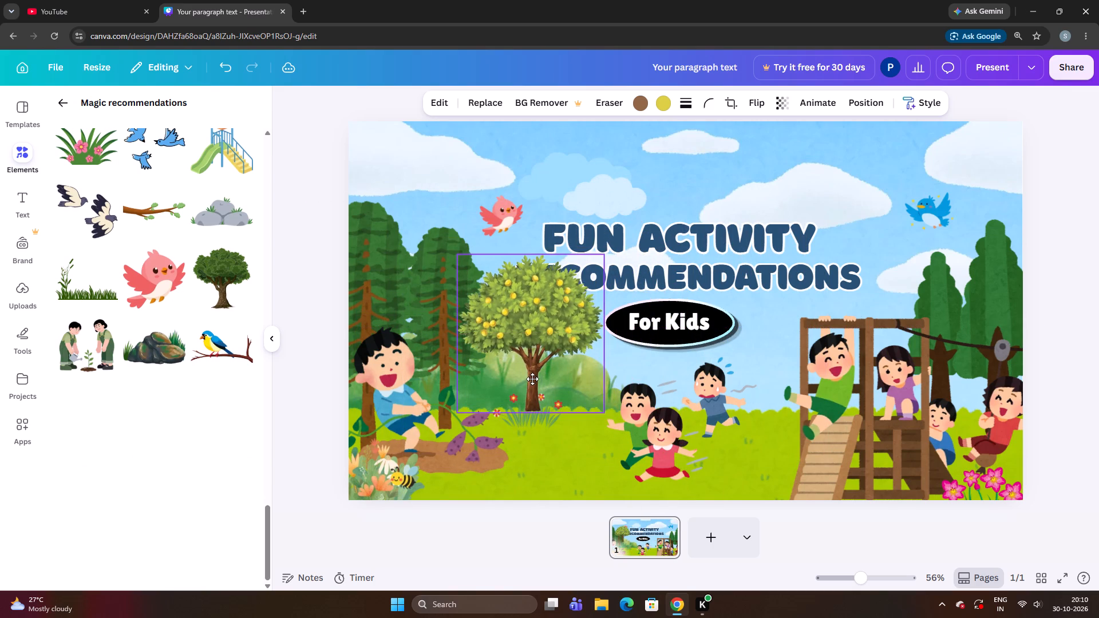
left_click_drag(532, 379, 531, 390)
left_click(532, 391)
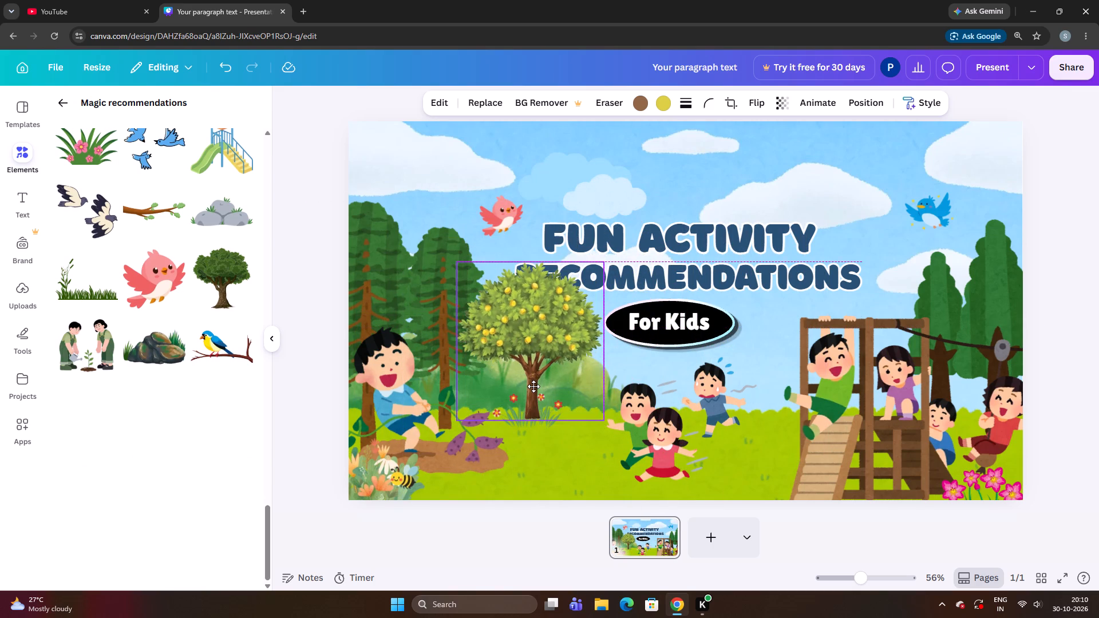
Send the fruit tree backward one layer, behind the title text.
right_click(533, 386)
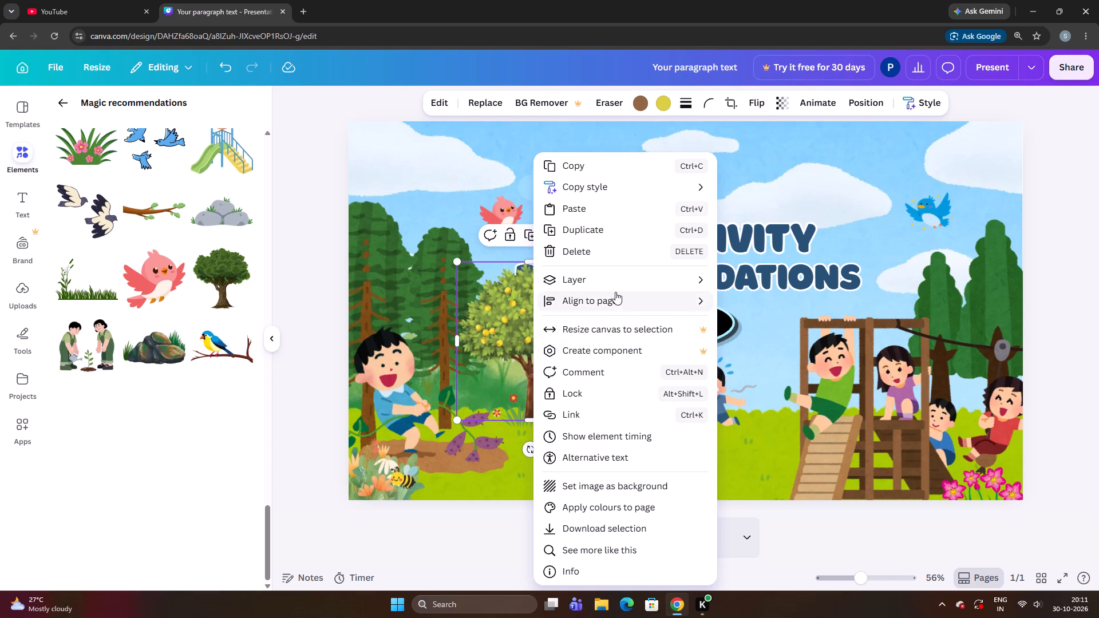
left_click(616, 288)
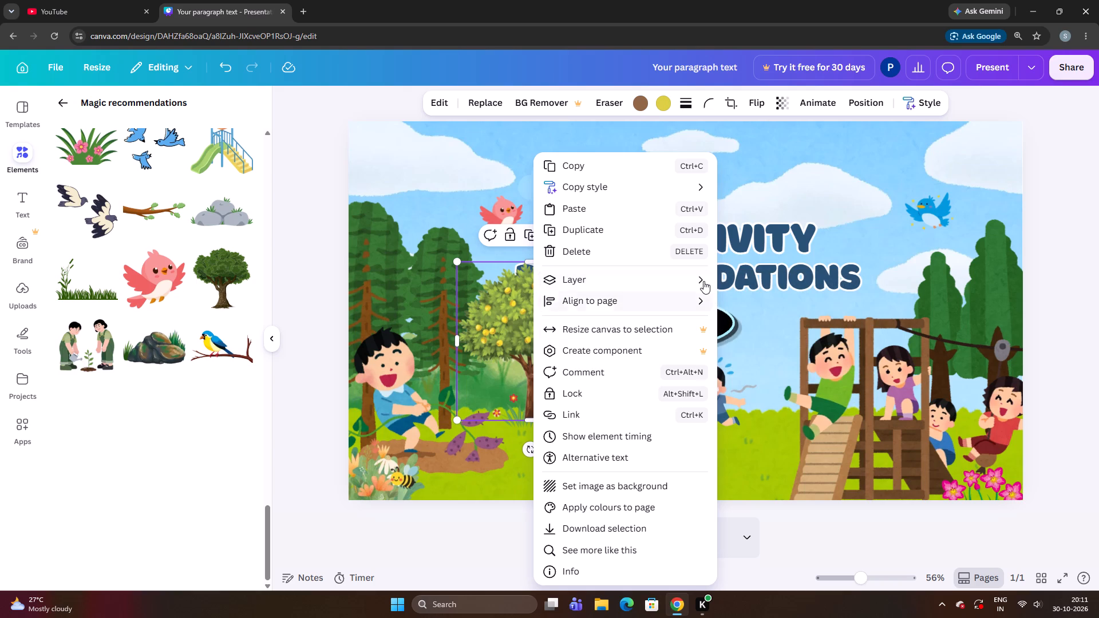
left_click(703, 281)
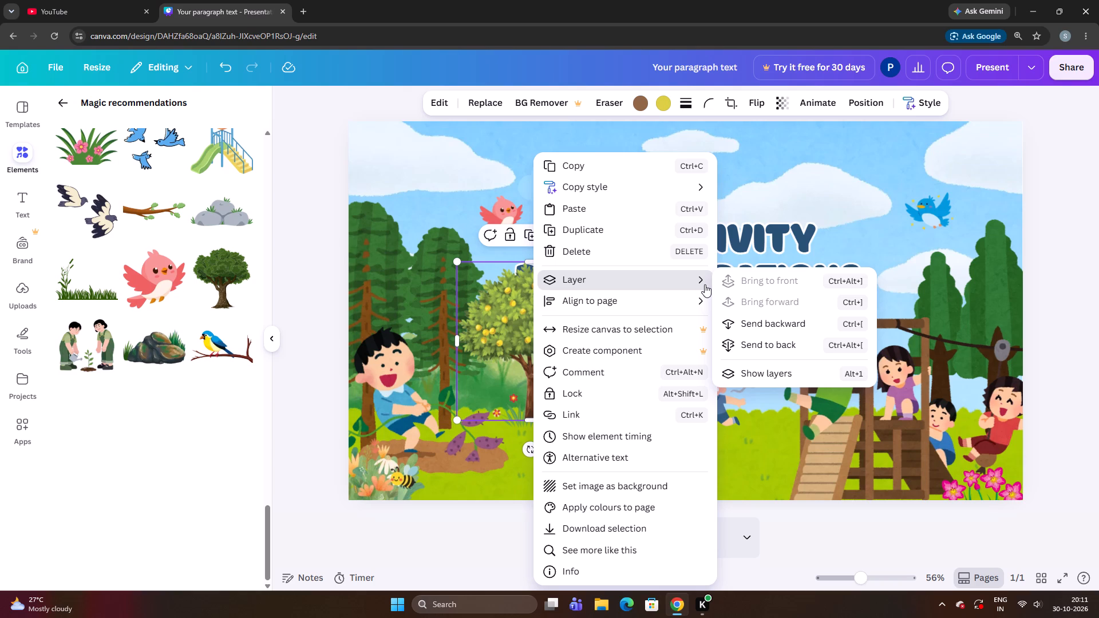
left_click(729, 321)
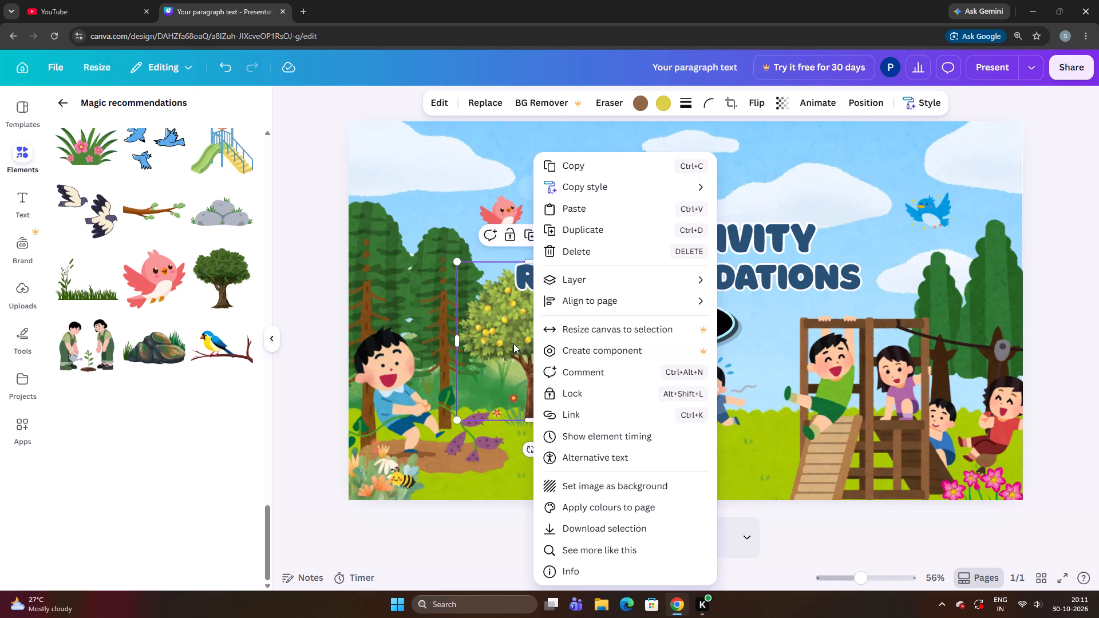
left_click(500, 337)
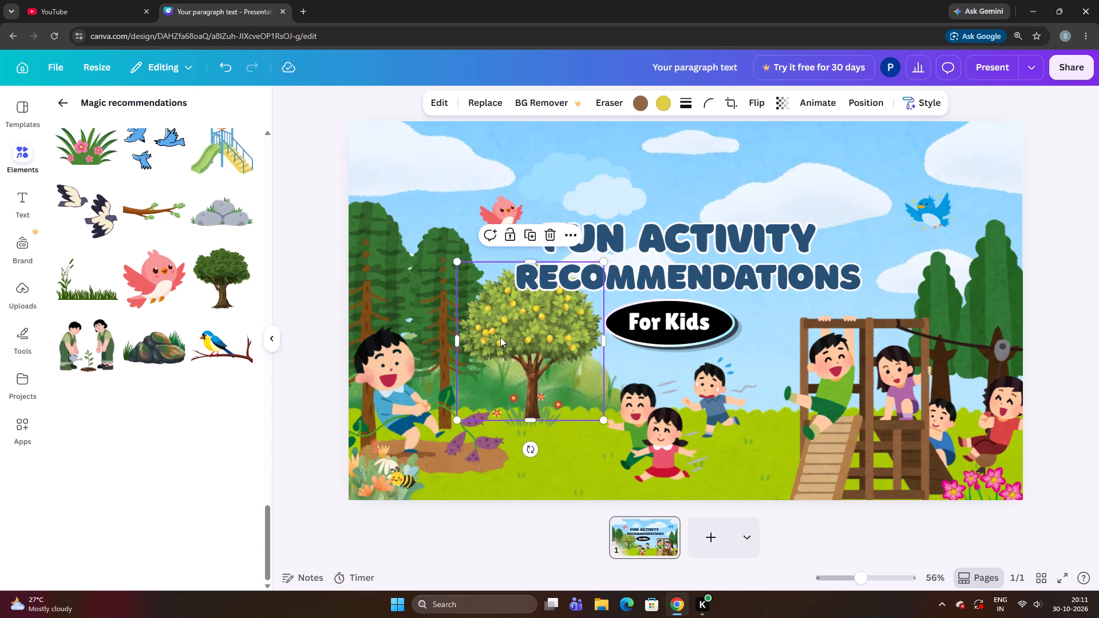
Send the fruit tree backward two more layers, toward the back of the scene.
right_click(504, 336)
left_click(634, 275)
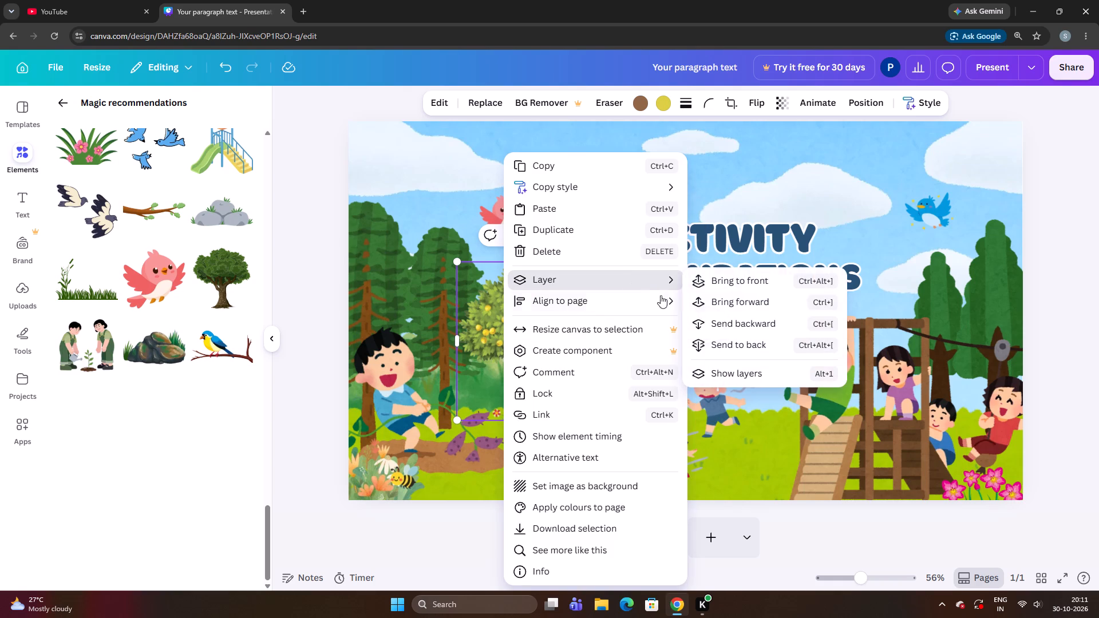
left_click(712, 318)
left_click(284, 392)
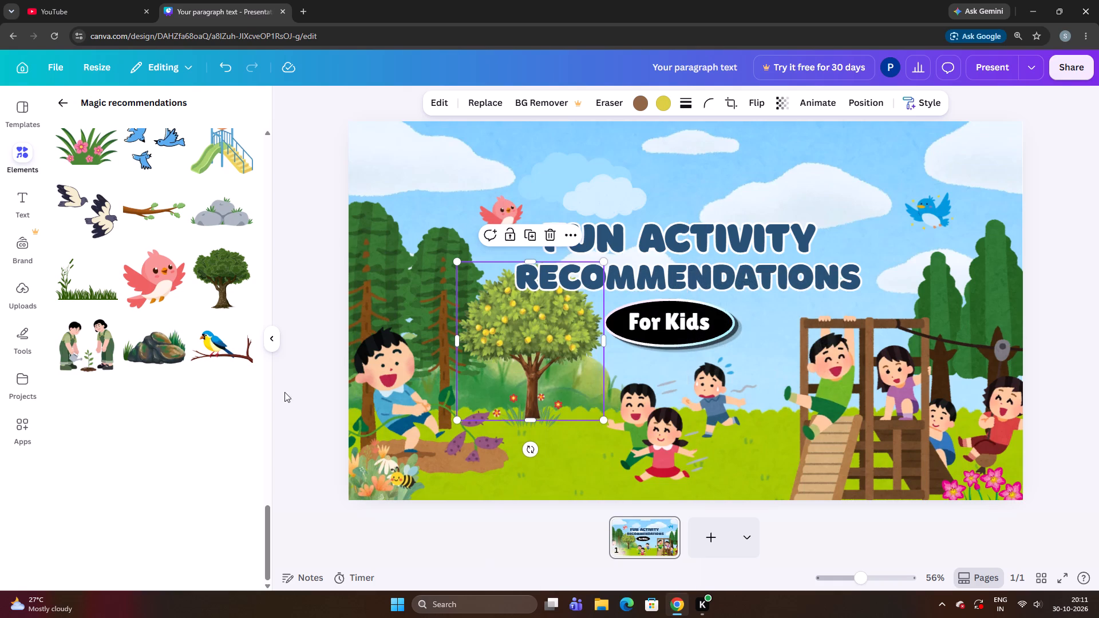
left_click(548, 339)
right_click_drag(548, 338, 545, 354)
left_click(544, 341)
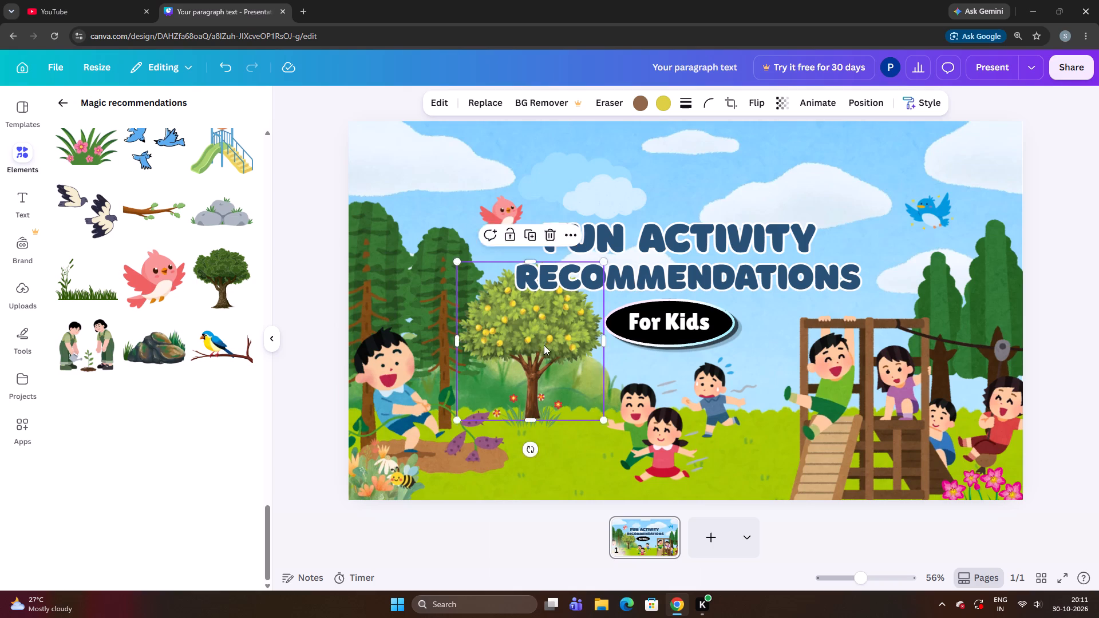
right_click(543, 340)
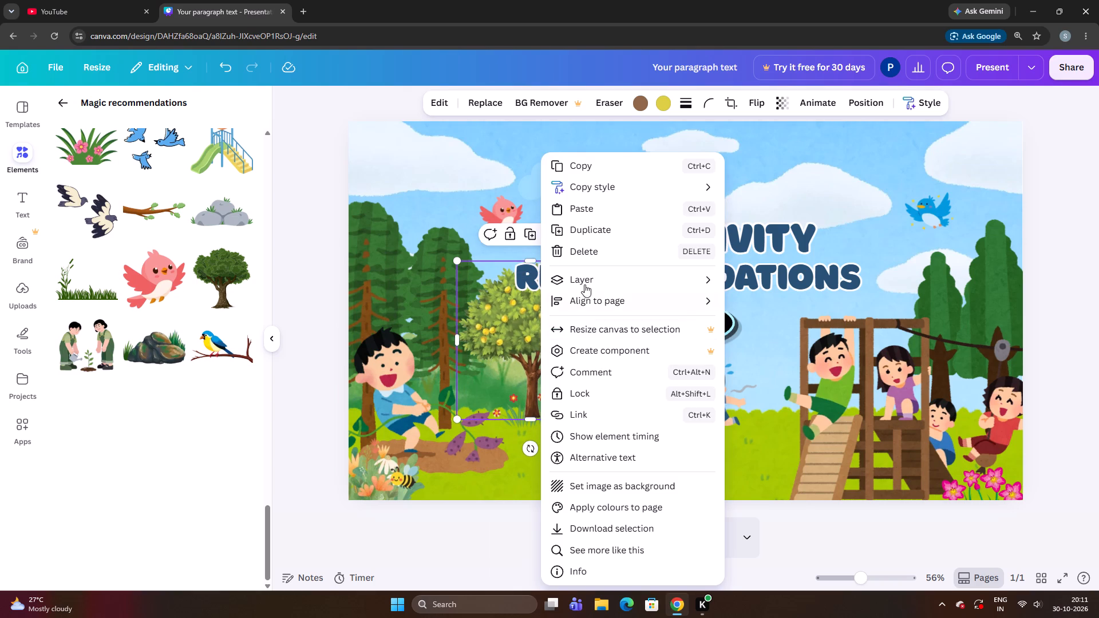
left_click(586, 277)
left_click(681, 285)
left_click(736, 320)
left_click(323, 394)
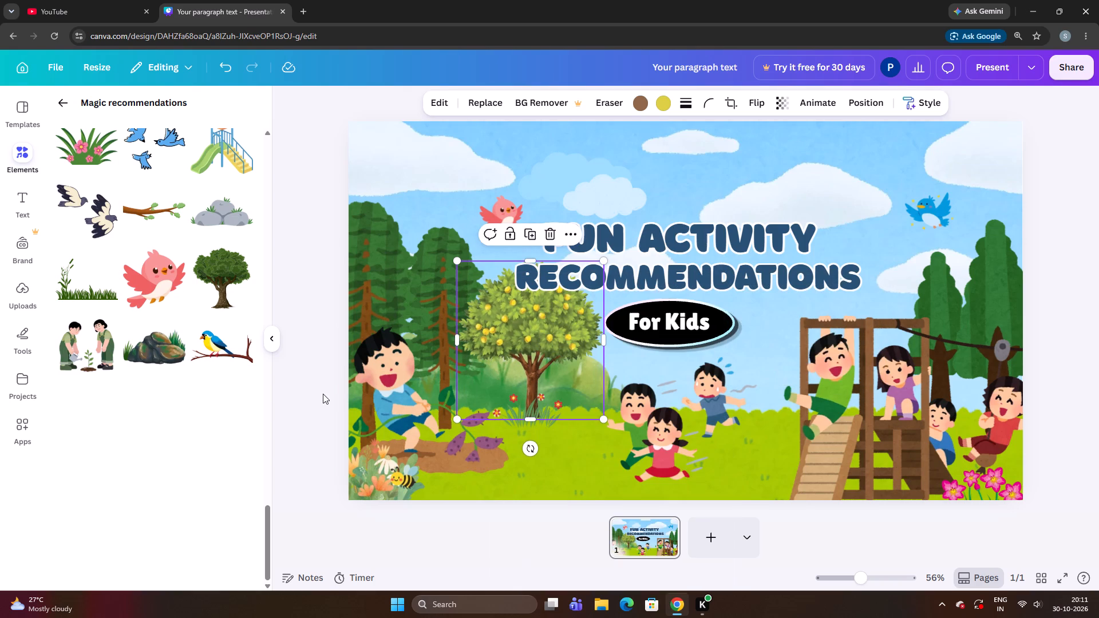
Shrink the fruit tree further and place it below the title, with its trunk behind the red flowers.
left_click_drag(603, 418, 566, 362)
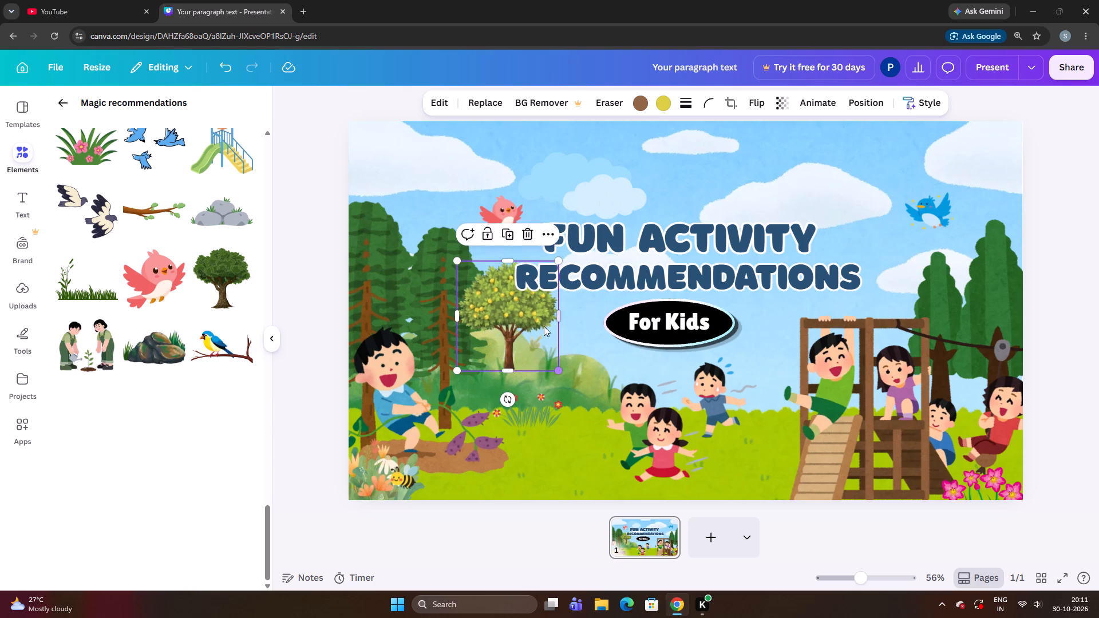
left_click_drag(524, 302, 545, 346)
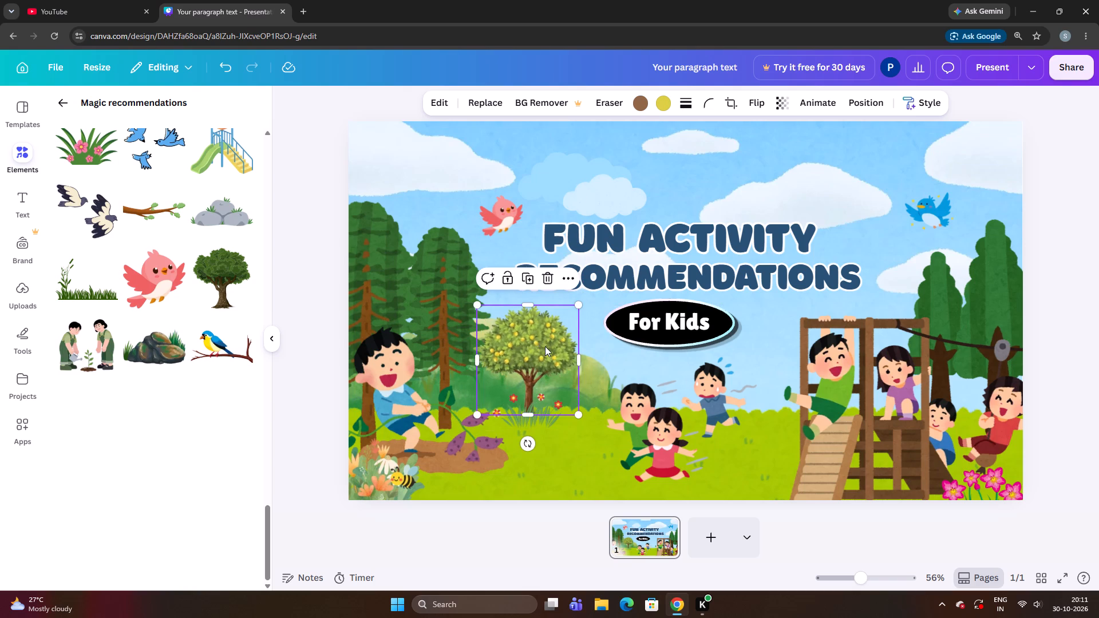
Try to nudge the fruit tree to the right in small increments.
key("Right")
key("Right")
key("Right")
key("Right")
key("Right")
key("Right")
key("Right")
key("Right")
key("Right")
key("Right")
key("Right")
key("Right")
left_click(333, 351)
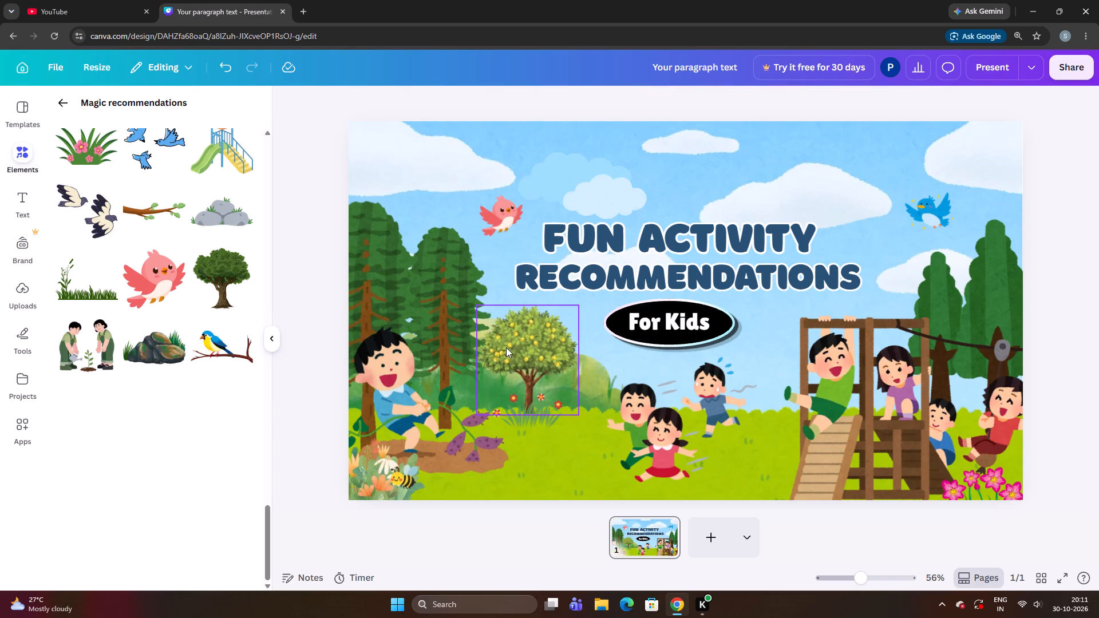
Nudge the fruit tree slightly up and to the right behind the red flowers.
left_click(508, 348)
key("Up")
key("Up")
key("Right")
key("Right")
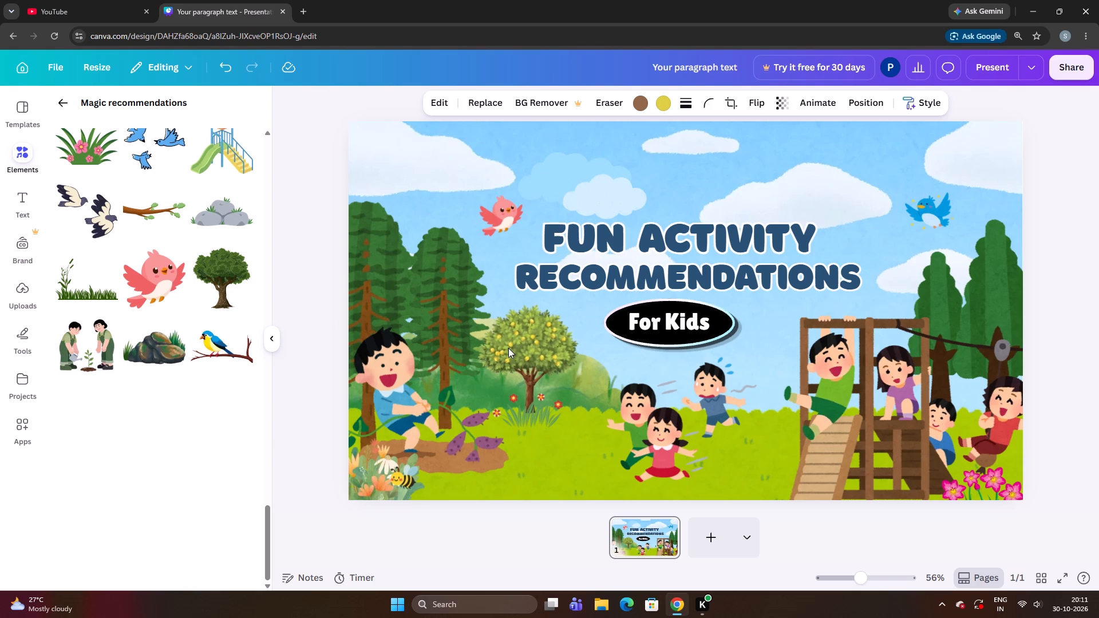
key("Right")
key("Right")
key("Right")
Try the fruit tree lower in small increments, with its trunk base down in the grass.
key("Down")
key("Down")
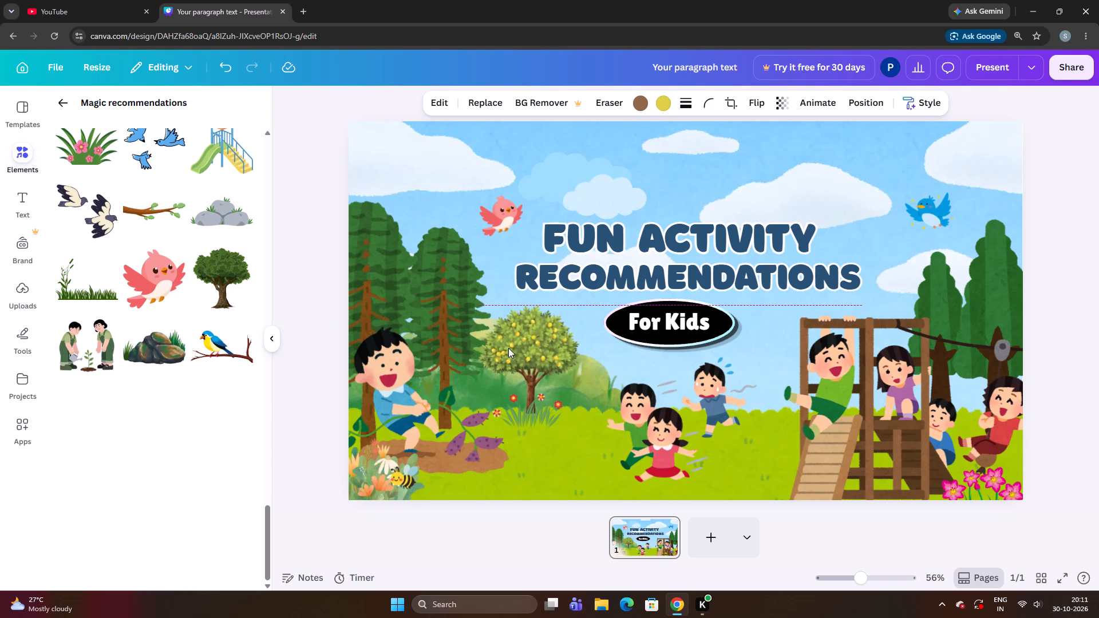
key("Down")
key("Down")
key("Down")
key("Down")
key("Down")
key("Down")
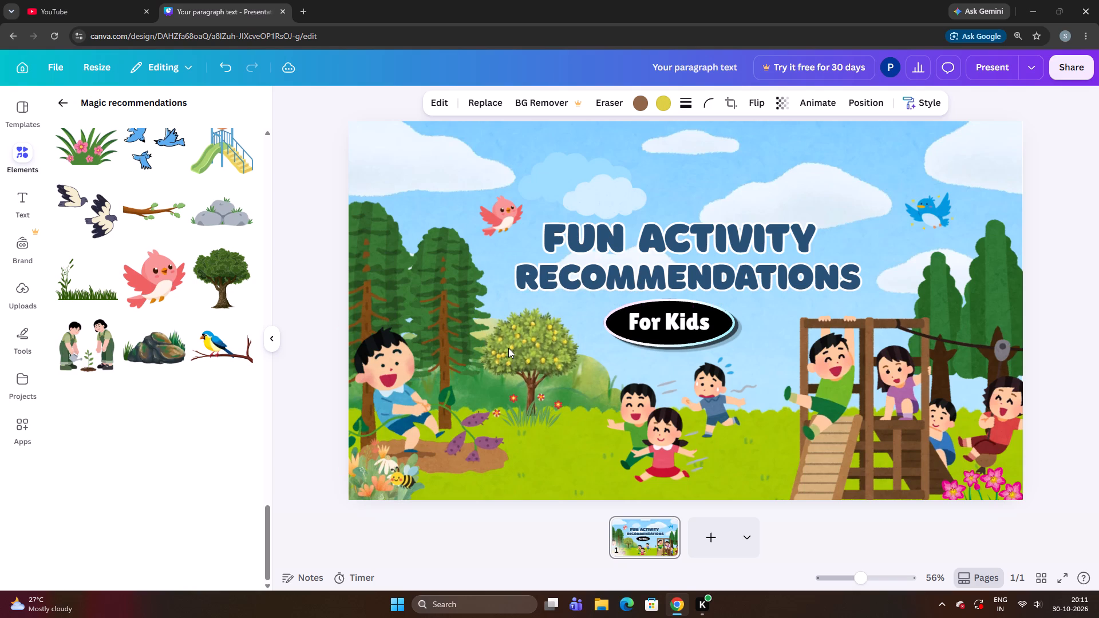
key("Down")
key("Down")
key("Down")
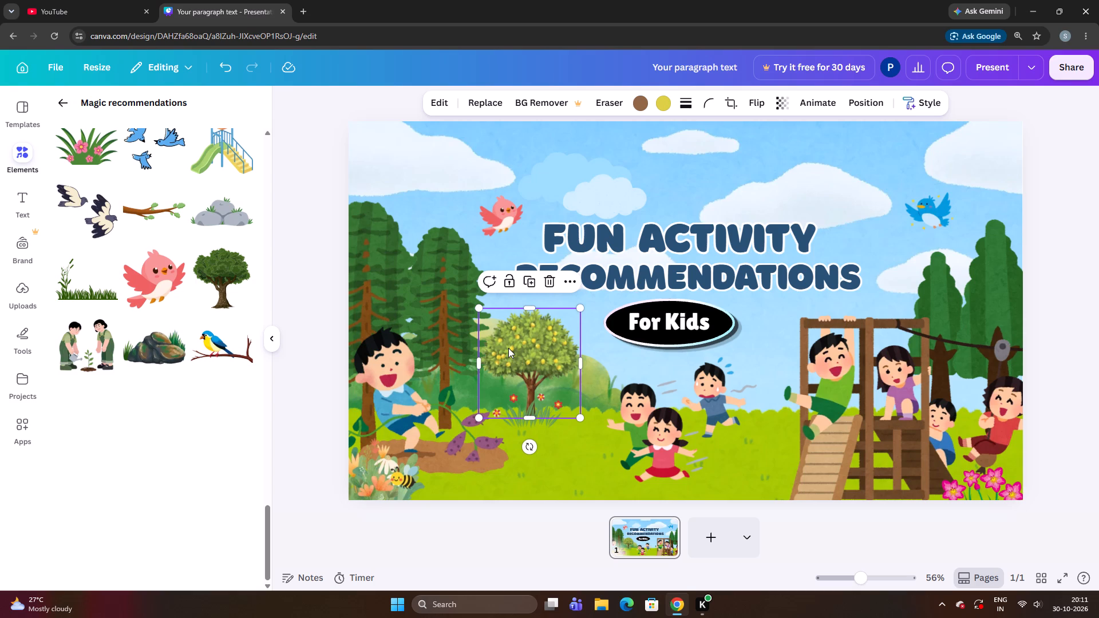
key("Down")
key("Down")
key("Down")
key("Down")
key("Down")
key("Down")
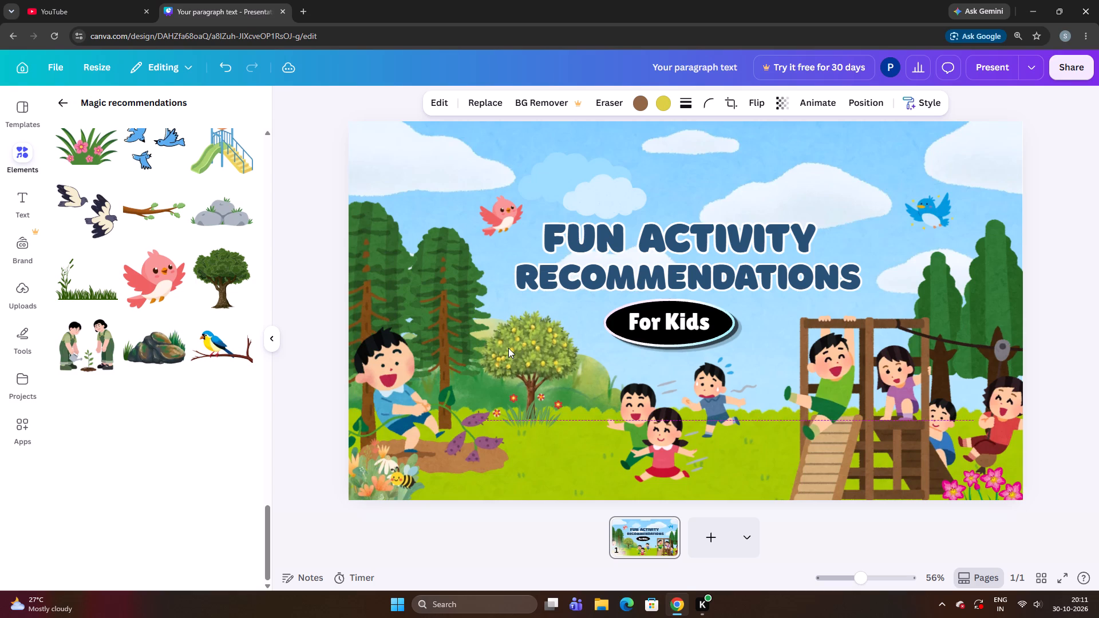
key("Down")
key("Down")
Raise the fruit tree in small increments so its trunk base sits just above the grass edge, behind the red flowers.
key("Up")
key("Up")
key("Up")
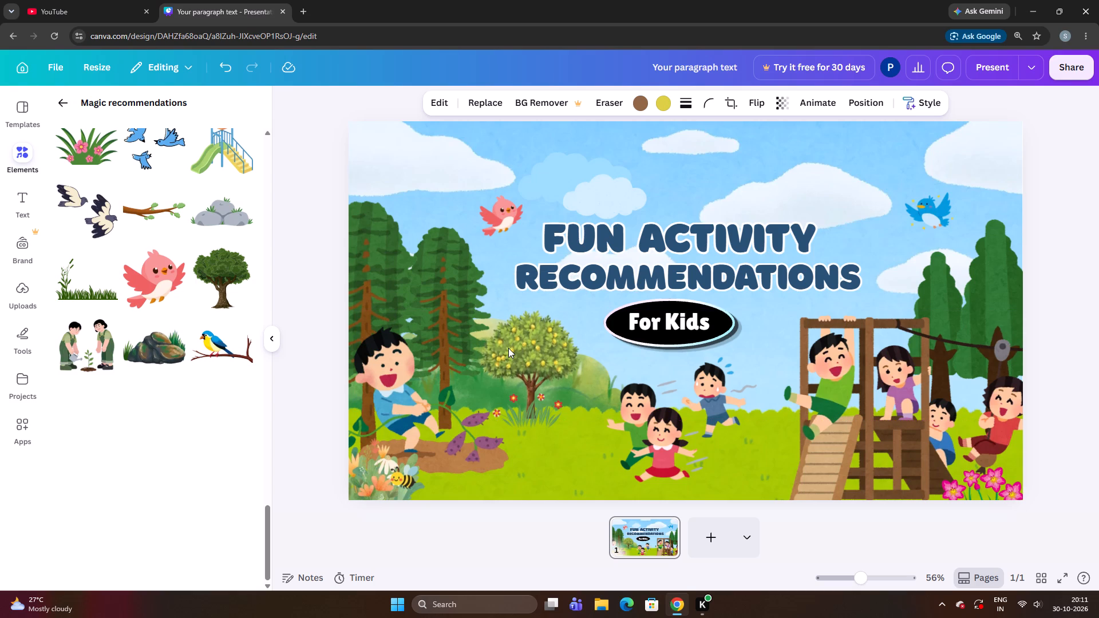
key("Up")
key("Up")
key("Up")
key("Up")
key("Up")
key("Up")
key("Up")
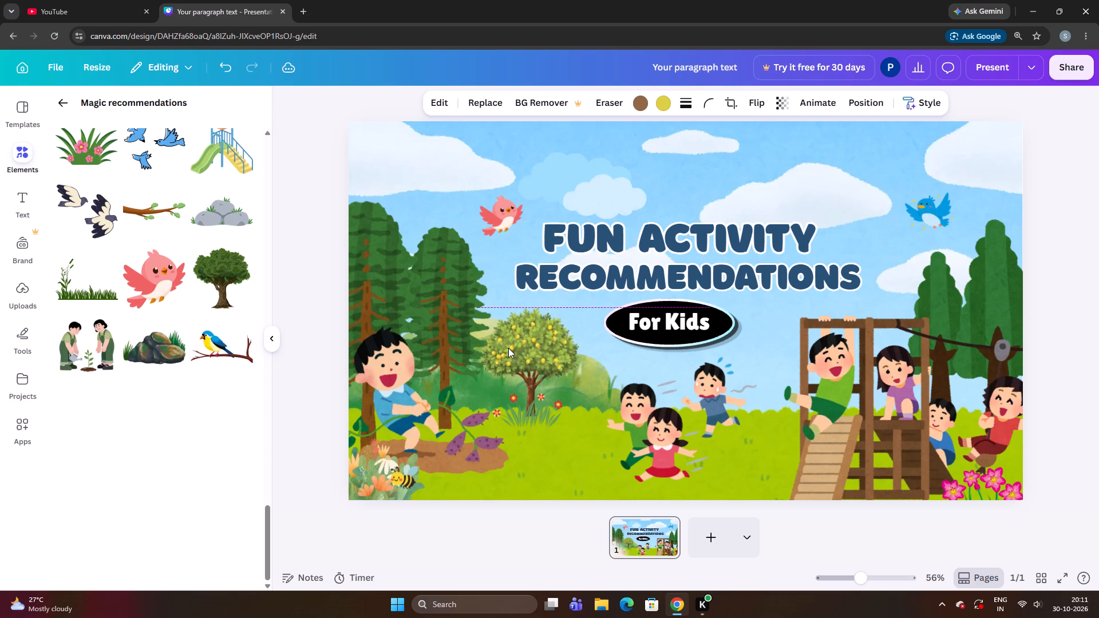
key("Up")
key("Up")
key("Up")
key("Up")
key("Up")
key("Up")
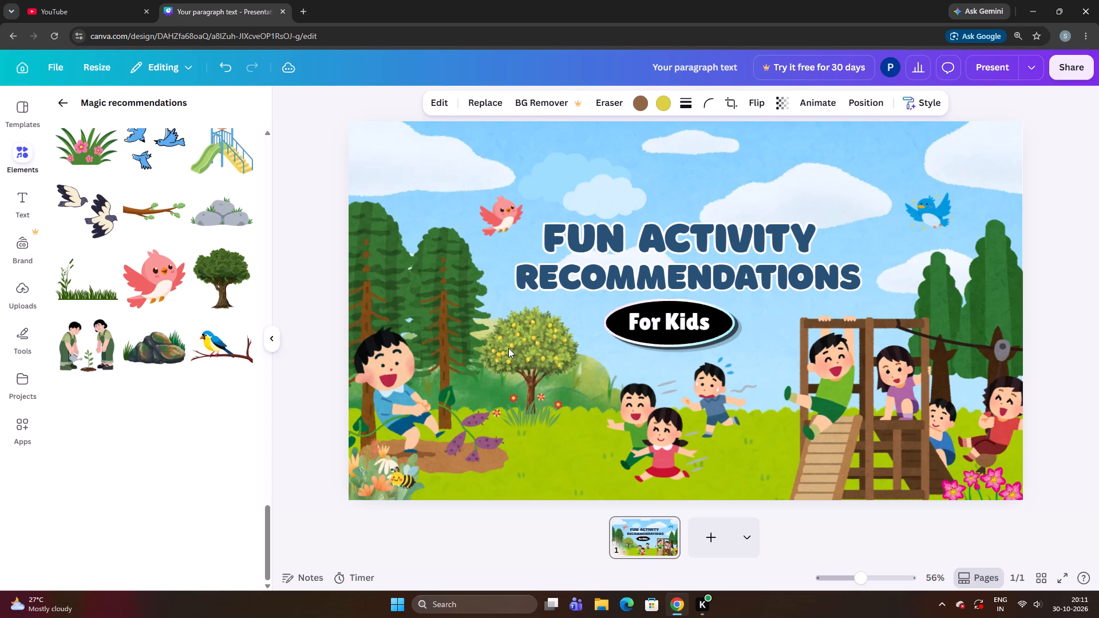
key("Up")
key("Up")
key("Up")
key("Up")
key("Up")
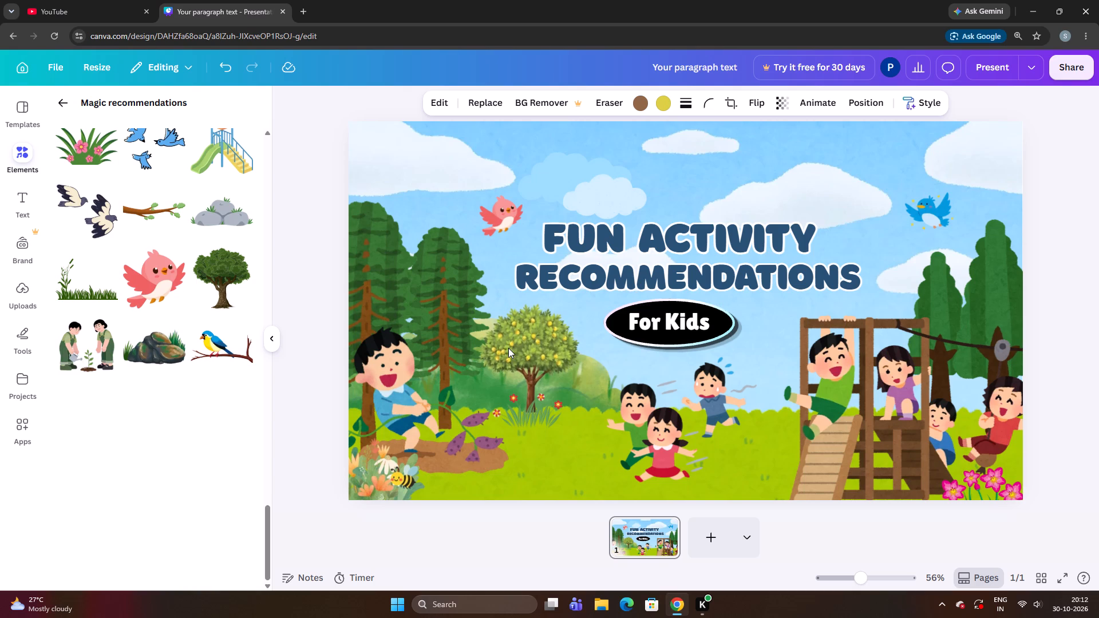
key("Up")
key("Up")
key("Up")
key("Up")
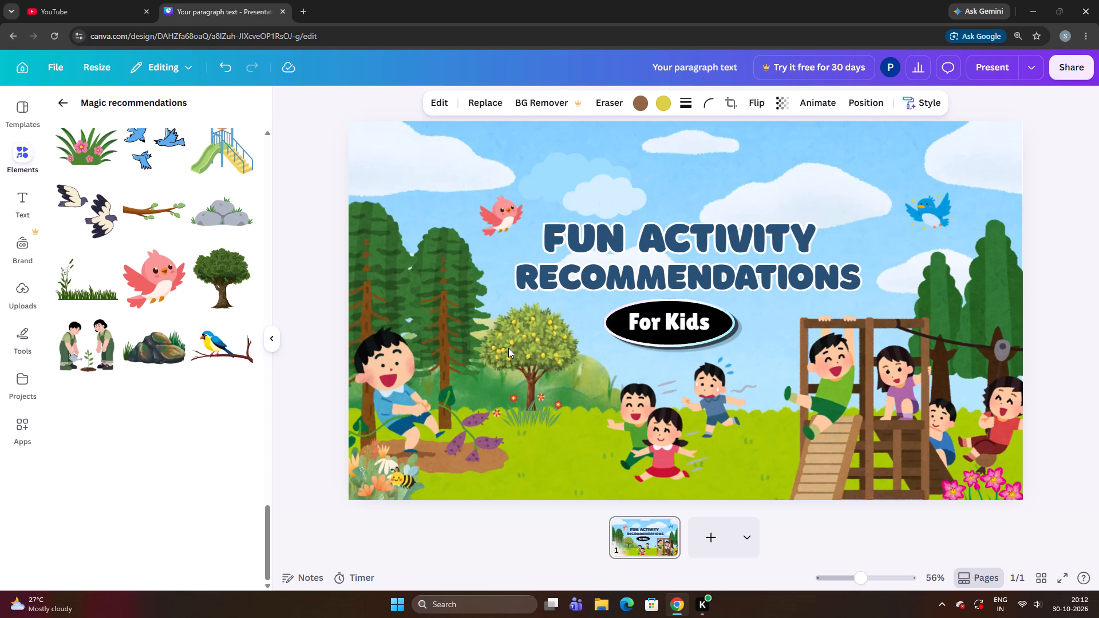
key("Up")
key("Up")
key("Up")
key("Up")
key("Up")
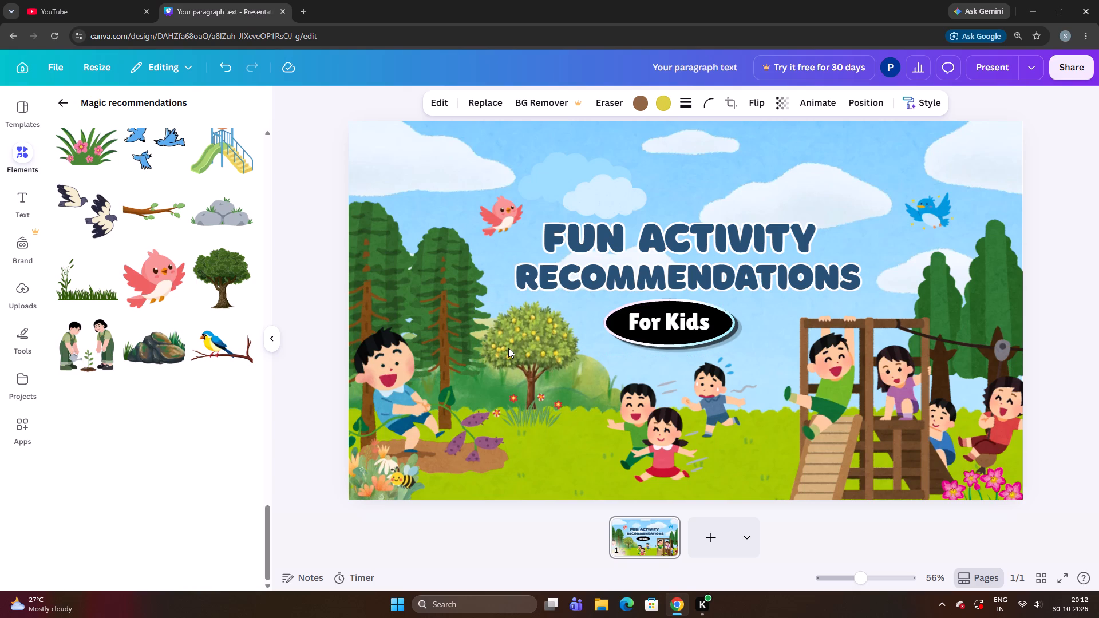
key("Up")
key("Up")
key("Up")
key("Up")
key("Up")
key("Up")
key("Up")
key("Up")
key("Up")
key("Up")
key("Up")
key("Up")
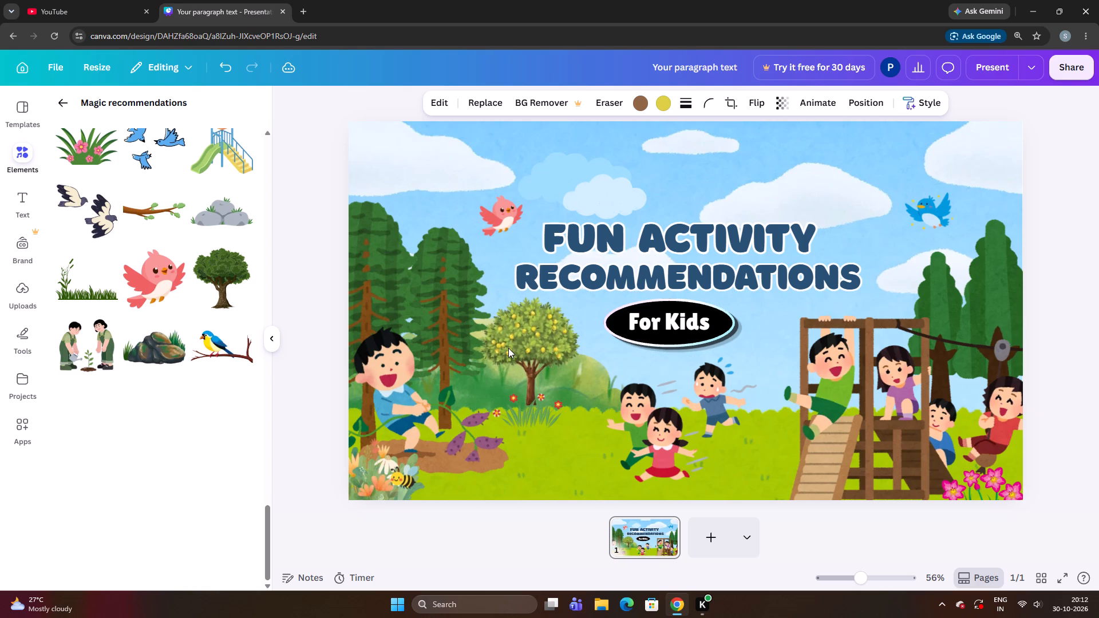
key("Up")
key("Up")
key("Up")
key("Up")
key("Up")
key("Up")
key("Up")
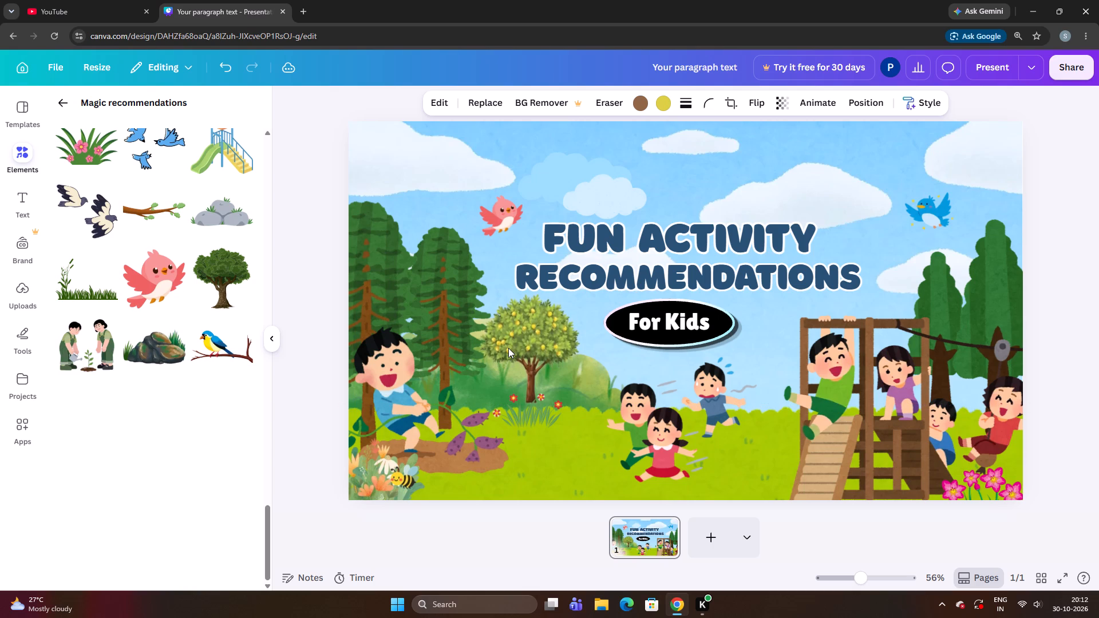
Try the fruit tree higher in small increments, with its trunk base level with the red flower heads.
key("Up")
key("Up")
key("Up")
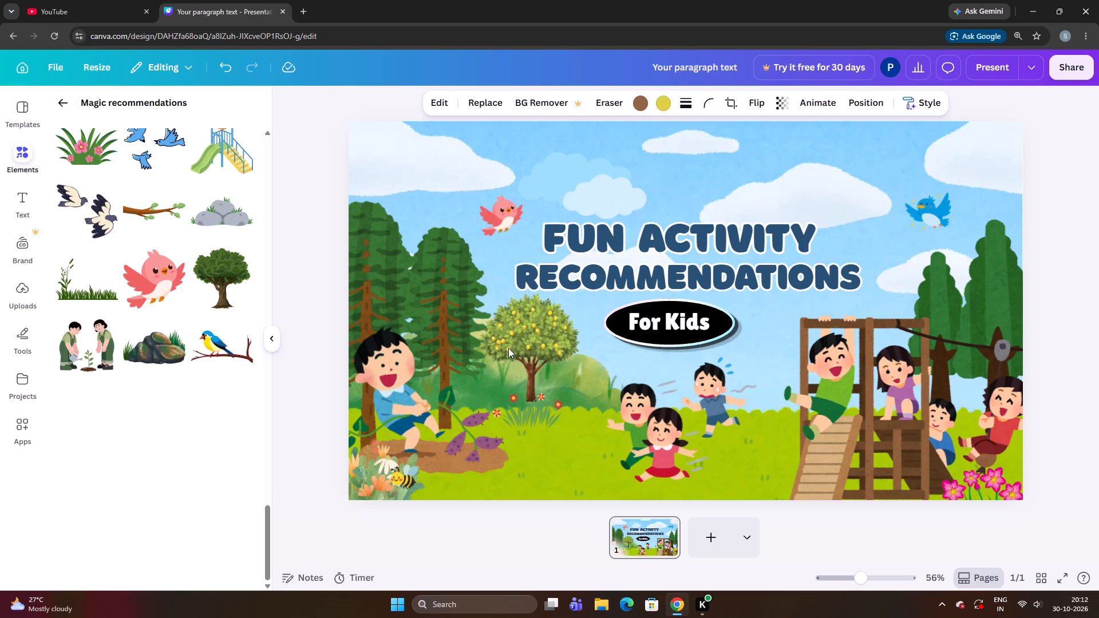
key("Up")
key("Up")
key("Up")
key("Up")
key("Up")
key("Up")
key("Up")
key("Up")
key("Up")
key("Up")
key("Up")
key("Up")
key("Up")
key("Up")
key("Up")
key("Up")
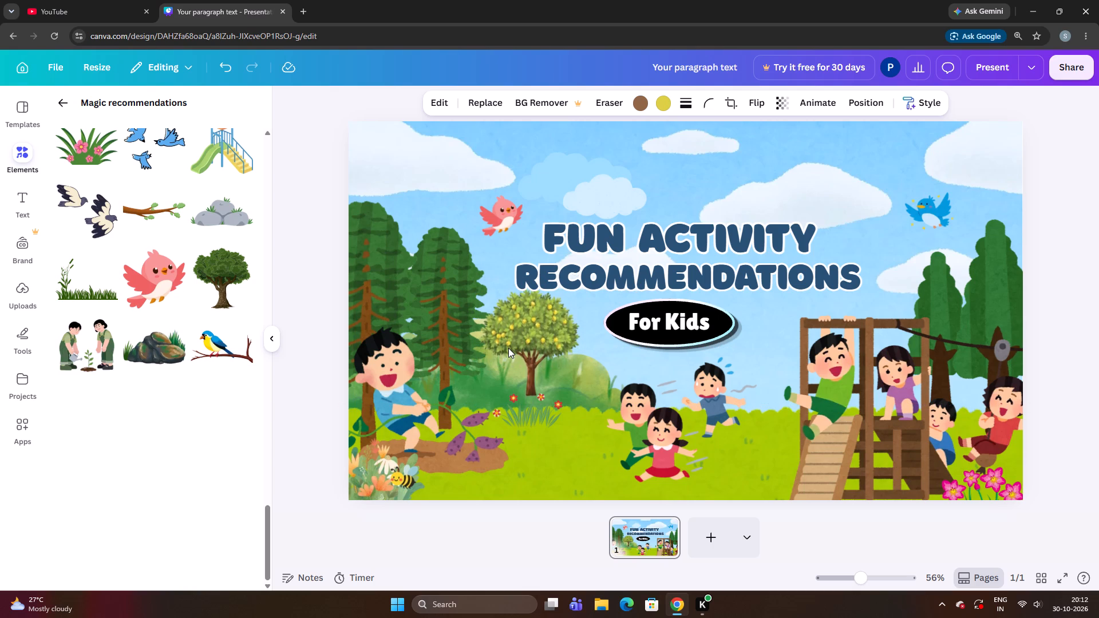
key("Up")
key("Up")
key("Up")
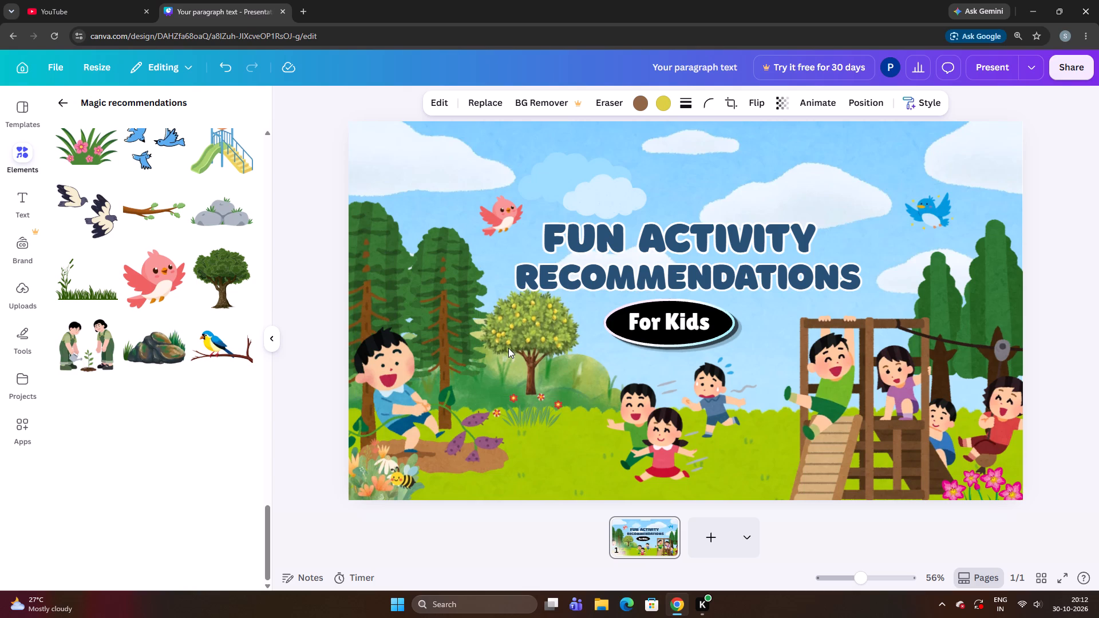
Nudge the fruit tree slightly left and lower it in small increments until its trunk base meets the grass edge.
key("Left")
key("Down")
key("Down")
key("Down")
key("Down")
key("Down")
key("Down")
key("Down")
key("Down")
key("Down")
key("Down")
key("Down")
key("Down")
key("Down")
key("Down")
key("Down")
key("Down")
key("Down")
key("Down")
key("Down")
key("Down")
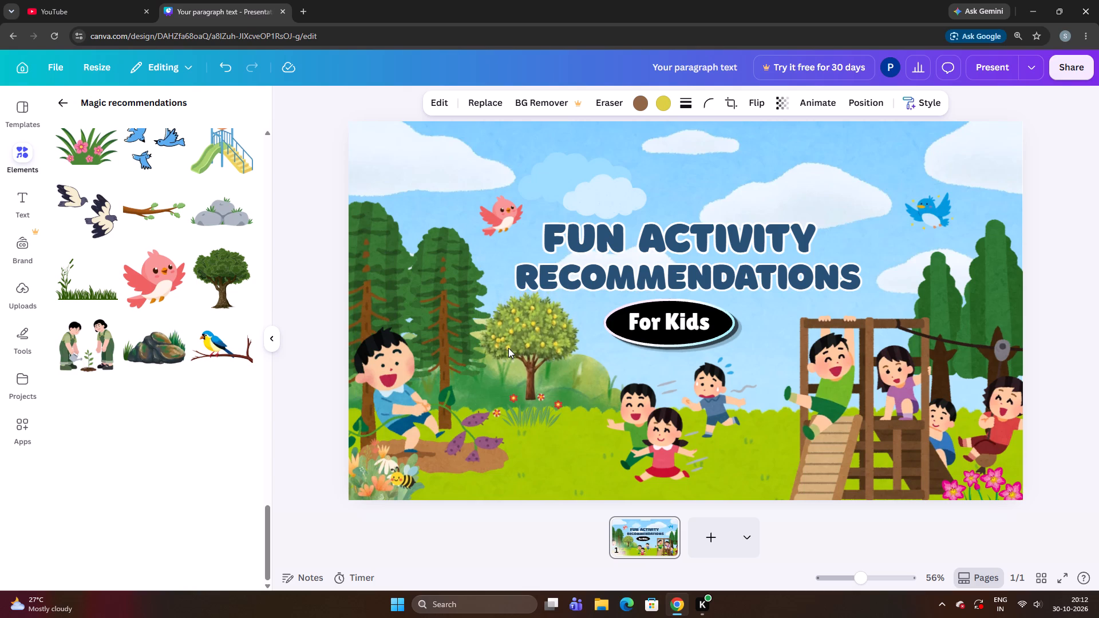
key("Down")
key("Down")
key("Down")
key("Down")
key("Down")
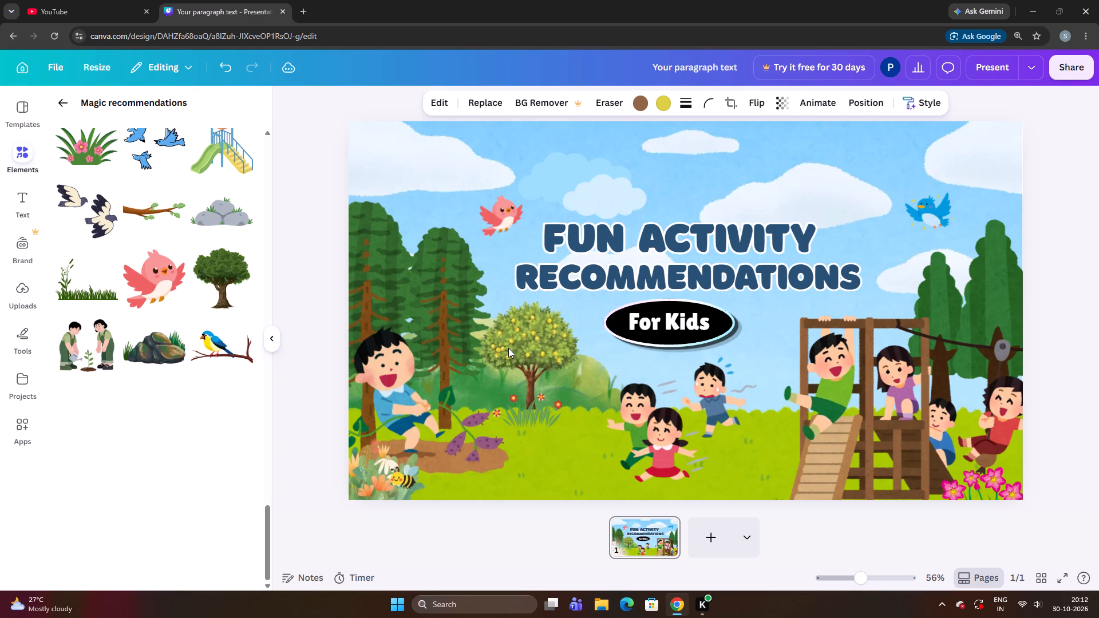
key("Down")
key("Down")
key("Down")
key("Down")
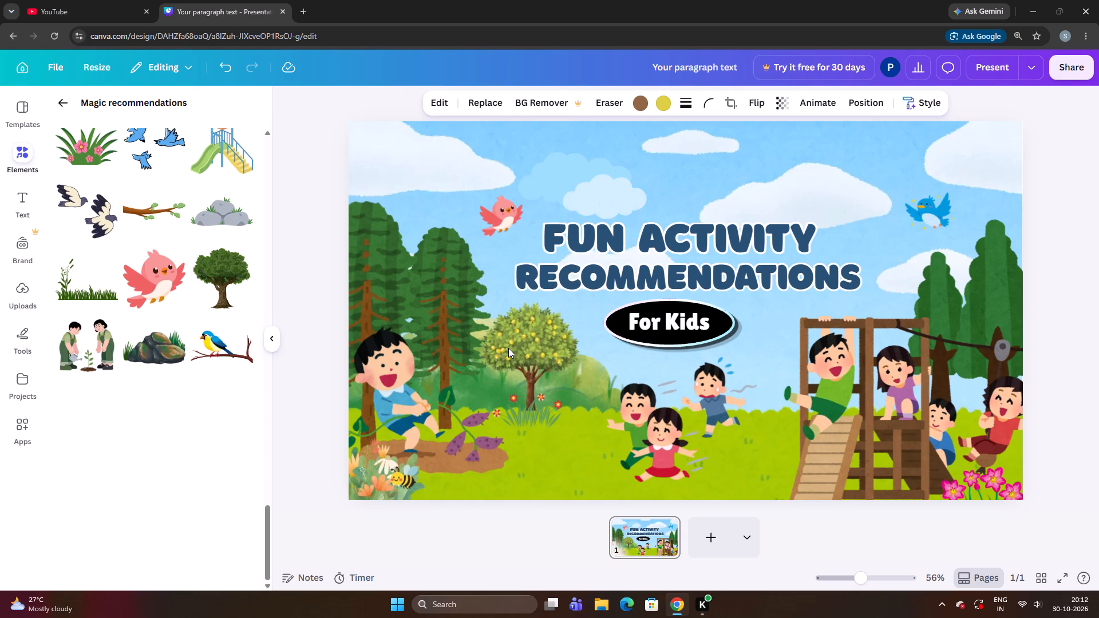
key("Down")
key("Down")
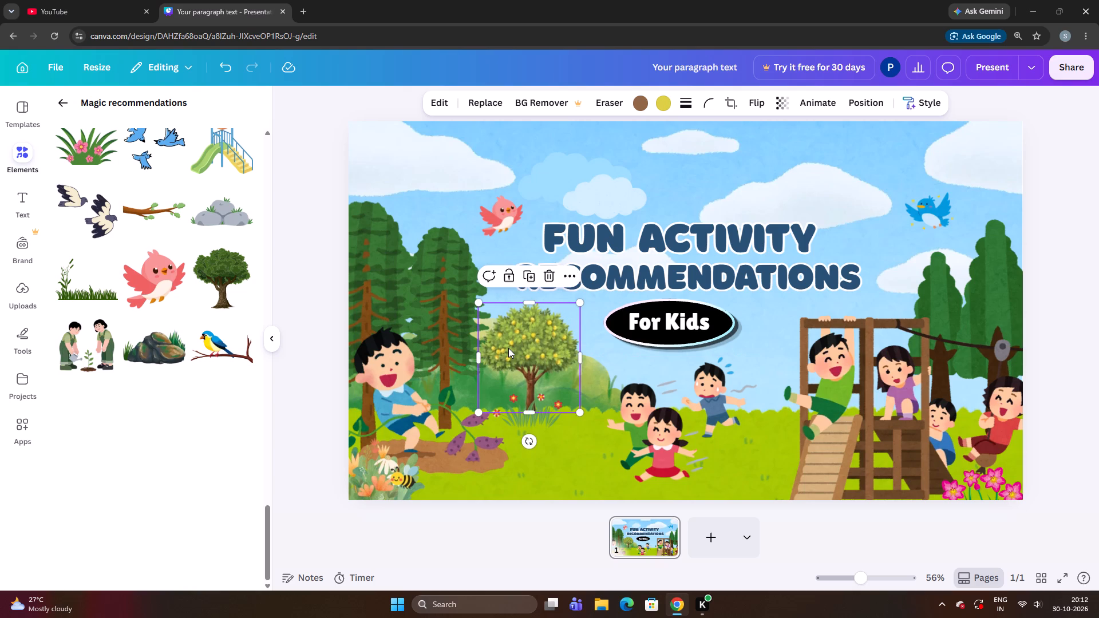
key("Down")
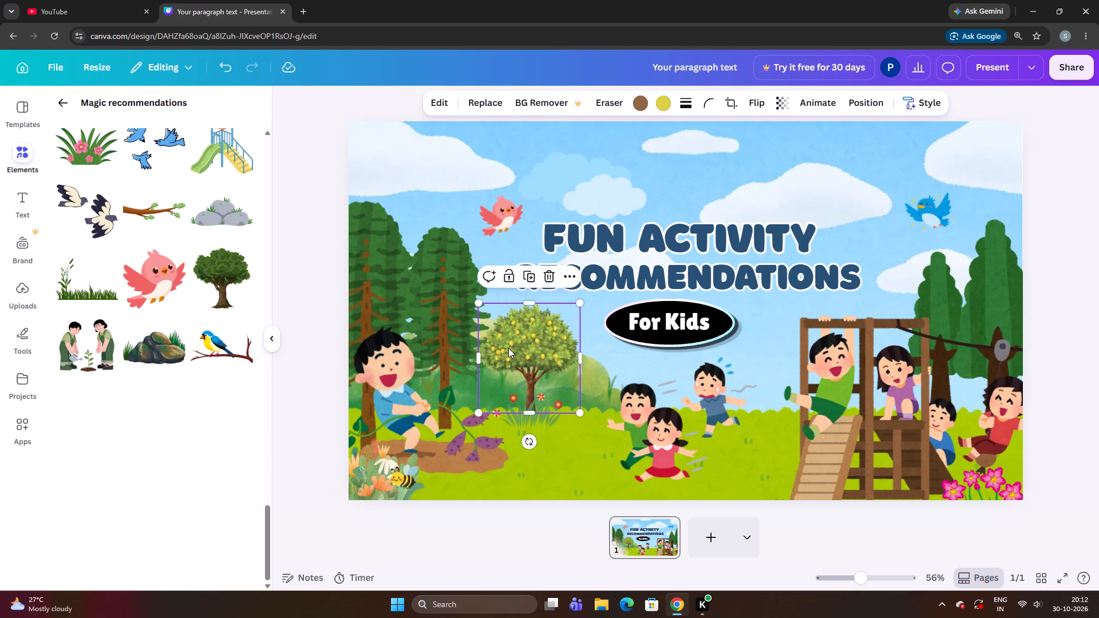
key("Down")
key("Down")
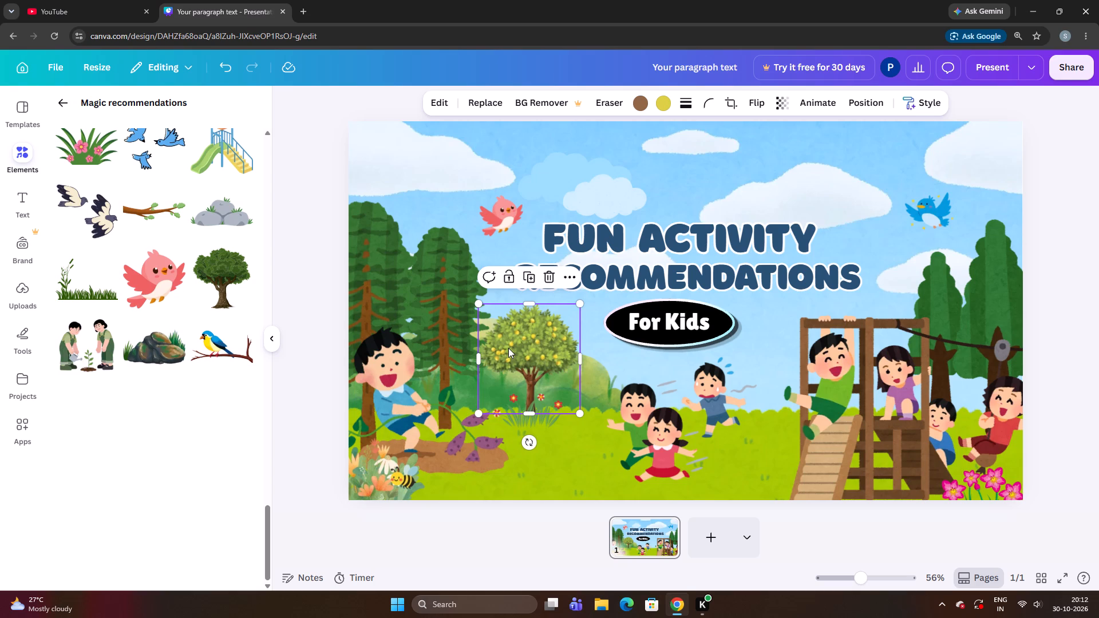
key("Down")
key("Down")
key("Down")
Raise the fruit tree in small increments until its trunk base is clear of the grass edge, level with the red flower heads.
key("Up")
key("Up")
key("Up")
key("Up")
key("Up")
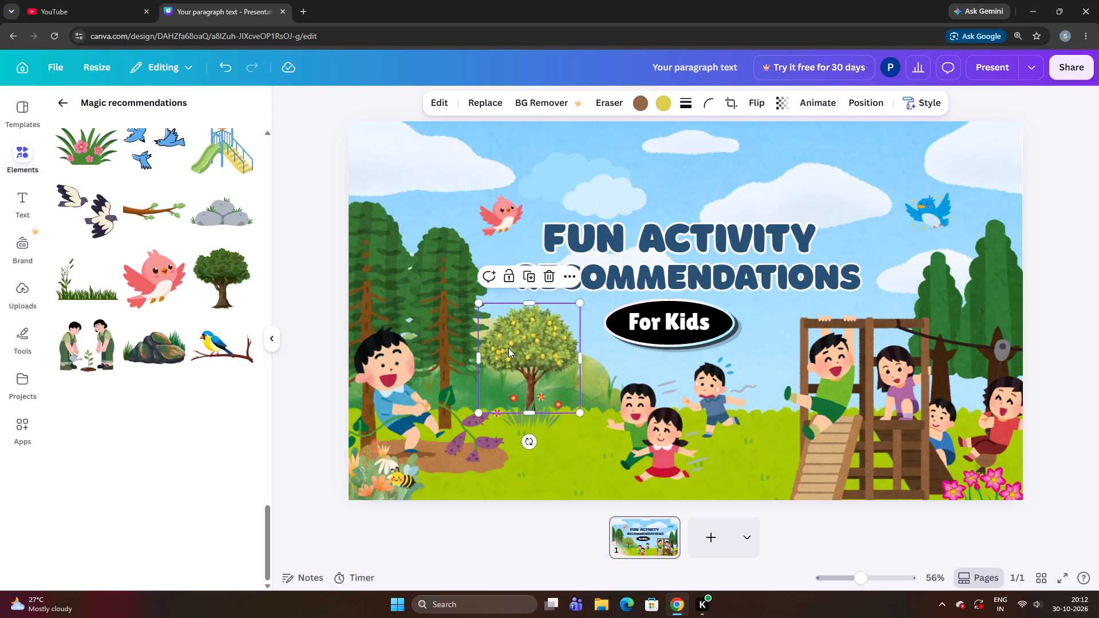
key("Up")
key("Up")
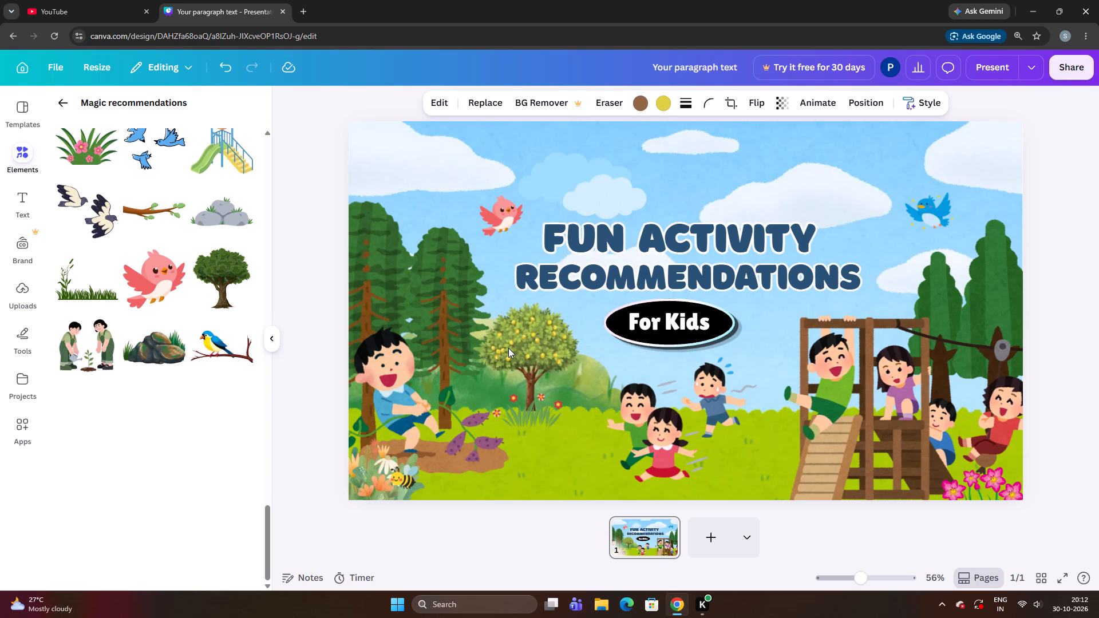
key("Up")
key("Up")
key("Up")
key("Up")
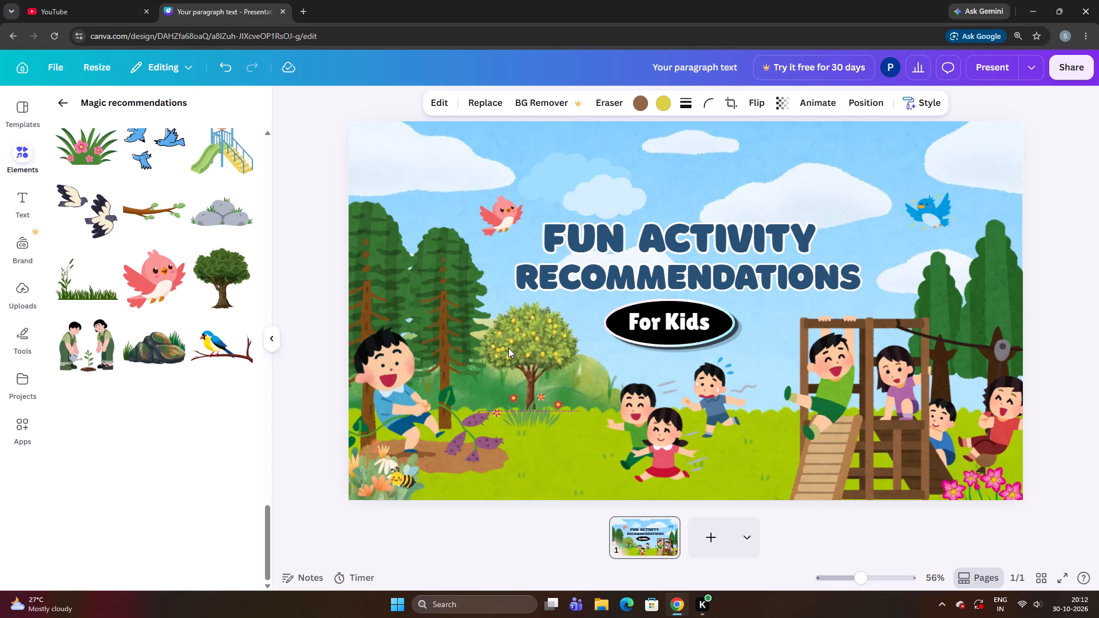
key("Up")
key("Up")
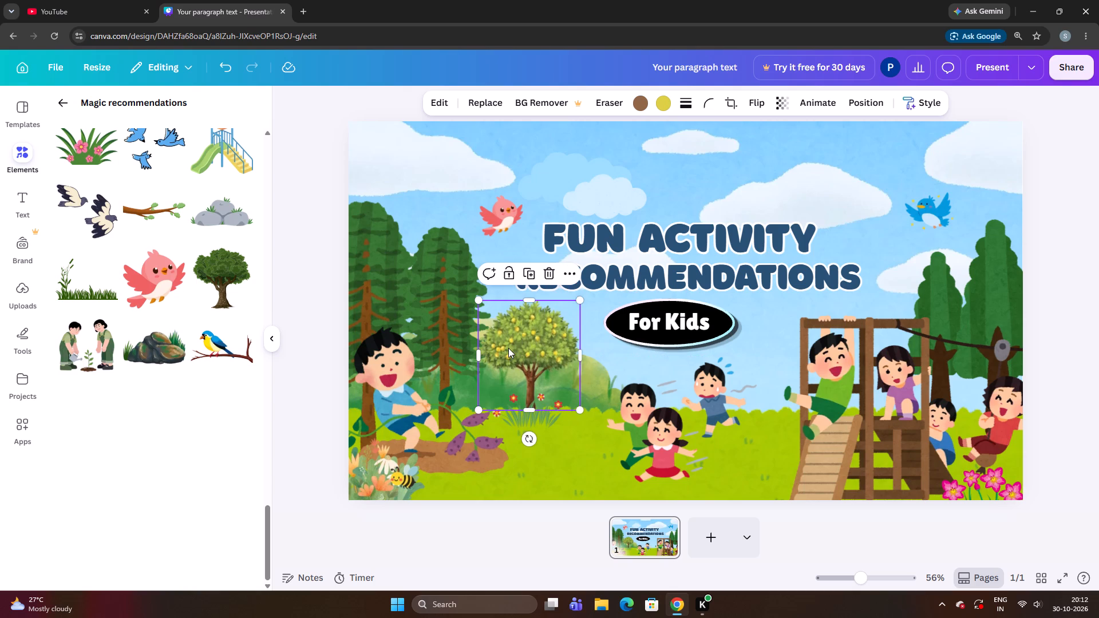
key("Up")
key("Up")
key("Up")
key("Up")
key("Up")
key("Up")
key("Up")
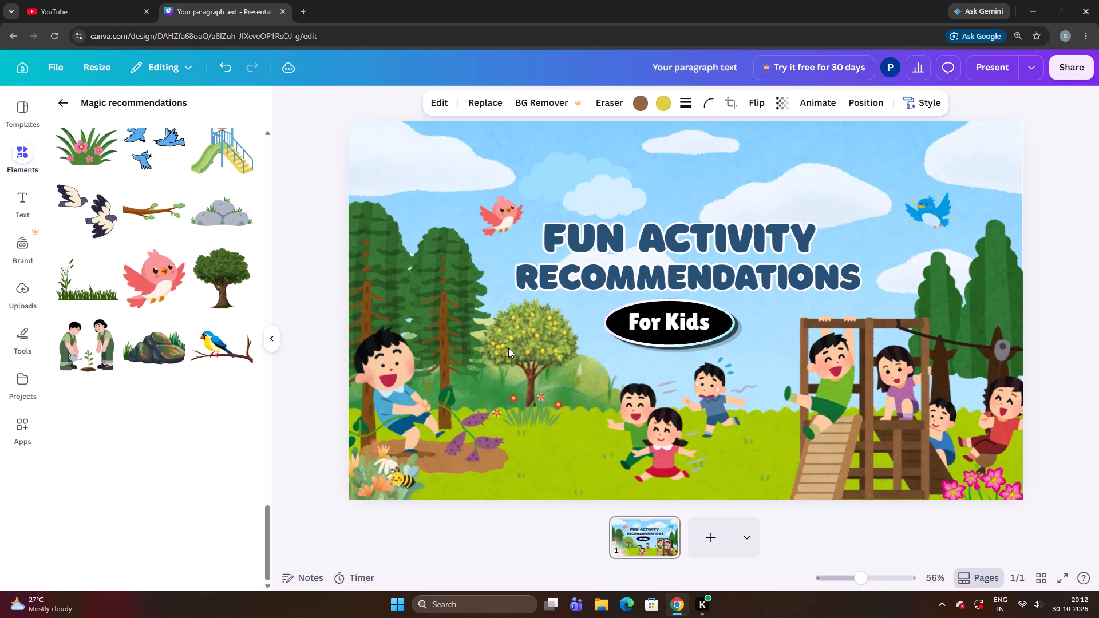
key("Up")
key("Up")
key("Up")
key("Up")
key("Up")
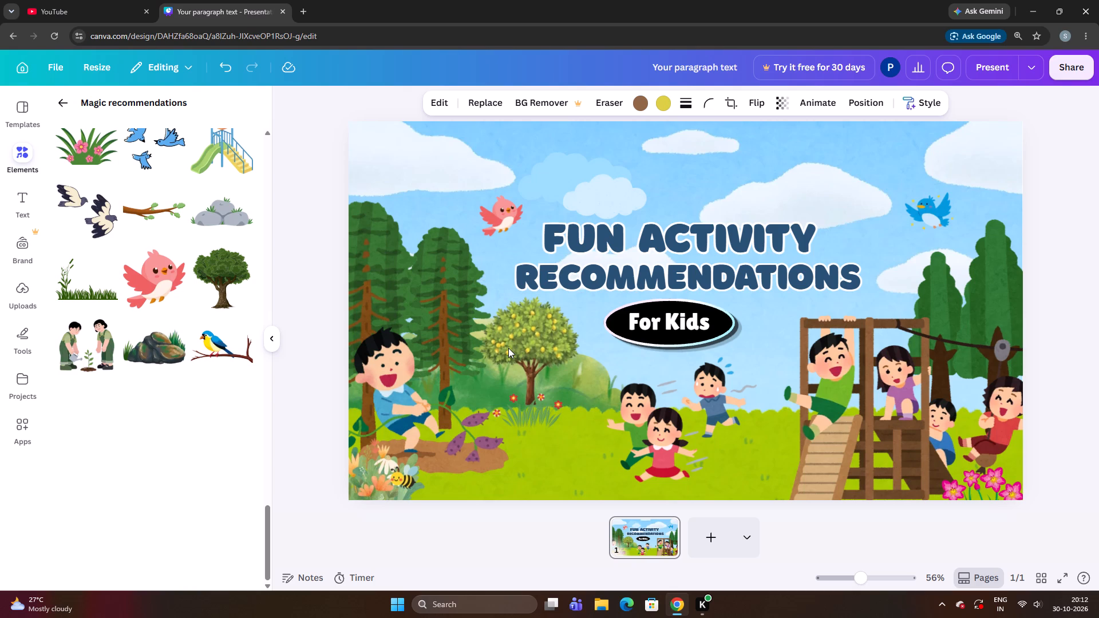
key("Up")
key("Up")
key("Up")
key("Up")
key("Up")
key("Up")
key("Up")
key("Up")
key("Up")
key("Up")
key("Up")
key("Up")
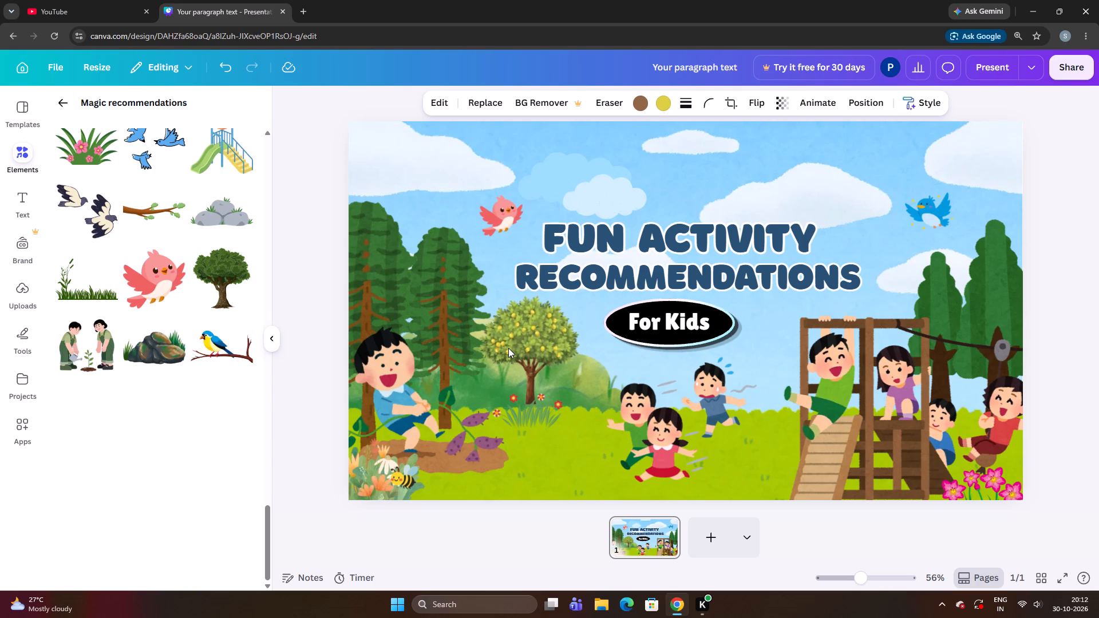
key("Up")
key("Up")
key("Up")
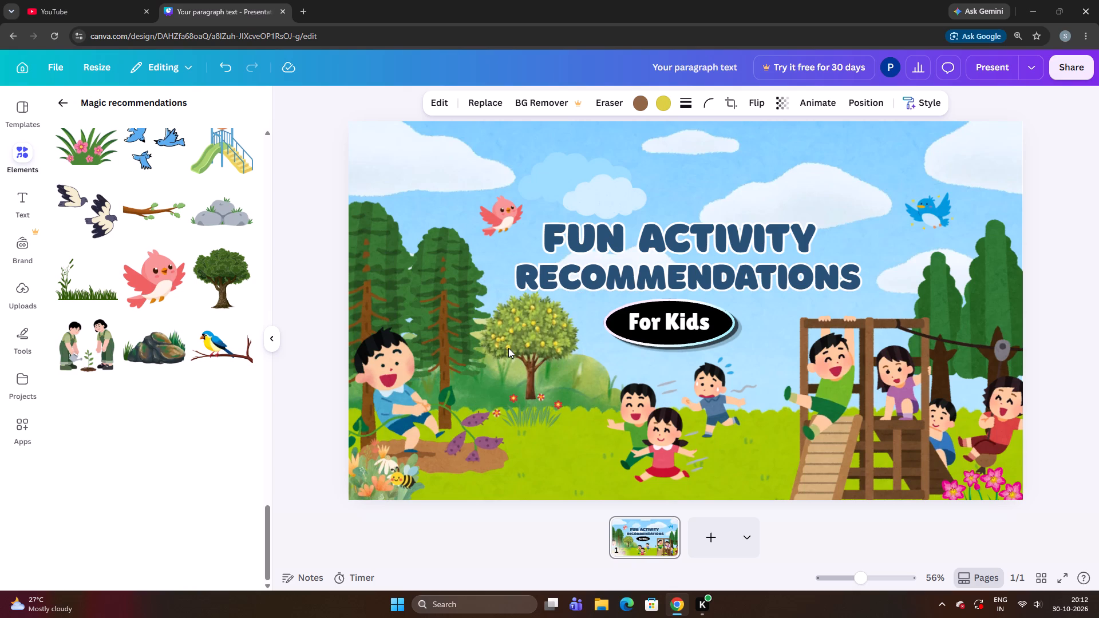
key("Up")
key("Up")
key("Up")
key("Up")
key("Up")
key("Up")
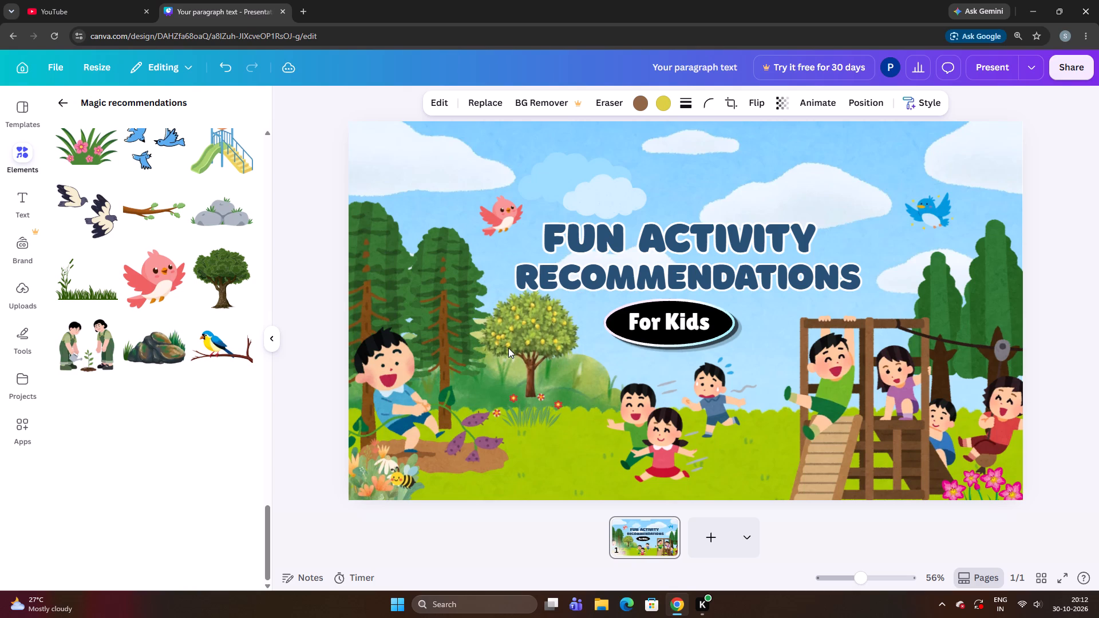
key("Up")
key("Up")
key("Up")
key("Up")
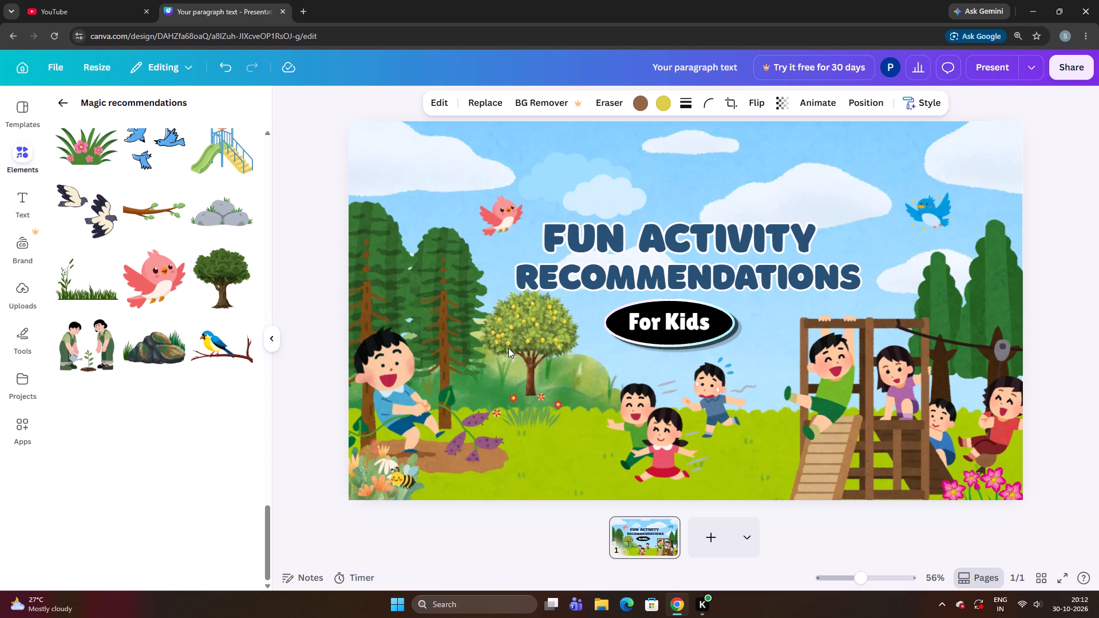
key("Up")
key("Up")
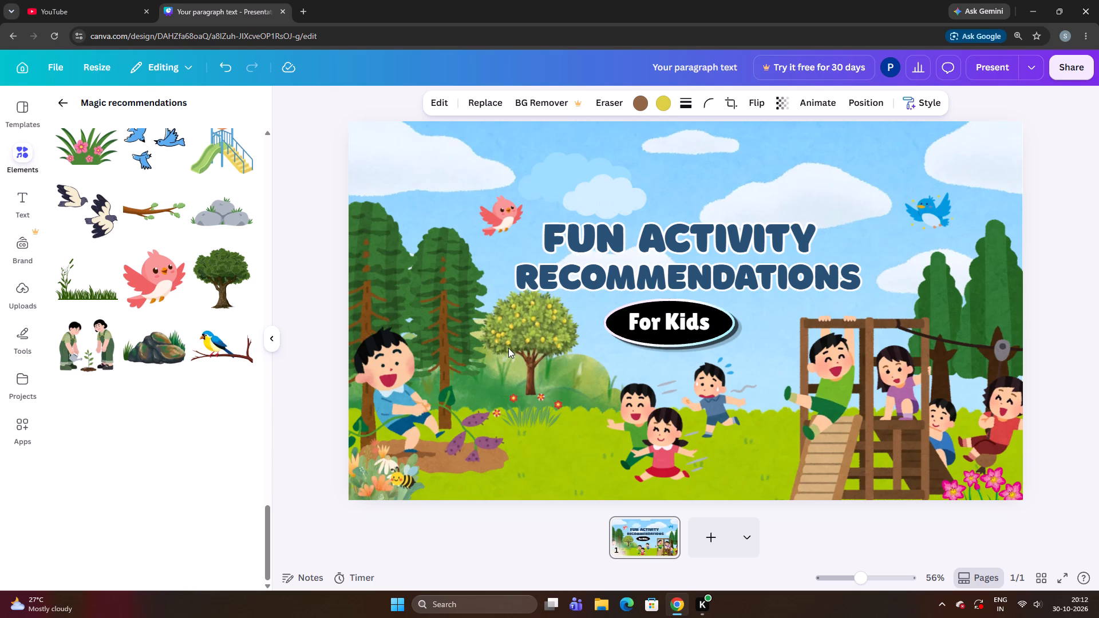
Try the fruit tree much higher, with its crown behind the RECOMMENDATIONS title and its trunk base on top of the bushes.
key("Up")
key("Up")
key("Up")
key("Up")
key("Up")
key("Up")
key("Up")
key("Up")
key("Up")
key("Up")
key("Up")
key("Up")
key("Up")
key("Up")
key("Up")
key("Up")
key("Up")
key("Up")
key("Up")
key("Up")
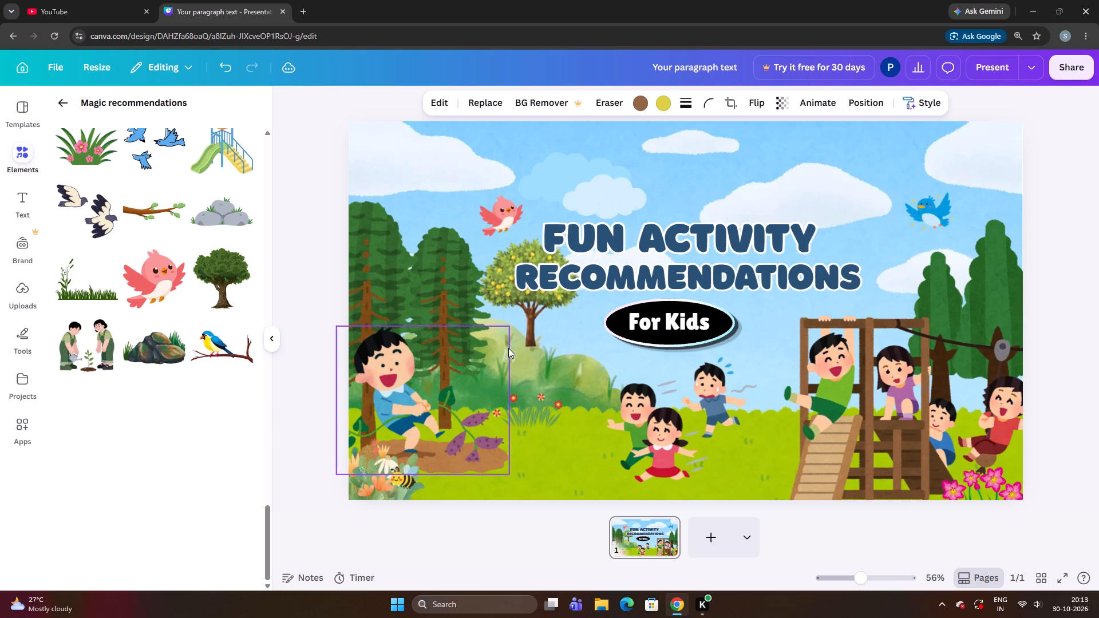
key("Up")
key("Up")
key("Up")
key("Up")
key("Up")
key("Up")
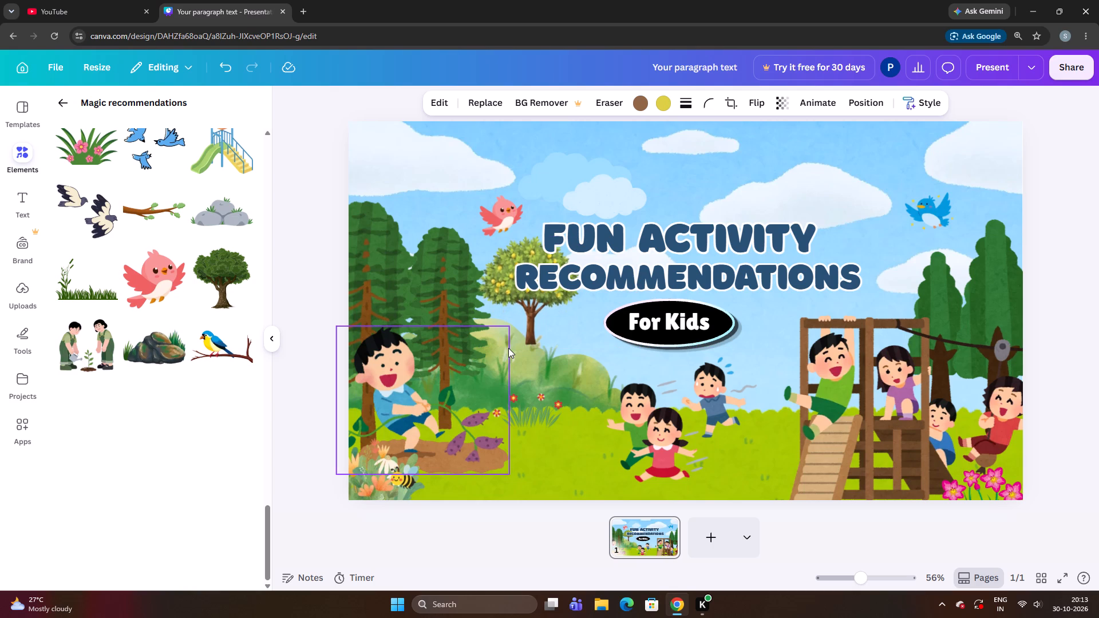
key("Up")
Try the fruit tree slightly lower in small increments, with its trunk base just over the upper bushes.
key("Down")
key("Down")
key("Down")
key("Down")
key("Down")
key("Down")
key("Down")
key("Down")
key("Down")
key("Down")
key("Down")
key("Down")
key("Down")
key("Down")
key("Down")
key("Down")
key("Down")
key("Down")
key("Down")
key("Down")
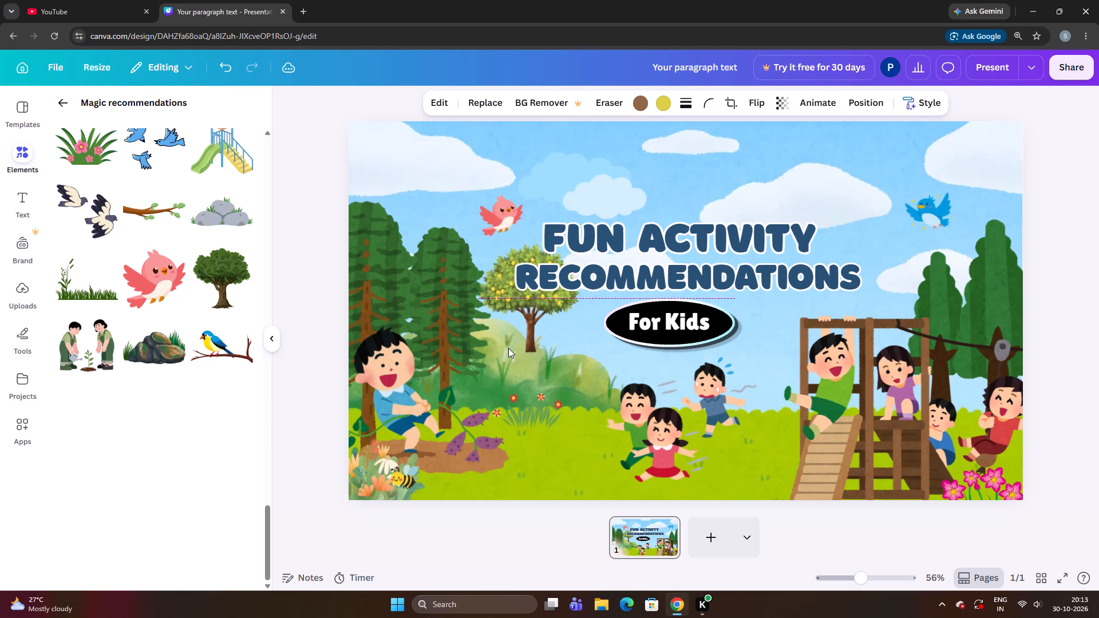
Enlarge the fruit tree downward in small increments until its trunk base reaches the middle of the bushes.
key("ctrl+Down")
key("ctrl+Down")
key("ctrl+Down")
key("ctrl+Down")
key("ctrl+Down")
key("ctrl+Down")
key("ctrl+Down")
key("ctrl+Down")
key("ctrl+Down")
key("ctrl+Down")
key("ctrl+Down")
key("ctrl+Down")
key("ctrl+Down")
key("ctrl+Down")
key("ctrl+Down")
key("ctrl+Down")
key("ctrl+Down")
key("ctrl+Down")
key("ctrl+Down")
key("ctrl+Down")
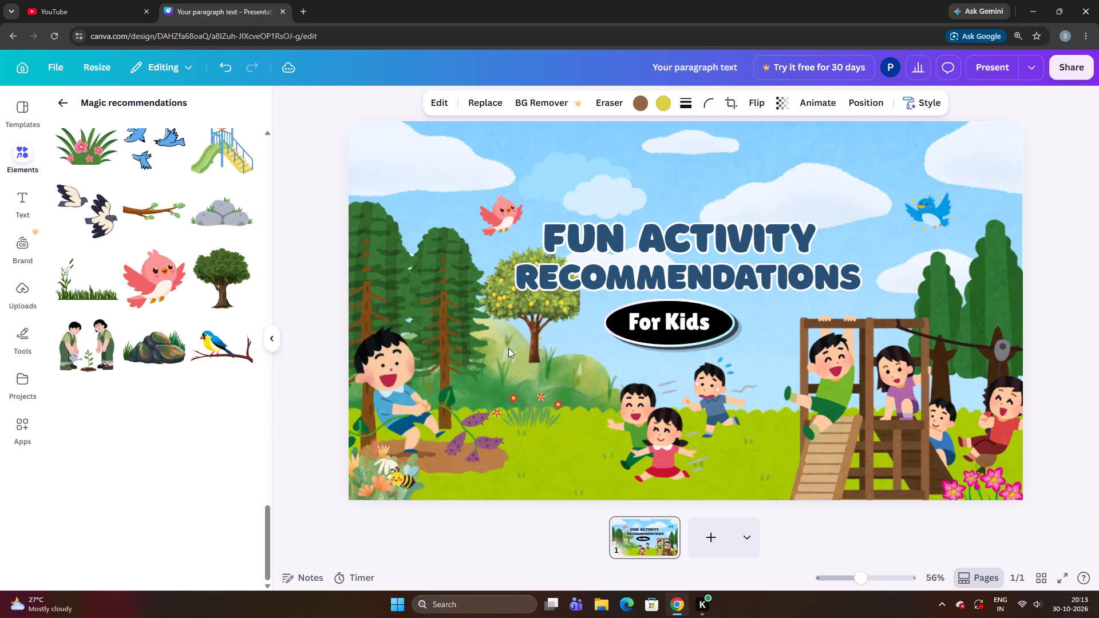
Raise the enlarged fruit tree in small increments until its trunk base is nearly level with the bottom of the For Kids badge.
key("Up")
key("Up")
key("Up")
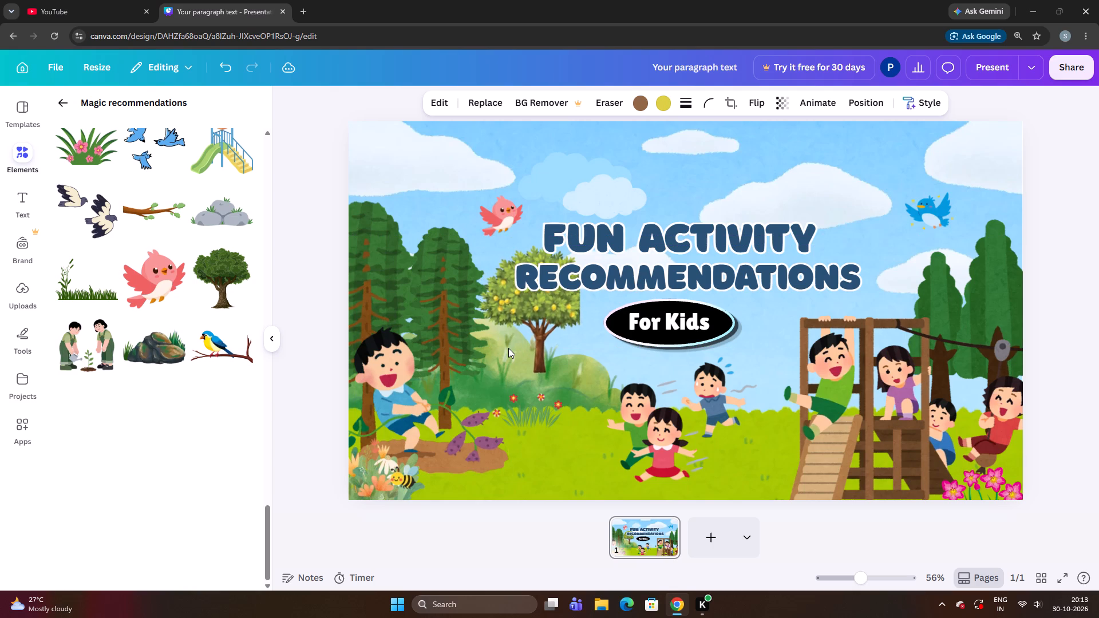
key("Up")
key("Up")
key("Up")
key("Up")
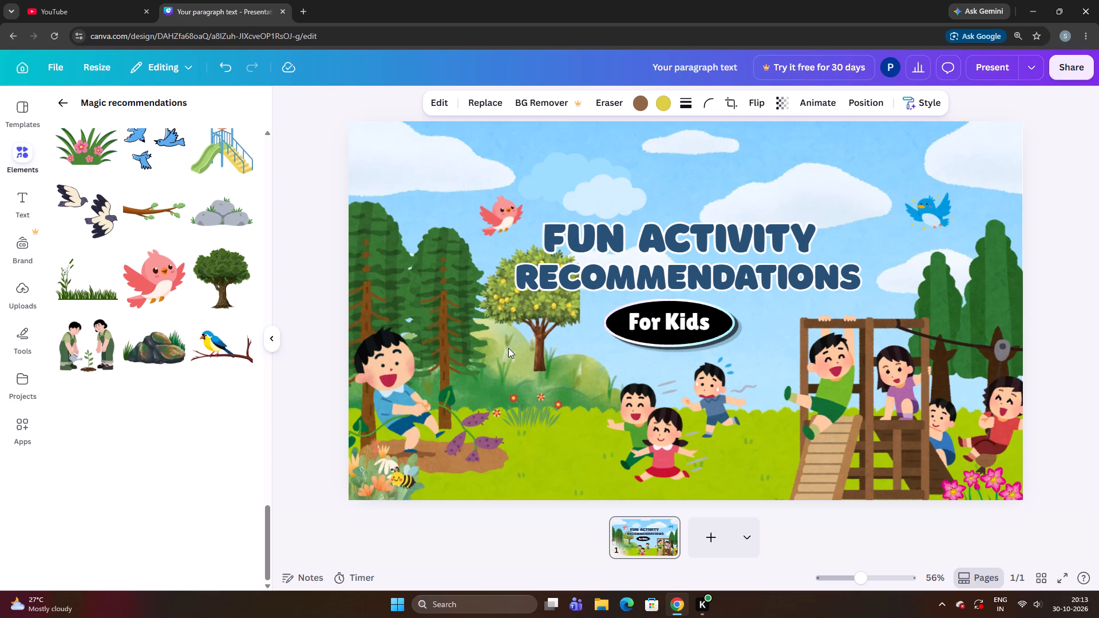
key("Up")
key("Up")
key("Up")
key("Up")
key("Up")
key("Up")
key("Up")
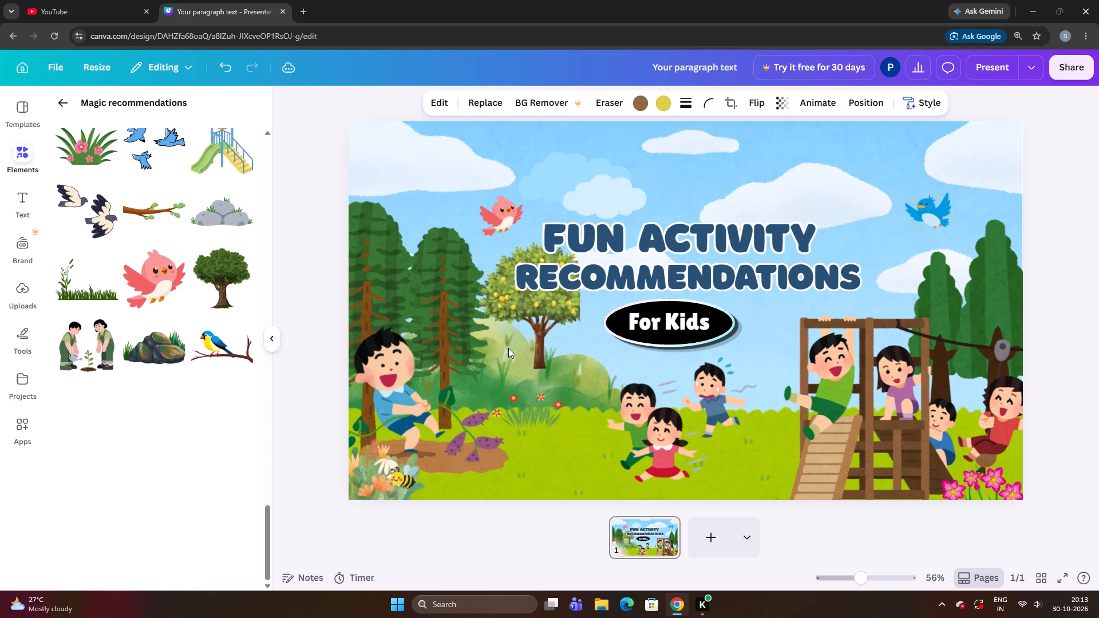
key("Up")
key("Up")
key("Up")
key("Up")
key("Up")
key("Up")
key("Up")
key("Up")
key("Up")
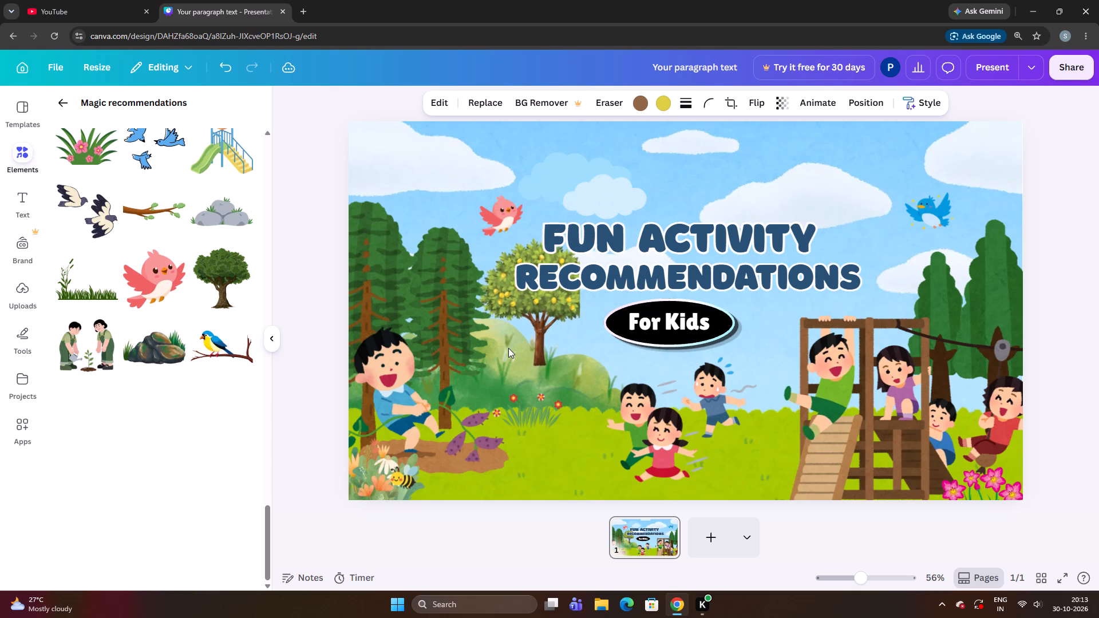
key("Up")
key("Up")
key("Up")
key("Up")
key("Up")
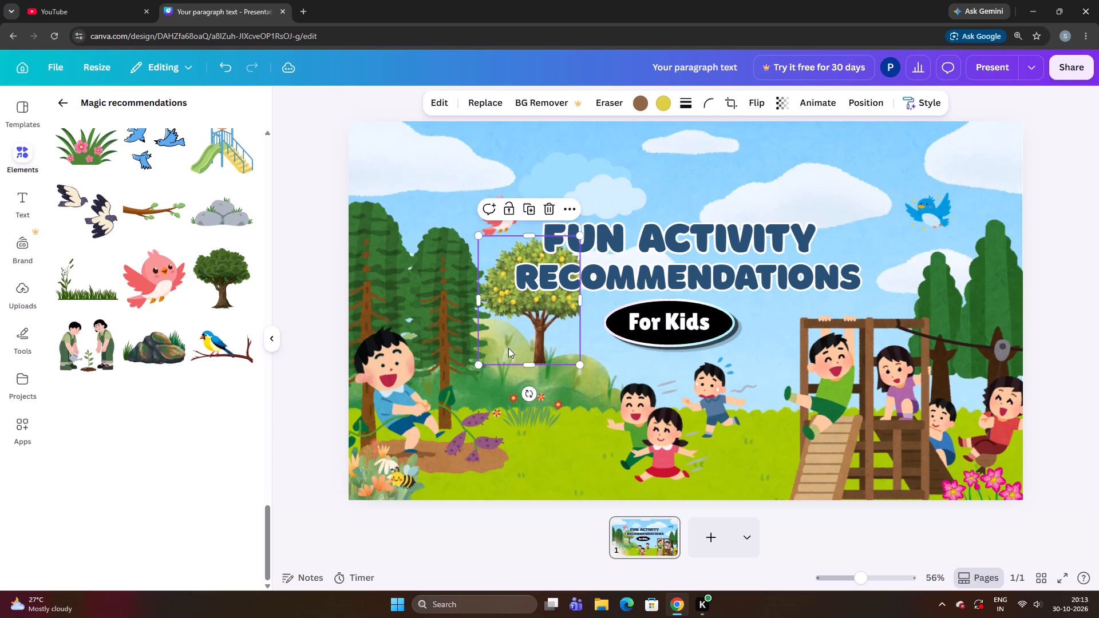
key("Up")
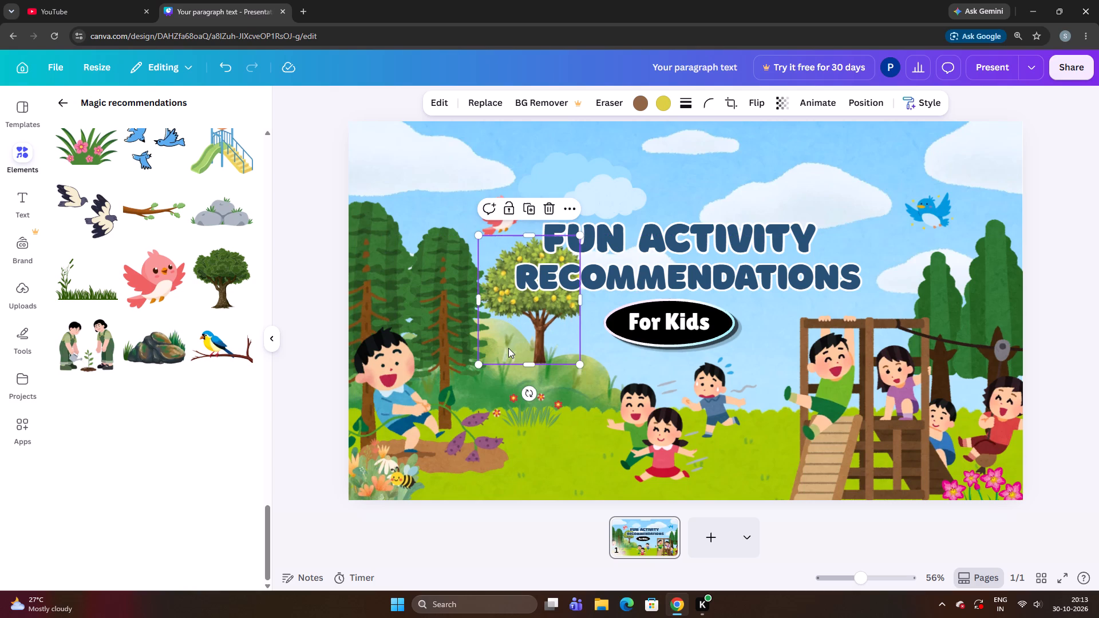
key("Up")
key("Up")
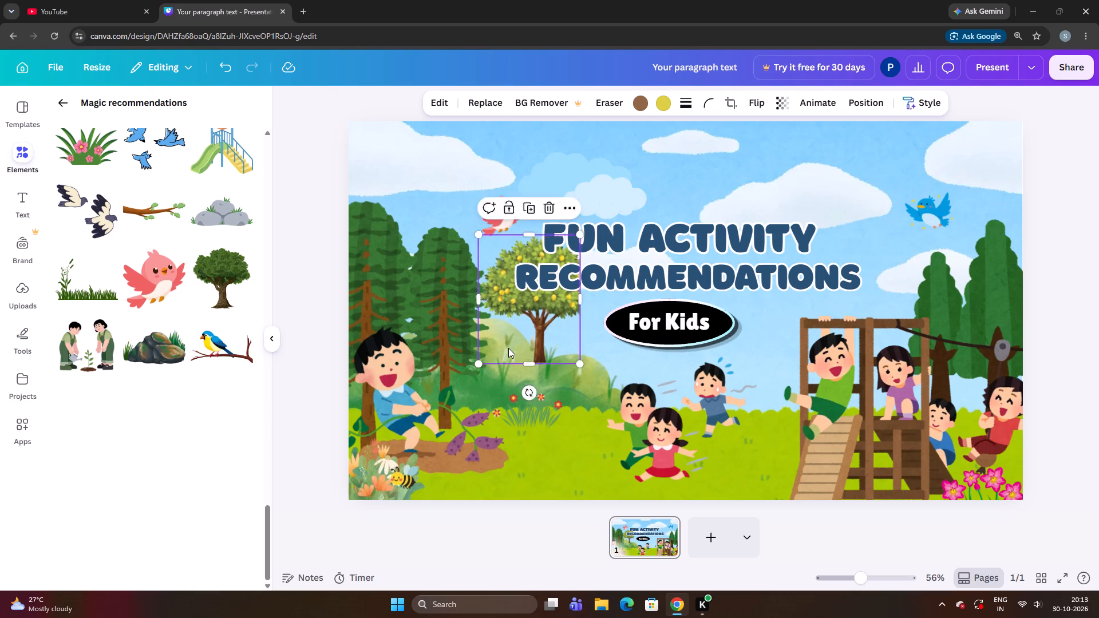
key("Up")
key("Up")
key("Up")
key("Up")
key("Up")
key("Up")
key("Up")
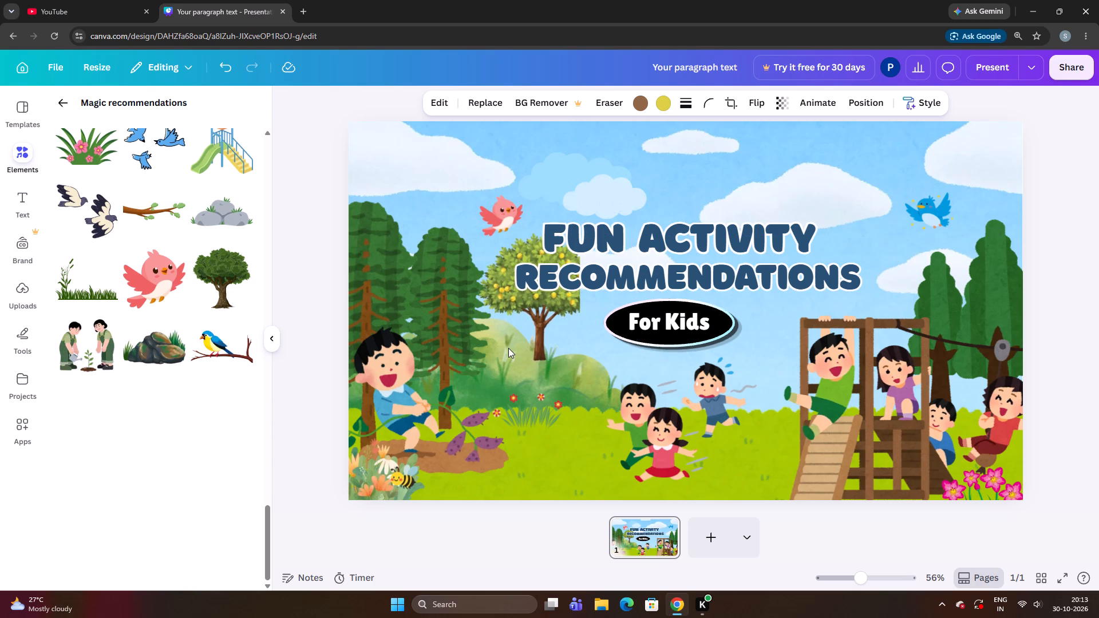
key("Up")
key("Up")
key("Up")
key("Up")
key("Up")
key("Up")
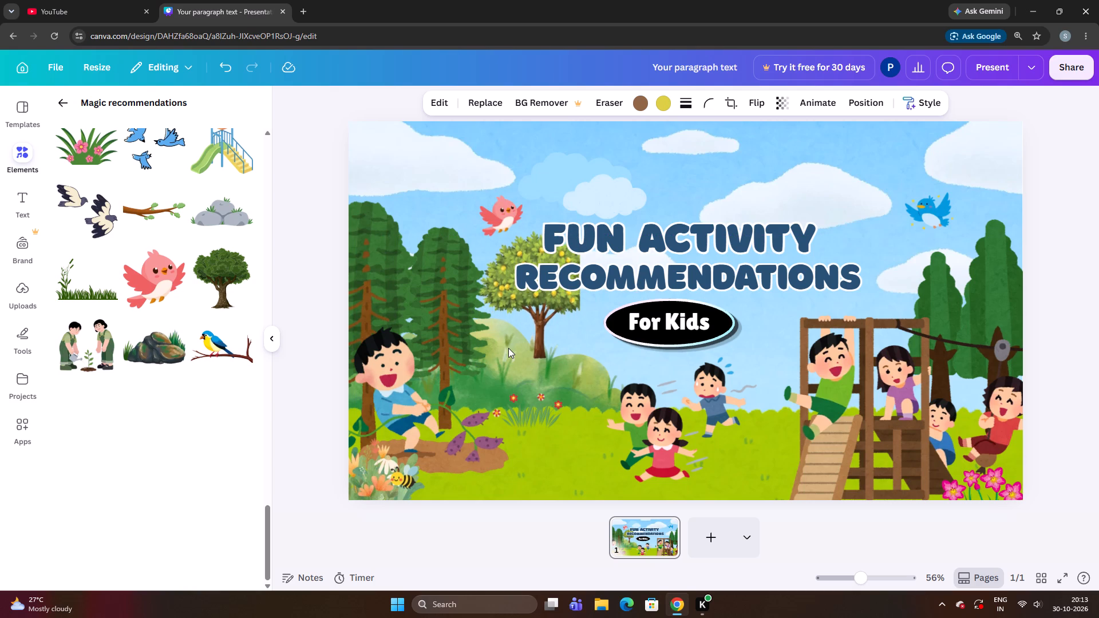
key("Up")
key("Up")
key("Up")
key("Up")
key("Up")
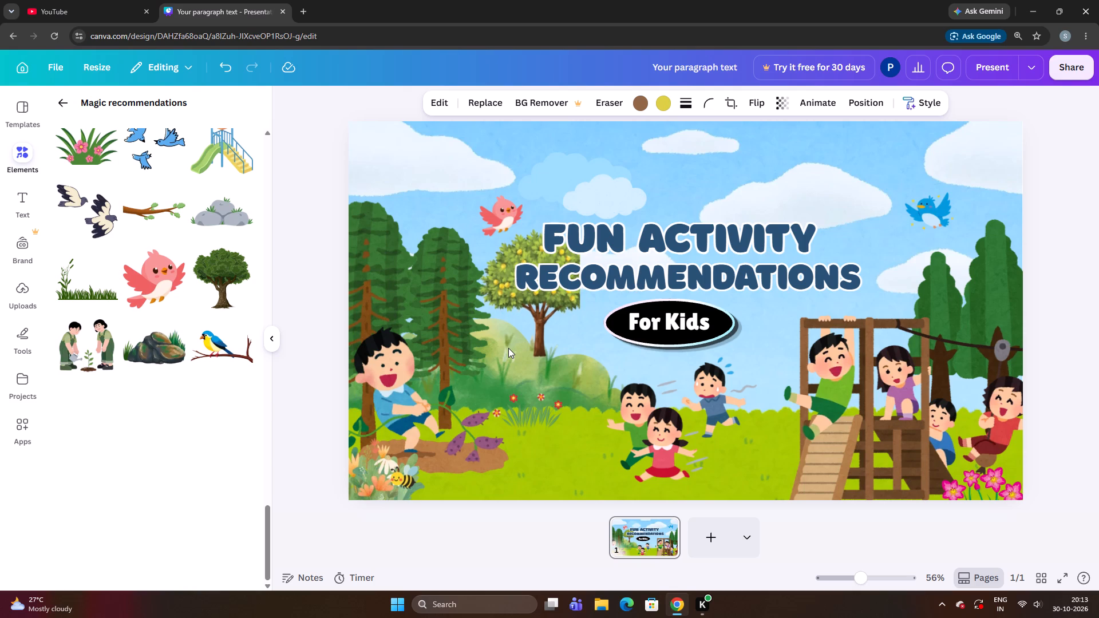
key("Up")
key("Up")
key("Up")
key("Up")
key("Up")
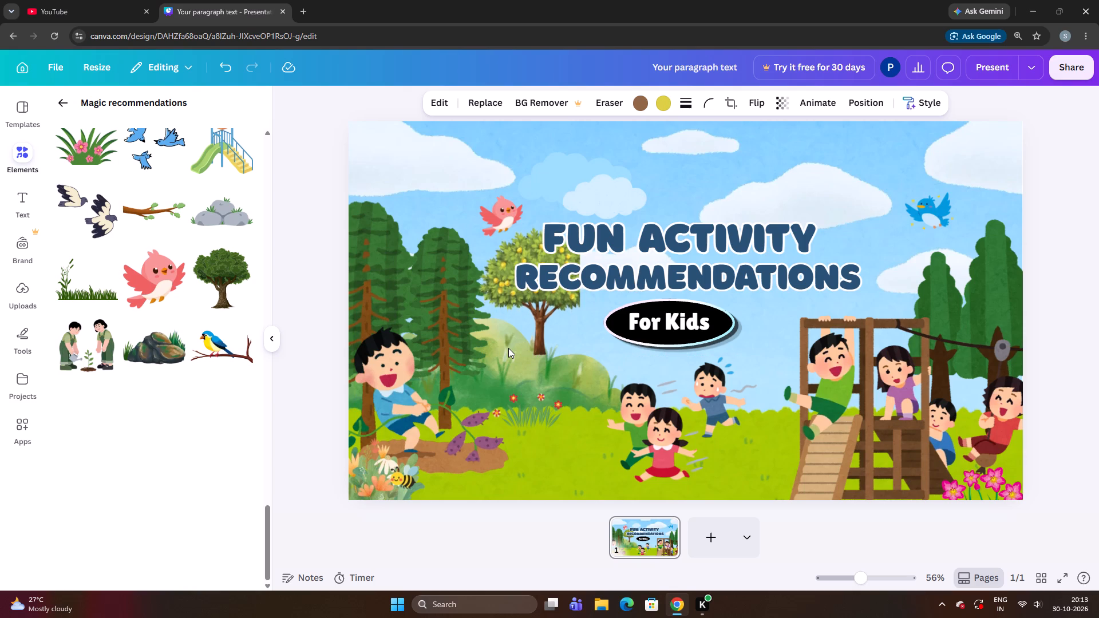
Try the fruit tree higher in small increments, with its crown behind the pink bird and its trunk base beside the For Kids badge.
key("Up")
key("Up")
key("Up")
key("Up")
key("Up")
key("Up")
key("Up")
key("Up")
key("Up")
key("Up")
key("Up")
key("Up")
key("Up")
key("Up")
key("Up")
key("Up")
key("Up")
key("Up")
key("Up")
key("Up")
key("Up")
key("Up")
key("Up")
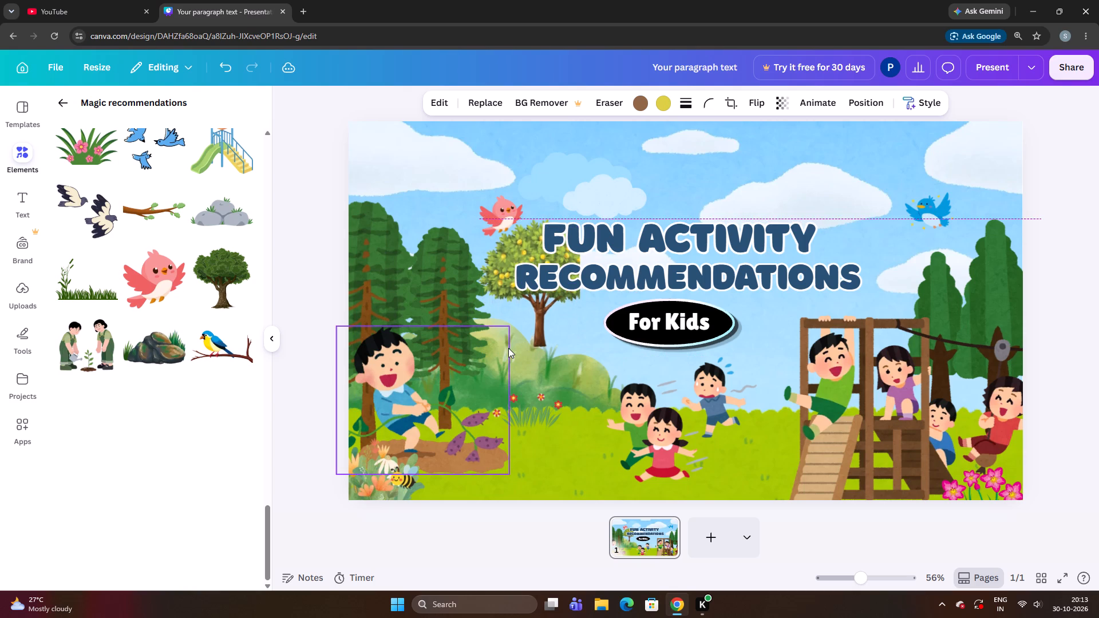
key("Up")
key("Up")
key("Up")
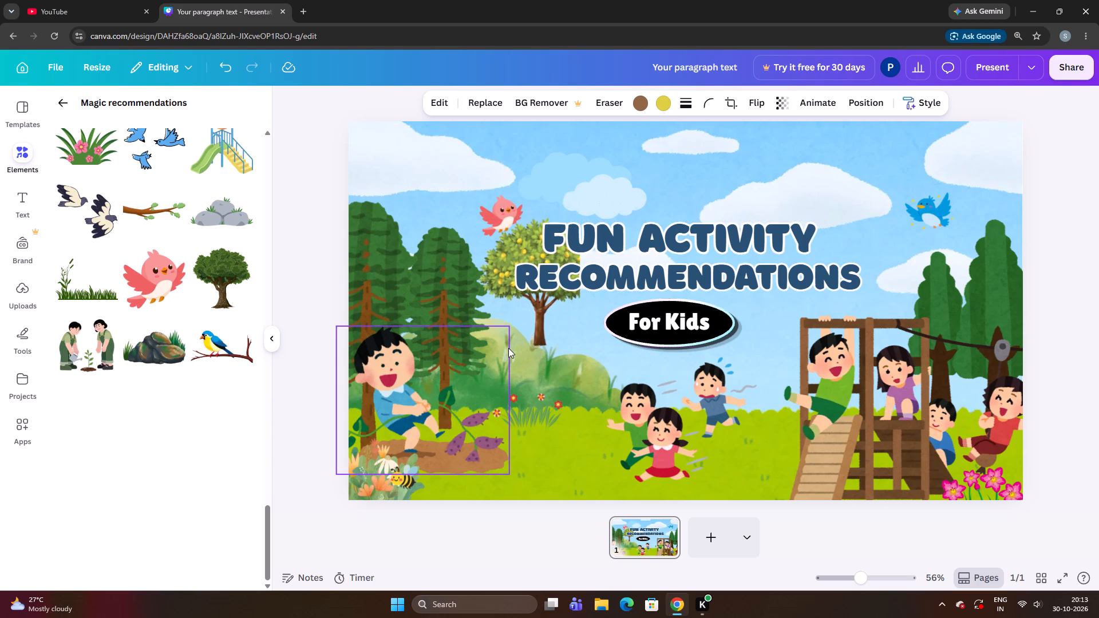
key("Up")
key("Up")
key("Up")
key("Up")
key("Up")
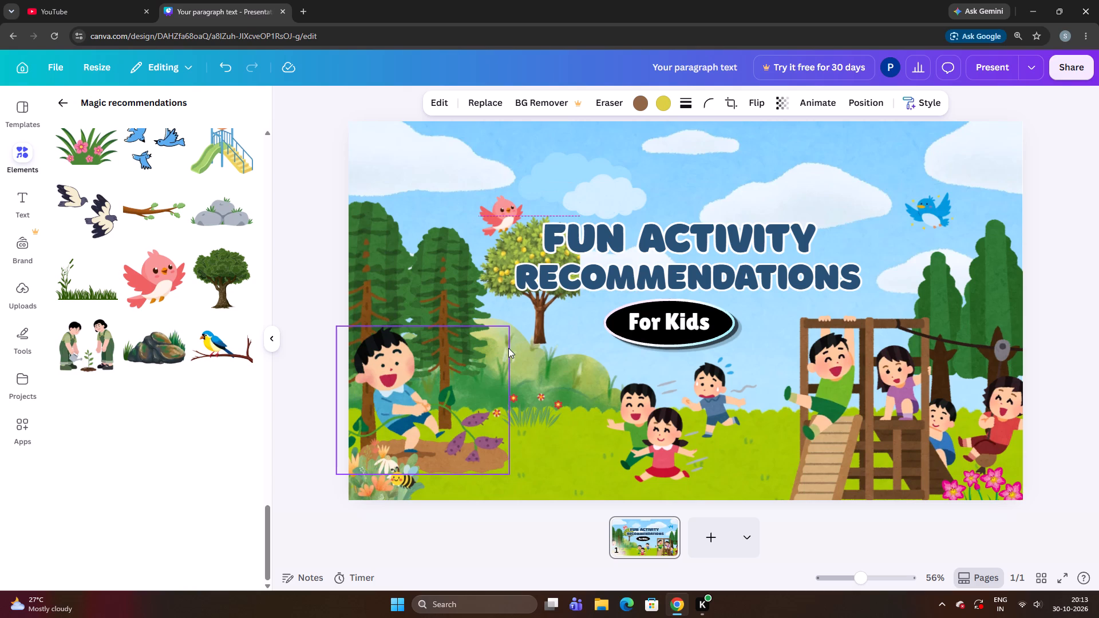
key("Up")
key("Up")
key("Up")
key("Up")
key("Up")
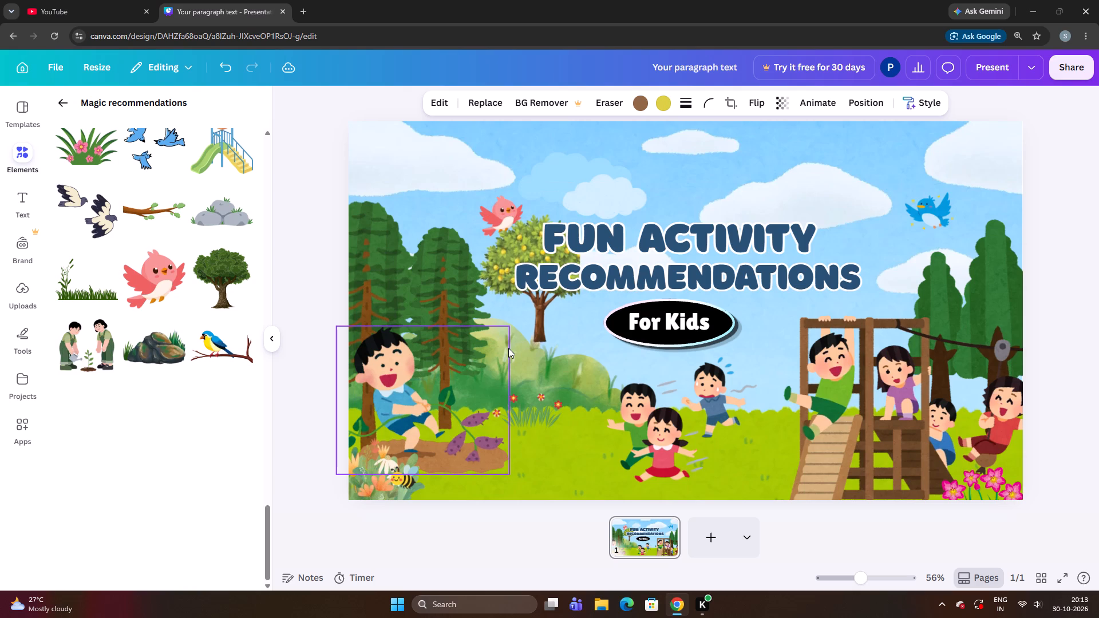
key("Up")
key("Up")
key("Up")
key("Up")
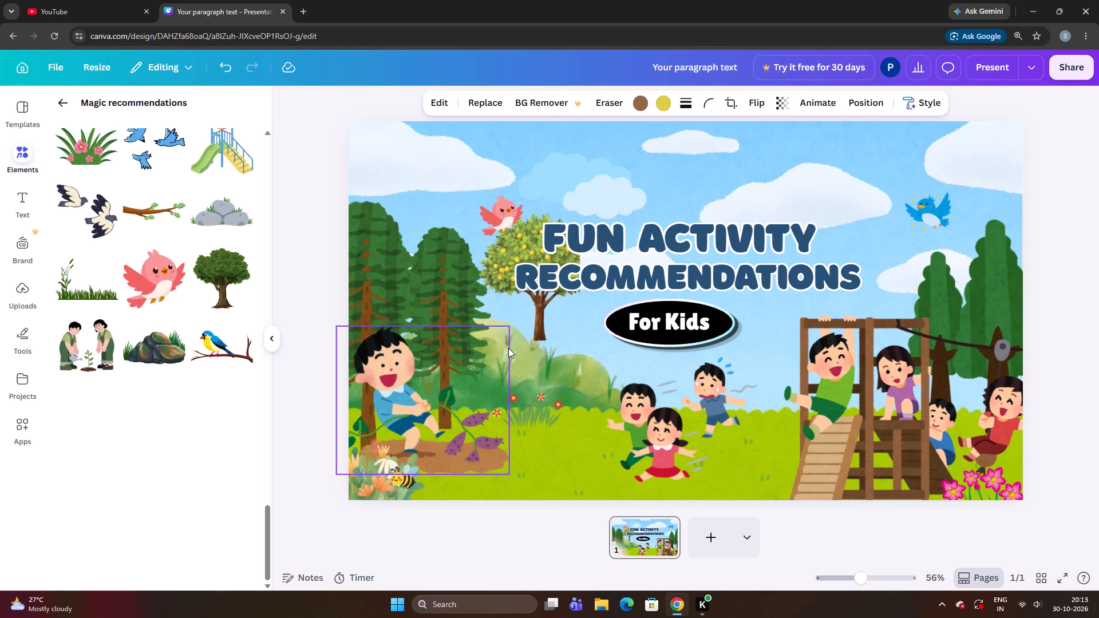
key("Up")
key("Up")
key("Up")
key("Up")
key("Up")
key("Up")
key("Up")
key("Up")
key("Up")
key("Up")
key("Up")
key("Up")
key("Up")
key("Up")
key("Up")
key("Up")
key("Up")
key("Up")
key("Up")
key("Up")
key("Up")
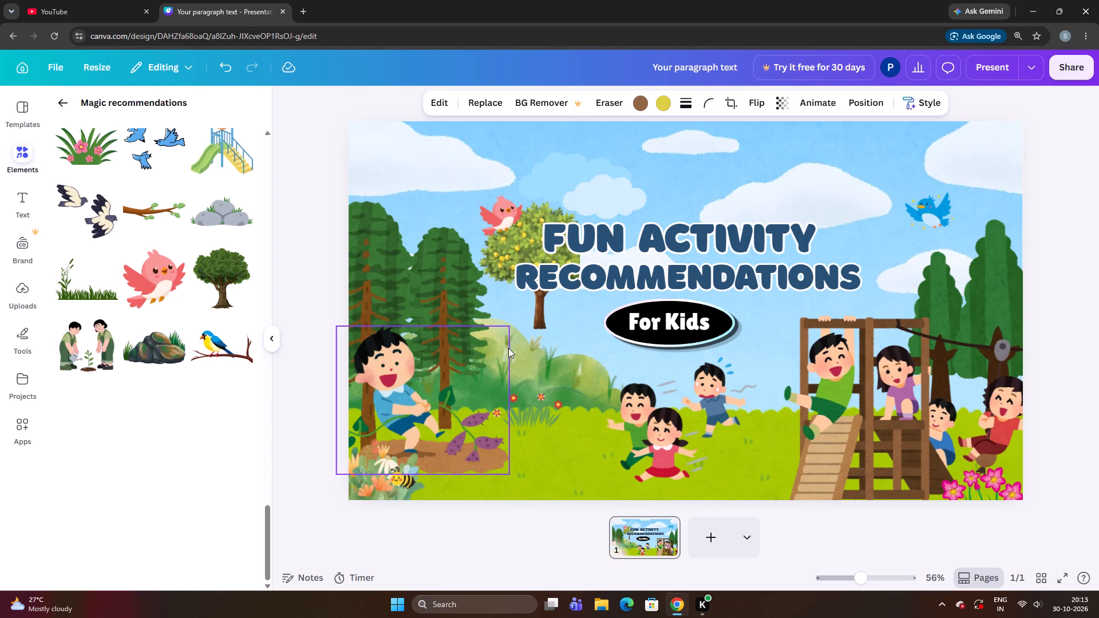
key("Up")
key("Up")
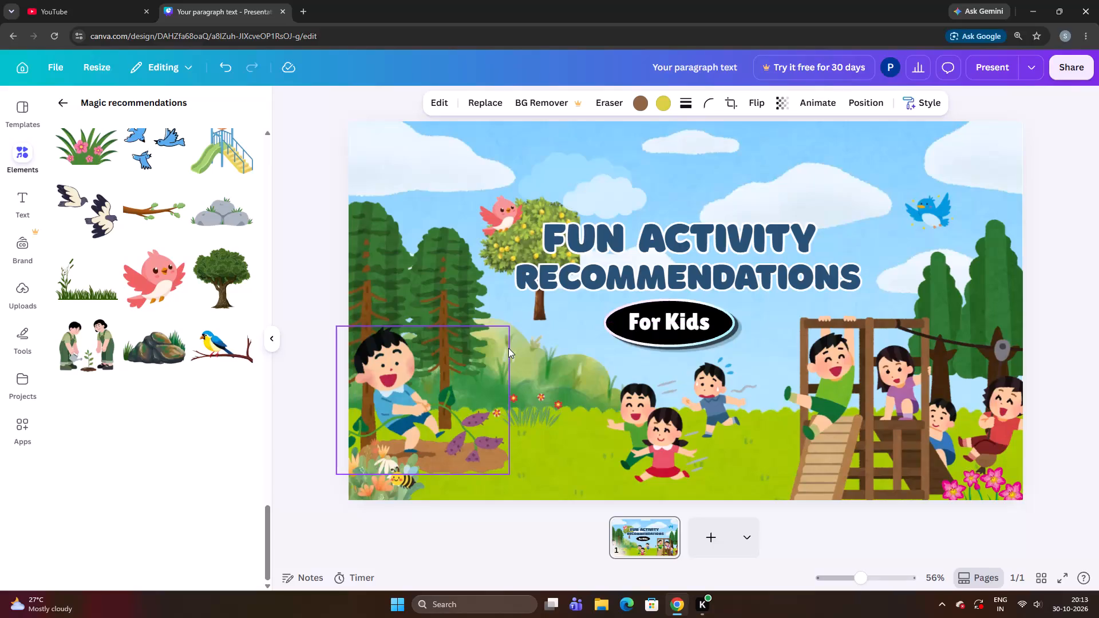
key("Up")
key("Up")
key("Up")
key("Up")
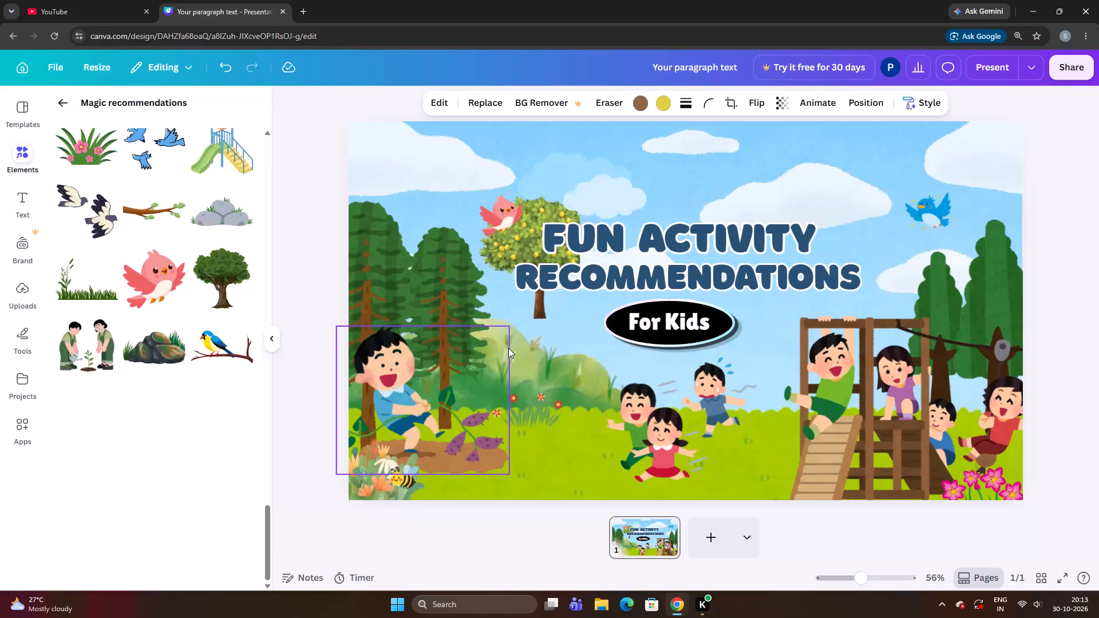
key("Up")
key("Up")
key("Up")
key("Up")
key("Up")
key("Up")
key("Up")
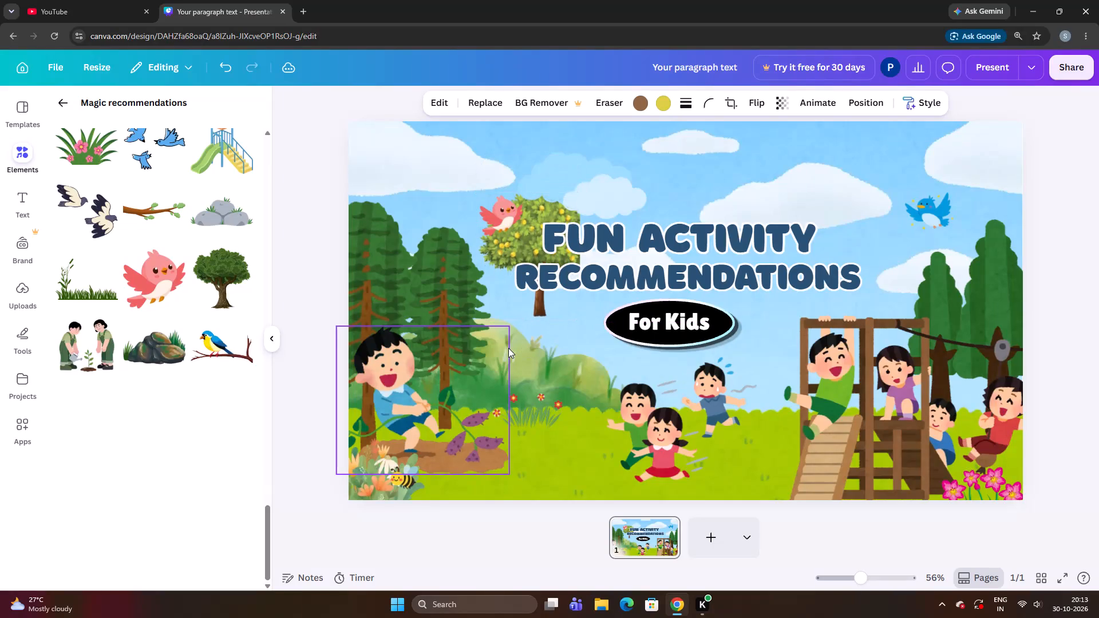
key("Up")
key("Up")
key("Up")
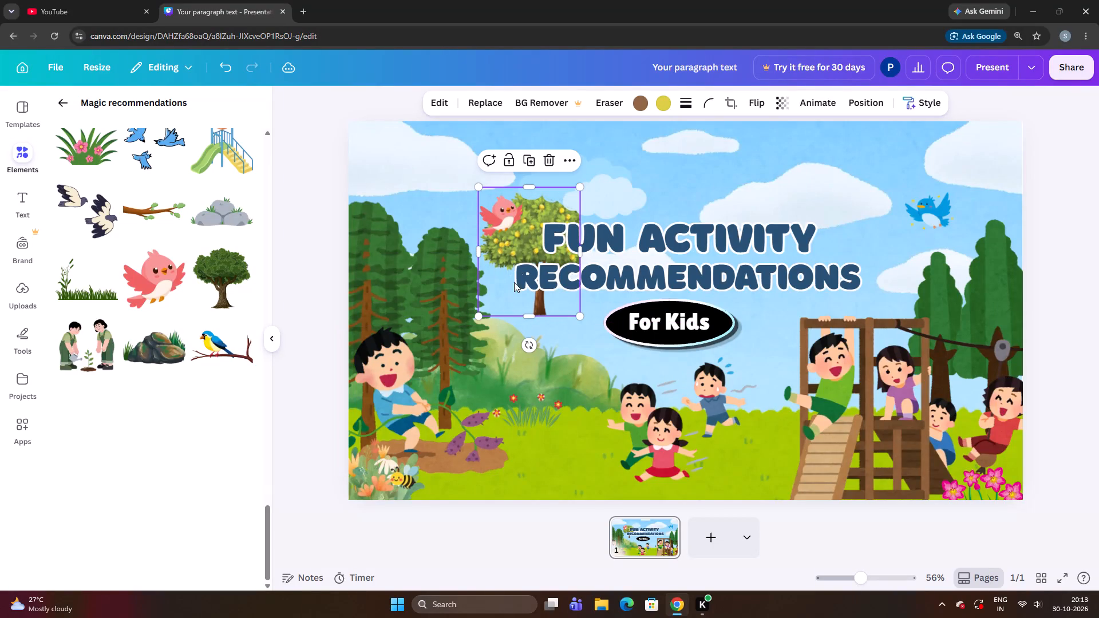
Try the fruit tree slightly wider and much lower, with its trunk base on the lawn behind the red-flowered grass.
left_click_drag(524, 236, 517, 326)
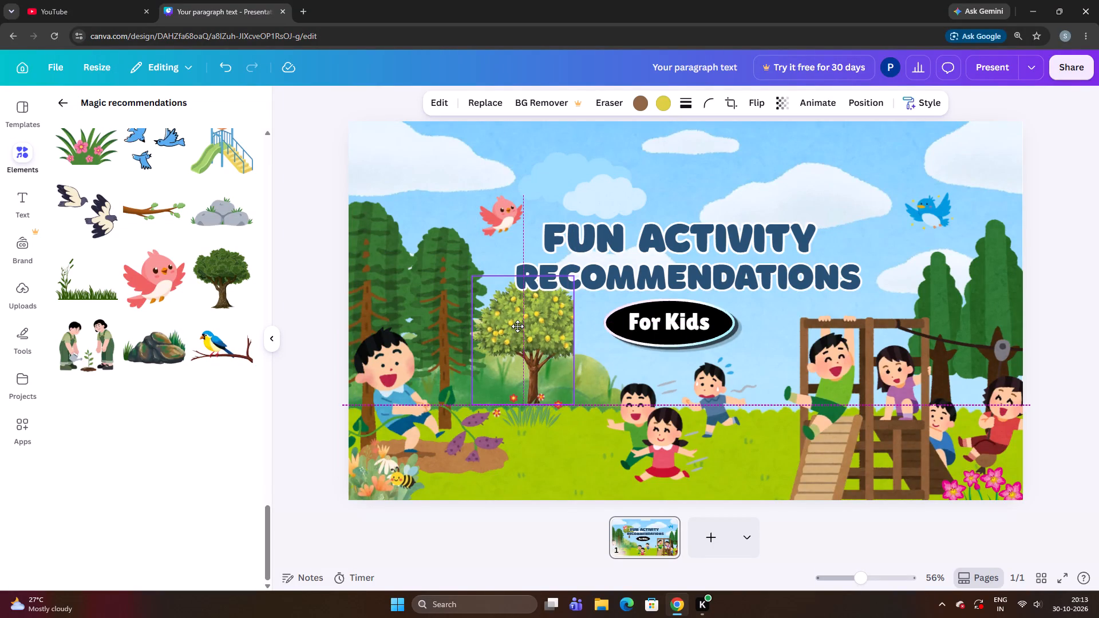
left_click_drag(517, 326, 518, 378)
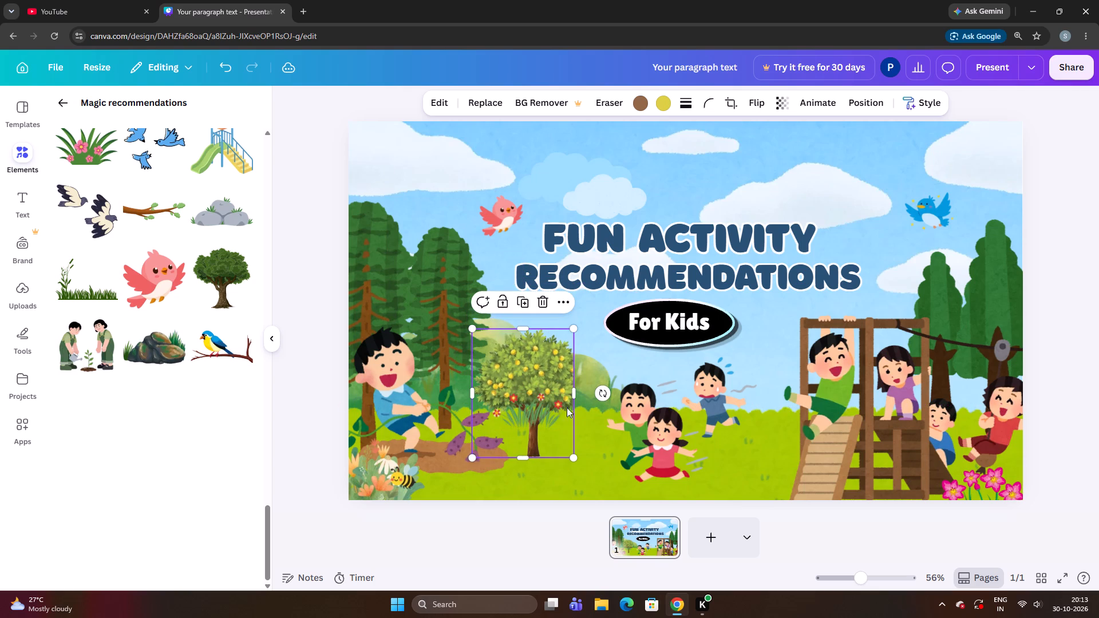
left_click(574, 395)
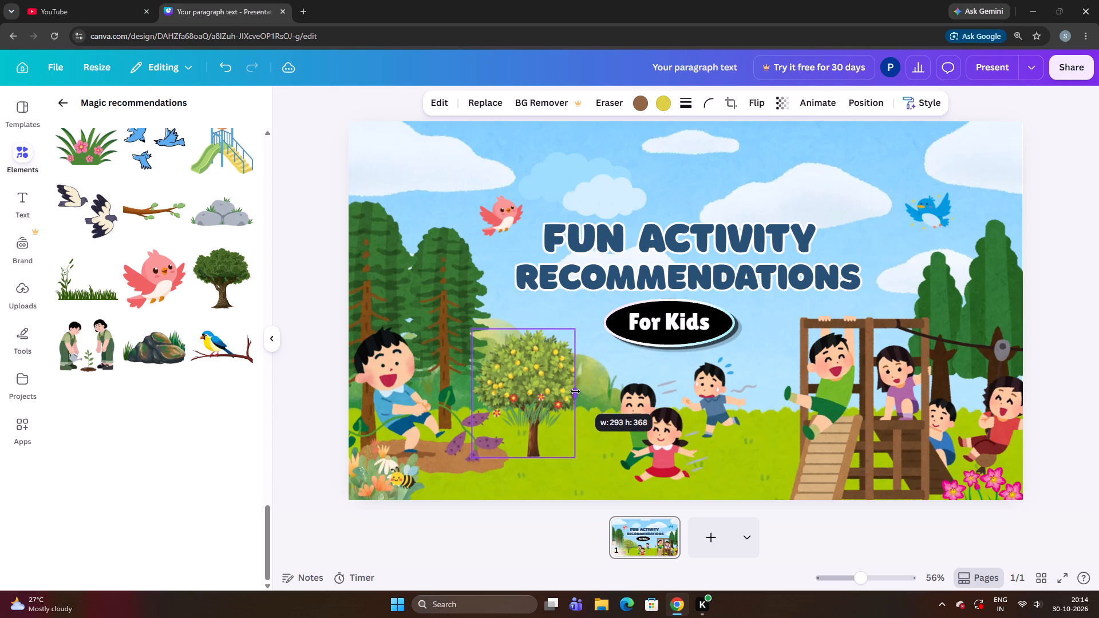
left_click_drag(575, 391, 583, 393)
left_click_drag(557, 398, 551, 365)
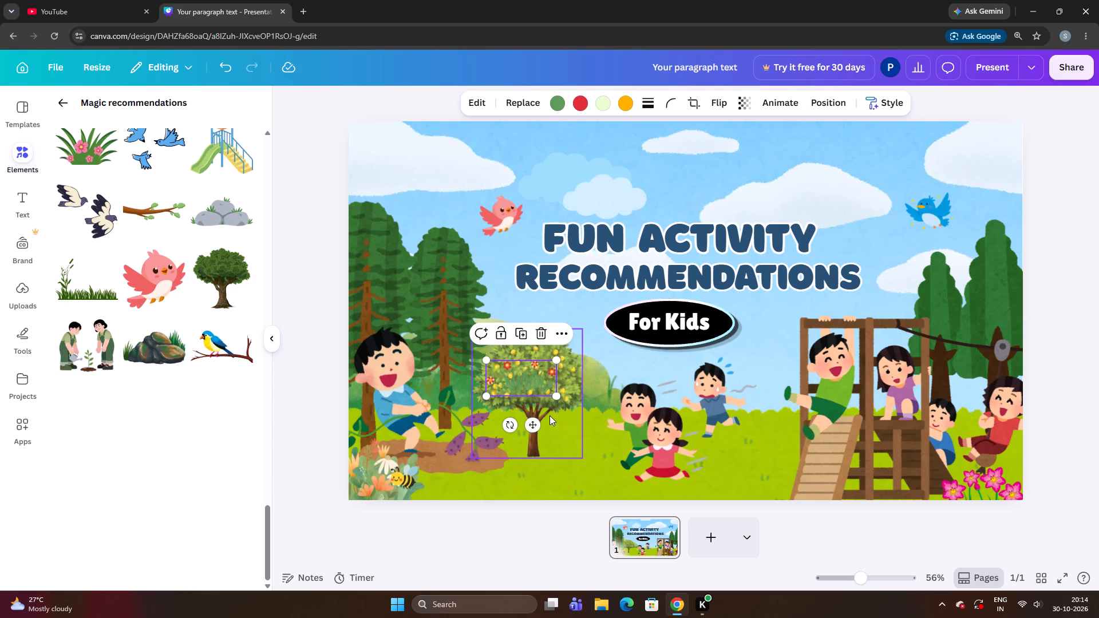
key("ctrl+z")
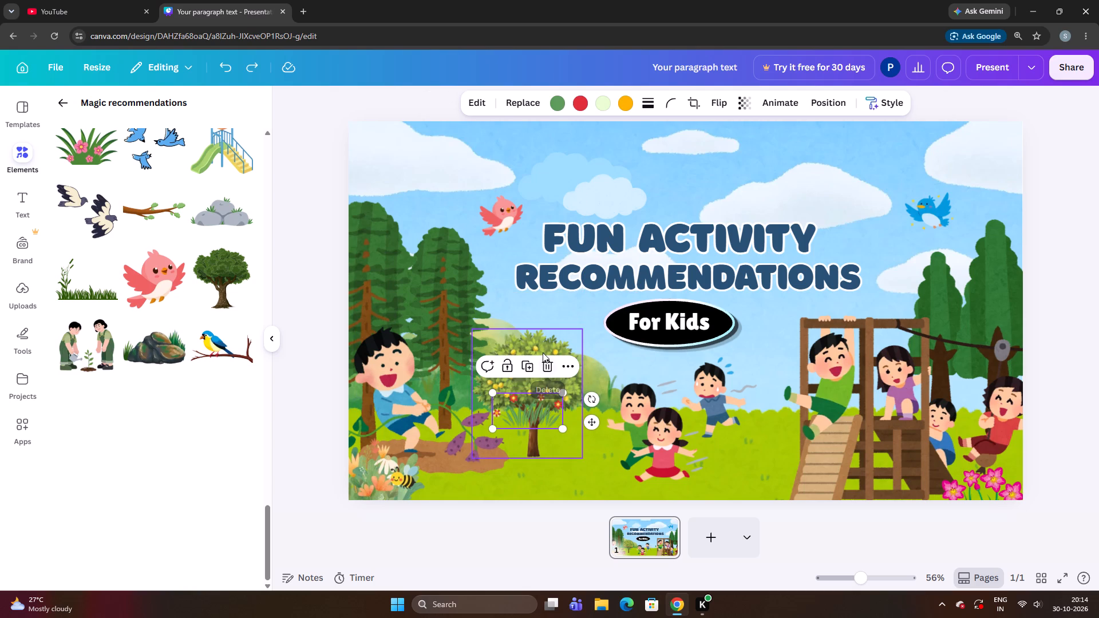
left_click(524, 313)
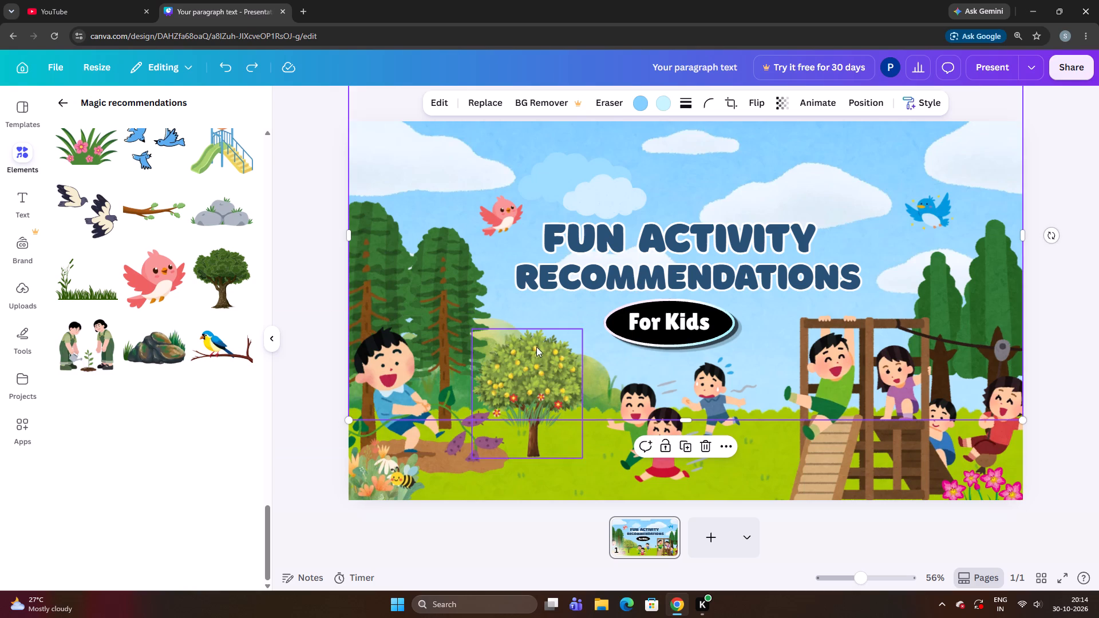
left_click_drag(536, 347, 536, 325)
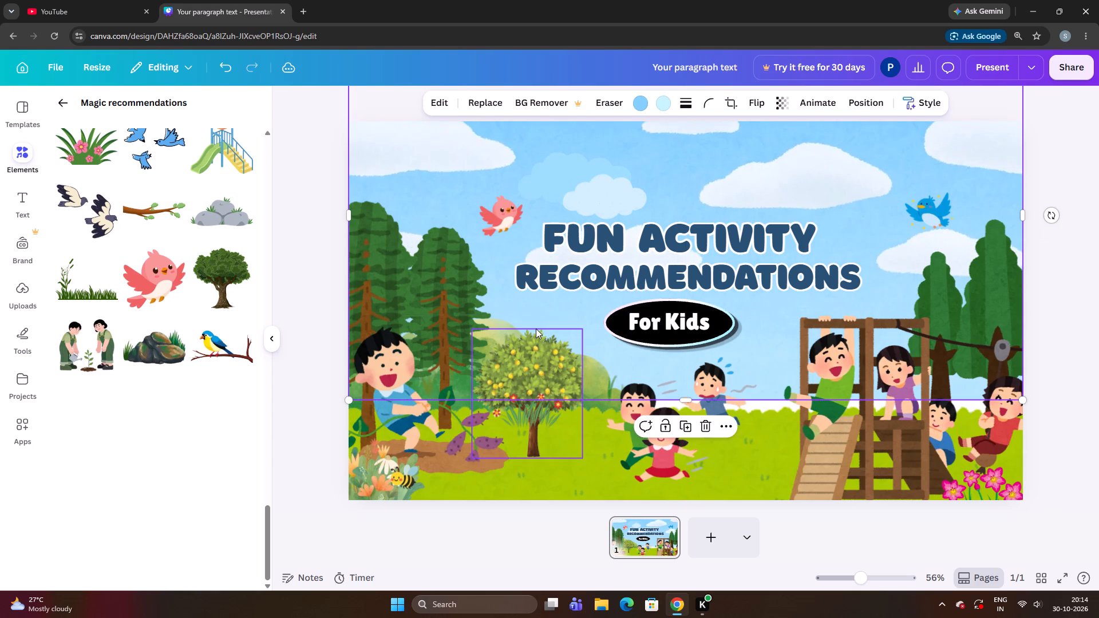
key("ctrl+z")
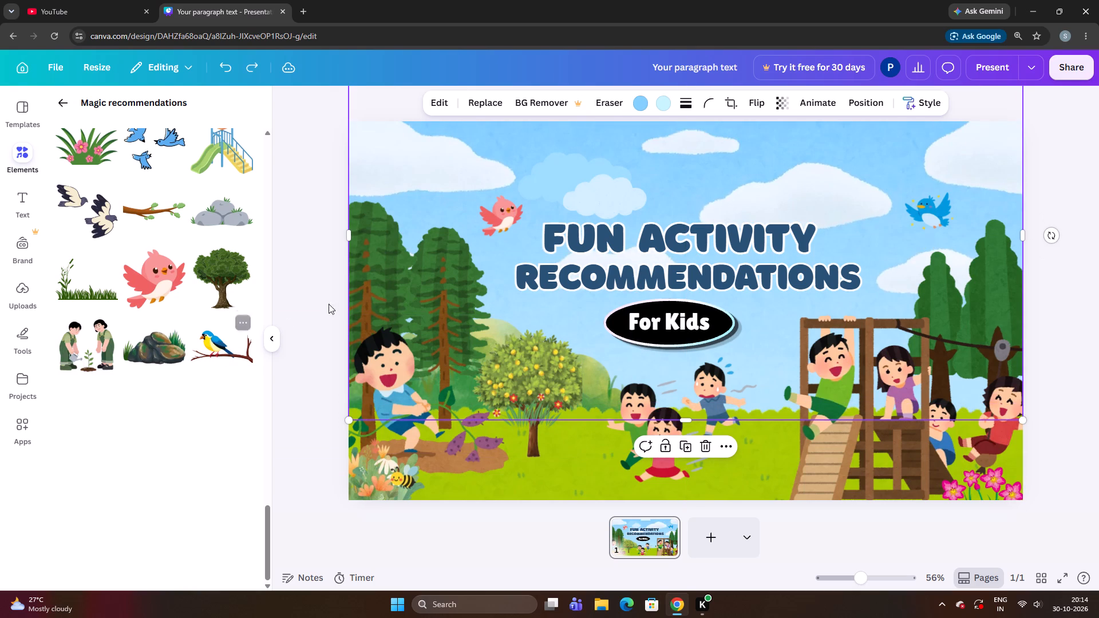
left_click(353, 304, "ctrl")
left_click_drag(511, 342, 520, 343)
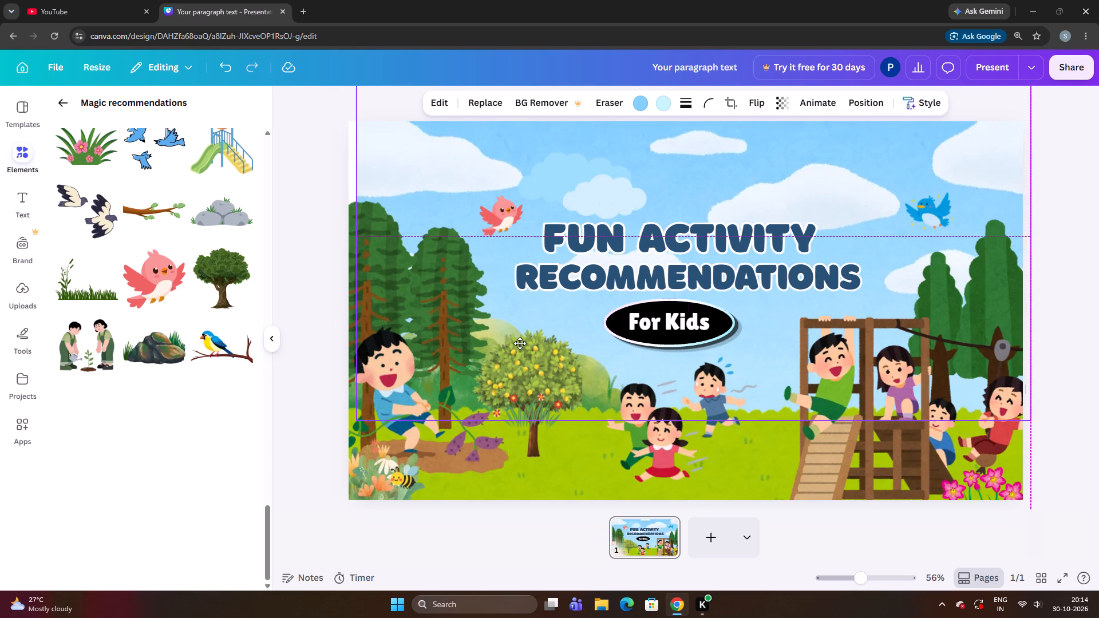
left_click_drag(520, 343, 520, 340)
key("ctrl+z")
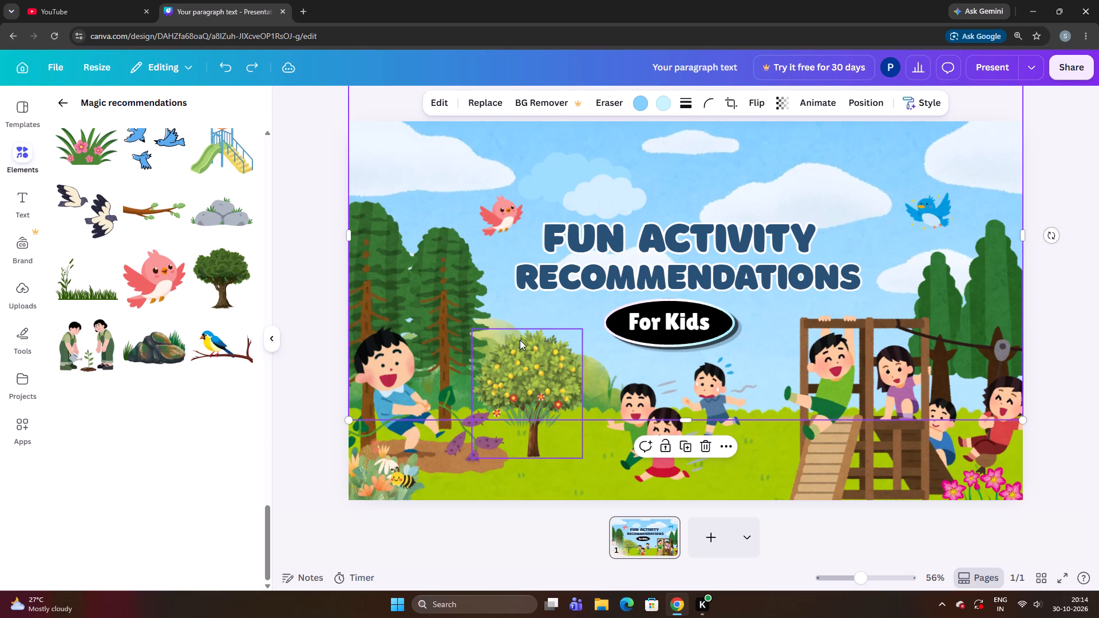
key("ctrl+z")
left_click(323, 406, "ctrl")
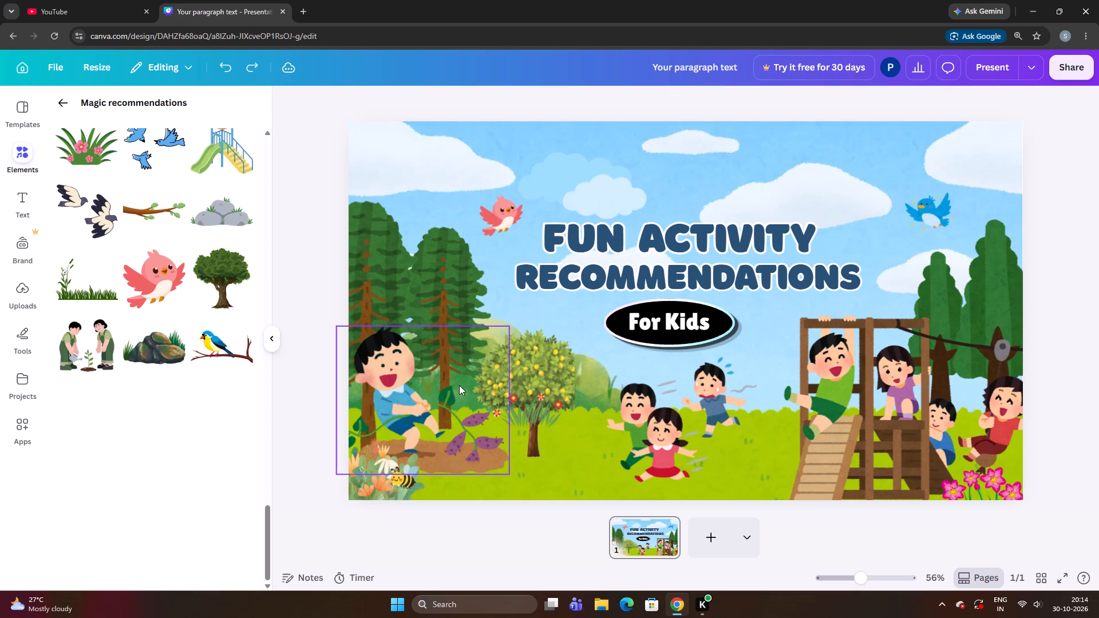
Reposition the fruit tree beside the pines, with its crown below the RECOMMENDATIONS title and its trunk base behind the red-flowered grass.
left_click(501, 384, "ctrl")
left_click_drag(501, 384, 521, 336)
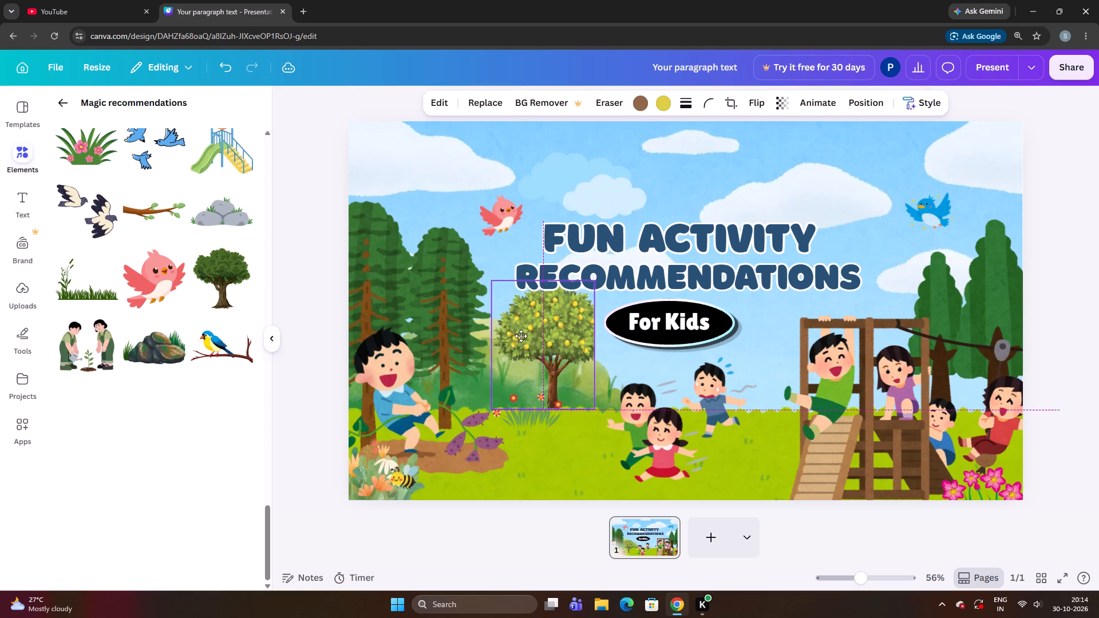
left_click_drag(521, 336, 744, 359)
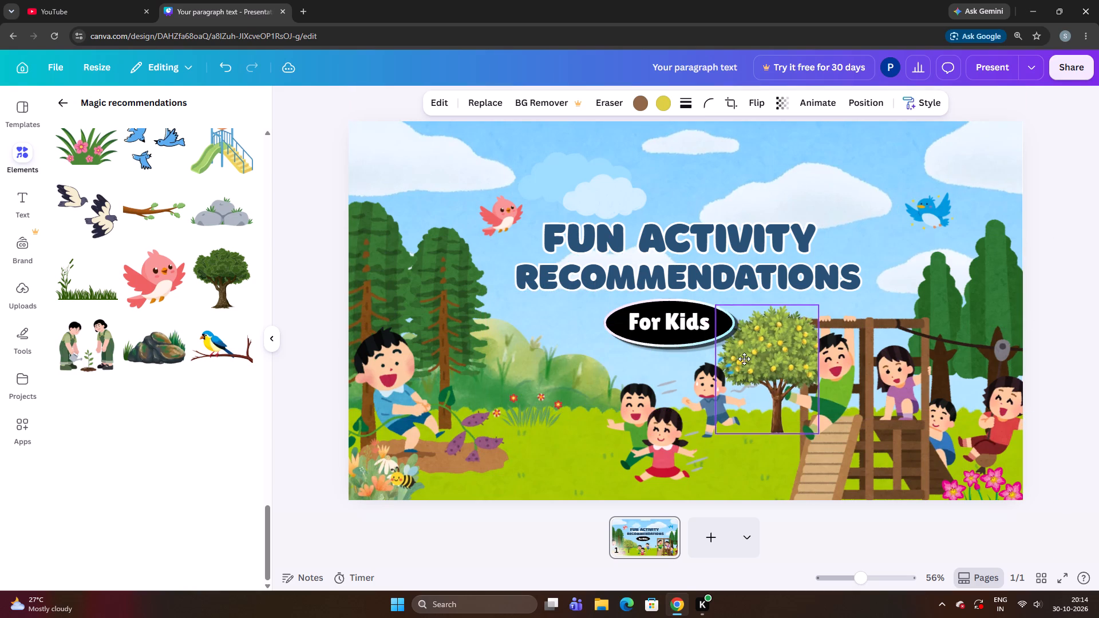
left_click_drag(744, 359, 487, 347)
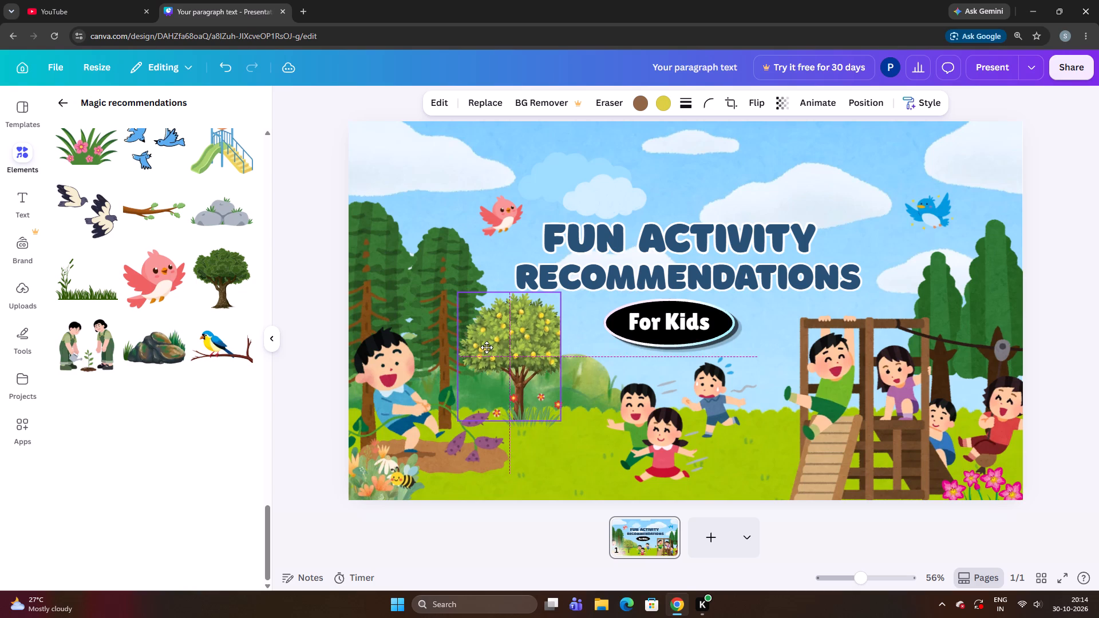
left_click_drag(487, 347, 489, 347)
left_click(539, 410)
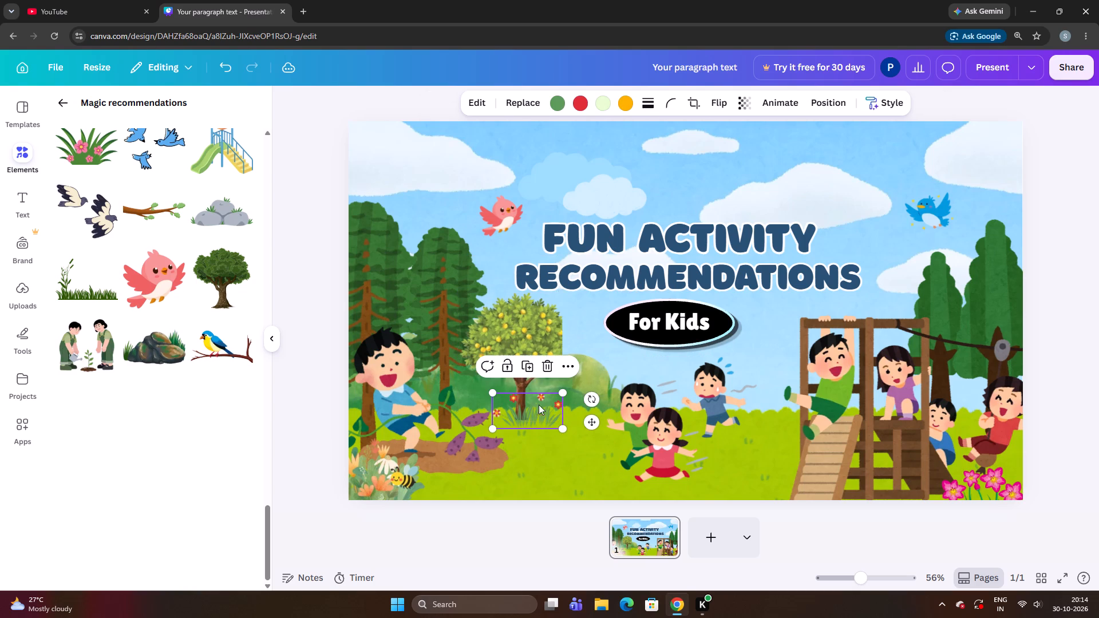
Widen the fruit tree slightly and shift it a little toward the bushes, keeping its trunk behind the red-flowered grass.
left_click(552, 338)
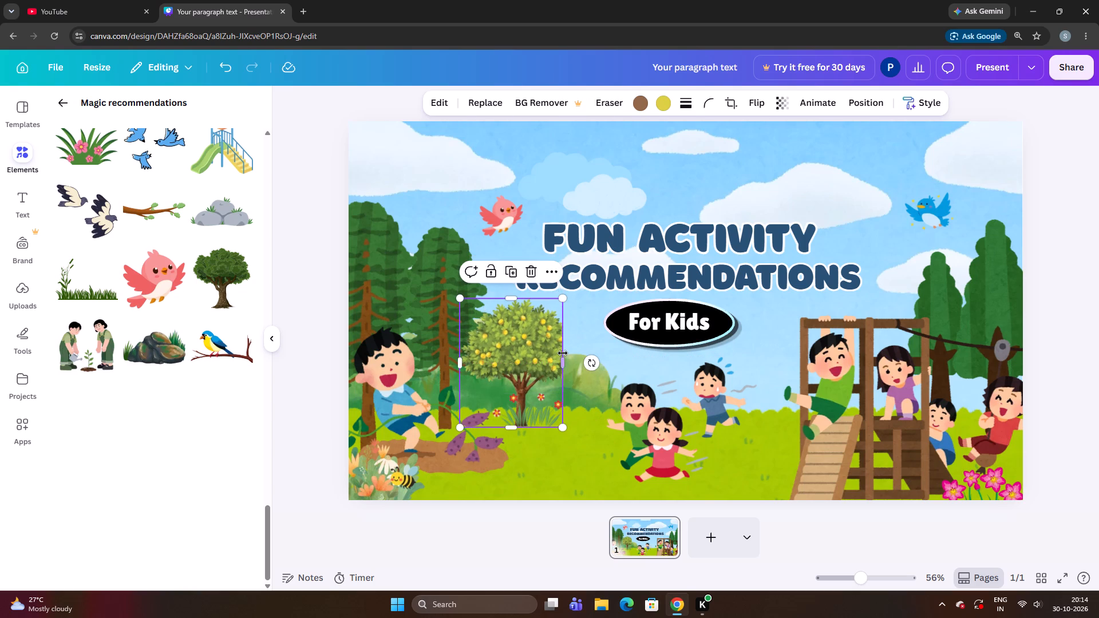
left_click_drag(565, 361, 586, 369)
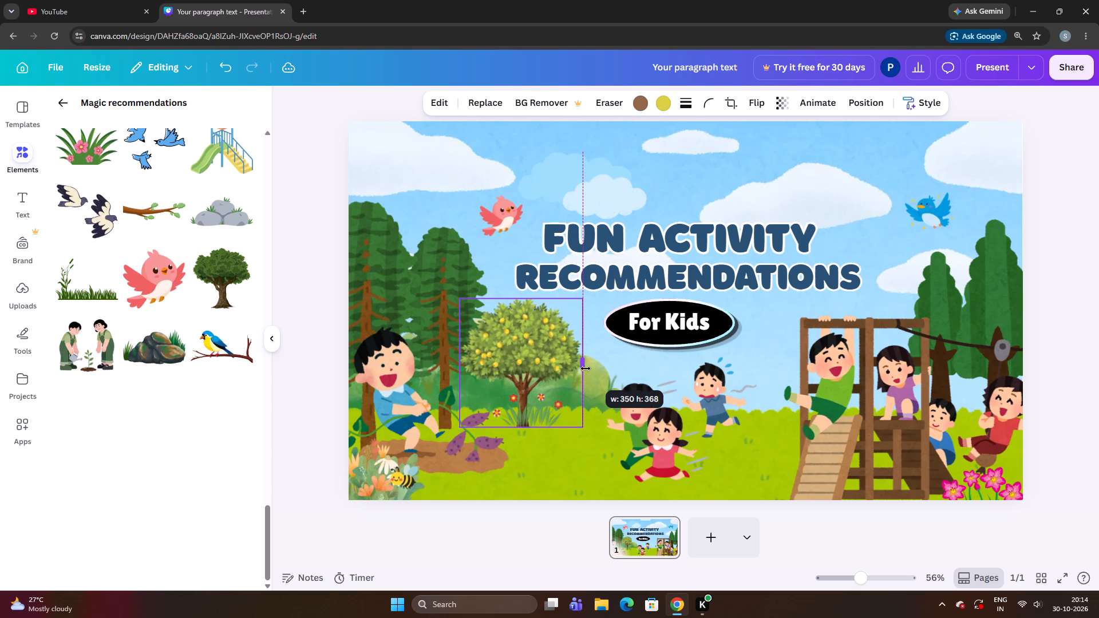
left_click_drag(586, 369, 578, 378)
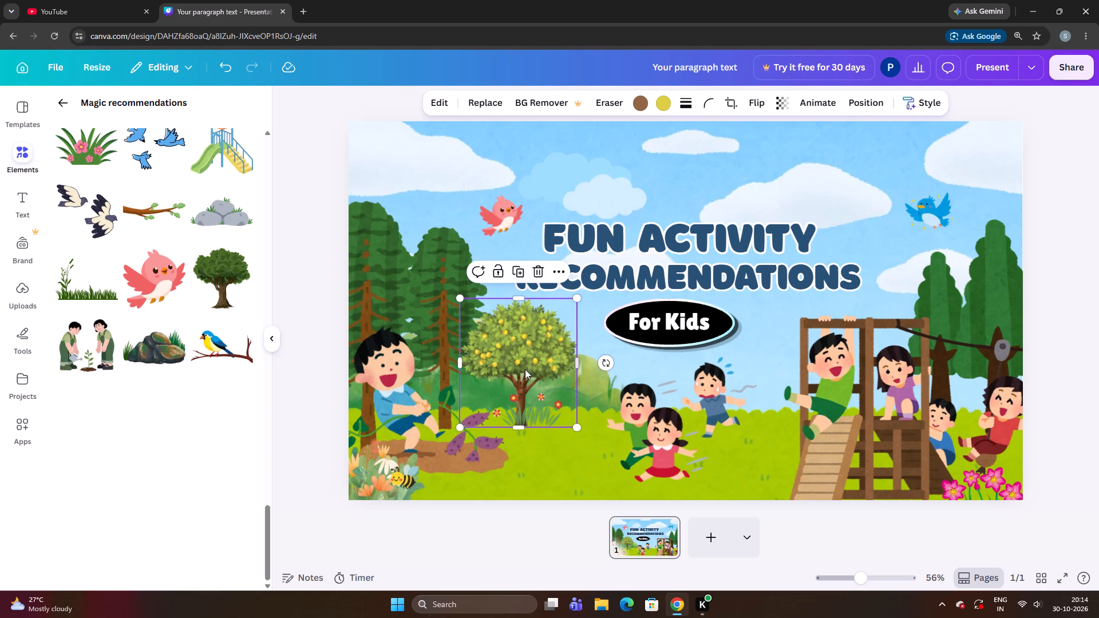
left_click_drag(525, 369, 532, 369)
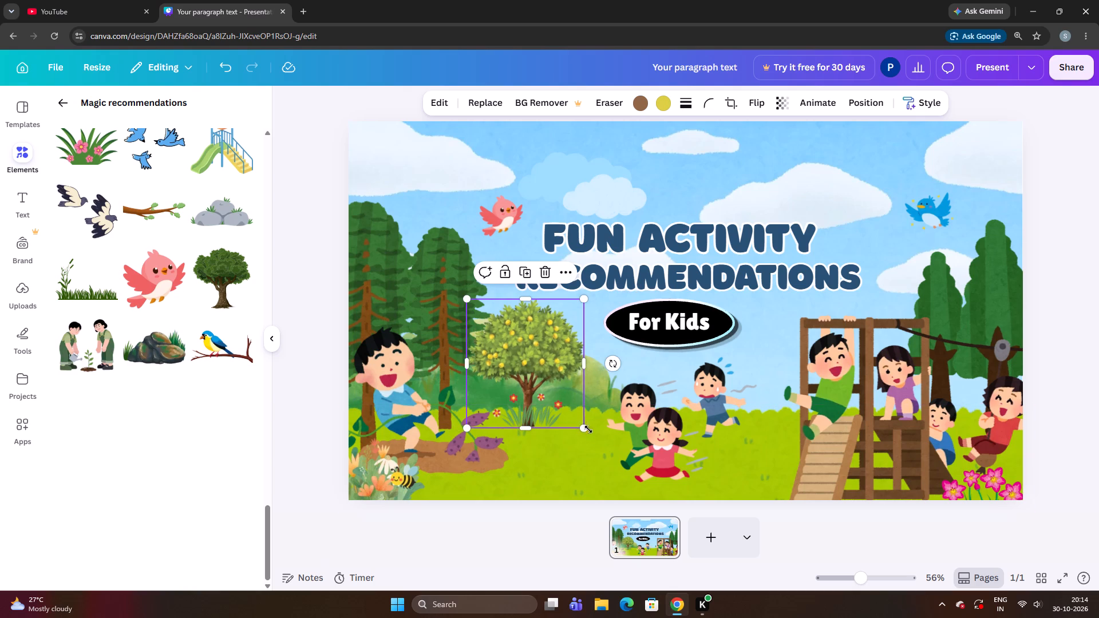
Shrink the fruit tree to about 261 wide, lower it slightly and shorten it so its trunk base meets the lawn's upper edge.
left_click_drag(586, 426, 555, 401)
left_click_drag(527, 370, 529, 385)
left_click_drag(533, 415, 529, 416)
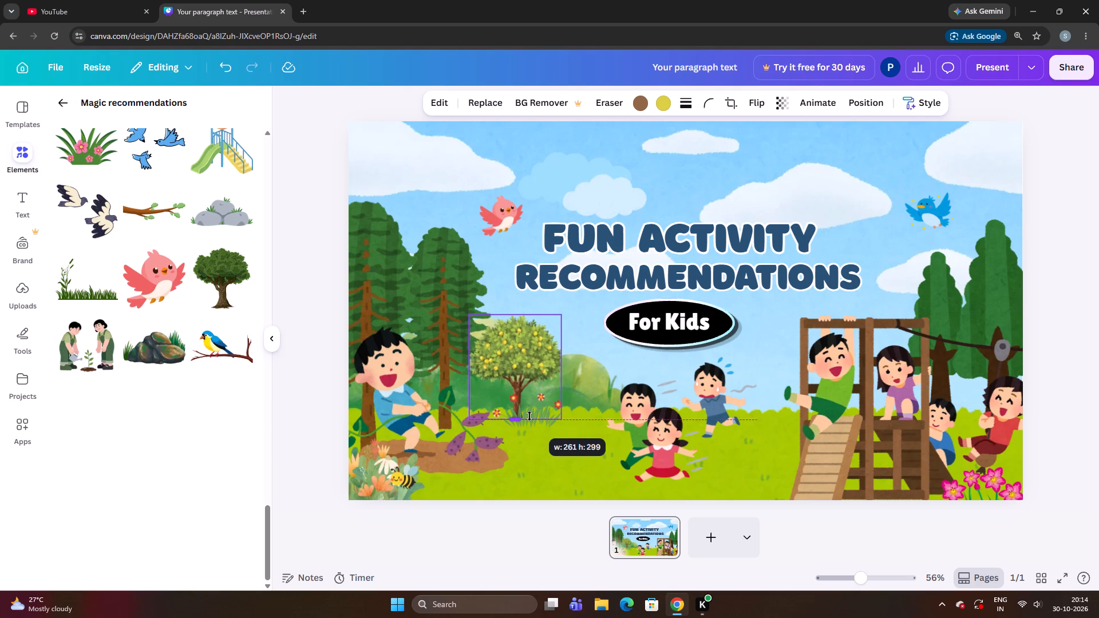
left_click_drag(529, 416, 548, 413)
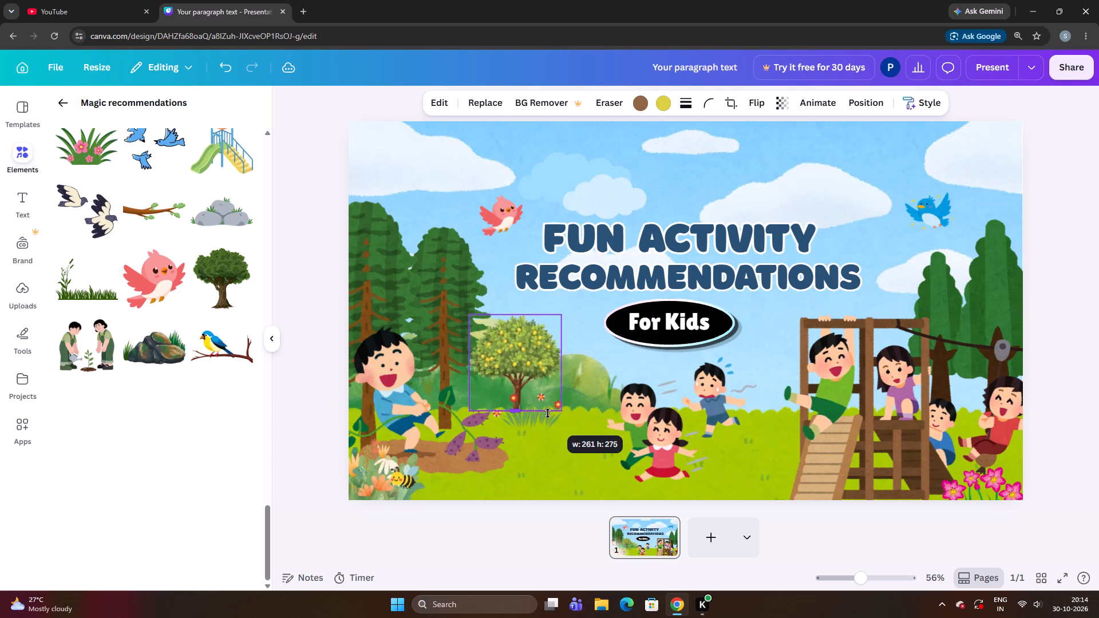
left_click_drag(548, 413, 548, 418)
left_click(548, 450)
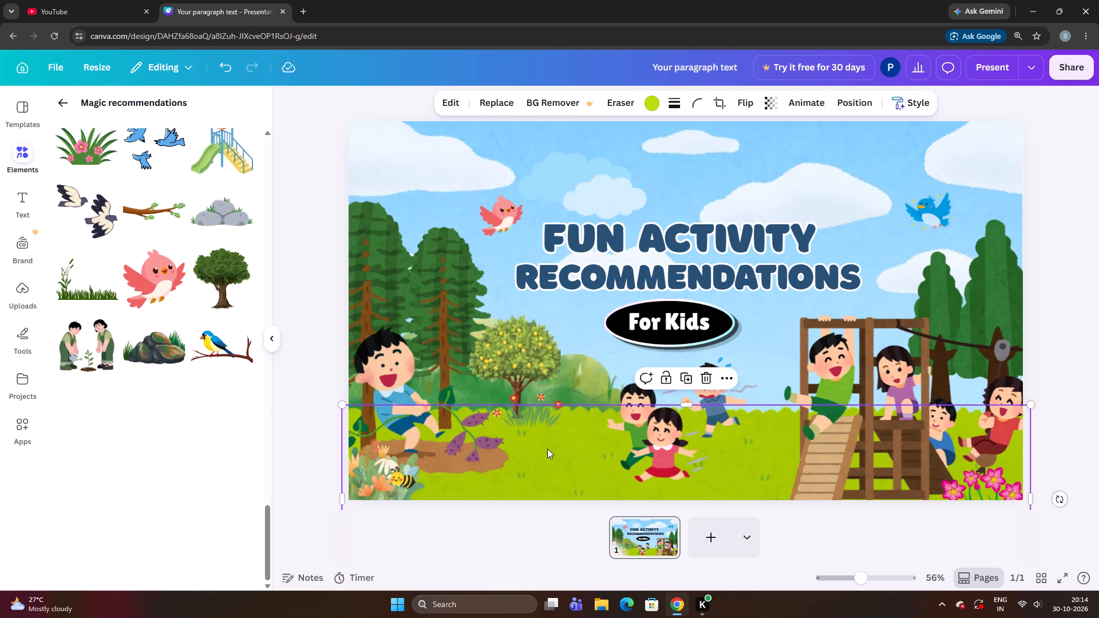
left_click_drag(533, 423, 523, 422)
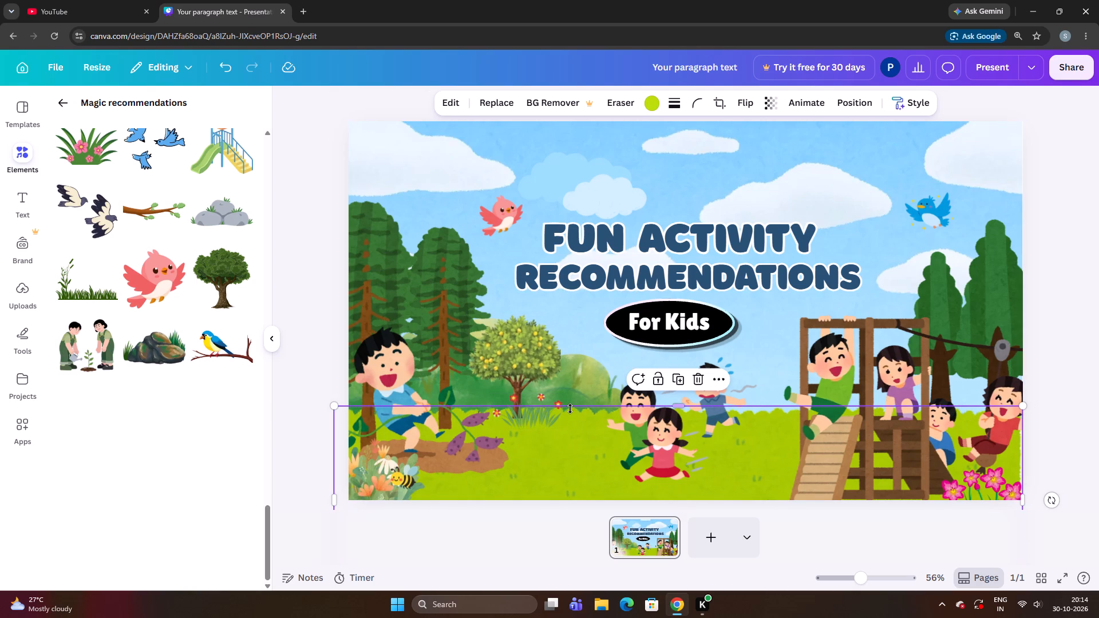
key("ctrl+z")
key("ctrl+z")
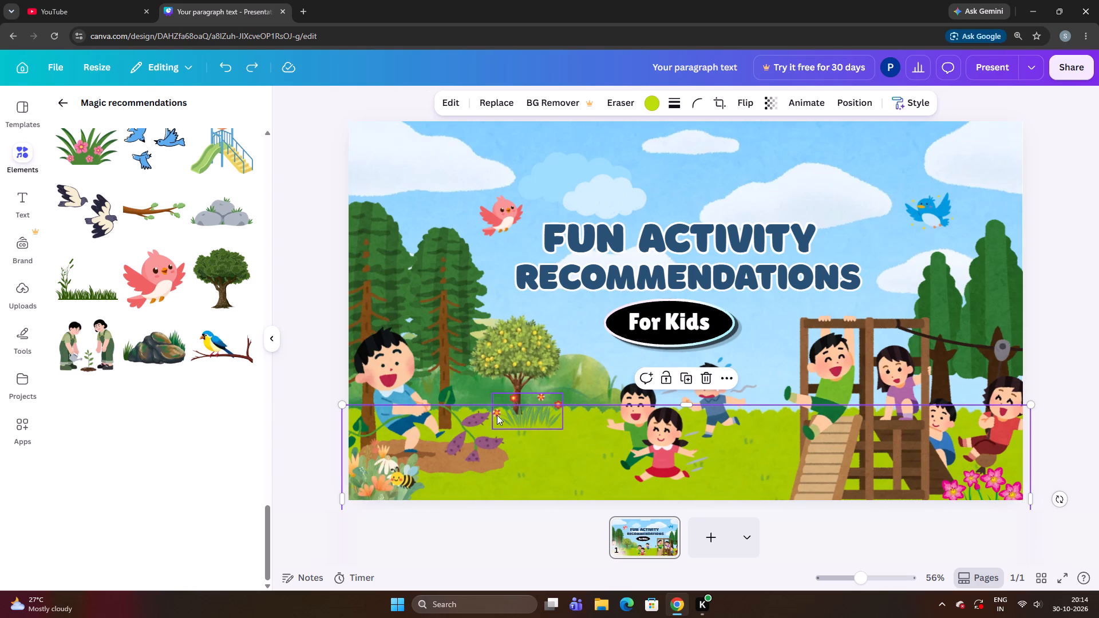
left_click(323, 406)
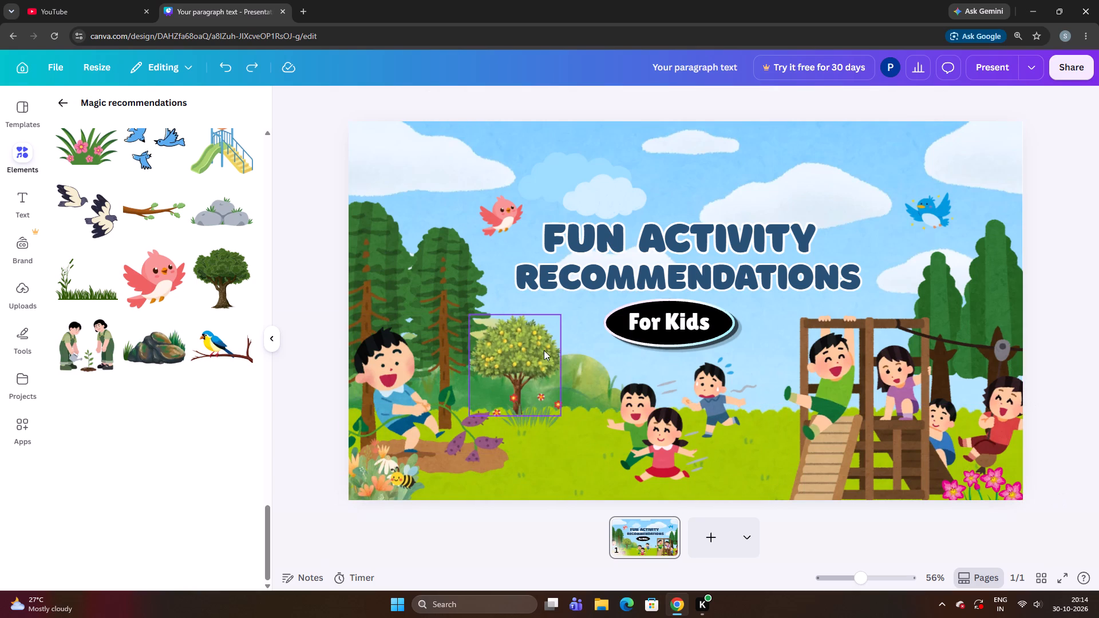
Delete the fruit tree beside the pines.
left_click(526, 364)
left_click(533, 294)
Add the dark-green leafy tree from the recommended graphics, place it beside the pines below the title, and shrink it slightly.
scroll(230, 324, "up", 3)
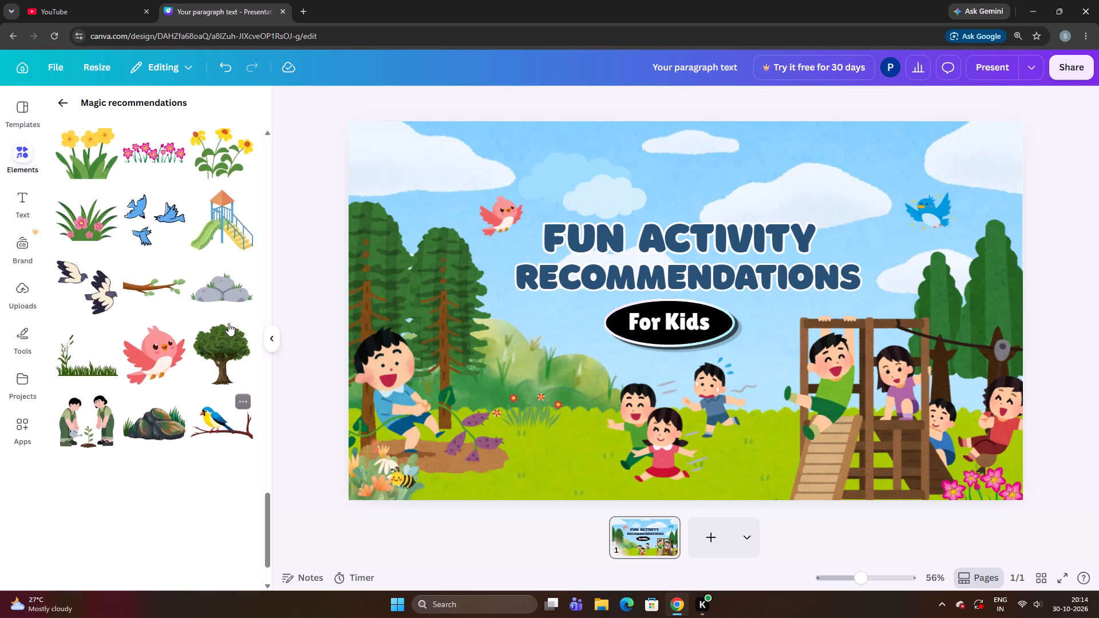
scroll(218, 323, "up", 3)
scroll(218, 323, "down", 10)
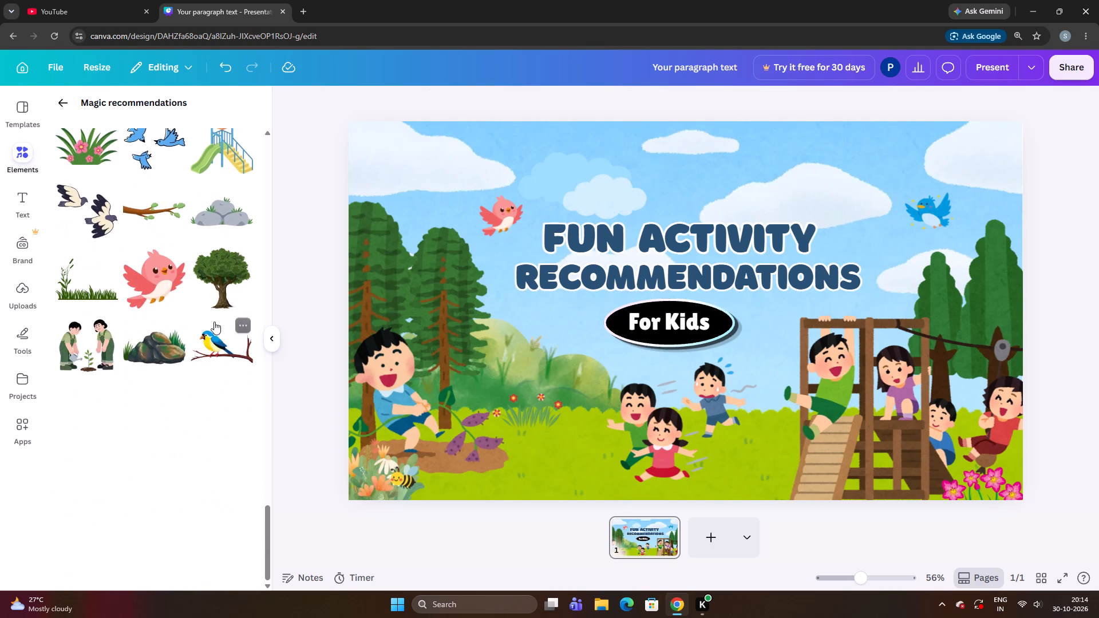
left_click(220, 295)
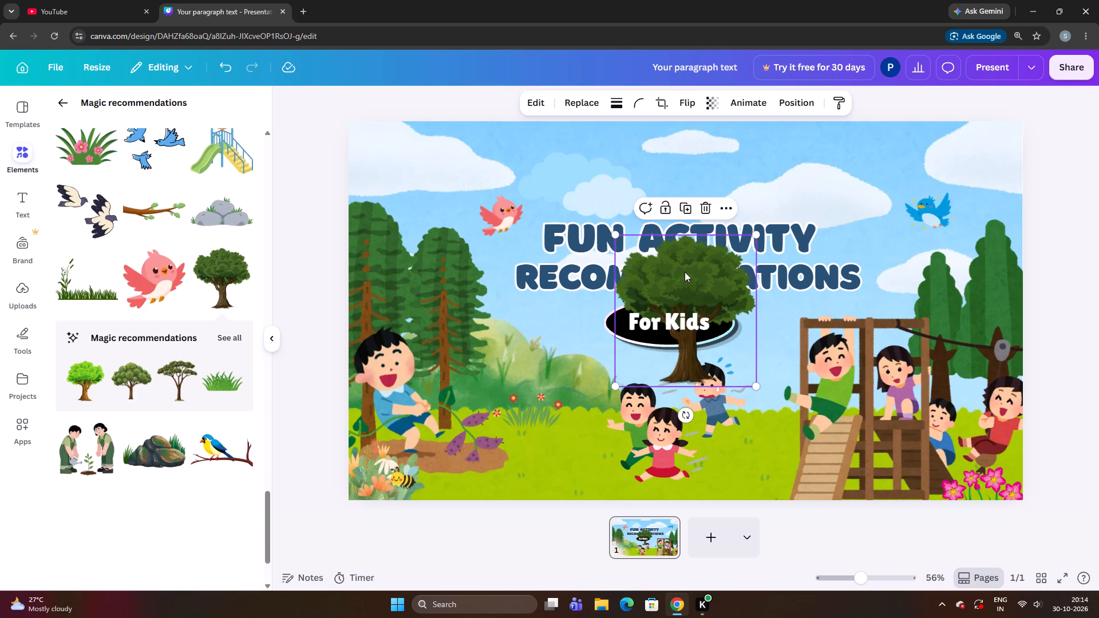
left_click_drag(685, 272, 514, 308)
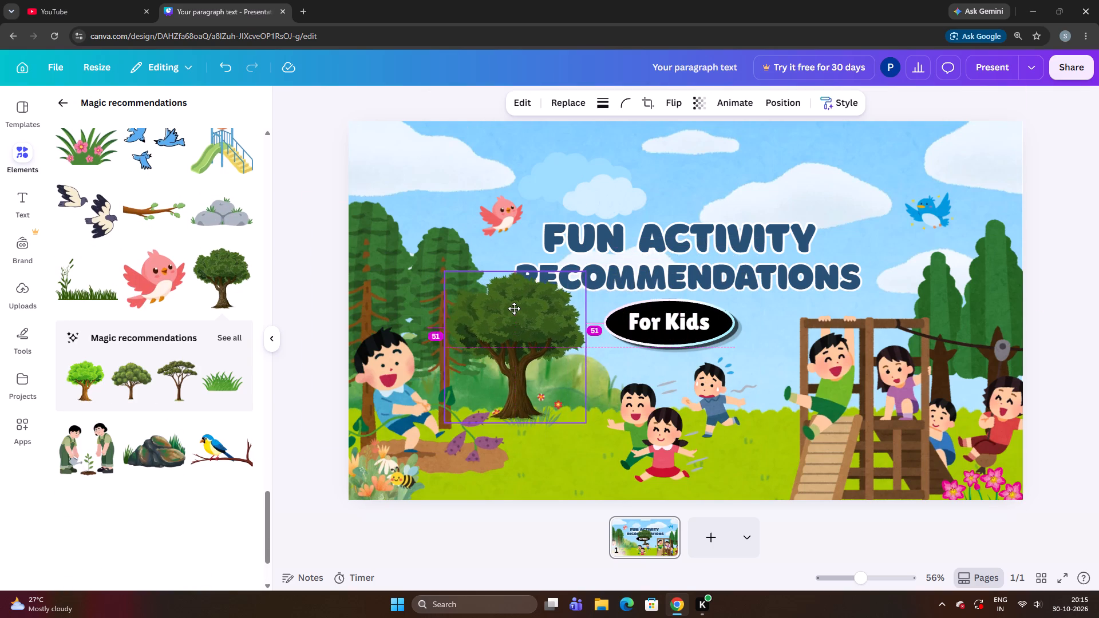
left_click_drag(514, 308, 515, 331)
left_click_drag(587, 444, 562, 418)
Move the red-flowered grass from under the tree to the front lawn by the running girl, keeping the tree beside the pines.
left_click_drag(514, 382, 635, 375)
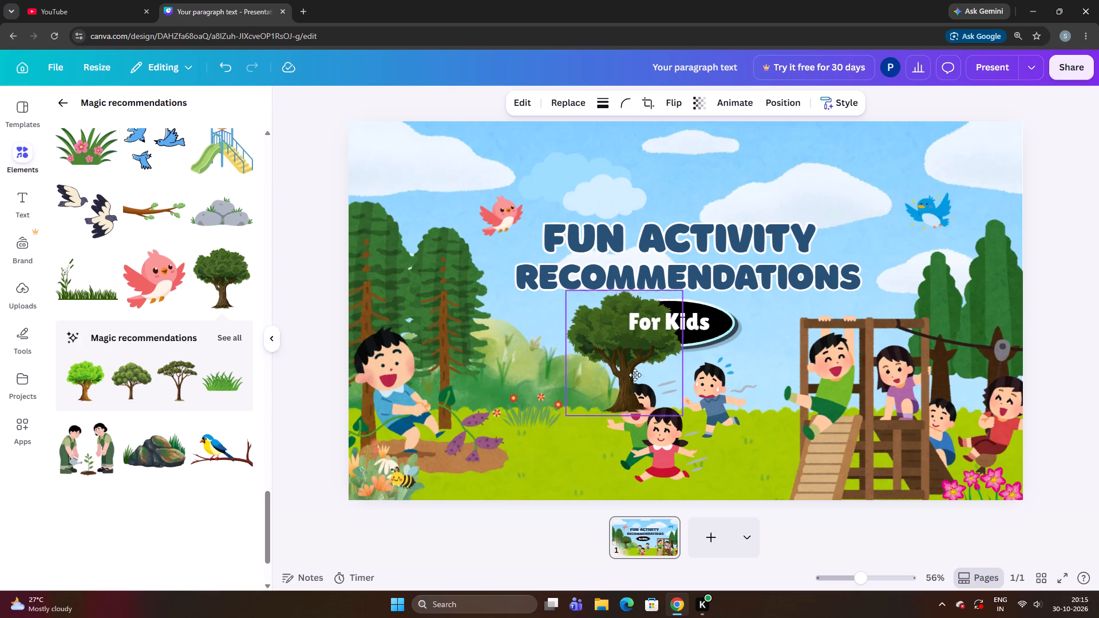
left_click_drag(635, 375, 634, 363)
left_click_drag(523, 412, 602, 466)
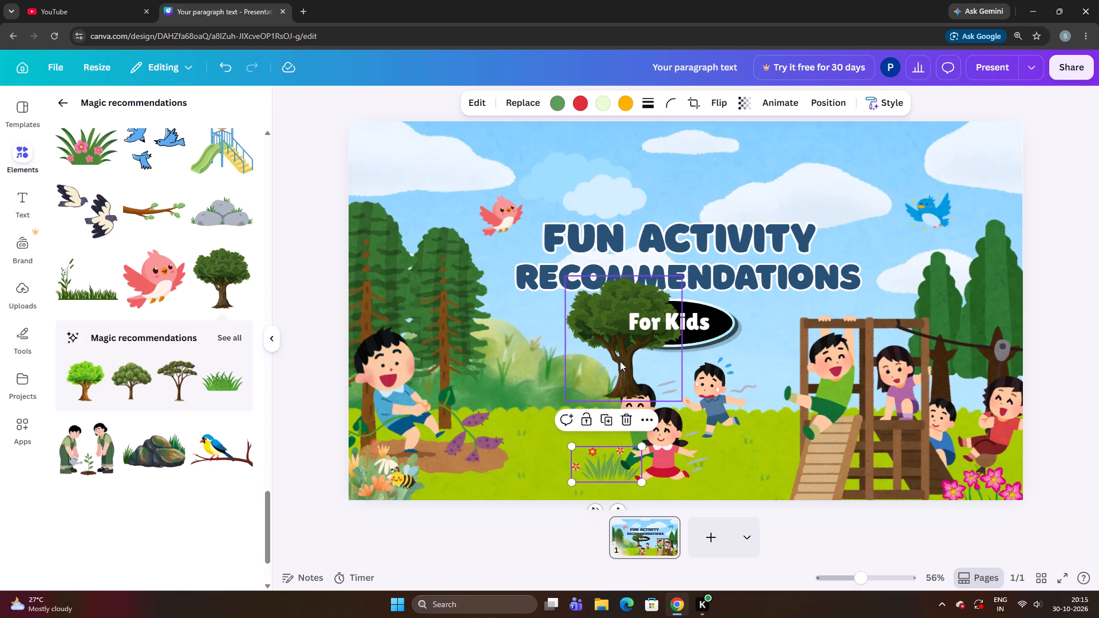
left_click_drag(620, 361, 520, 386)
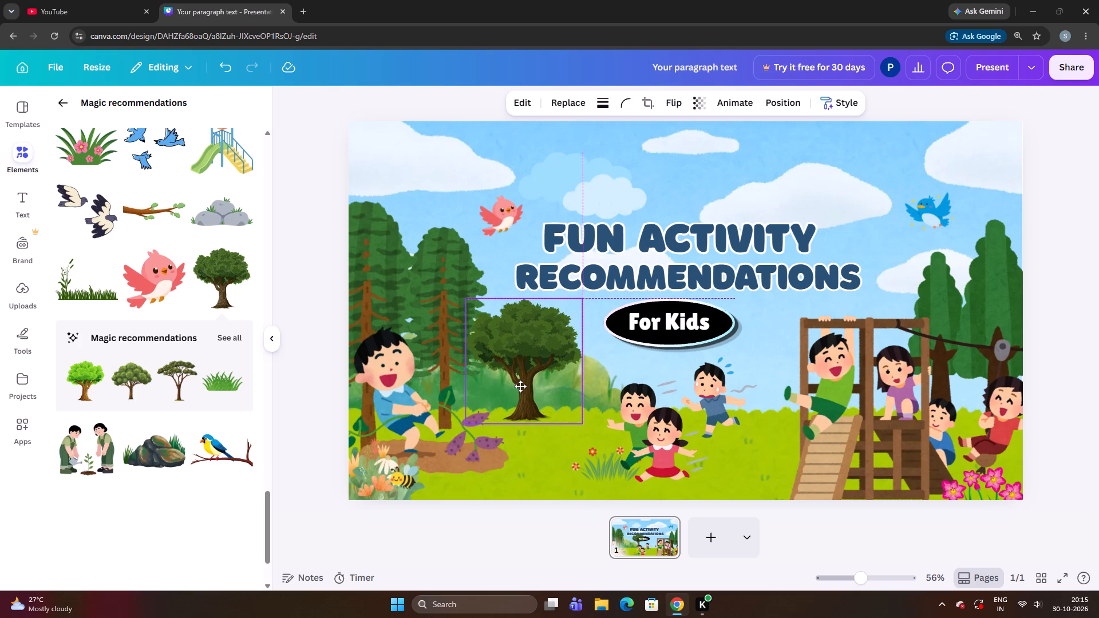
left_click_drag(520, 386, 520, 385)
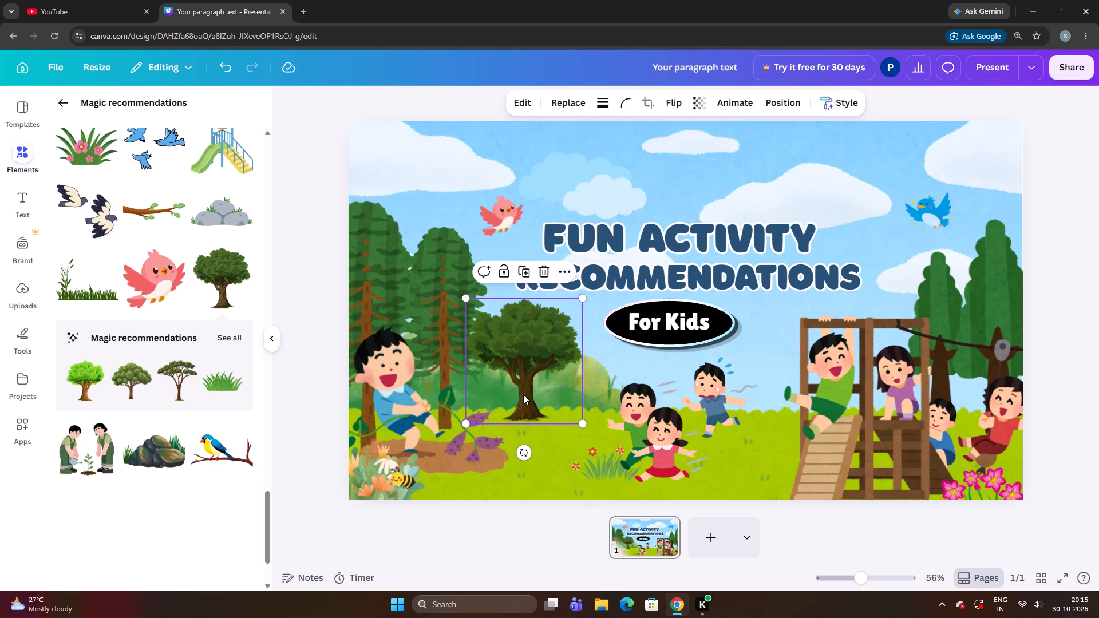
left_click(523, 394)
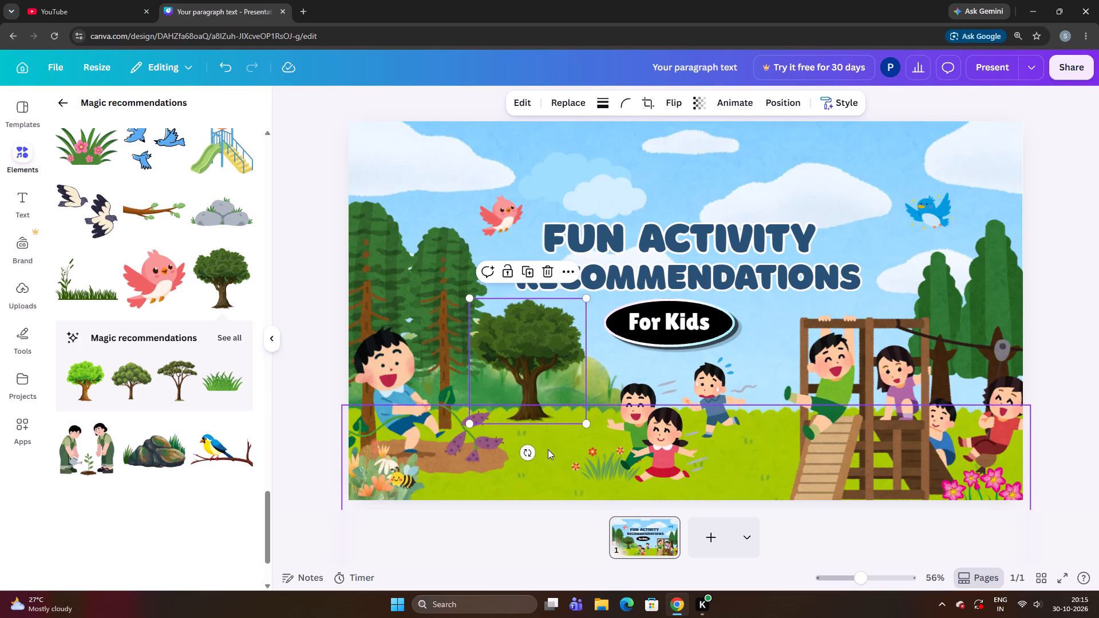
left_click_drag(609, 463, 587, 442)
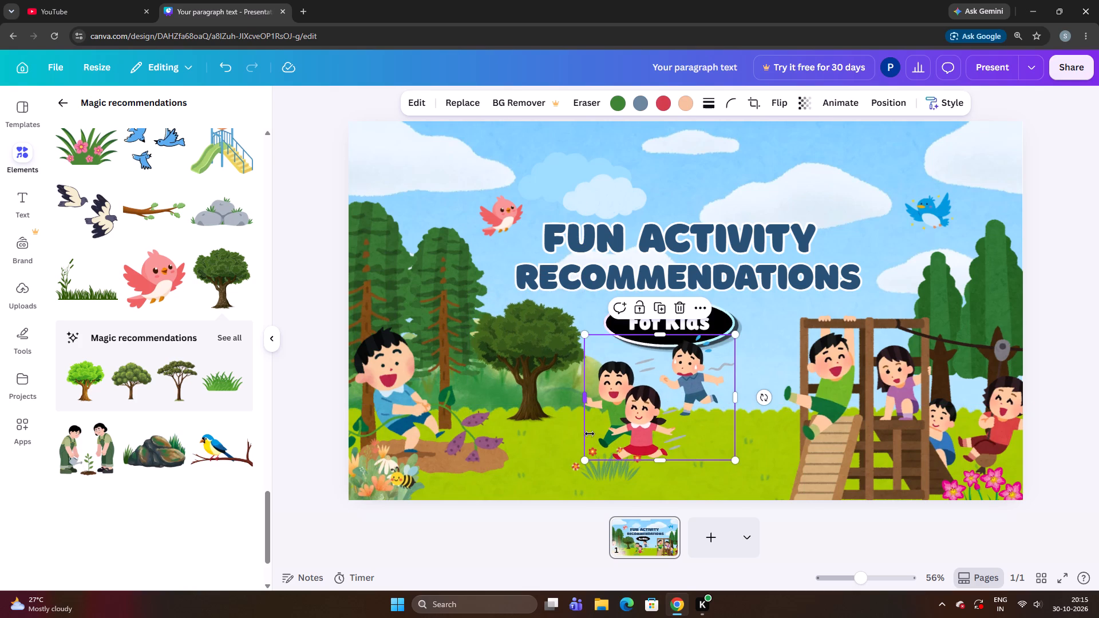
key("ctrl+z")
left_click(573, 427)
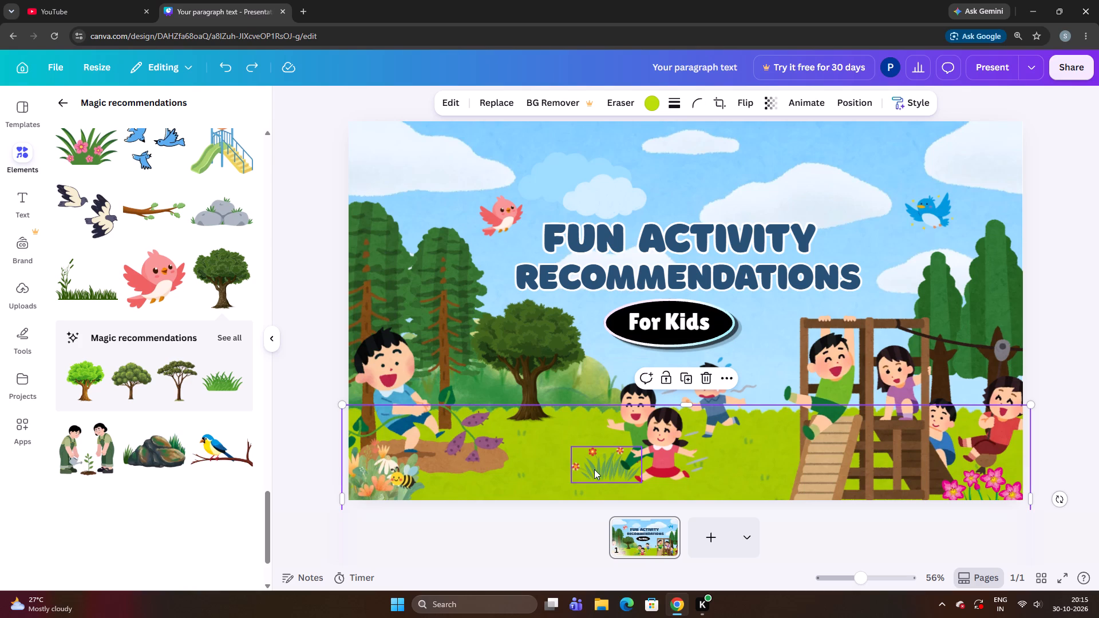
Move the red-flowered grass from the front lawn to the tree's trunk base and try to bring it forward.
left_click_drag(596, 473, 534, 424)
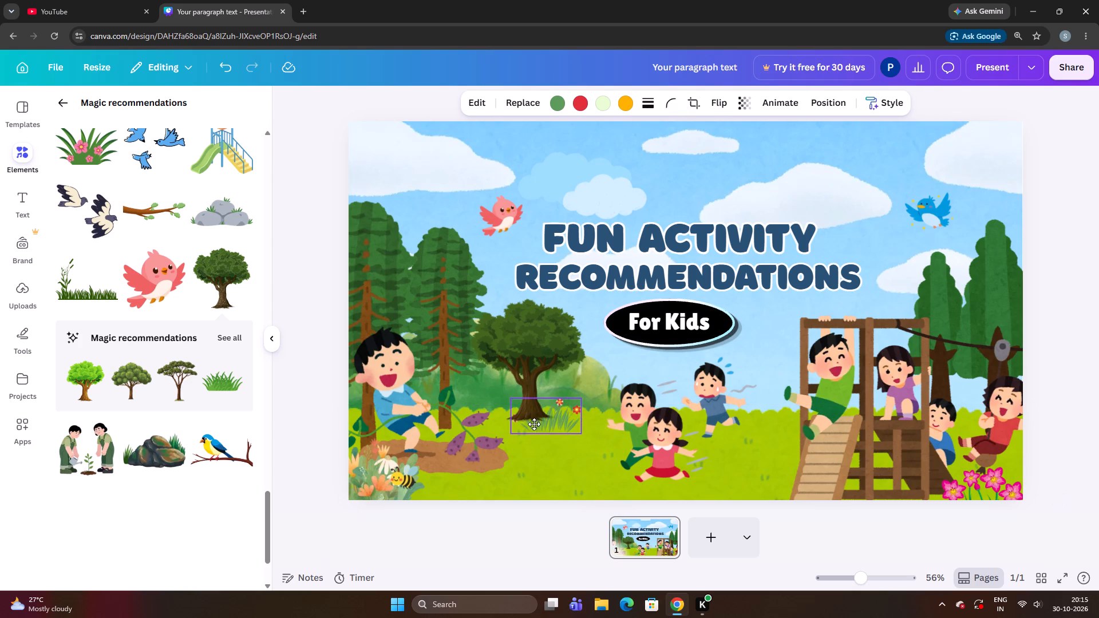
left_click_drag(534, 424, 542, 422)
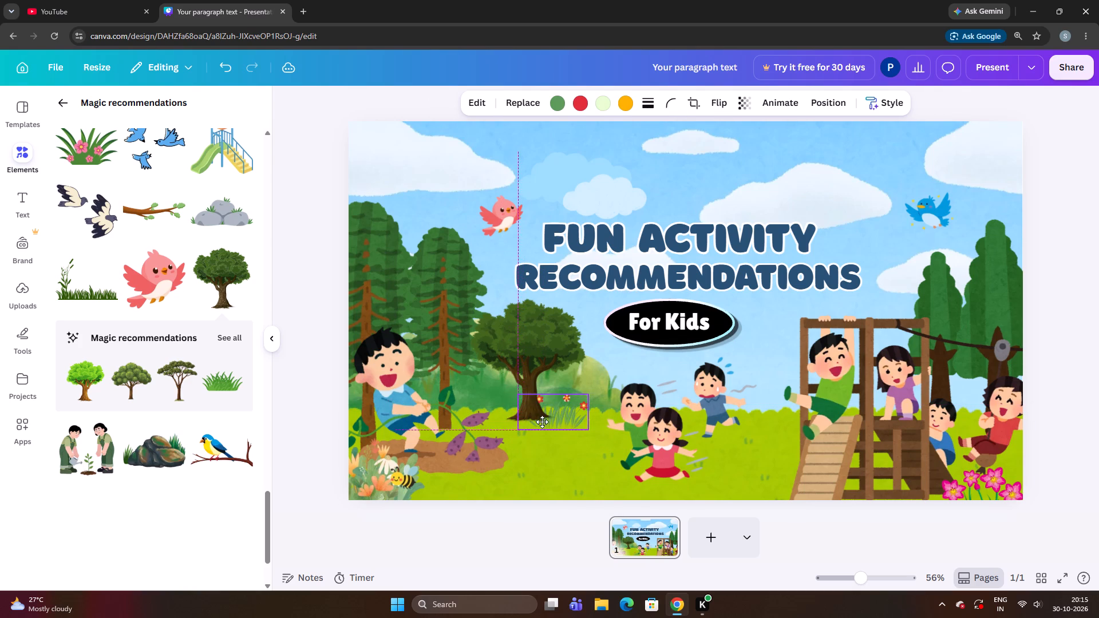
left_click_drag(542, 422, 540, 422)
right_click(540, 422)
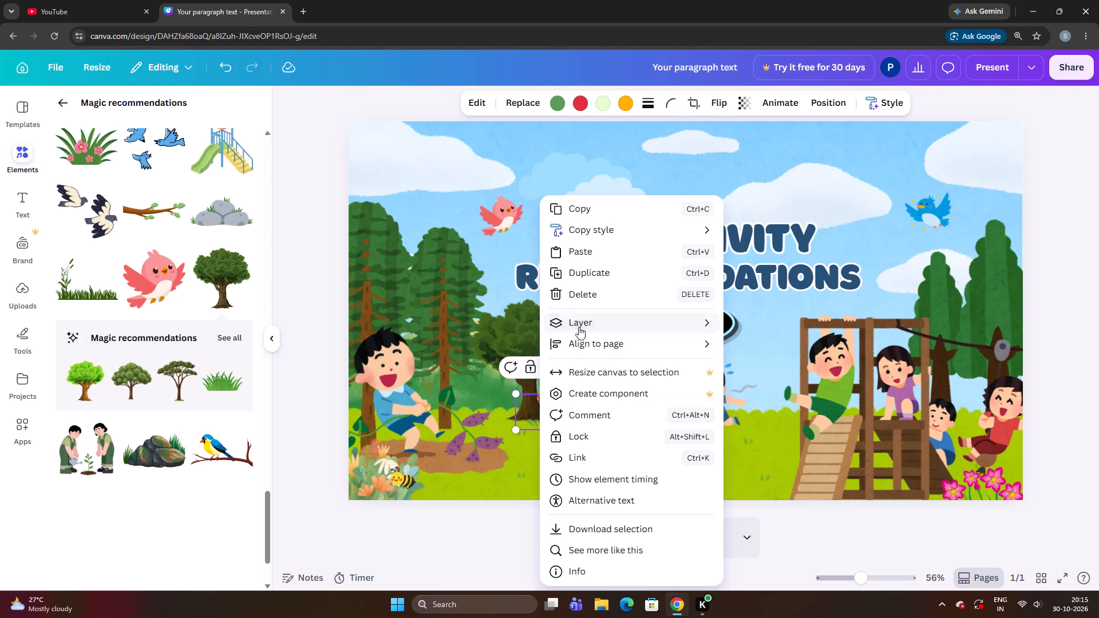
left_click(579, 327)
left_click(738, 343)
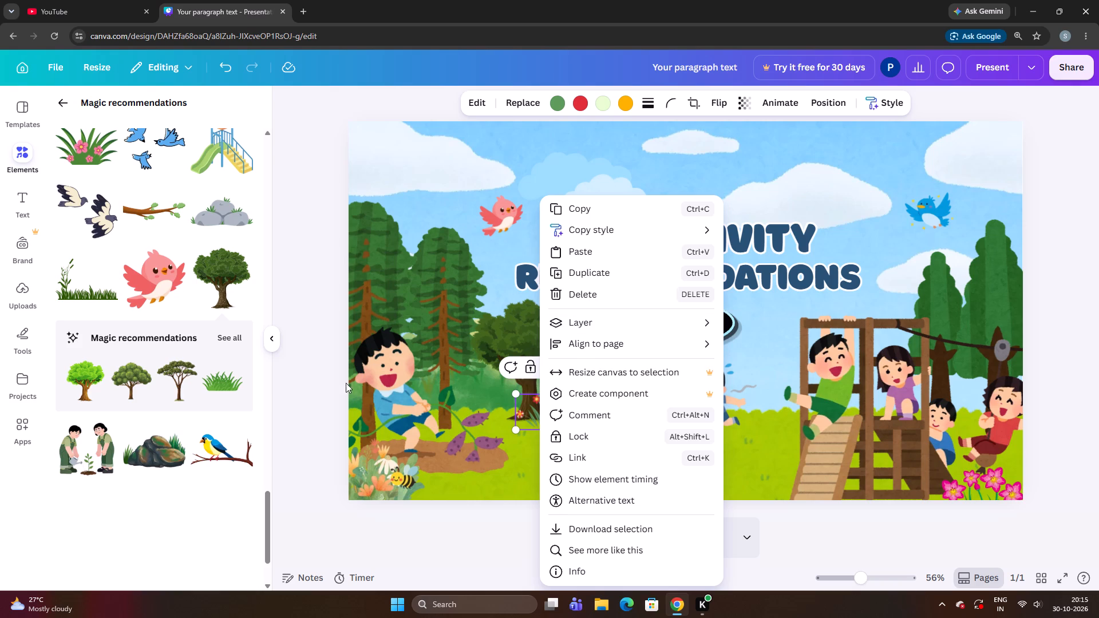
left_click(339, 390)
Shift the red-flowered grass up against the bush side of the trunk and send it backward one layer, behind the tree.
left_click_drag(552, 415, 582, 397)
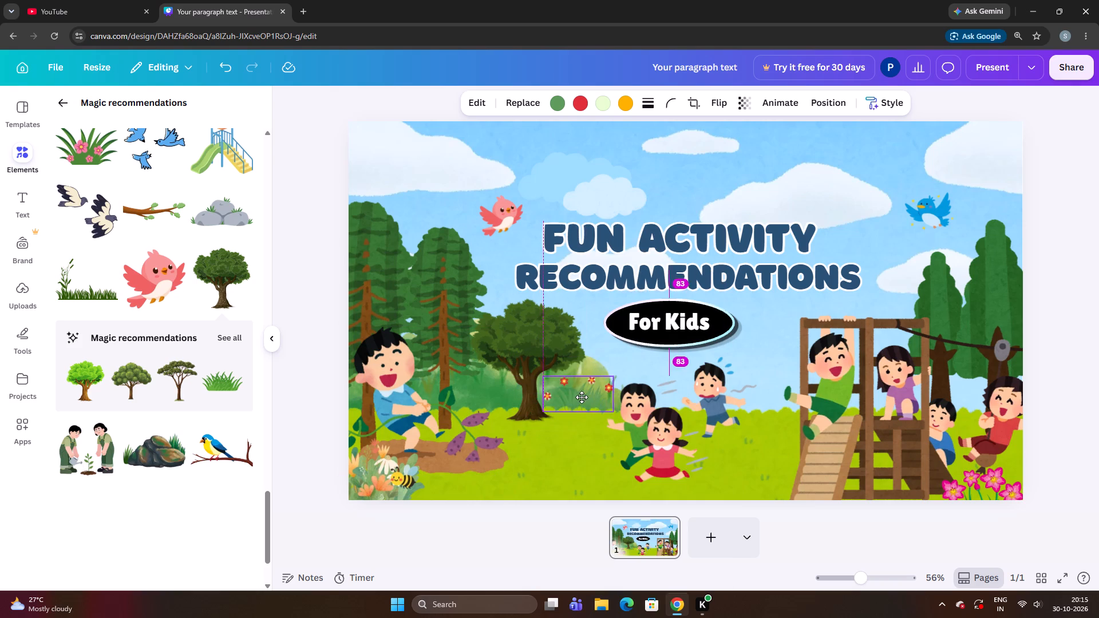
left_click_drag(582, 397, 560, 403)
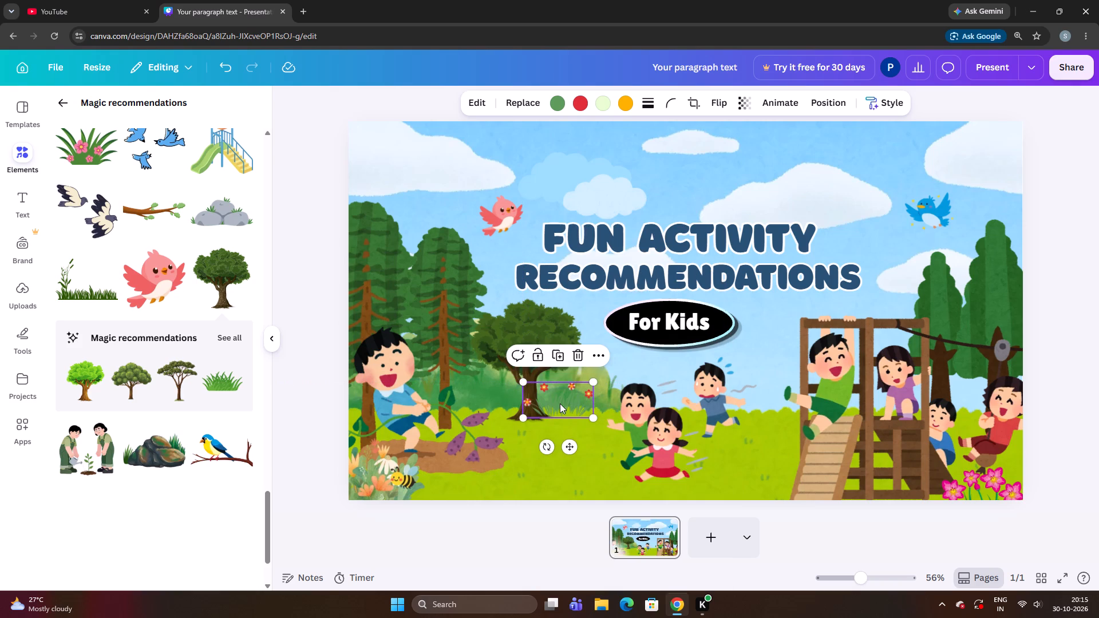
right_click(560, 403)
left_click(594, 327)
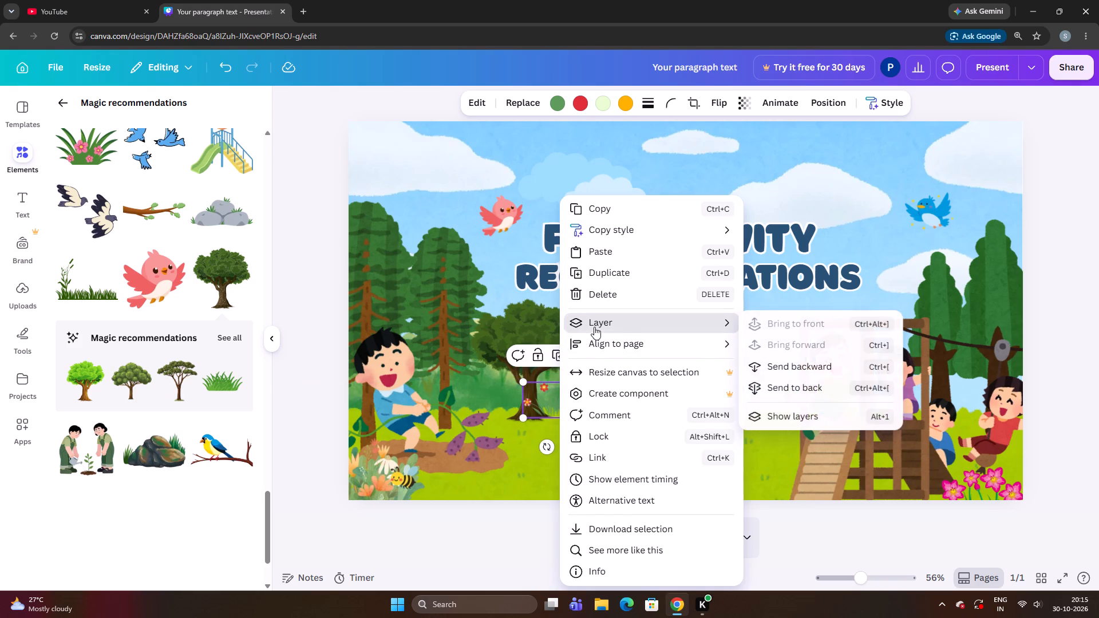
left_click(726, 328)
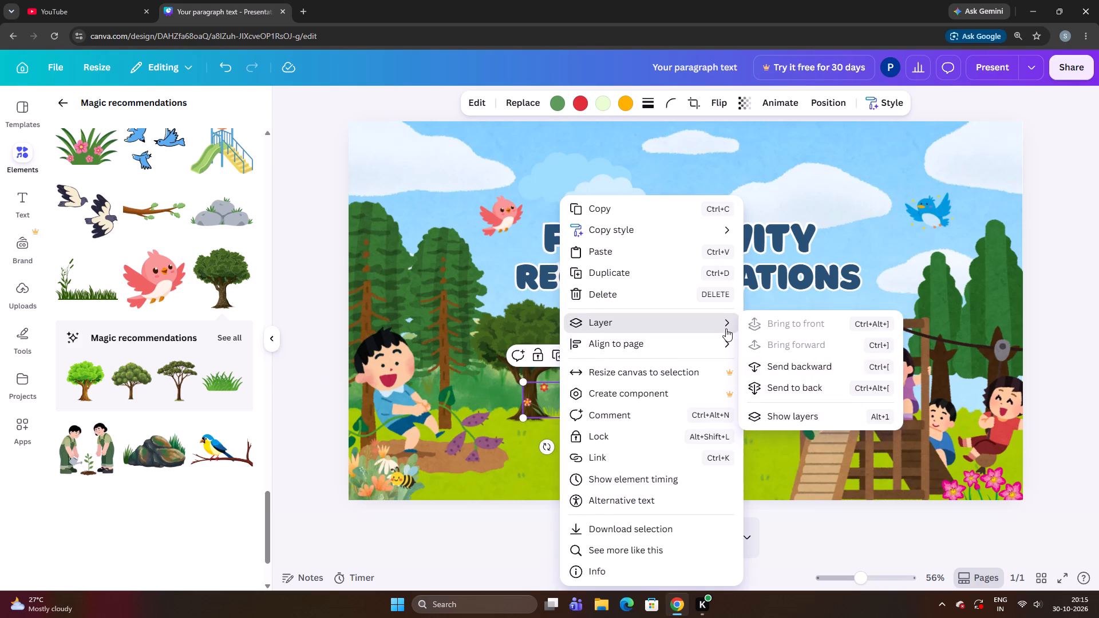
left_click(758, 370)
left_click(330, 370)
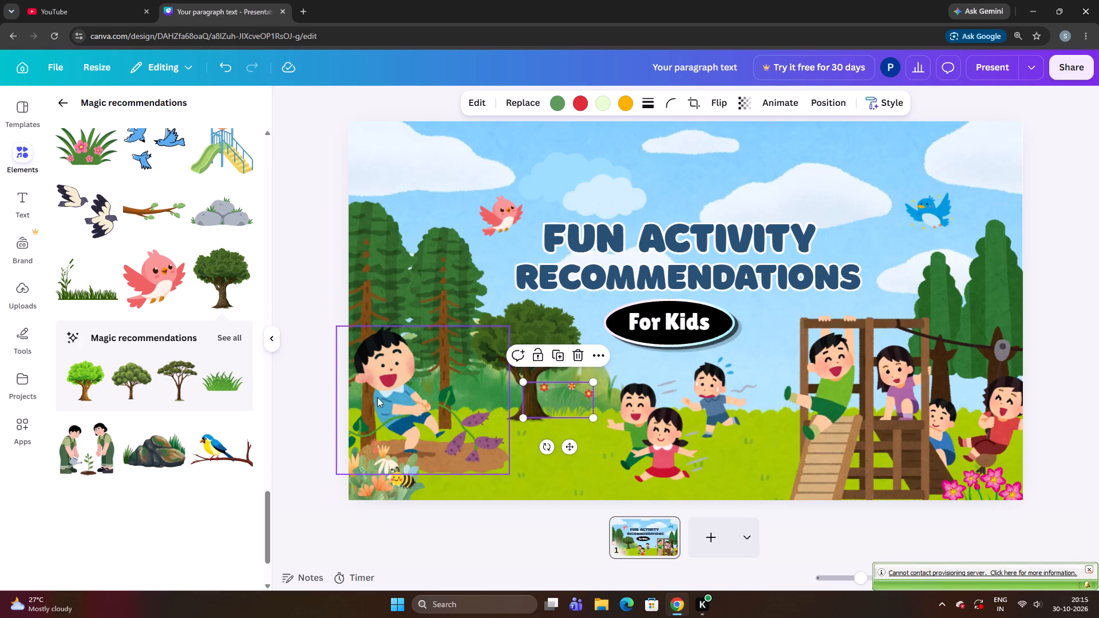
left_click(331, 406)
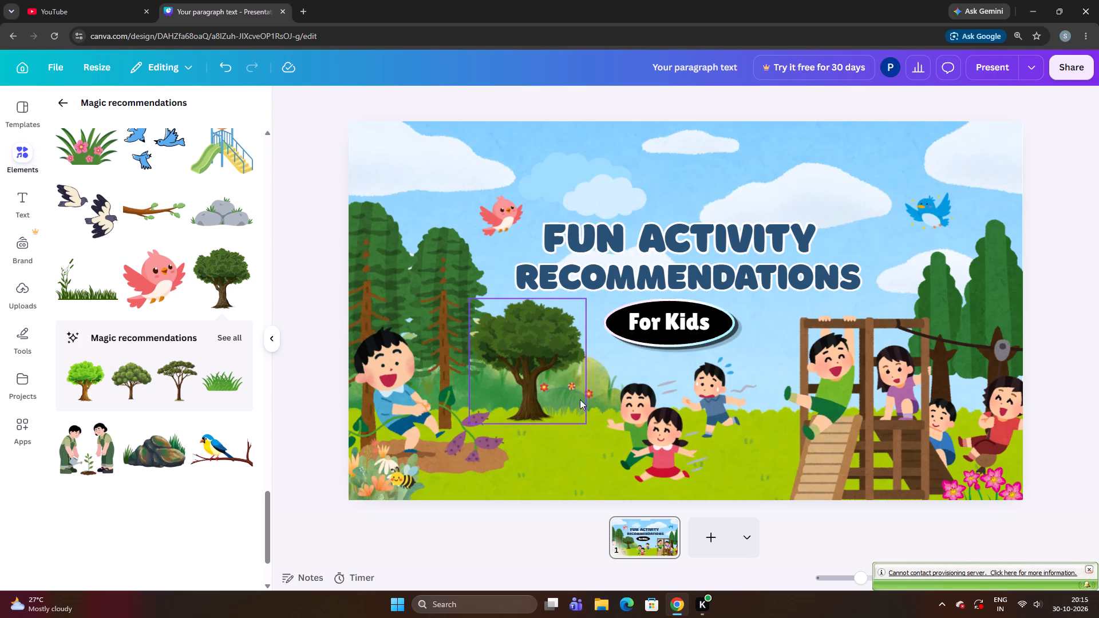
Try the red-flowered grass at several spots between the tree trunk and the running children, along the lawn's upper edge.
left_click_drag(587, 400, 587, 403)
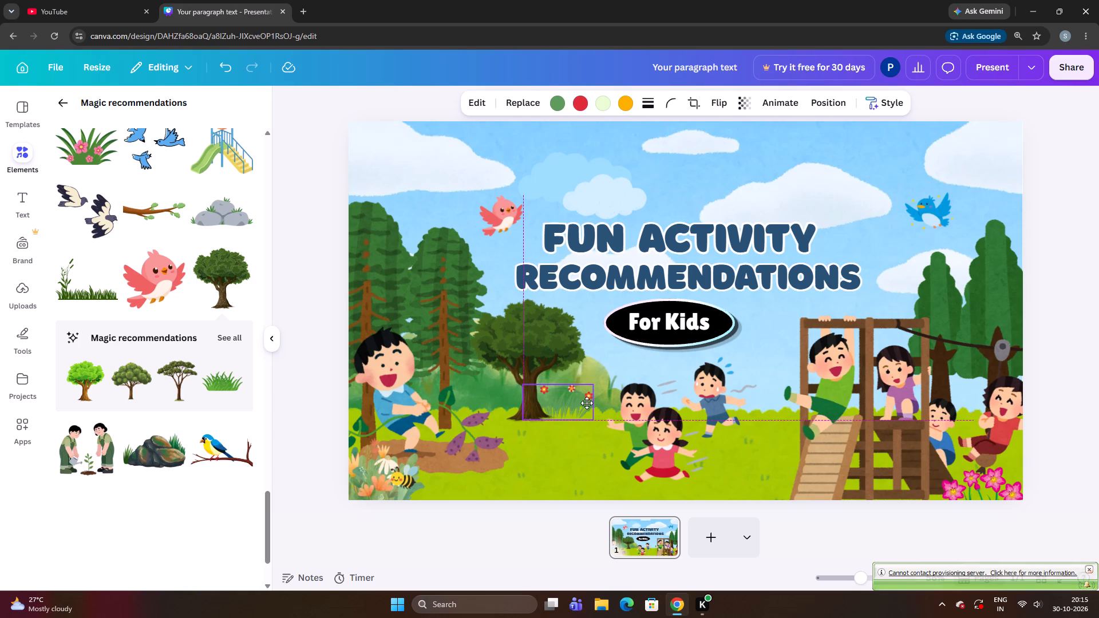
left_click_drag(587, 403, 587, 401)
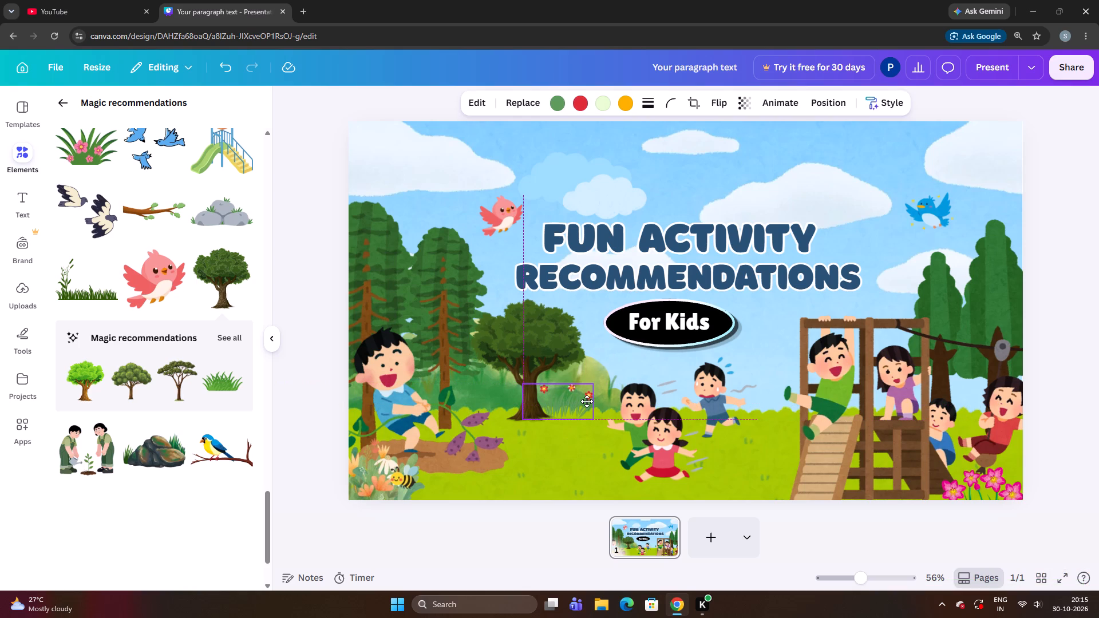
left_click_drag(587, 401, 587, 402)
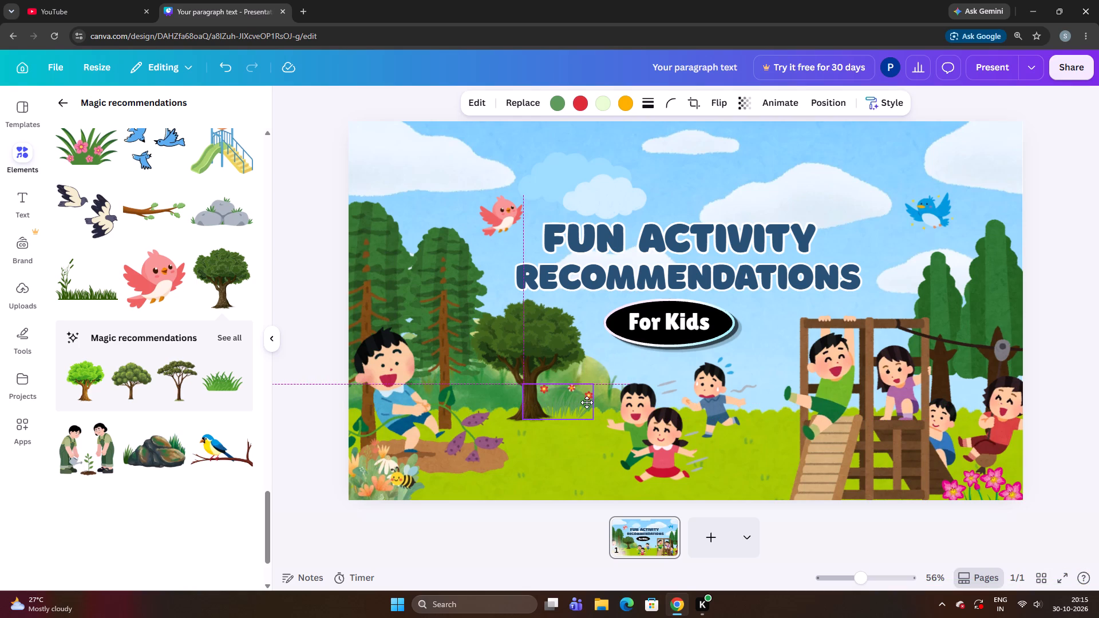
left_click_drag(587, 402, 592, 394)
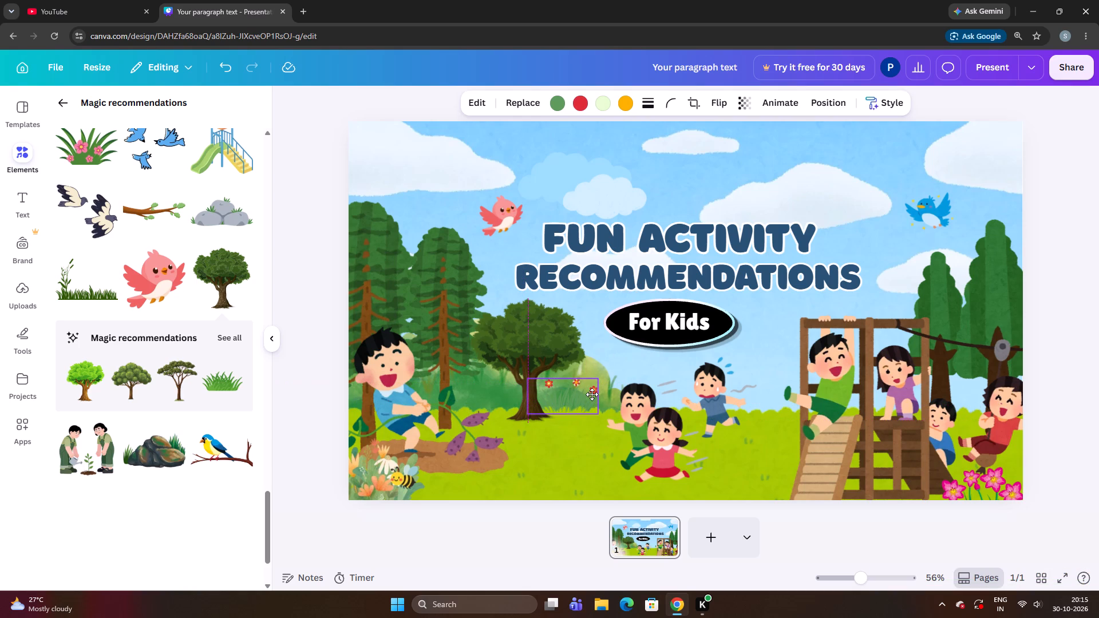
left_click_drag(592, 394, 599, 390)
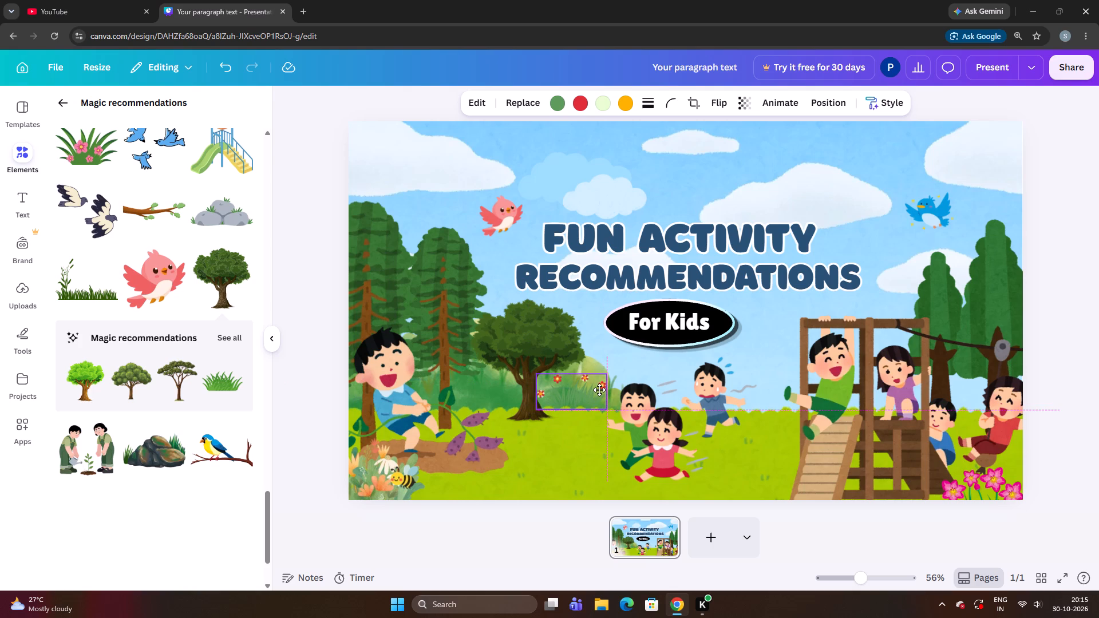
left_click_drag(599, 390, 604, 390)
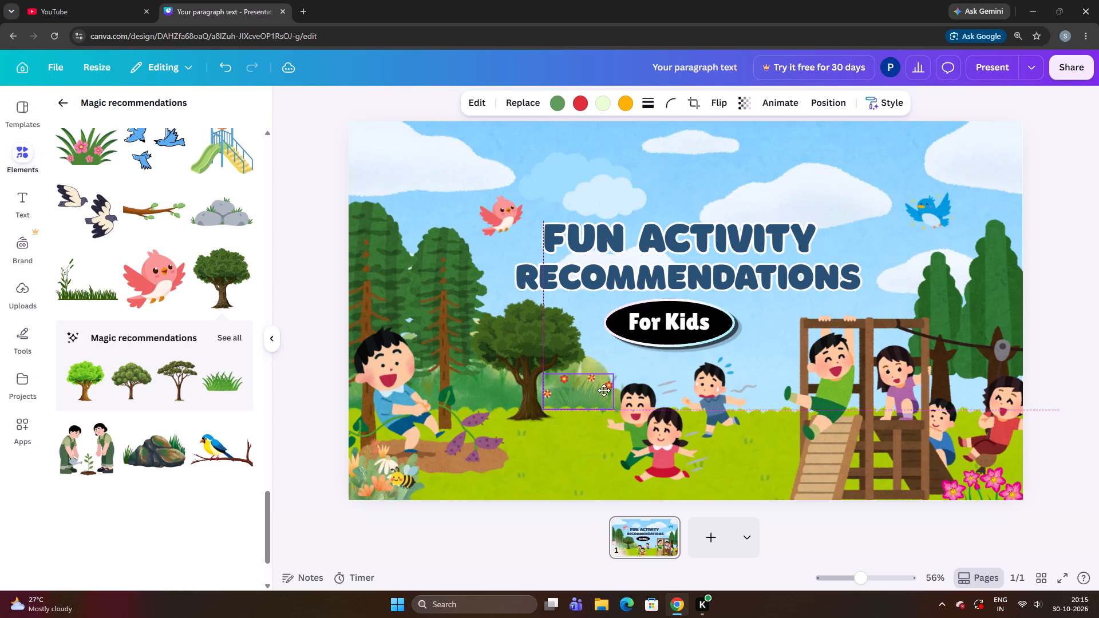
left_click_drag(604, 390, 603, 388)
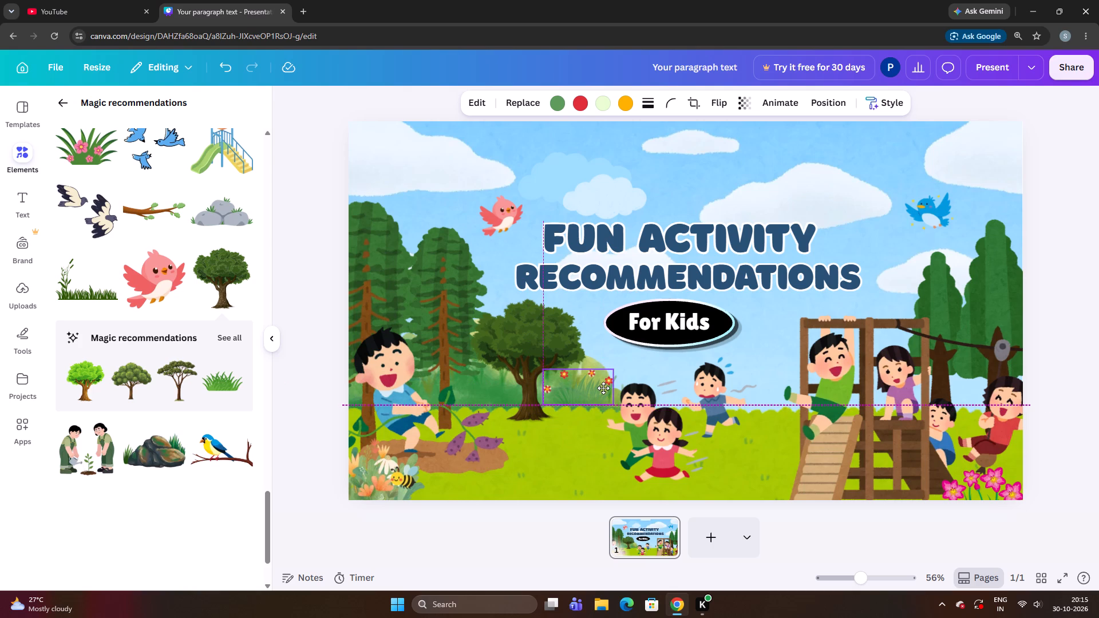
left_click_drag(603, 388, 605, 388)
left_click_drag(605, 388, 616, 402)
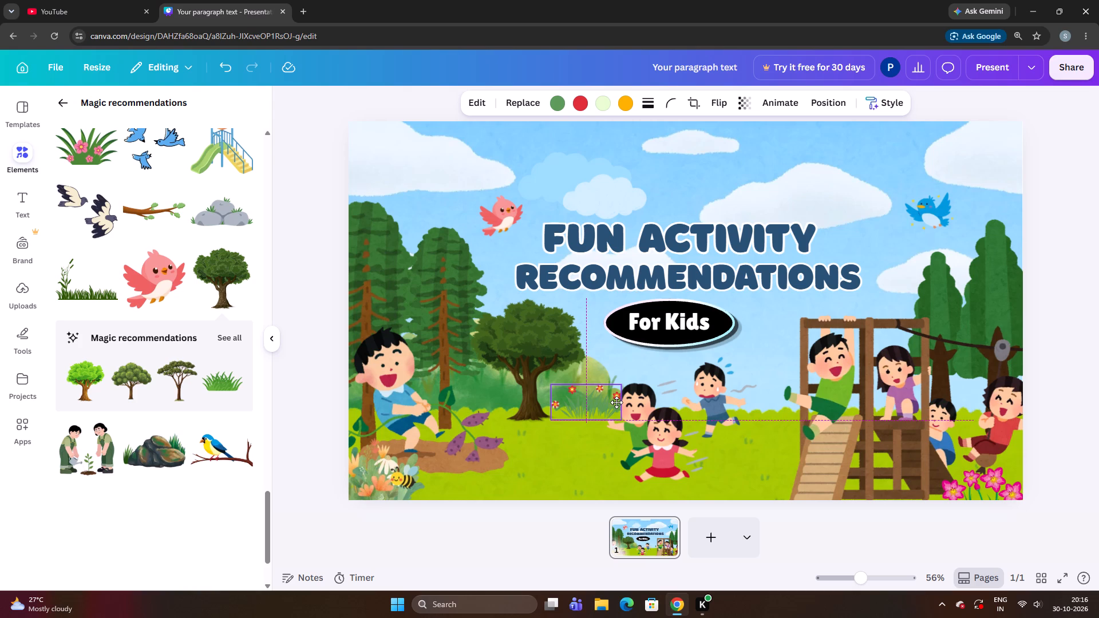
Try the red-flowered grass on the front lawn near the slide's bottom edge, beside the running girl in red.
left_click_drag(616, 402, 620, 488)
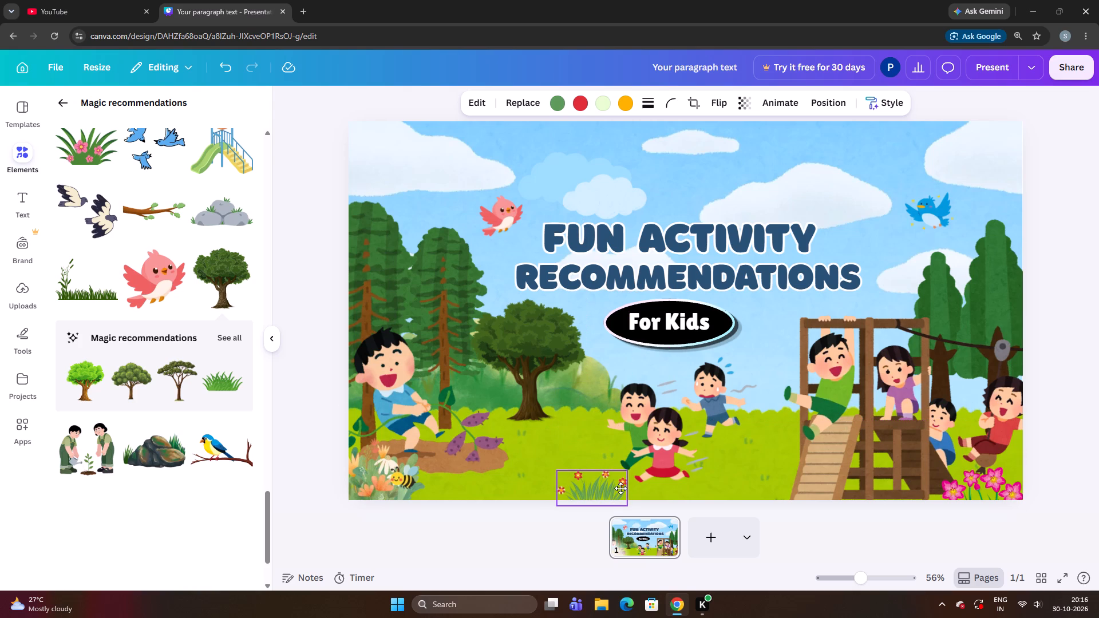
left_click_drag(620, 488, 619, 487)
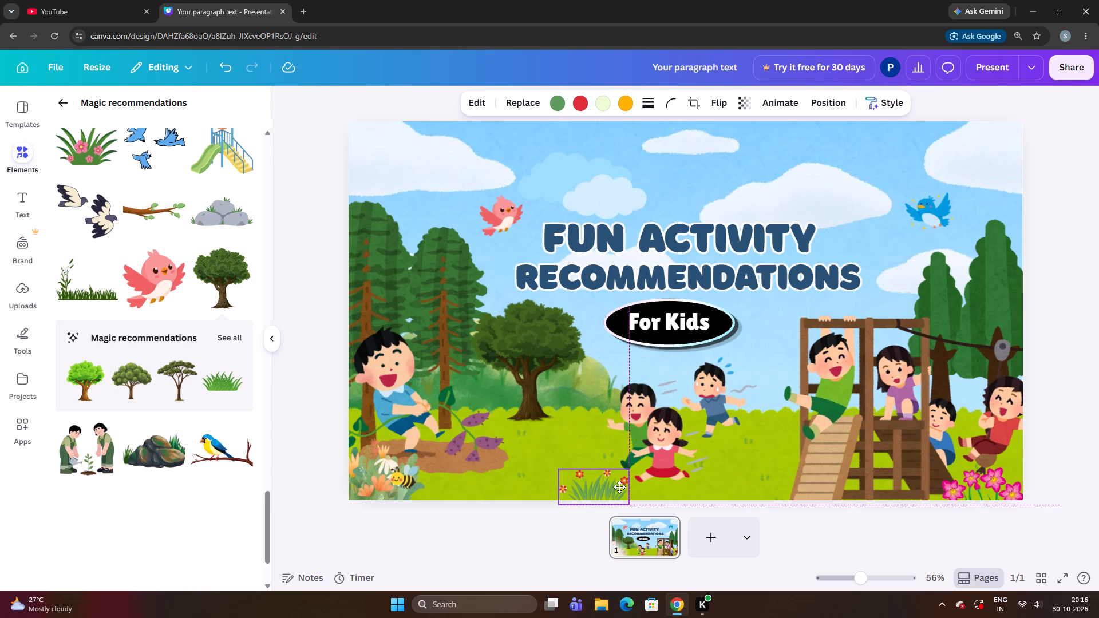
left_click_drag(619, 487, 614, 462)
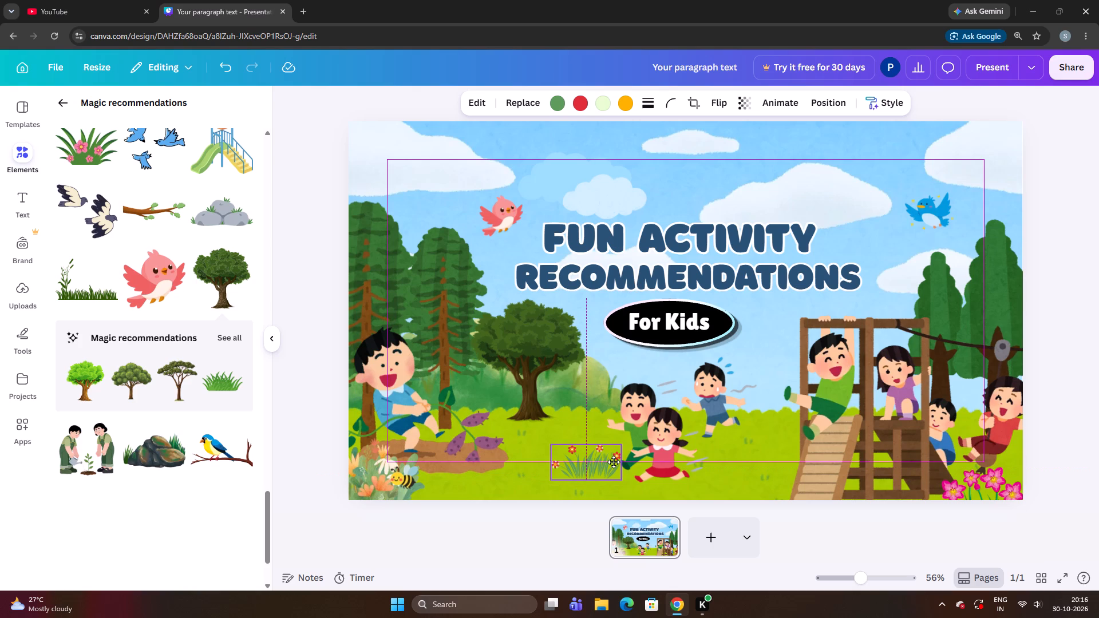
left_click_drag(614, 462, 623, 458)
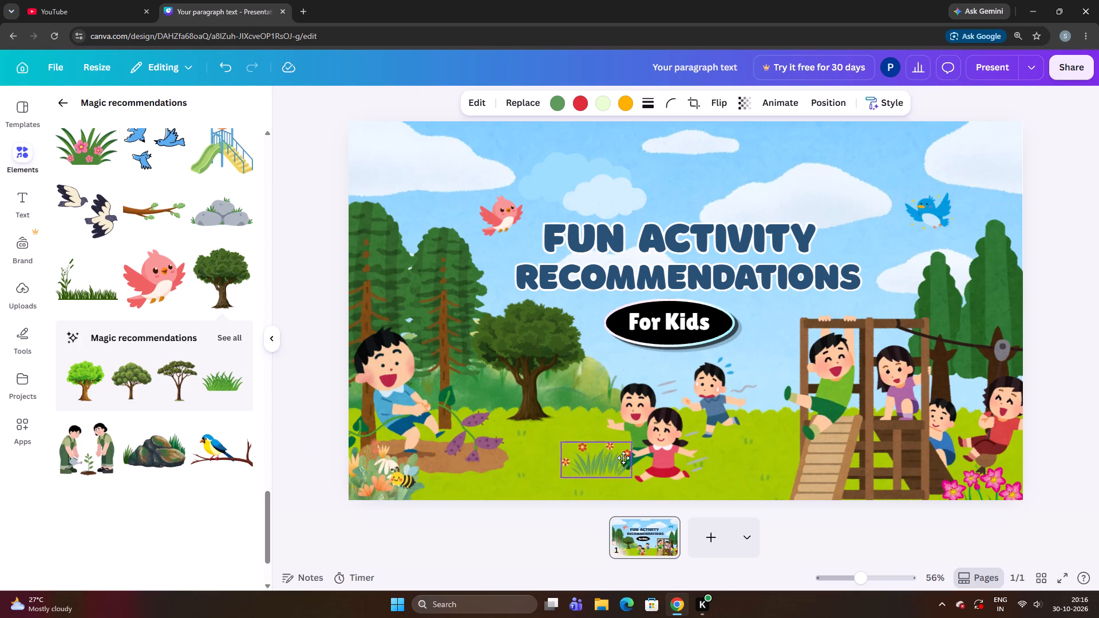
Move the red-flowered grass from the front lawn back to the bush area between the tree trunk and the running children.
left_click_drag(623, 458, 582, 397)
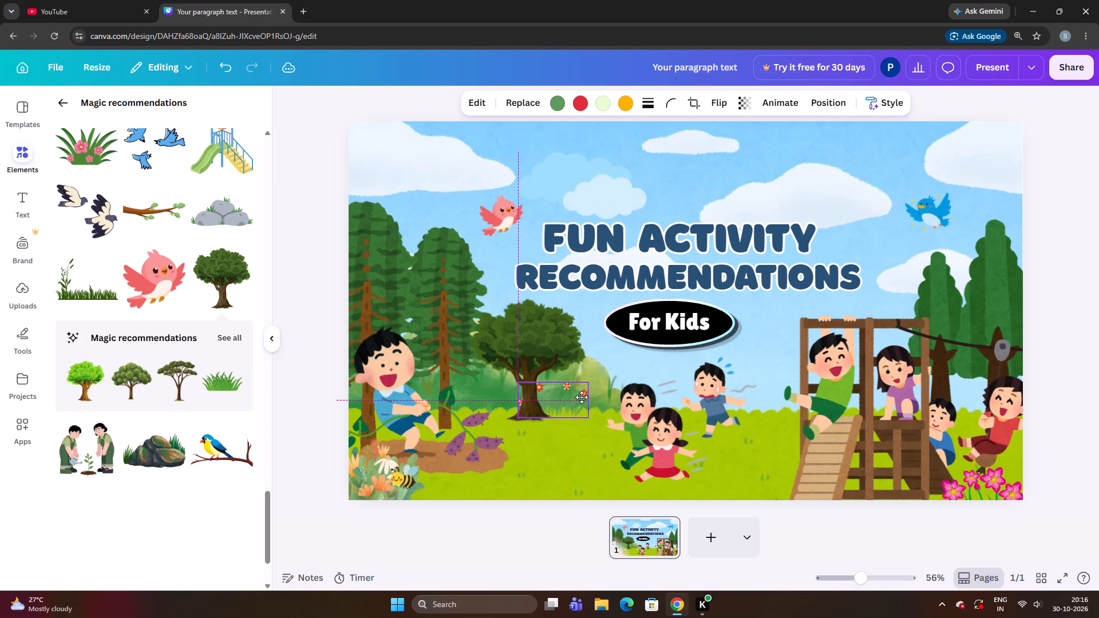
left_click_drag(582, 397, 580, 397)
left_click_drag(579, 399, 555, 398)
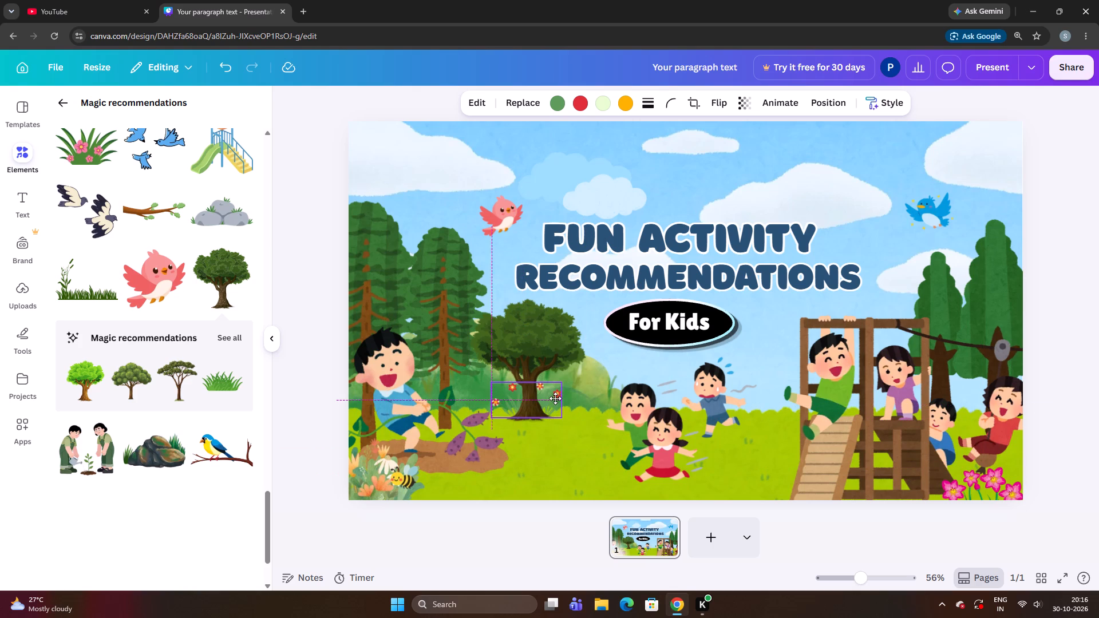
left_click_drag(555, 398, 591, 403)
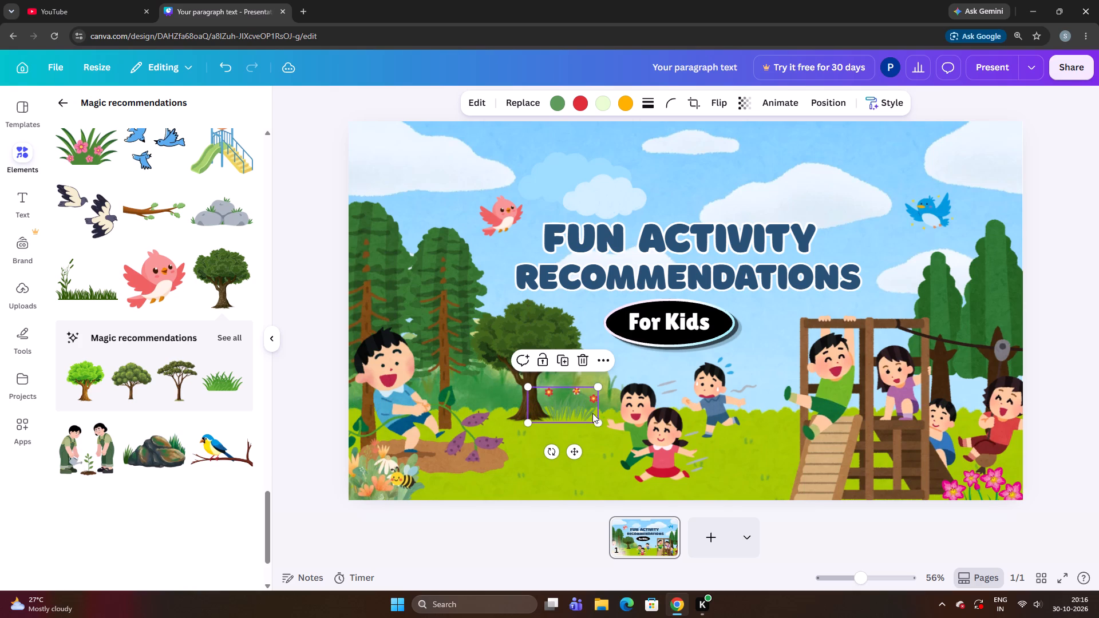
Shrink the red-flowered grass to about three quarters of its size and settle it on the lawn's upper edge beside the trunk.
left_click_drag(597, 423, 586, 403)
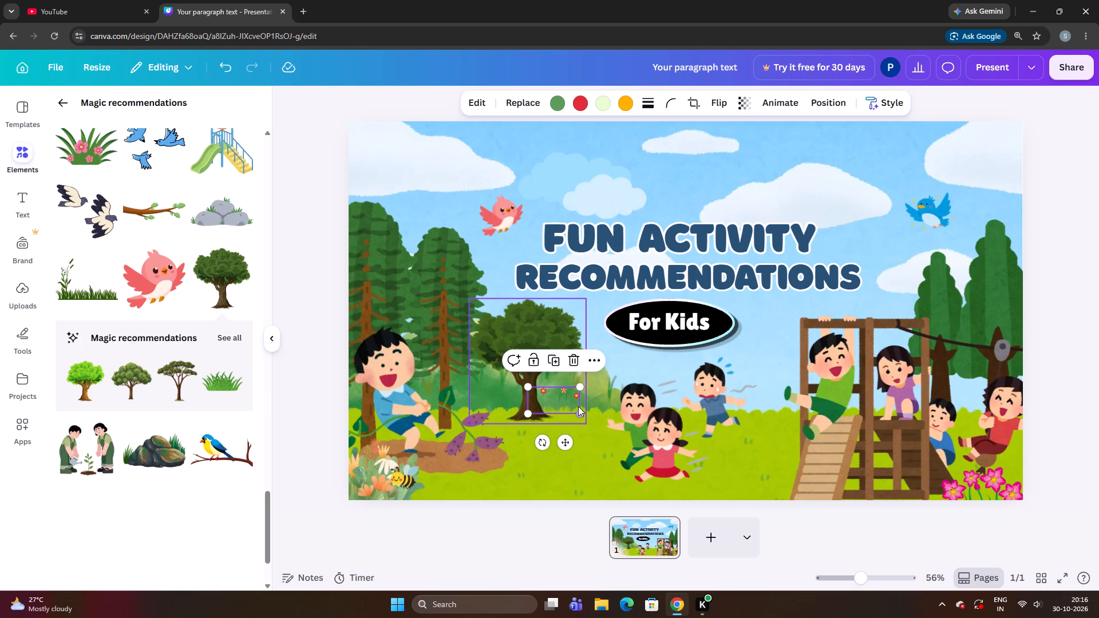
left_click_drag(559, 398, 567, 397)
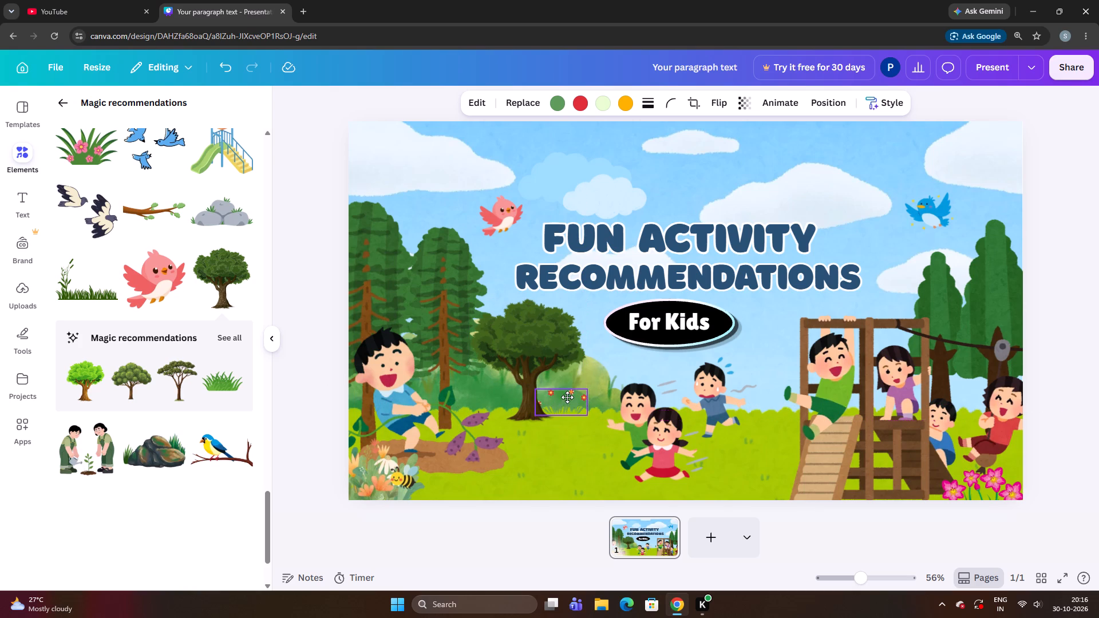
left_click_drag(567, 397, 569, 403)
key("Down")
key("Down")
key("Down")
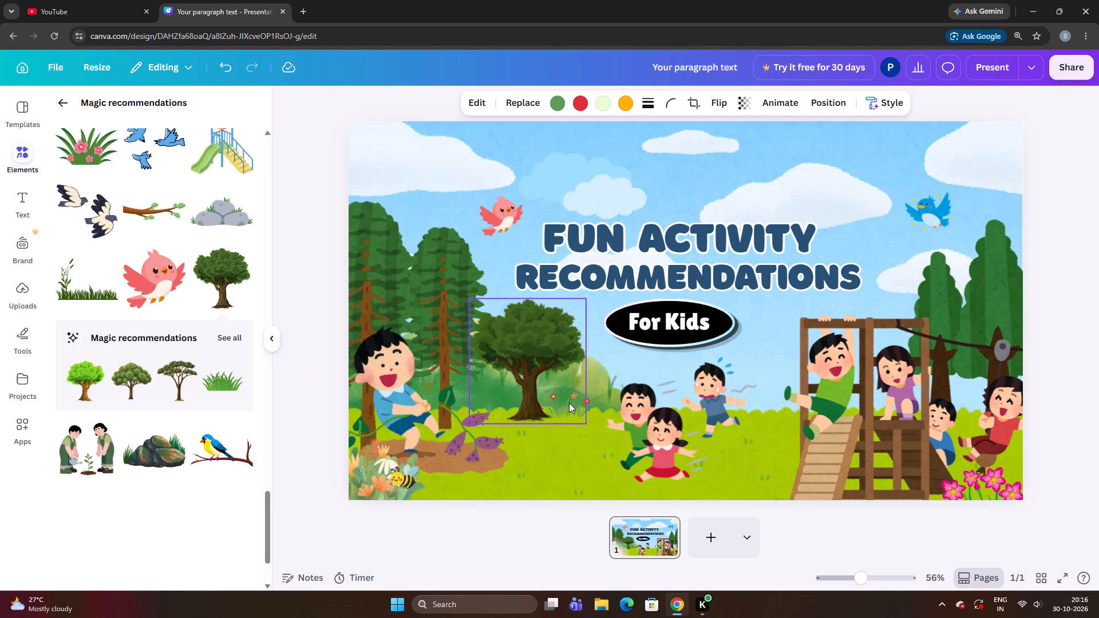
Nudge the red-flowered grass horizontally away from the tree trunk until its far end overlaps the running boy in green.
key("Right")
key("Right")
key("Right")
key("Right")
key("Right")
key("Right")
key("Right")
key("Right")
key("Right")
key("Right")
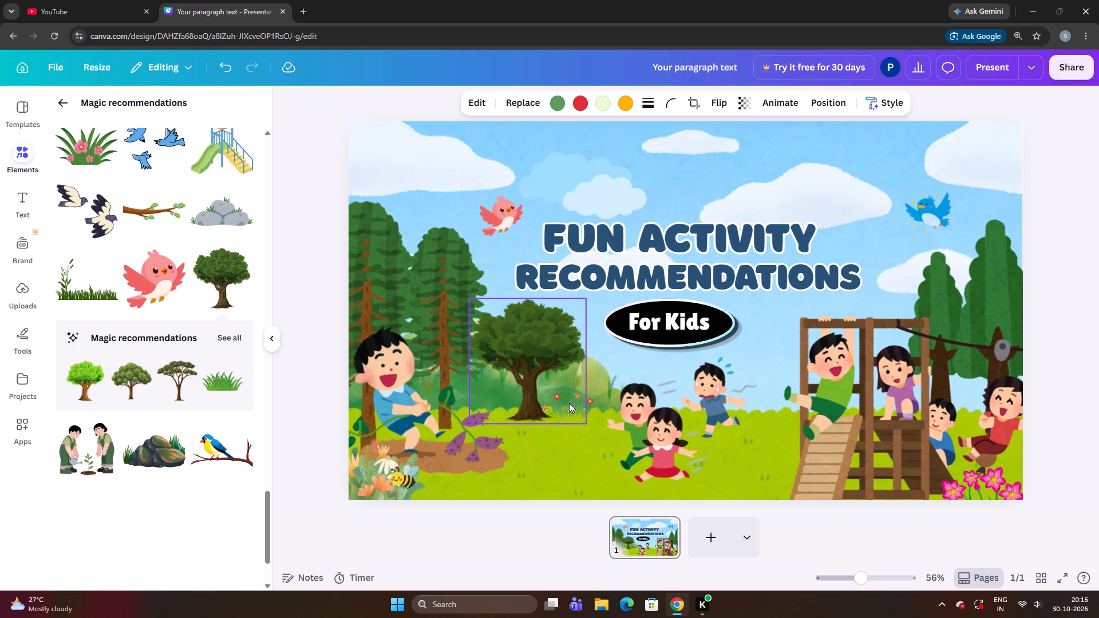
key("Right")
key("Right")
key("Right")
key("Right")
key("Right")
key("Right")
key("Right")
key("Right")
key("Right")
key("Right")
key("Right")
key("Right")
key("Right")
key("Right")
key("Right")
key("Right")
key("Right")
key("Right")
key("Right")
key("Right")
key("Right")
key("Right")
key("Right")
key("Right")
key("Right")
key("Right")
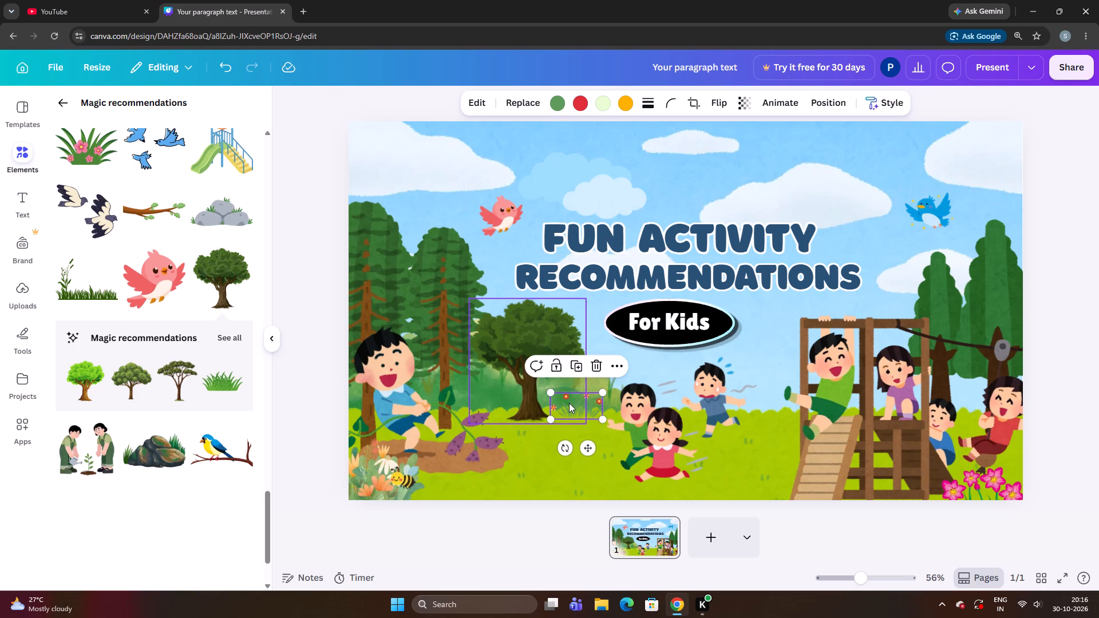
key("Right")
key("Right")
key("Right")
key("Right")
key("Right")
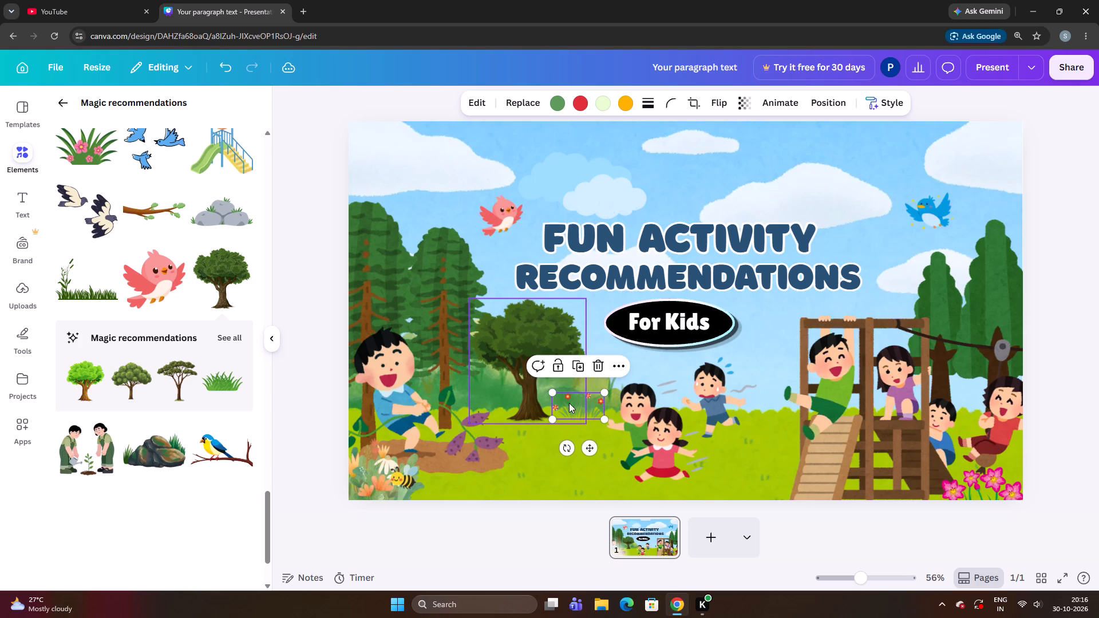
key("Right")
key("Right")
key("Right")
key("Right")
key("Right")
key("Right")
key("Right")
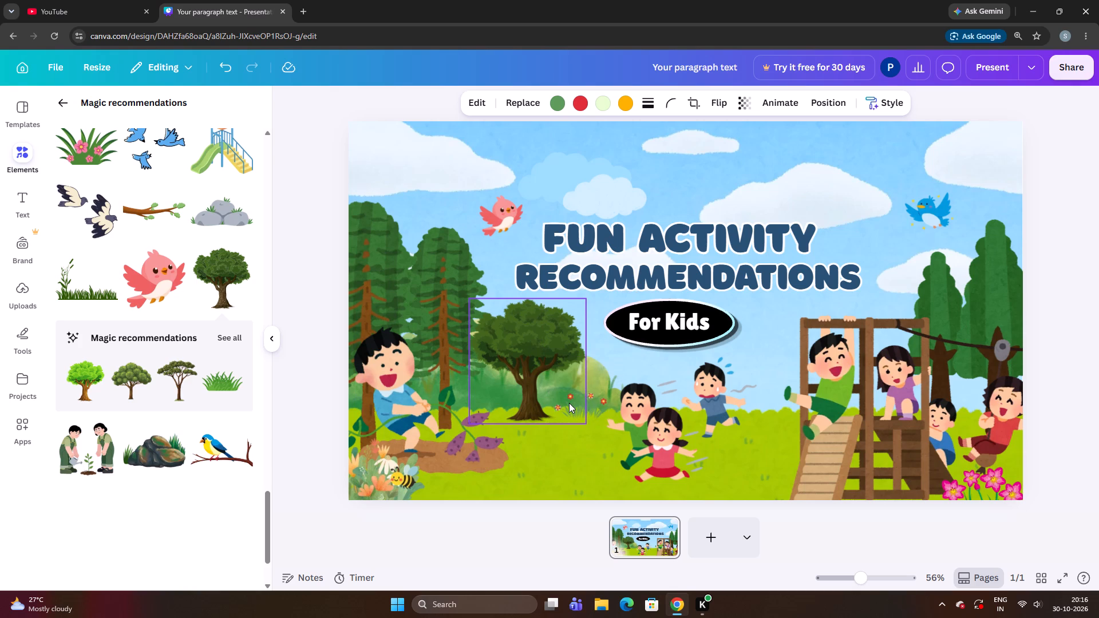
key("Right")
key("Right")
key("Right")
key("Right")
key("Right")
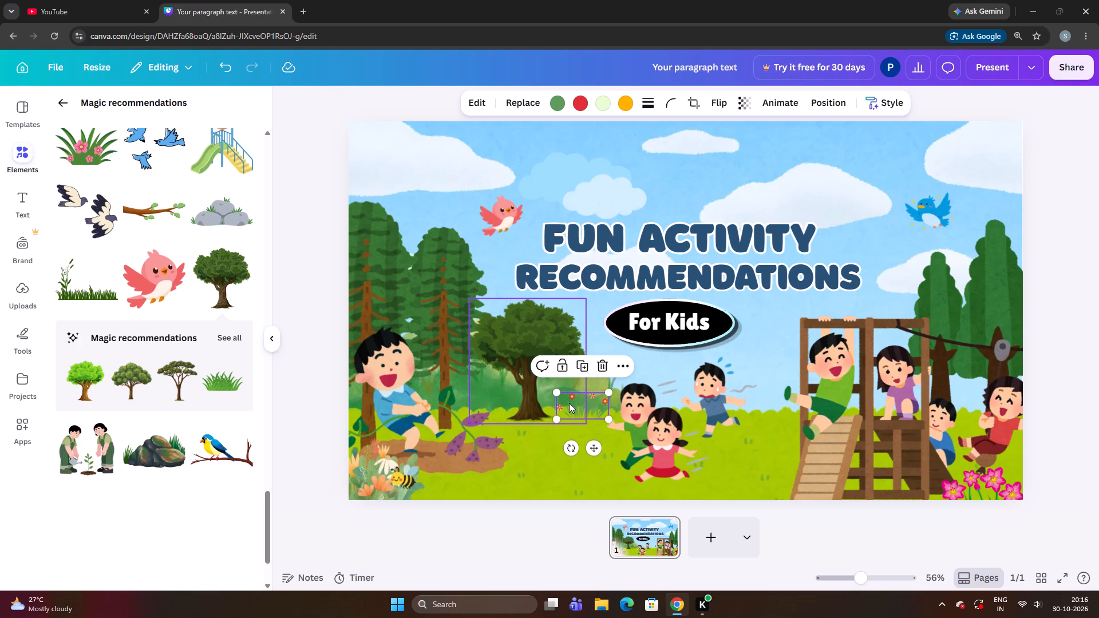
key("Right")
key("Right")
key("Right")
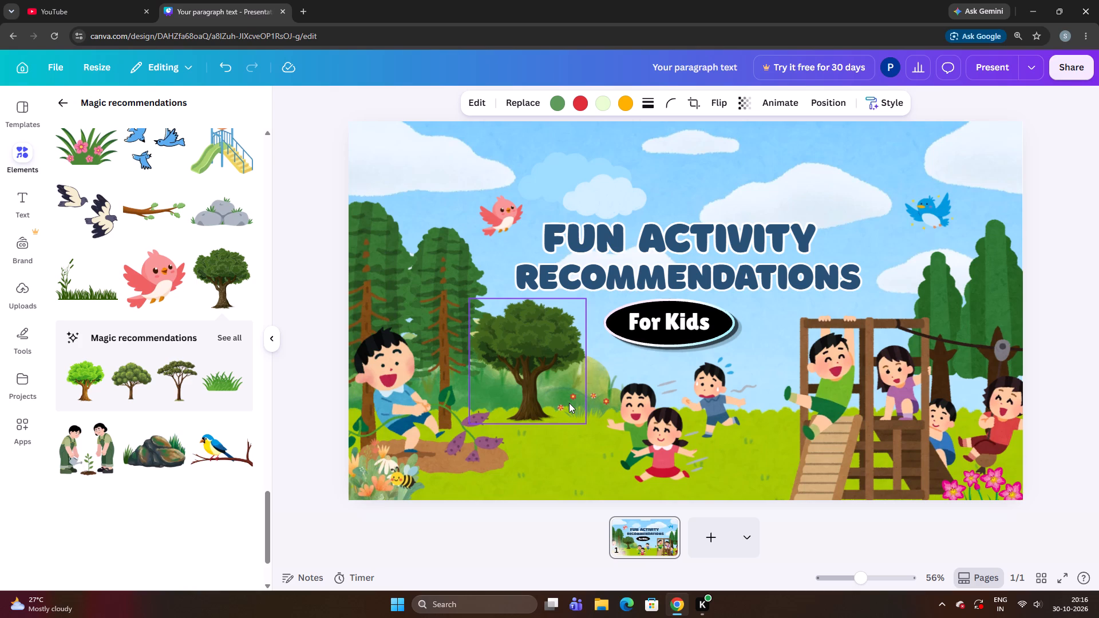
key("Right")
key("Right")
key("Right")
key("Right")
key("Right")
key("Right")
key("Right")
key("Right")
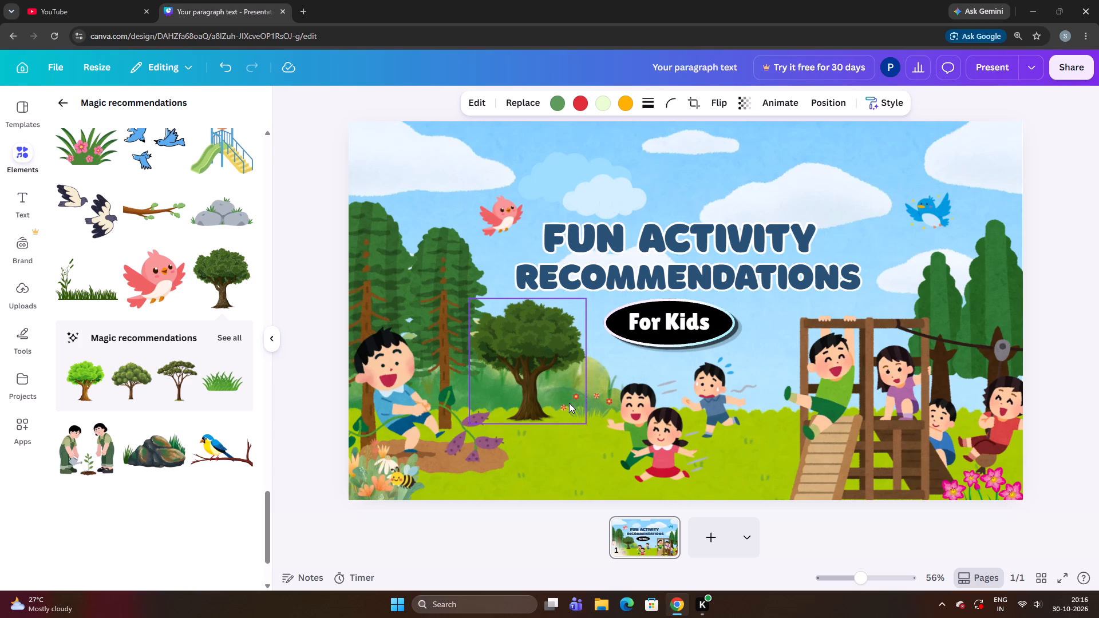
key("Right")
key("Right")
key("Right")
key("Right")
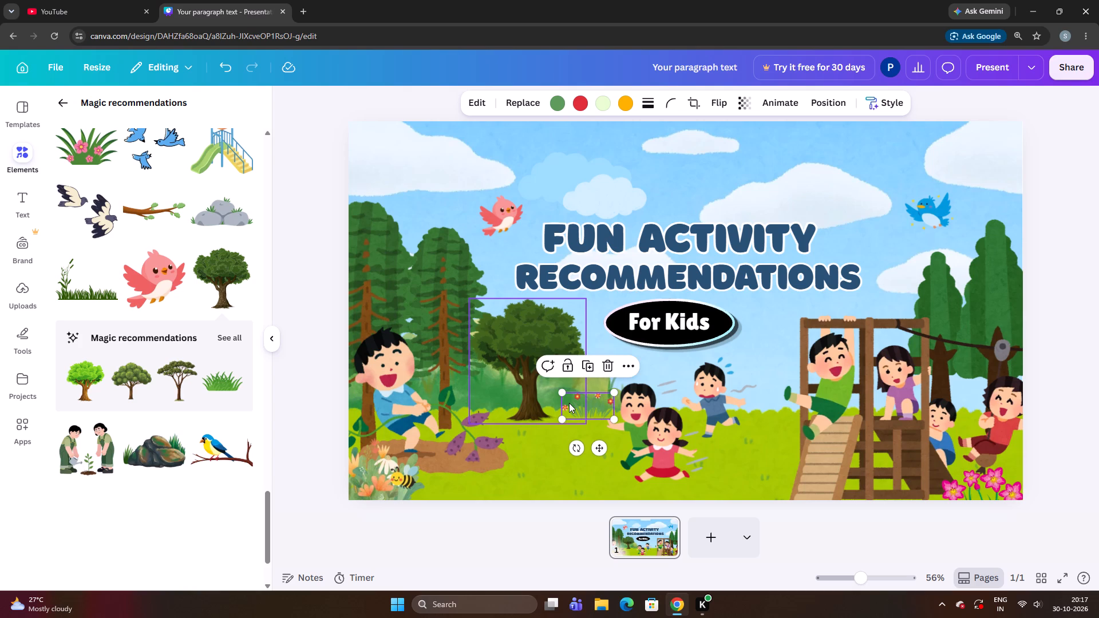
key("Right")
key("Right")
key("Right")
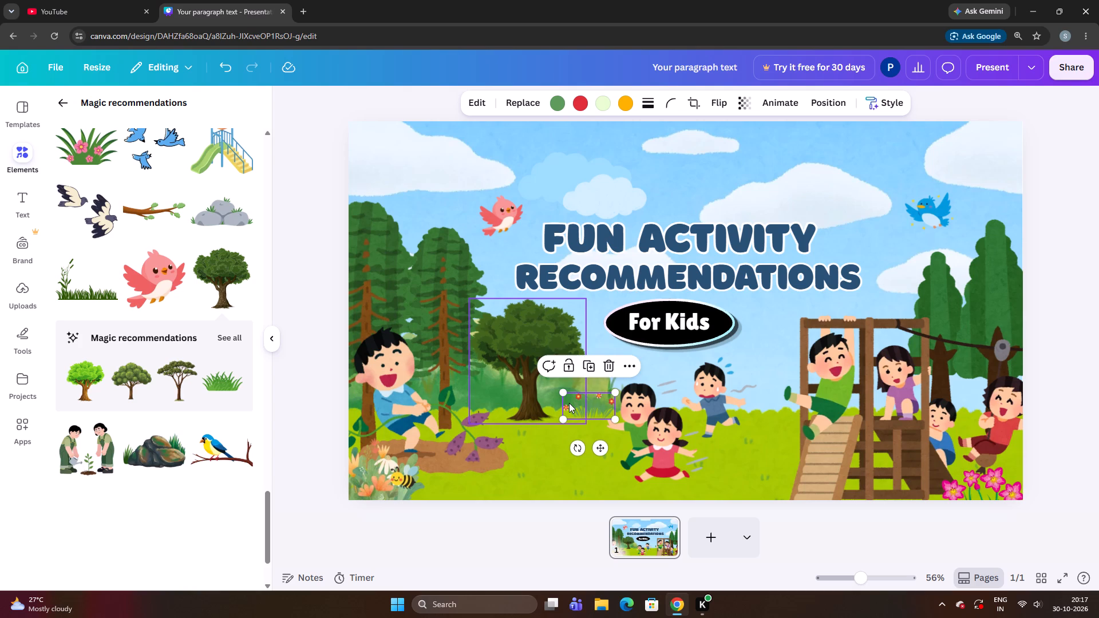
key("Right")
key("Right")
key("Right")
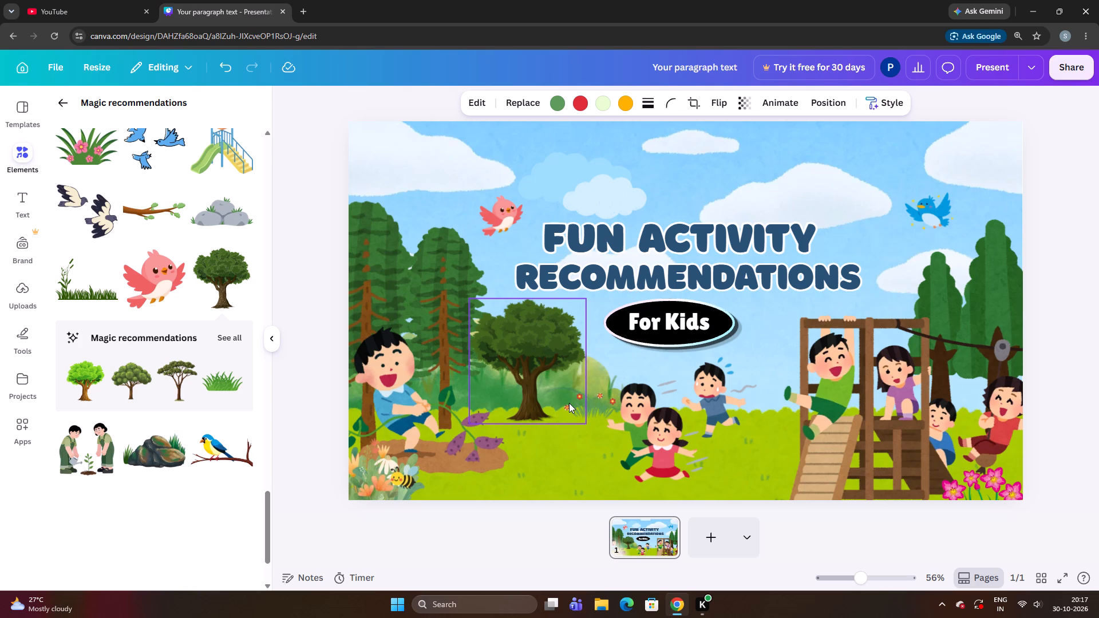
key("Right")
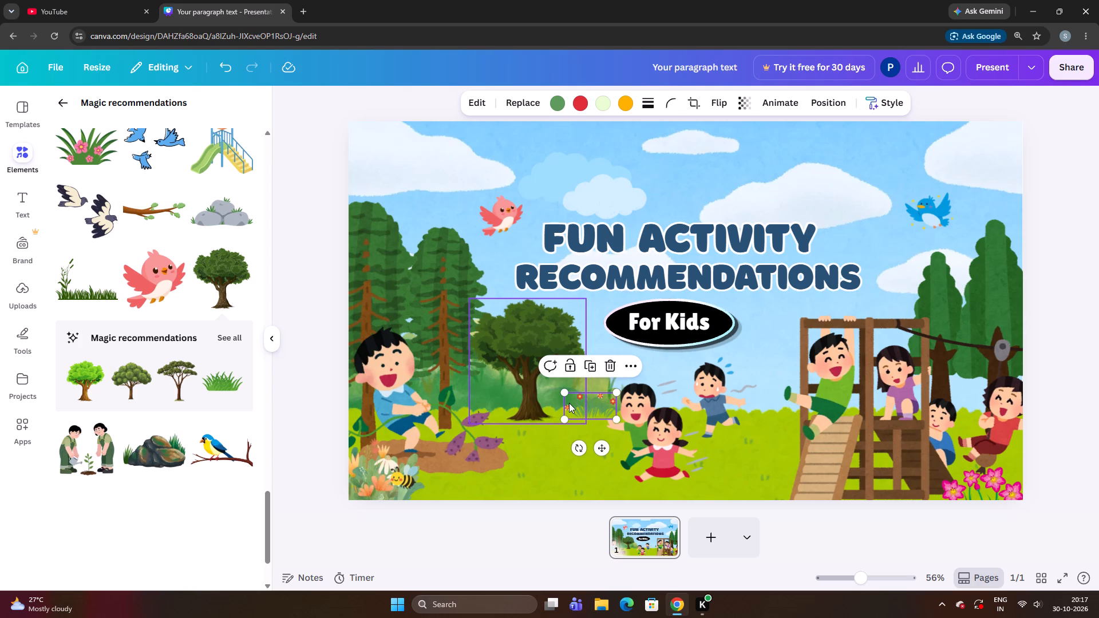
key("Right")
key("Right")
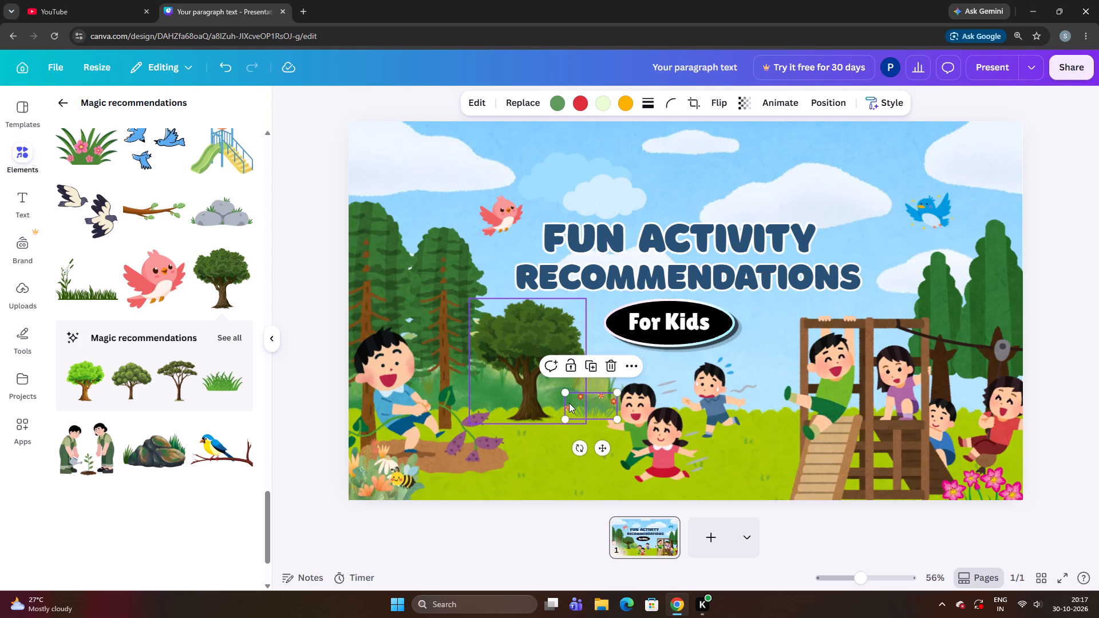
key("Right")
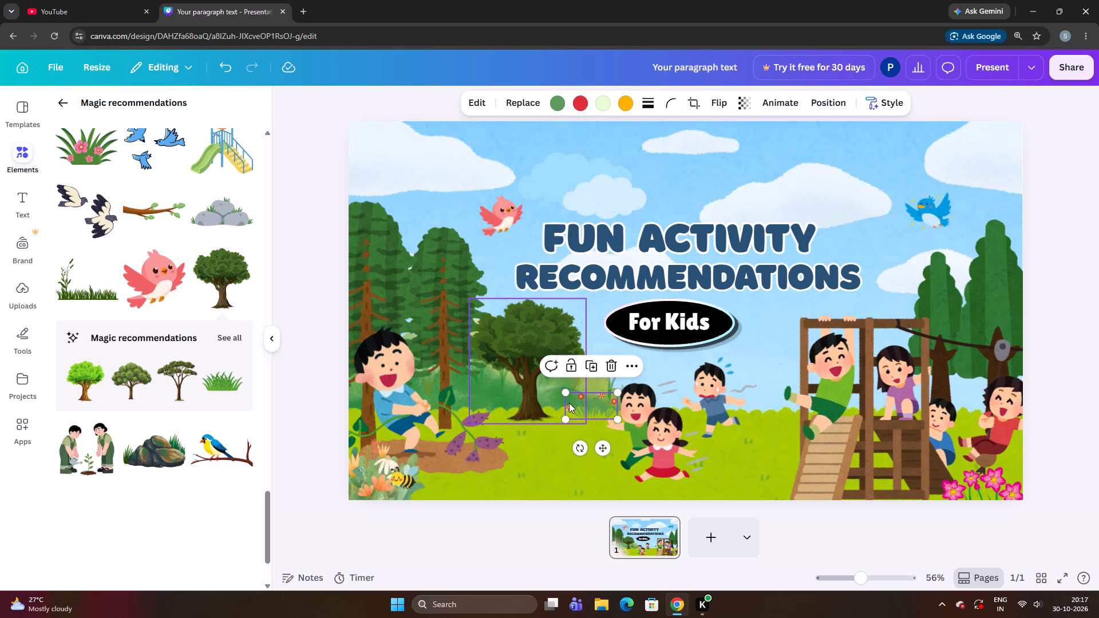
key("Right")
key("Right")
key("Right")
key("Right")
key("Right")
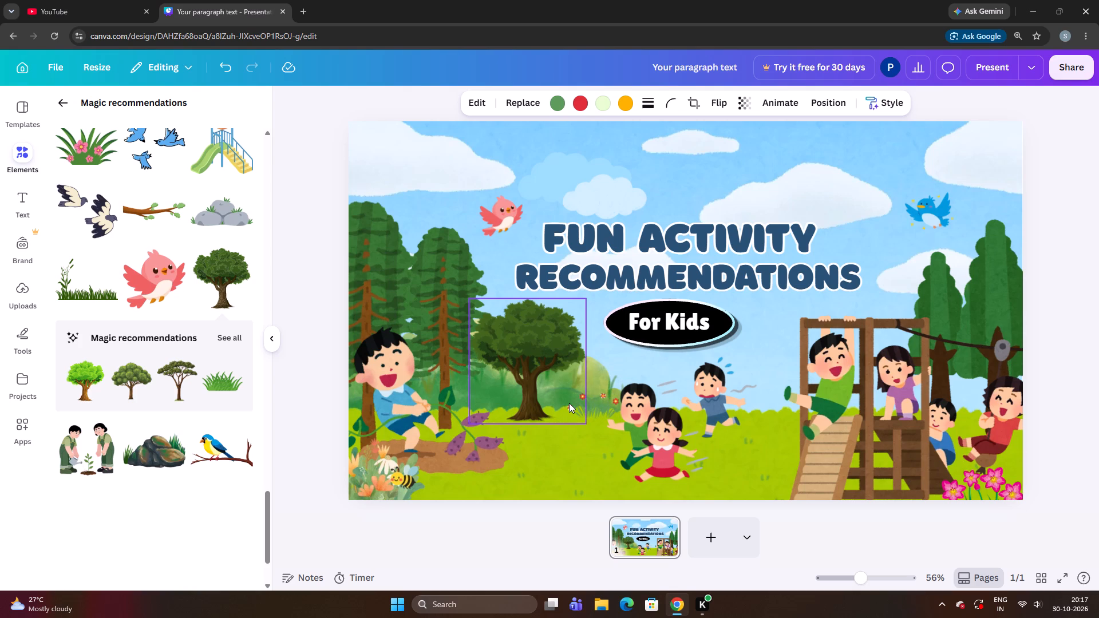
key("Right")
key("Right")
key("Right")
key("Right")
key("Right")
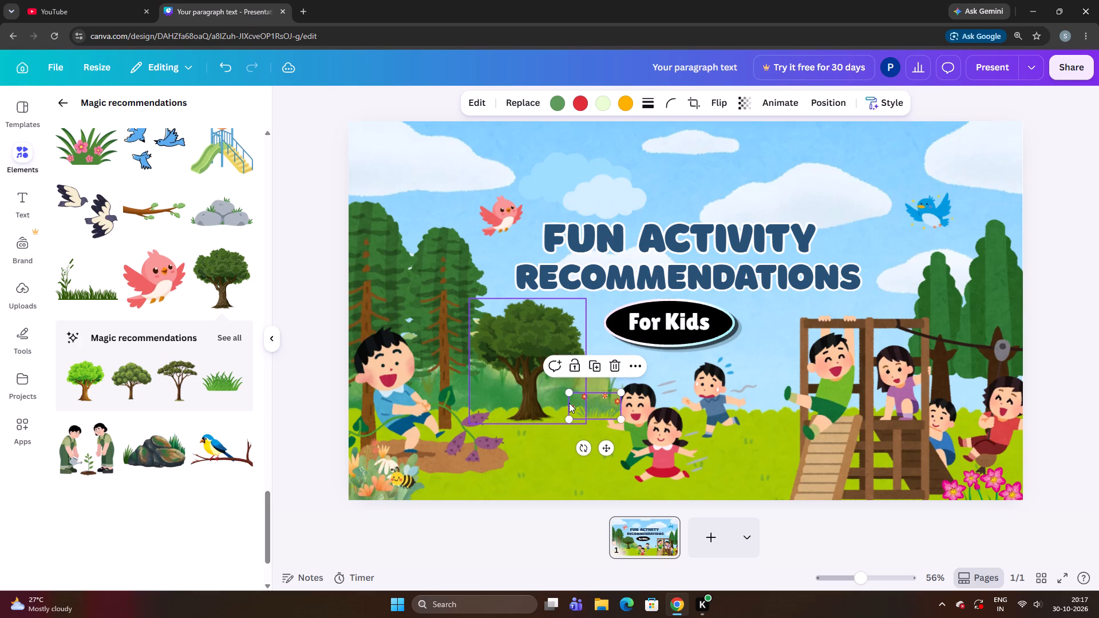
key("Right")
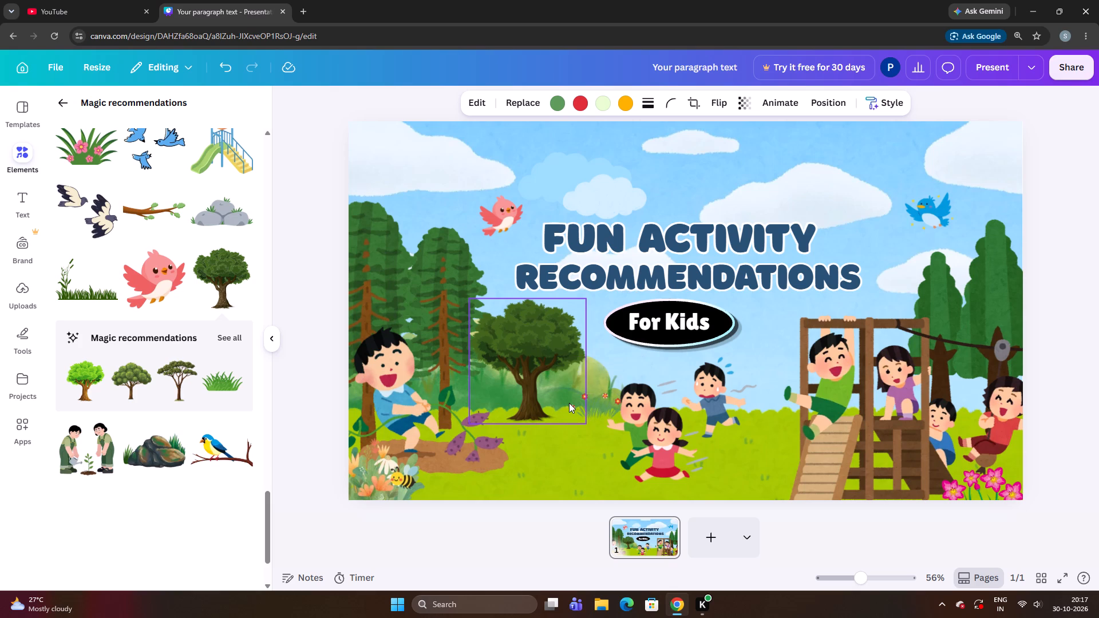
key("Right")
key("Right")
key("Right")
key("Right")
key("Right")
key("Right")
key("Right")
key("Right")
key("Right")
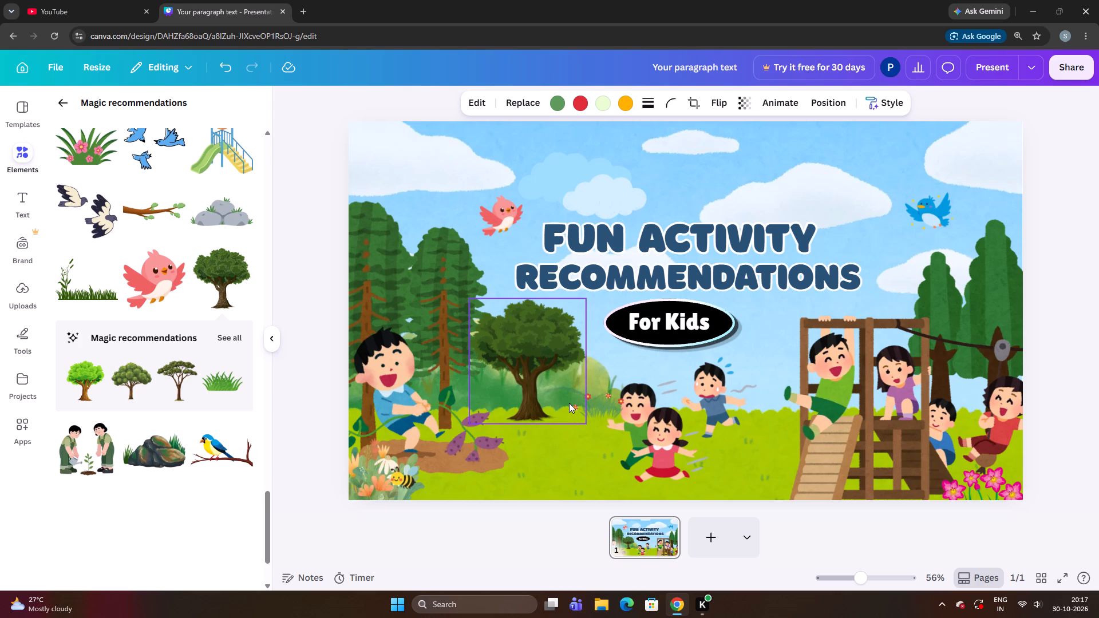
key("Right")
key("Right")
key("Right")
key("Right")
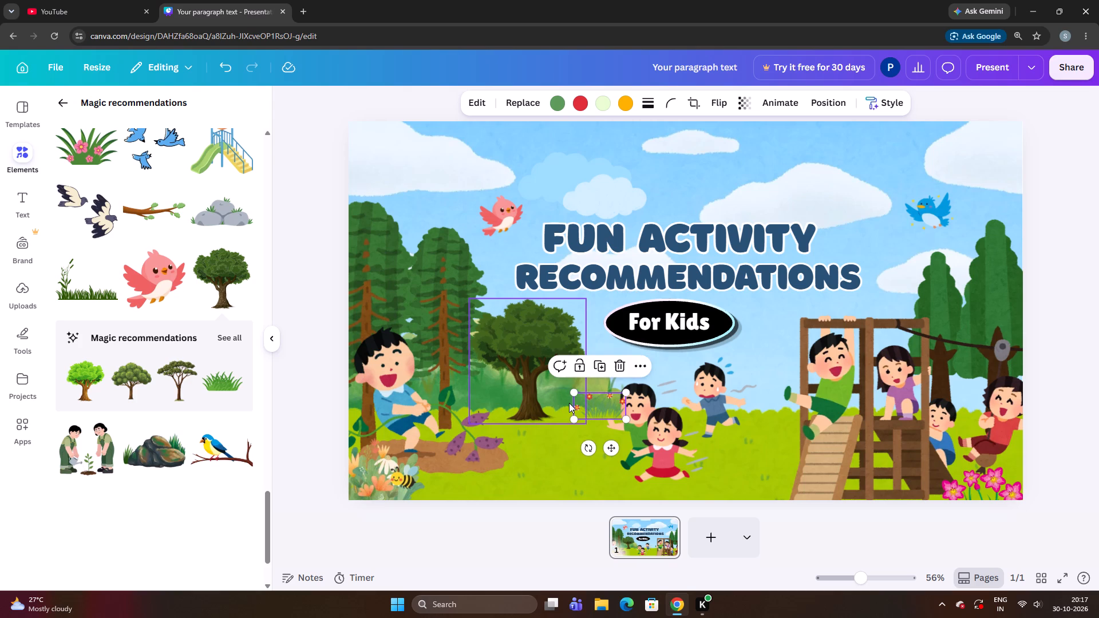
key("Right")
key("Right")
key("Right")
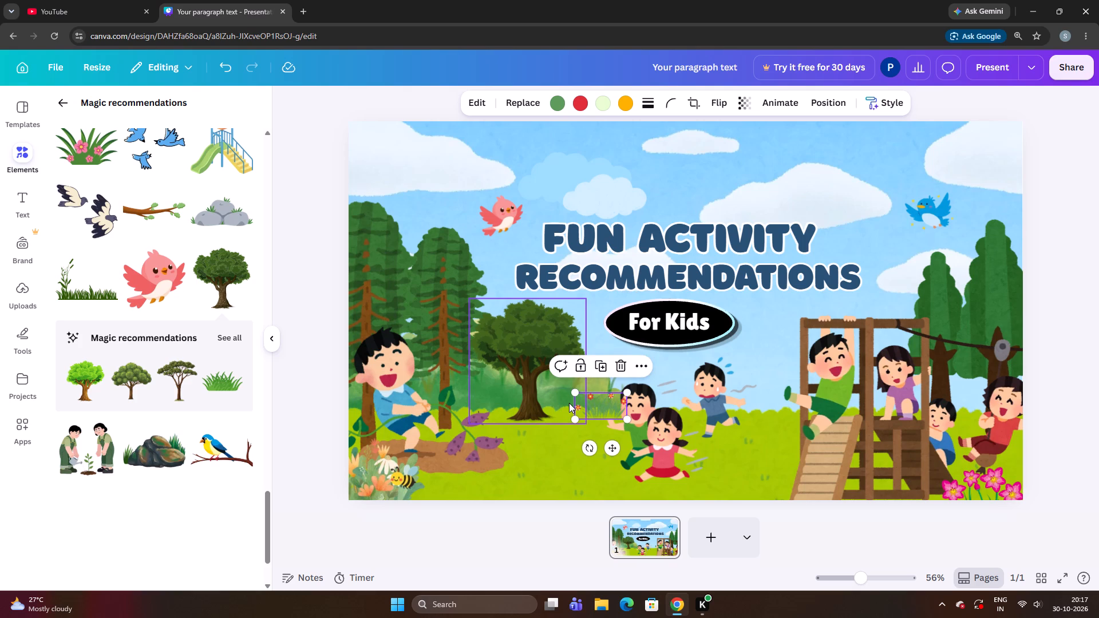
key("Right")
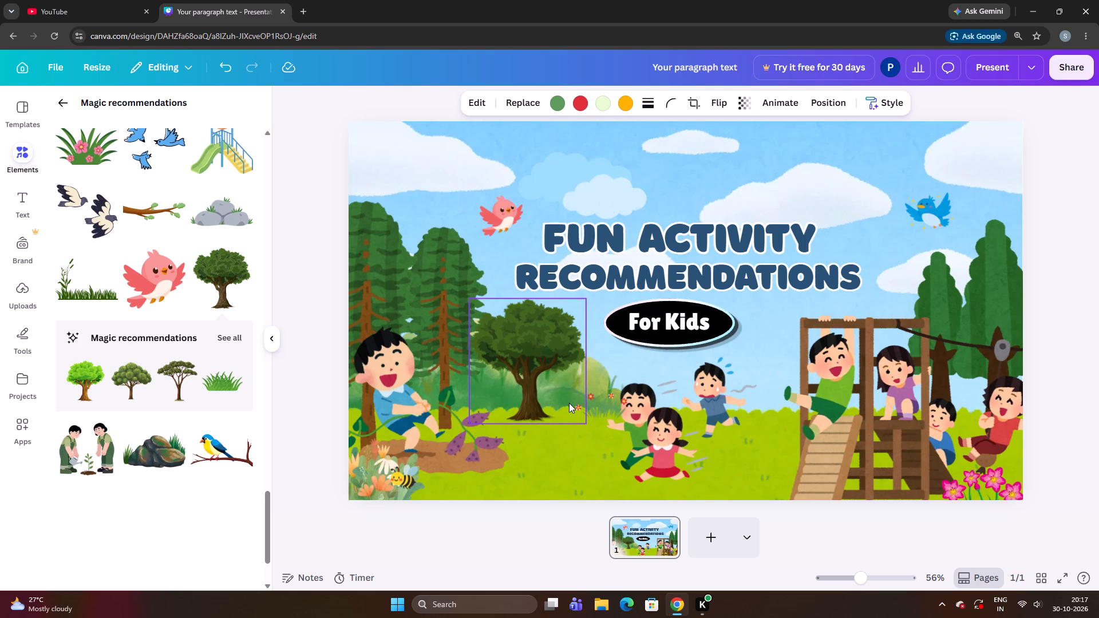
key("Right")
key("Right")
key("Right")
key("Right")
key("Right")
key("Right")
key("Right")
key("Right")
key("Right")
key("Right")
key("Right")
key("Right")
key("Right")
key("Right")
key("Right")
key("Right")
key("Right")
key("Right")
key("Right")
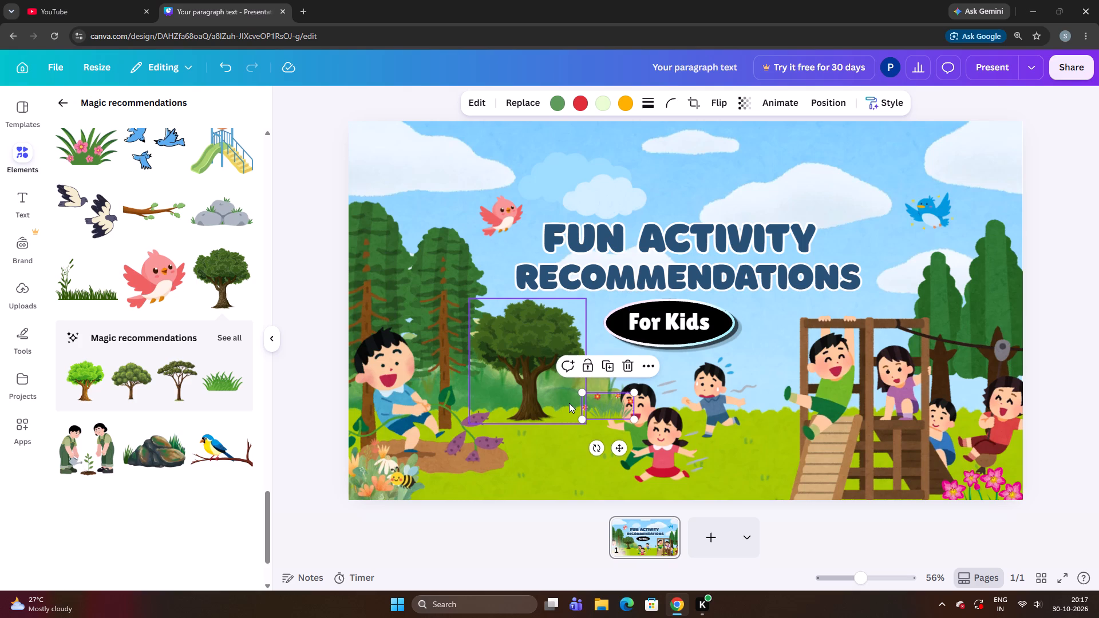
key("Right")
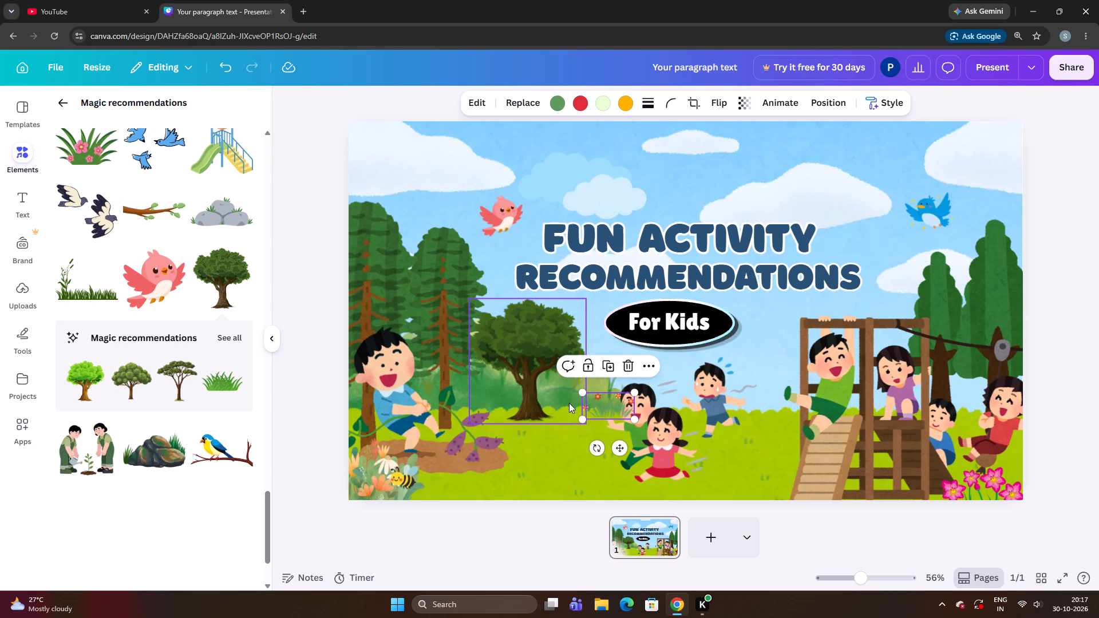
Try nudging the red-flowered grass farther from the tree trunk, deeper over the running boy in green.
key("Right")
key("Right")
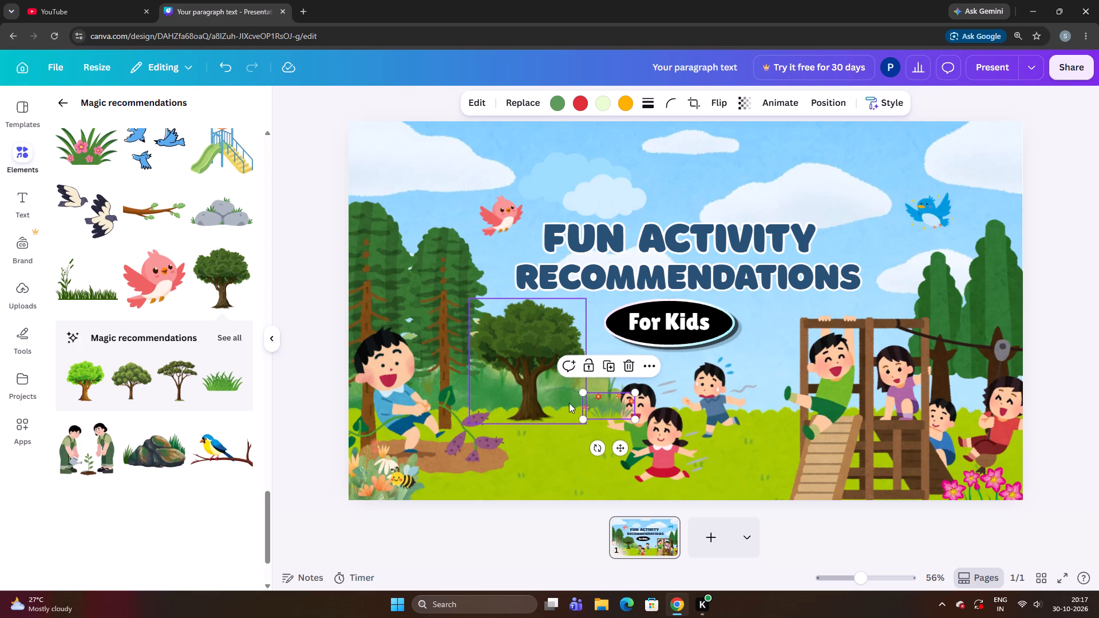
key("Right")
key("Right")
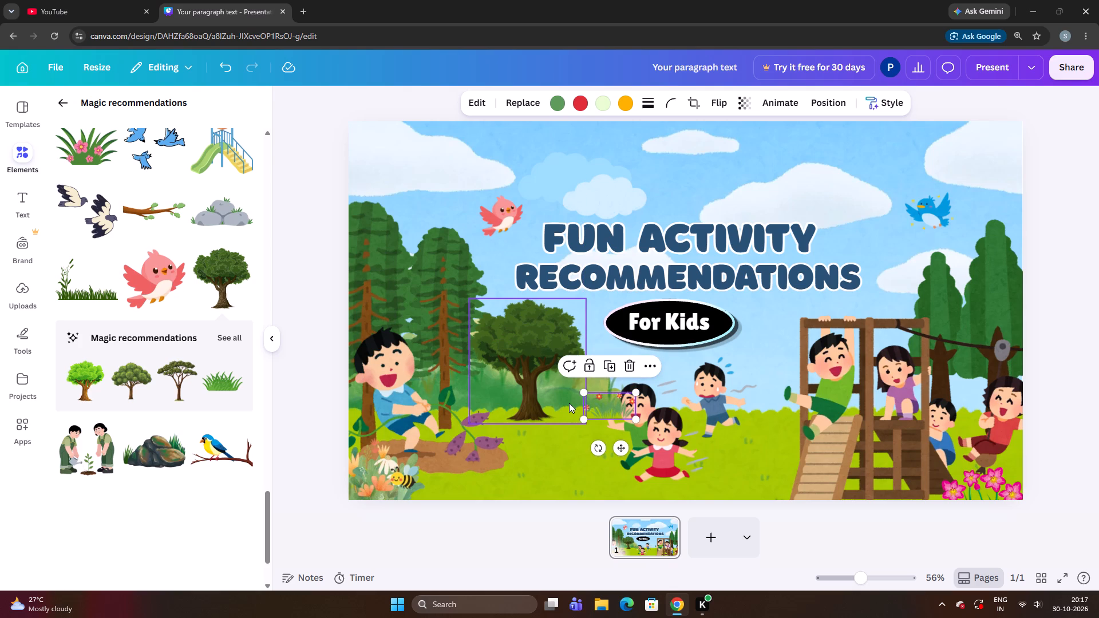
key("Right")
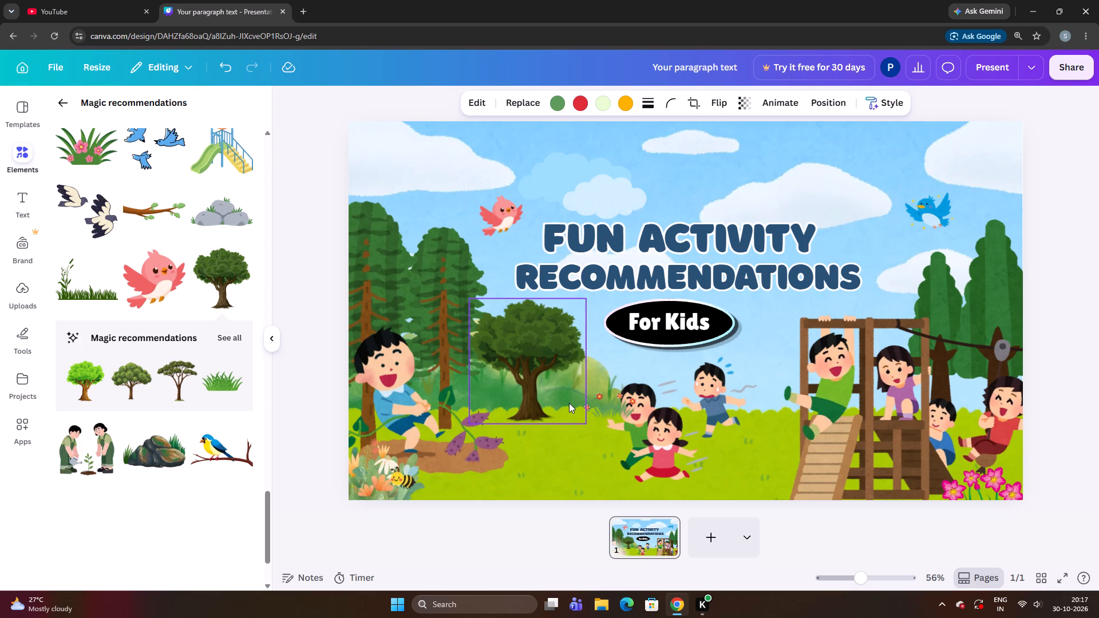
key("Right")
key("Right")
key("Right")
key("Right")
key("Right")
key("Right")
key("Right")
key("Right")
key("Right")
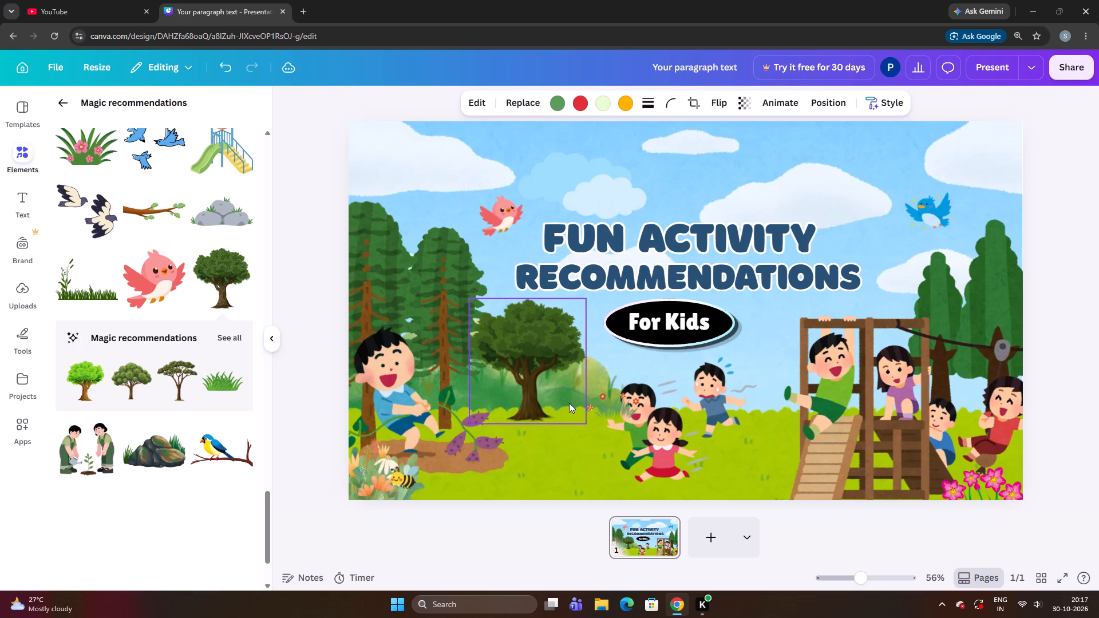
Nudge the red-flowered grass horizontally back toward the tree trunk until it clears the running boy in green.
key("Left")
key("Left")
key("Left")
key("Left")
key("Left")
key("Left")
key("Left")
key("Left")
key("Left")
key("Left")
key("Left")
key("Left")
key("Left")
key("Left")
key("Left")
key("Left")
key("Left")
key("Left")
key("Left")
key("Left")
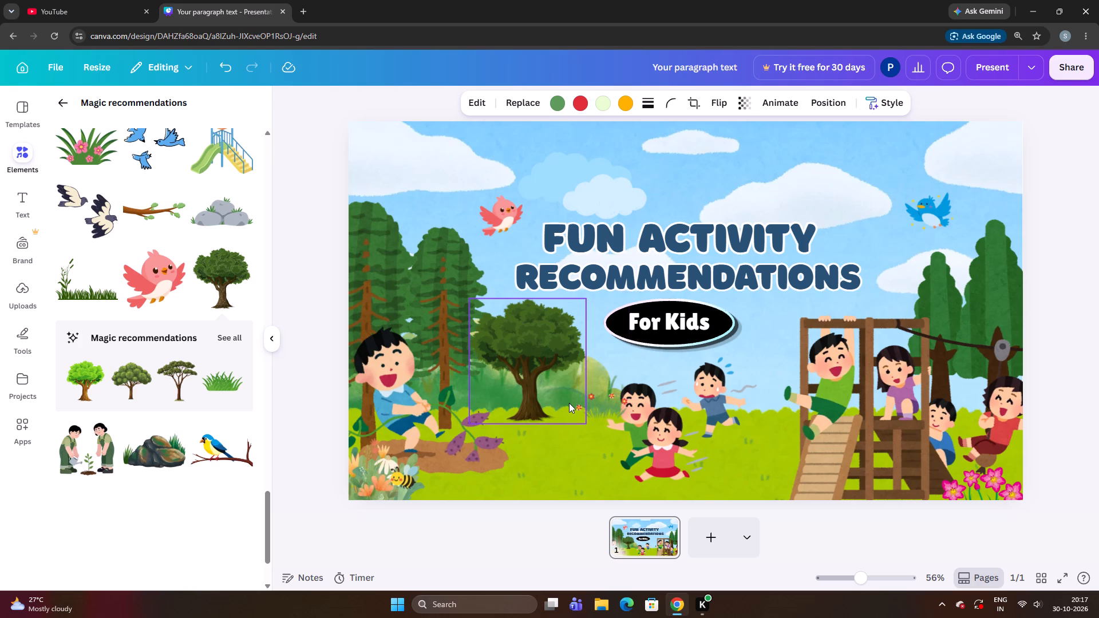
key("Left")
key("Left")
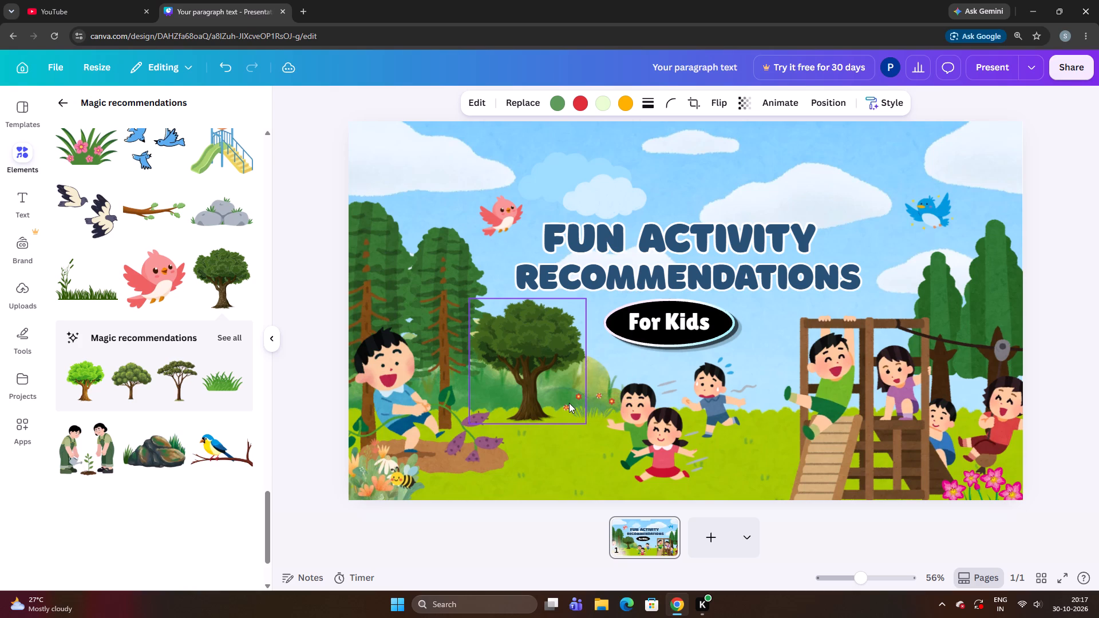
key("Left")
Lower the red-flowered grass in small nudges until its blades sit on the lawn's upper edge.
key("Down")
key("Down")
key("Down")
key("Down")
key("Down")
key("Down")
key("Down")
key("Down")
key("Down")
key("Down")
key("Down")
key("Down")
key("Down")
key("Down")
key("Down")
key("Down")
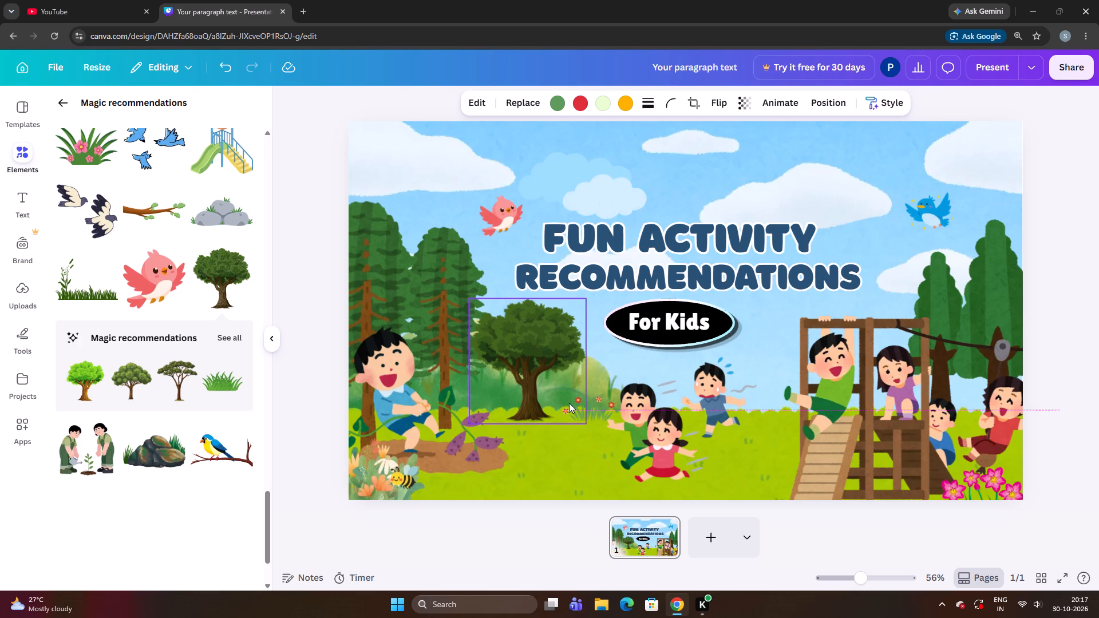
key("Down")
key("Down")
key("Down")
key("Down")
key("Down")
key("Down")
key("Down")
key("Down")
key("Down")
key("Down")
key("Down")
key("Down")
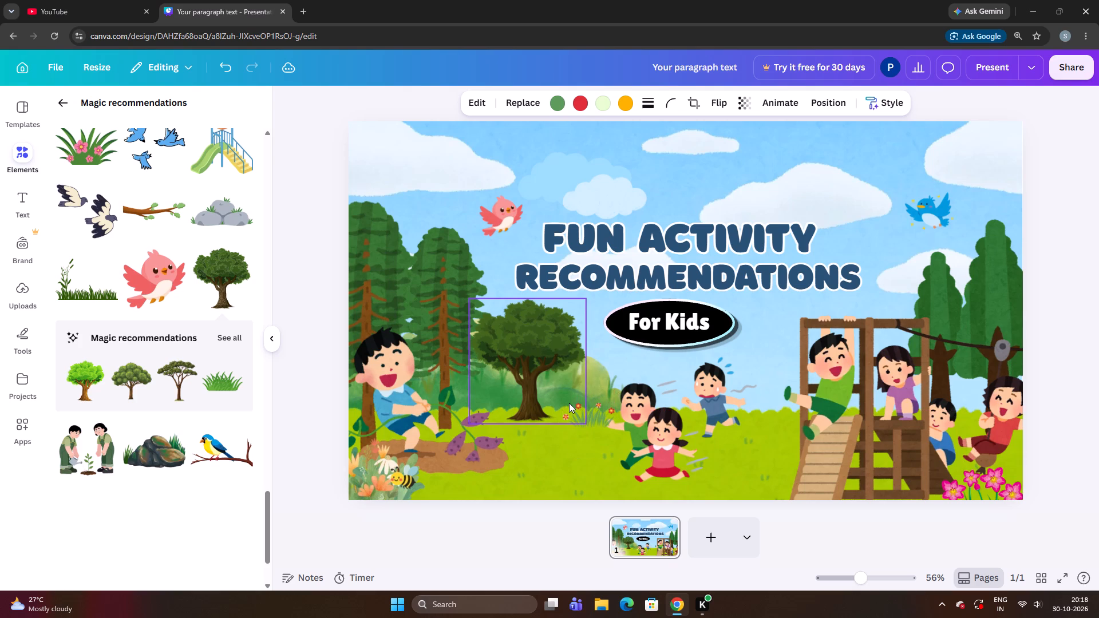
key("Down")
key("Down")
key("Up")
Nudge the red-flowered grass sideways to the base of the tree trunk and raise it slightly.
key("Left")
key("Left")
key("Left")
key("Left")
key("Left")
key("Left")
key("Left")
key("Left")
key("Left")
key("Left")
key("Left")
key("Left")
key("Left")
key("Left")
key("Left")
key("Left")
key("Left")
key("Left")
key("Left")
key("Left")
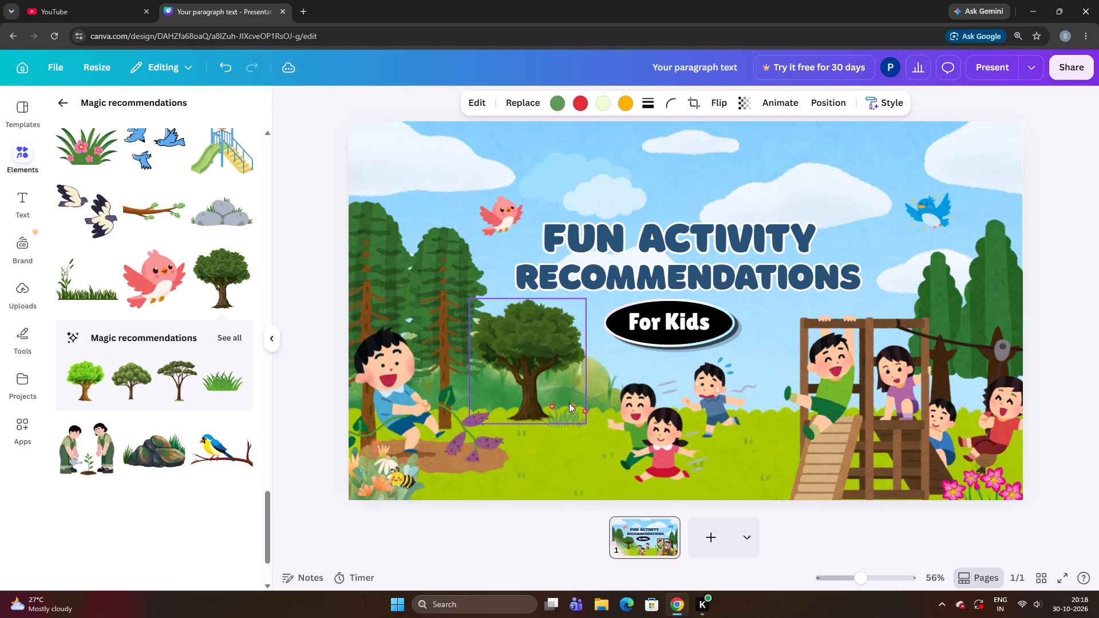
key("Up")
key("Up")
key("Up")
key("Up")
Bring the red-flowered grass one layer forward so it stands in front of the tree trunk.
right_click(540, 413)
left_click(609, 328)
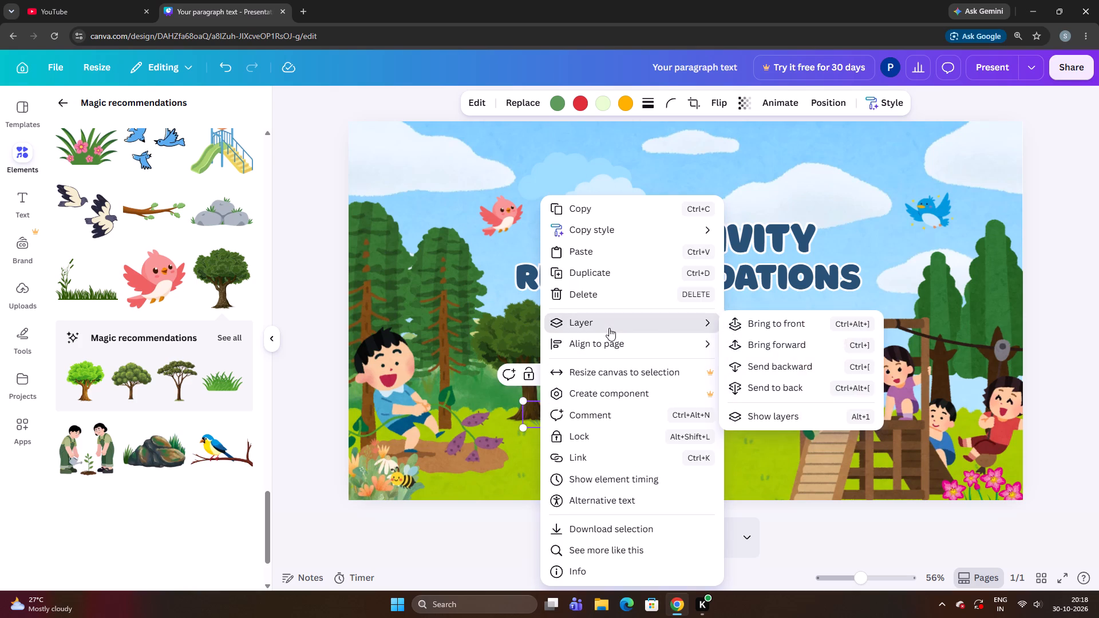
left_click(740, 344)
left_click(520, 462)
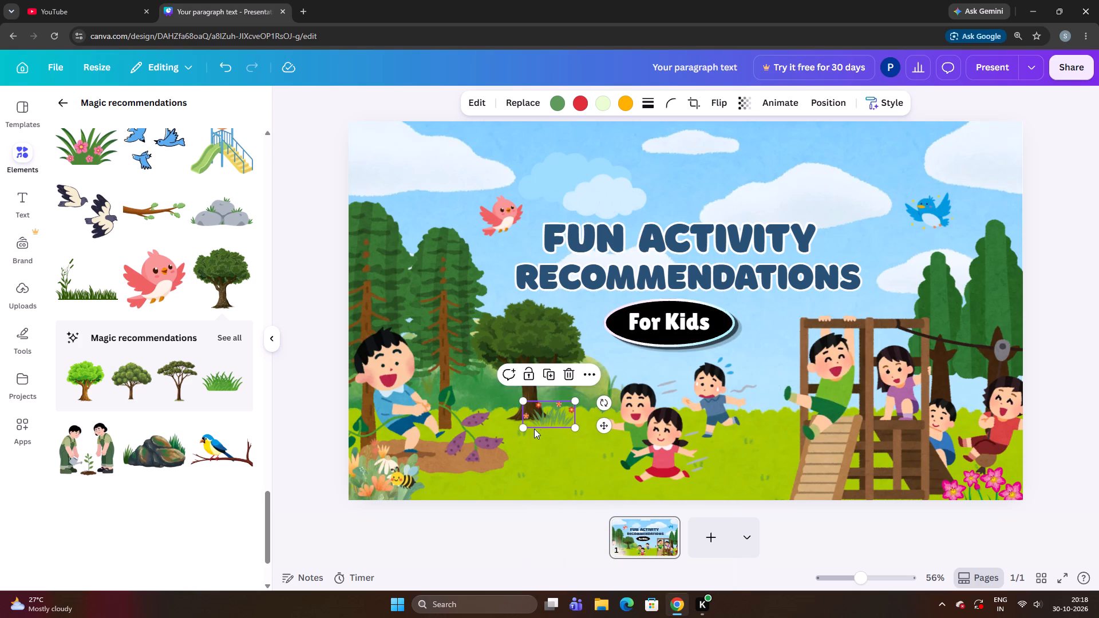
Shift the red-flowered grass slightly from the trunk toward the running children and leave everything deselected.
left_click(541, 415)
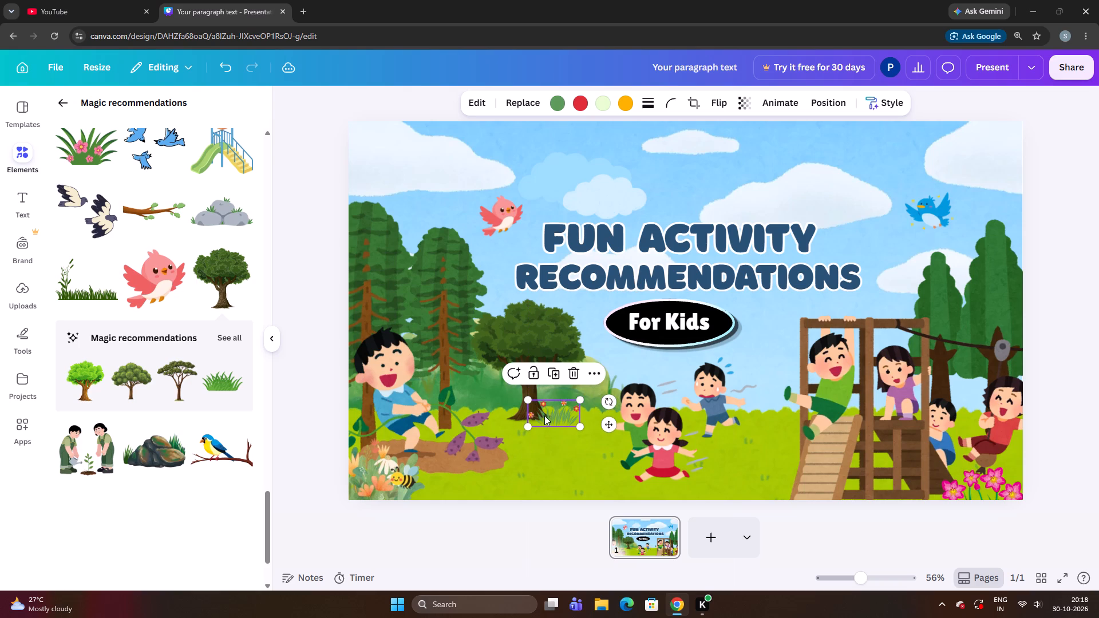
left_click(549, 438)
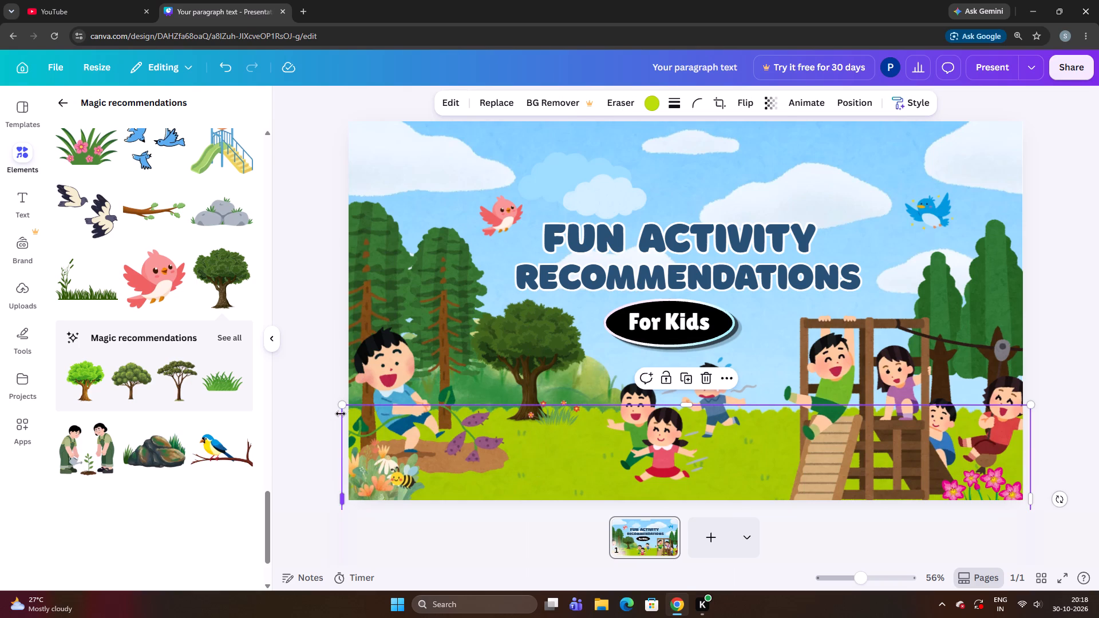
left_click(305, 440)
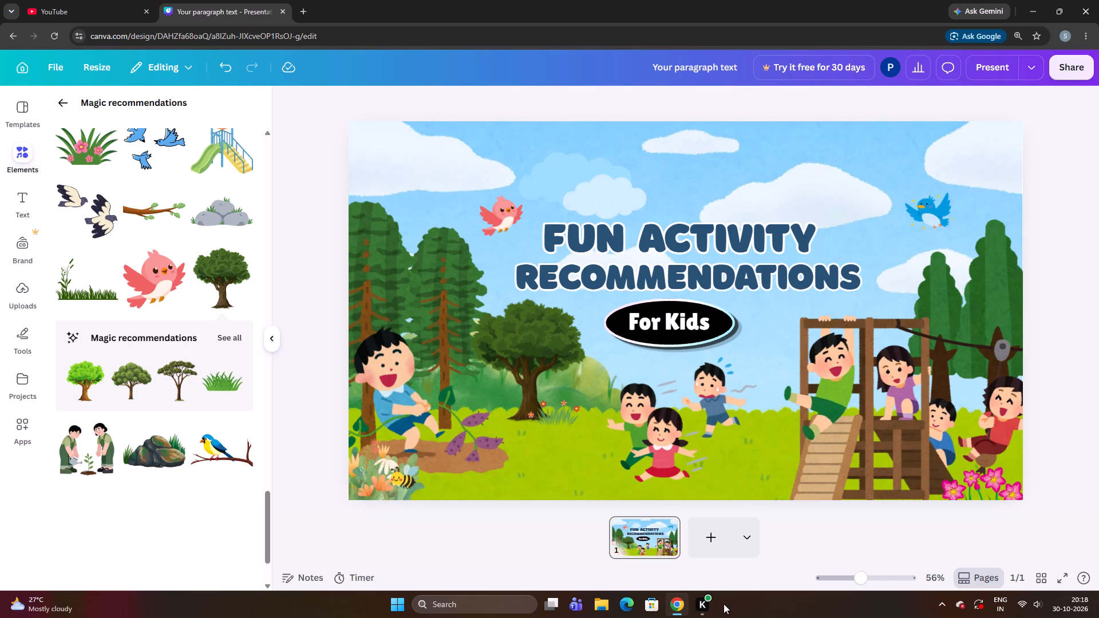
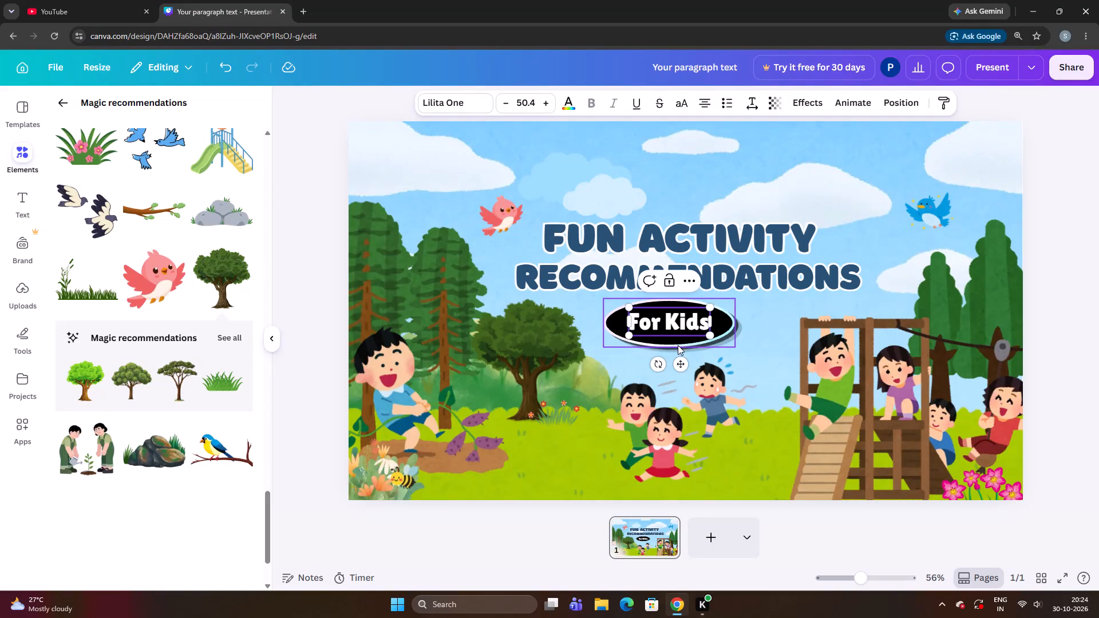
Delete the "For Kids" text from the black oval below the title.
left_click(587, 358)
double_click(671, 326)
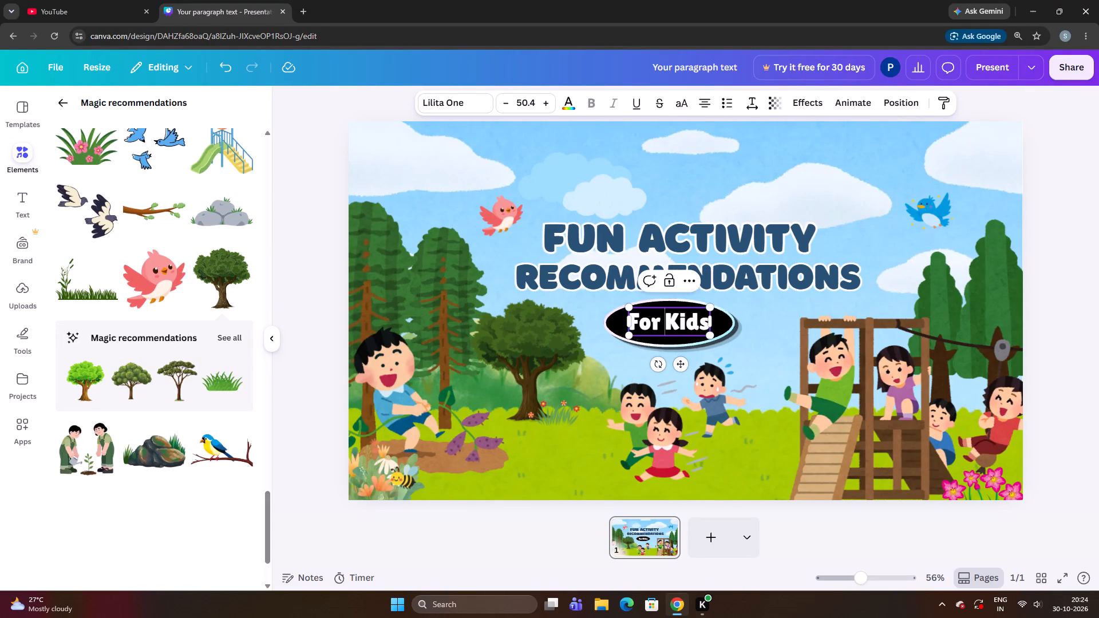
left_click(679, 323)
left_click(578, 359)
left_click(685, 329)
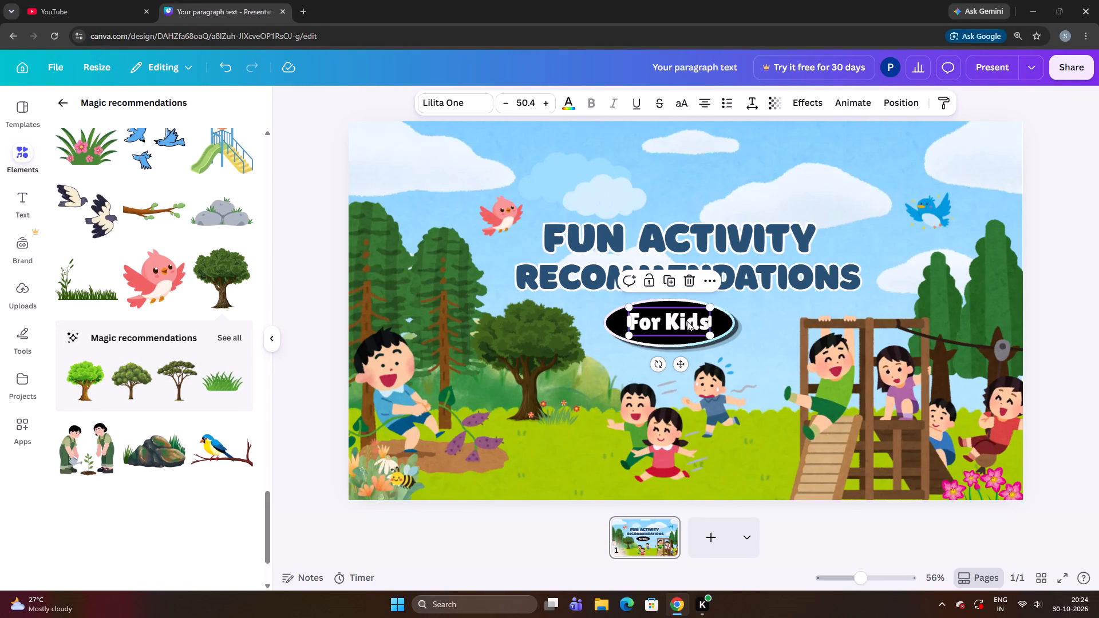
left_click(692, 286)
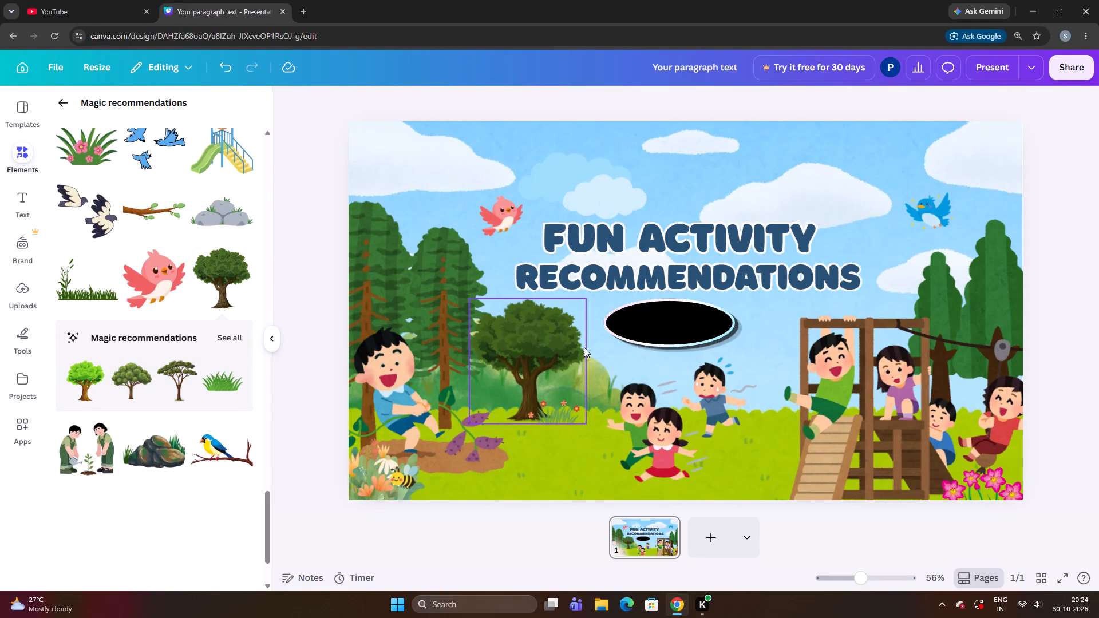
left_click(342, 279)
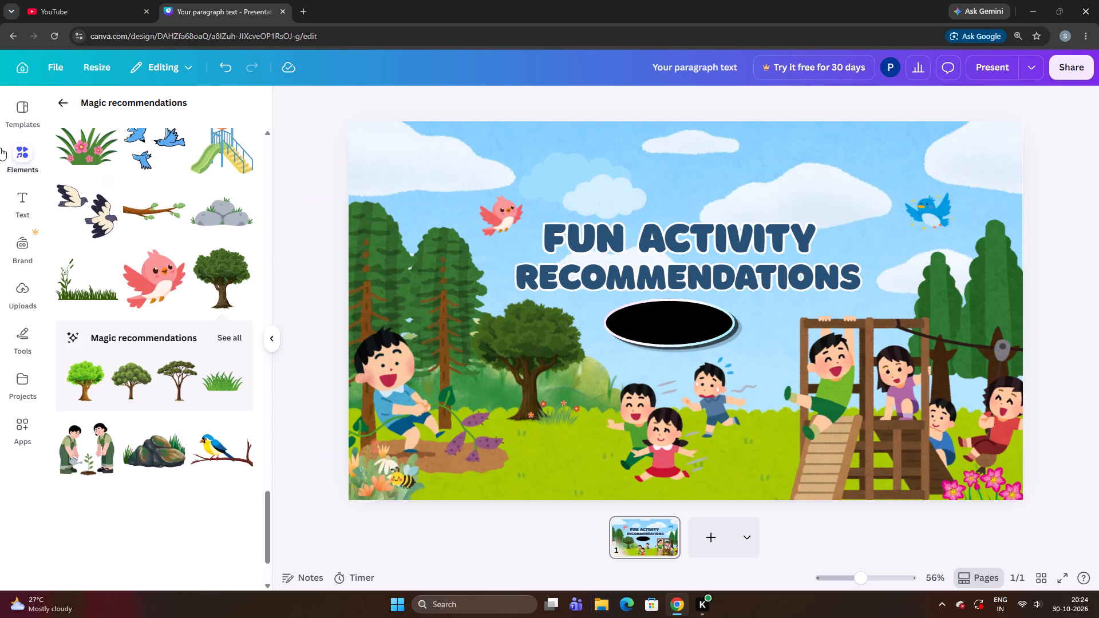
Add a new text box reading "For kids".
left_click(29, 188)
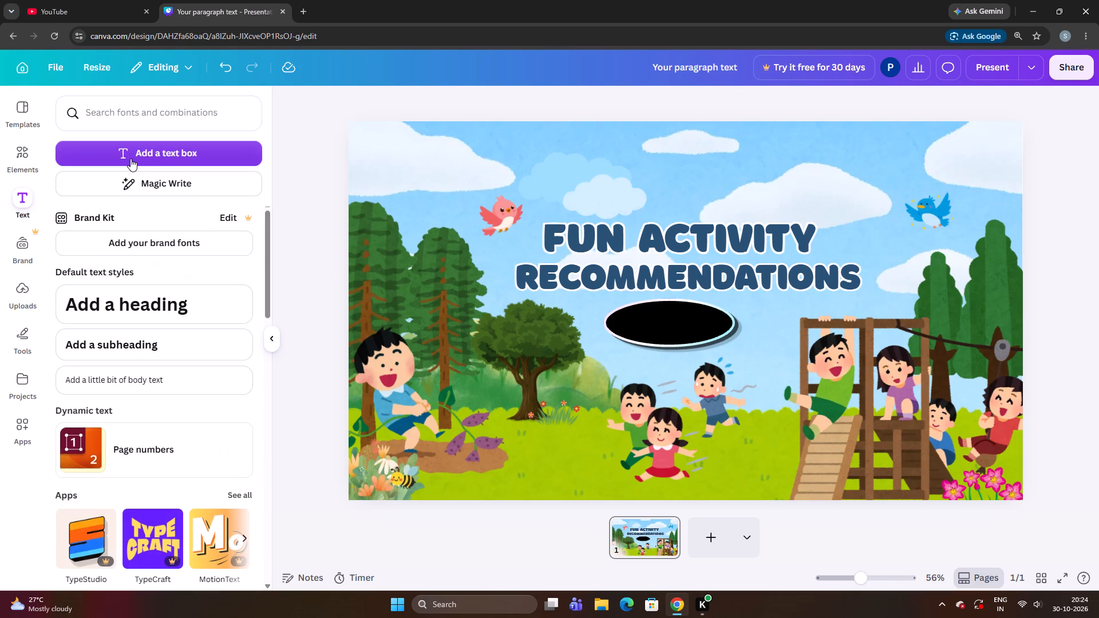
left_click(131, 159)
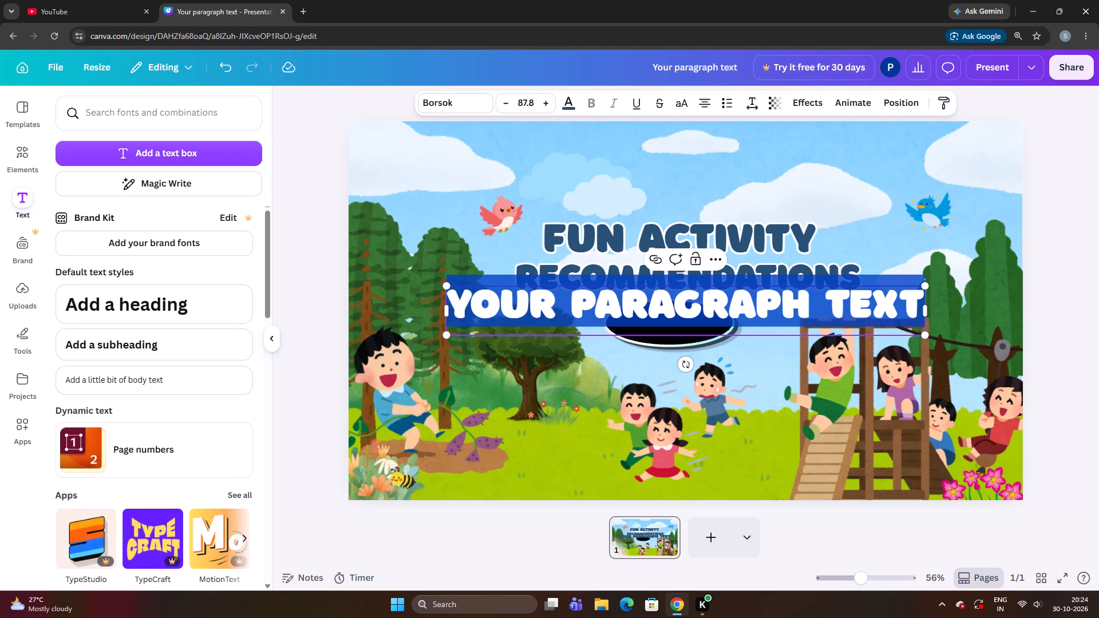
key("BackSpace")
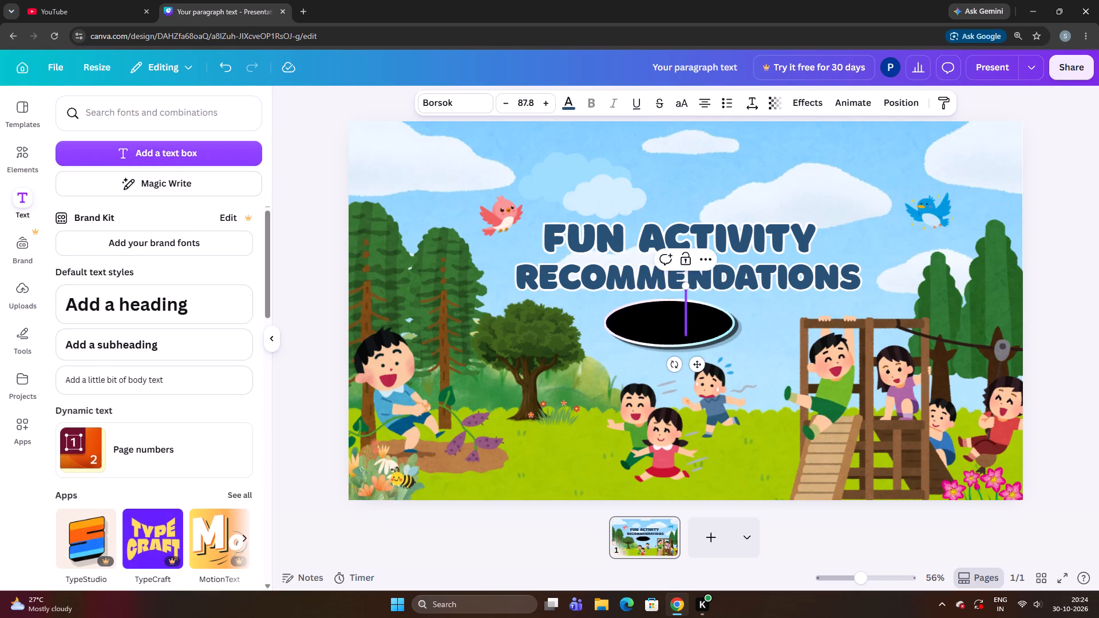
type("Fo")
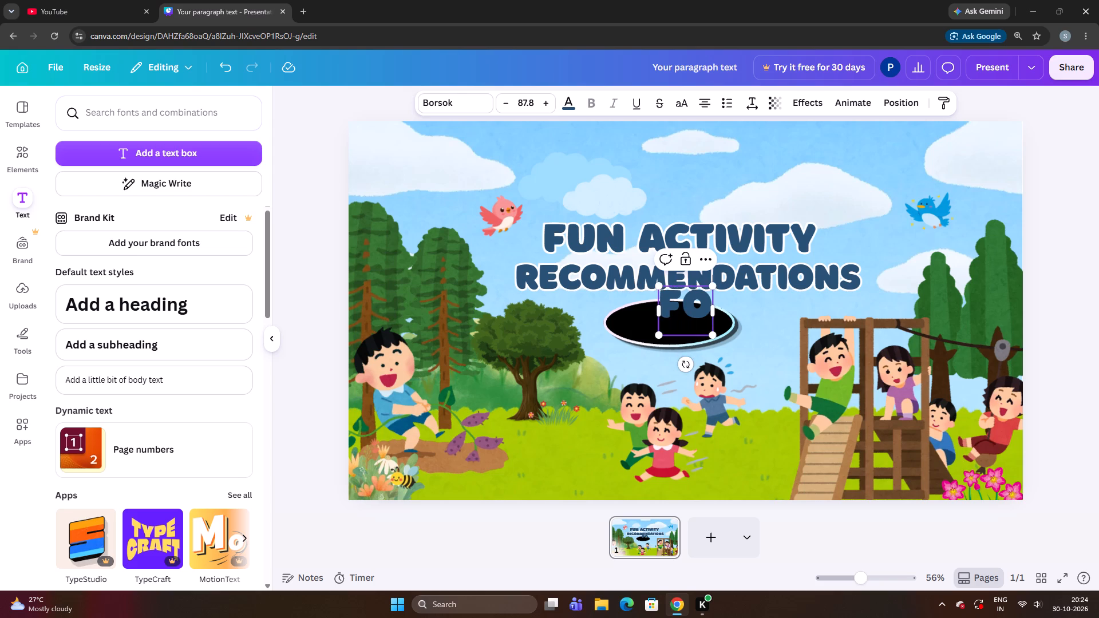
type("r")
key("space")
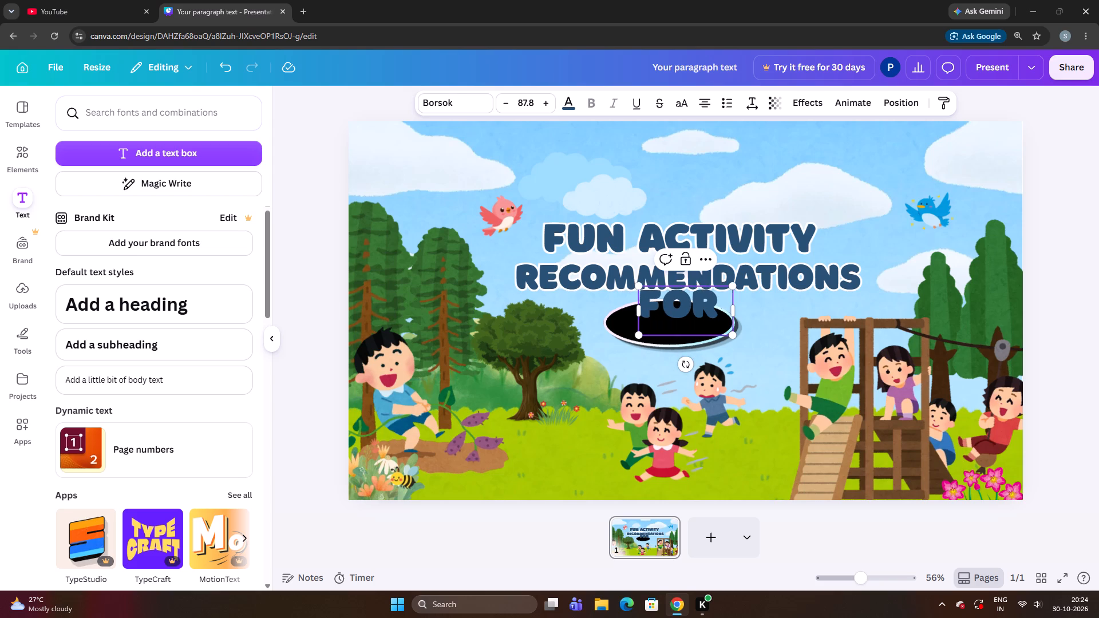
type("kids")
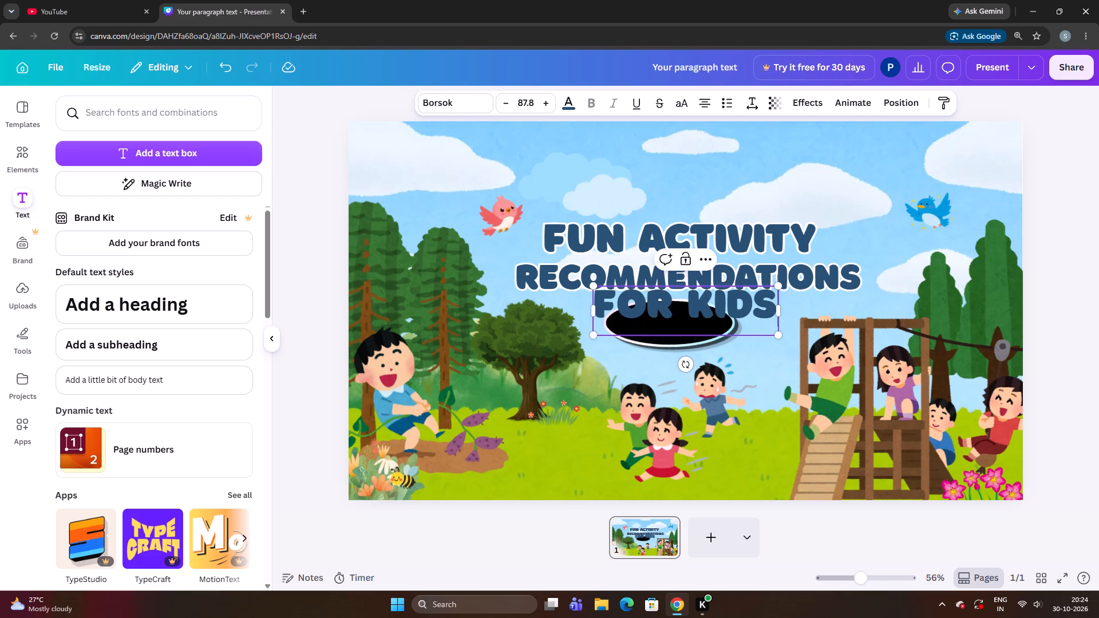
Move the new "For kids" text off the title and down to the black oval.
left_click(450, 89)
left_click_drag(610, 302, 578, 339)
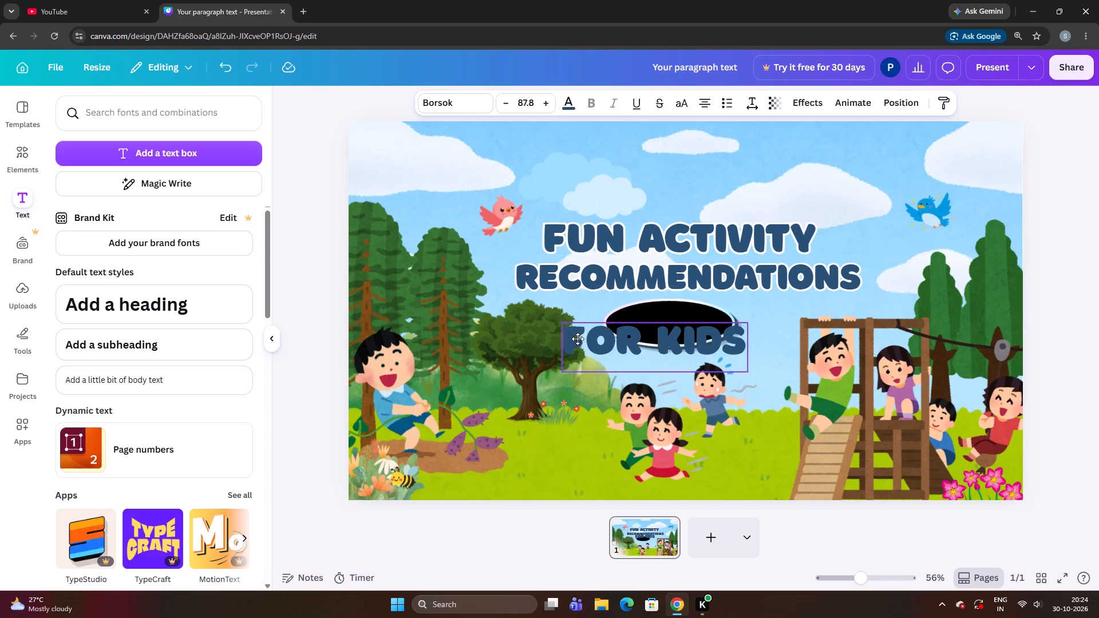
left_click_drag(578, 339, 570, 328)
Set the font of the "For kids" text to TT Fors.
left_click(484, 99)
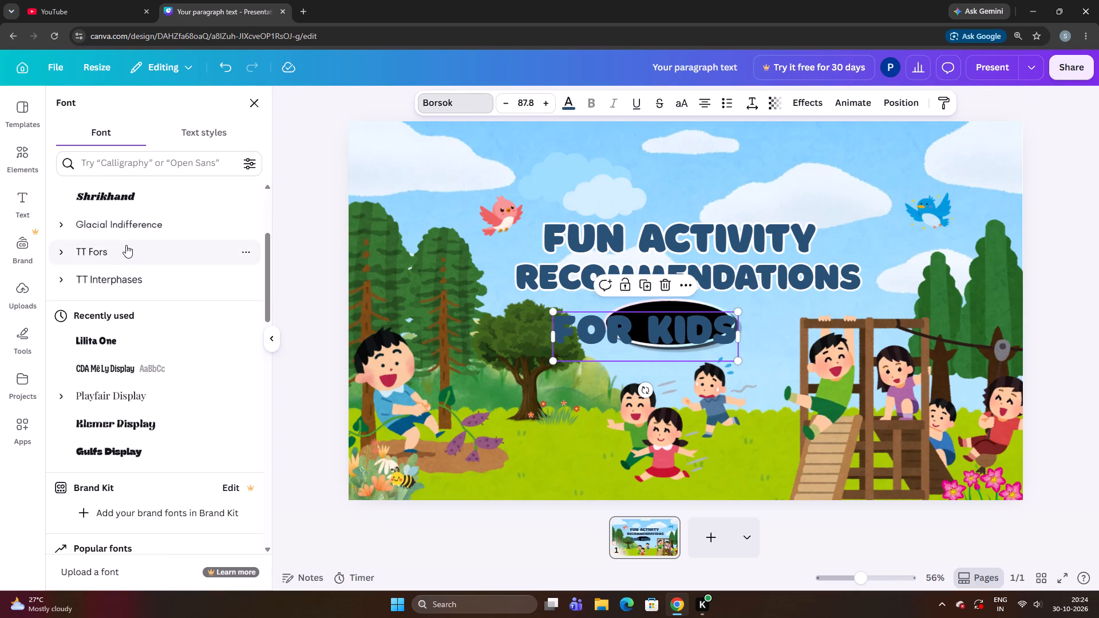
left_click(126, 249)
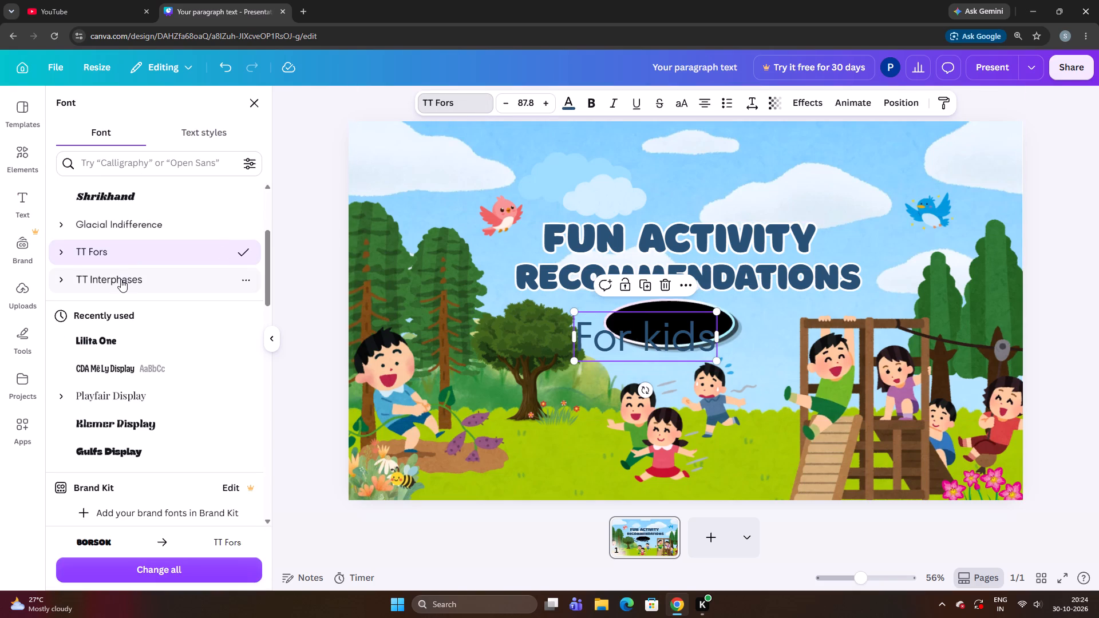
Capitalise the second word of the new text so it reads "For Kids".
left_click(662, 336)
key("BackSpace")
key("shift+k")
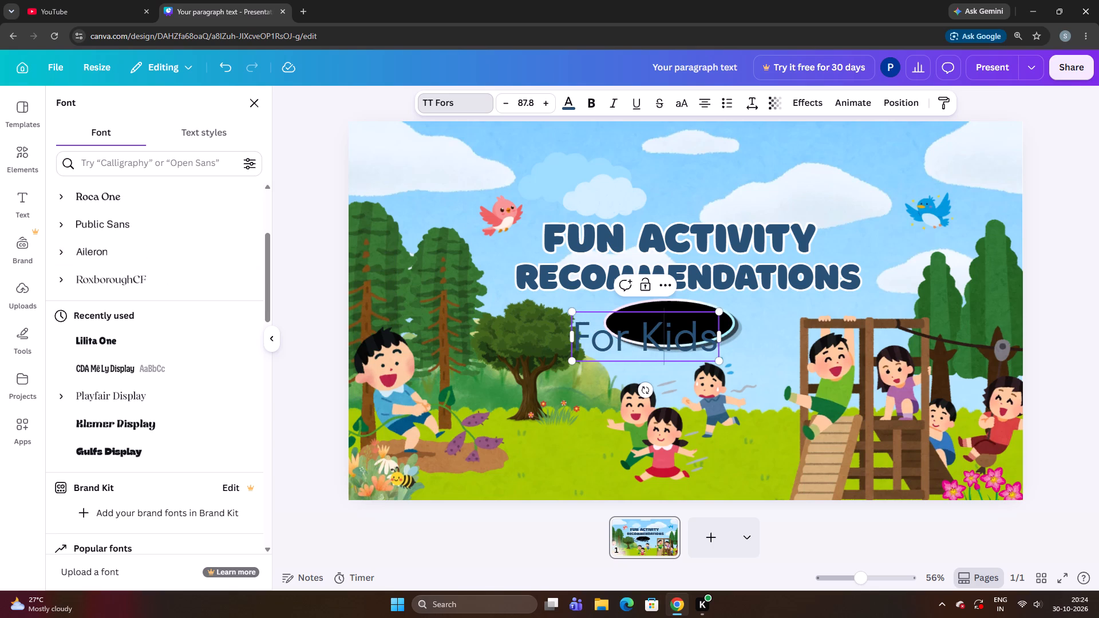
left_click(588, 407)
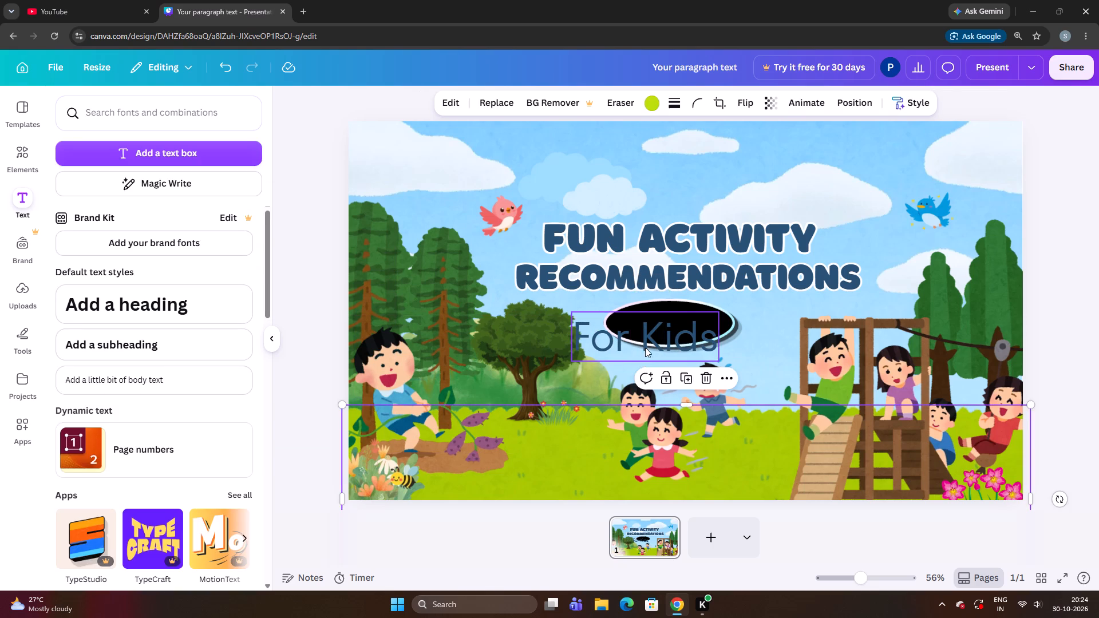
Reposition the "For Kids" text over the black oval, below the title.
left_click_drag(645, 347, 677, 338)
left_click_drag(747, 347, 737, 334)
left_click(737, 334)
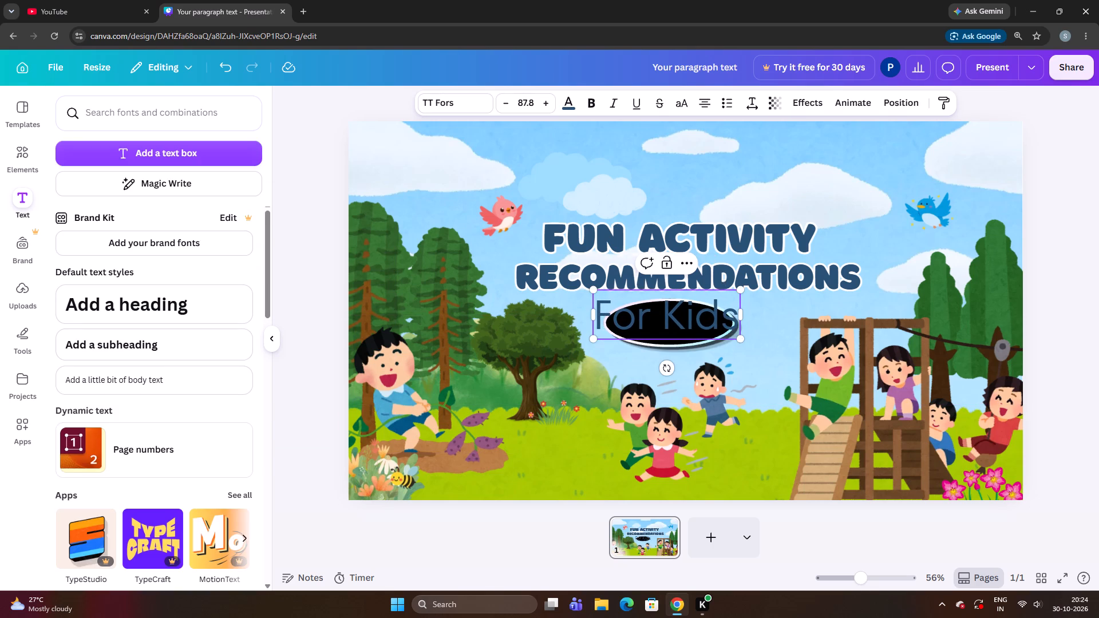
left_click_drag(710, 327, 726, 340)
left_click(754, 373)
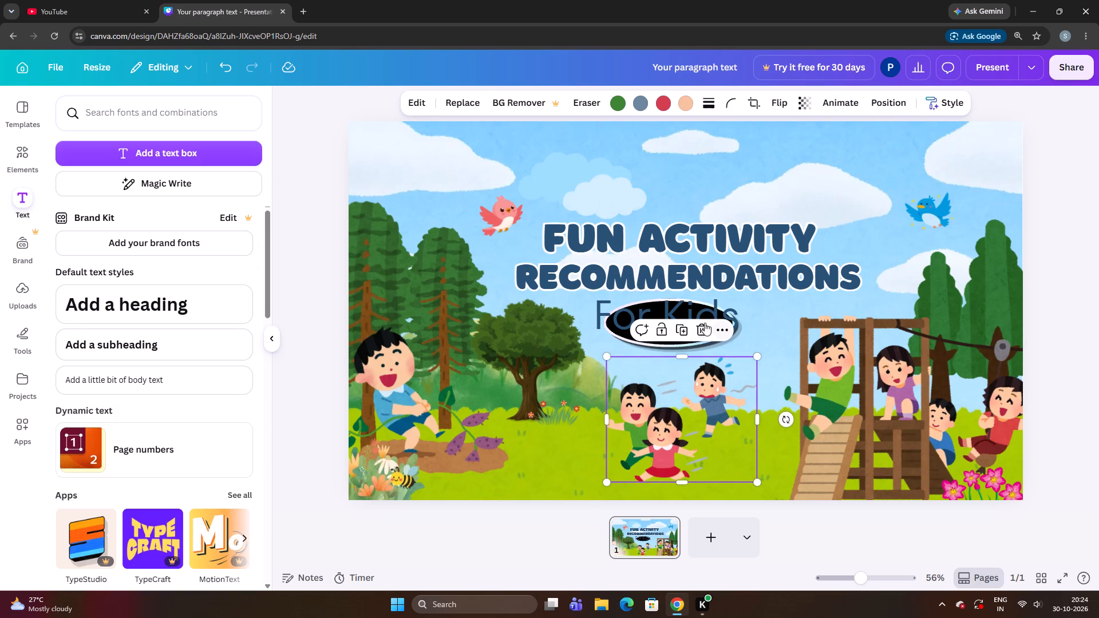
left_click(573, 350)
left_click_drag(624, 325, 636, 336)
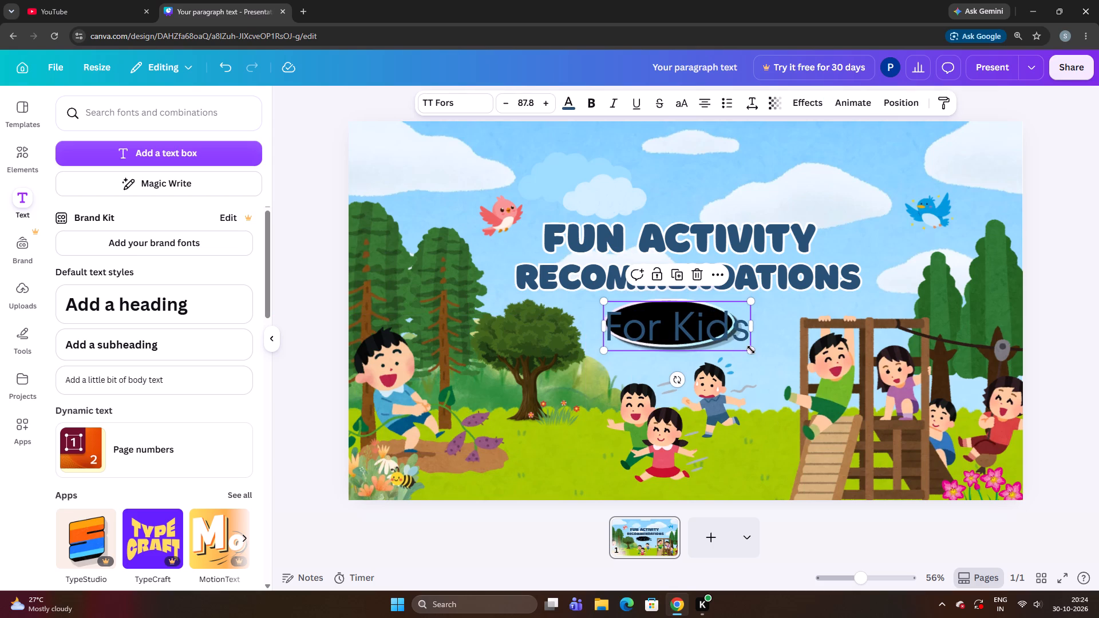
Shrink the "For Kids" text to a font size of about 50.4 and centre it inside the black oval.
left_click_drag(751, 350, 706, 325)
left_click_drag(681, 321, 691, 329)
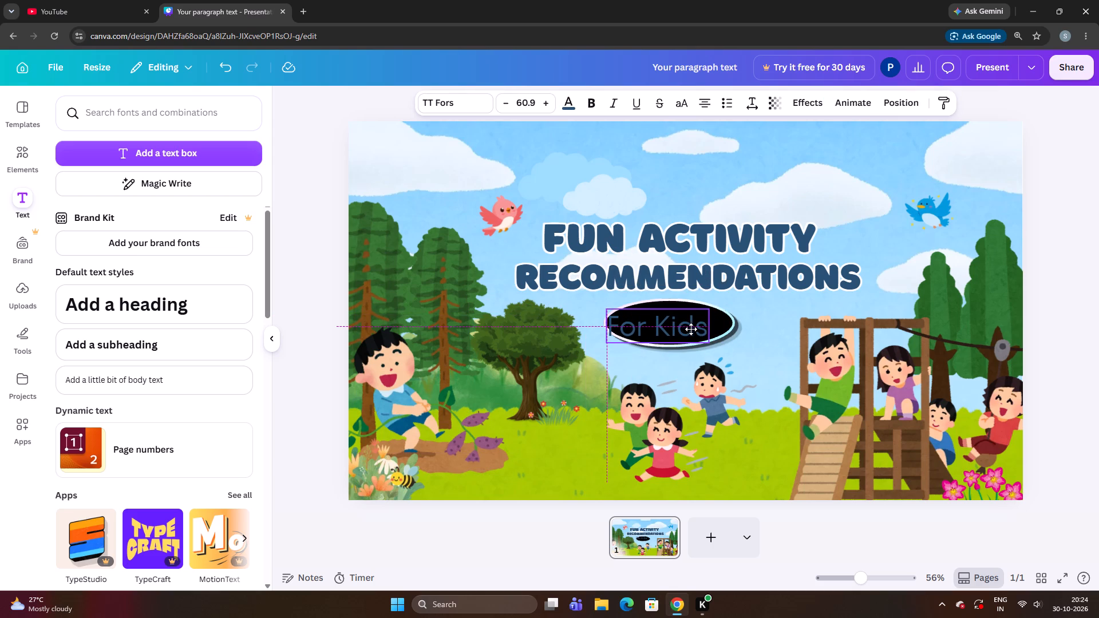
left_click_drag(691, 329, 698, 329)
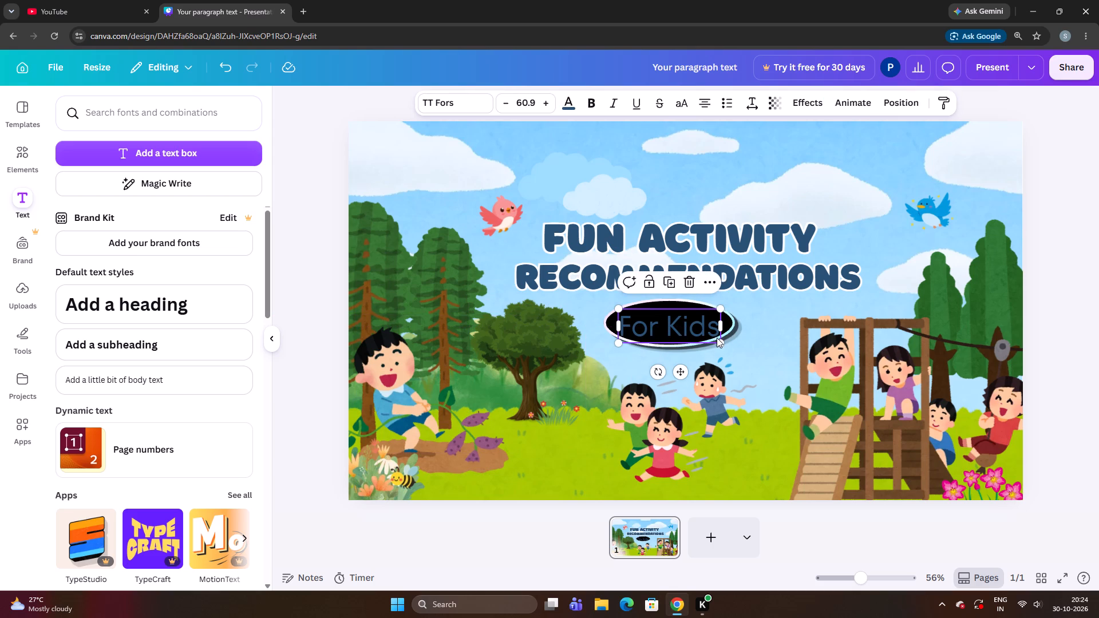
left_click_drag(718, 340, 702, 330)
left_click_drag(682, 323, 690, 323)
left_click_drag(681, 322, 695, 319)
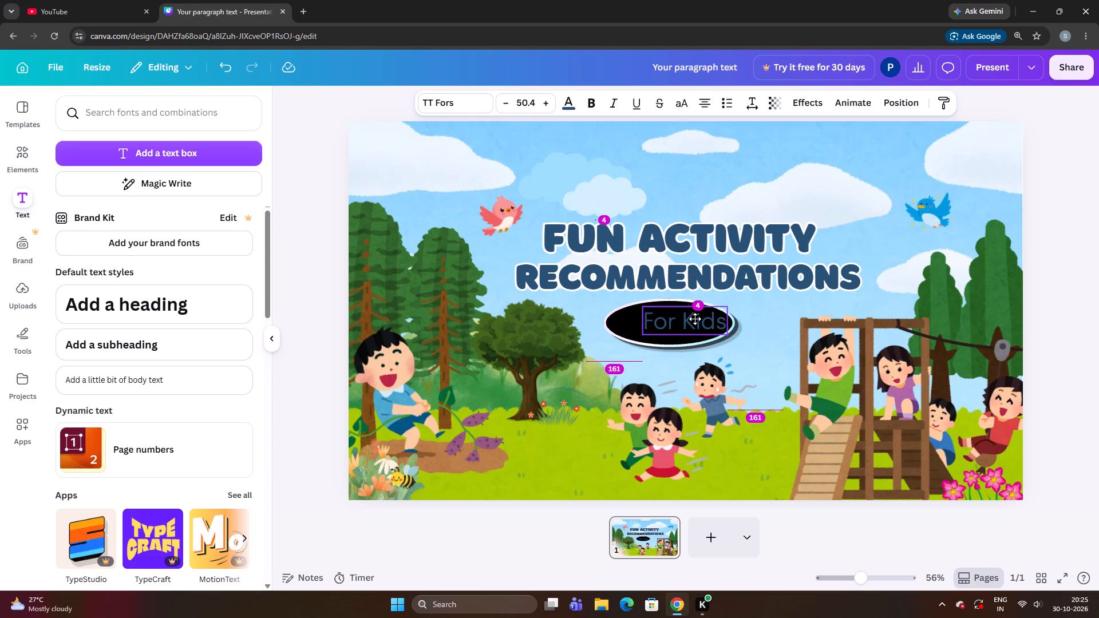
left_click_drag(695, 319, 690, 319)
left_click(689, 319)
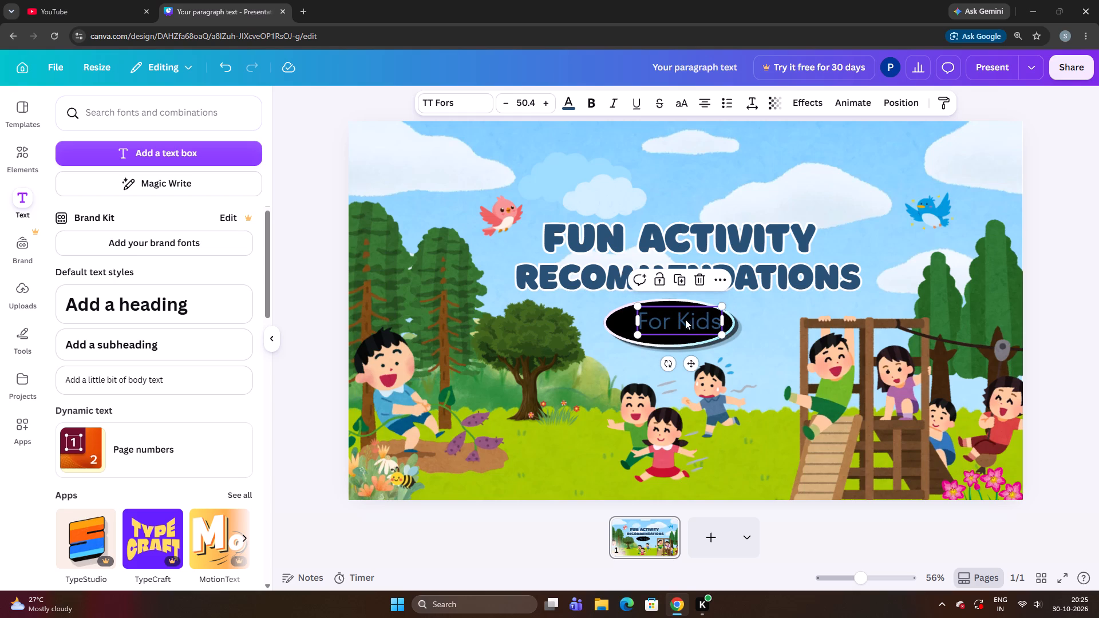
Filter the fonts by Handwriting and try Leckerli One and Amsterdam Three on the "For Kids" text.
left_click(463, 112)
scroll(152, 305, "up", 8)
left_click(104, 199)
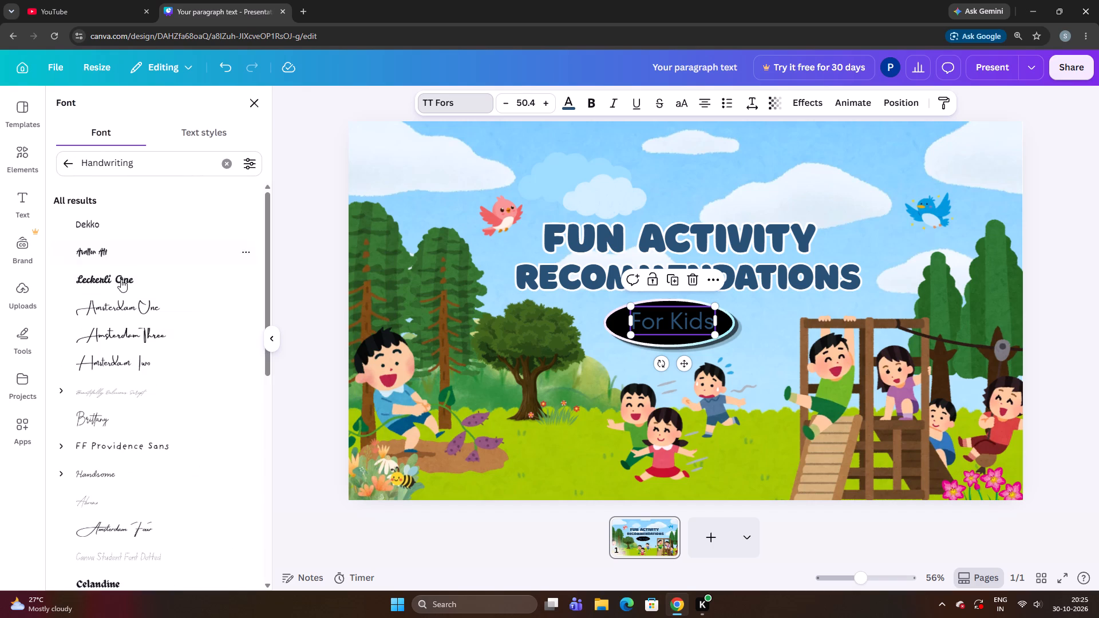
left_click(125, 288)
scroll(125, 288, "down", 3)
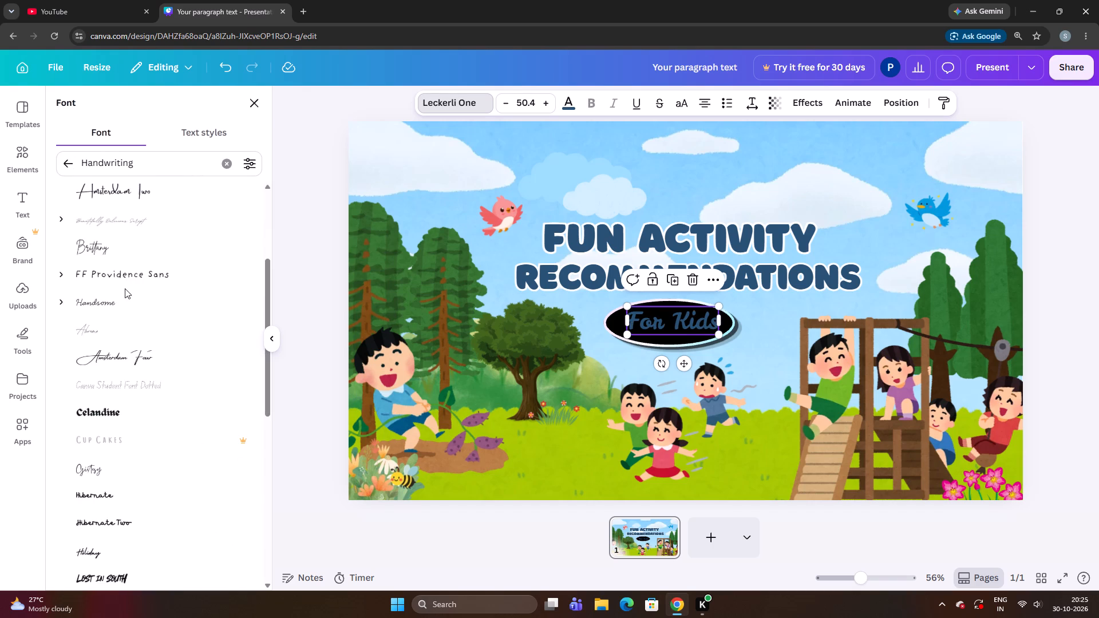
scroll(125, 288, "up", 2)
left_click(125, 288)
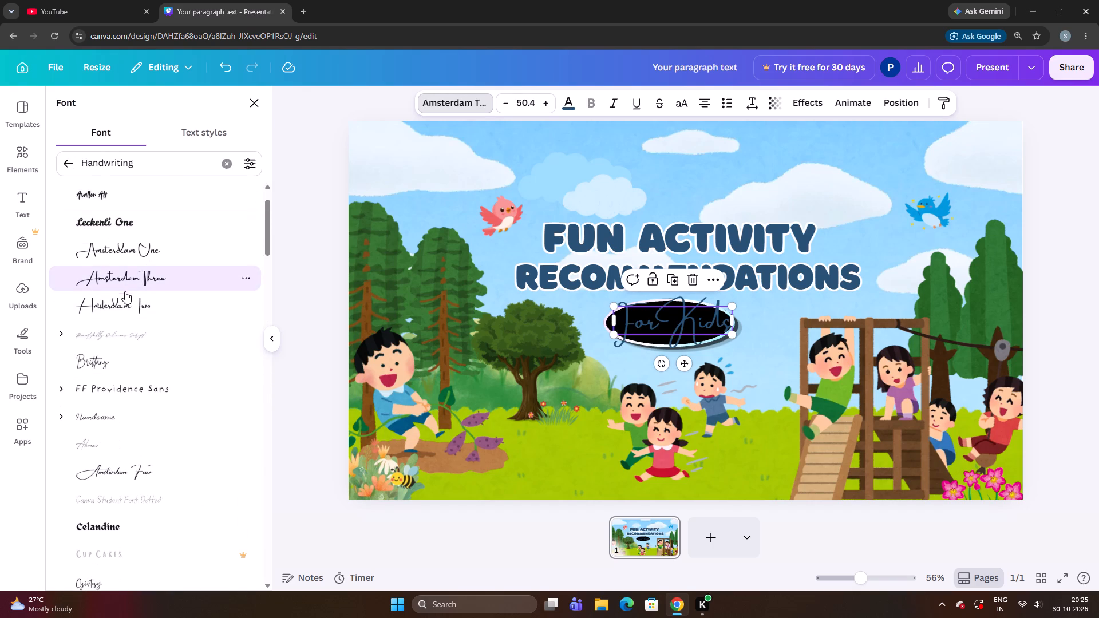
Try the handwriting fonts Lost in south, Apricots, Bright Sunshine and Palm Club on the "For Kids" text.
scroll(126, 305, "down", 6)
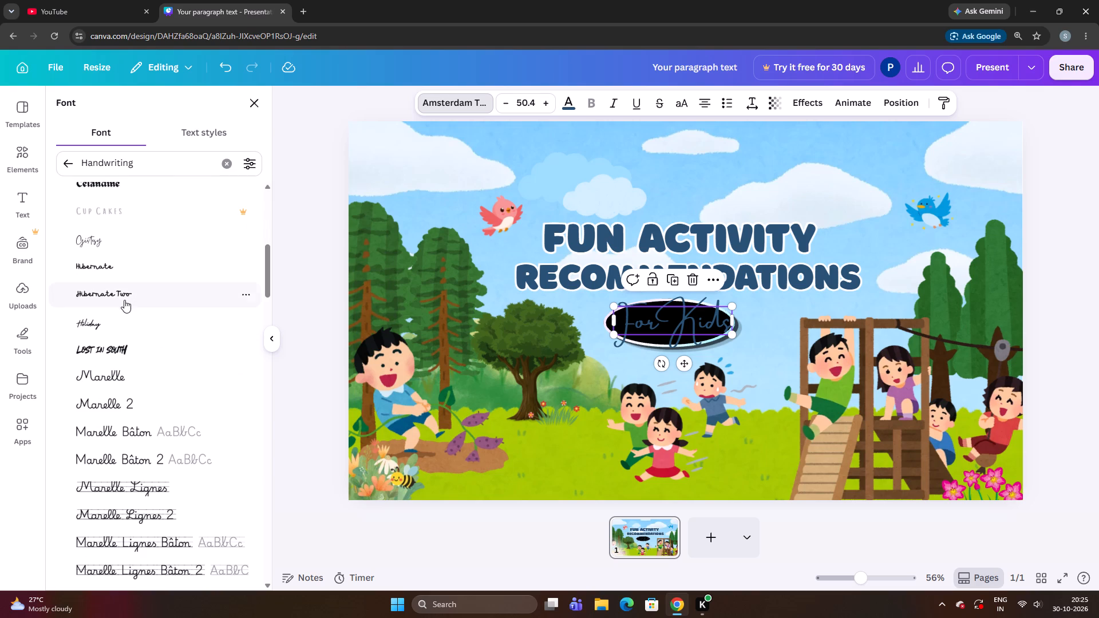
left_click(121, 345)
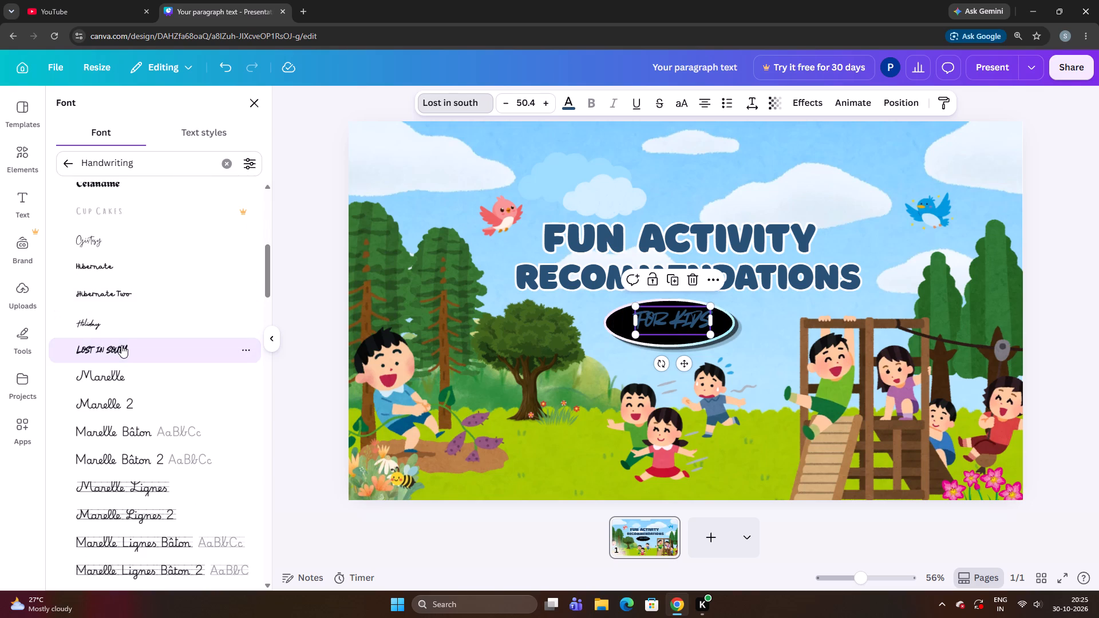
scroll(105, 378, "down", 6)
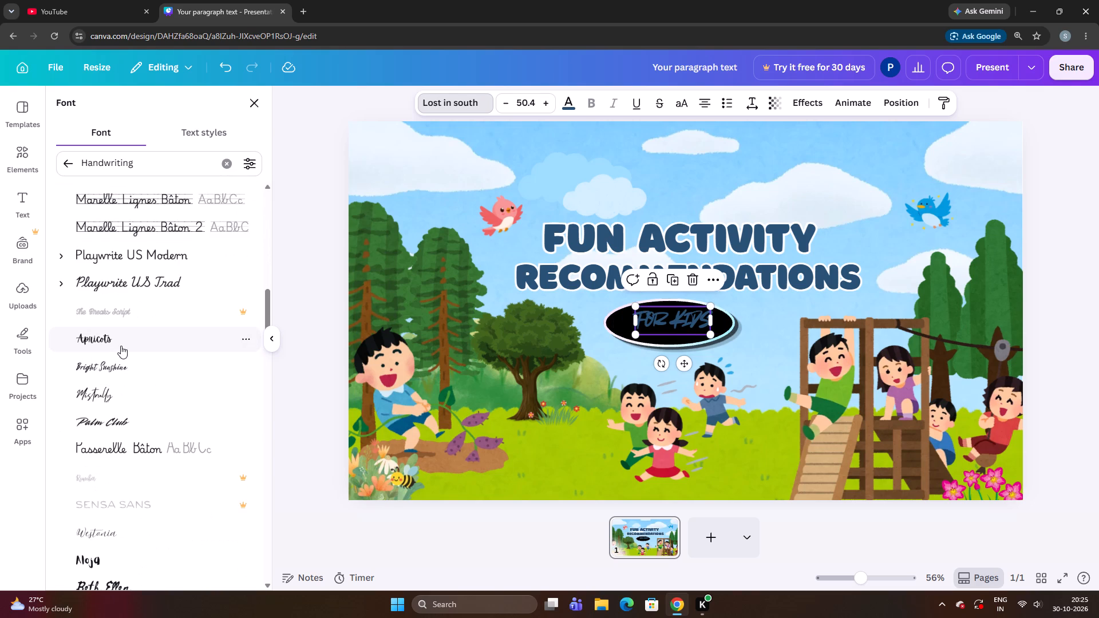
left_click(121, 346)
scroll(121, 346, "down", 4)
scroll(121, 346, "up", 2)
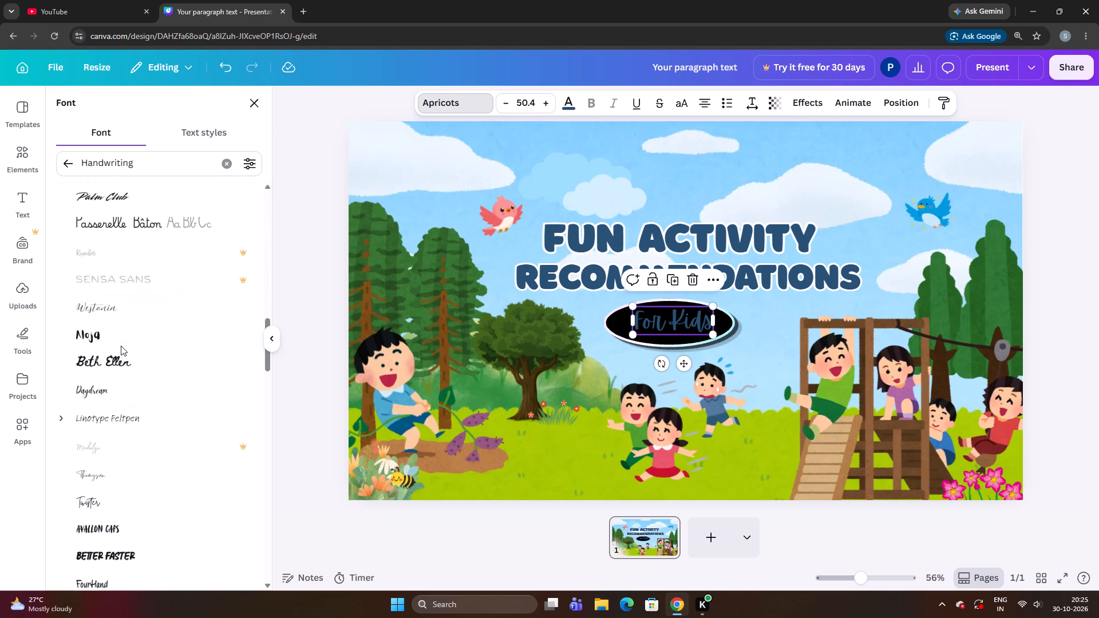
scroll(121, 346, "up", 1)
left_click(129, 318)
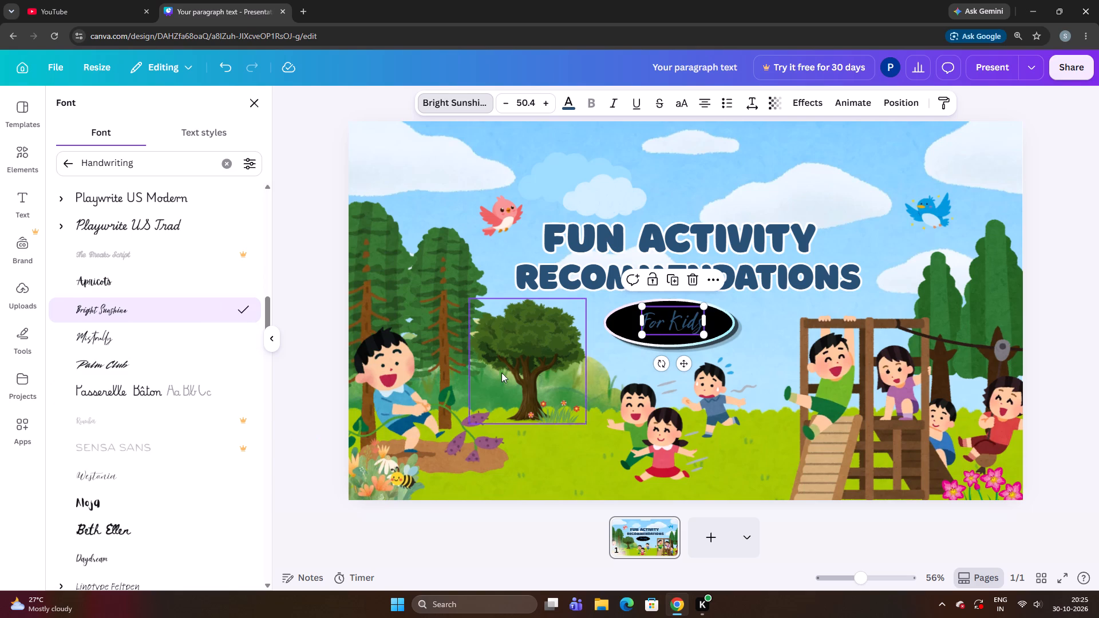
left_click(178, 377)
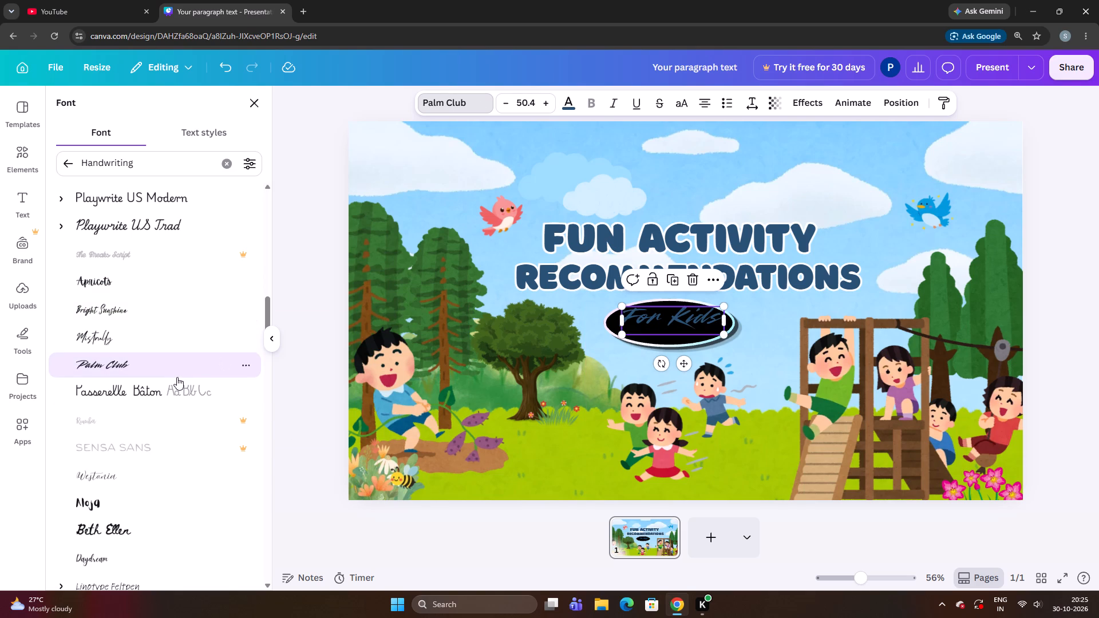
Try Beth Ellen and settle on the Aloja handwriting font for the "For Kids" text.
scroll(133, 410, "down", 2)
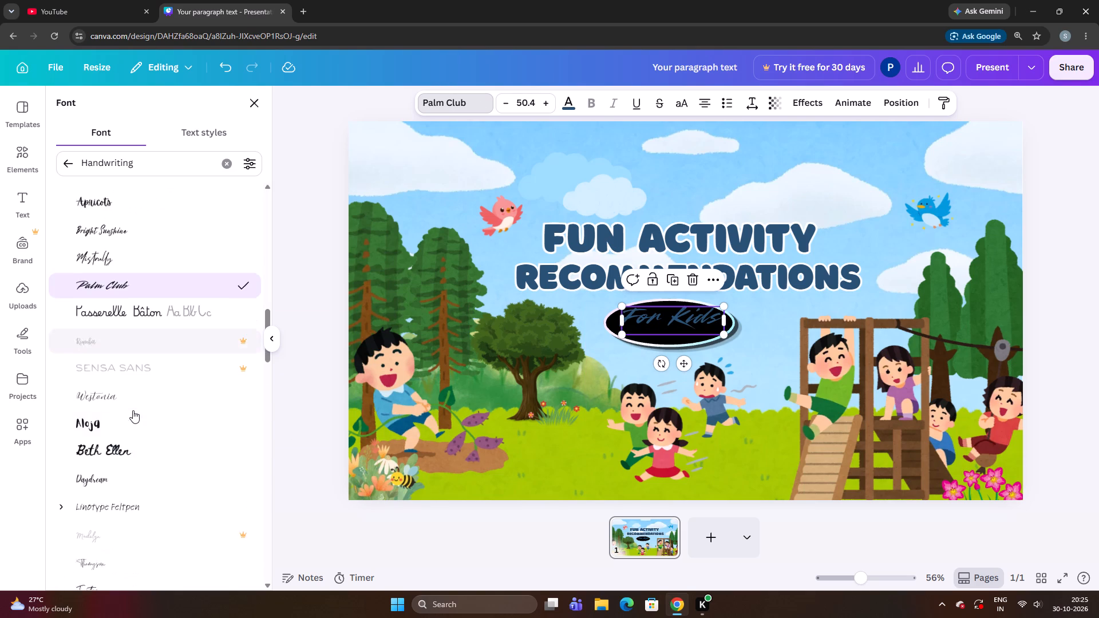
left_click(142, 384)
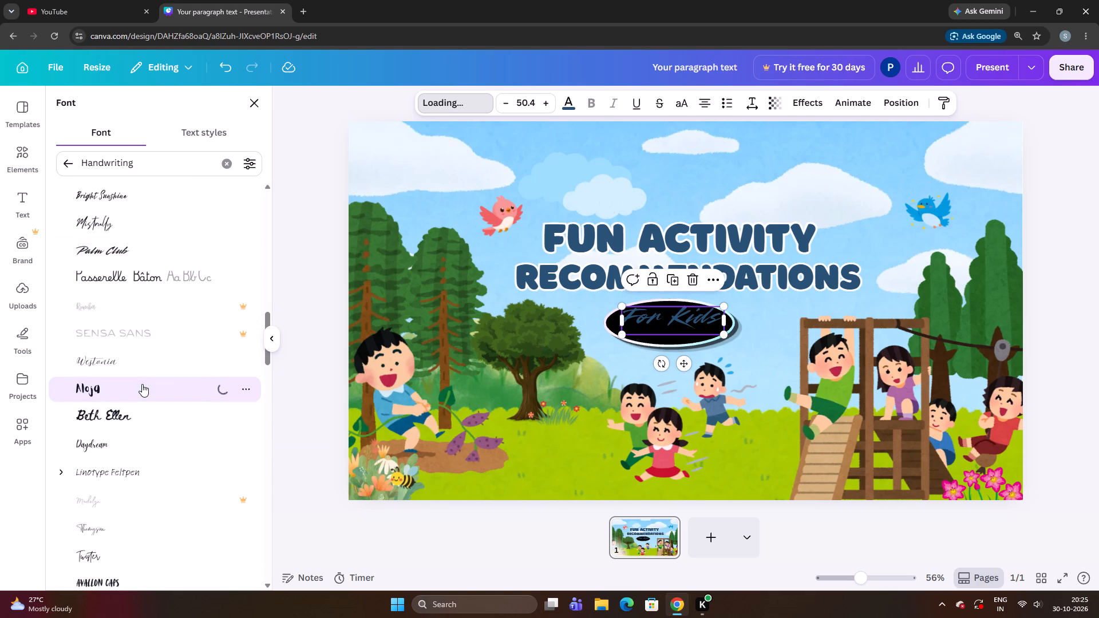
scroll(142, 384, "down", 1)
left_click(151, 364)
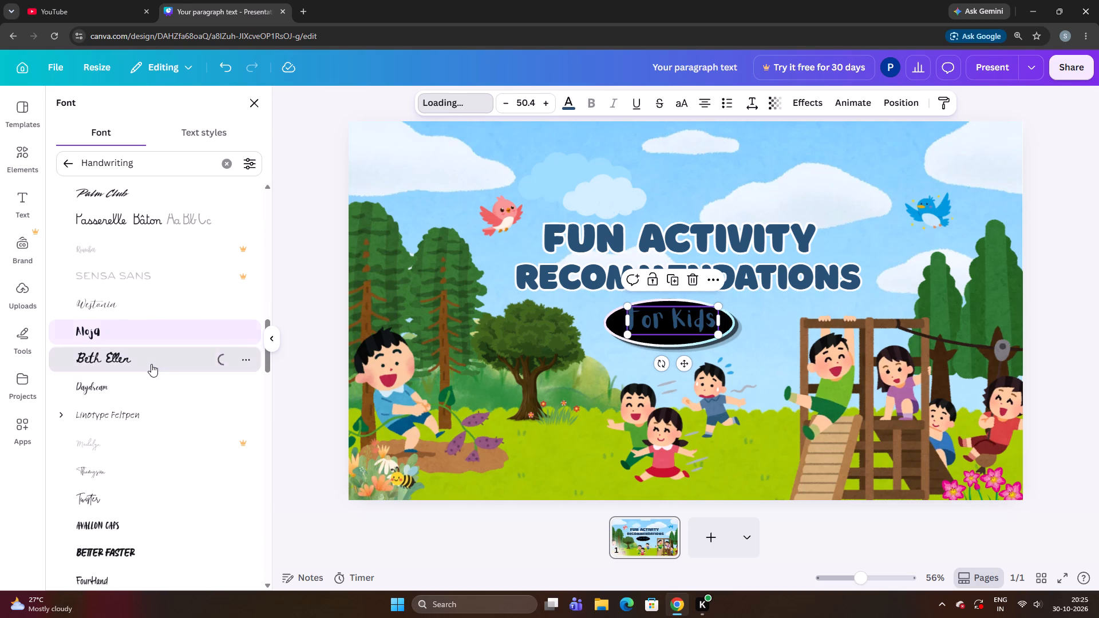
left_click(161, 338)
Recolour the "For Kids" text with the white-to-light-blue gradient from the colours in this design.
left_click(670, 319)
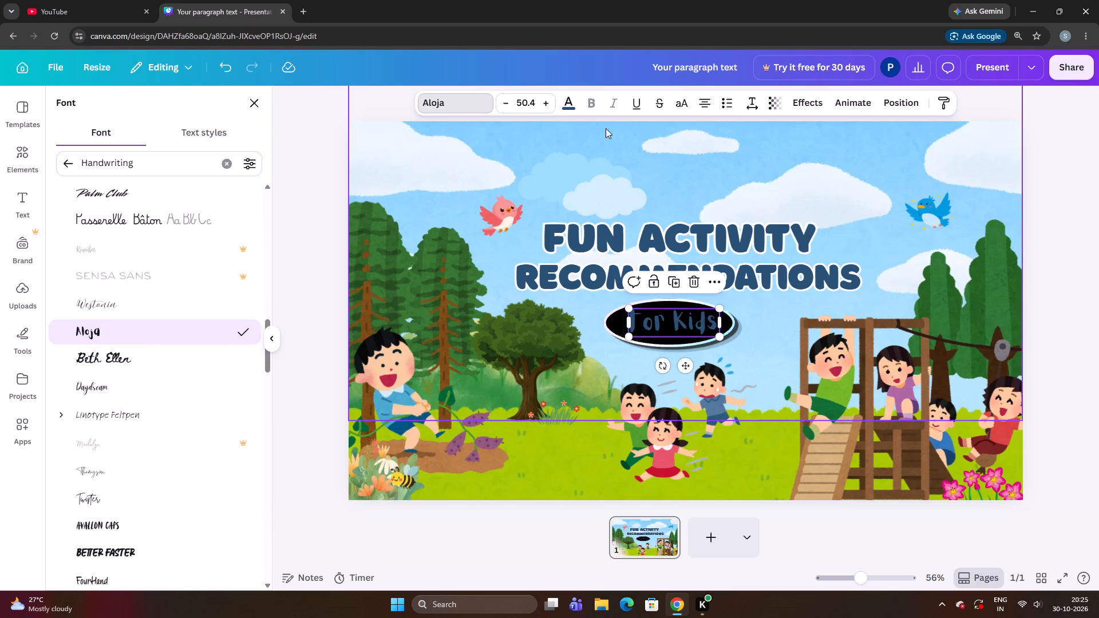
left_click(563, 111)
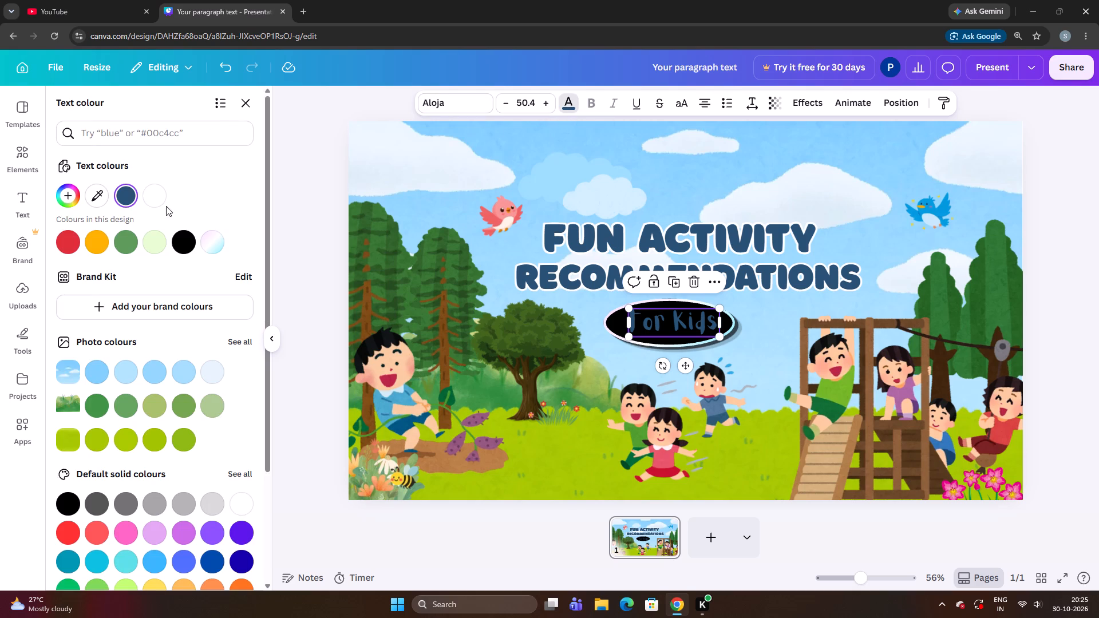
left_click(215, 232)
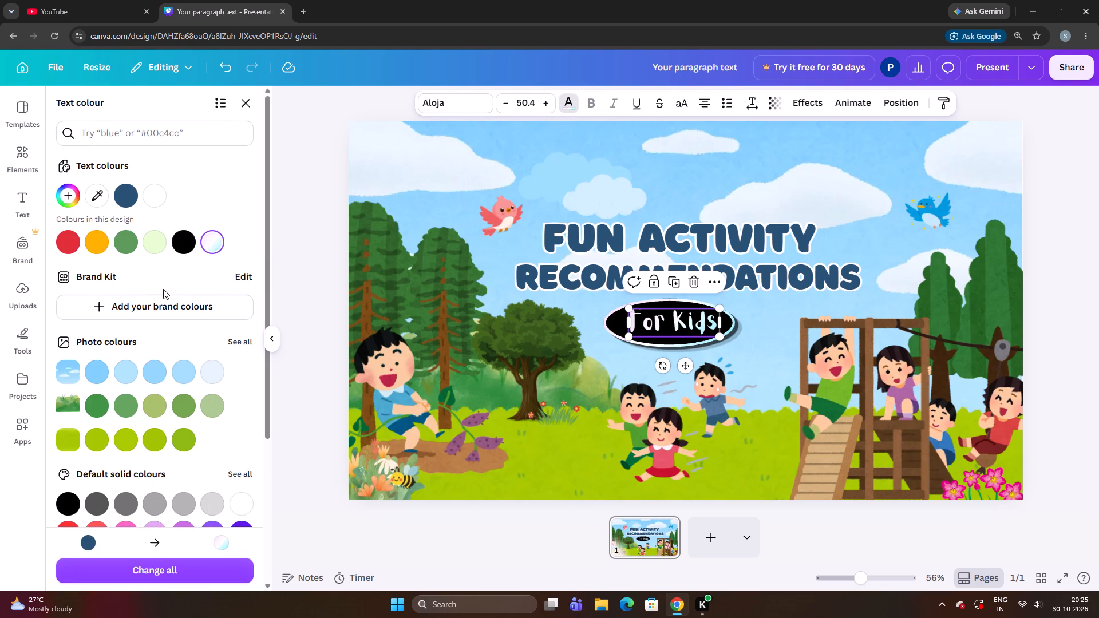
left_click(305, 322)
left_click(313, 318)
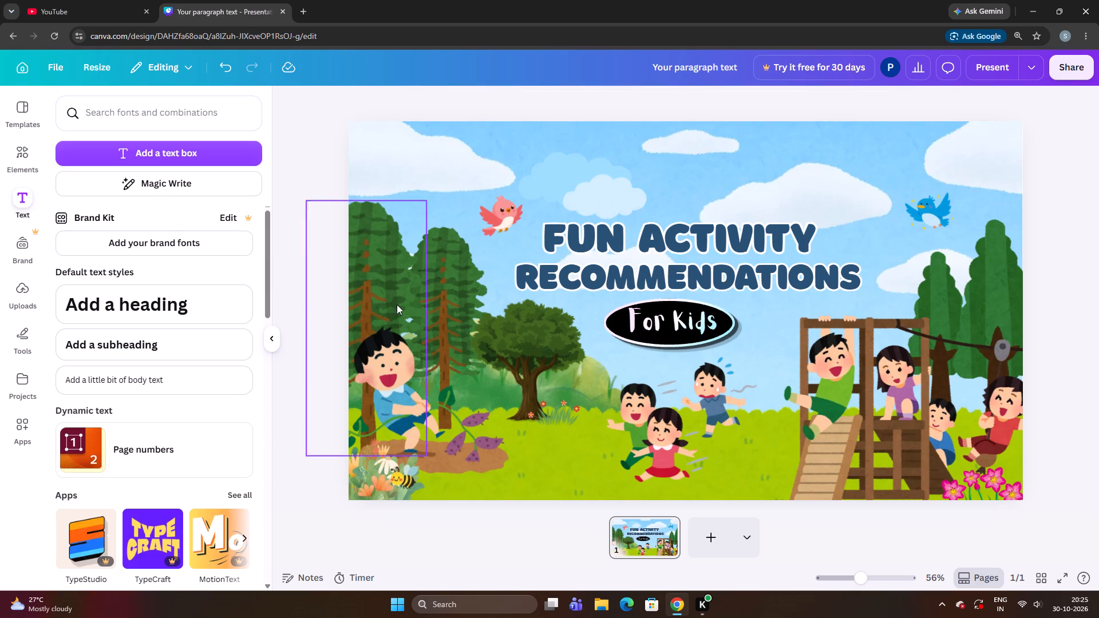
Shrink the "For Kids" text to a font size of about 45.4 and nudge it right within the oval.
left_click(634, 320)
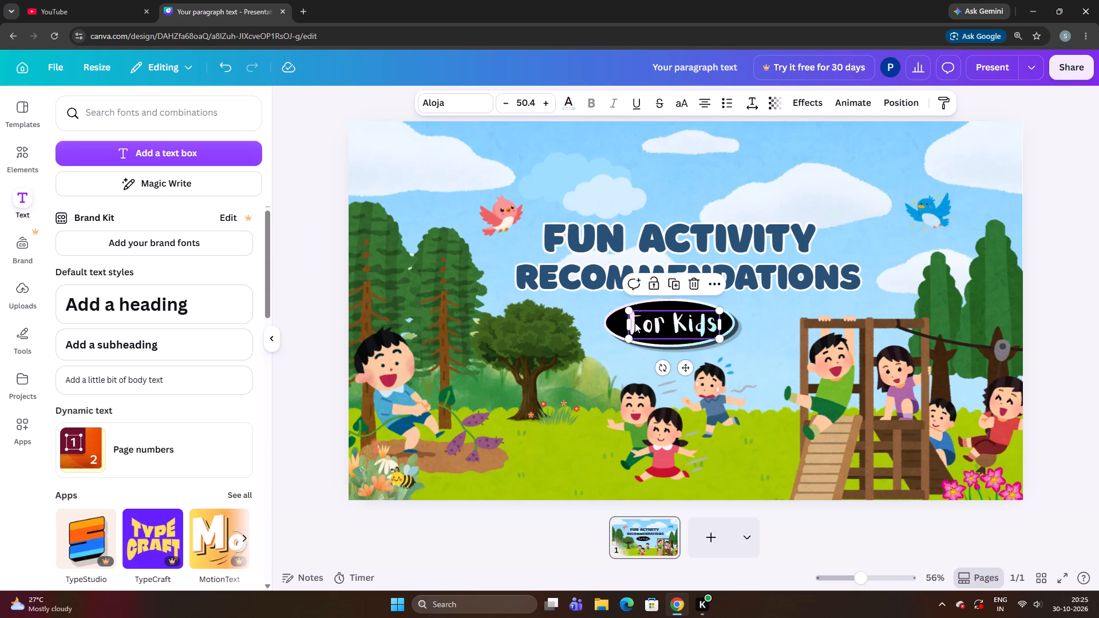
key("Left")
key("Left")
key("Up")
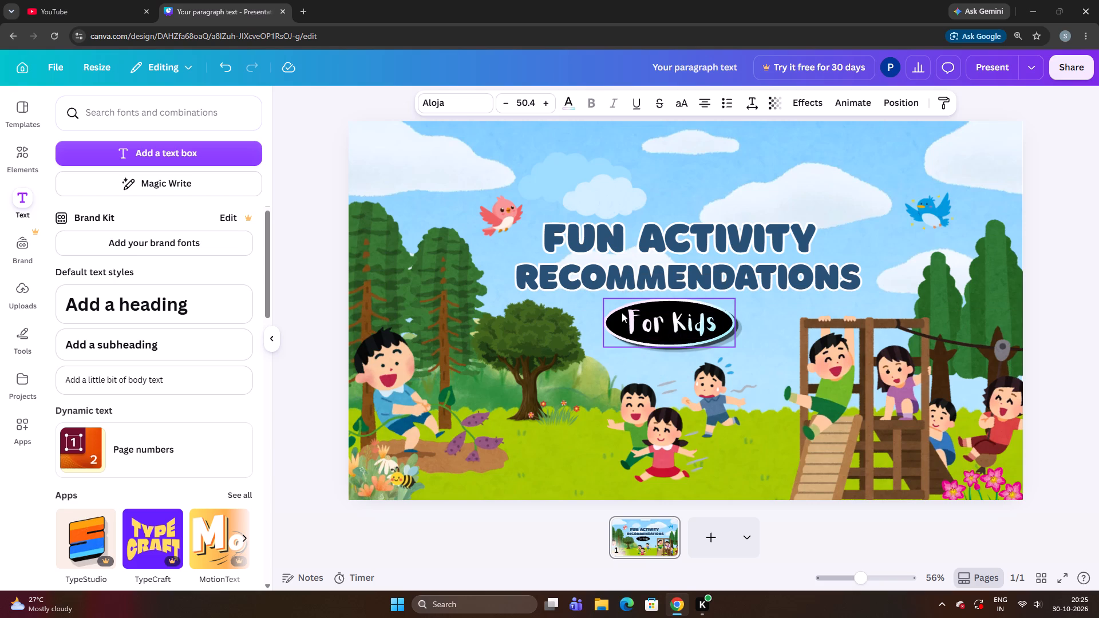
key("ctrl+Up")
key("ctrl+Up")
key("ctrl+Up")
key("ctrl+Up")
key("ctrl+Up")
key("ctrl+Up")
key("ctrl+Up")
key("ctrl+Up")
key("Right")
key("Right")
key("Right")
key("Right")
key("Right")
key("Right")
key("Right")
key("Right")
key("Right")
key("Right")
key("Right")
key("Right")
key("Right")
key("Right")
key("Right")
key("Right")
key("Right")
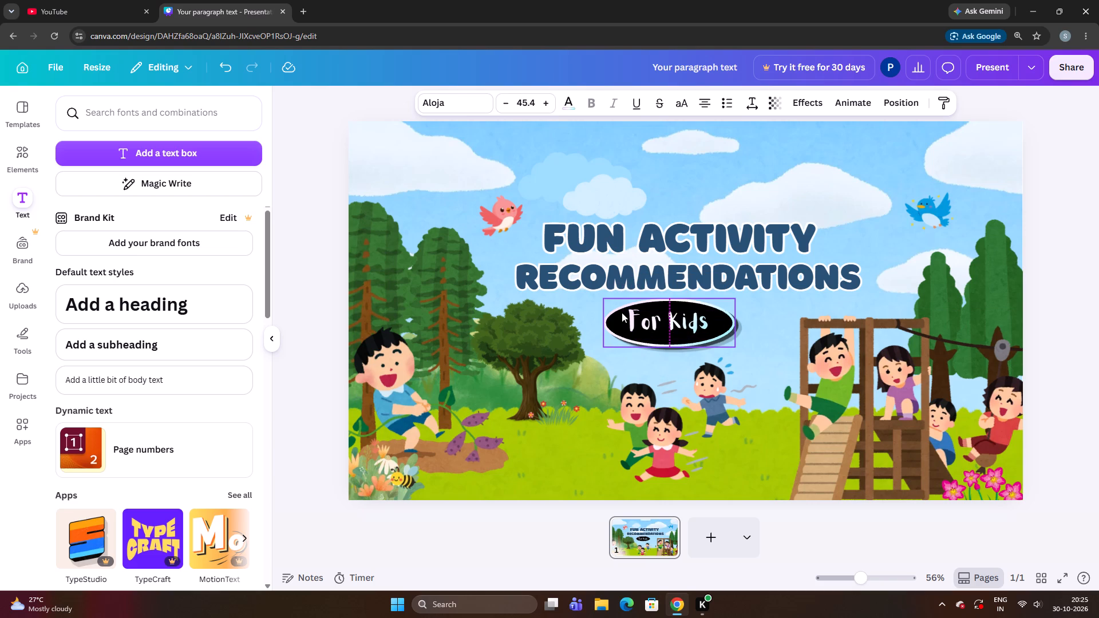
Shrink the "For Kids" text to a font size of about 42.9 and nudge it down inside the oval.
key("ctrl+Up")
key("ctrl+Up")
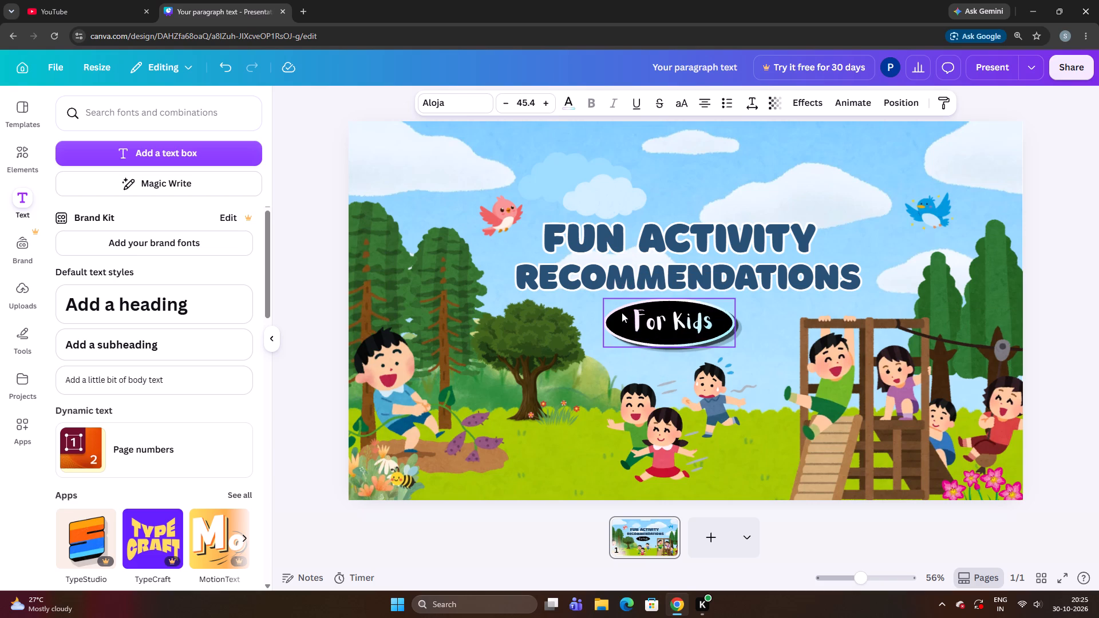
key("Down")
key("Right")
key("ctrl+Up")
key("Up")
key("Up")
key("ctrl+Up")
key("ctrl+Up")
key("ctrl+Up")
key("ctrl+Up")
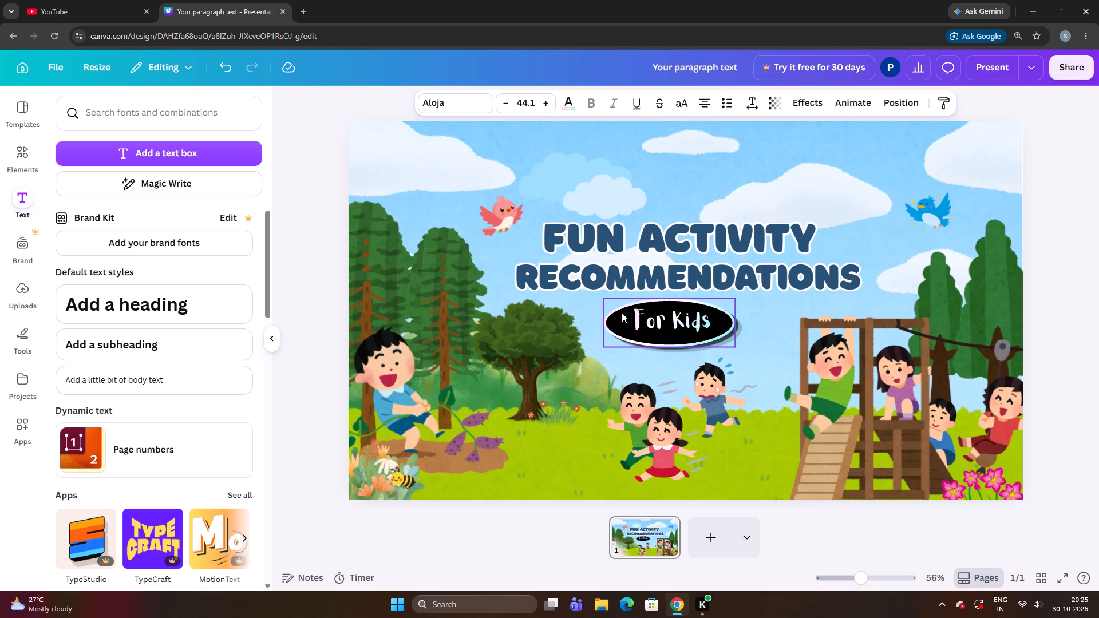
key("ctrl+Up")
key("Up")
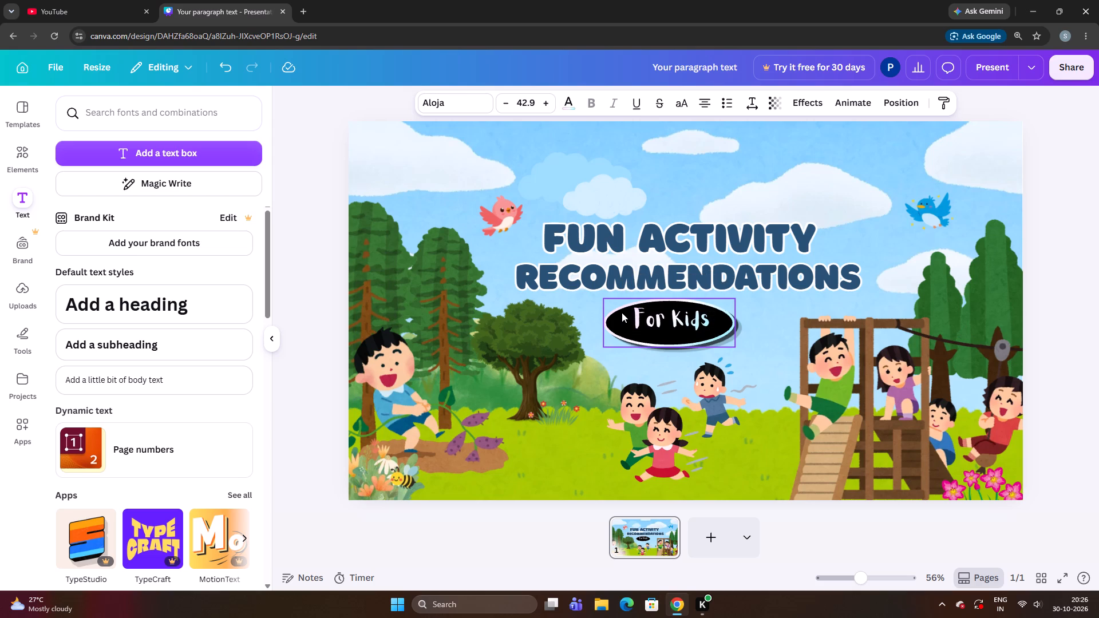
key("Up")
key("Down")
key("Down")
key("Down")
key("Down")
key("Down")
key("Down")
key("Down")
key("Down")
key("Down")
key("Down")
key("Down")
key("Down")
key("Down")
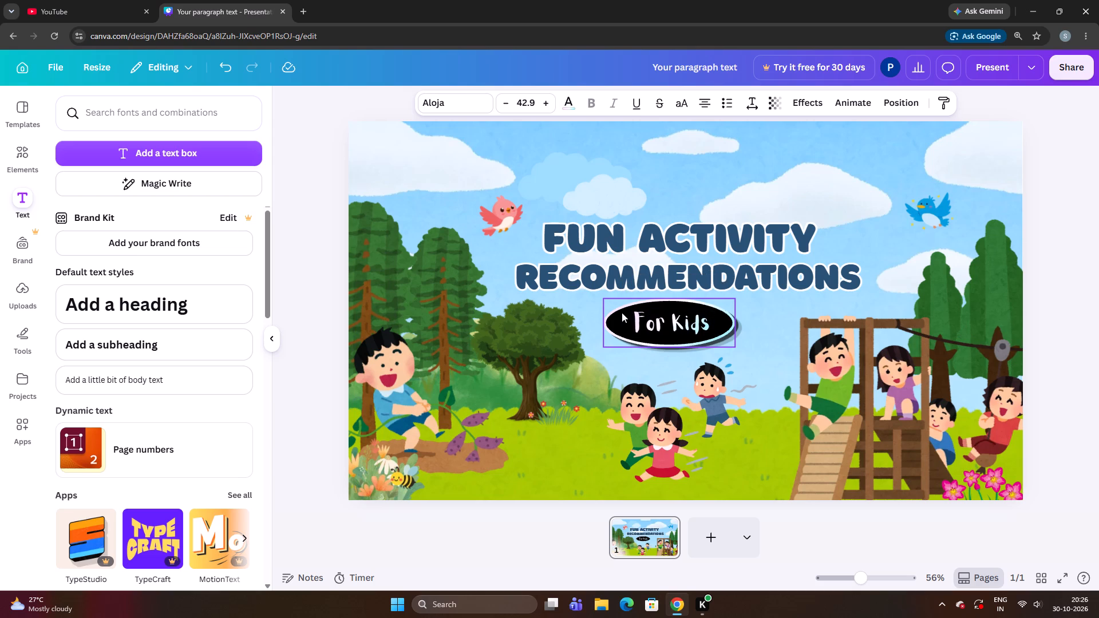
Shrink the "For Kids" text to a font size of 41 and adjust its vertical position in the oval.
key("ctrl+Up")
key("Up")
key("Up")
key("Up")
key("ctrl+Up")
key("Up")
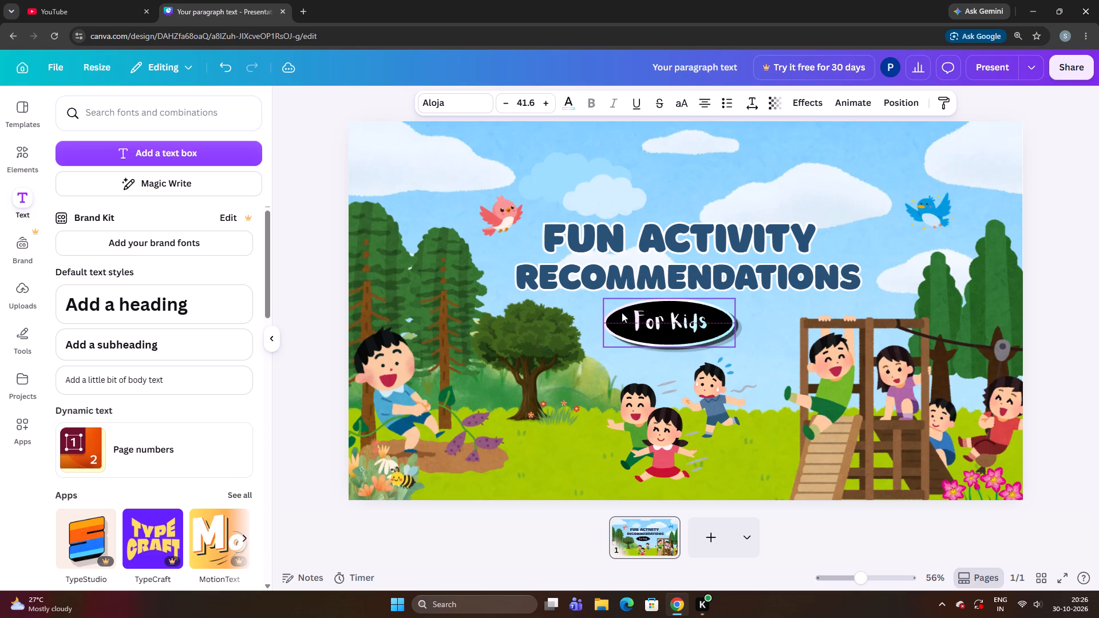
key("Up")
key("Down")
key("Down")
key("Up")
key("Up")
key("Up")
key("Up")
key("Up")
key("Down")
key("Down")
key("Down")
key("Down")
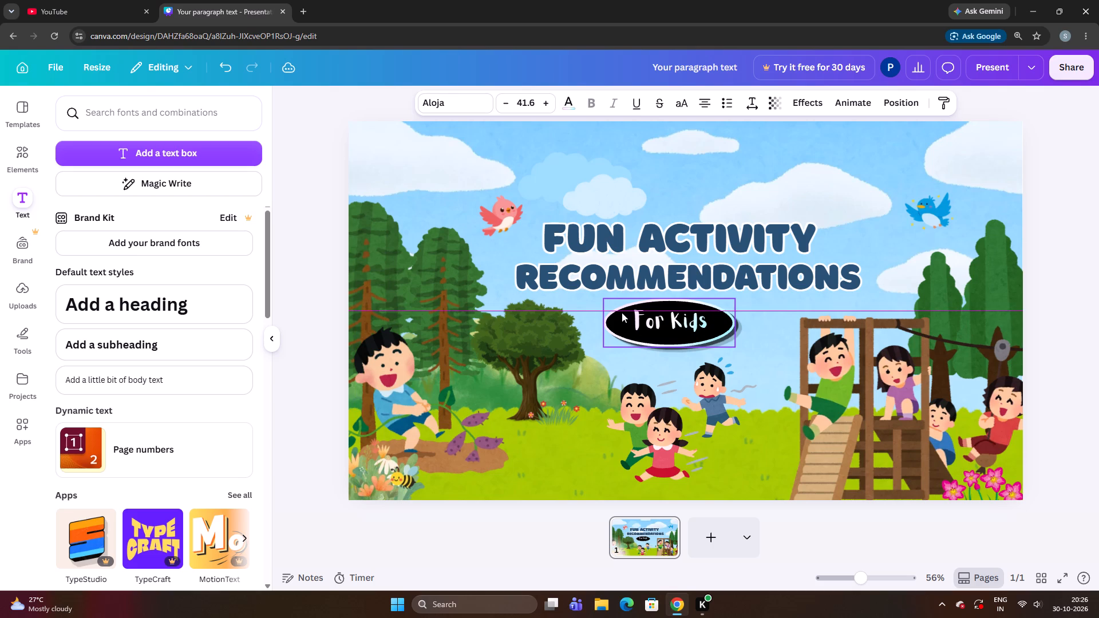
key("Down")
key("Down")
key("Down")
key("Right")
key("Up")
key("Up")
key("Up")
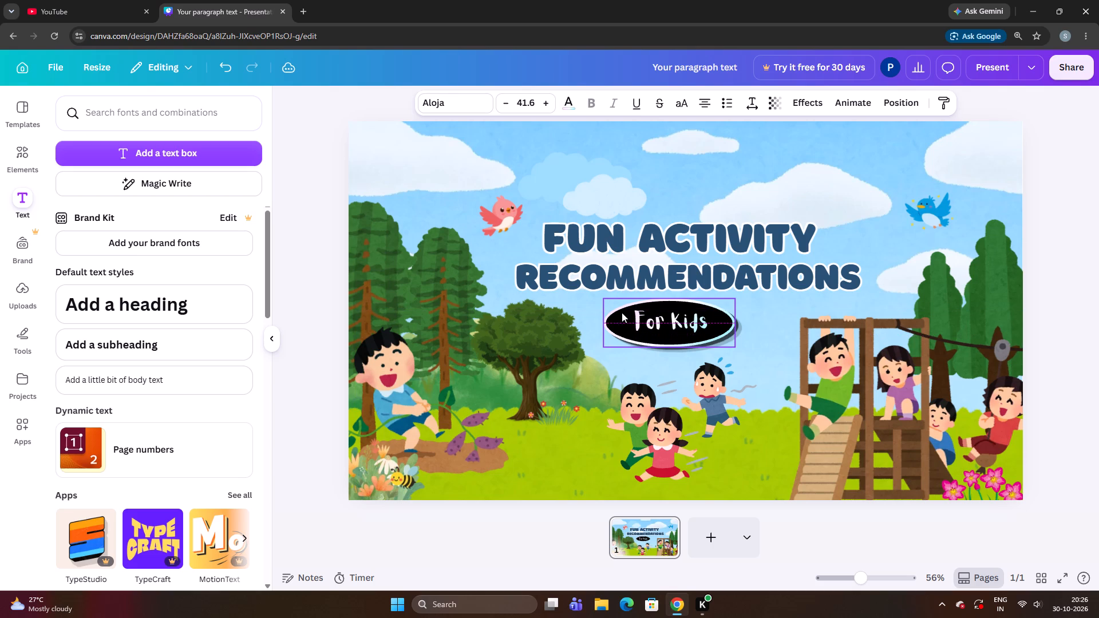
key("Up")
key("Down")
key("Down")
key("Left")
key("Left")
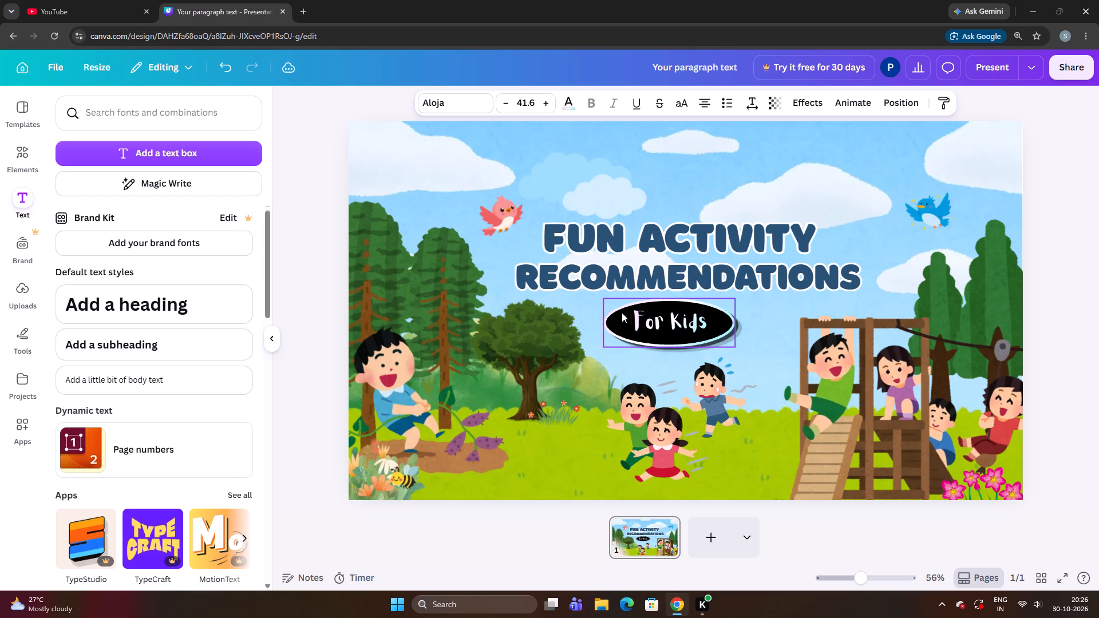
key("ctrl+Up")
key("Up")
key("Right")
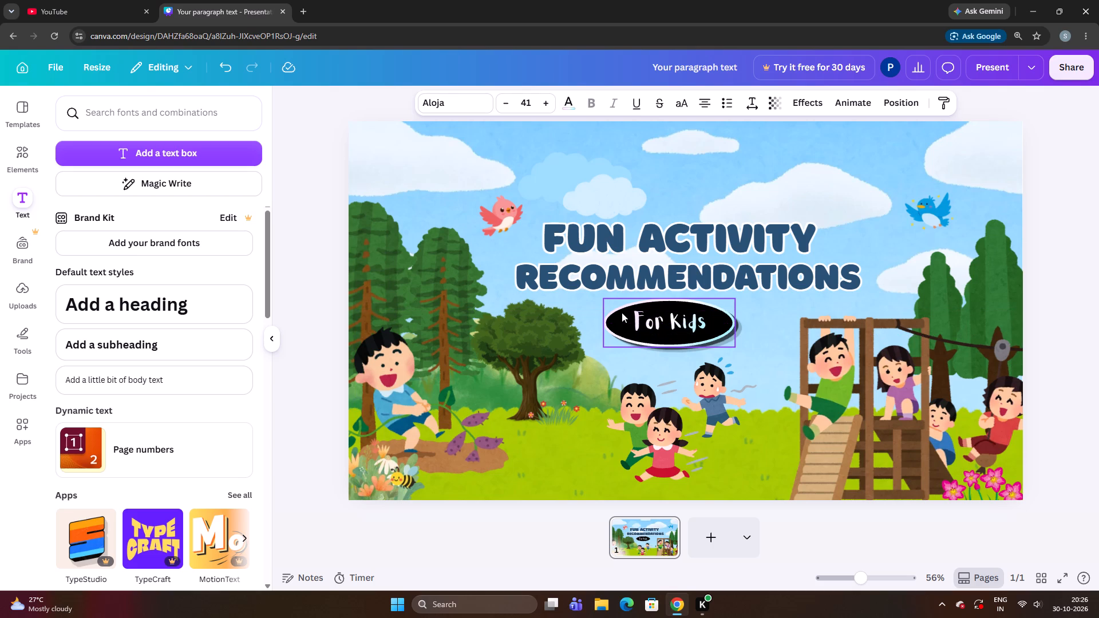
Enlarge the "For Kids" text to a font size of about 43.5 and nudge it up within the oval.
key("Down")
key("Down")
key("ctrl+Down")
key("ctrl+Down")
key("ctrl+Down")
key("ctrl+Down")
key("ctrl+Down")
key("ctrl+Down")
key("ctrl+Down")
key("Up")
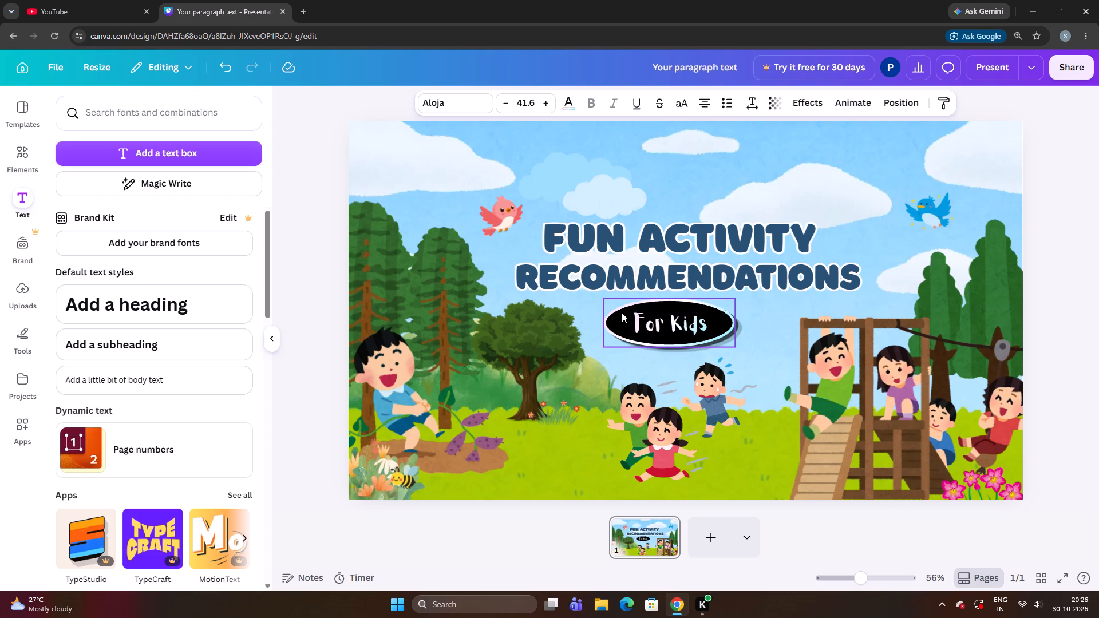
key("Up")
key("ctrl+Down")
key("Up")
key("Up")
key("ctrl+Down")
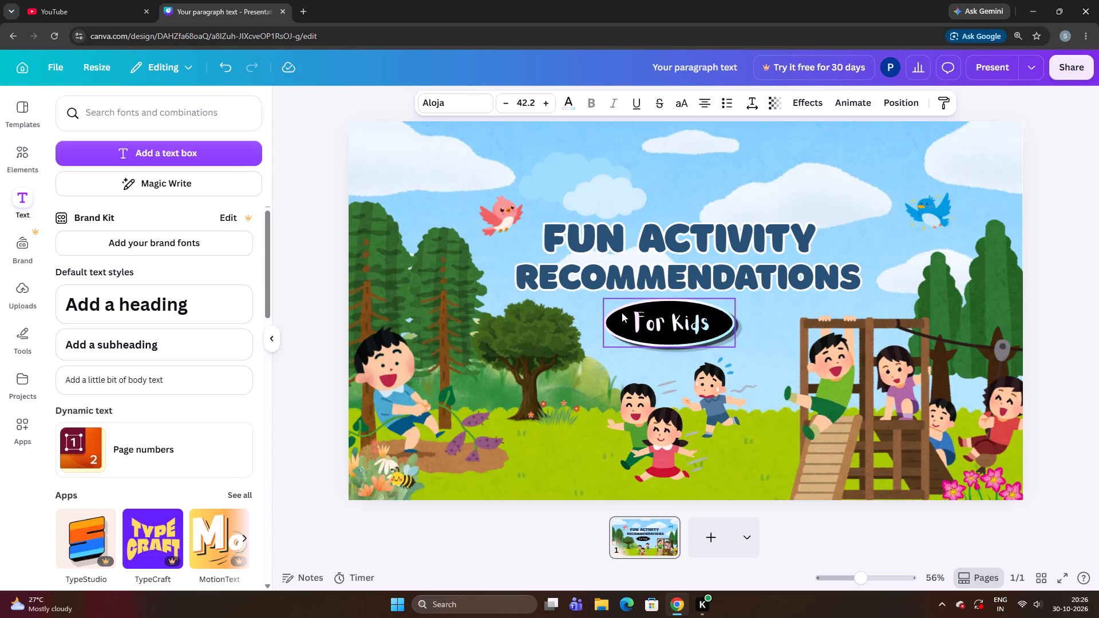
key("Up")
key("ctrl+Down")
key("Down")
key("Up")
key("Up")
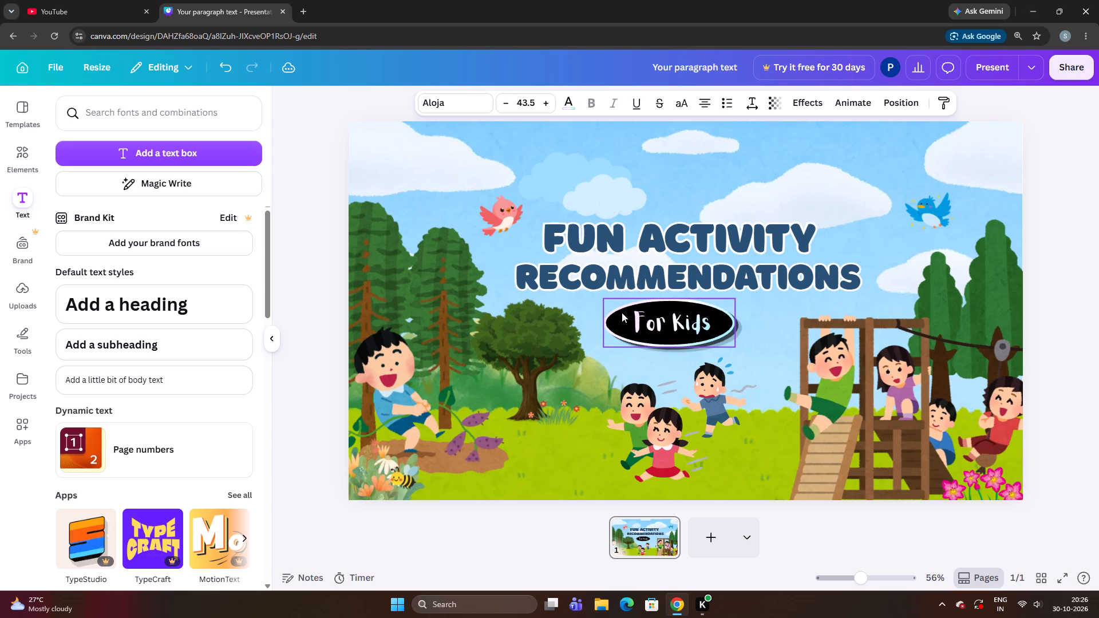
Nudge the "For Kids" text slightly left and enlarge it to a font size of about 46.6.
key("Left")
key("Left")
key("Left")
key("Left")
key("Left")
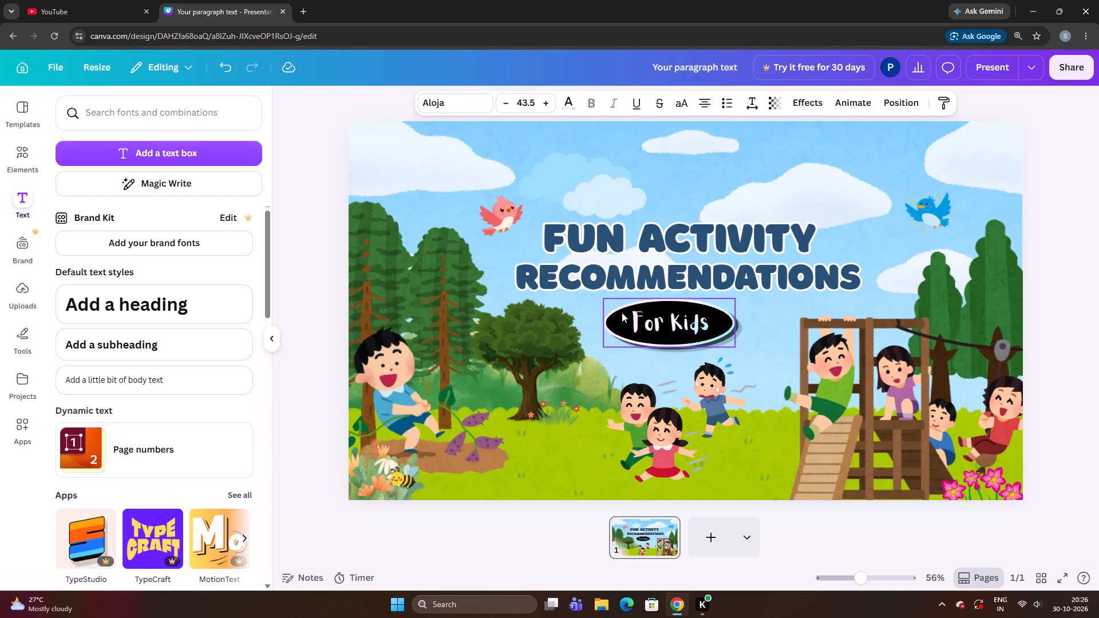
key("Down")
key("Down")
key("Up")
key("ctrl+Down")
key("ctrl+Down")
key("ctrl+Down")
key("ctrl+Down")
key("ctrl+Down")
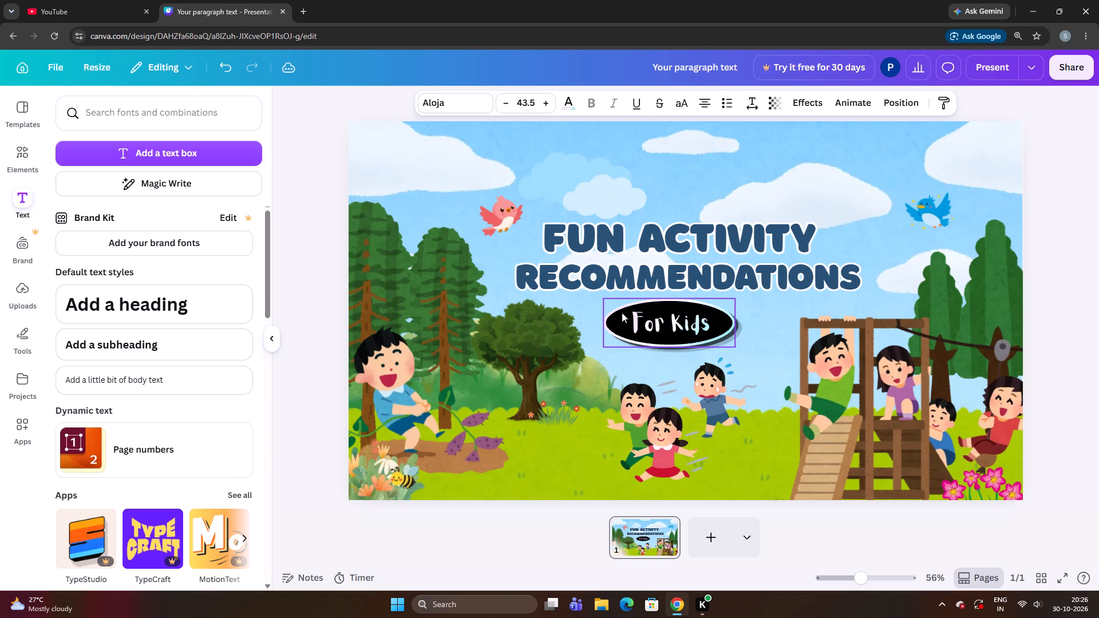
Fine-tune the position of the "For Kids" text so it sits centred inside the black oval.
key("Up")
key("Up")
key("Up")
key("Up")
key("Down")
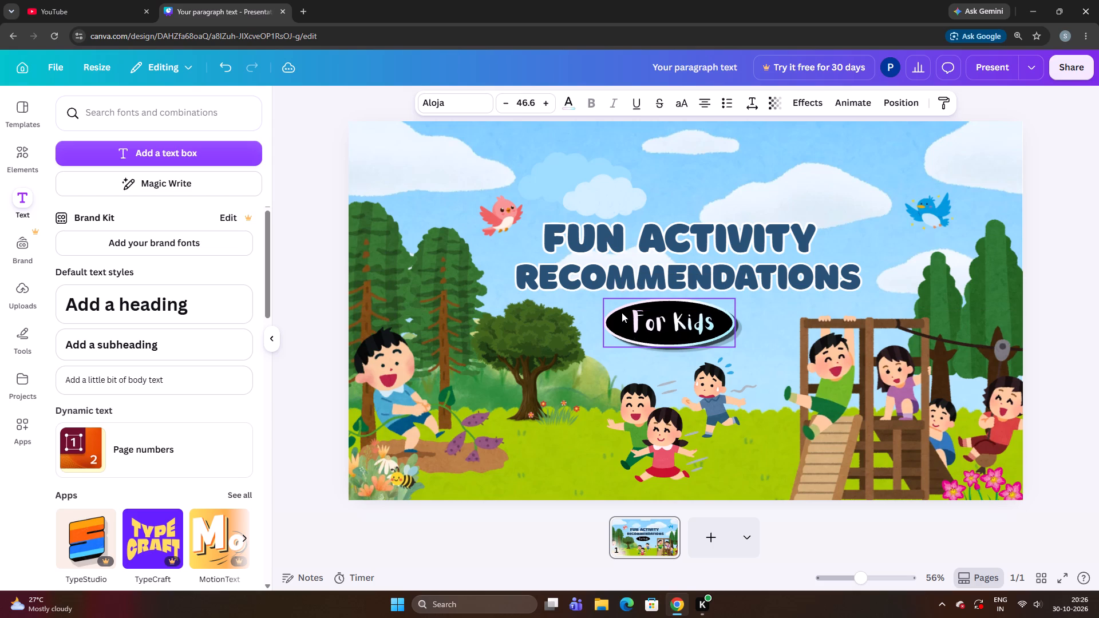
key("Down")
key("Down")
key("Down")
key("Down")
key("Down")
key("Down")
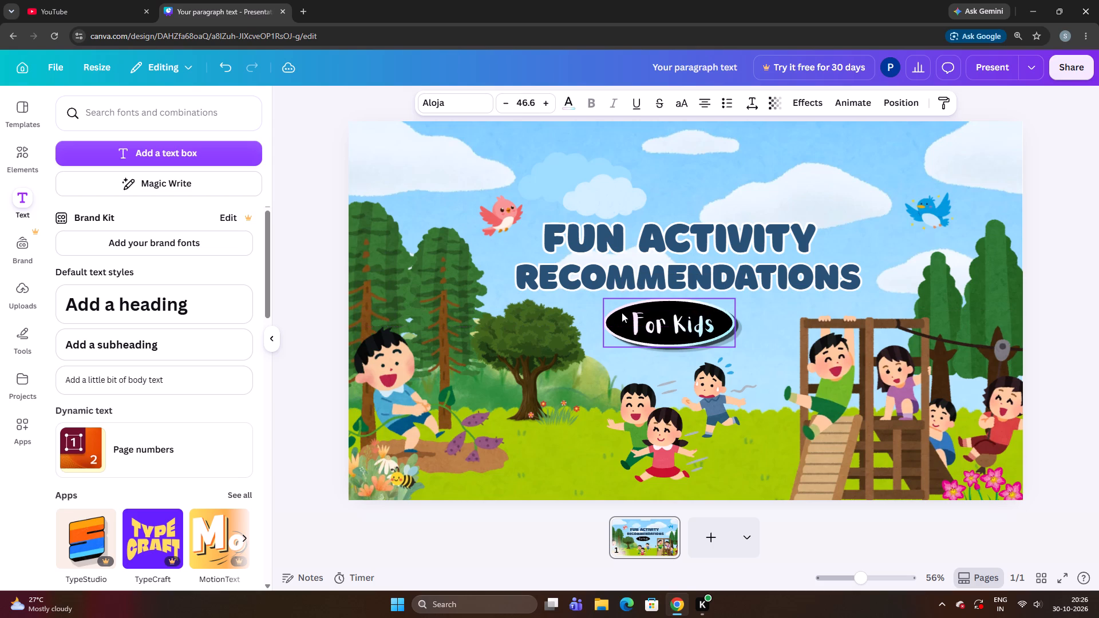
key("Up")
key("Up")
key("Up")
key("Up")
key("Up")
key("Up")
key("Up")
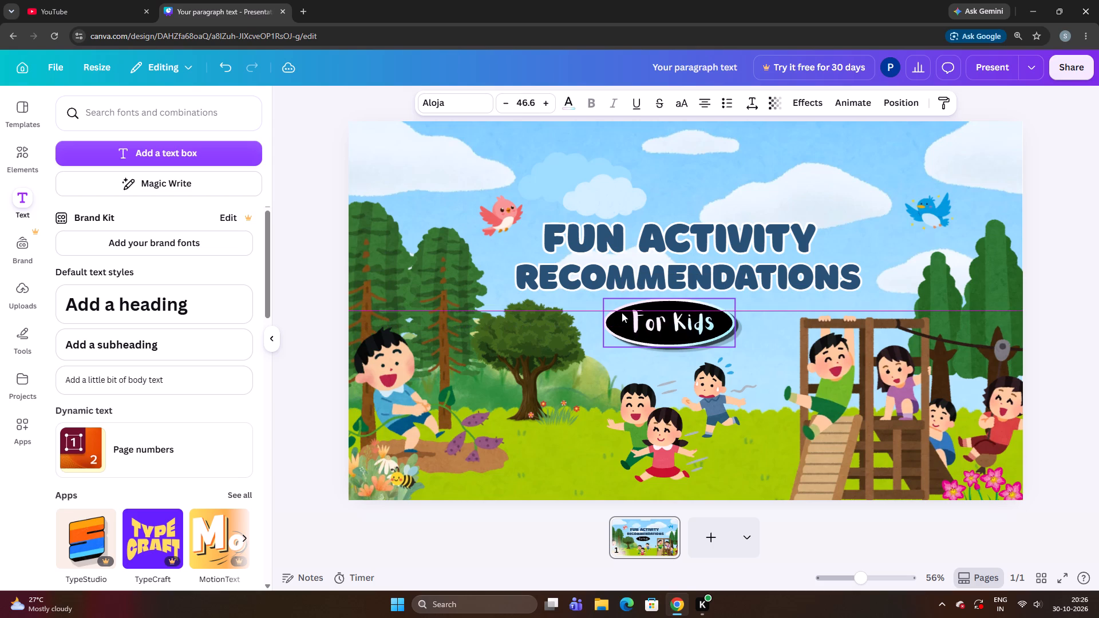
key("Right")
key("Right")
key("Right")
key("Up")
key("Left")
key("Left")
key("Left")
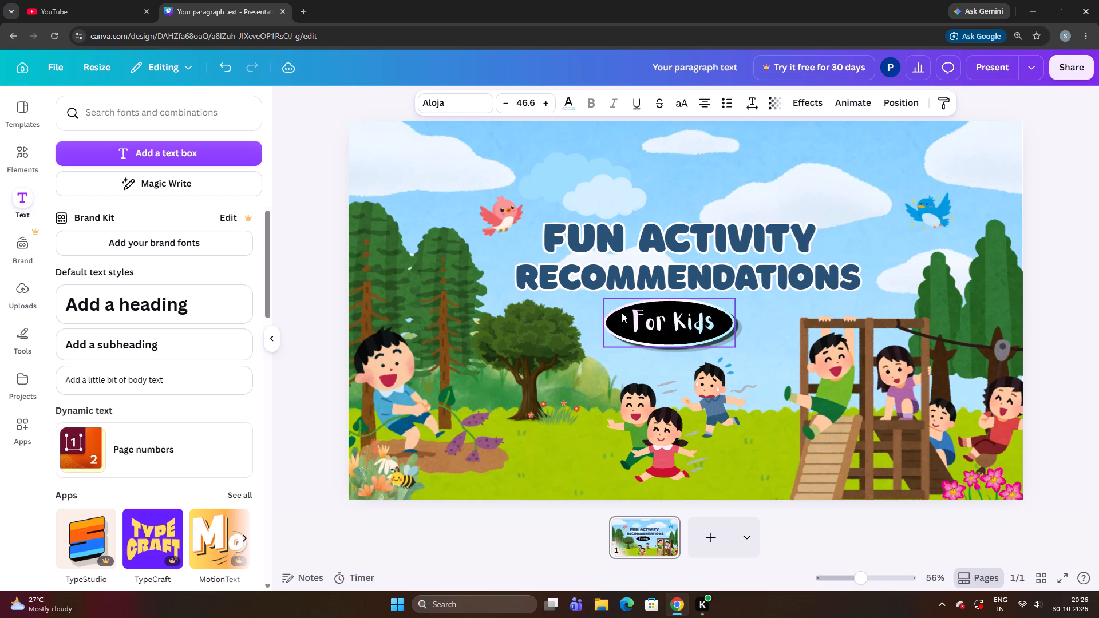
key("Left")
key("Down")
key("Down")
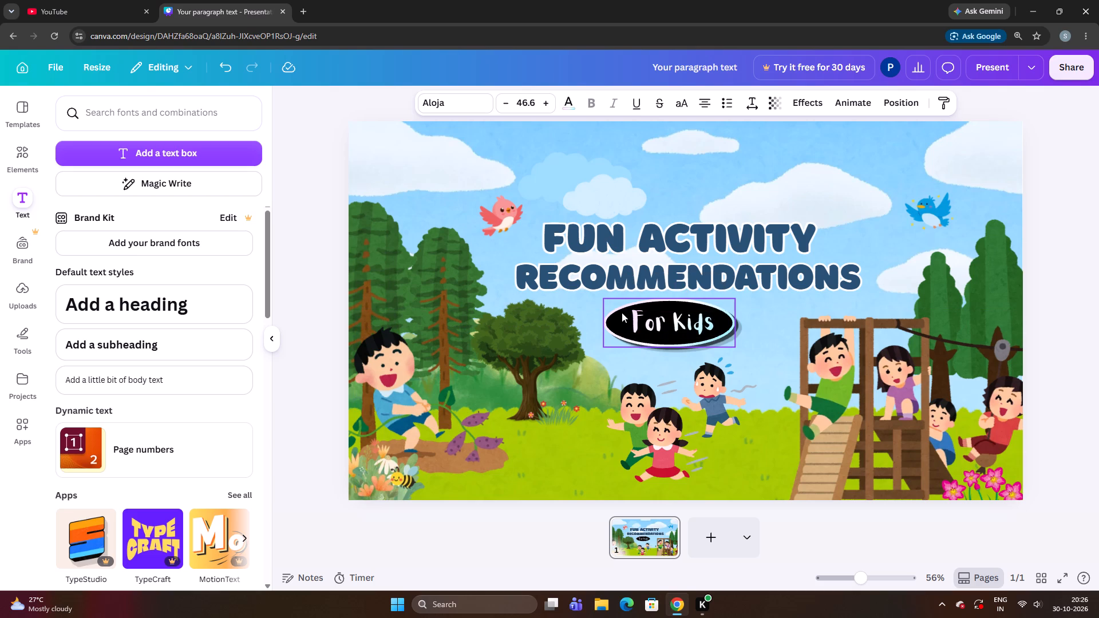
Nudge the "For Kids" text slightly left so it sits centred inside the black oval.
key("Down")
key("Up")
key("Left")
key("Left")
key("Left")
key("Left")
key("Left")
key("Left")
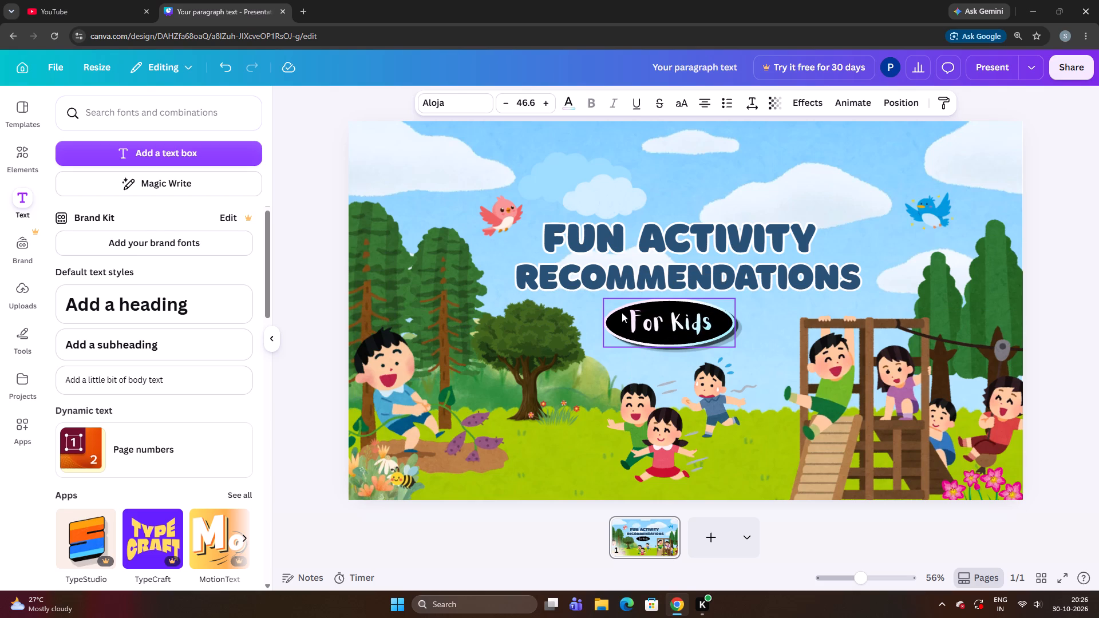
Move the running children graphic below the "For Kids" oval and shrink it slightly in proportion.
left_click(556, 395)
left_click_drag(630, 415, 668, 389)
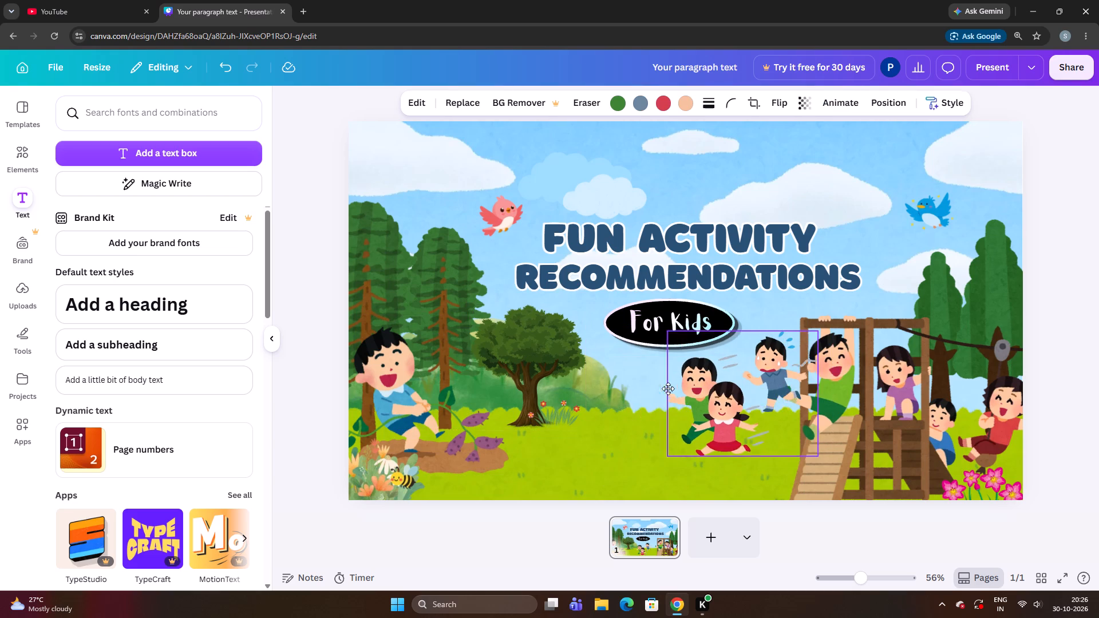
left_click_drag(668, 389, 667, 389)
left_click_drag(667, 391, 555, 389)
left_click_drag(577, 397, 627, 405)
left_click_drag(641, 417, 656, 421)
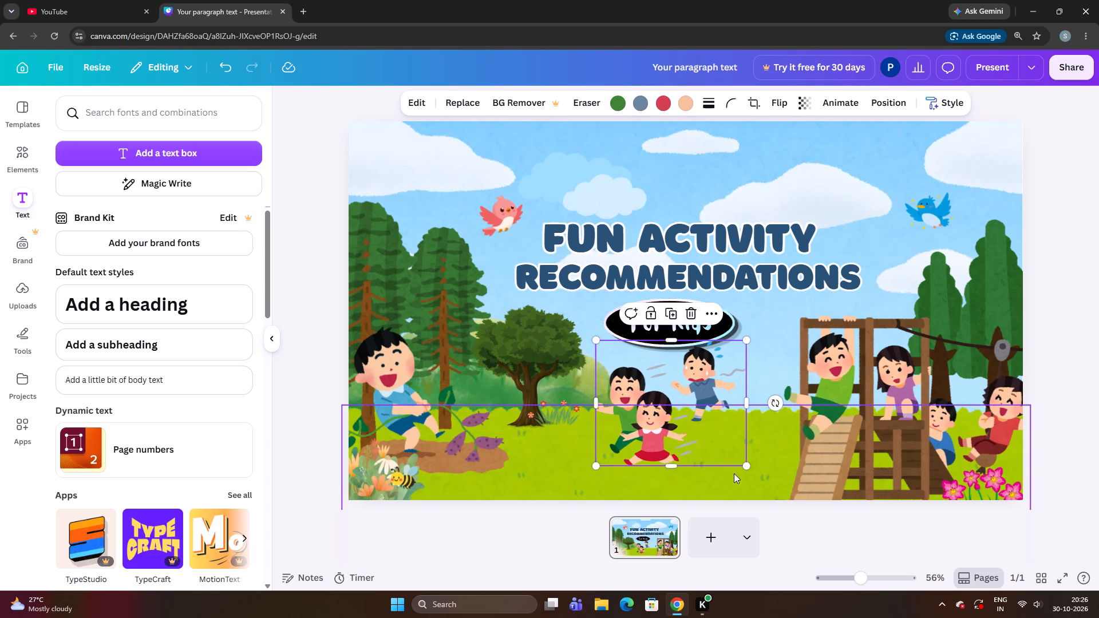
left_click_drag(743, 467, 731, 453)
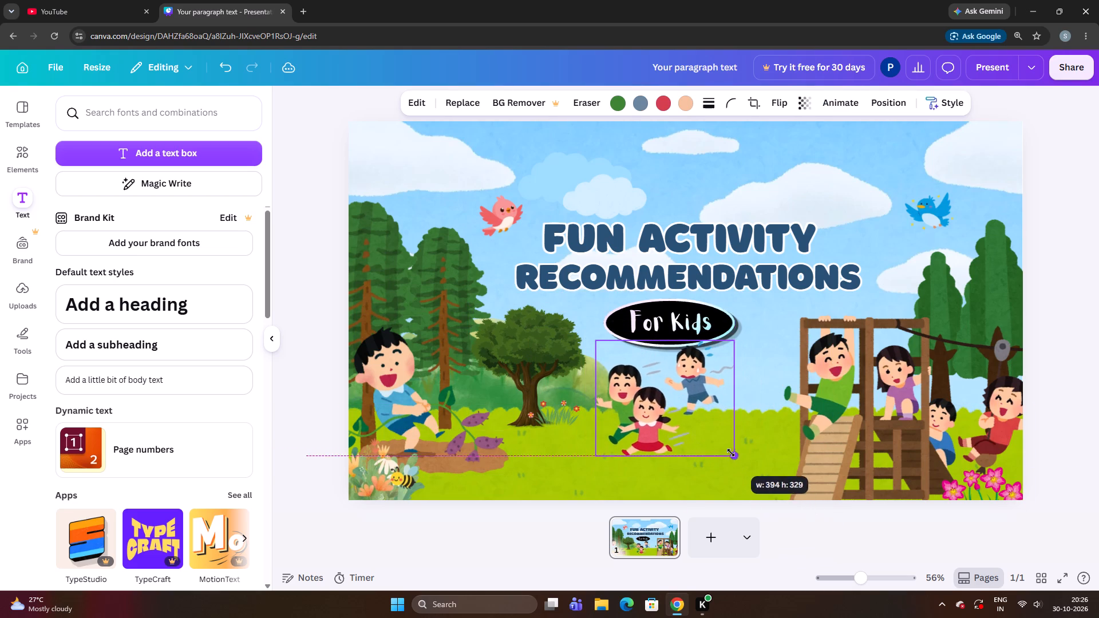
left_click_drag(731, 453, 731, 451)
Reposition the running children graphic on the grass, clear of the oval, and shrink it a little more.
left_click_drag(705, 390, 732, 438)
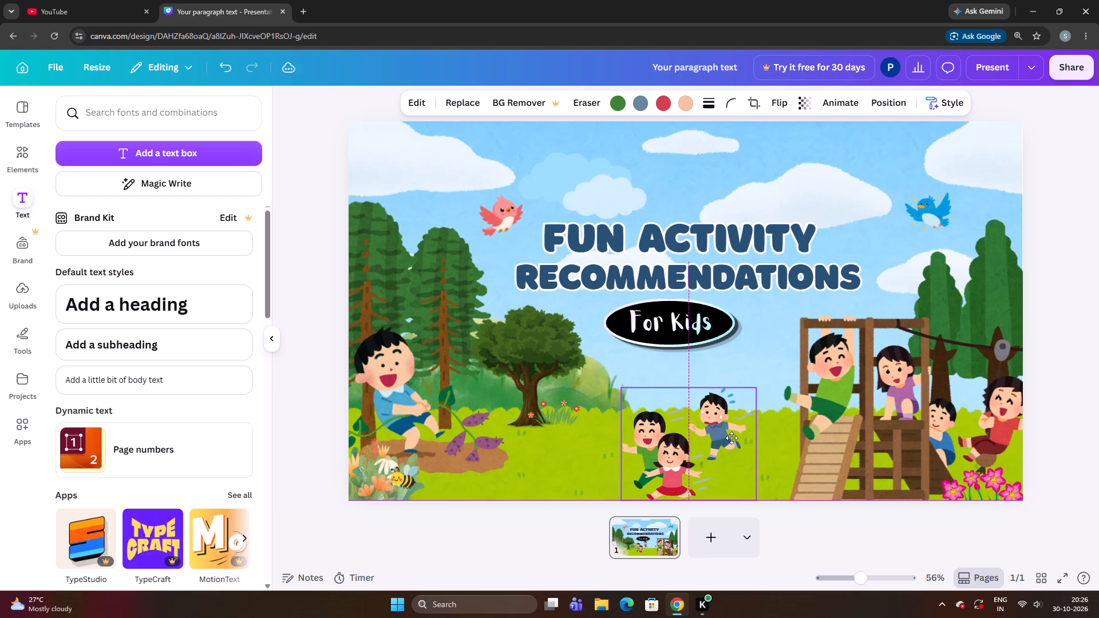
left_click_drag(732, 438, 717, 413)
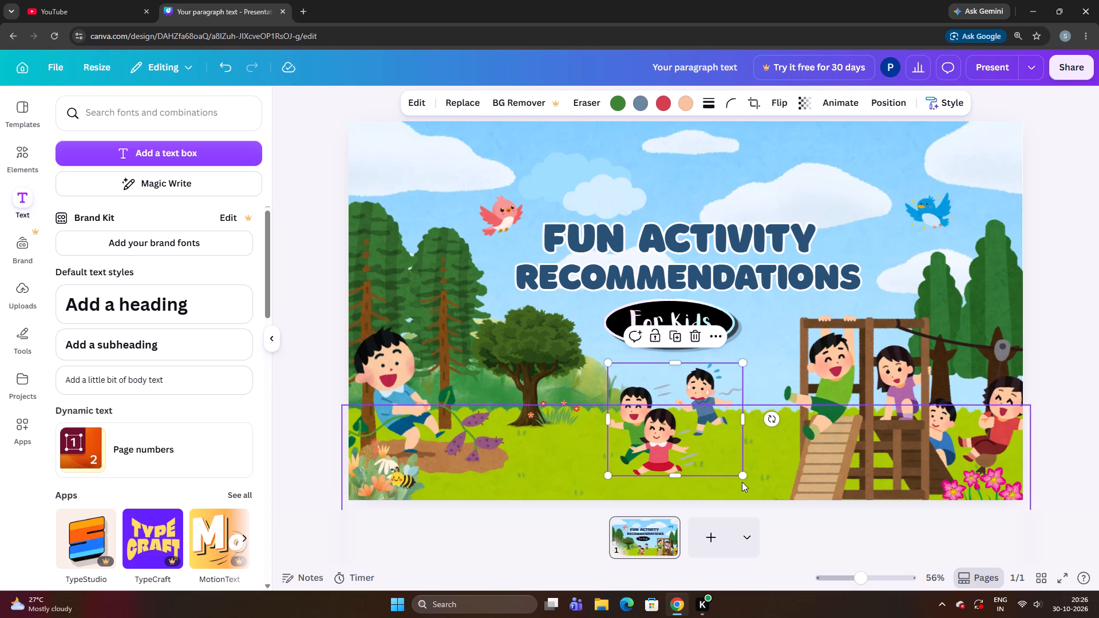
left_click_drag(742, 477, 742, 470)
left_click_drag(706, 444, 711, 439)
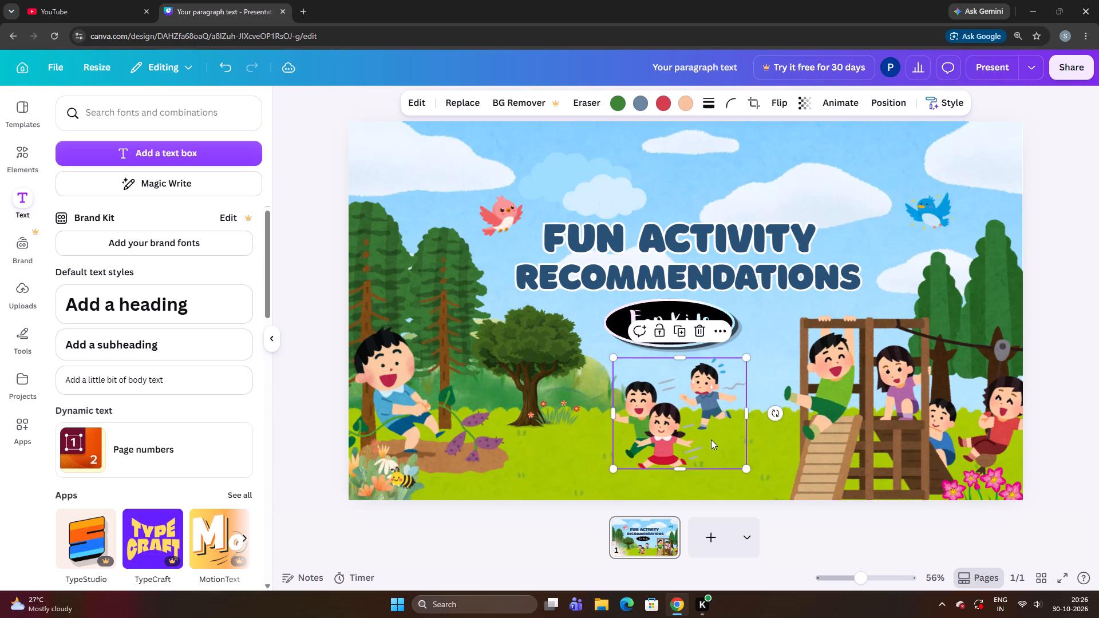
left_click_drag(711, 439, 723, 440)
Fine-tune the running children graphic's position, nudging it slightly left so it sits centred beneath the "For Kids" oval.
key("Left")
key("Left")
key("Left")
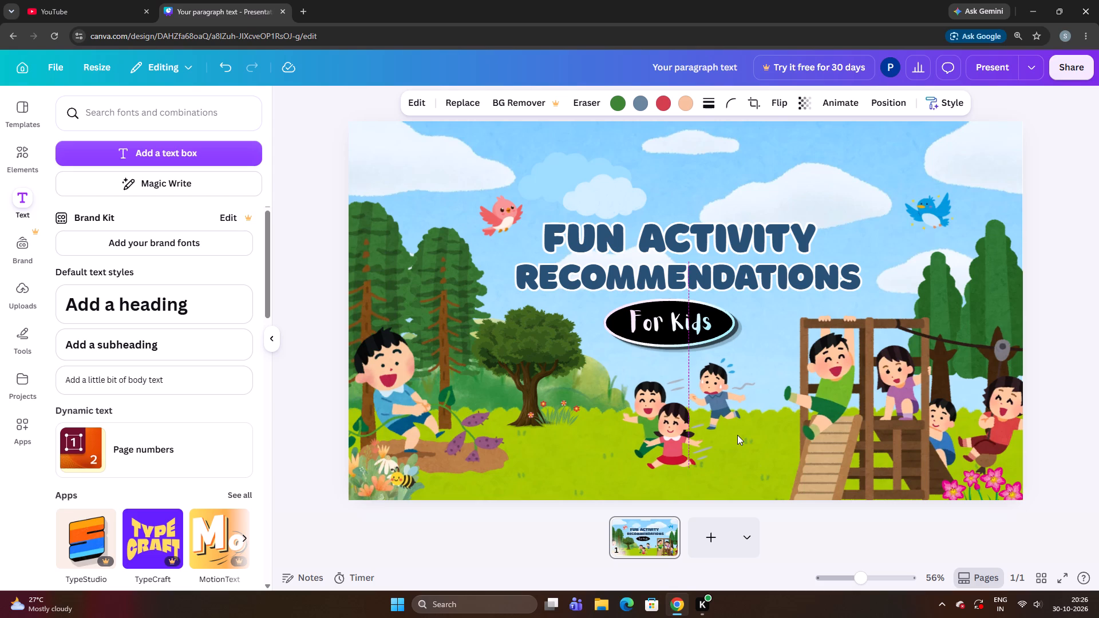
key("Down")
key("Left")
key("Up")
key("Left")
key("Down")
key("Down")
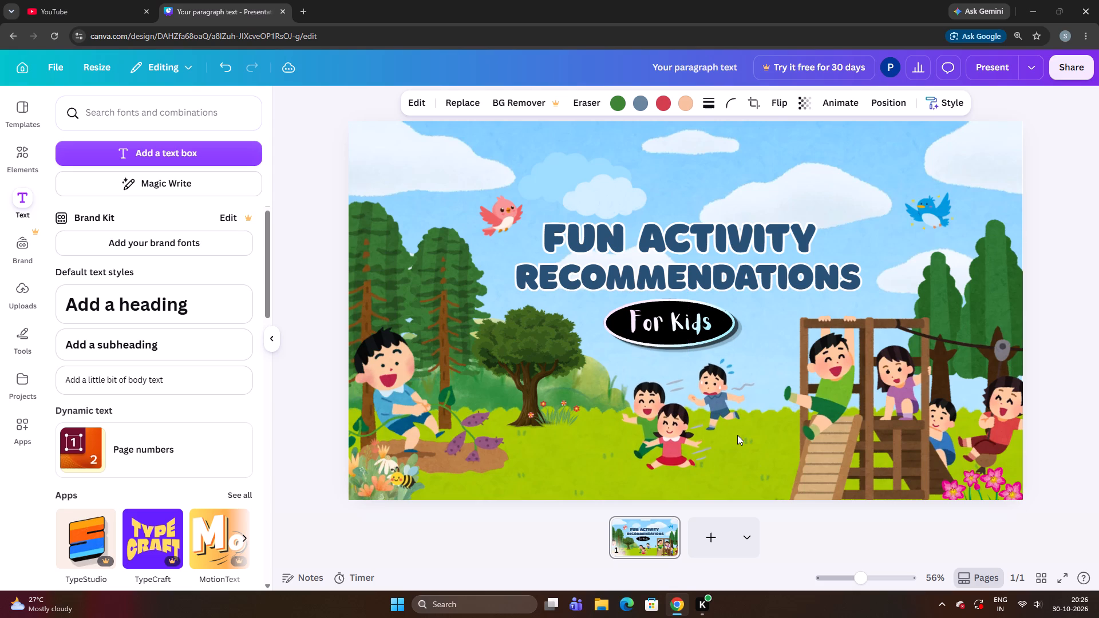
key("Left")
key("Up")
key("Left")
key("Up")
key("Left")
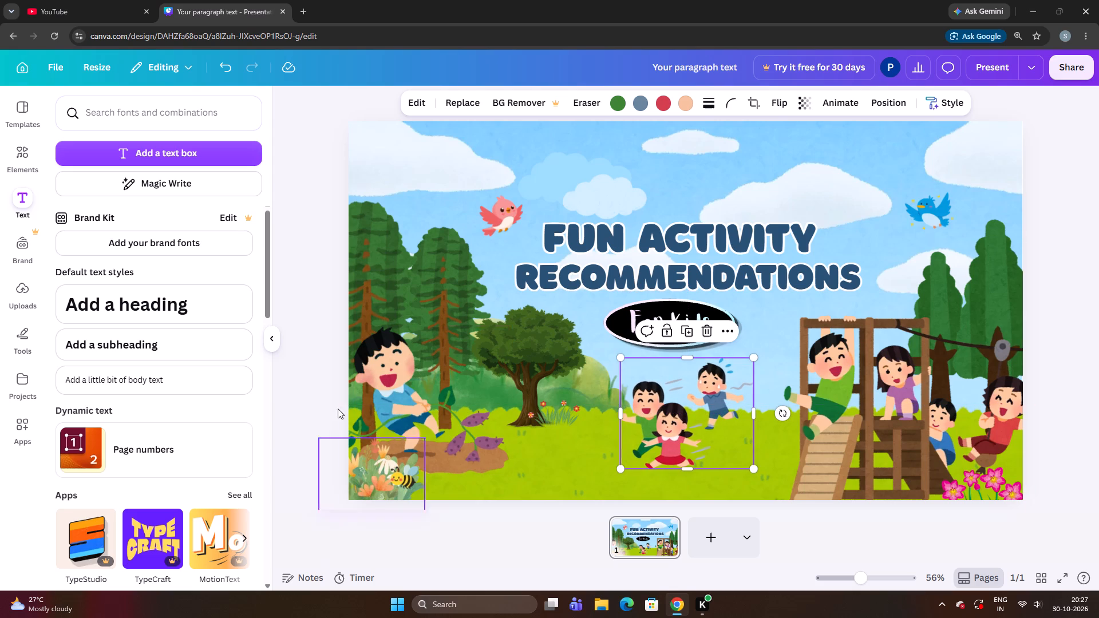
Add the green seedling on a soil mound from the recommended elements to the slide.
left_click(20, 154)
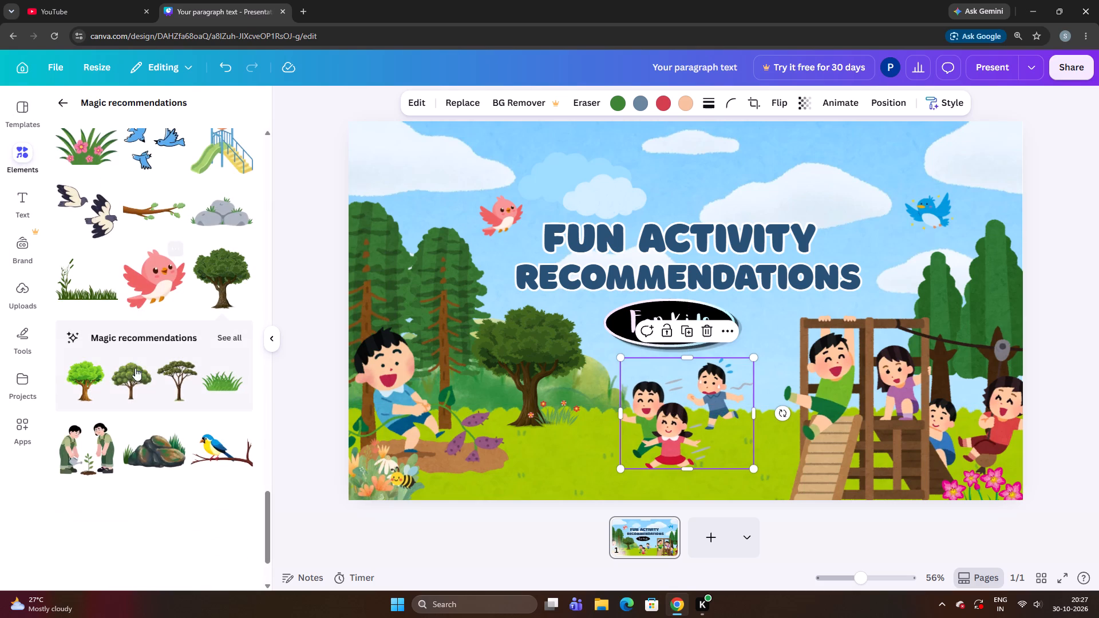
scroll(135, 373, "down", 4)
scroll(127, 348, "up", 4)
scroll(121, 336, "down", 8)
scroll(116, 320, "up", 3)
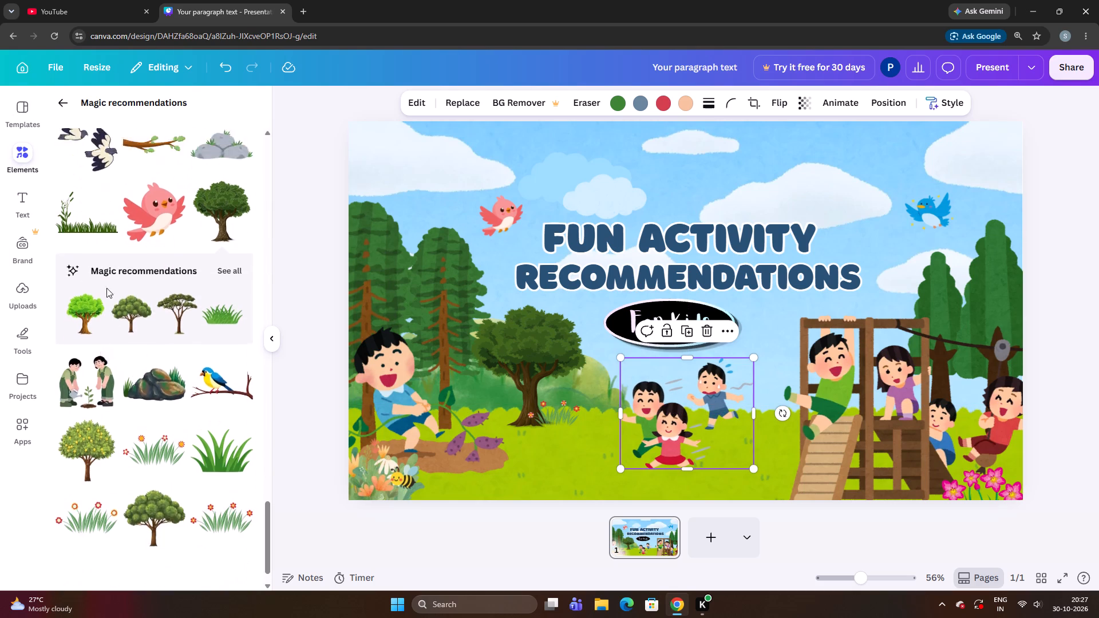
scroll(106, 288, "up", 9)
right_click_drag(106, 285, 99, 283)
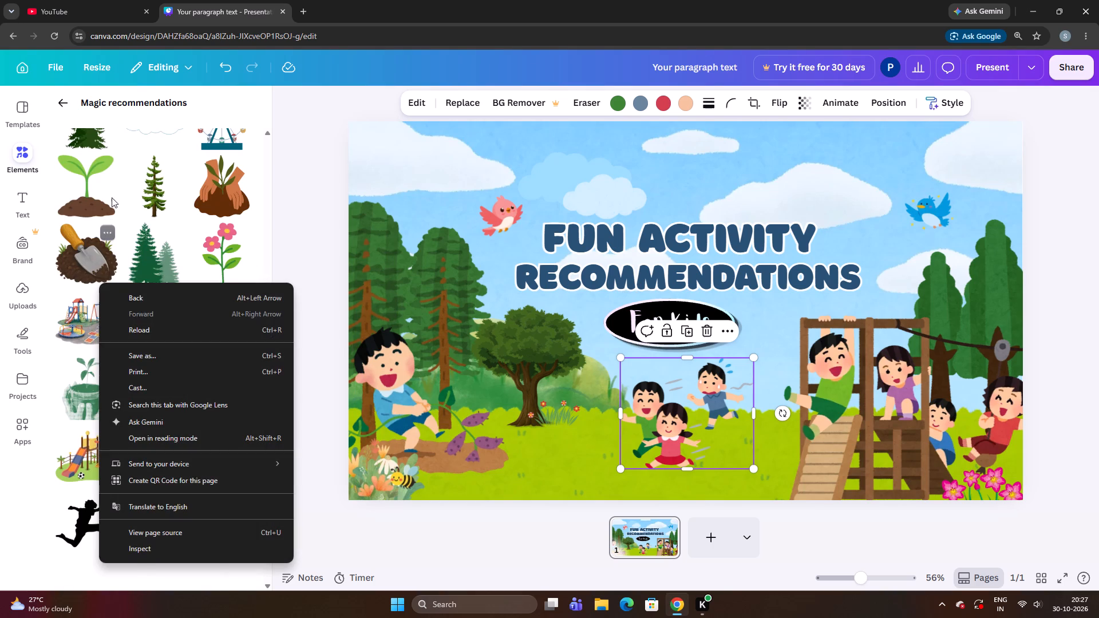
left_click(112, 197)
Browse the recommended graphics and the Frames category for further elements that suit the outdoor scene.
scroll(82, 313, "up", 8)
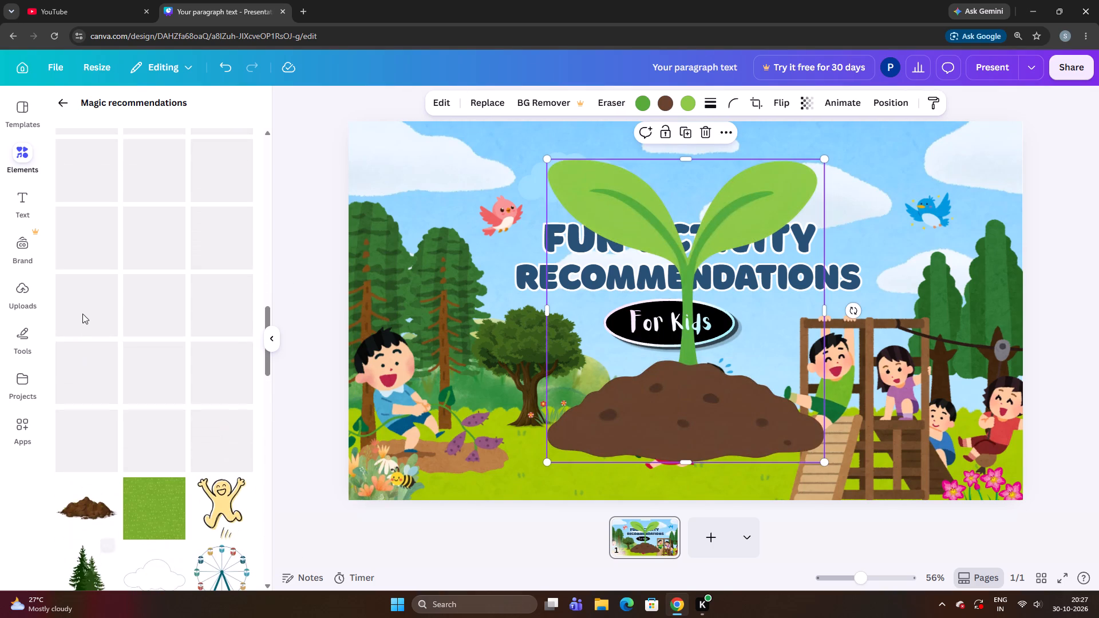
scroll(87, 167, "up", 7)
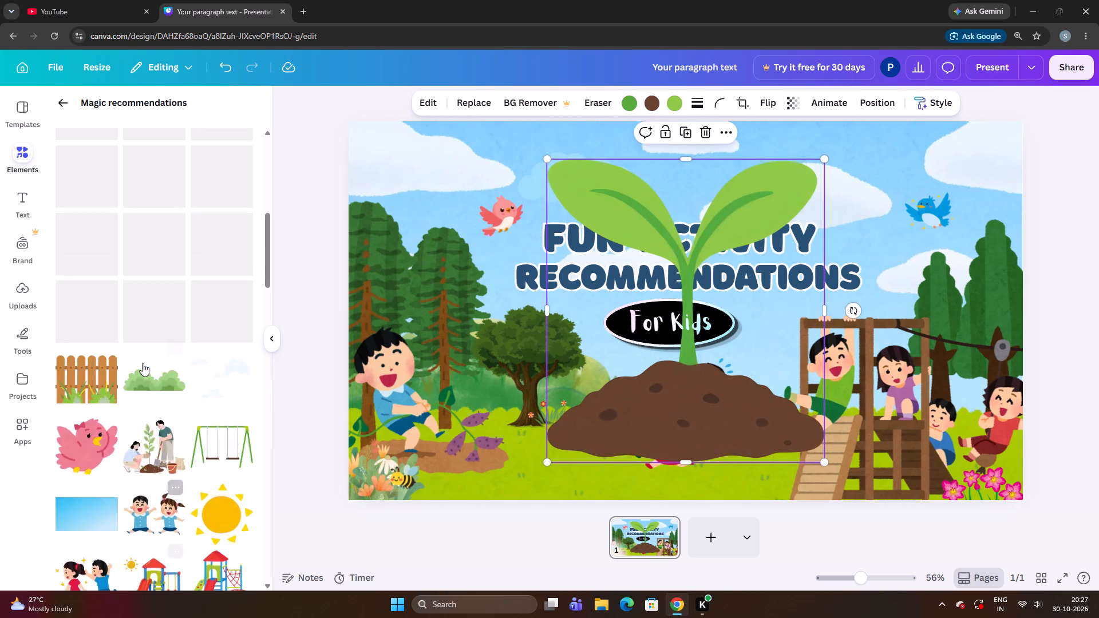
scroll(143, 363, "up", 11)
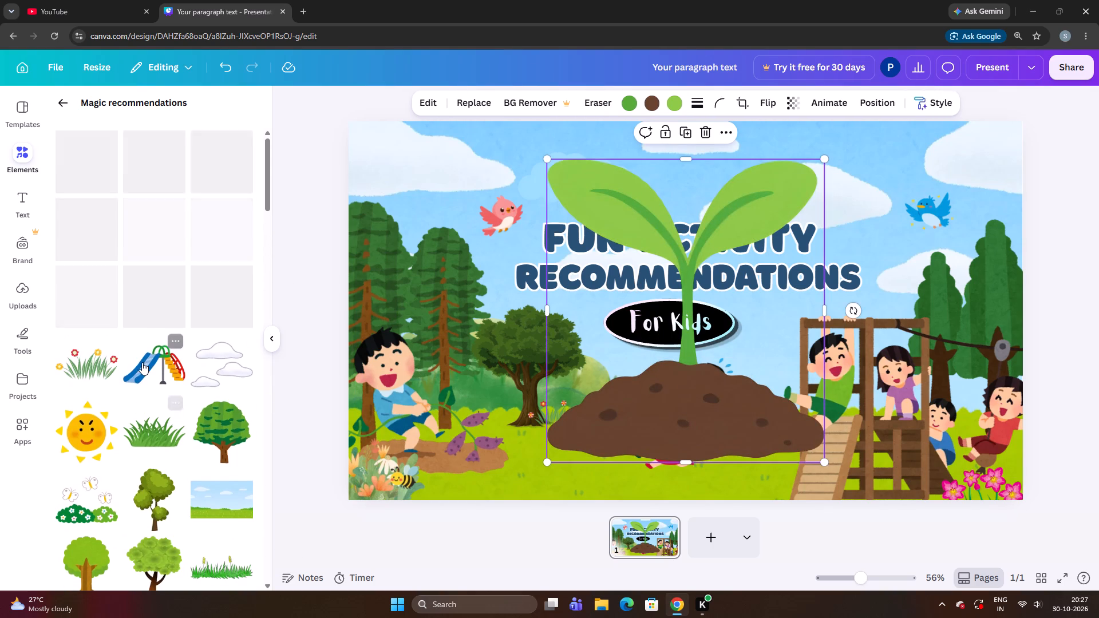
scroll(116, 300, "up", 7)
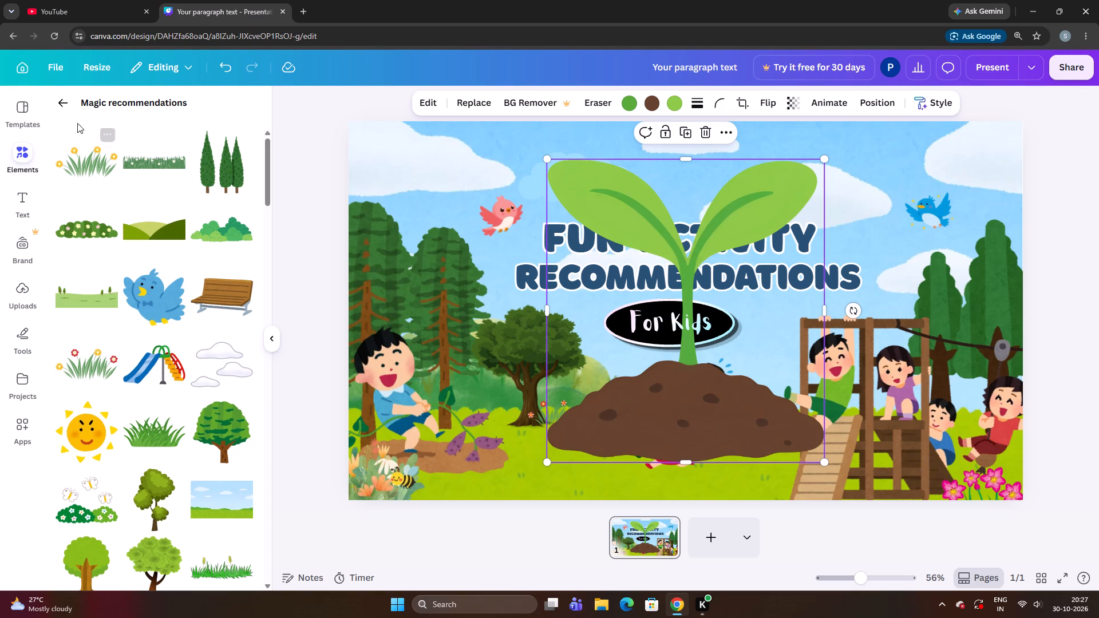
left_click(61, 110)
scroll(96, 251, "up", 4)
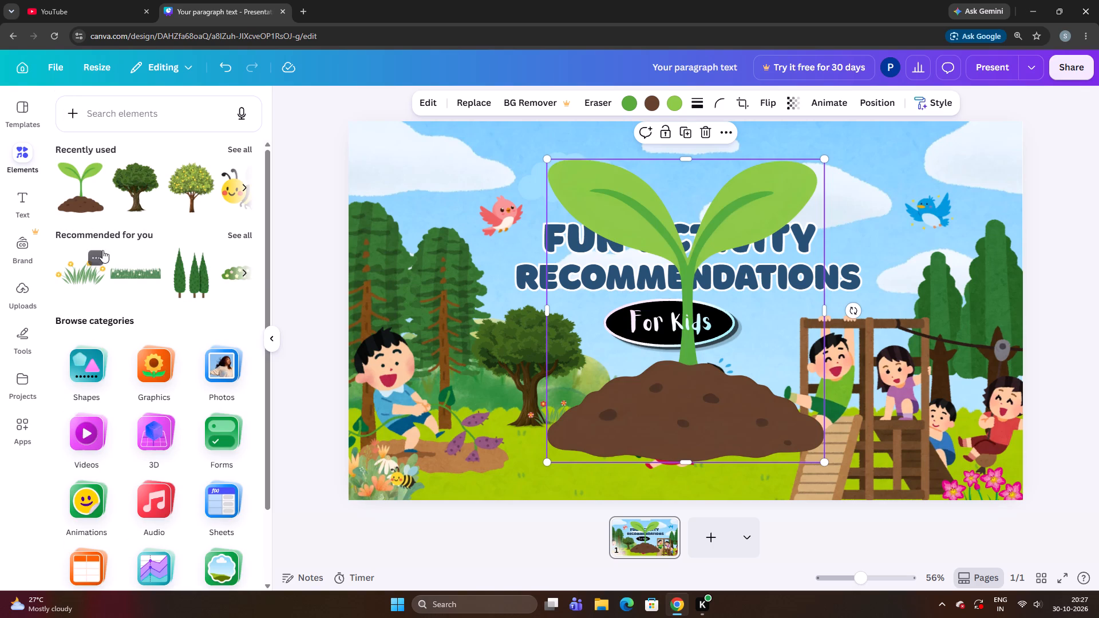
left_click(243, 238)
scroll(243, 238, "down", 2)
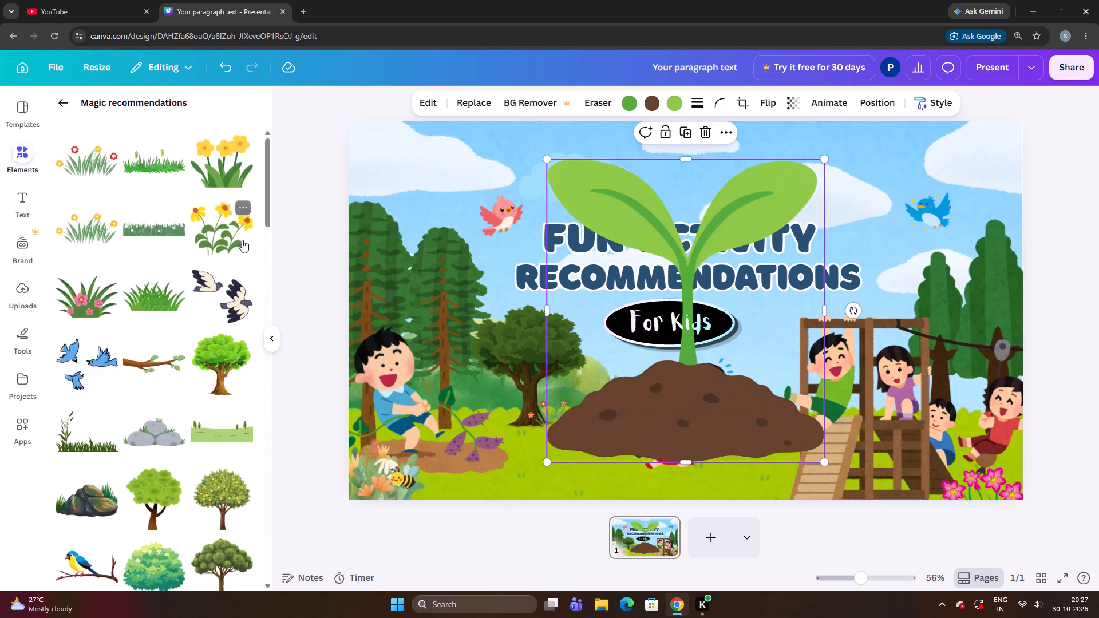
scroll(242, 240, "down", 13)
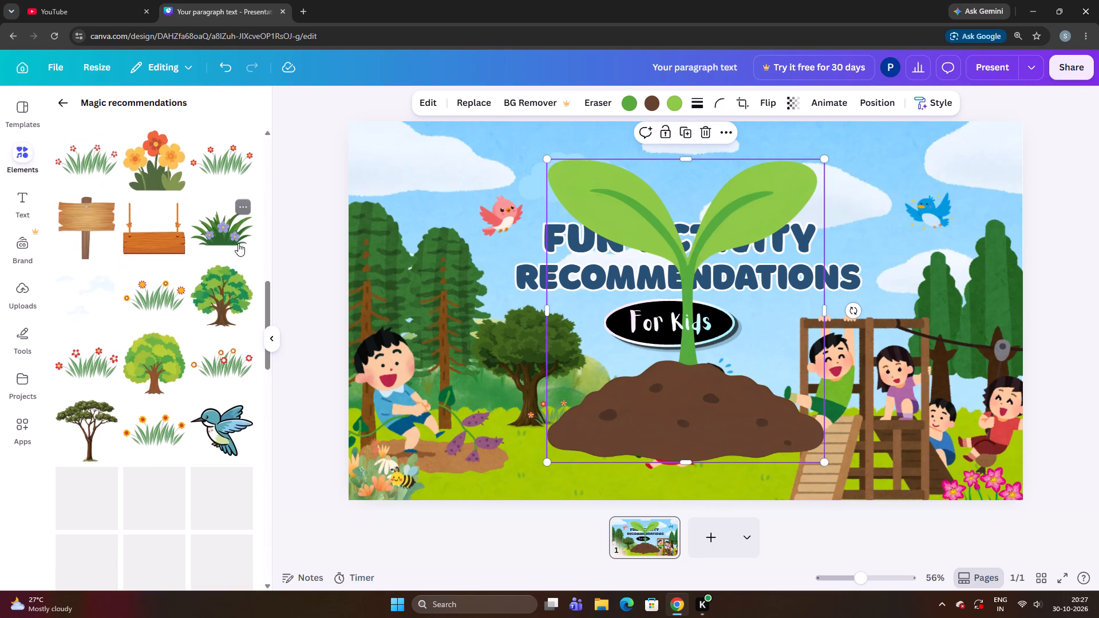
scroll(238, 243, "down", 2)
left_click(68, 100)
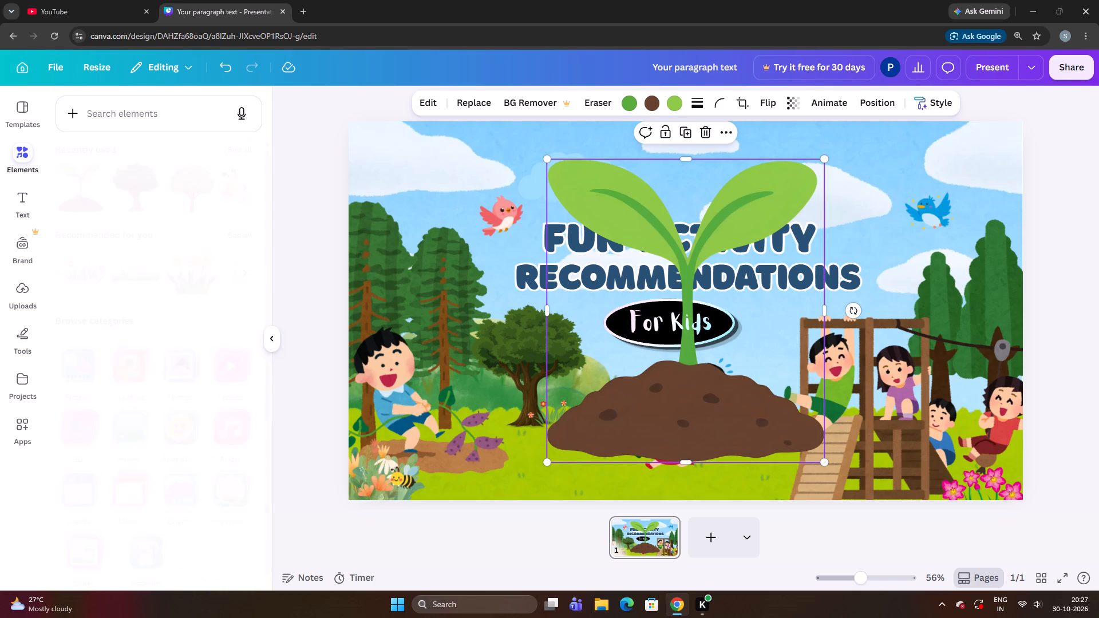
scroll(111, 298, "down", 9)
left_click(213, 497)
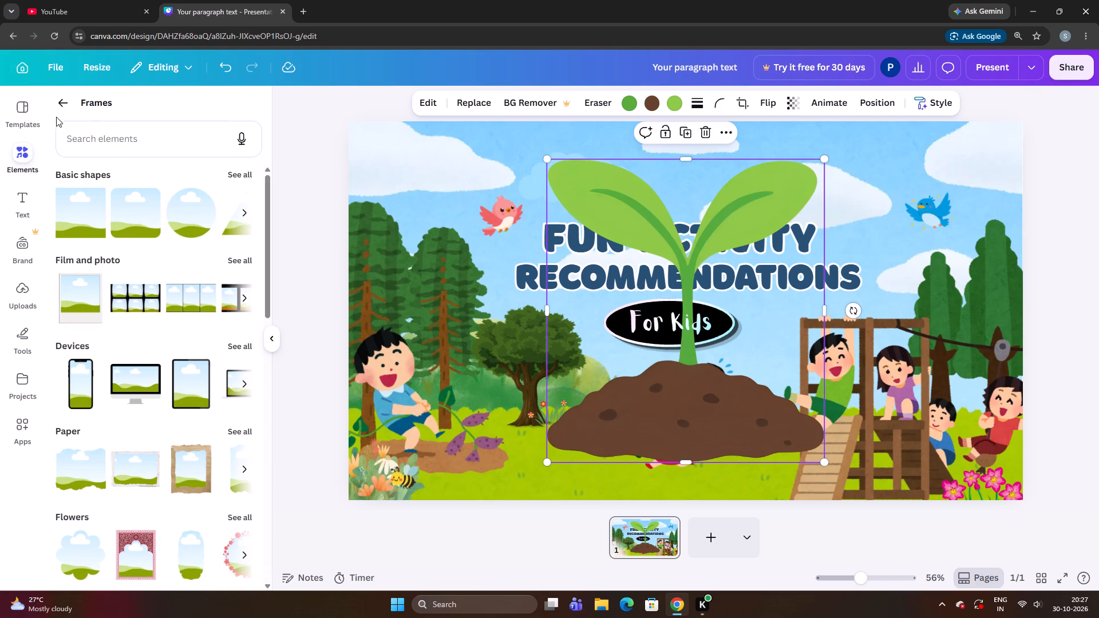
left_click(69, 92)
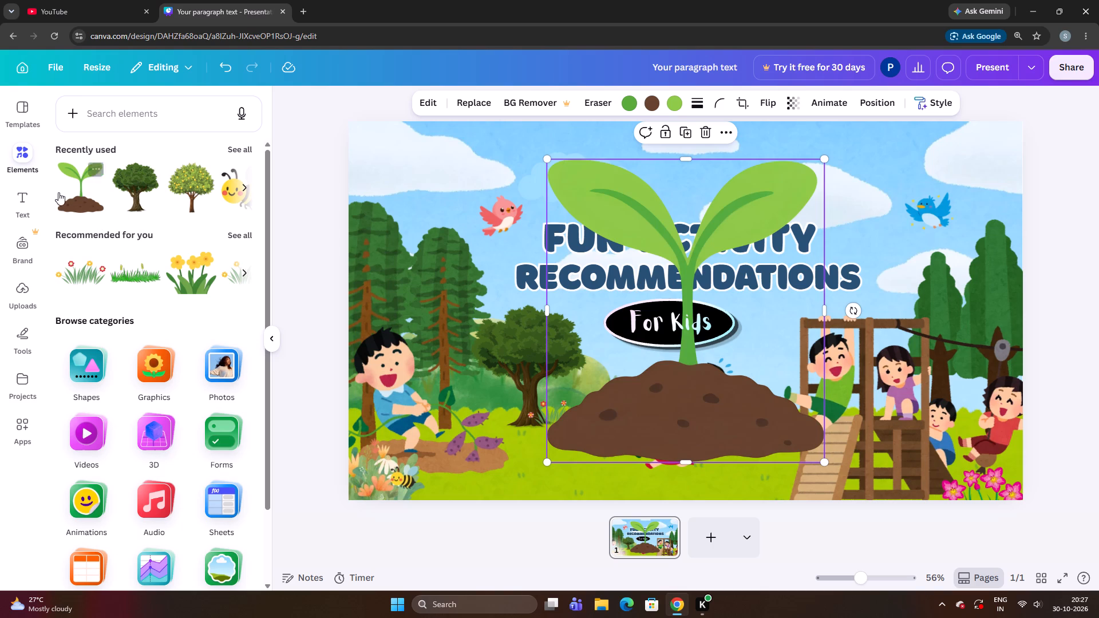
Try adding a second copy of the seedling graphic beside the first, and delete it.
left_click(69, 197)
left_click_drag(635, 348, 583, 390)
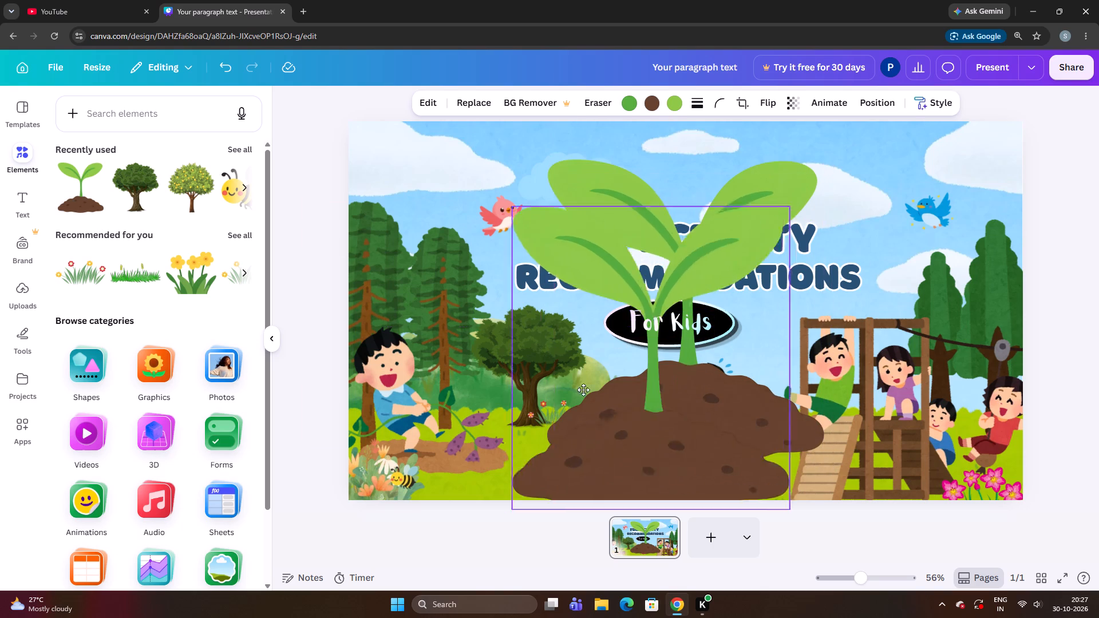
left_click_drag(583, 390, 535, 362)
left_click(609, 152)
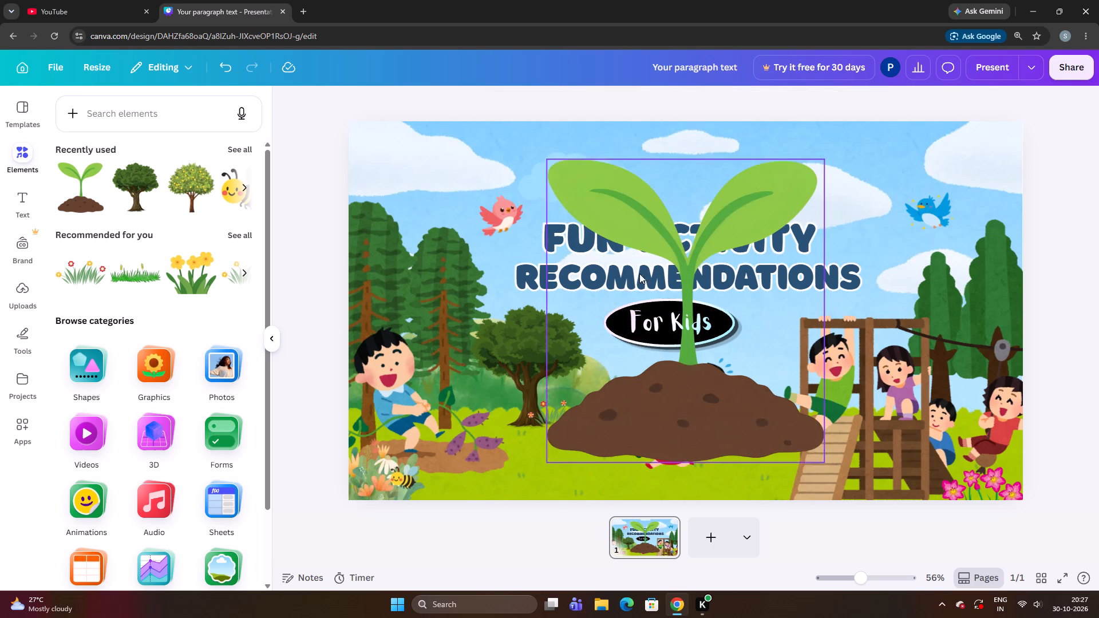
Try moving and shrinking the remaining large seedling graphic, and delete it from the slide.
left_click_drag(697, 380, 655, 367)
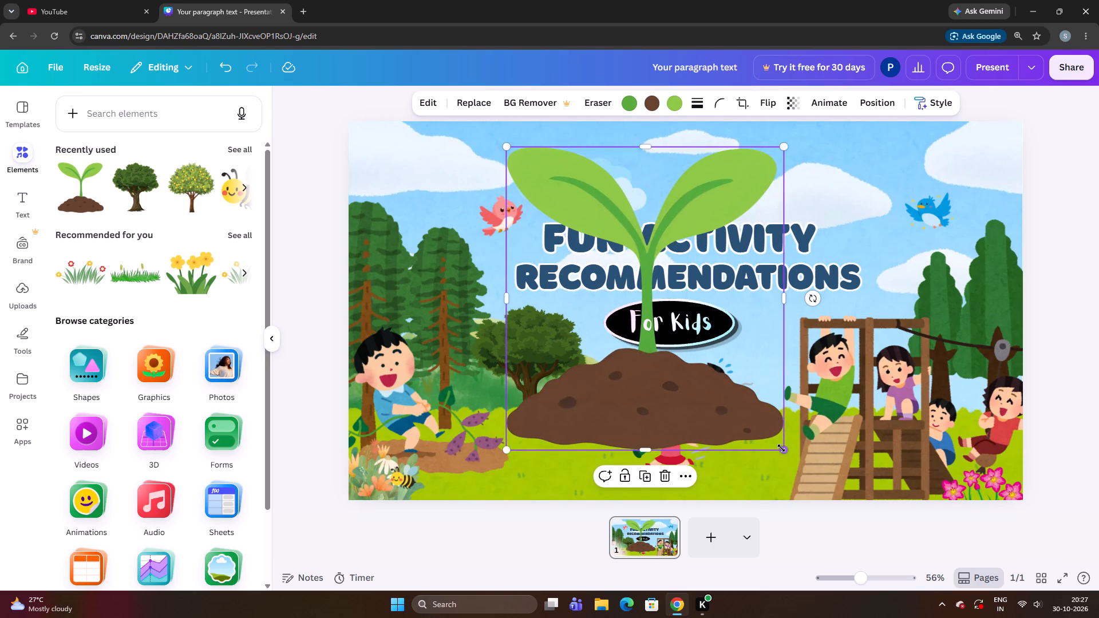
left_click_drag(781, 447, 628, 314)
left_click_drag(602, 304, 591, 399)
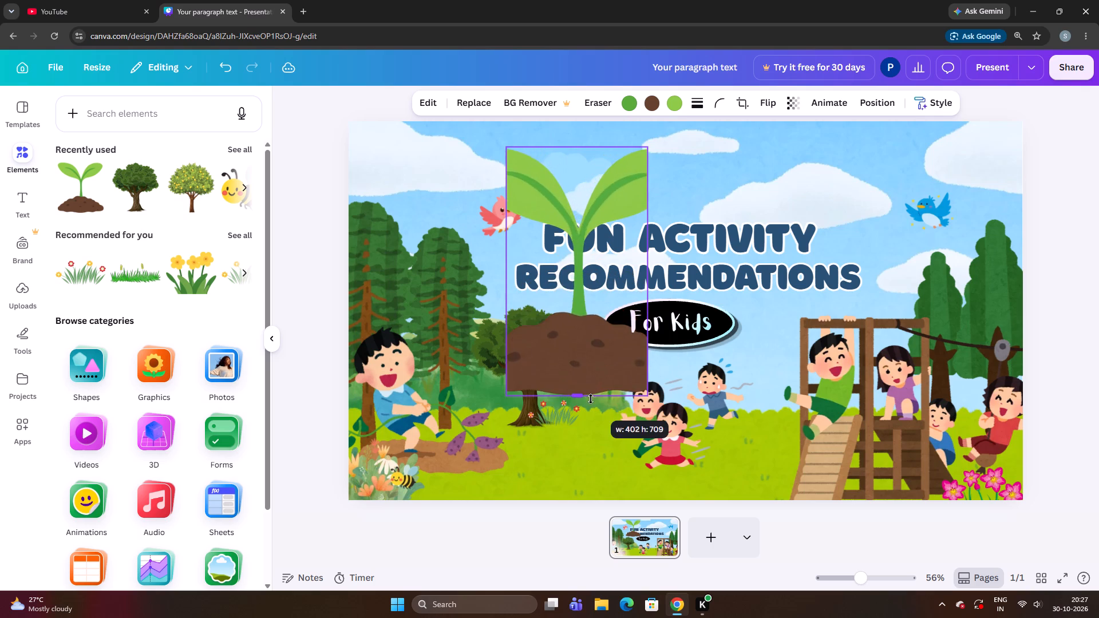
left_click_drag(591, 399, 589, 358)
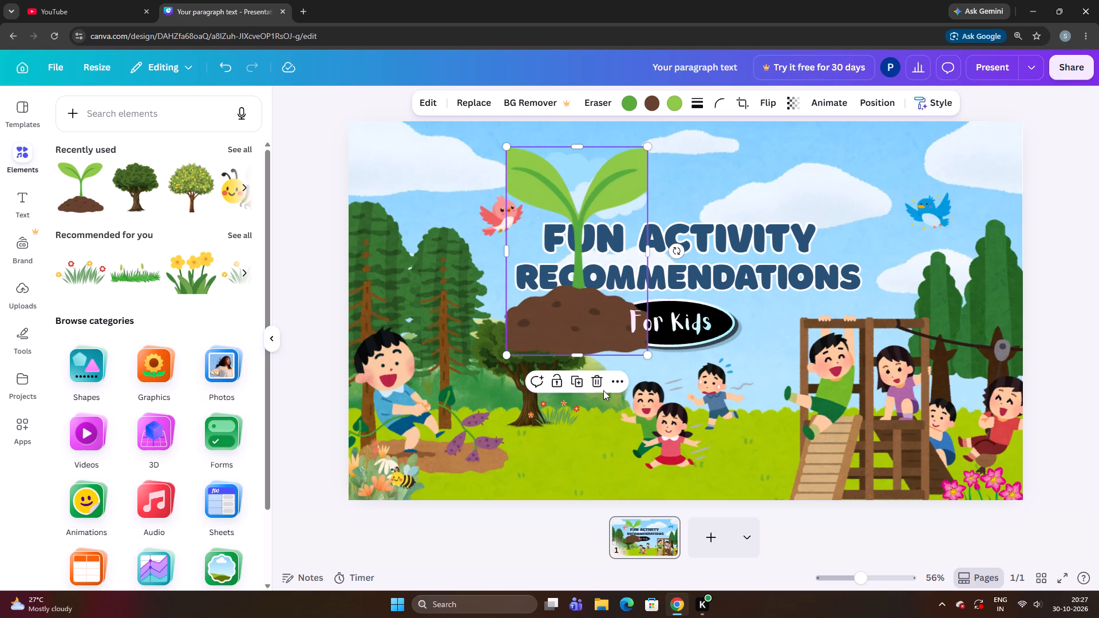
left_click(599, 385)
Add a fresh seedling graphic from the recently used elements, shrink it and place it on the soil patch beside the sitting boy.
left_click(91, 193)
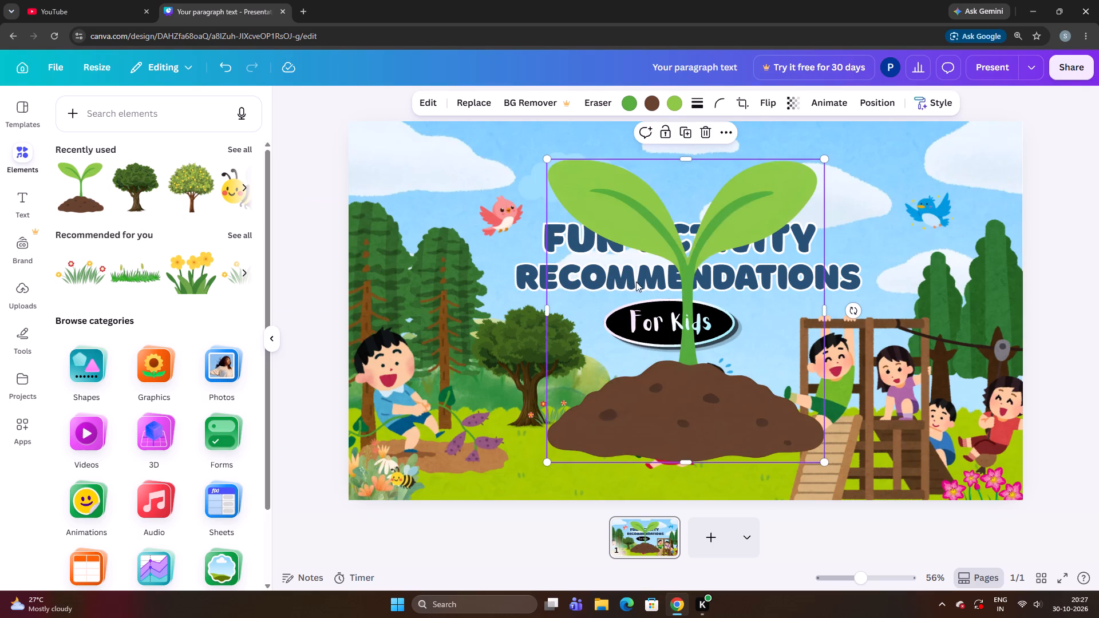
left_click_drag(697, 403, 595, 389)
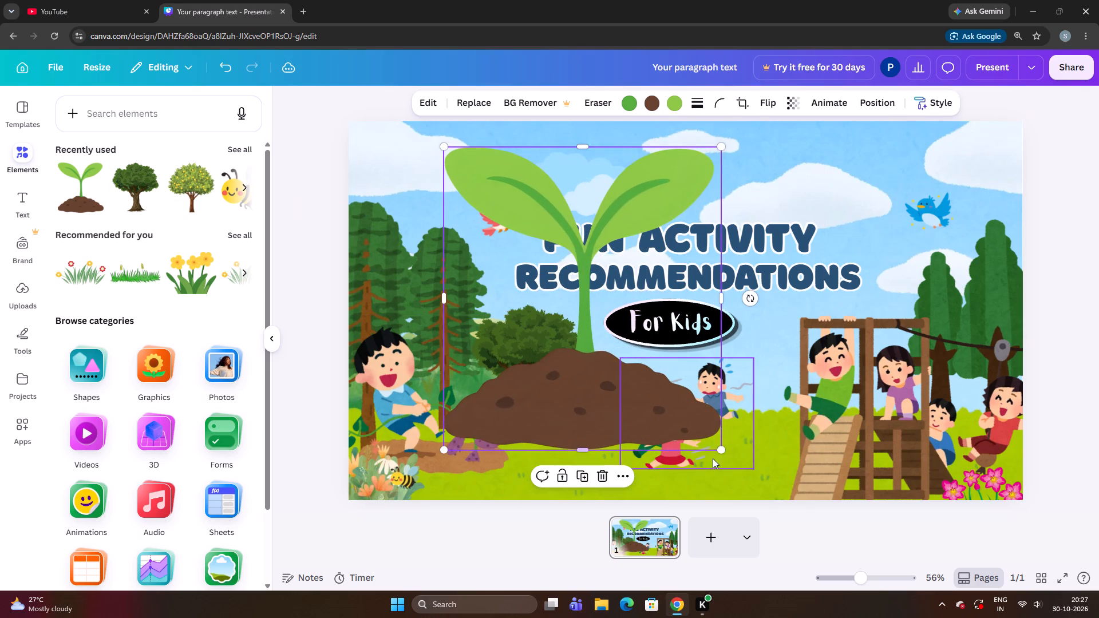
left_click_drag(720, 450, 571, 285)
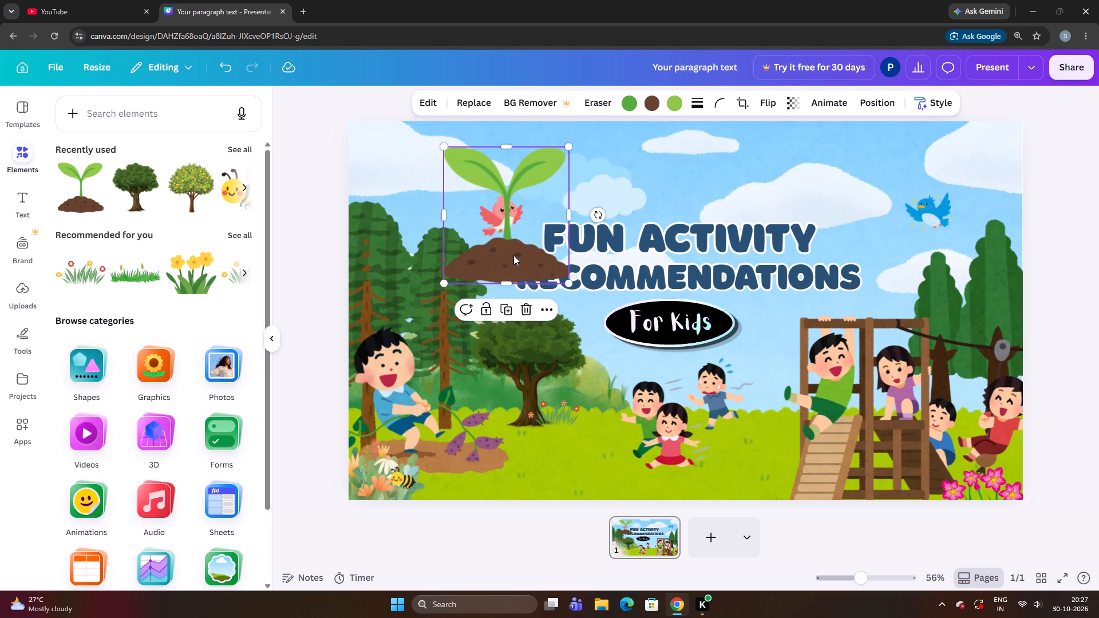
left_click_drag(513, 255, 564, 419)
left_click_drag(617, 446, 571, 389)
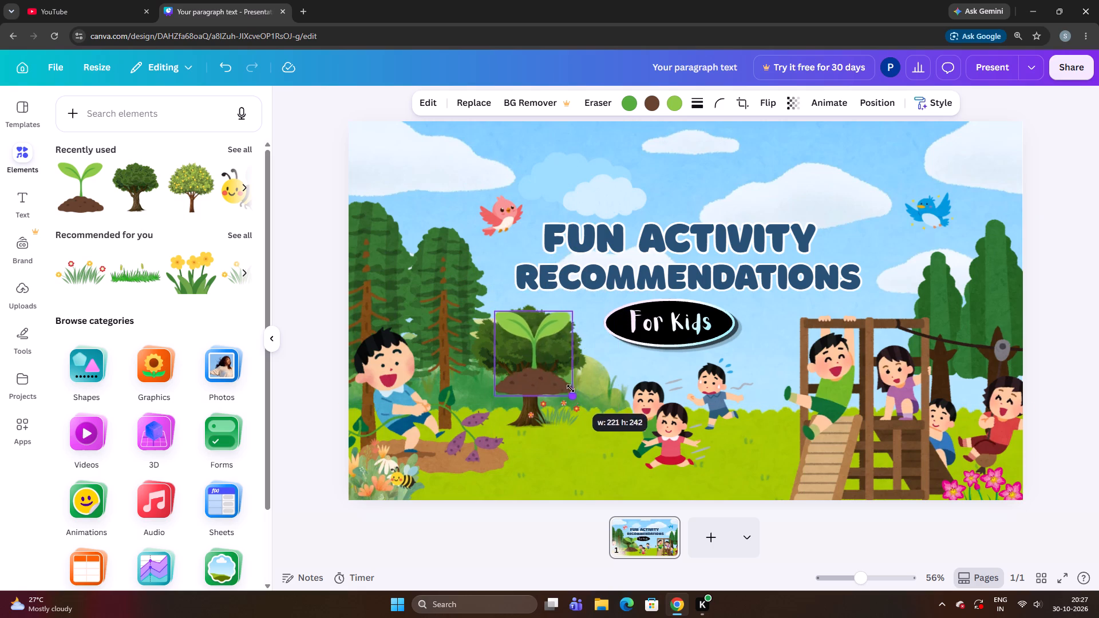
left_click_drag(571, 389, 544, 352)
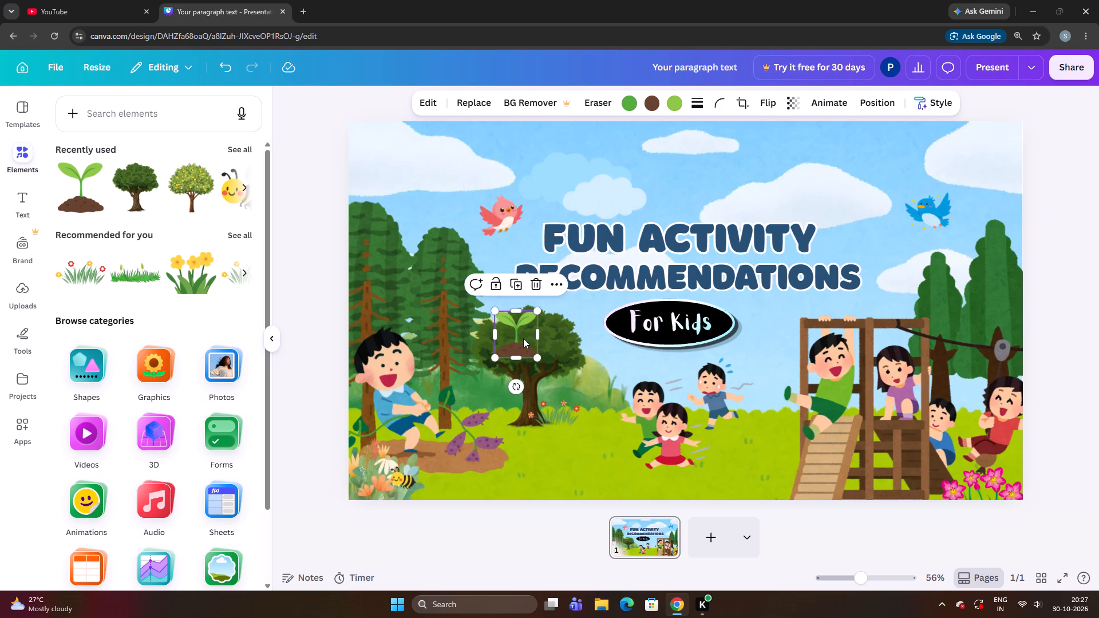
left_click_drag(523, 338, 459, 449)
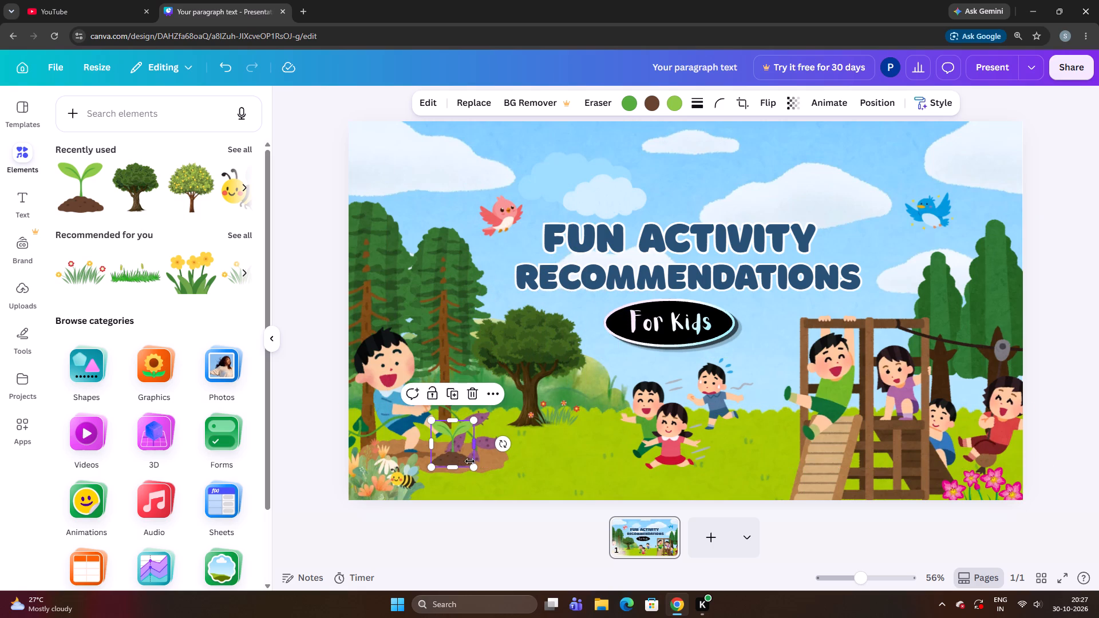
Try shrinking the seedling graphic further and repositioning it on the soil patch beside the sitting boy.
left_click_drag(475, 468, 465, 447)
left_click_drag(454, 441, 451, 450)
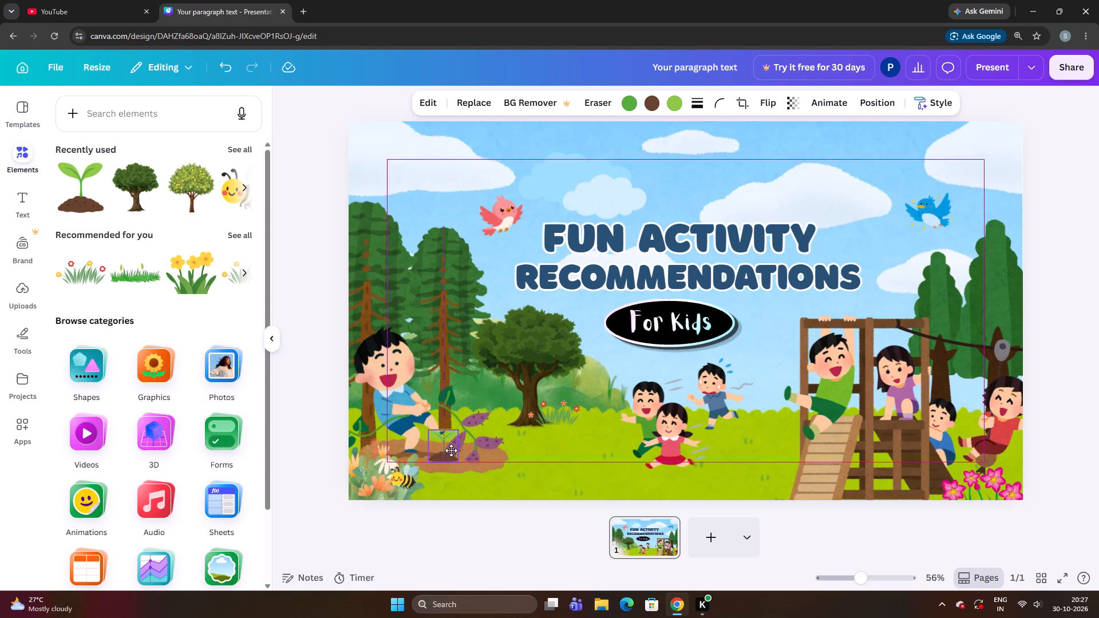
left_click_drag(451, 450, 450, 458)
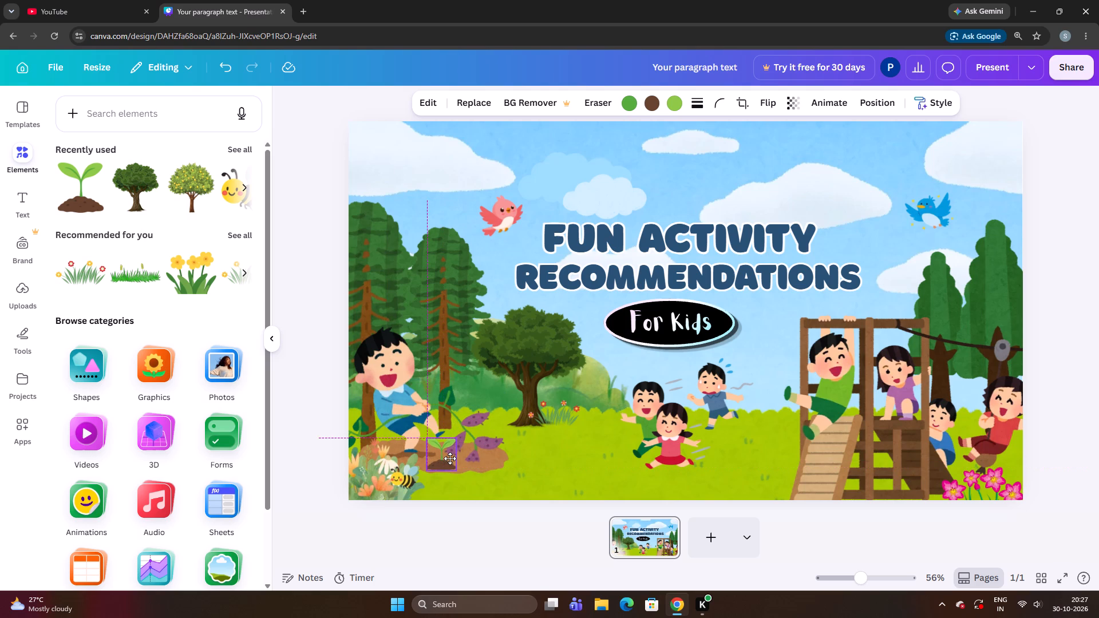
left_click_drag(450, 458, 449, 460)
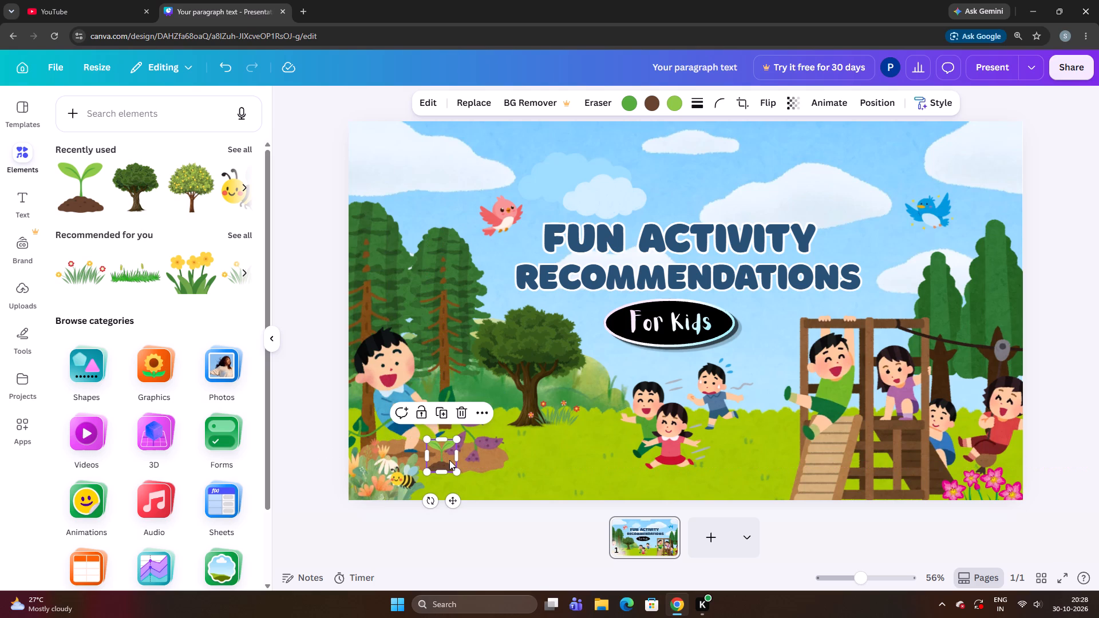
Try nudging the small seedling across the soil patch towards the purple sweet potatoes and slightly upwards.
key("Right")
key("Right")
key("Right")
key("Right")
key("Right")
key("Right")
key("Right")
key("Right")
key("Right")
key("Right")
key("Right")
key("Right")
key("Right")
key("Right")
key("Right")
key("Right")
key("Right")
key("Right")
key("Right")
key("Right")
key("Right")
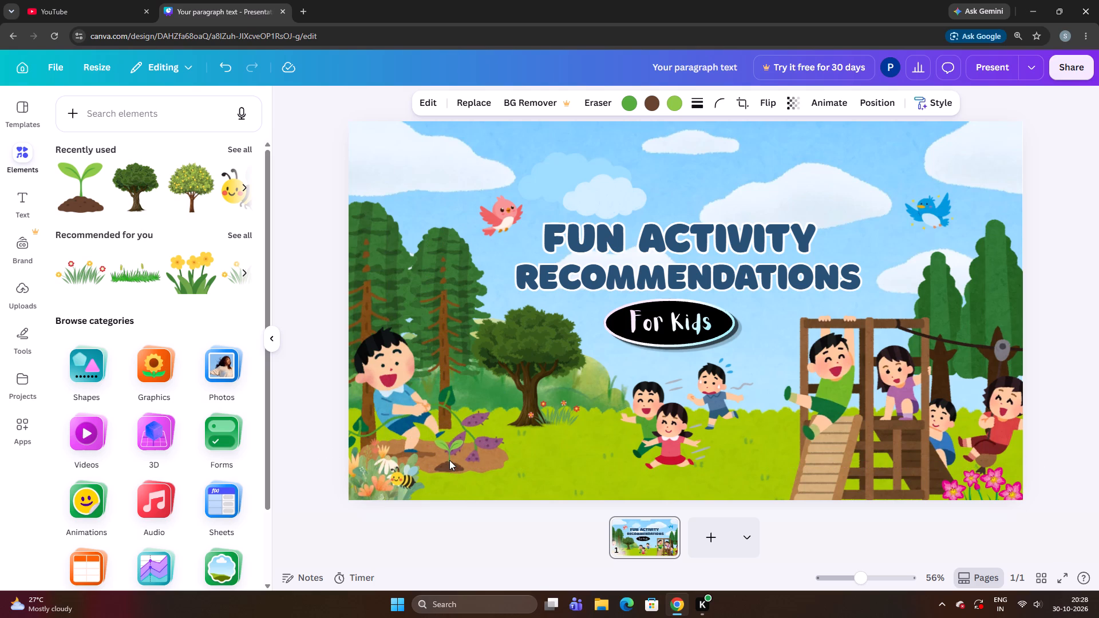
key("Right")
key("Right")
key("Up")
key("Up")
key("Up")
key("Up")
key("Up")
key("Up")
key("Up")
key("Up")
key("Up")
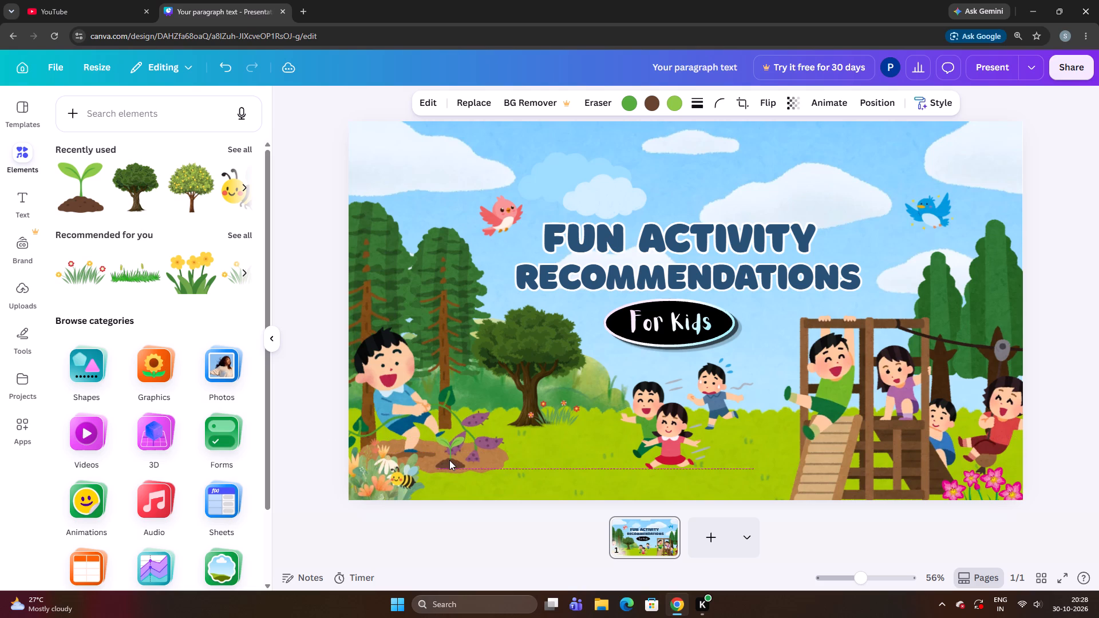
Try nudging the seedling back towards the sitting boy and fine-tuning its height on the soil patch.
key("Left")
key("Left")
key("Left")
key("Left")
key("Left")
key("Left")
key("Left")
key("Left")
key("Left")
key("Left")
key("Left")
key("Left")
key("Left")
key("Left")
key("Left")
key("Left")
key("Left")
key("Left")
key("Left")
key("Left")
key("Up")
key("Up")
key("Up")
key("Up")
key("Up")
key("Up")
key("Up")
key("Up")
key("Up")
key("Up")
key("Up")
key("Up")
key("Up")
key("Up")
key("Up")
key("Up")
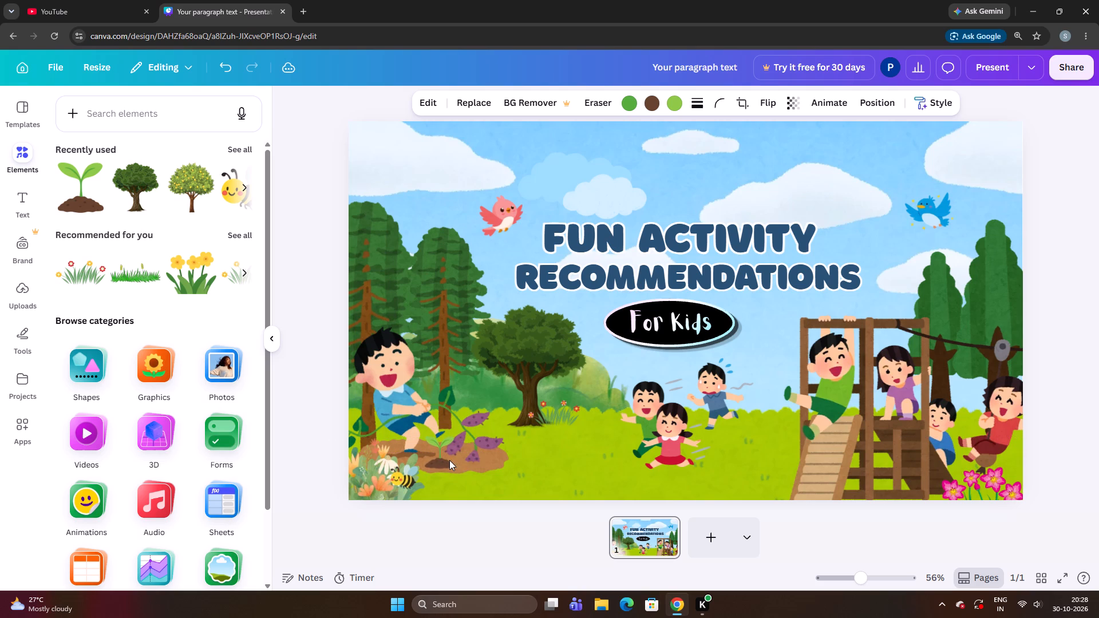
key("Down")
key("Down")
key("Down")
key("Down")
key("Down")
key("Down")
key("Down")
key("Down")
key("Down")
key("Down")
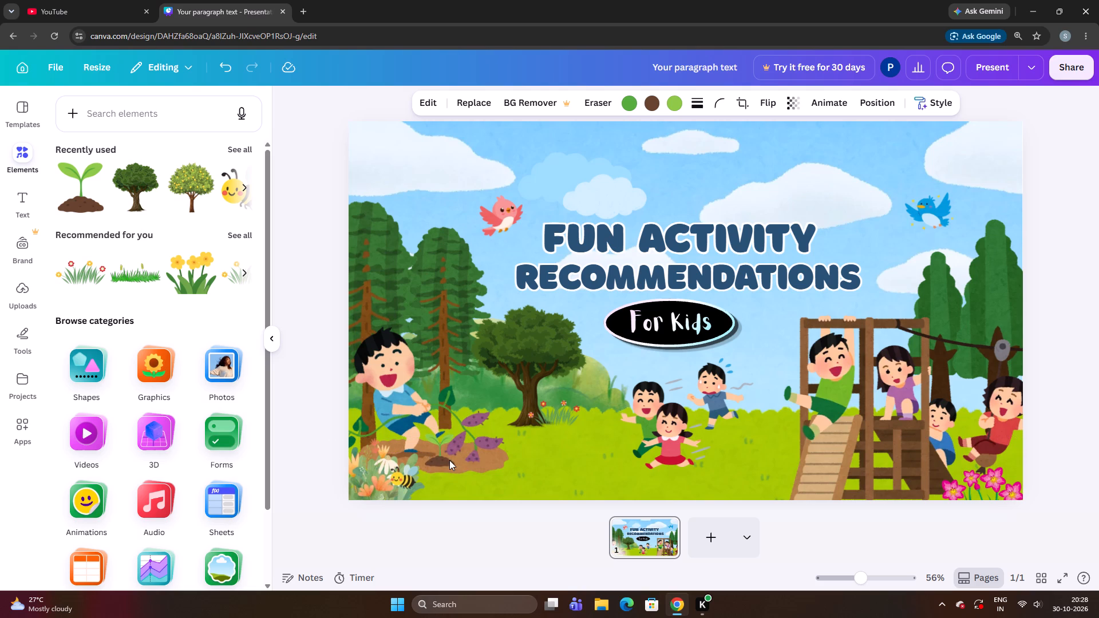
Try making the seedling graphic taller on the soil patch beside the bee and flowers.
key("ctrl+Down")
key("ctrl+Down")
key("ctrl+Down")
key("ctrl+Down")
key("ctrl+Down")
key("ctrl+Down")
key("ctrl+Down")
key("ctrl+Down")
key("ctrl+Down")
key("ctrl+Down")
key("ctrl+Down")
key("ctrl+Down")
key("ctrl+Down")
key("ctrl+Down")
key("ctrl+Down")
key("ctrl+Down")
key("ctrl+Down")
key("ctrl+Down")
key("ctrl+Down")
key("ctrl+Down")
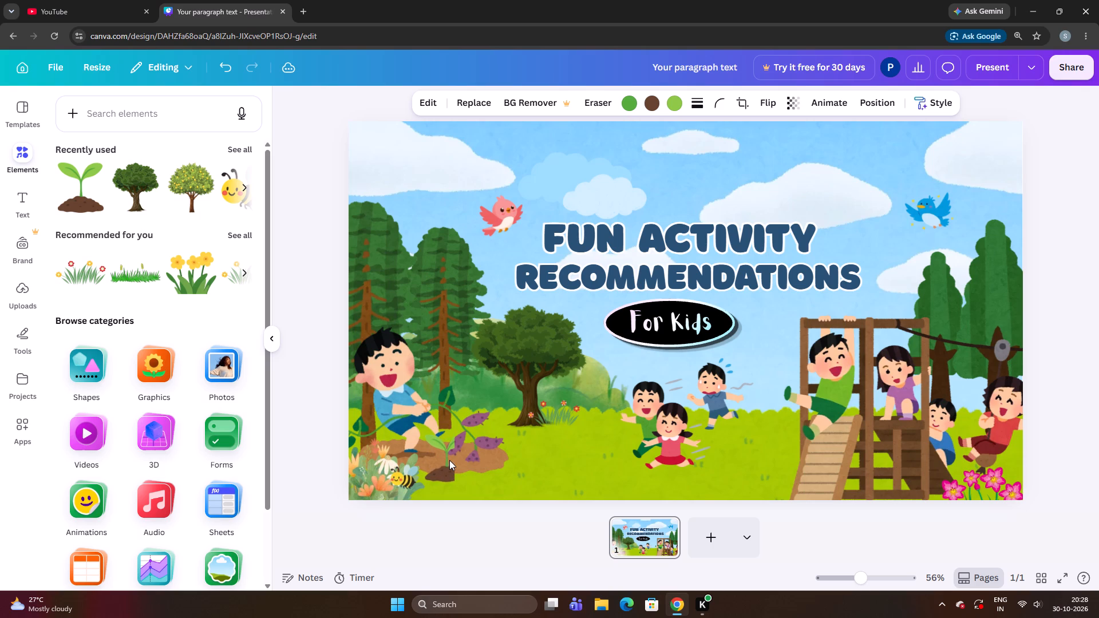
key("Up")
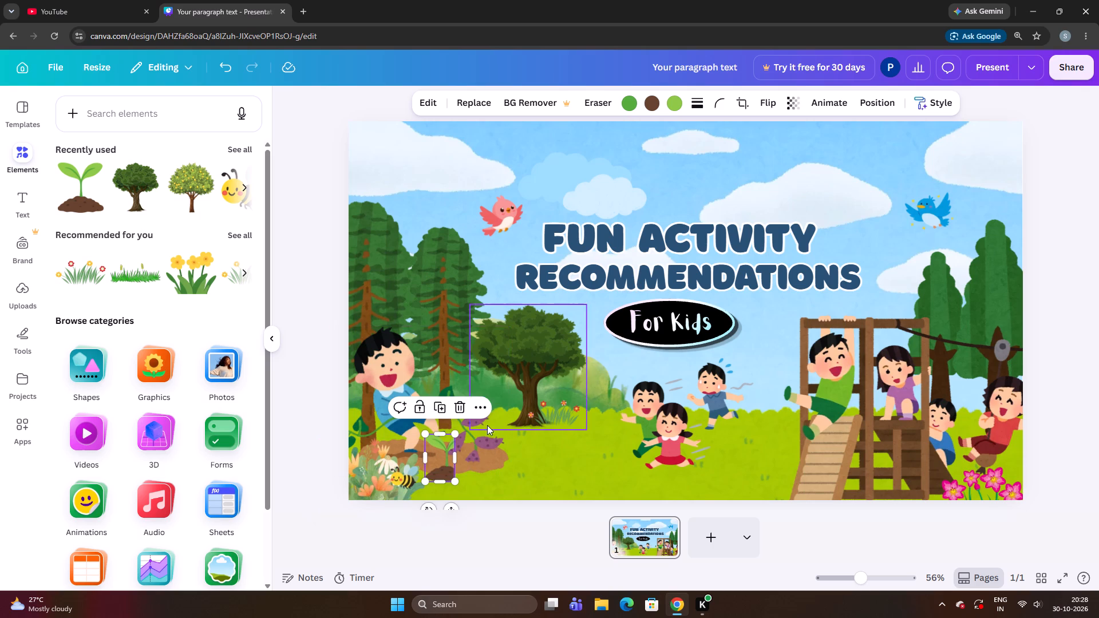
Delete the seedling graphic from the soil patch.
left_click(460, 409)
Add the recommended yellow flower clump graphic, shrink it and place it on the grass in front of the round tree.
left_click(195, 268)
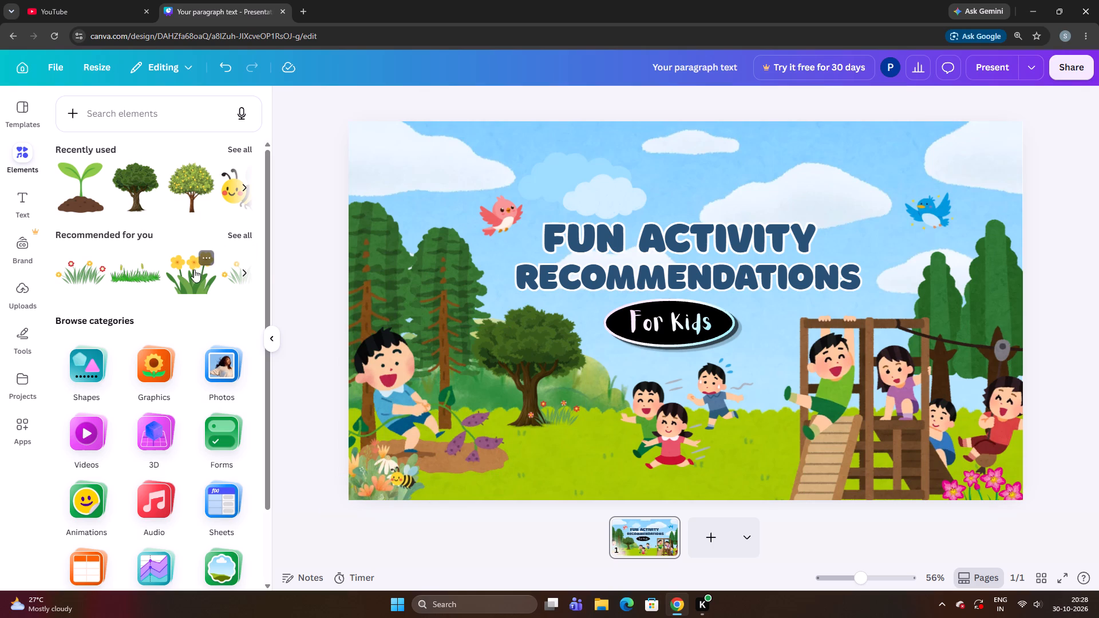
left_click_drag(796, 433, 726, 422)
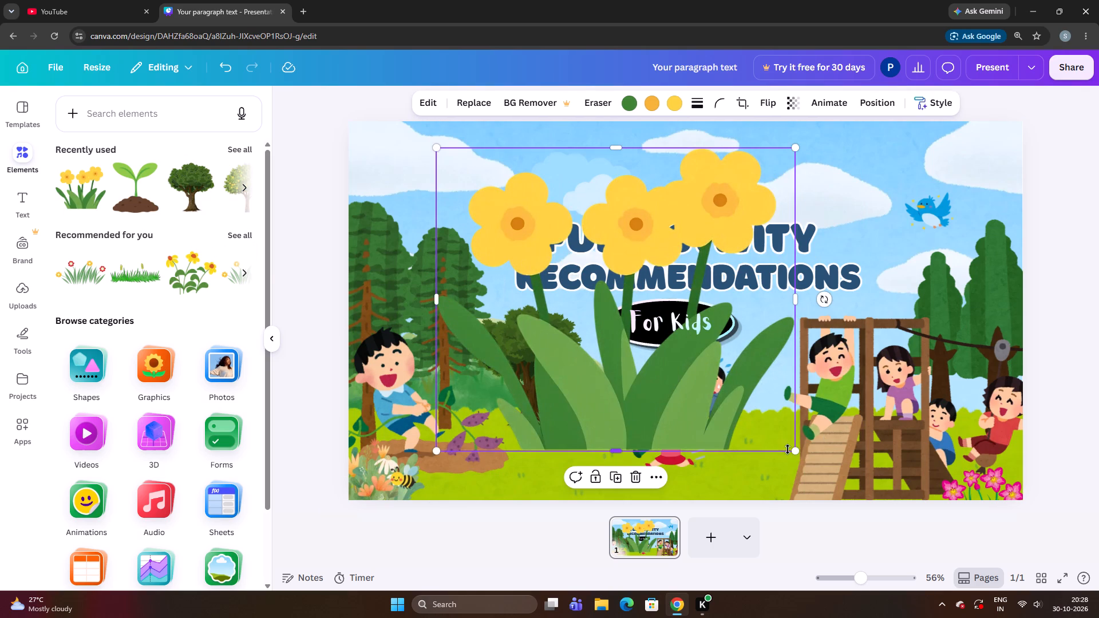
left_click_drag(801, 453, 766, 437)
key("ctrl+z")
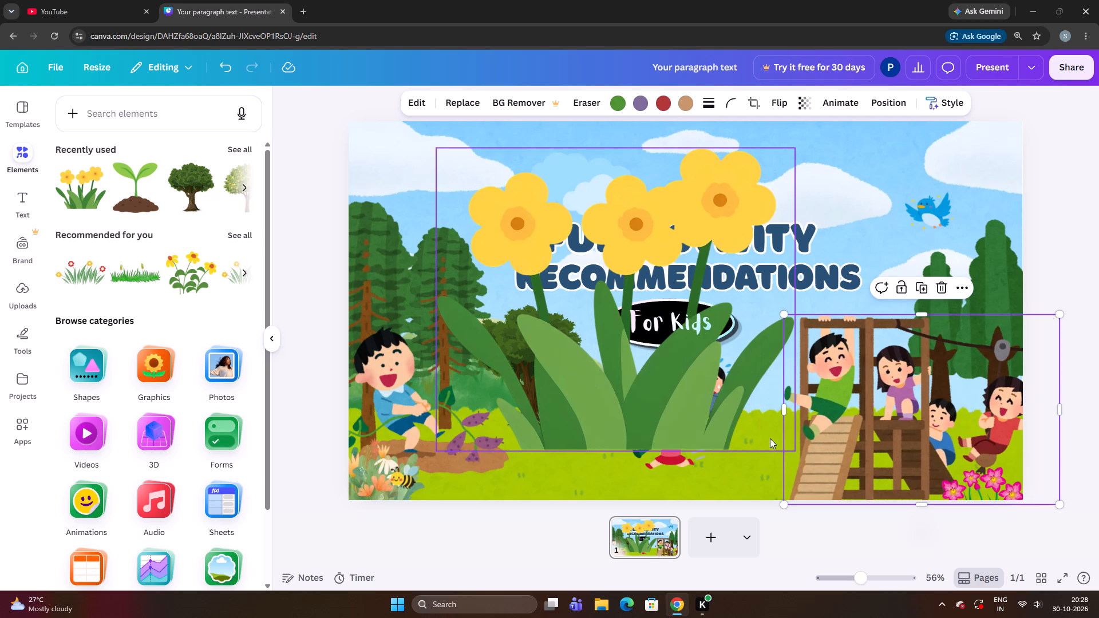
left_click(598, 361)
left_click_drag(602, 375, 606, 409)
left_click_drag(797, 482, 579, 323)
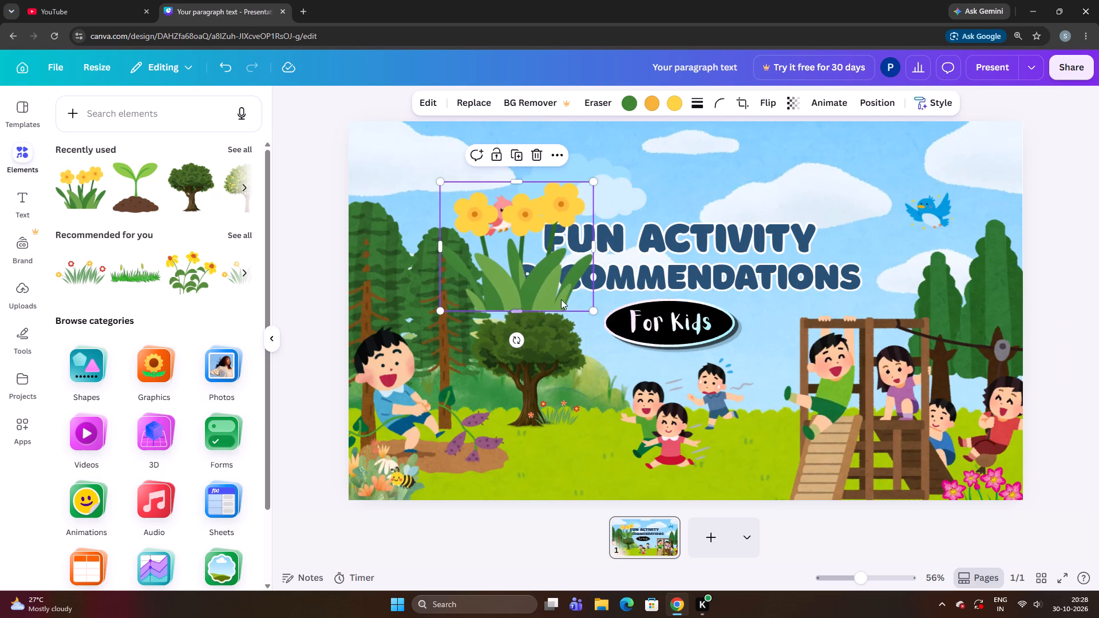
left_click_drag(555, 281, 584, 414)
left_click_drag(623, 446, 558, 391)
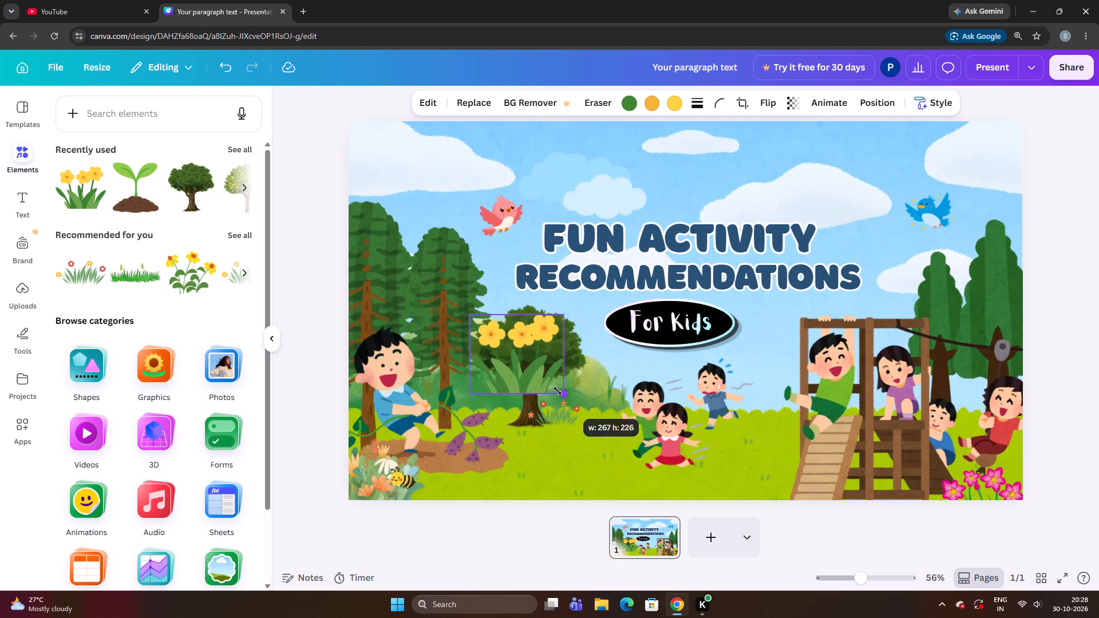
left_click_drag(558, 391, 546, 381)
left_click_drag(528, 354, 578, 445)
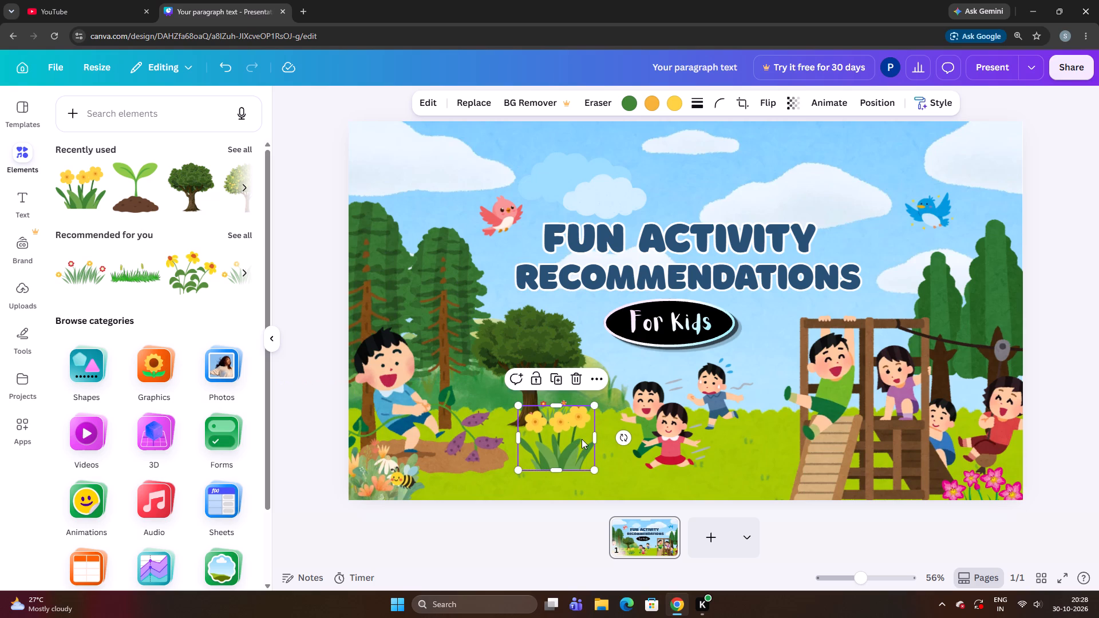
Move the yellow flower clump straight down the grass until its leaves run past the slide's bottom edge.
key("Down")
key("Down")
key("Down")
key("Down")
key("Down")
key("Down")
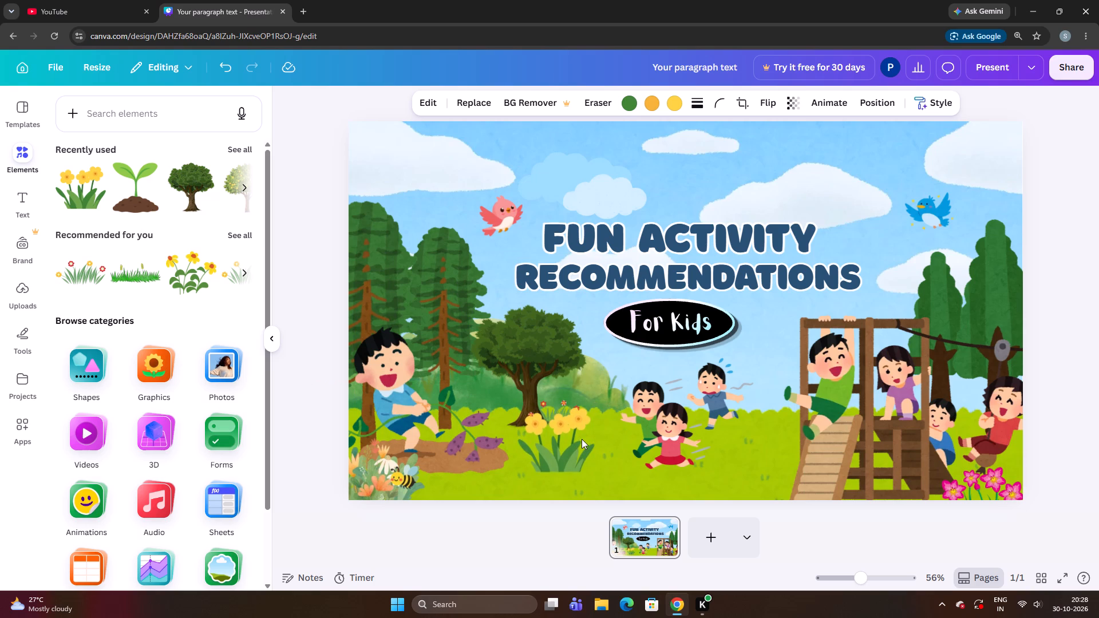
key("Down")
key("Down")
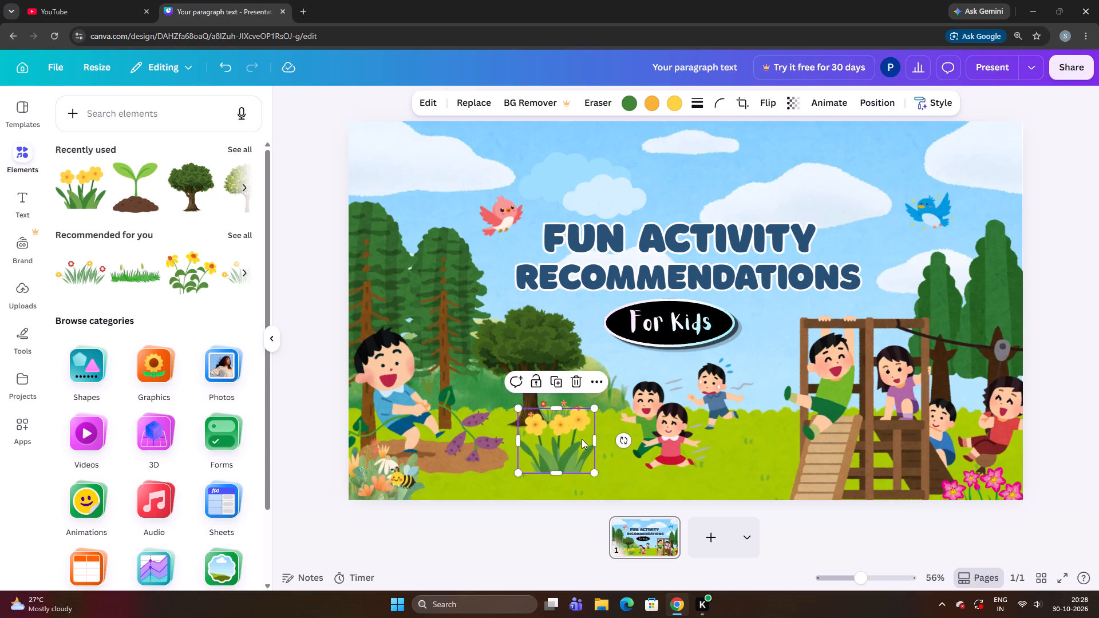
key("Down")
key("Down")
key("Down")
key("Down")
key("Down")
key("Down")
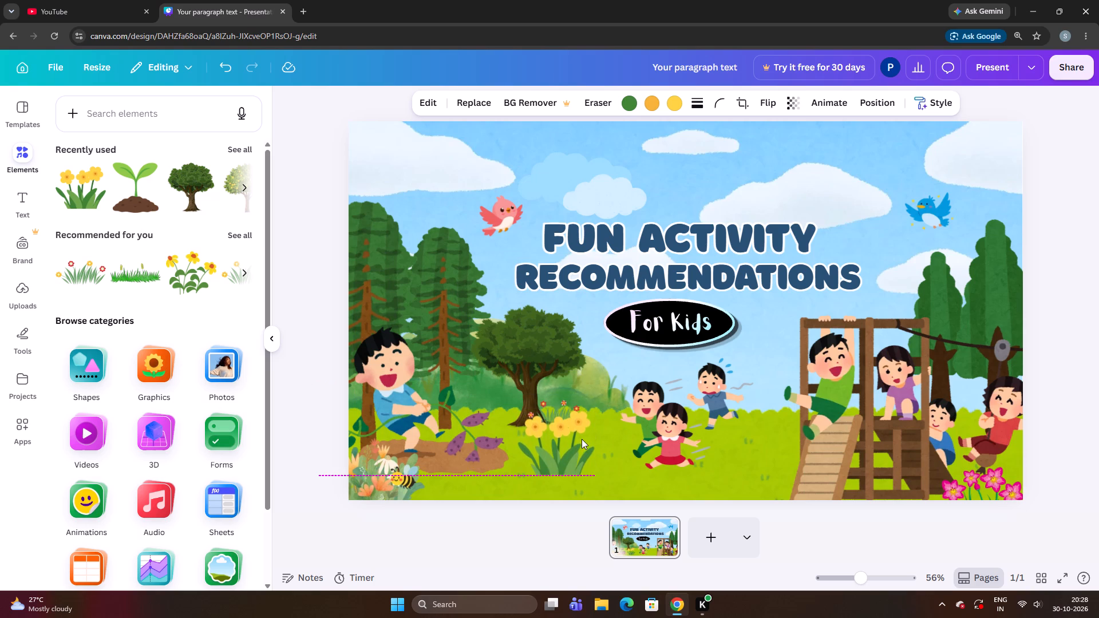
key("Down")
key("Down")
key("Down")
key("Down")
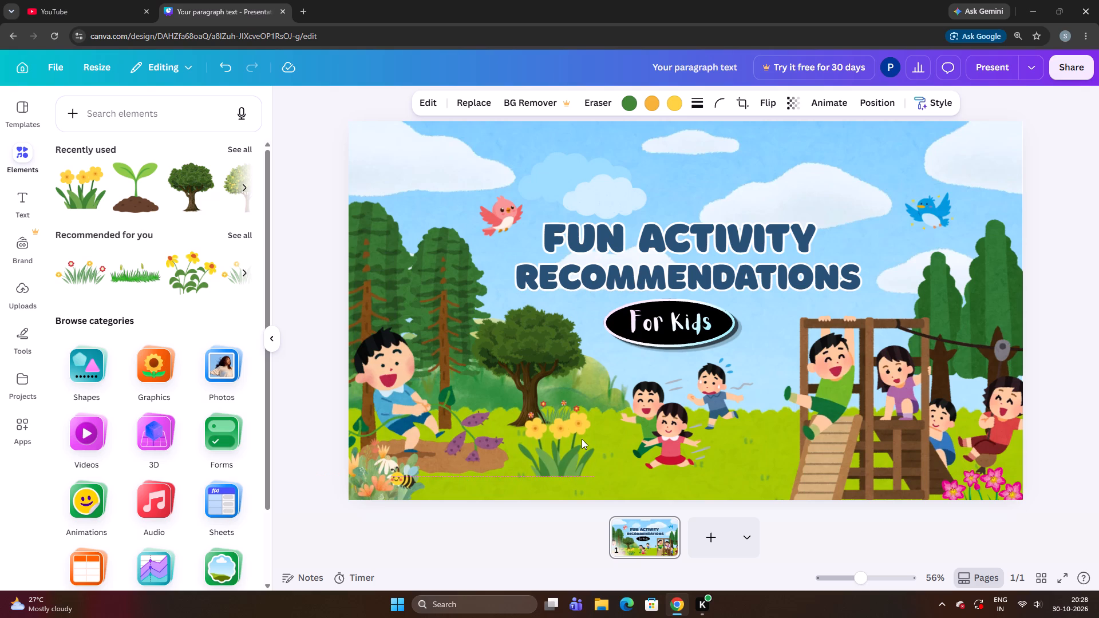
key("Down")
key("Down")
key("Down")
key("Down")
key("Down")
key("Down")
key("Down")
key("Down")
key("Down")
key("Down")
key("Down")
key("Down")
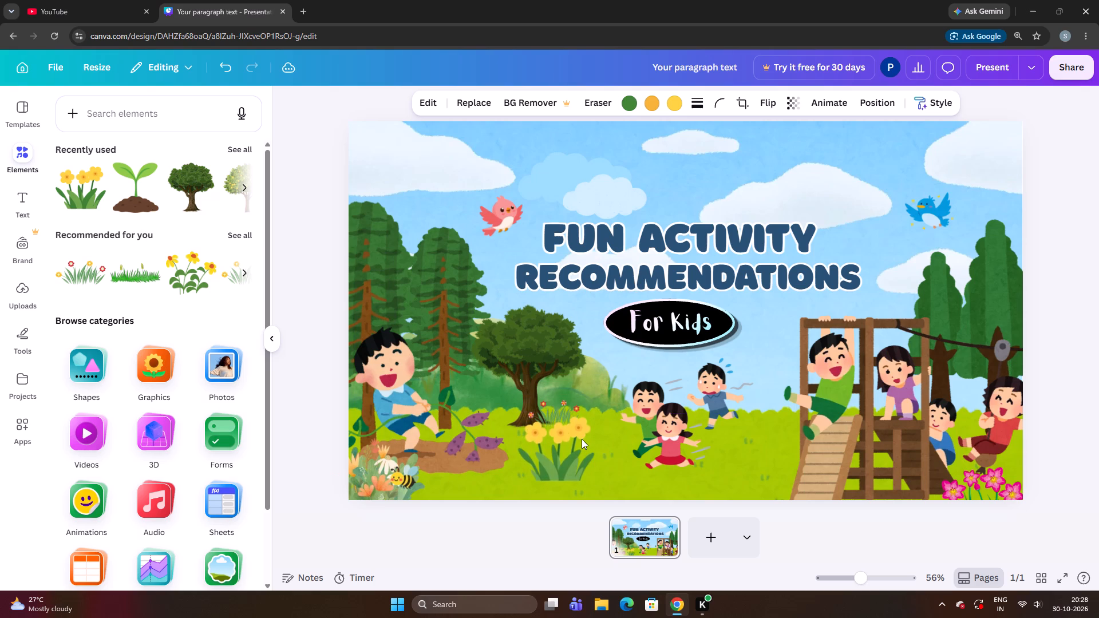
key("Down")
key("Down")
key("Down")
key("Down")
key("Down")
key("Down")
key("Down")
key("Down")
key("Down")
key("Down")
key("Down")
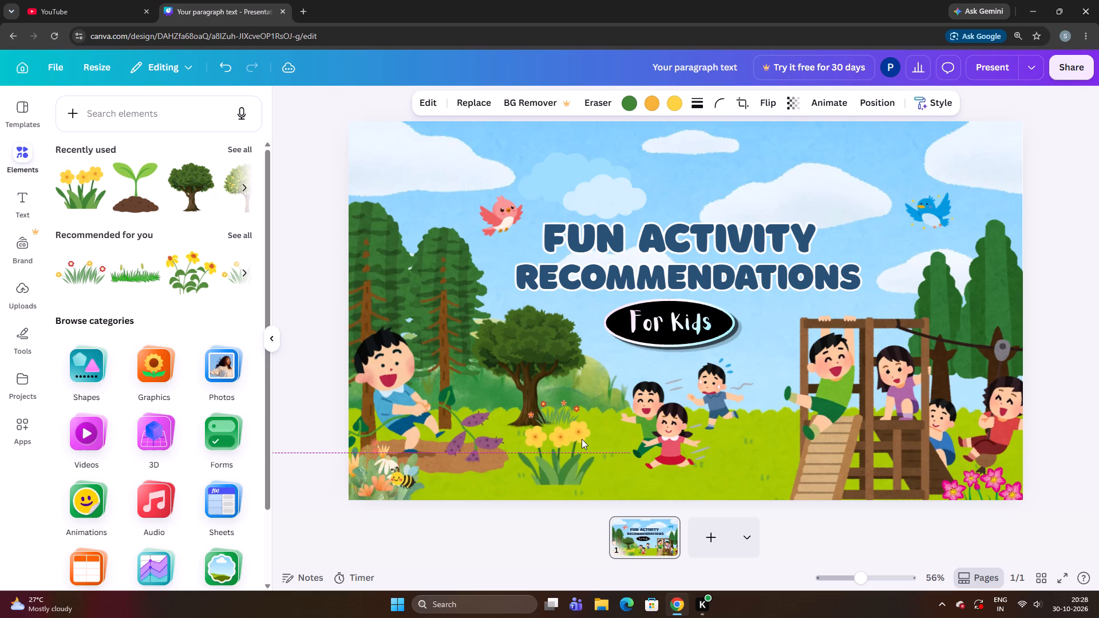
key("Down")
key("Down")
key("Down")
key("Down")
key("Down")
key("Down")
key("Down")
key("Down")
key("Down")
key("Down")
key("Down")
key("Down")
key("Down")
key("Down")
key("Down")
key("Down")
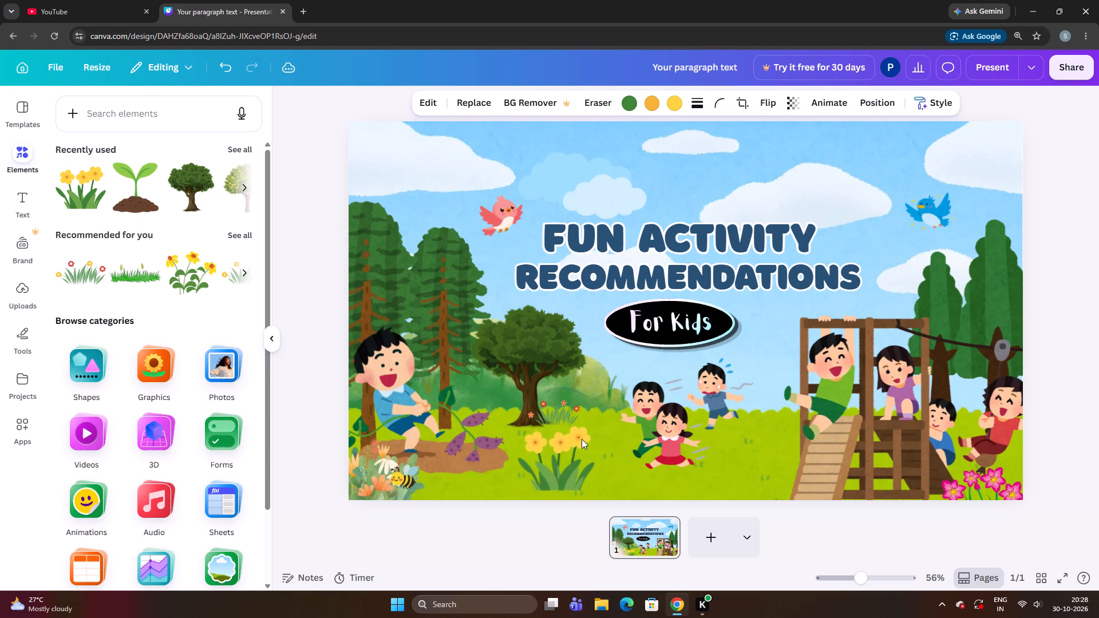
key("Down")
key("Down")
key("Down")
key("Down")
key("Down")
key("Down")
key("Down")
key("Down")
key("Down")
key("Down")
key("Down")
key("Down")
key("Down")
key("Down")
key("Down")
key("Down")
key("Down")
key("Down")
key("Down")
key("Down")
key("Down")
key("Down")
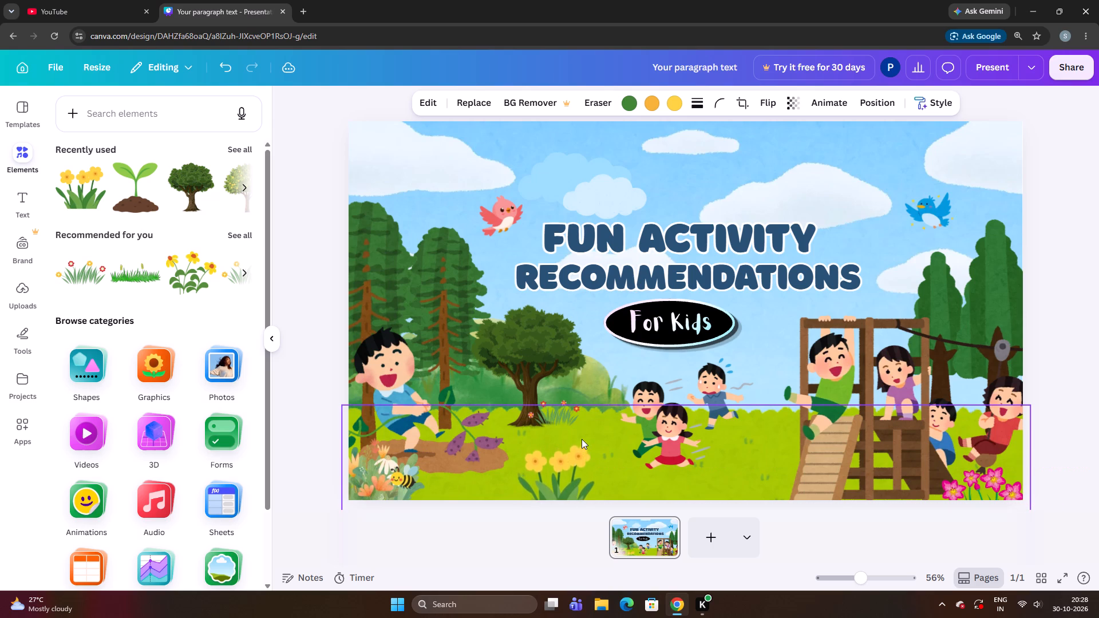
key("Down")
key("Down")
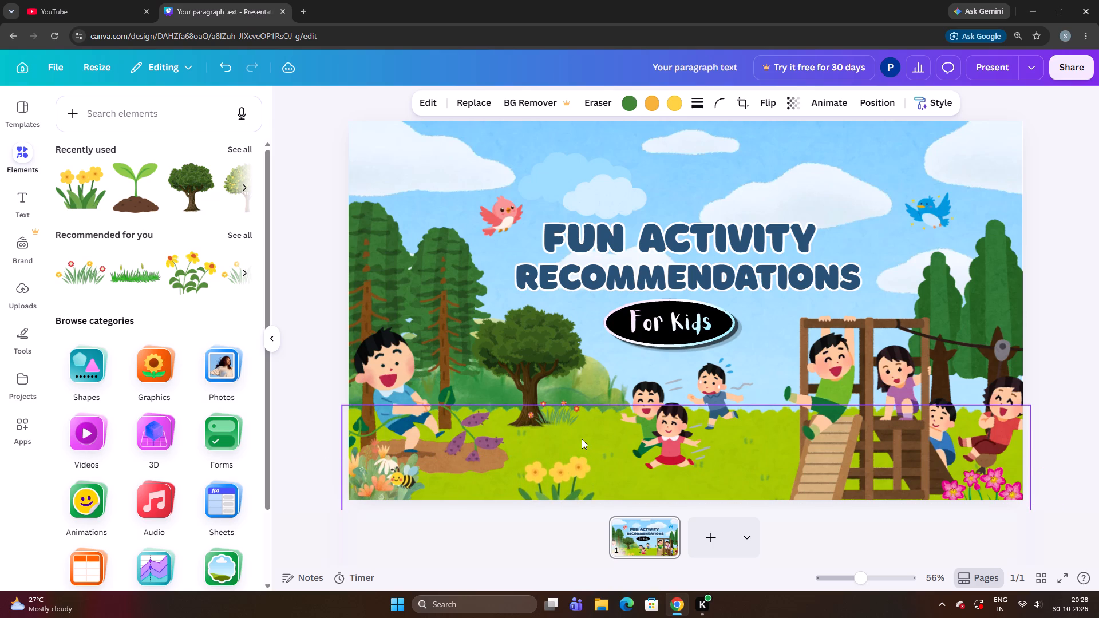
Raise the yellow flower clump slightly so the base of its leaves sits at the slide's bottom edge.
key("Up")
key("Up")
key("Up")
key("Up")
key("Up")
key("Up")
key("Up")
key("Up")
key("Up")
key("Up")
key("Up")
key("Up")
key("Up")
key("Up")
key("Up")
key("Up")
key("Up")
key("Up")
key("Up")
key("Up")
key("Up")
key("Up")
key("Up")
key("Up")
key("Up")
key("Up")
key("Up")
key("Up")
key("Up")
key("Up")
key("Up")
key("Up")
key("Up")
key("Up")
key("Up")
key("Up")
key("Up")
key("Up")
key("Up")
key("Up")
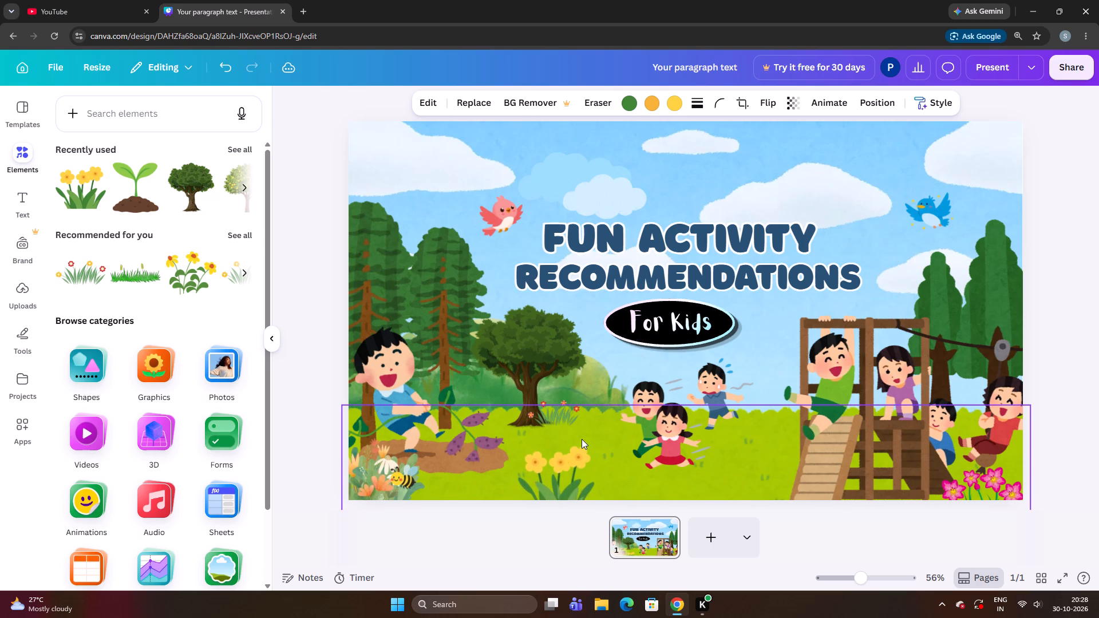
key("Up")
key("Up")
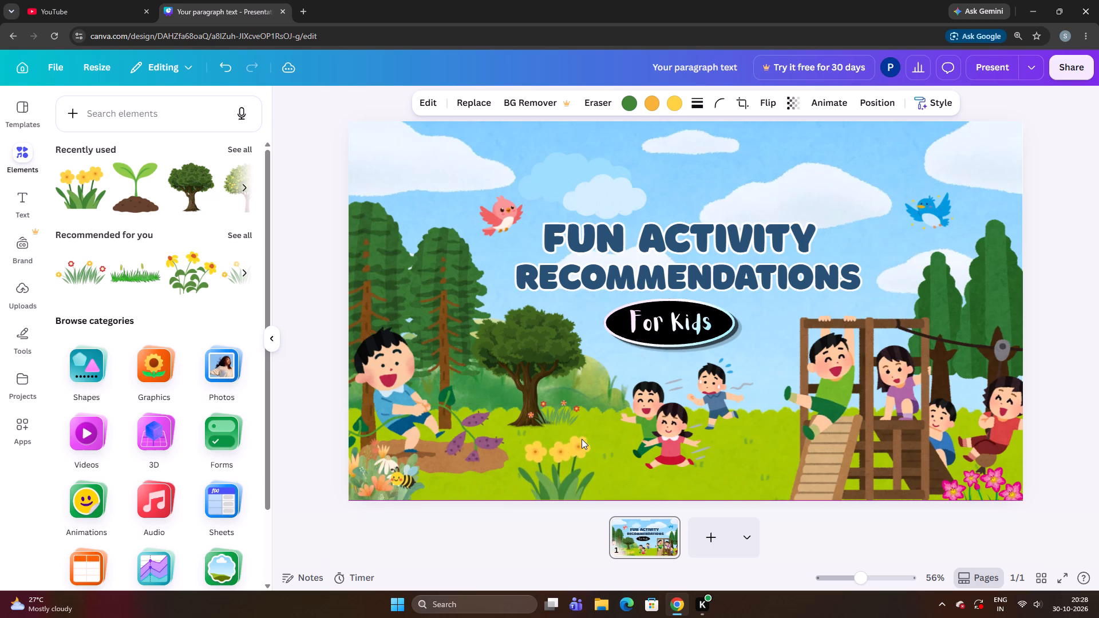
key("Up")
key("Up")
key("Up")
key("Up")
key("Up")
key("Up")
key("Up")
key("Up")
key("Up")
key("Up")
key("Up")
key("Up")
key("Up")
key("Up")
key("Up")
key("Up")
key("Up")
key("Up")
key("Up")
key("Up")
key("Up")
key("Up")
key("Up")
key("Up")
key("Up")
key("Up")
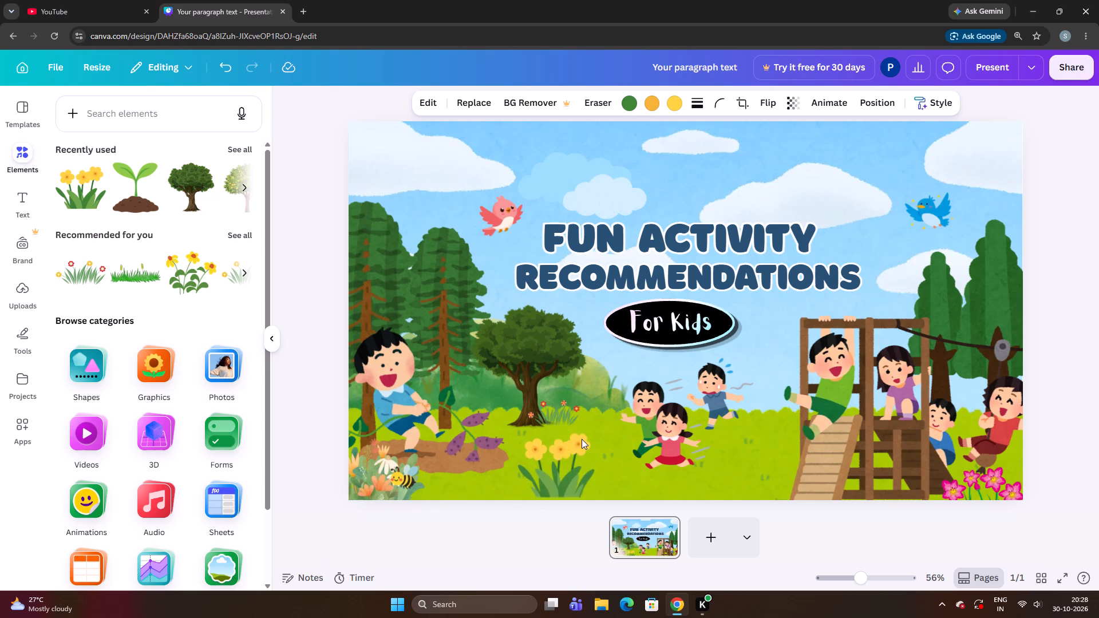
Move the yellow flower clump straight up the grass until its blooms cover the small red flowers at the round tree's base.
key("Up")
key("Up")
key("Up")
key("Up")
key("Up")
key("Up")
key("Up")
key("Up")
key("Up")
key("Up")
key("Up")
key("Up")
key("Up")
key("Up")
key("Up")
key("Up")
key("Up")
key("Up")
key("Up")
key("Up")
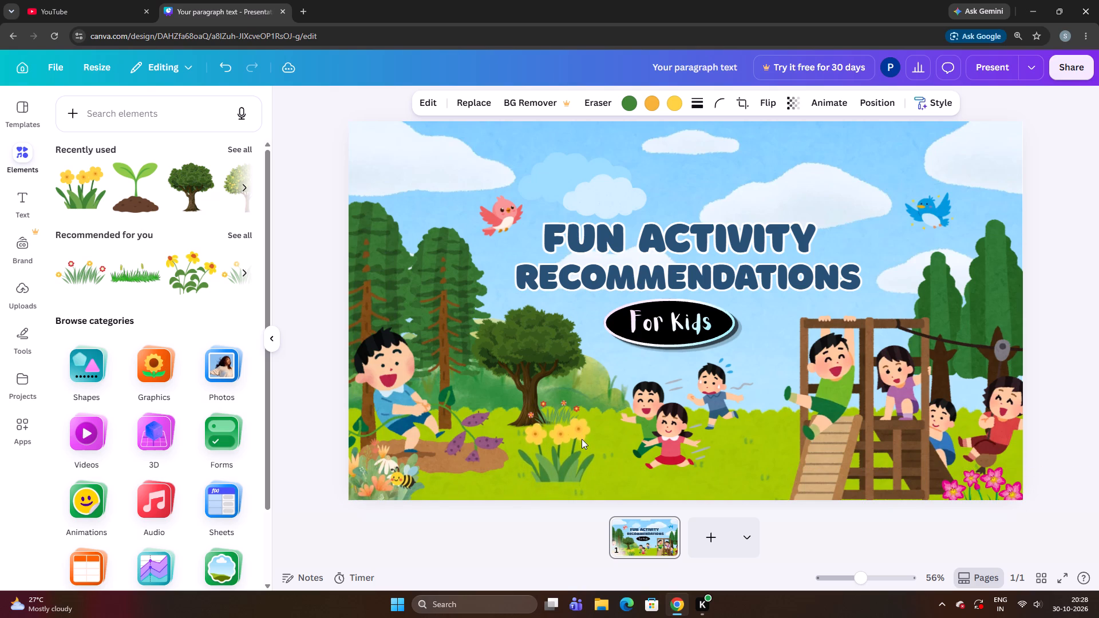
key("Up")
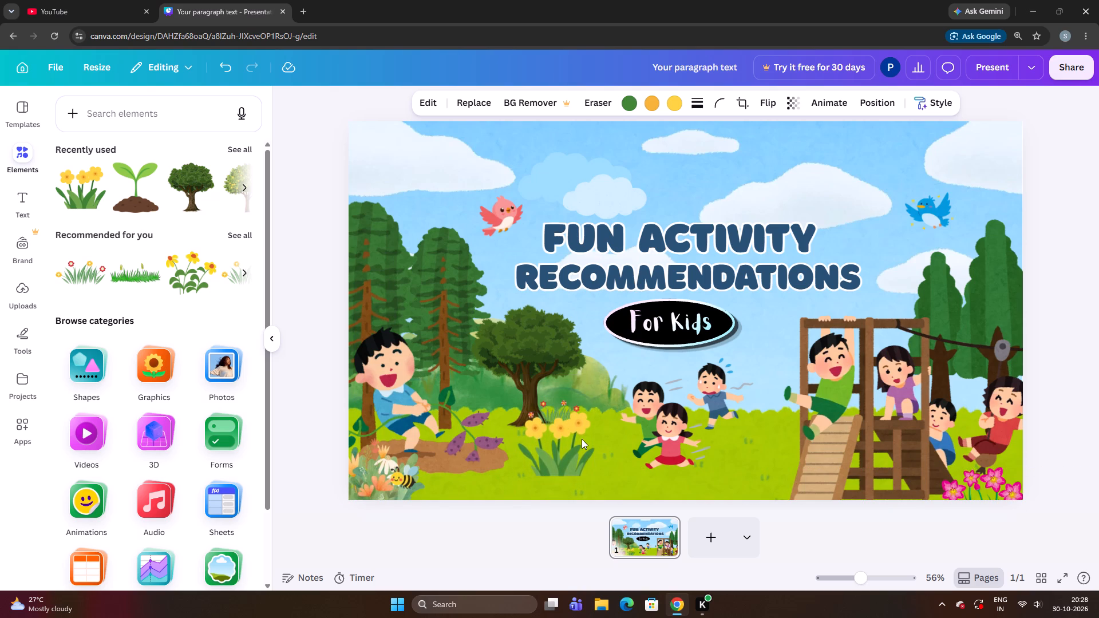
key("Up")
key("Up")
key("Up")
key("Up")
key("Up")
key("Up")
key("Up")
key("Up")
key("Up")
key("Up")
key("Up")
key("Up")
key("Up")
key("Up")
key("Up")
key("Up")
key("Up")
key("Up")
key("Up")
key("Up")
key("Up")
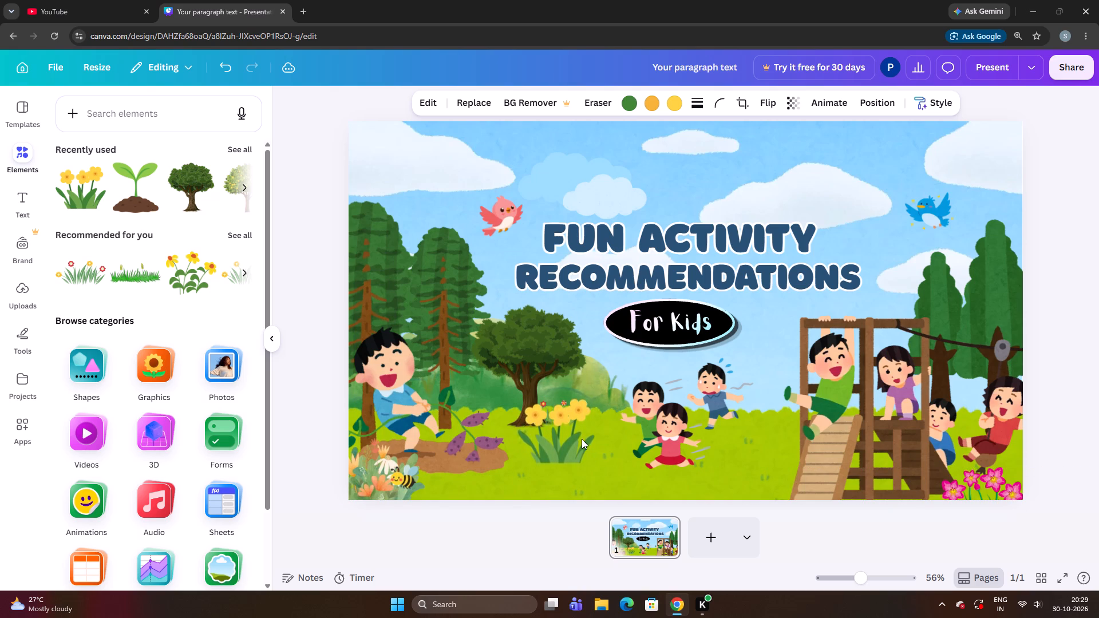
key("Up")
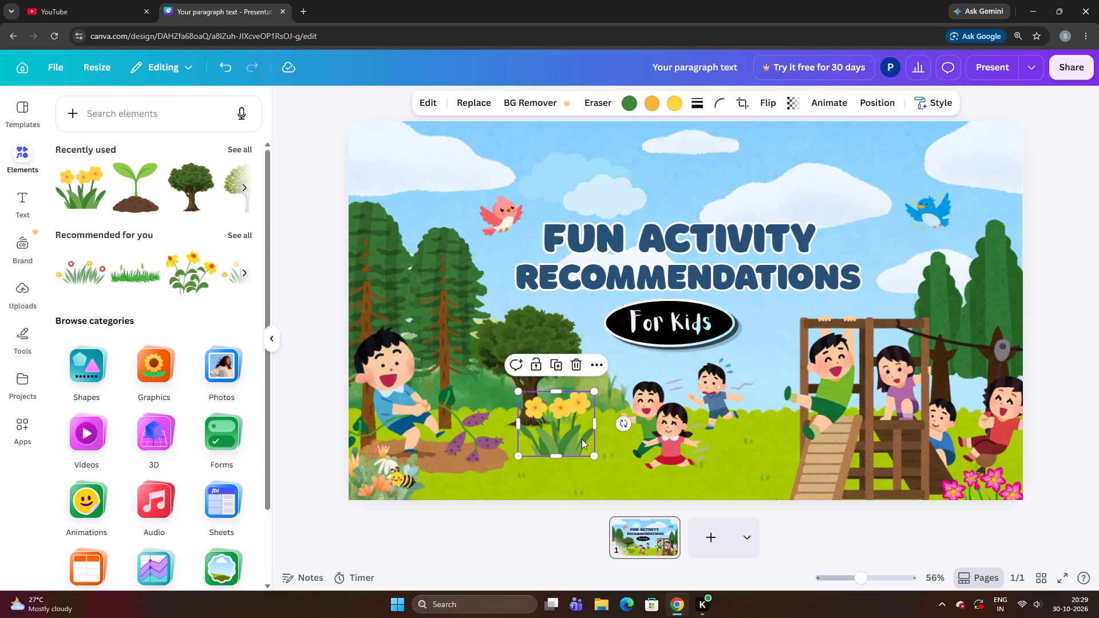
key("Up")
key("Up")
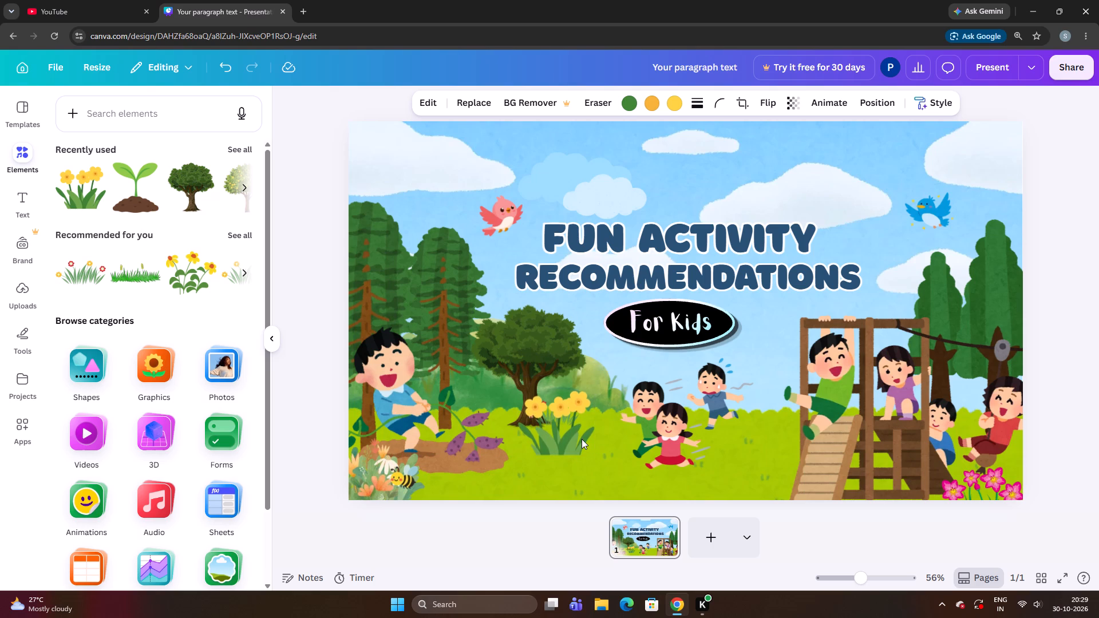
key("Up")
key("Up")
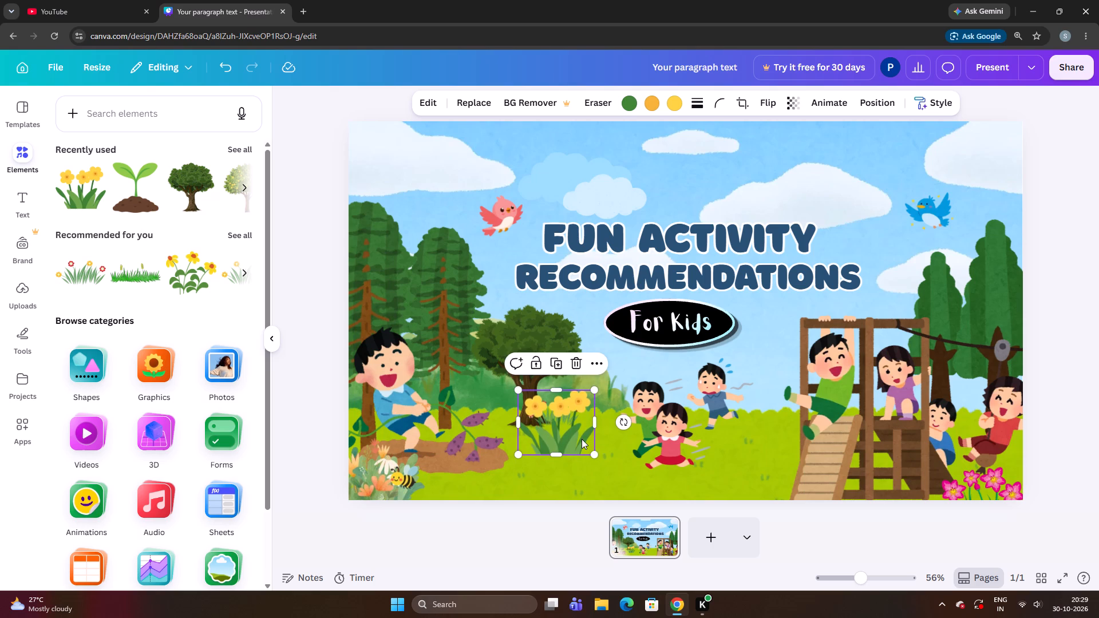
key("Up")
key("Up")
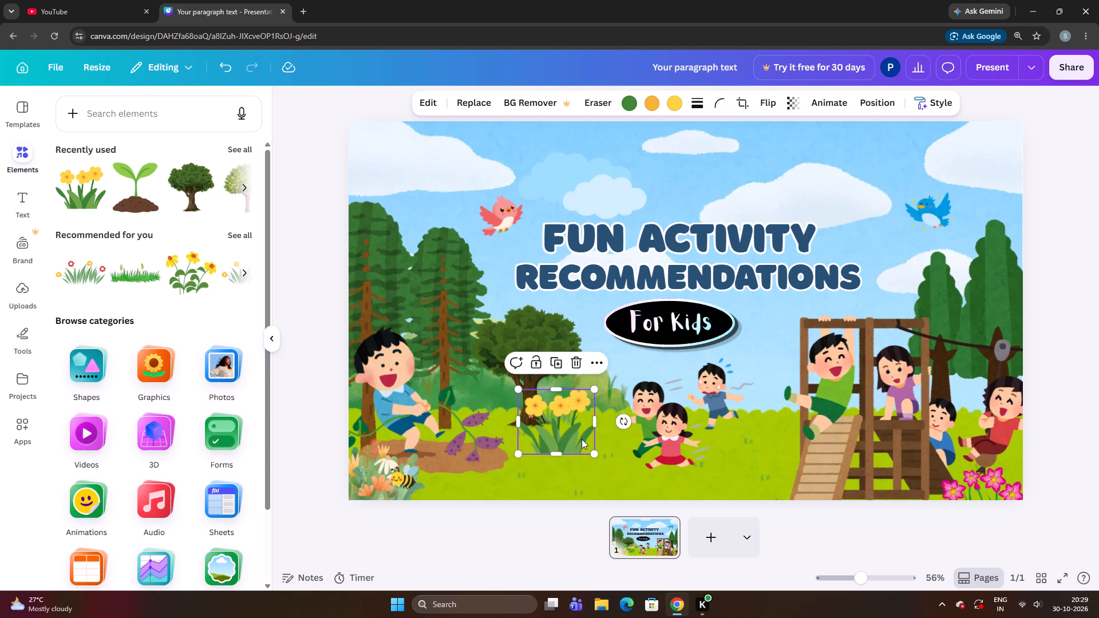
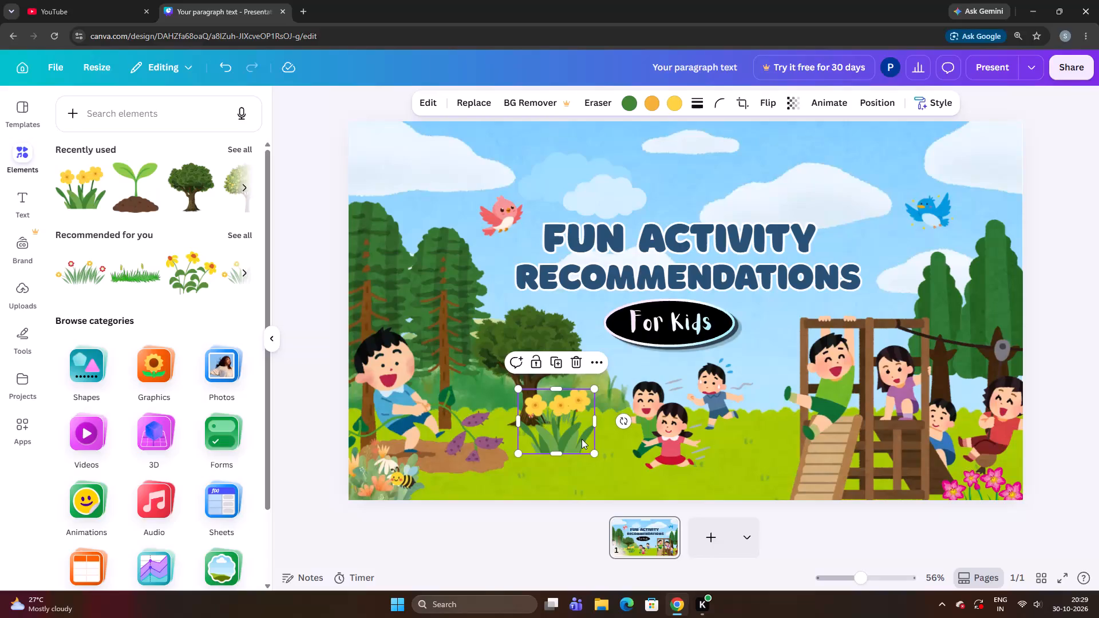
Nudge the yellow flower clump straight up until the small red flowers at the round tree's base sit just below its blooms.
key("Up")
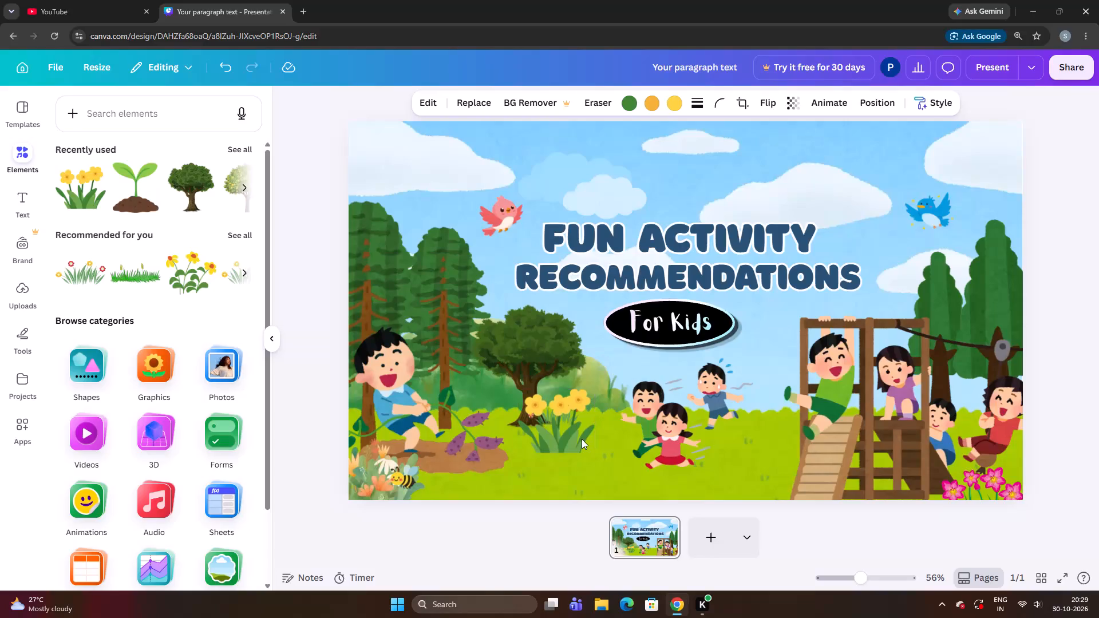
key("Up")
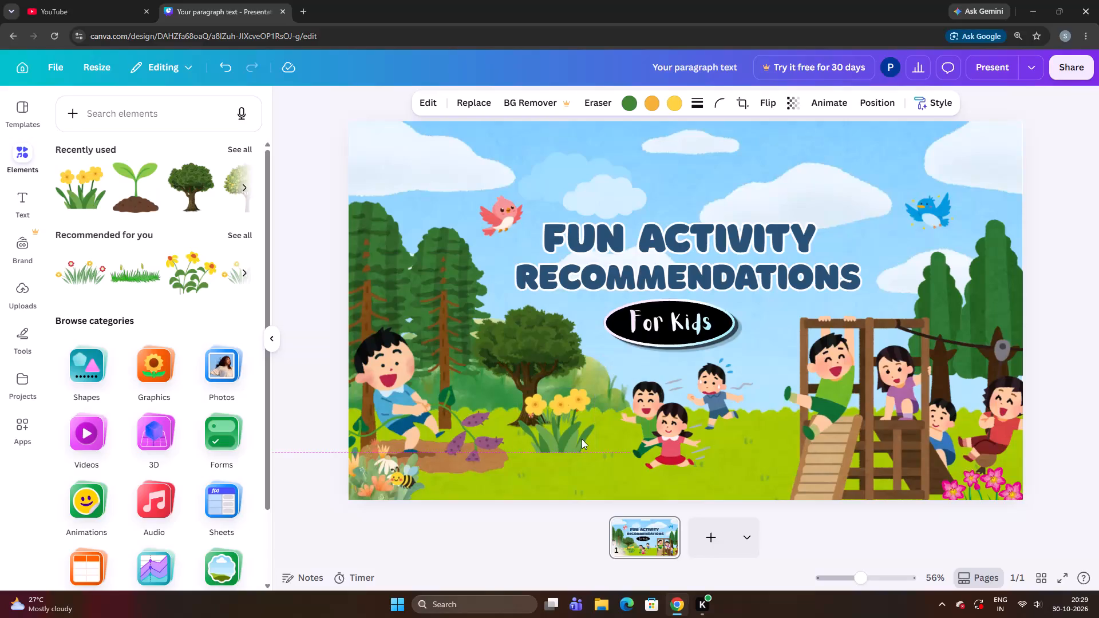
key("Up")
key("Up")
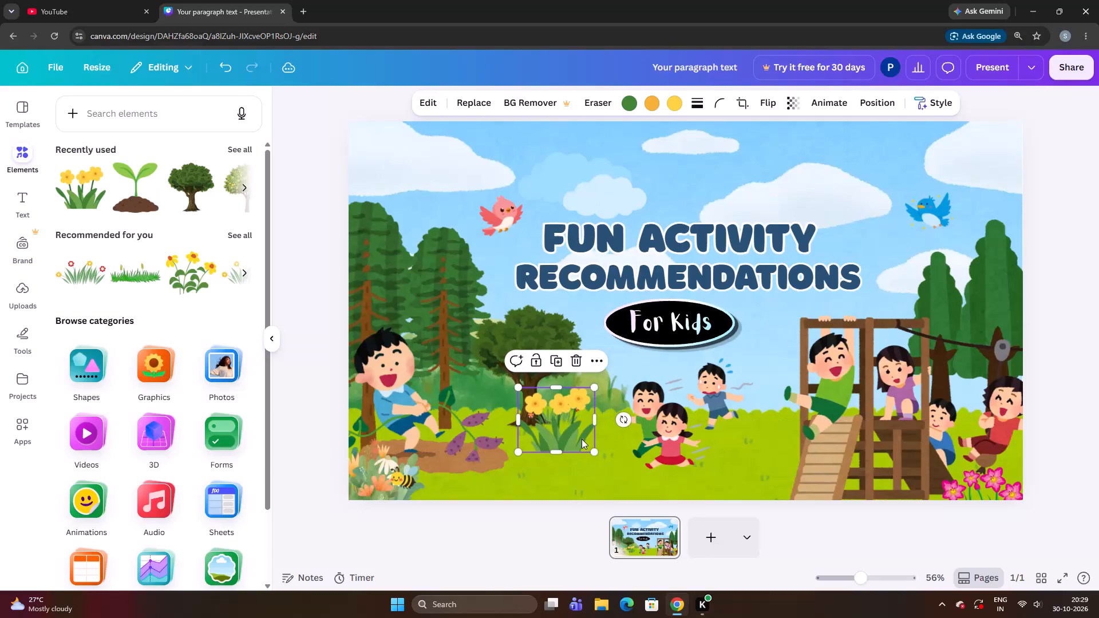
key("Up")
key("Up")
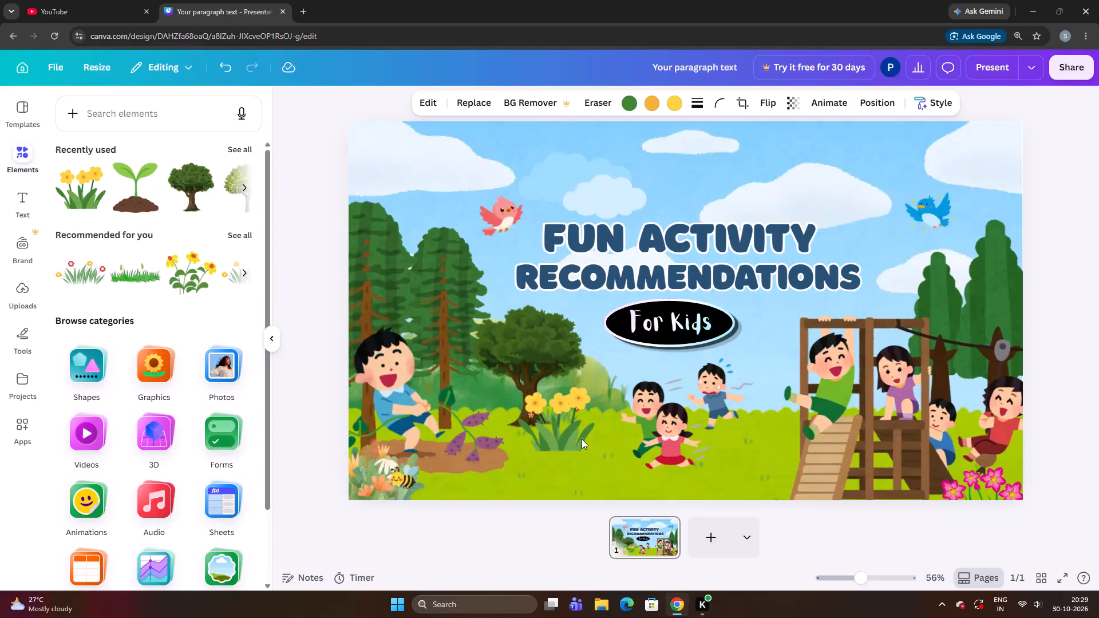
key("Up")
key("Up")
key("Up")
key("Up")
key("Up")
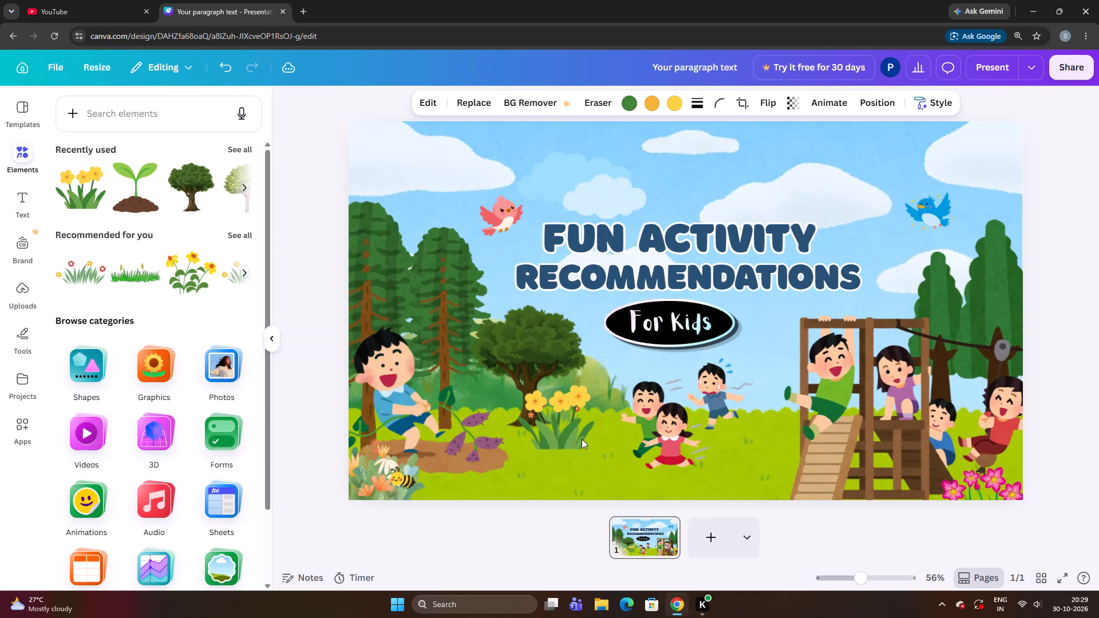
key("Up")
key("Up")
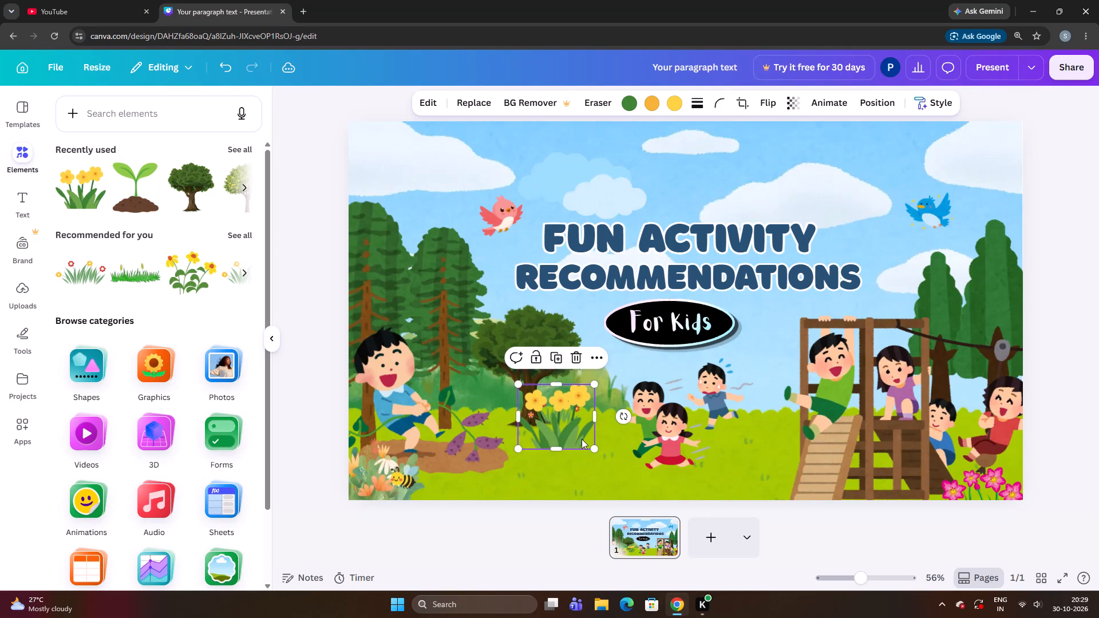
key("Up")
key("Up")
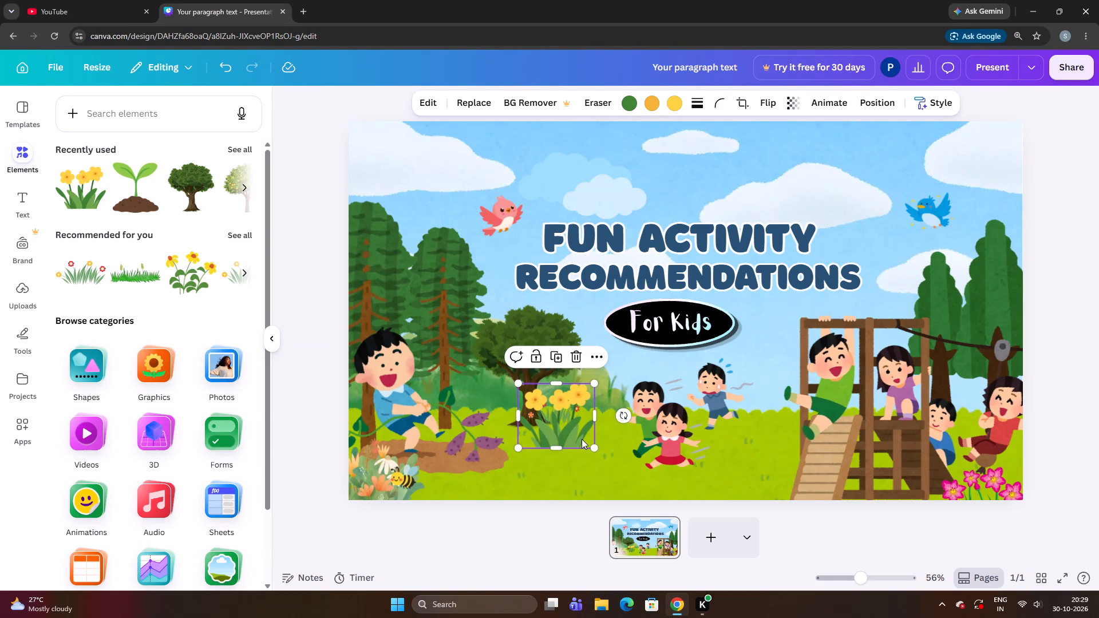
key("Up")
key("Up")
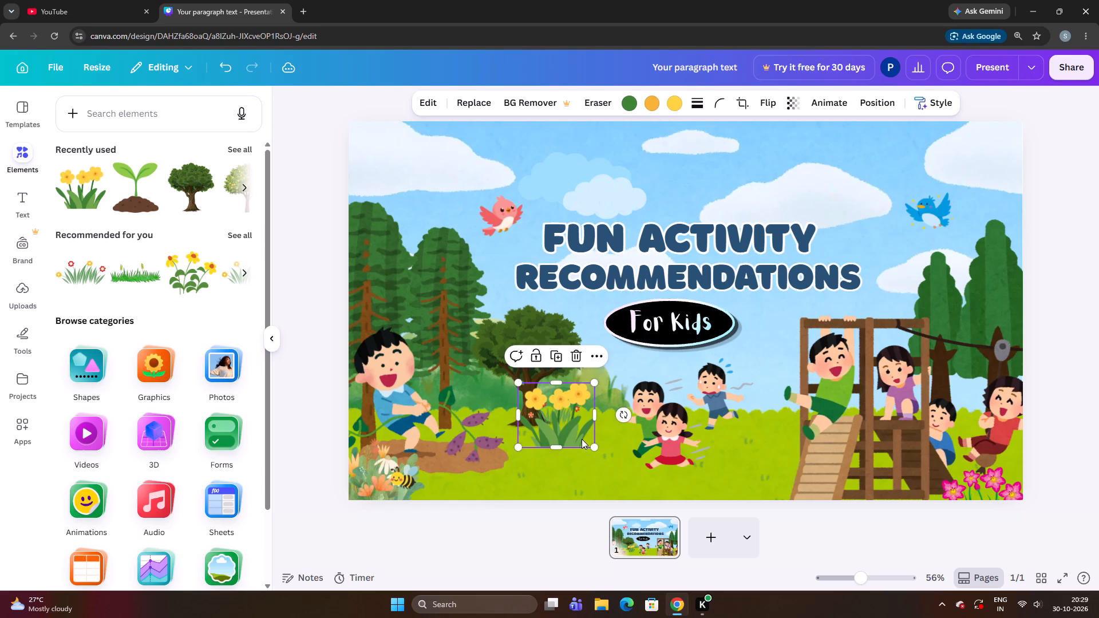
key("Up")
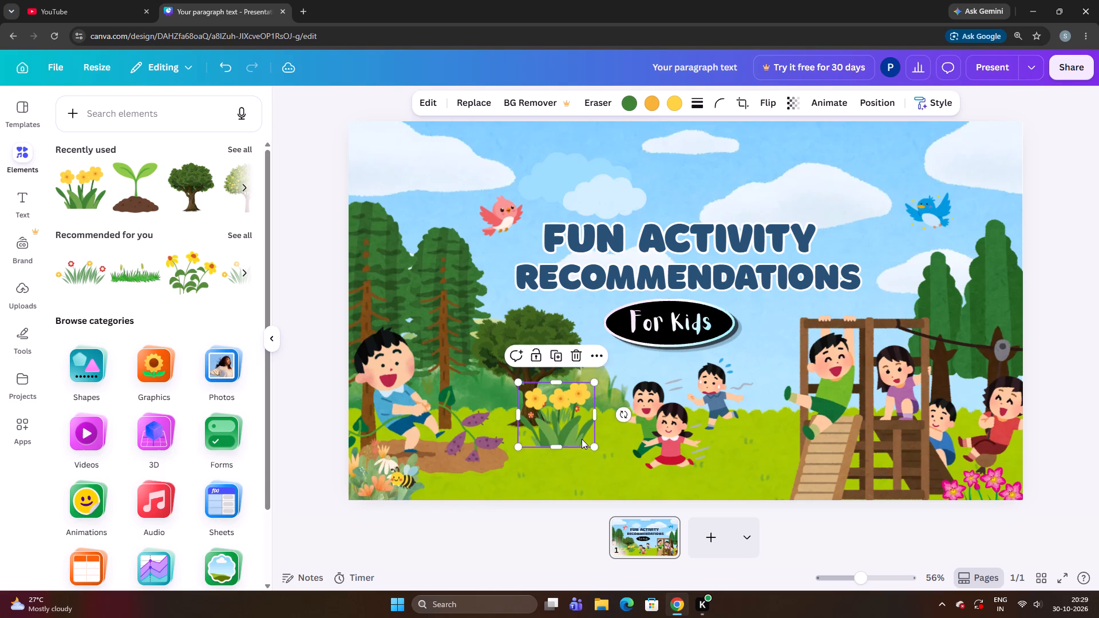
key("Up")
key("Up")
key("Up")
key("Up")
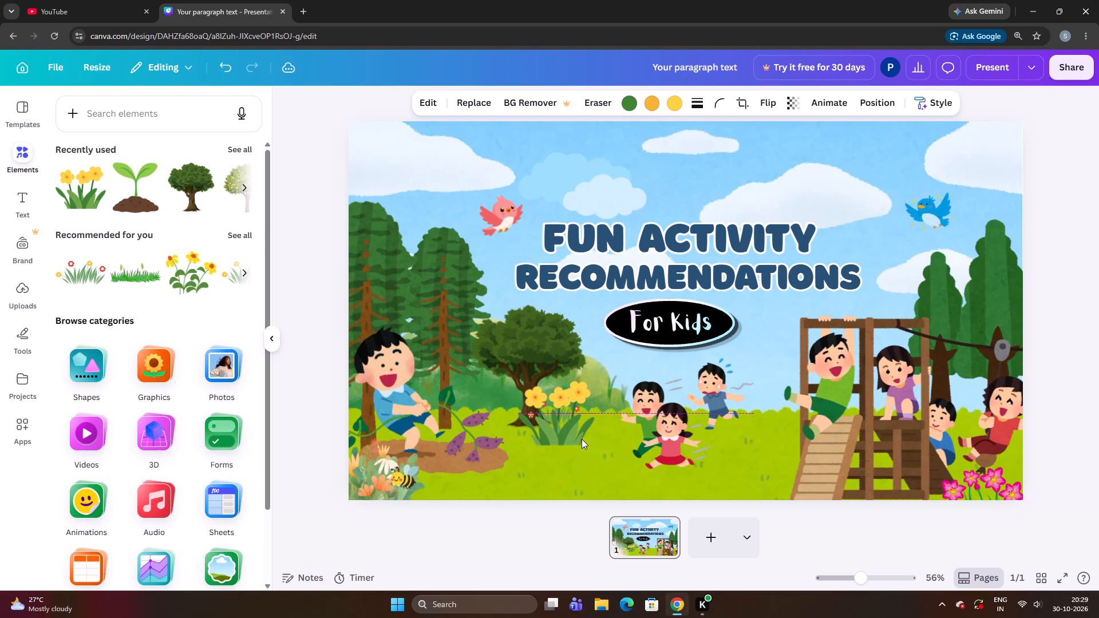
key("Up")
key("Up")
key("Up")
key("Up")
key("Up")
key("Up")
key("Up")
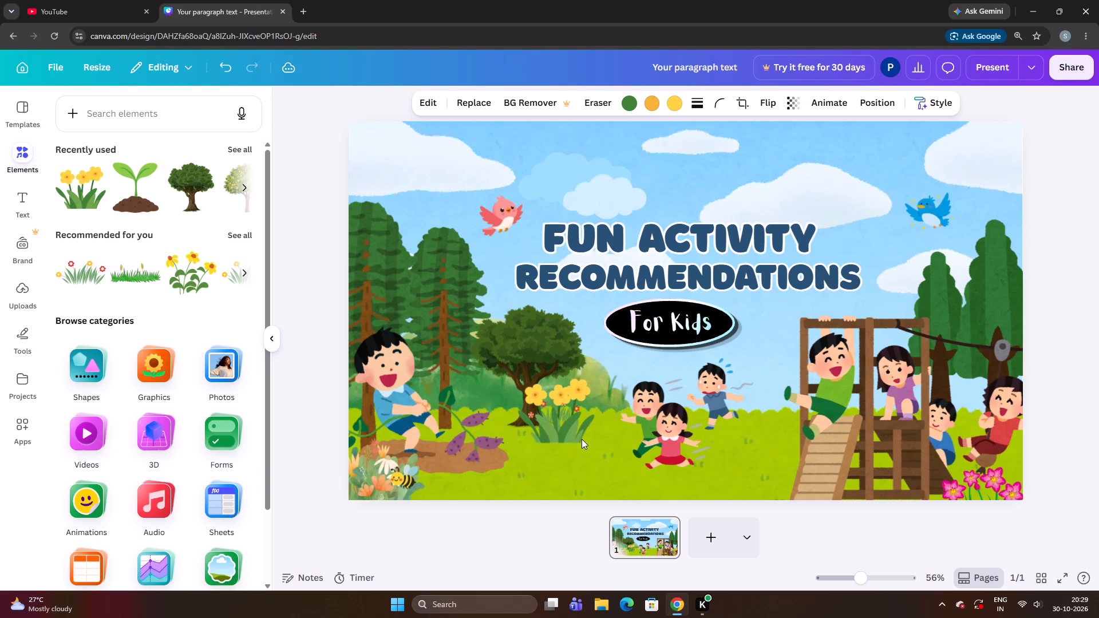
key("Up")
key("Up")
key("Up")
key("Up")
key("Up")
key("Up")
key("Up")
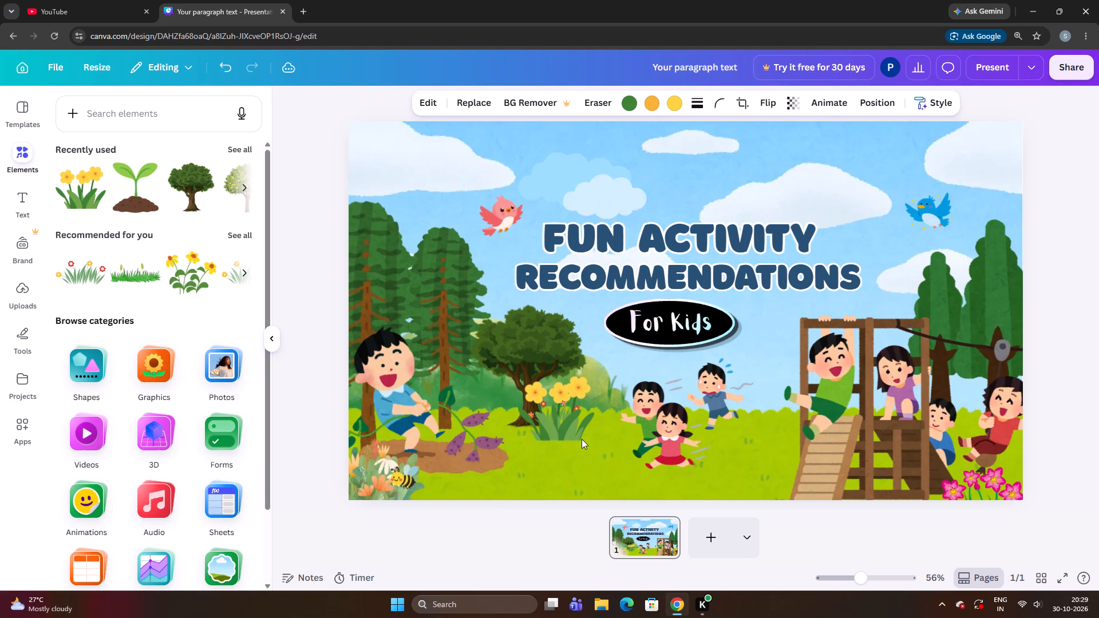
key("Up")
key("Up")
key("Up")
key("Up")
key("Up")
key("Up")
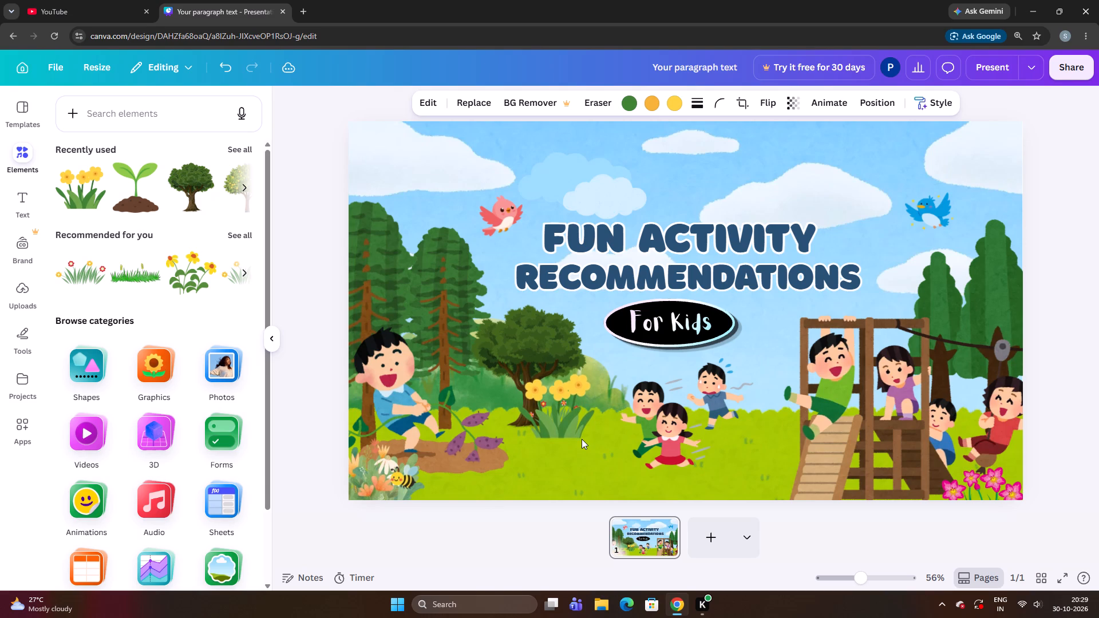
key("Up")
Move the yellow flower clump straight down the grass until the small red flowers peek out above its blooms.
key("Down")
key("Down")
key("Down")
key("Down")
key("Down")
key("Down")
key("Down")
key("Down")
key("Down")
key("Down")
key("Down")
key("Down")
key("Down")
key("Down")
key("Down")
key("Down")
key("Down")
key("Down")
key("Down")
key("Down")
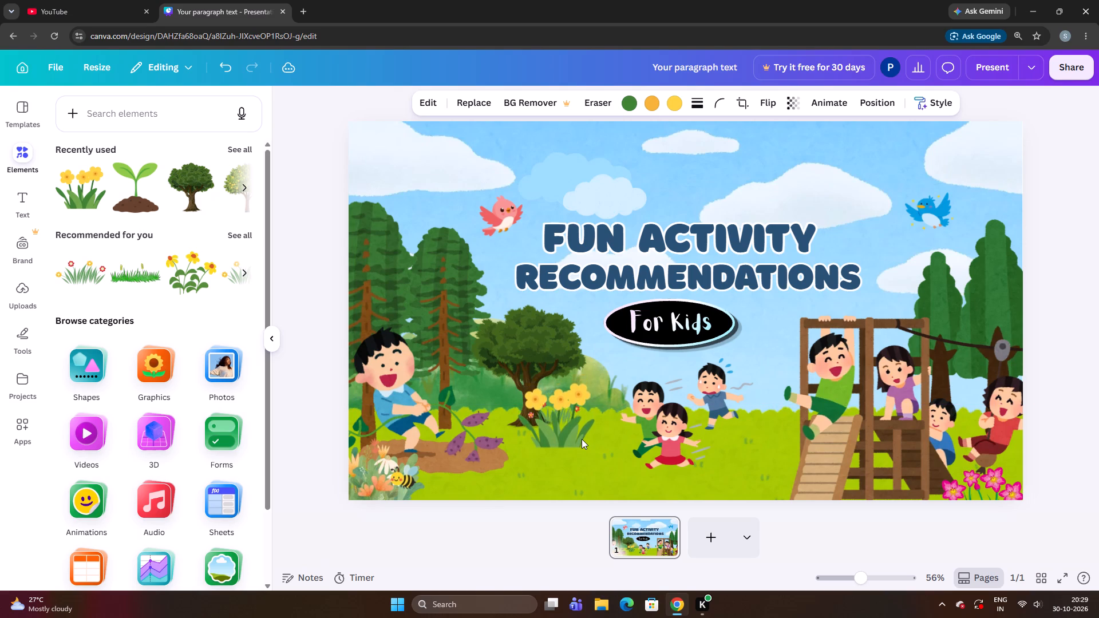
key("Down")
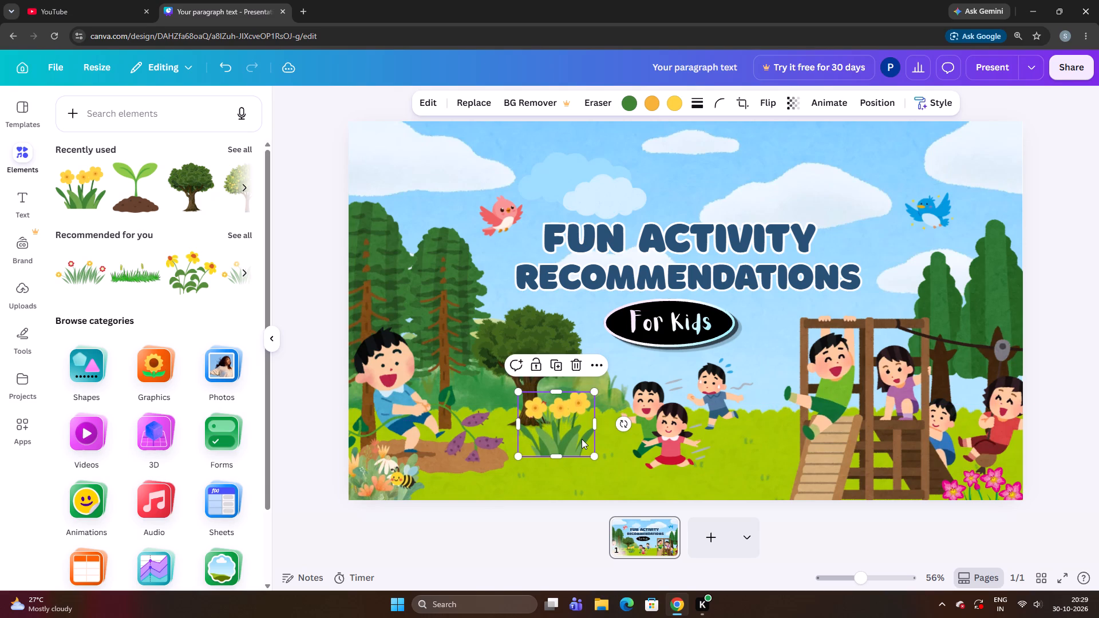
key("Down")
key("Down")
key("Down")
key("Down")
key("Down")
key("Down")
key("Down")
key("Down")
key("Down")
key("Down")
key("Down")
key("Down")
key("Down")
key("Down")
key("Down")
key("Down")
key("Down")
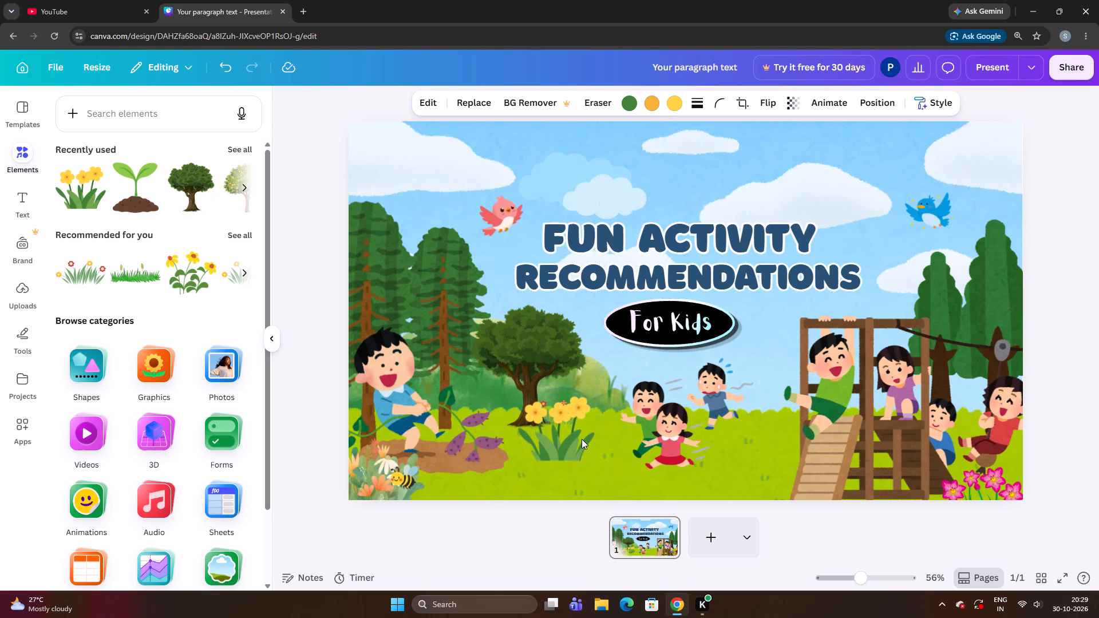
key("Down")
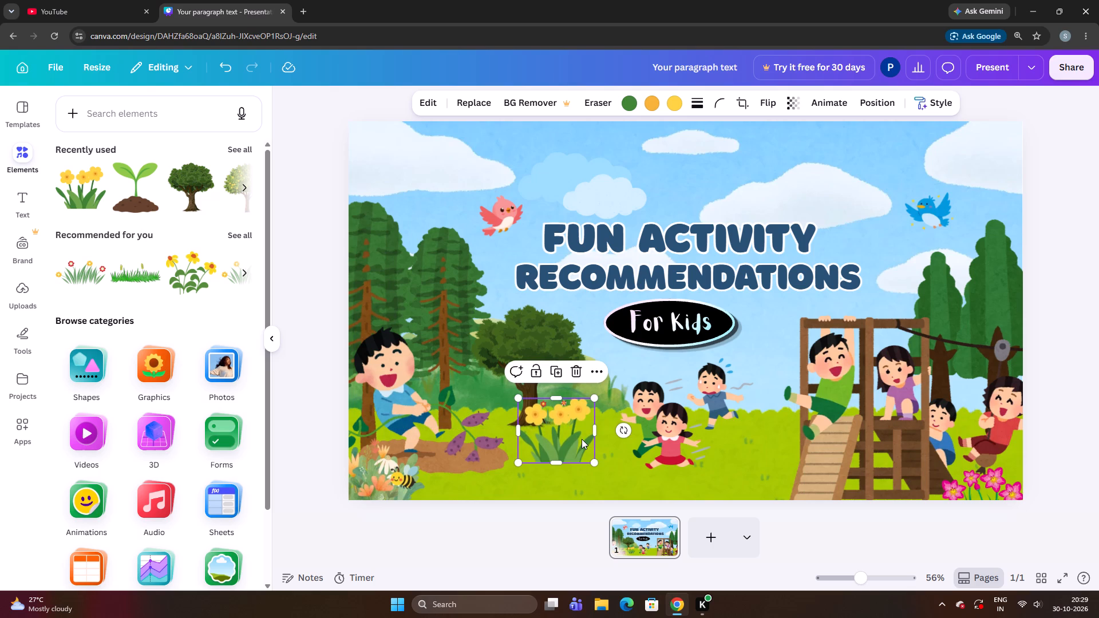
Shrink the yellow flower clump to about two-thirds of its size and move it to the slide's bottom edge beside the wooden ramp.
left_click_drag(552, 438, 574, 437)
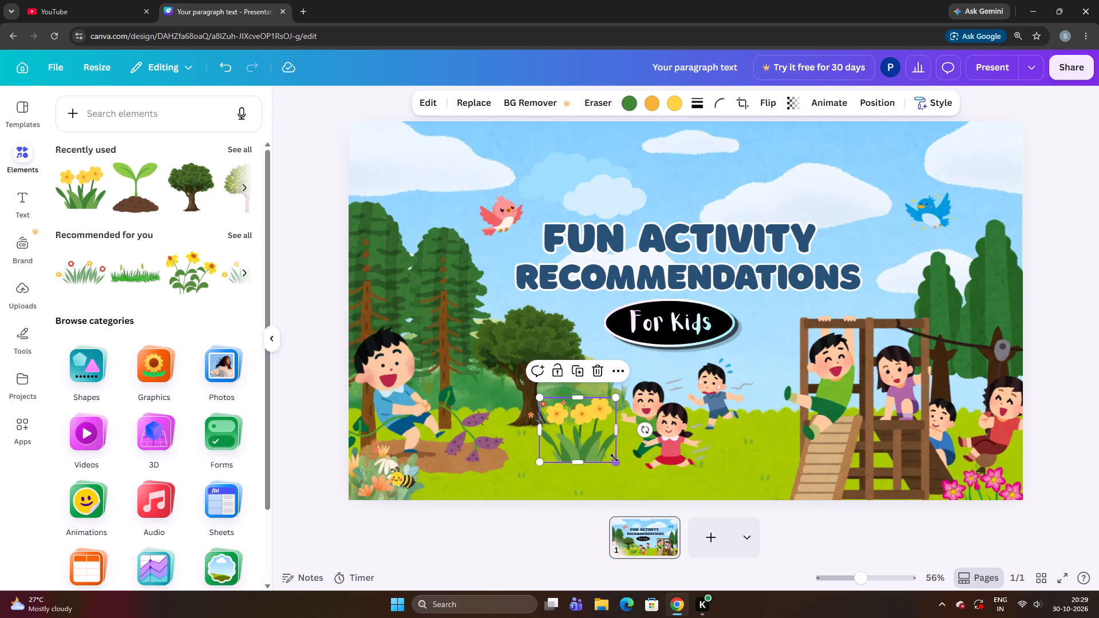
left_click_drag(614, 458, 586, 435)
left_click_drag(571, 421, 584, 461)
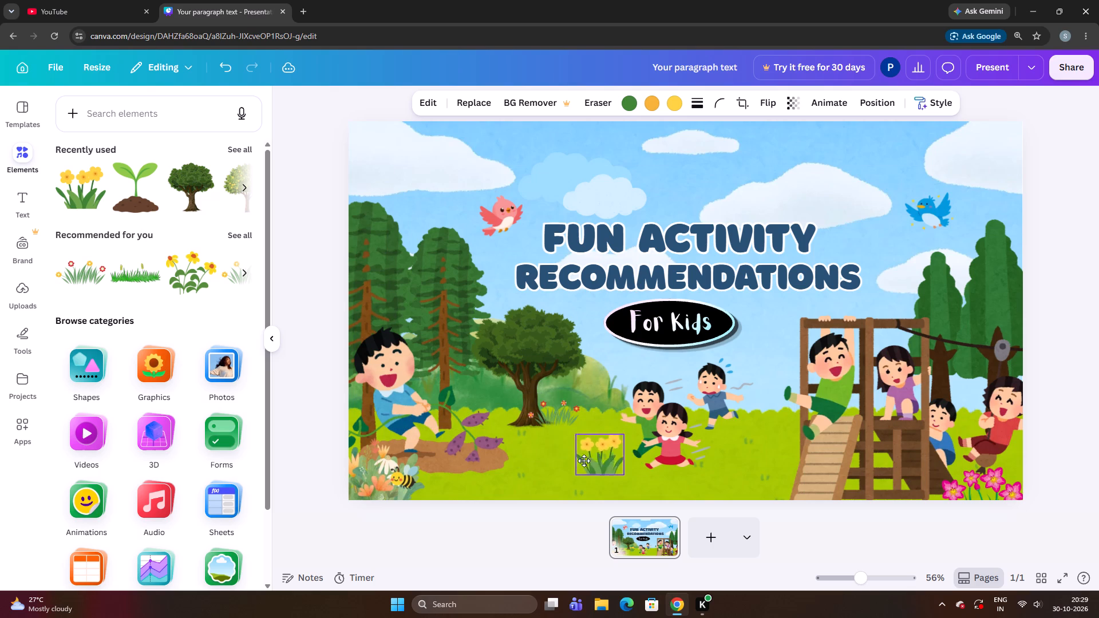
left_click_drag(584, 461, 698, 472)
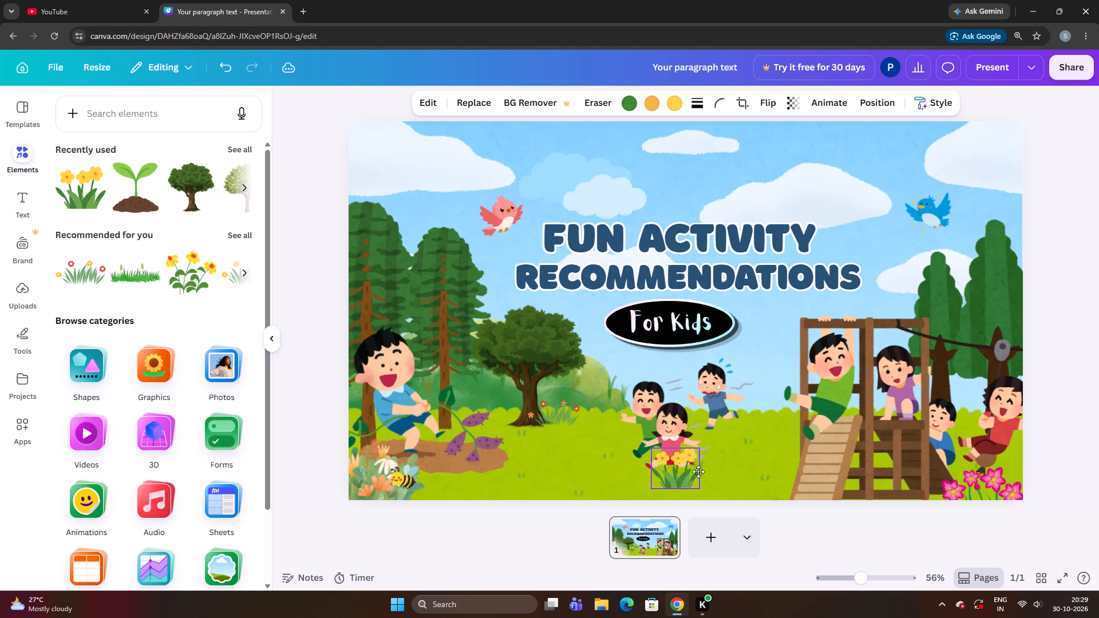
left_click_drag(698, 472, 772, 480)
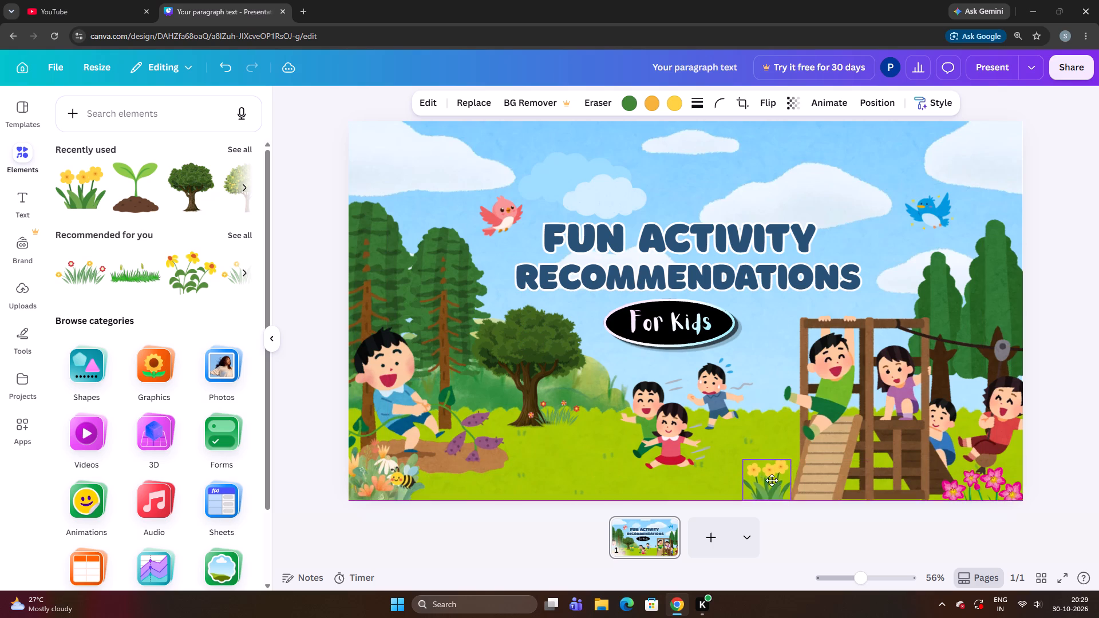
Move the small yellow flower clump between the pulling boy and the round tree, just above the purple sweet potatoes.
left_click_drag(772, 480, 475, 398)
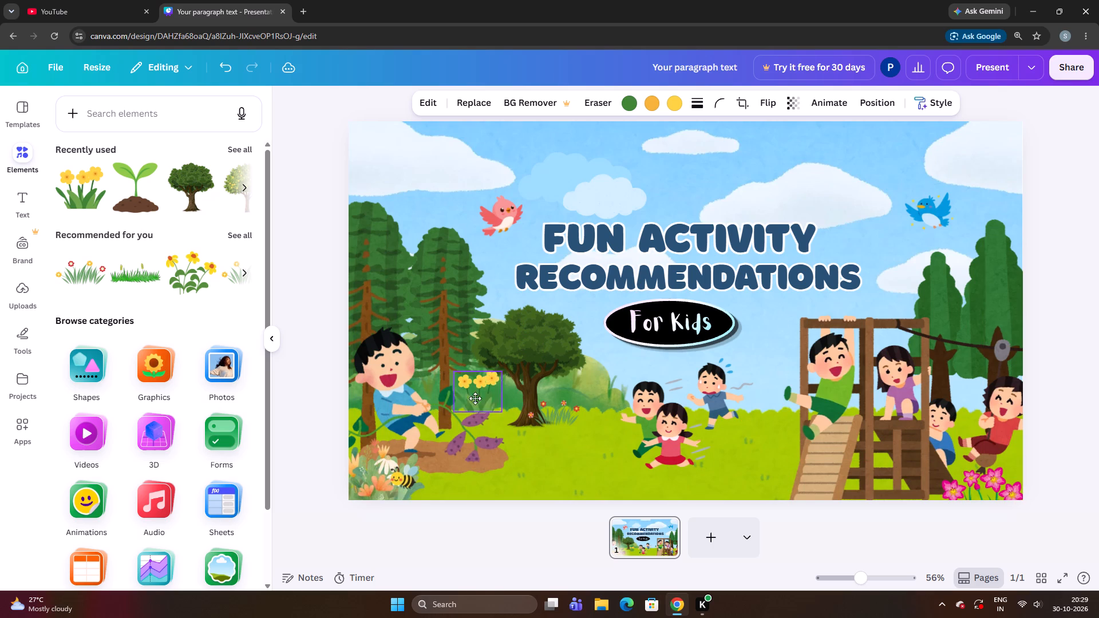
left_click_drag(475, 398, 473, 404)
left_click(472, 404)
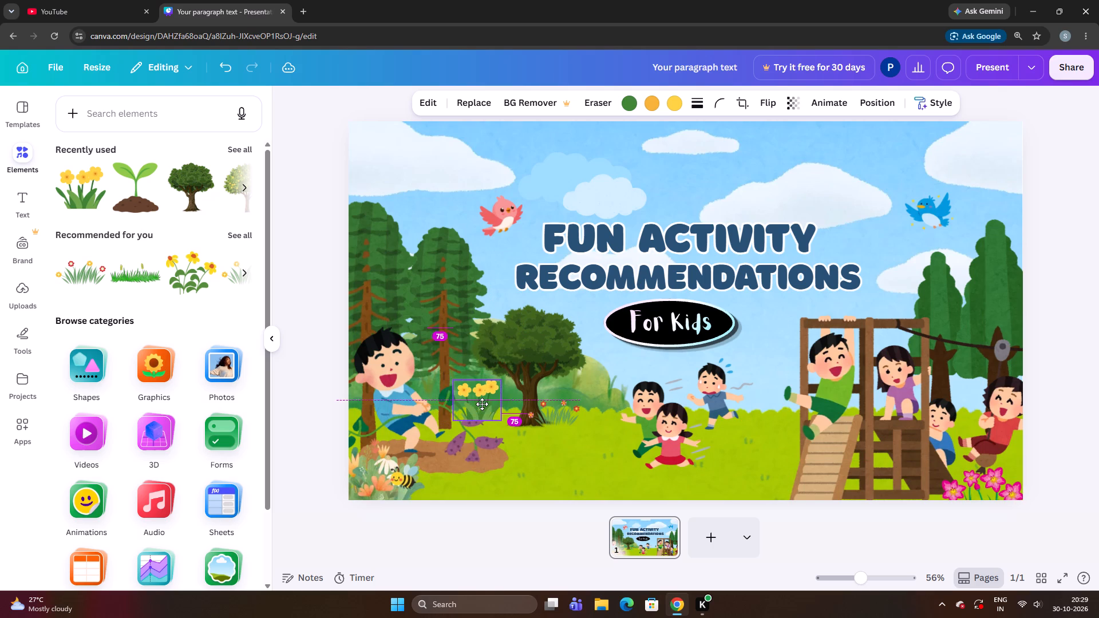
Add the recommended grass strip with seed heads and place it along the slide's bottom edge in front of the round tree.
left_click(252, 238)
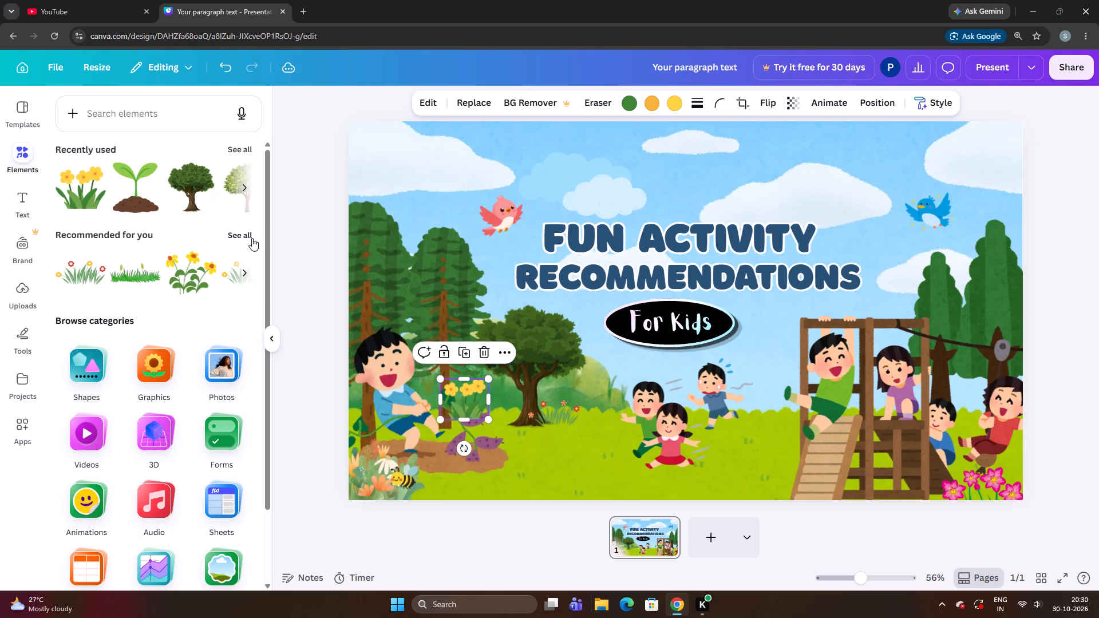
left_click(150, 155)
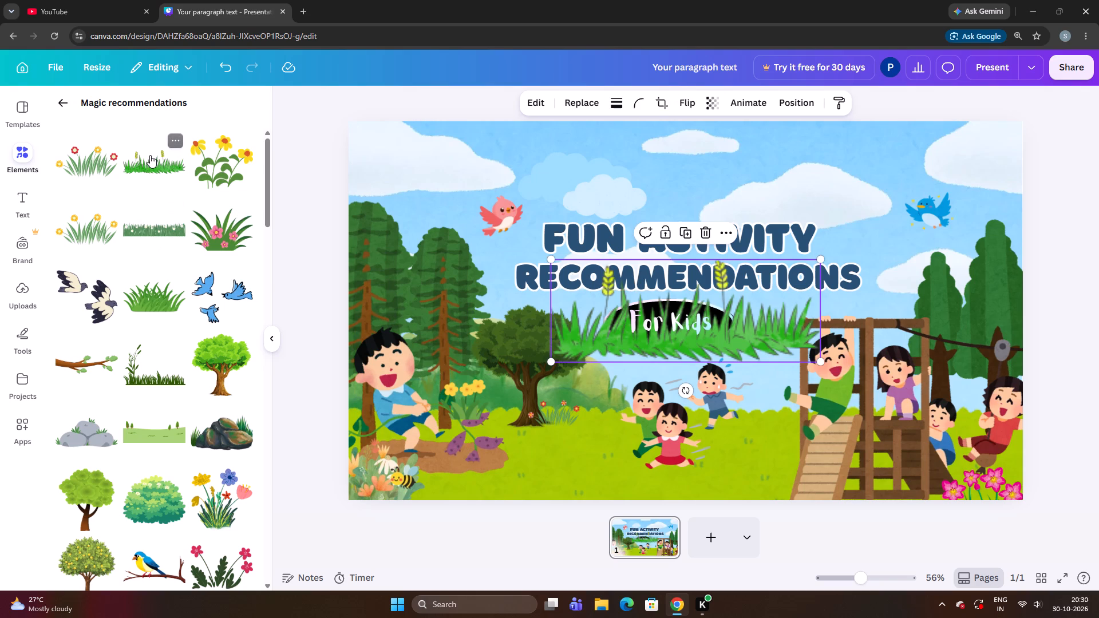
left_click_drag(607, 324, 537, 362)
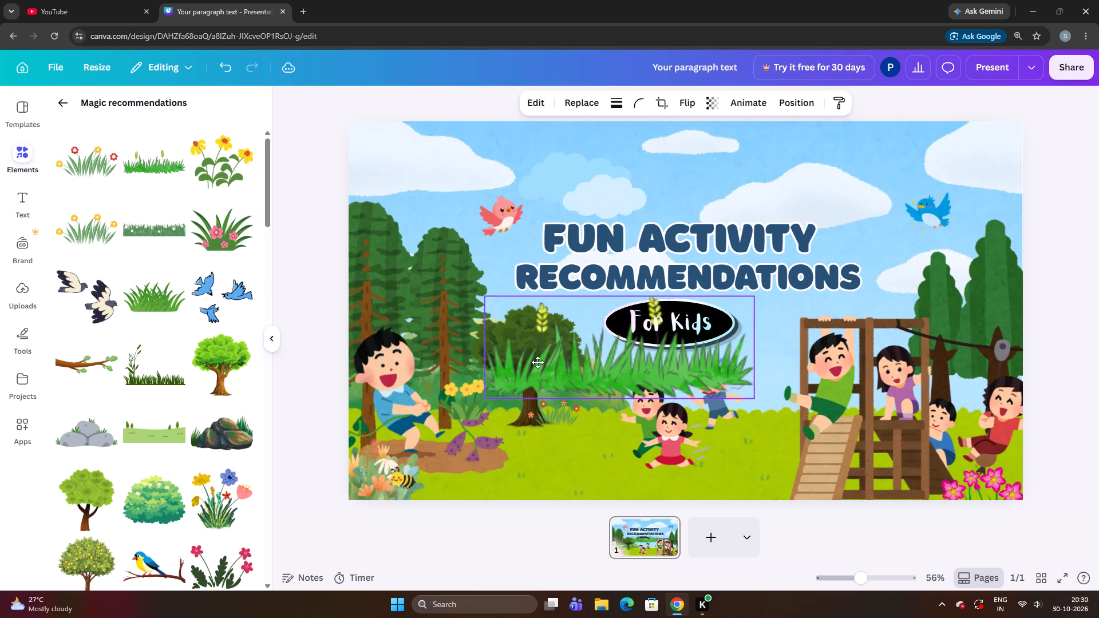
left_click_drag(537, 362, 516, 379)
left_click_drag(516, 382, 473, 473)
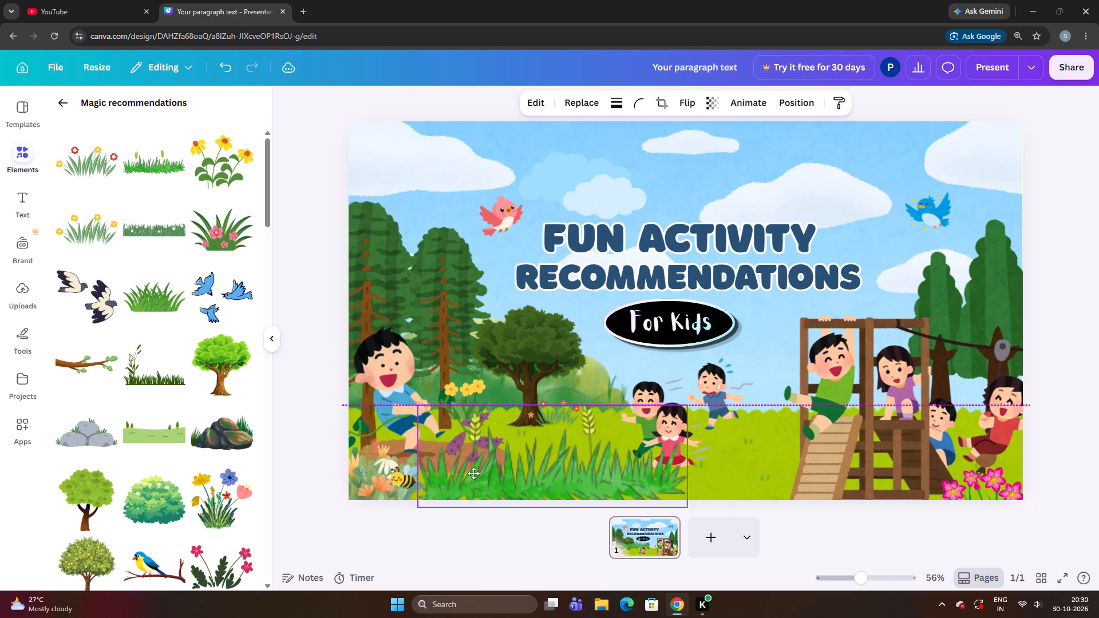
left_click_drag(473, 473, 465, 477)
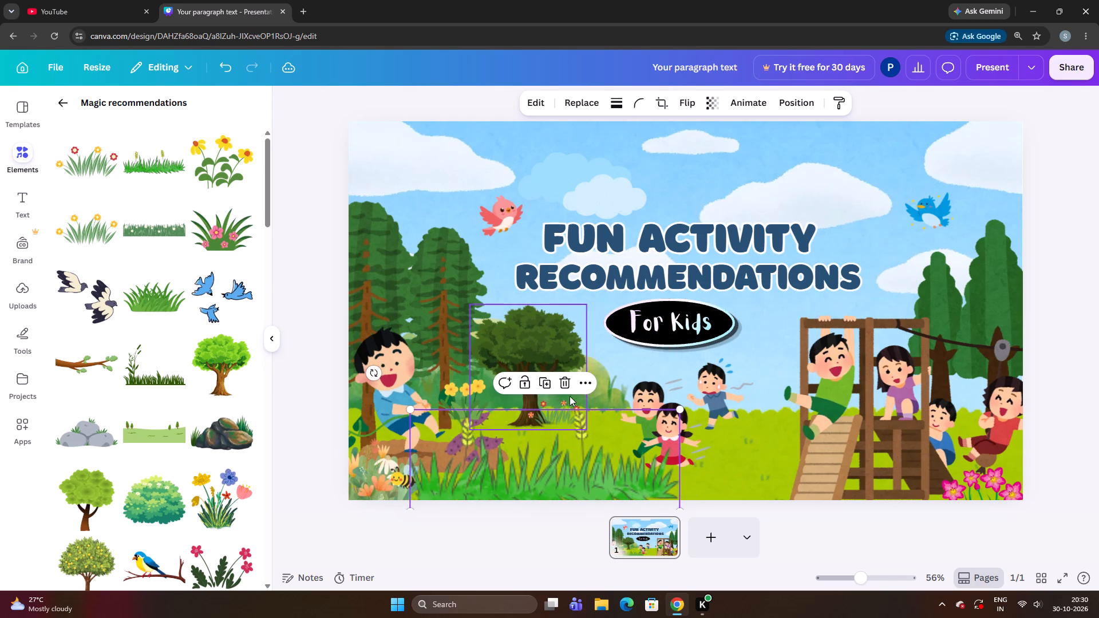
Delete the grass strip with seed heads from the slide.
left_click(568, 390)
Delete the small yellow flower clump beside the pulling boy.
left_click(468, 404)
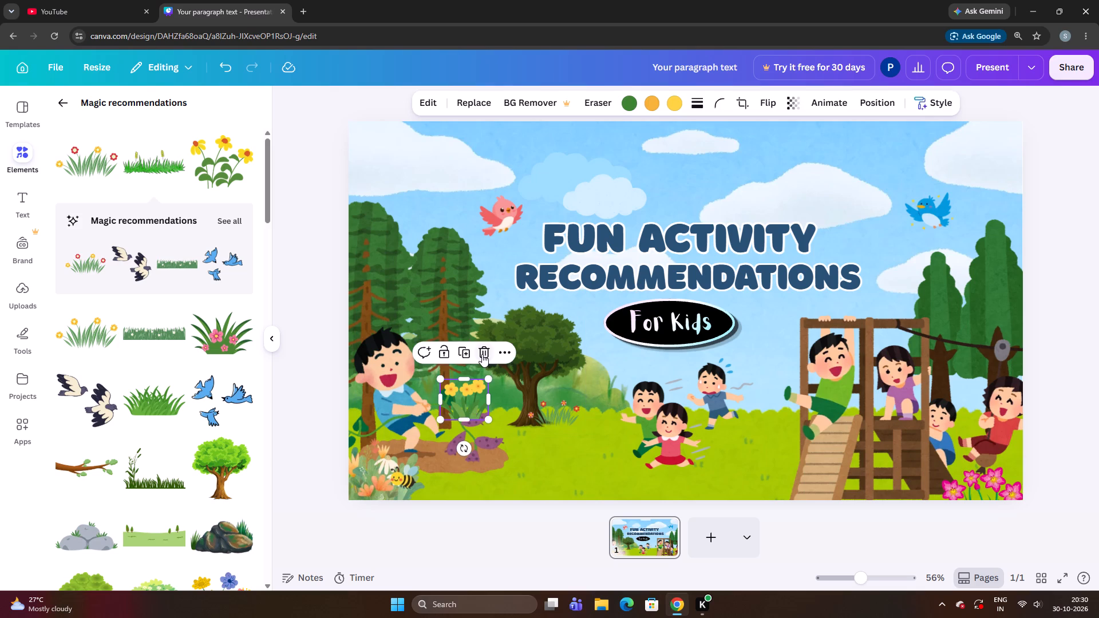
left_click(482, 354)
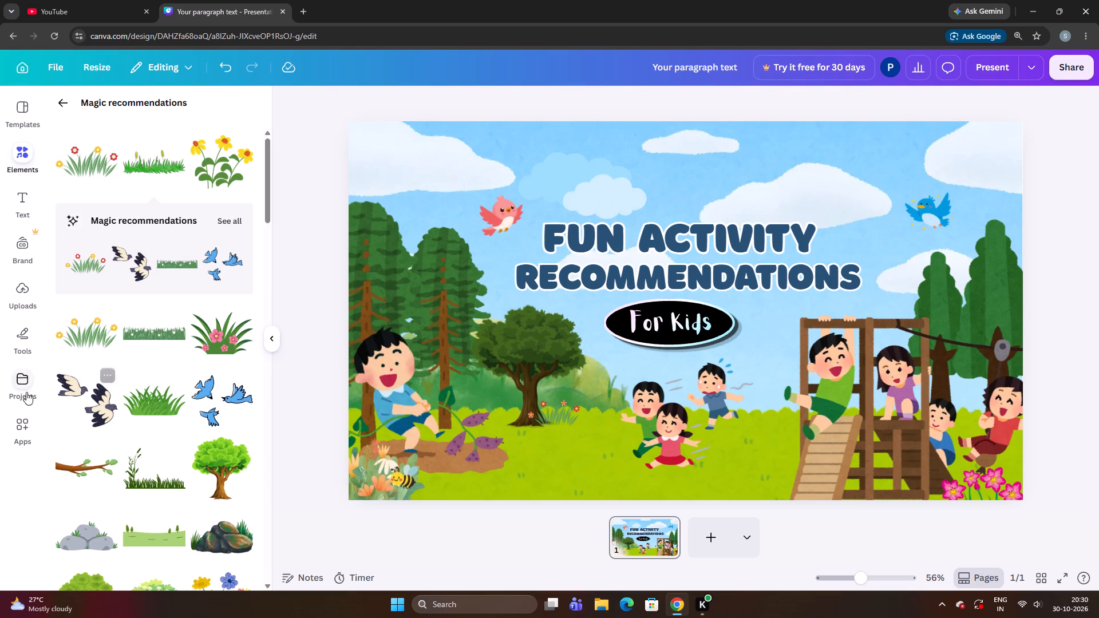
Add the recommended green meadow graphic with small trees, enlarge it across the slide's full width, and place it over the lower part.
scroll(148, 462, "down", 3)
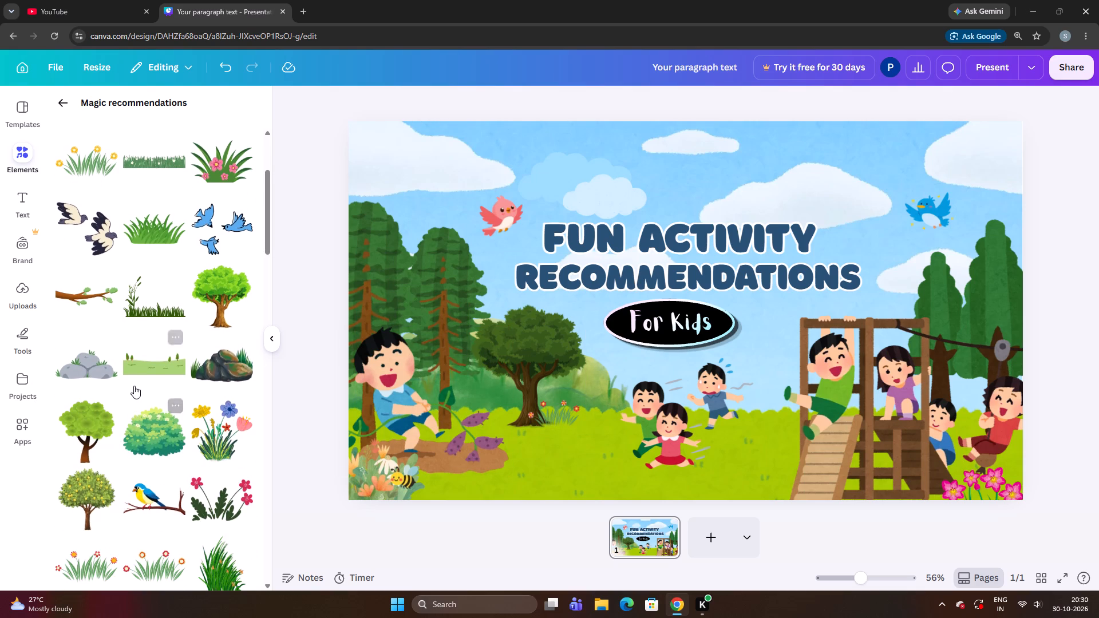
left_click(140, 370)
left_click_drag(503, 391, 429, 393)
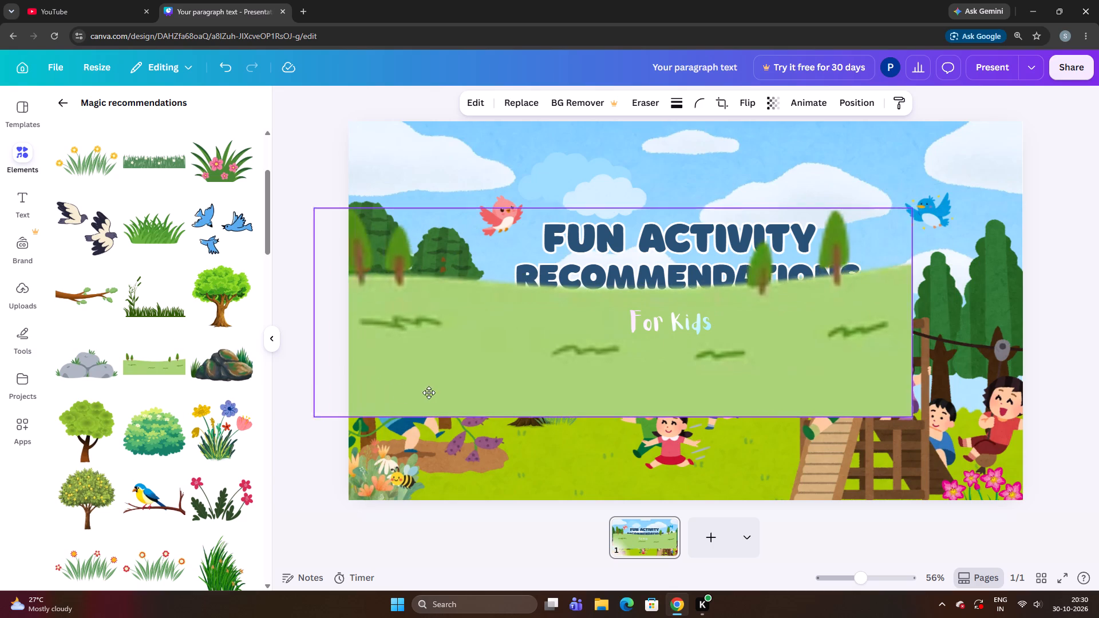
left_click_drag(429, 393, 399, 391)
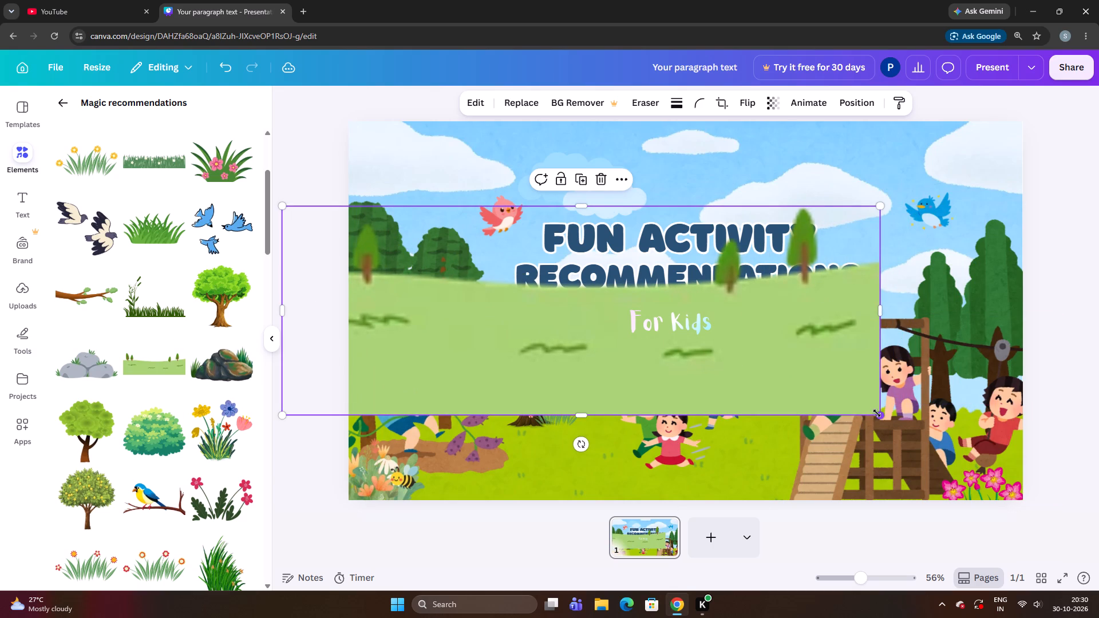
left_click_drag(877, 417, 1003, 414)
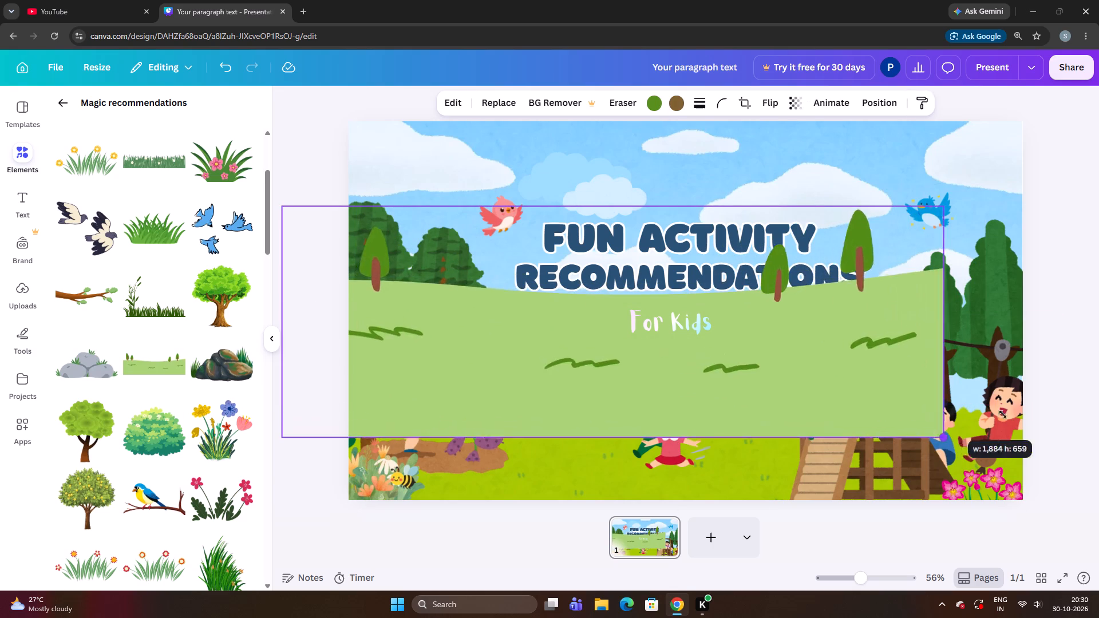
left_click_drag(1003, 414, 1073, 421)
left_click_drag(753, 425, 730, 415)
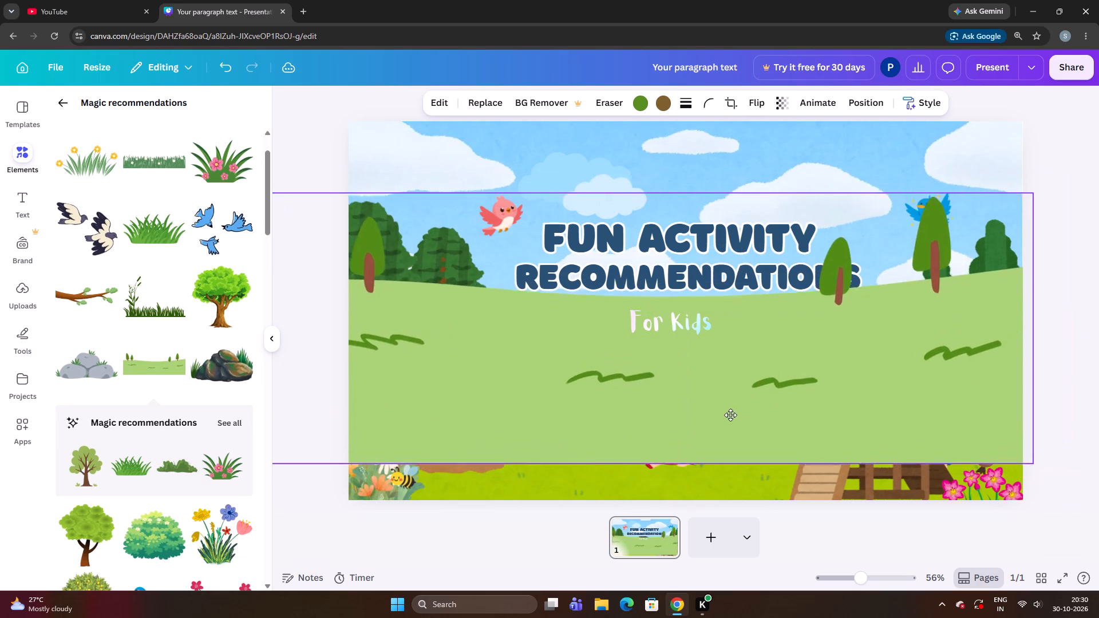
left_click_drag(730, 415, 734, 435)
Send the meadow graphic backward behind the title, children, trees and grass, leaving it one layer above the very back.
right_click(734, 435)
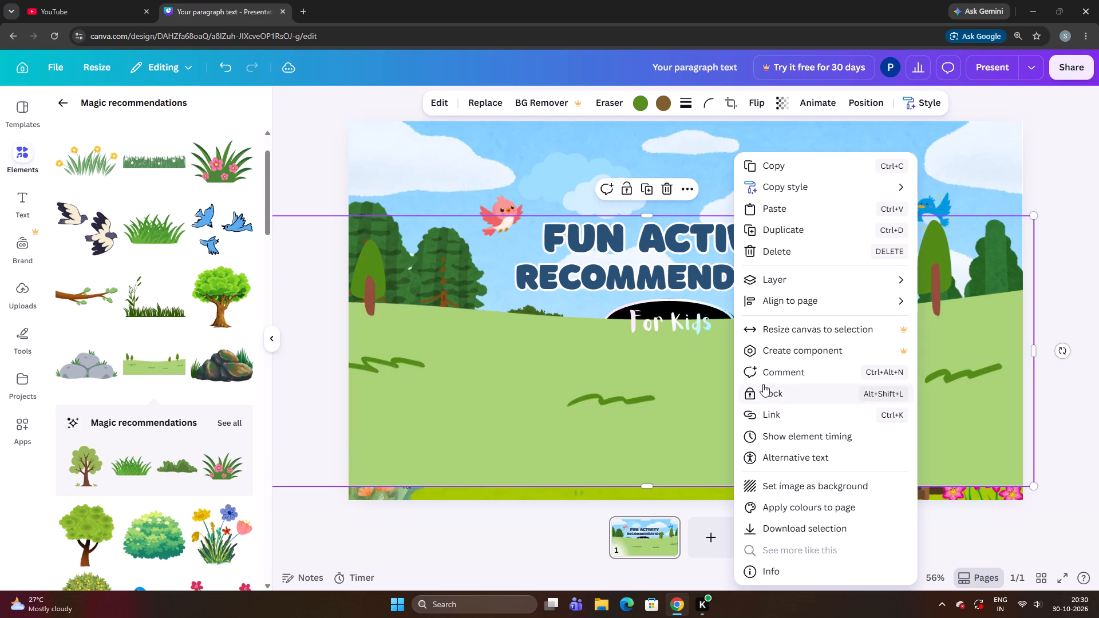
left_click_drag(650, 426, 645, 403)
right_click_drag(647, 413, 645, 419)
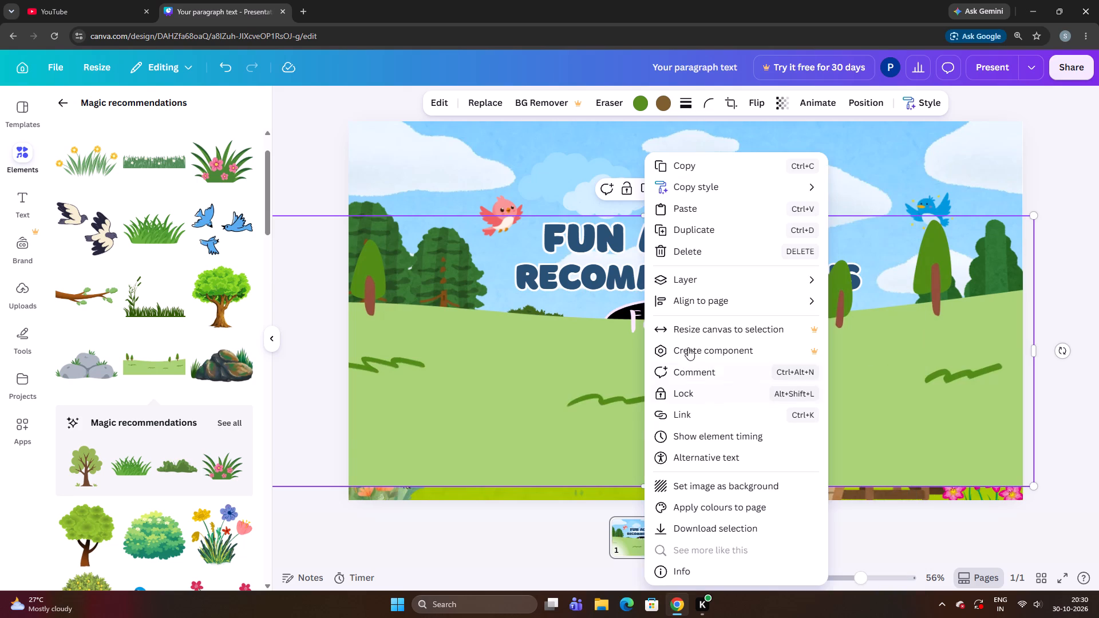
left_click(697, 281)
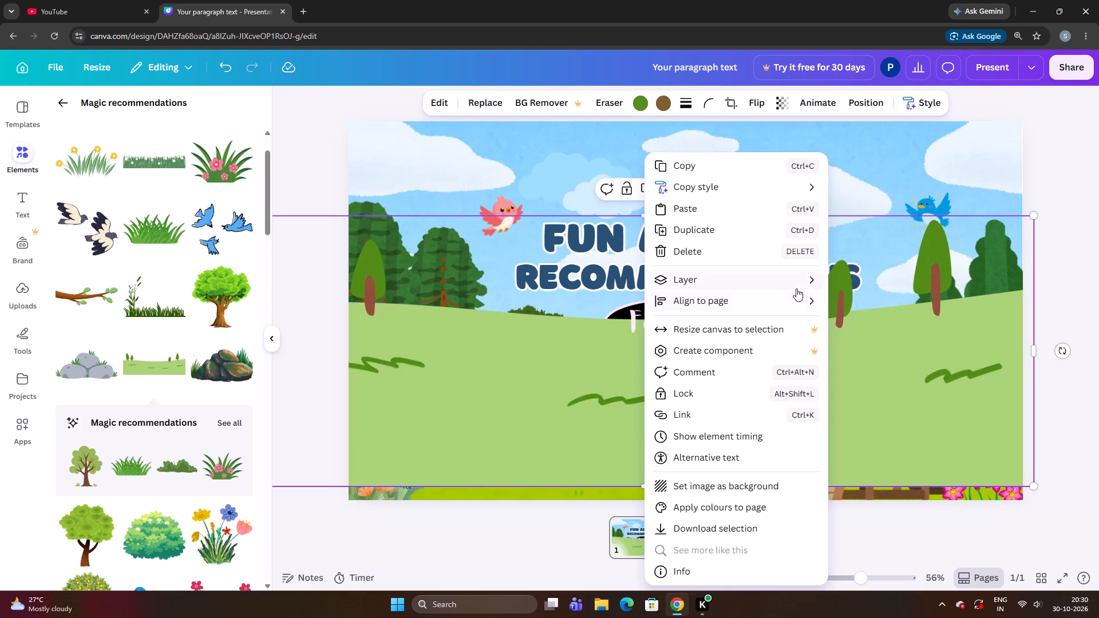
left_click(798, 283)
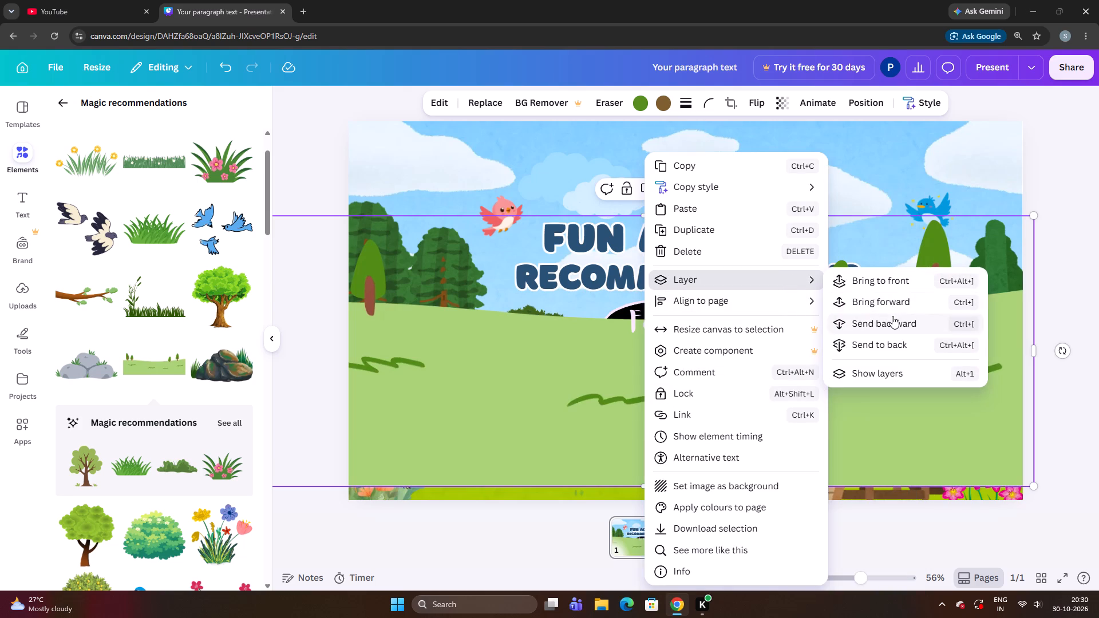
left_click(892, 316)
triple_click(892, 316)
triple_click(892, 316)
triple_click(892, 316)
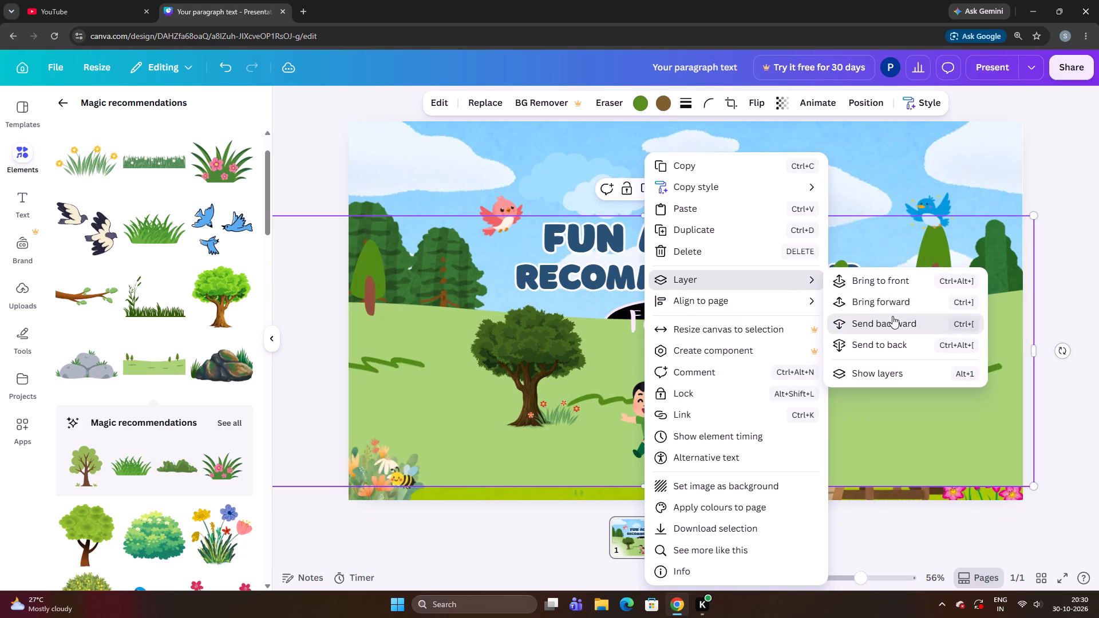
triple_click(892, 316)
triple_click(892, 316)
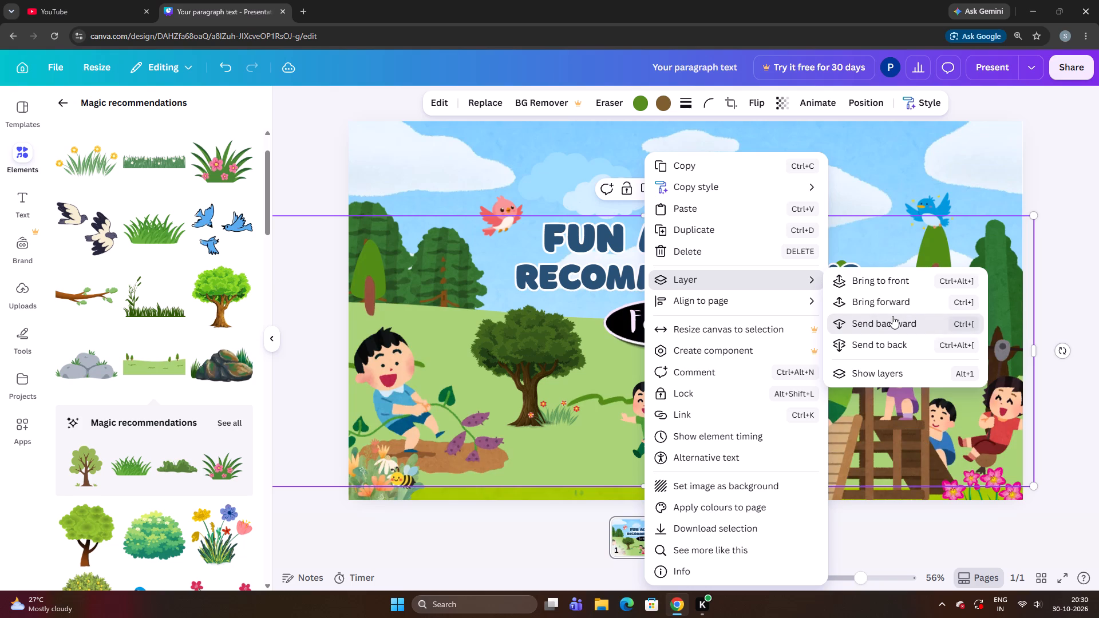
triple_click(892, 316)
left_click(892, 316)
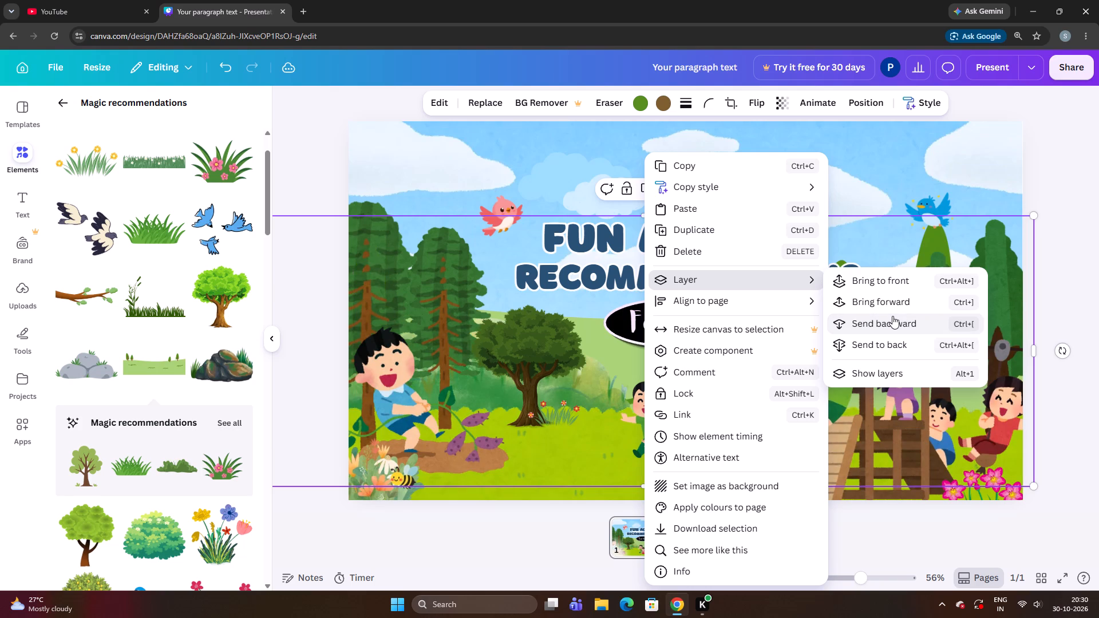
left_click(892, 316)
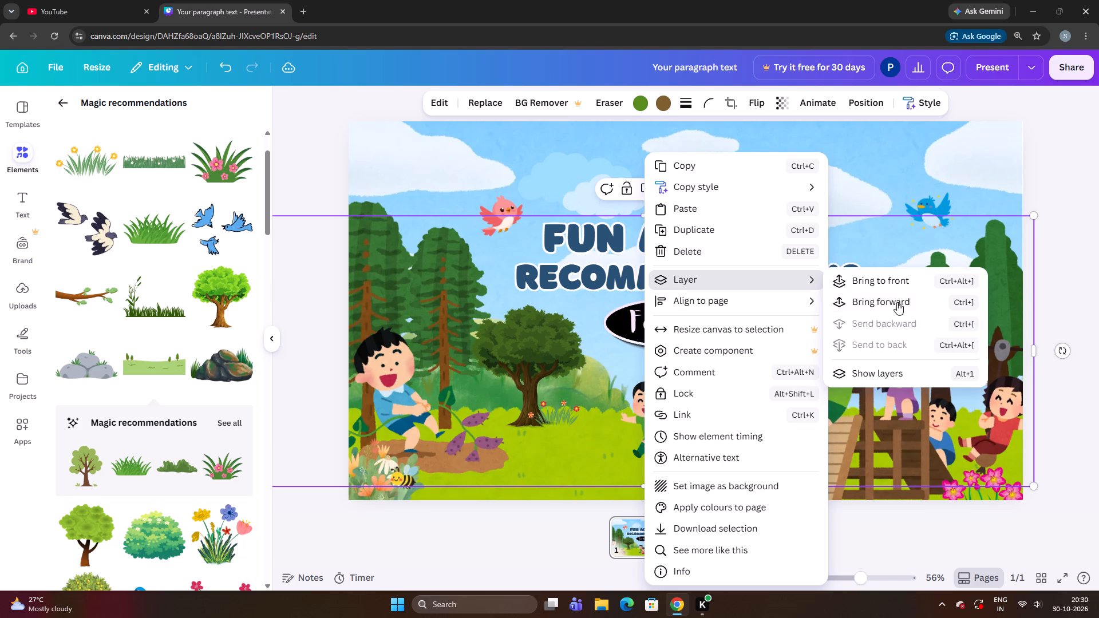
left_click(899, 297)
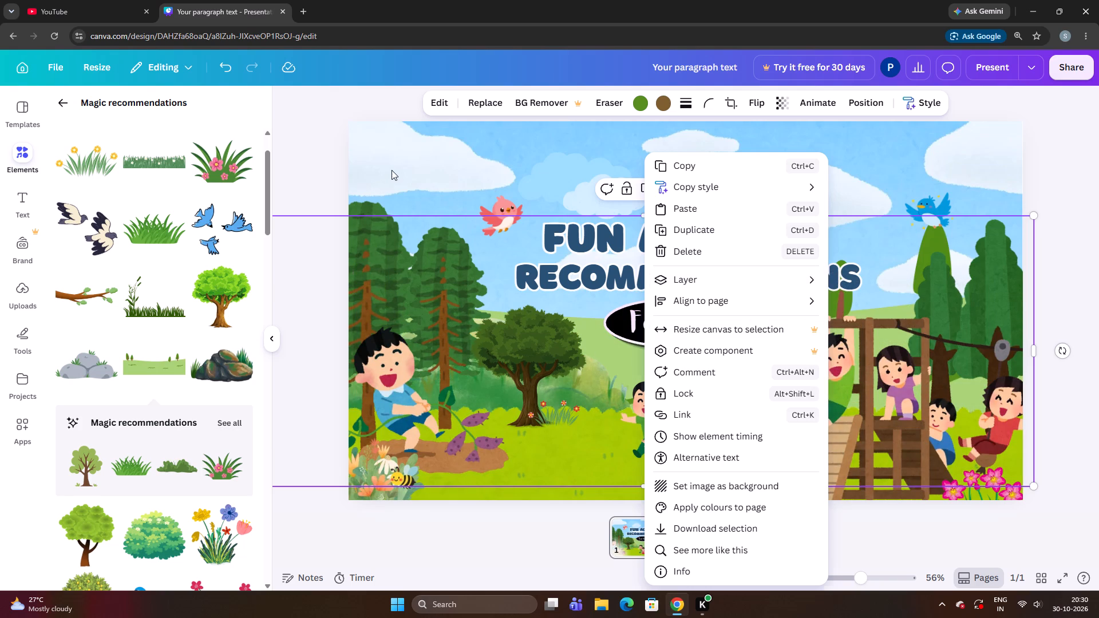
left_click(392, 170)
Move the meadow graphic slightly upward behind the title so its hills and trees sit higher against the sky.
left_click(833, 216)
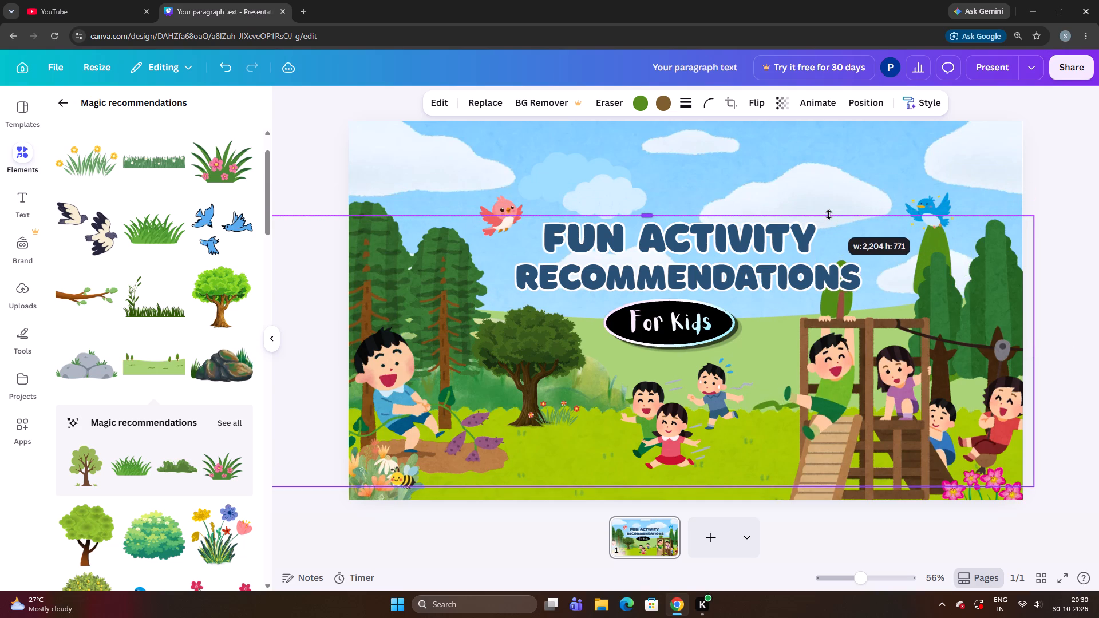
left_click(845, 231)
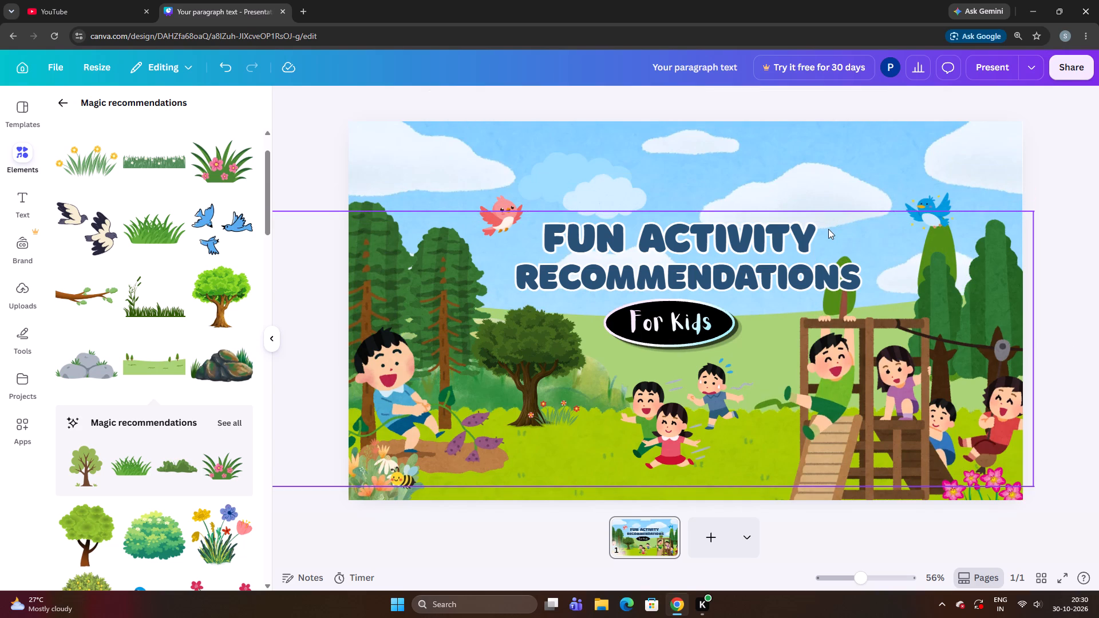
key("Up")
key("Up")
key("Up")
key("Up")
key("Up")
key("Up")
key("Up")
key("Up")
key("Up")
key("Up")
key("Up")
key("Up")
key("Up")
key("Up")
key("Up")
key("Up")
key("Up")
key("Up")
key("Up")
key("Up")
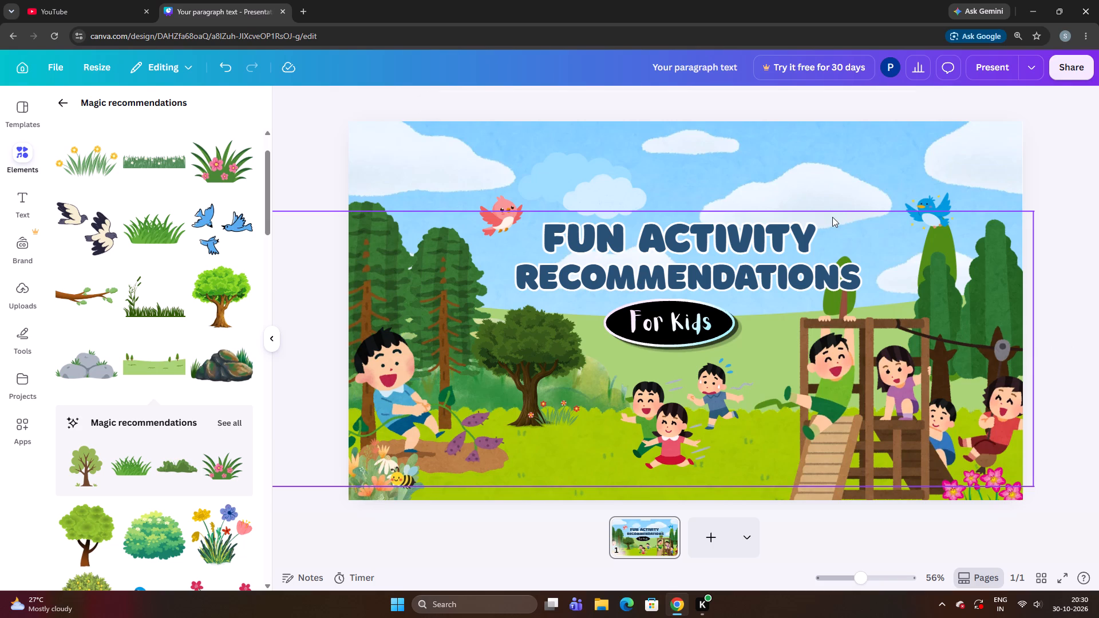
left_click(832, 217)
left_click(884, 129)
left_click(875, 231)
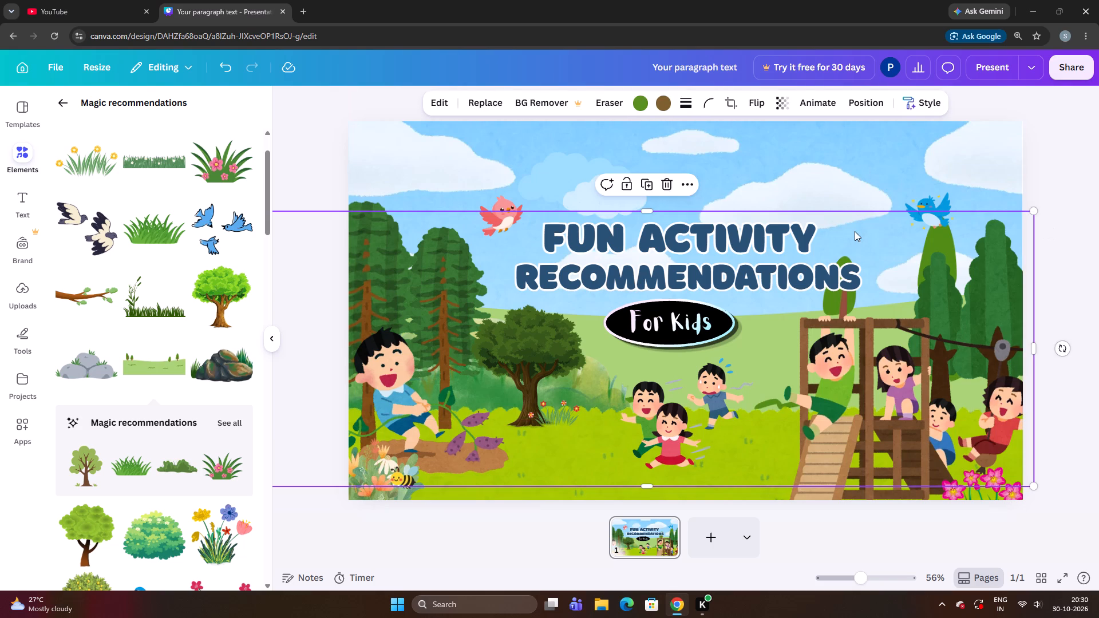
key("Up")
key("Up")
key("Up")
key("Up")
key("Up")
key("Up")
key("Up")
key("Up")
key("Up")
key("Up")
key("Up")
key("Up")
key("Up")
key("Up")
key("Up")
key("Up")
key("Up")
key("Up")
key("Up")
key("Up")
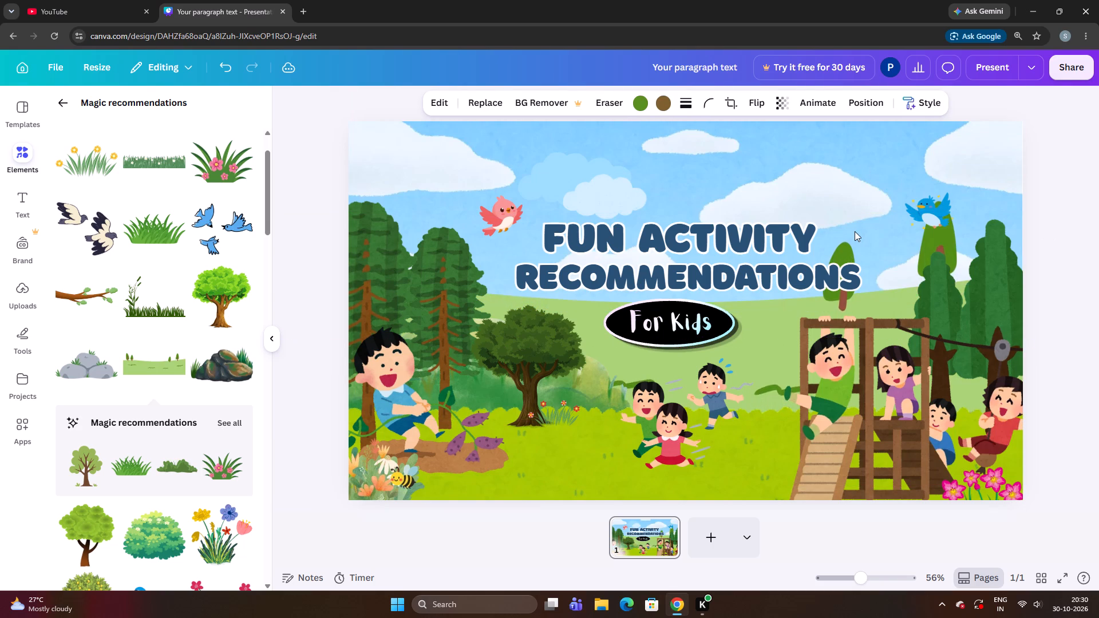
key("Up")
key("Up")
key("Up")
key("Up")
key("Up")
key("Up")
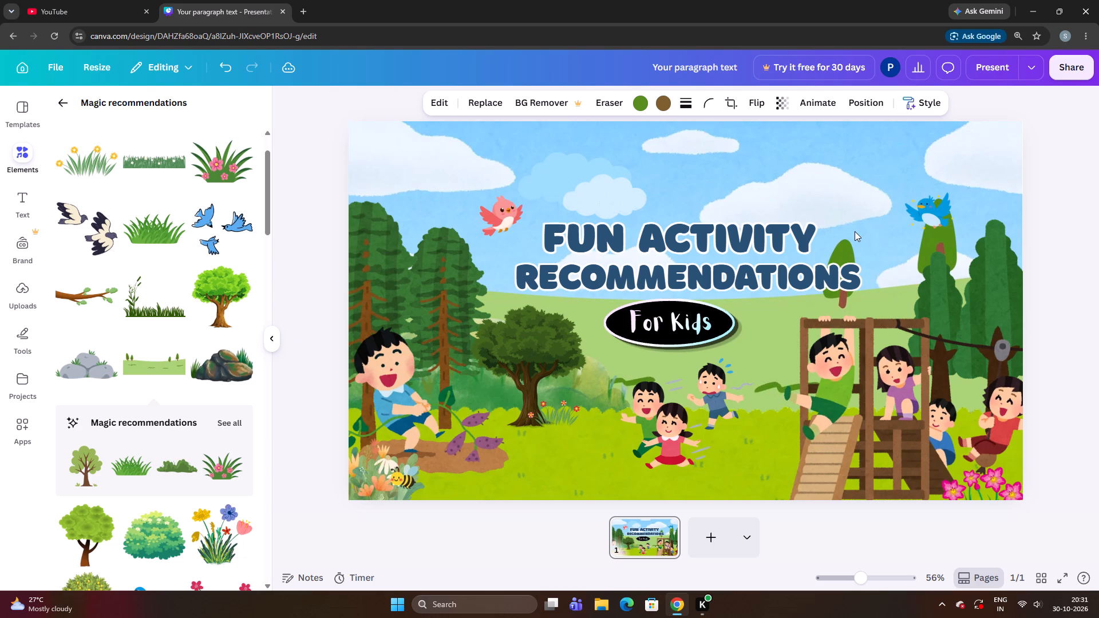
Fine-tune the meadow graphic slightly down and to the right, shifting its tall tree relative to the blue bird.
key("Right")
key("Right")
key("Right")
key("Right")
key("Right")
key("Right")
key("Right")
key("Right")
key("Down")
key("Down")
key("Down")
key("Down")
key("Down")
key("Down")
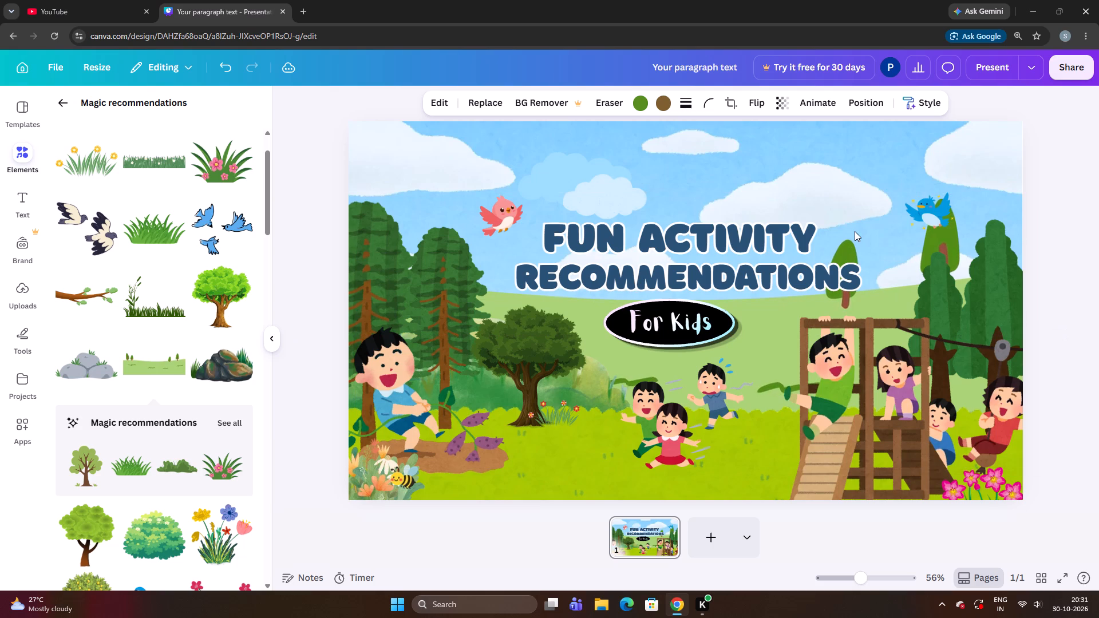
key("Right")
key("Right")
key("Right")
key("Right")
key("Right")
key("Right")
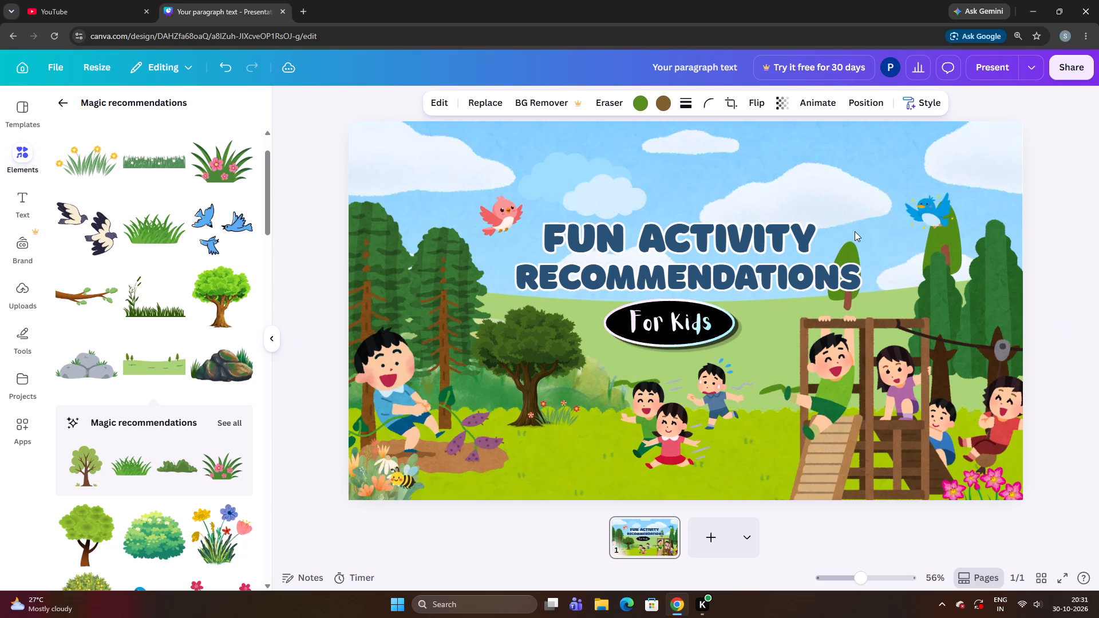
key("Right")
key("Right")
key("Right")
key("Right")
key("Right")
key("Right")
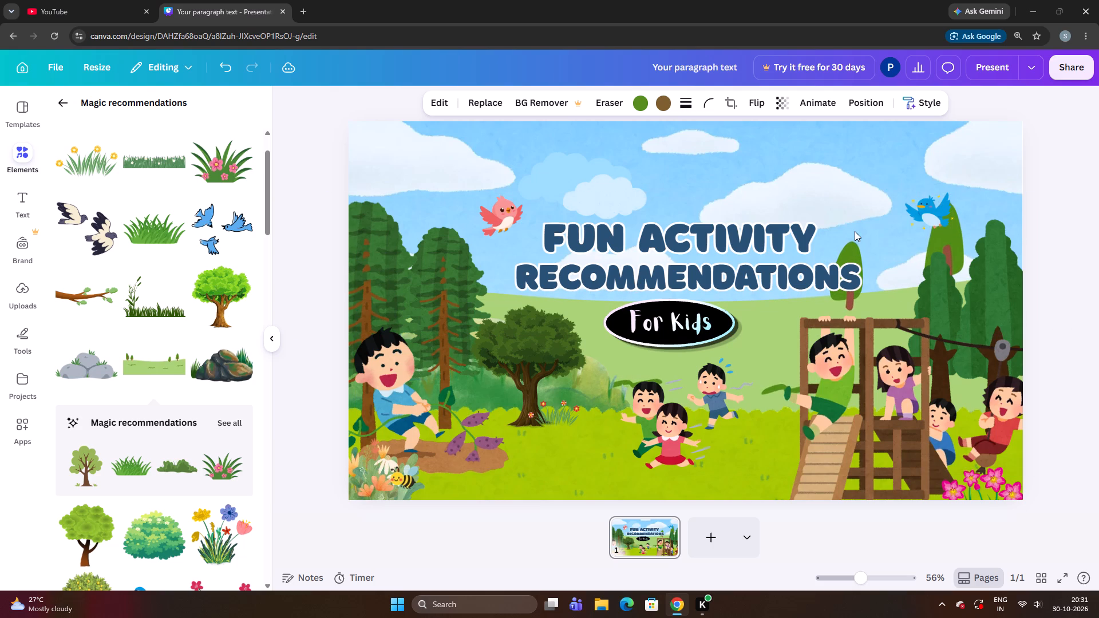
key("Right")
key("Right")
key("Right")
key("Right")
key("Right")
key("Right")
key("Right")
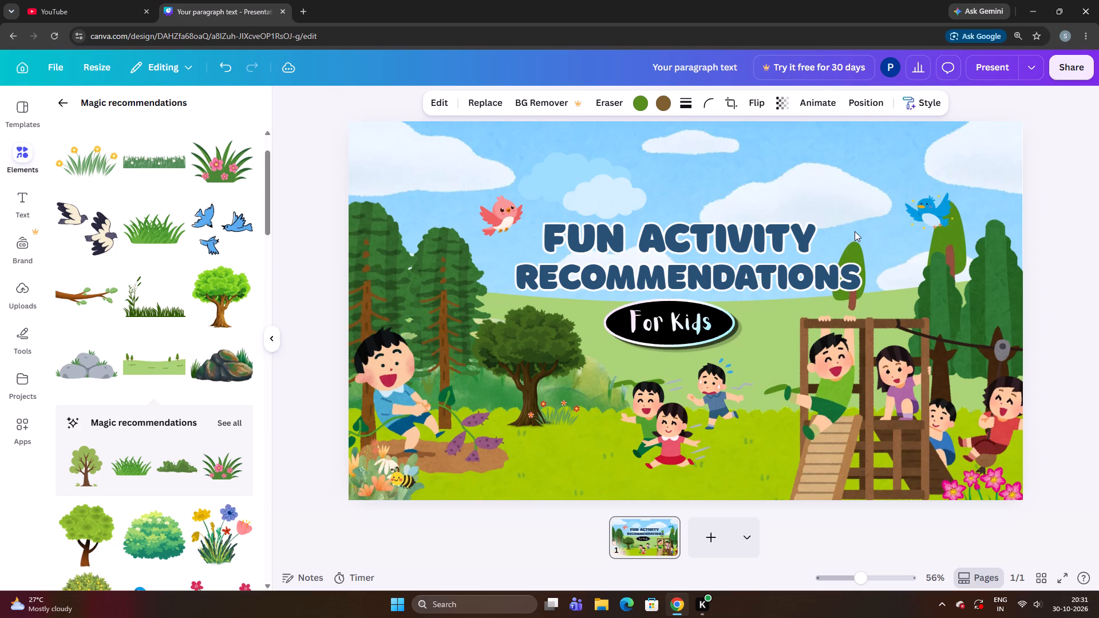
key("Right")
key("Right")
key("Right")
key("Right")
key("Right")
key("Right")
key("Right")
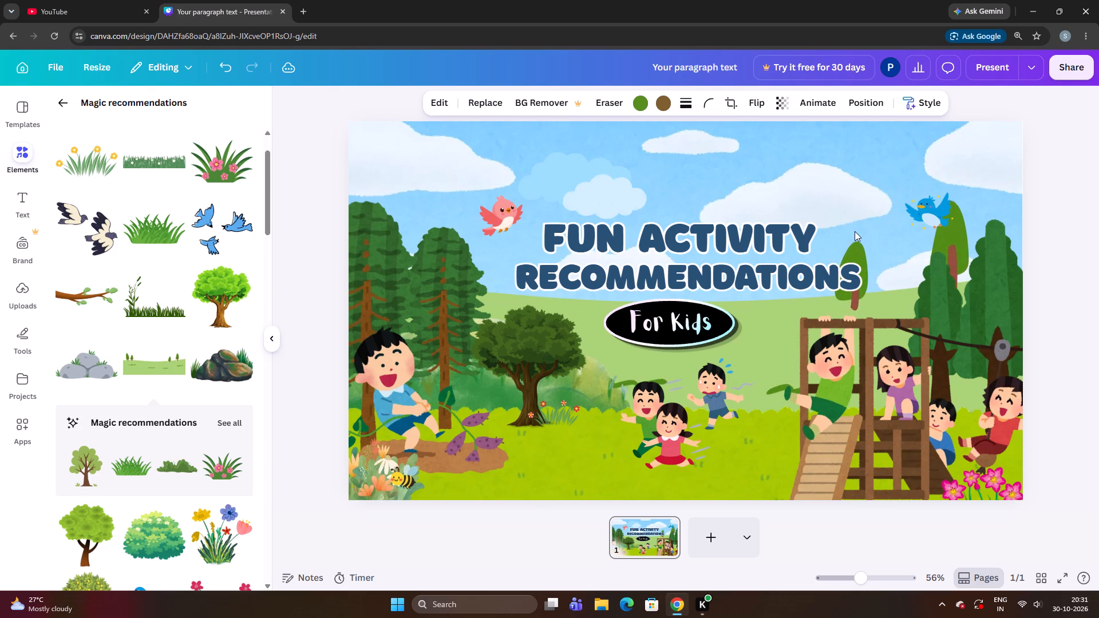
key("Right")
key("Right")
key("Right")
key("Right")
key("Right")
key("Right")
key("Right")
key("Right")
key("Right")
key("Right")
key("Right")
key("Right")
key("Right")
key("Right")
key("Right")
key("Right")
key("Right")
key("Right")
key("Right")
key("Right")
key("Right")
key("Right")
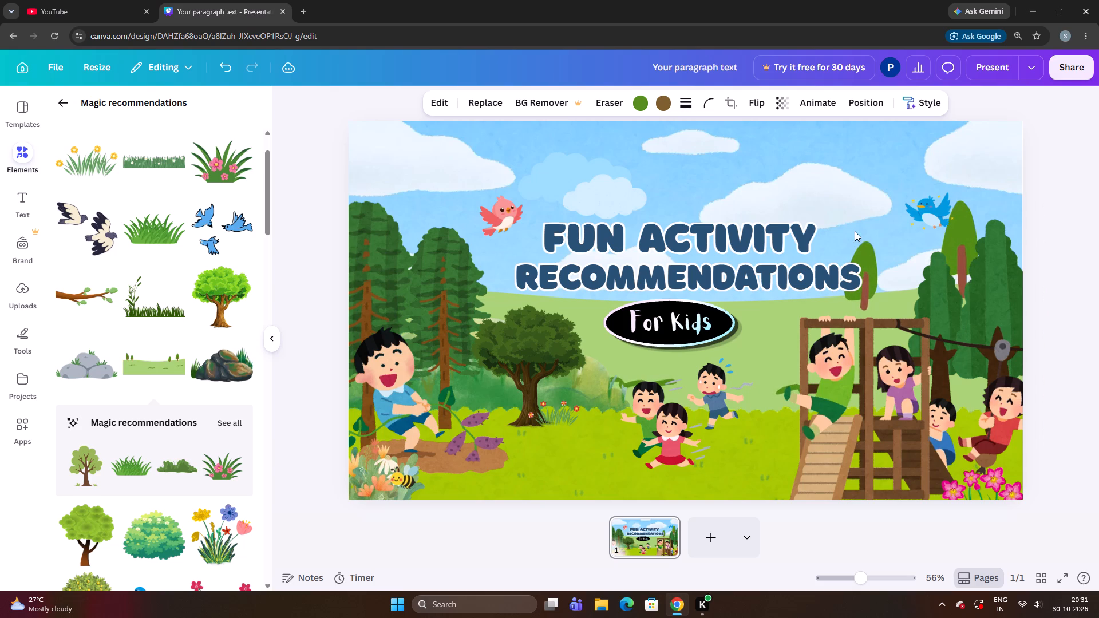
key("Left")
key("Left")
key("Left")
key("Left")
key("Left")
key("Left")
key("Left")
key("Left")
key("Left")
key("Left")
key("Left")
key("Left")
key("Left")
key("Left")
key("Left")
key("Left")
key("Left")
key("Left")
key("Left")
key("Left")
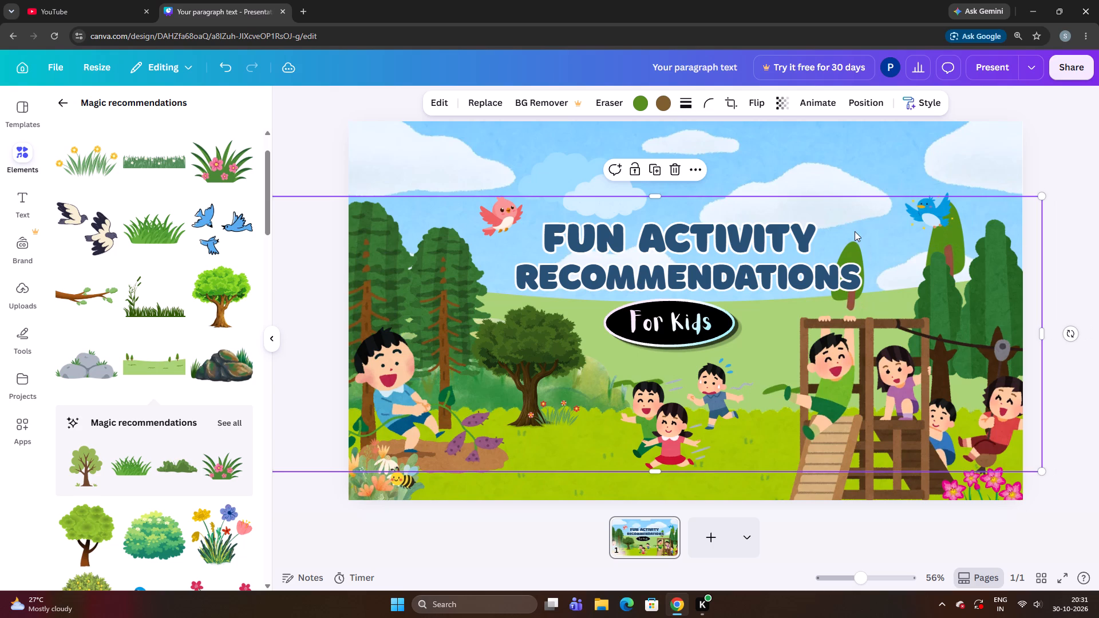
Raise the meadow graphic further and shift it slightly left, with its tall tree directly behind the blue bird.
left_click_drag(930, 215, 902, 192)
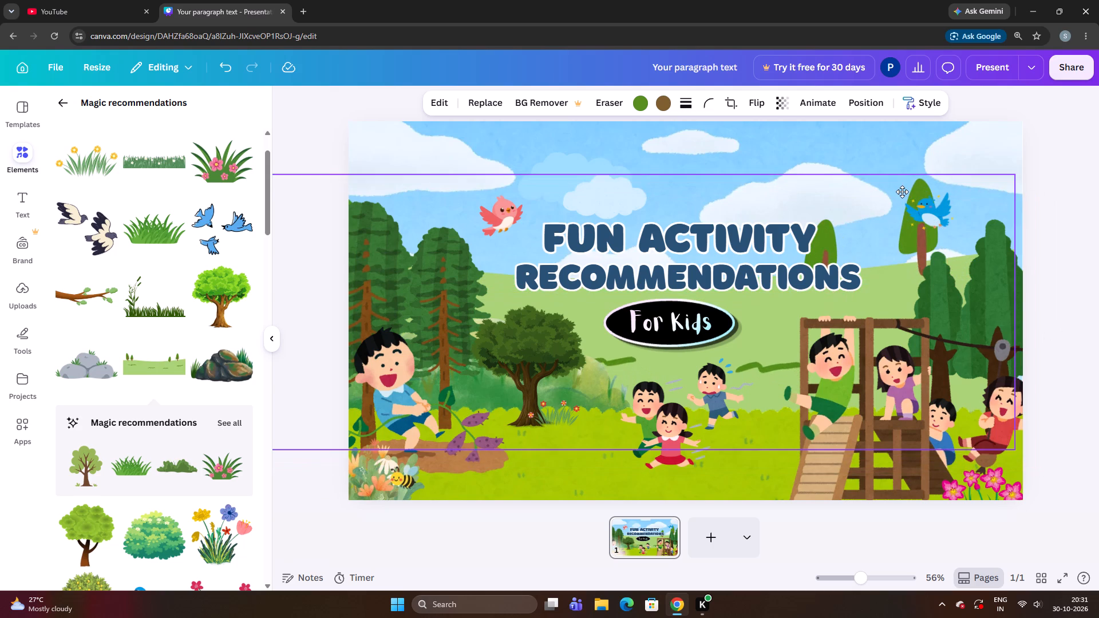
left_click_drag(902, 192, 920, 200)
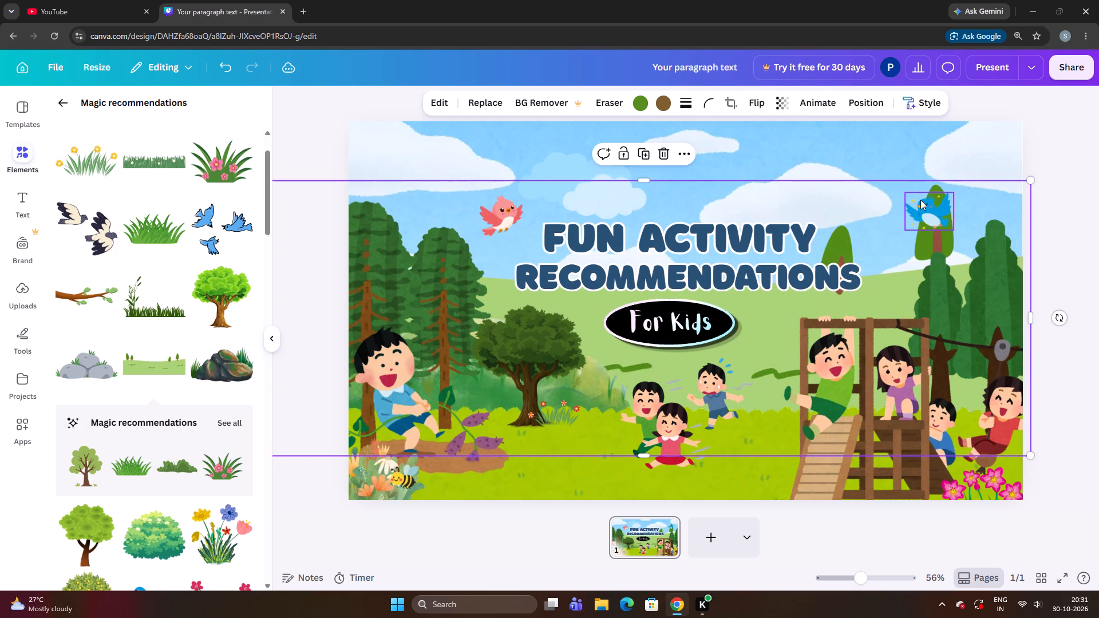
Undo the last two moves of the meadow graphic.
key("ctrl+z")
key("ctrl+z")
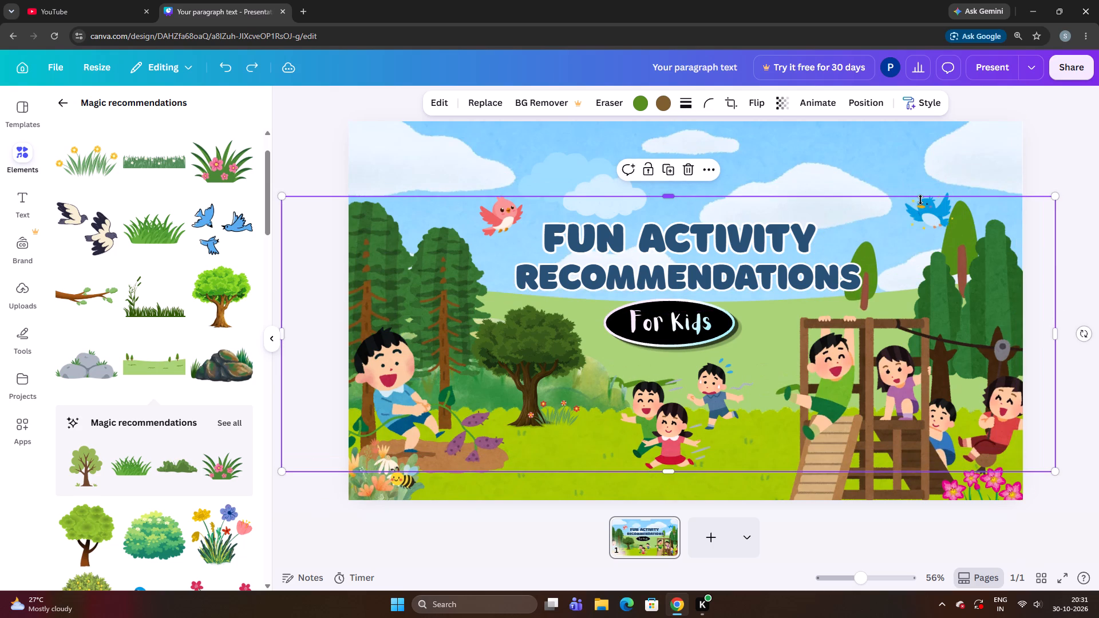
Shift the meadow graphic left and slightly up so its tall tree stands directly below the blue bird.
key("Left")
key("Left")
key("Left")
key("Left")
key("Left")
key("Left")
key("Left")
key("Left")
key("Left")
key("Left")
key("Left")
key("Left")
key("Left")
key("Left")
key("Left")
key("Left")
key("Left")
key("Left")
key("Left")
key("Left")
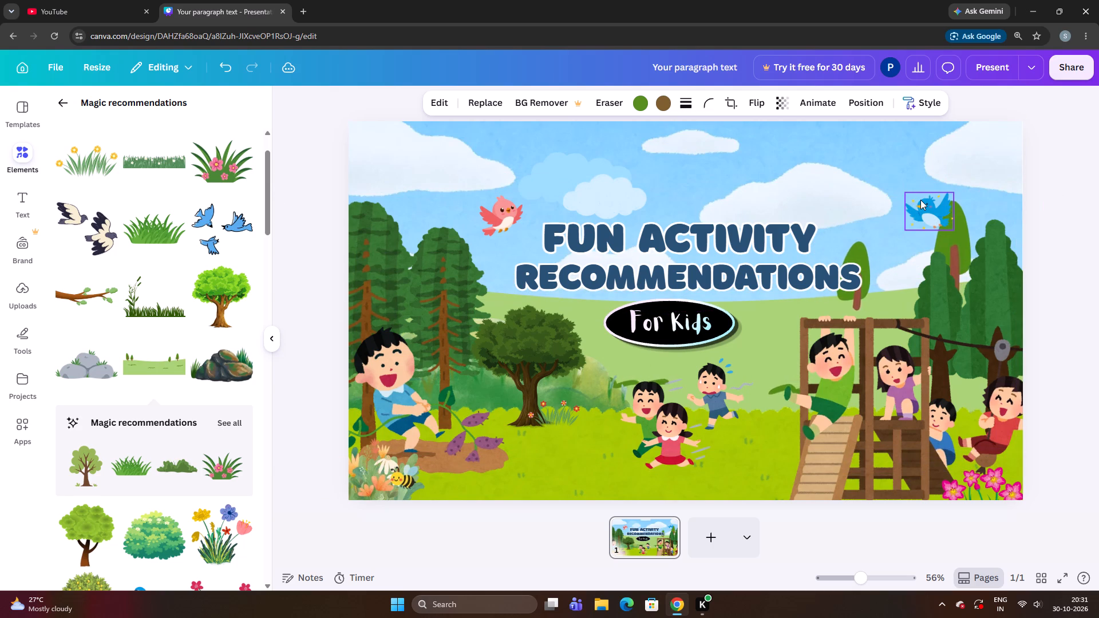
key("Up")
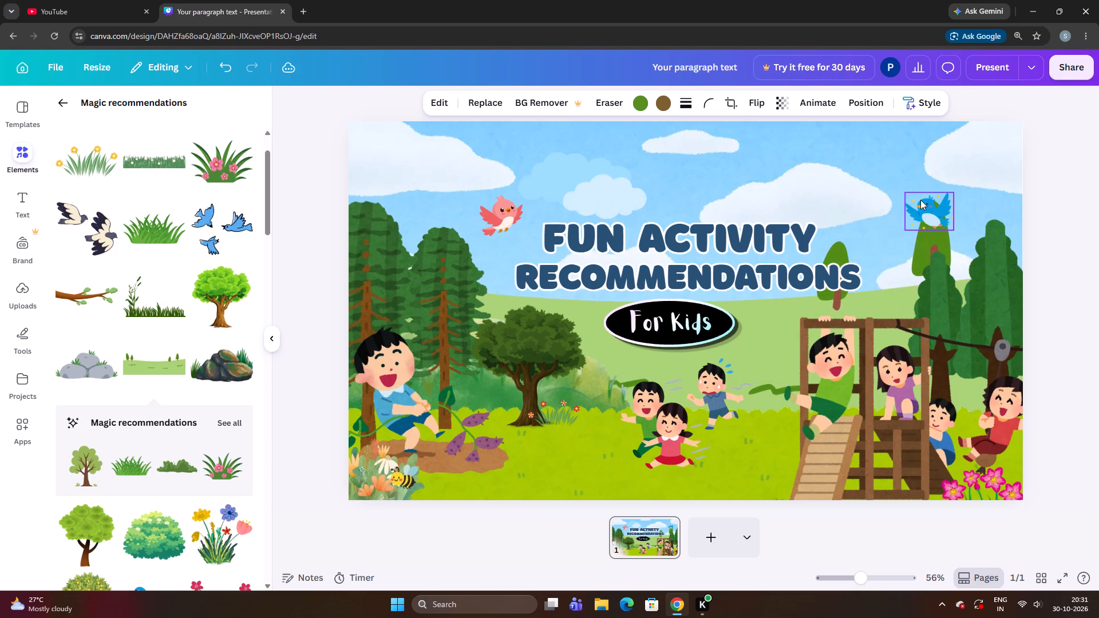
key("Up")
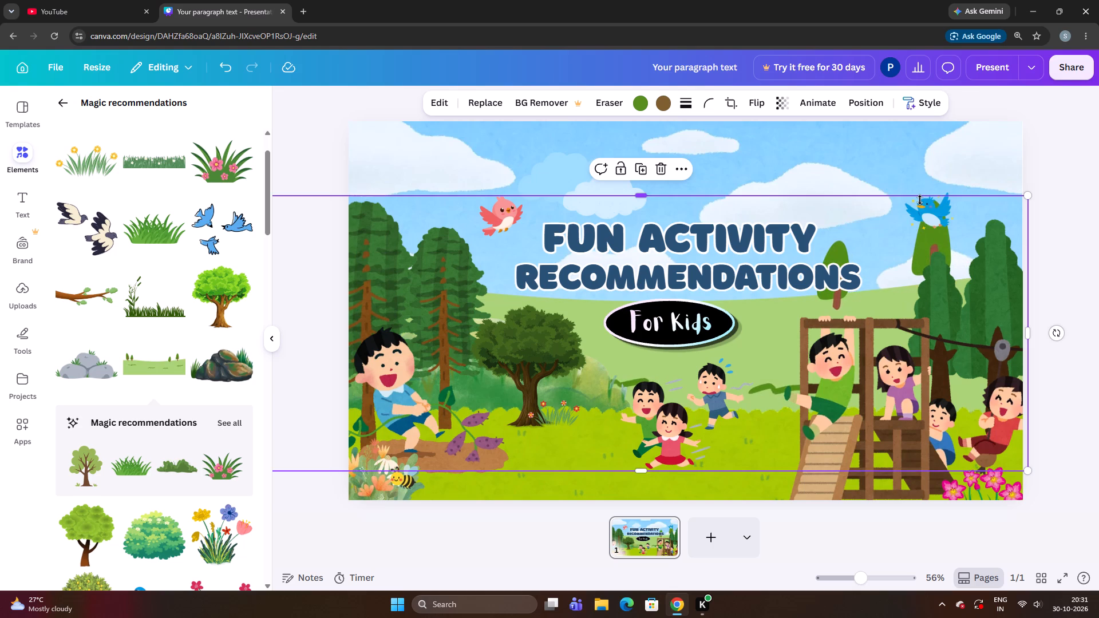
left_click(1080, 167)
Move the blue bird up and left into the open sky, clear of the meadow's tall tree.
left_click_drag(940, 212, 903, 158)
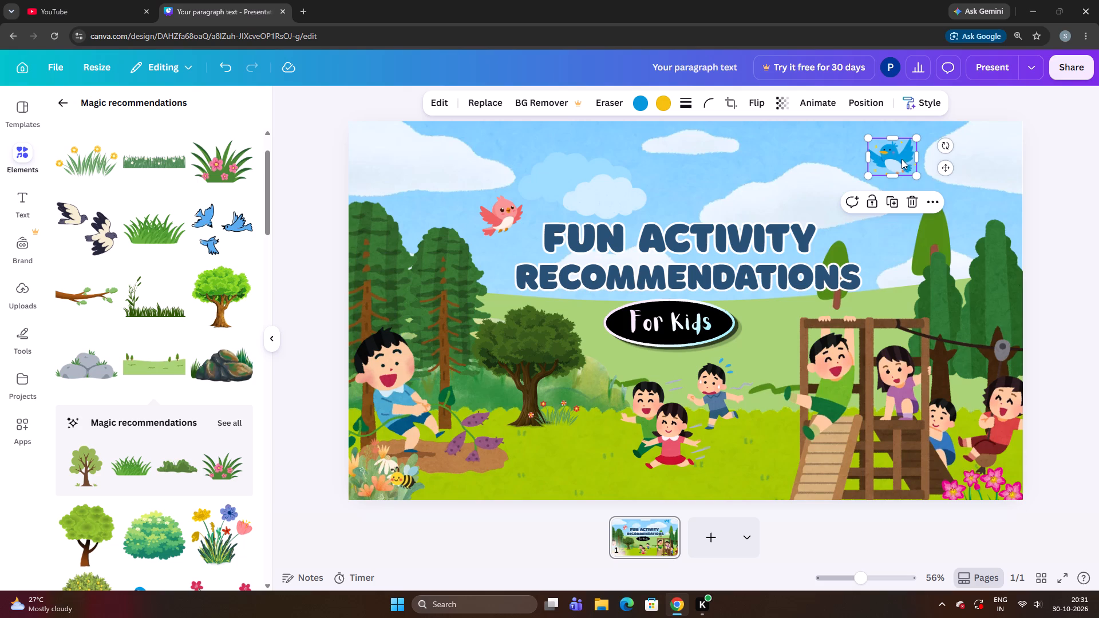
left_click_drag(901, 158, 889, 159)
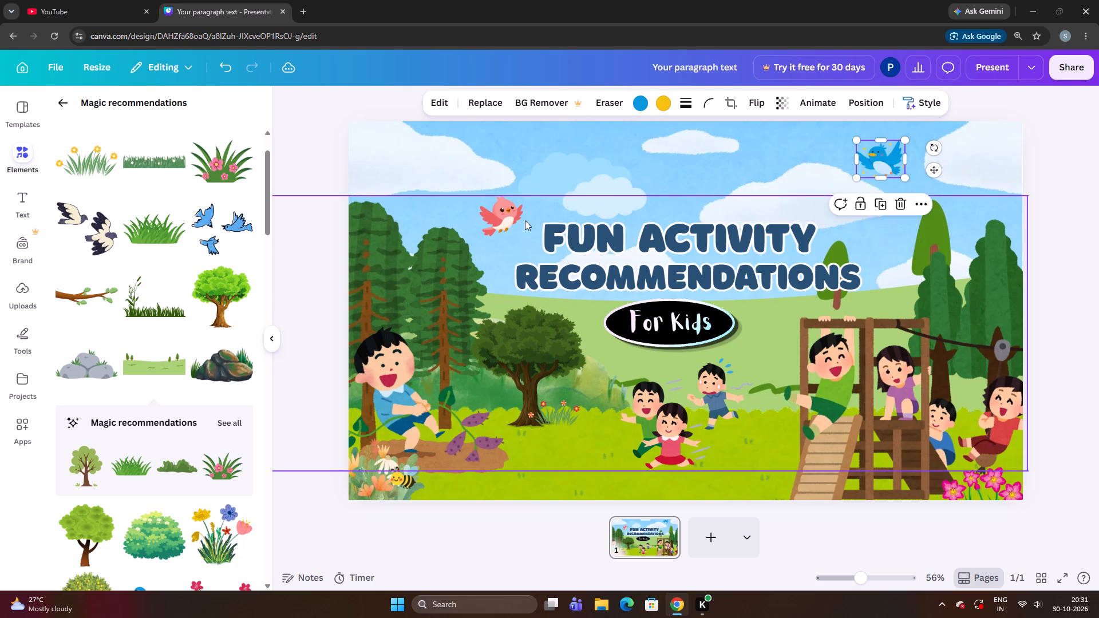
Raise the FUN ACTIVITY and RECOMMENDATIONS title lines into the upper sky, keeping them stacked closely together.
left_click(511, 217)
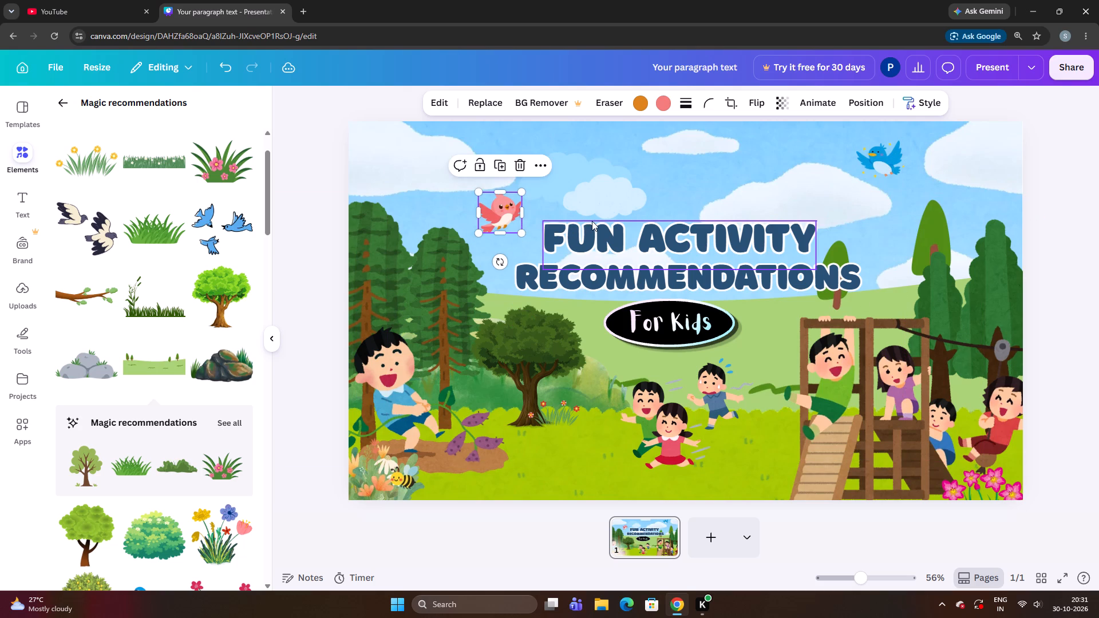
left_click_drag(594, 224, 595, 154)
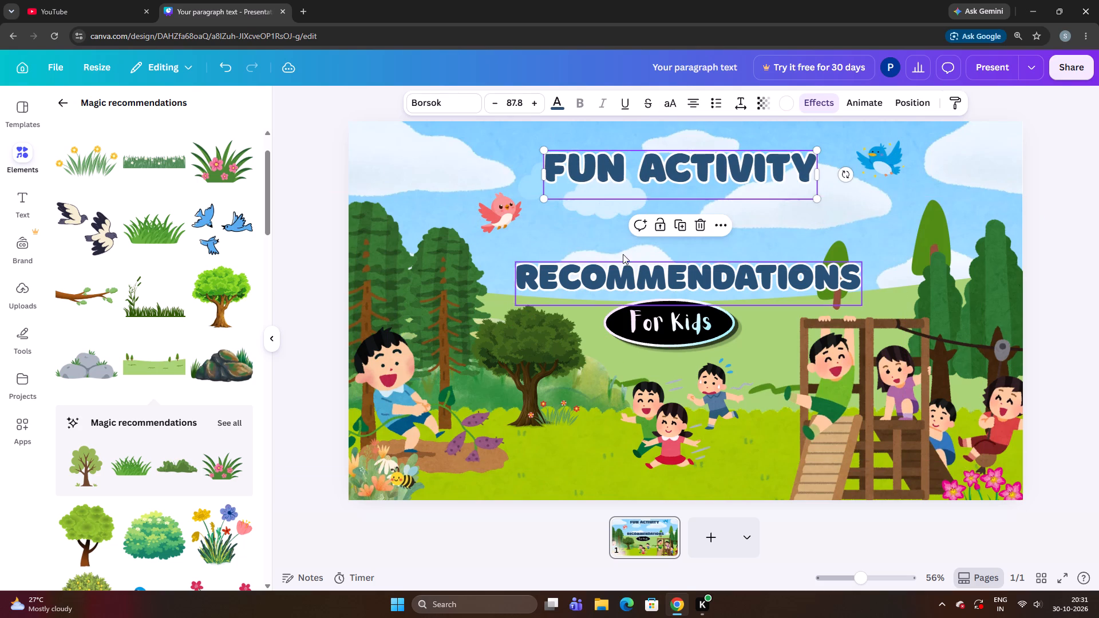
left_click_drag(624, 264, 639, 193)
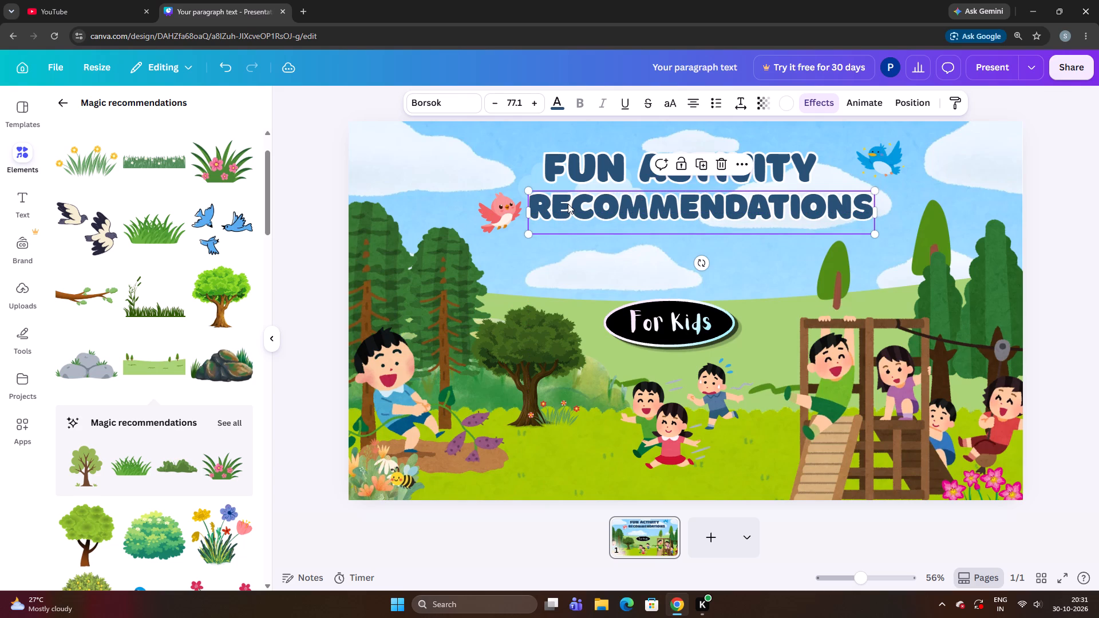
Move the pink bird left, away from the start of RECOMMENDATIONS.
left_click_drag(497, 213, 457, 219)
Shift both title lines left between the two birds, with FUN ACTIVITY roughly centred above RECOMMENDATIONS.
left_click_drag(560, 201, 549, 202)
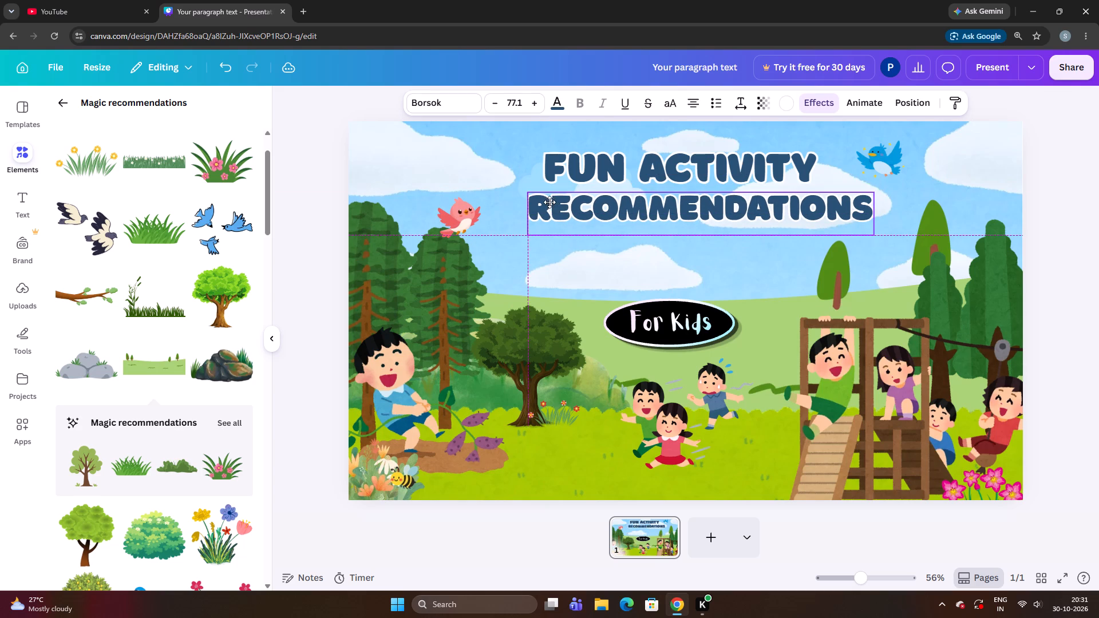
left_click_drag(549, 202, 548, 202)
left_click_drag(570, 204, 563, 203)
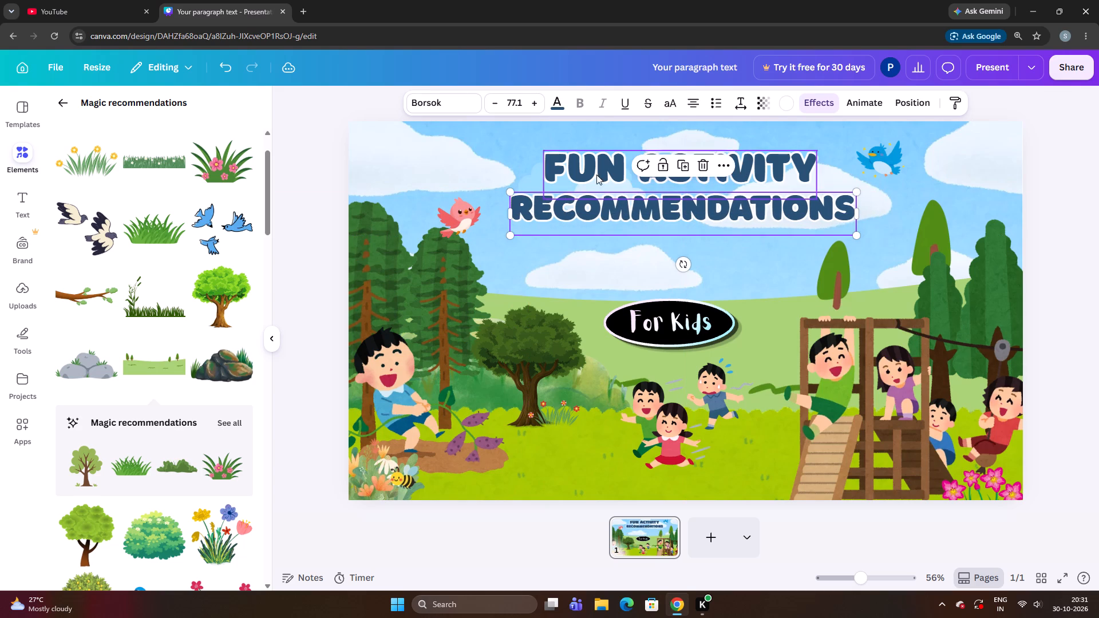
left_click(892, 188)
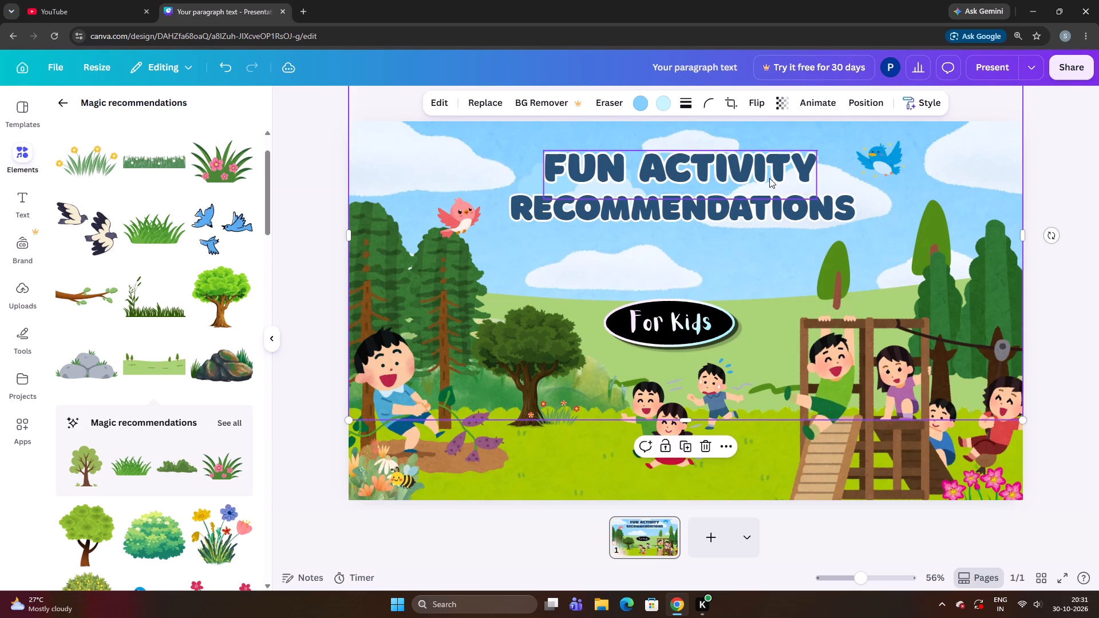
left_click_drag(764, 178, 749, 174)
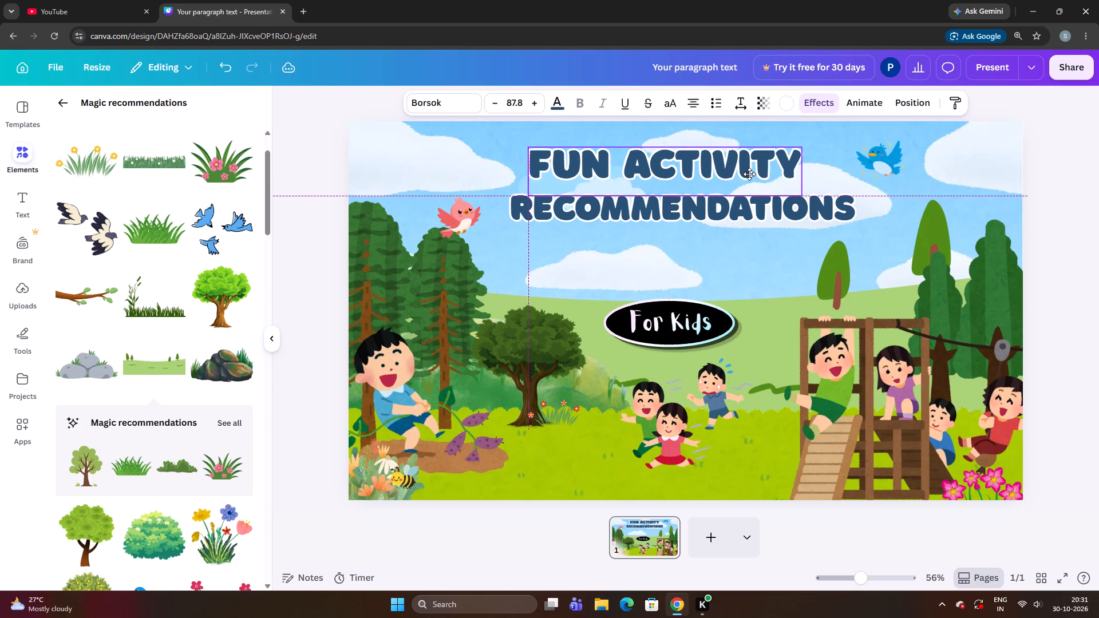
left_click_drag(749, 174, 755, 174)
Fine-tune RECOMMENDATIONS slightly left and up so it sits closer beneath FUN ACTIVITY.
left_click(746, 203)
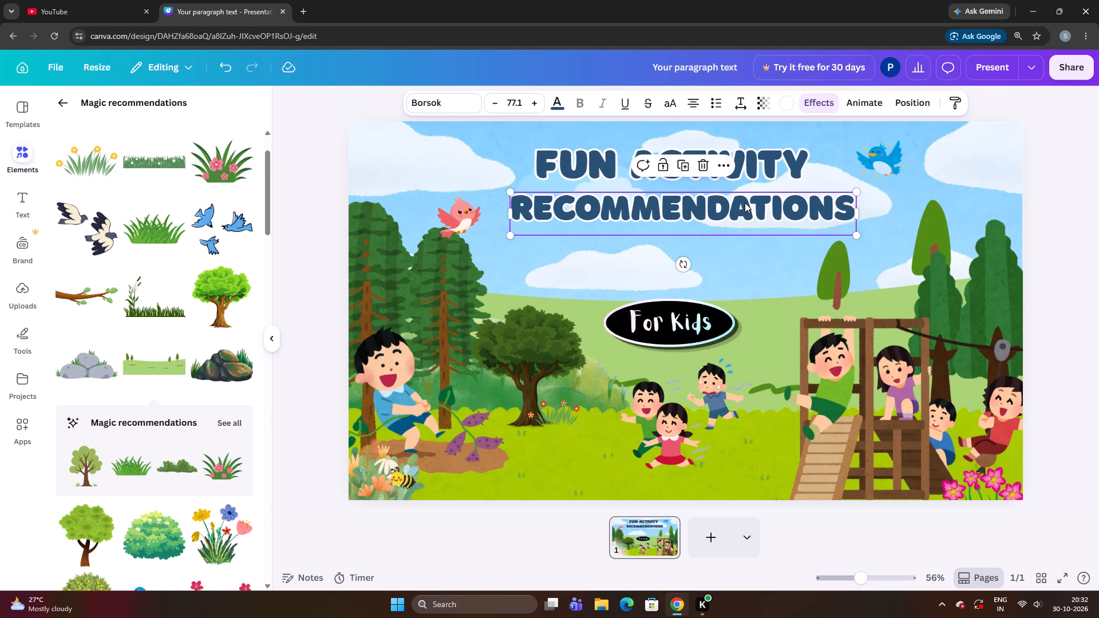
key("Left")
key("Left")
key("Left")
key("Left")
key("Left")
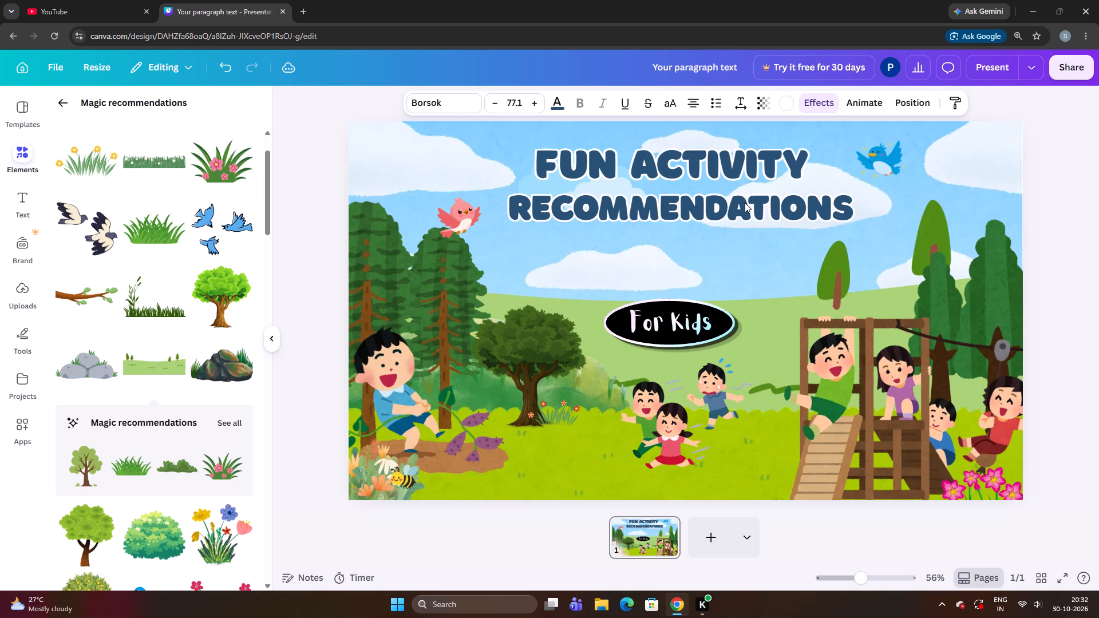
key("Up")
key("Left")
key("Left")
key("Up")
key("Up")
key("Left")
key("Left")
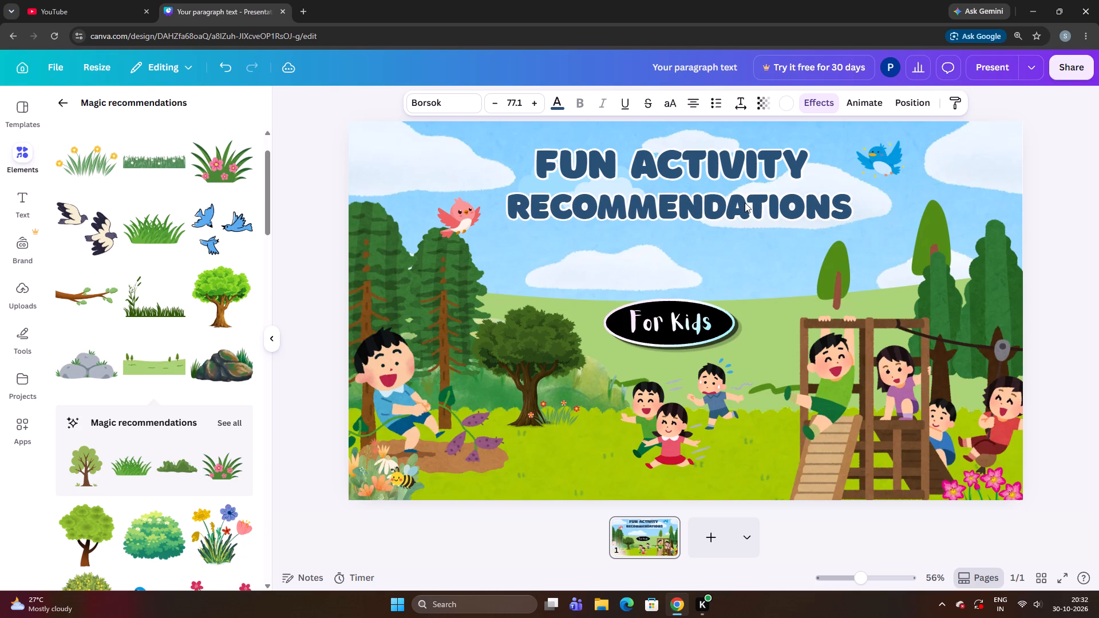
key("Down")
key("Up")
key("Up")
key("Right")
key("Right")
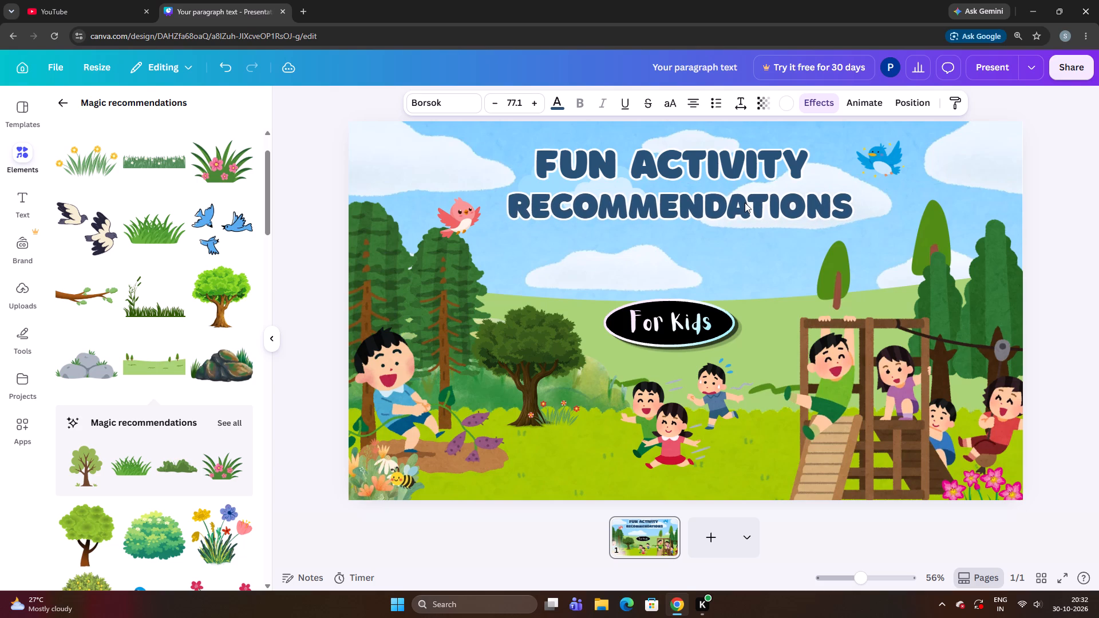
key("Down")
key("Left")
key("Up")
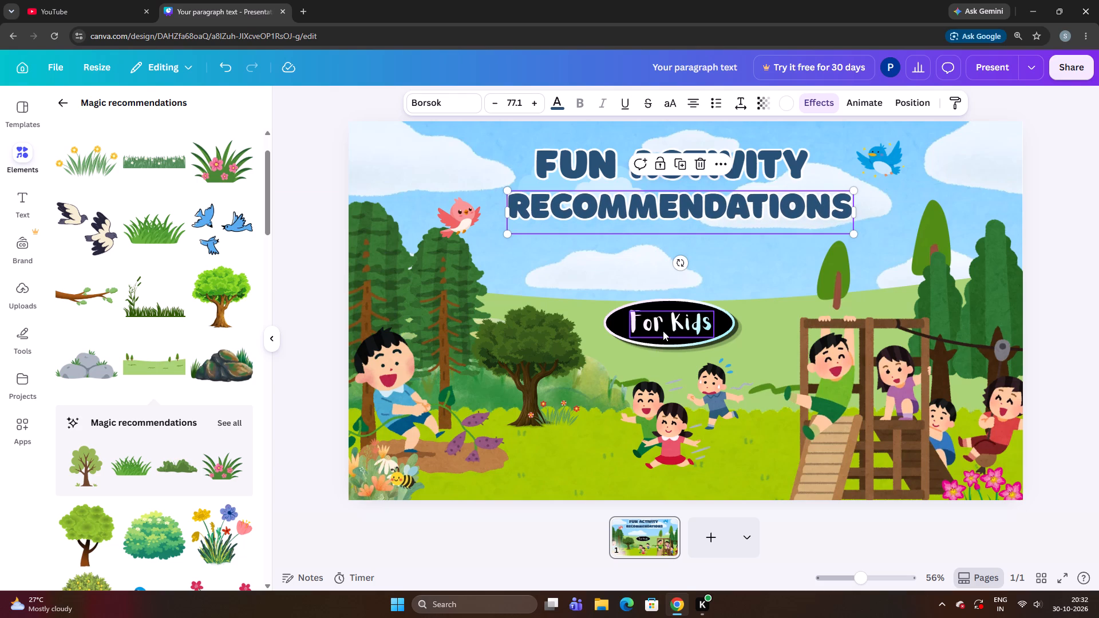
Move the black oval and its For Kids text up to just below RECOMMENDATIONS, placing the text back on the oval.
left_click(672, 342)
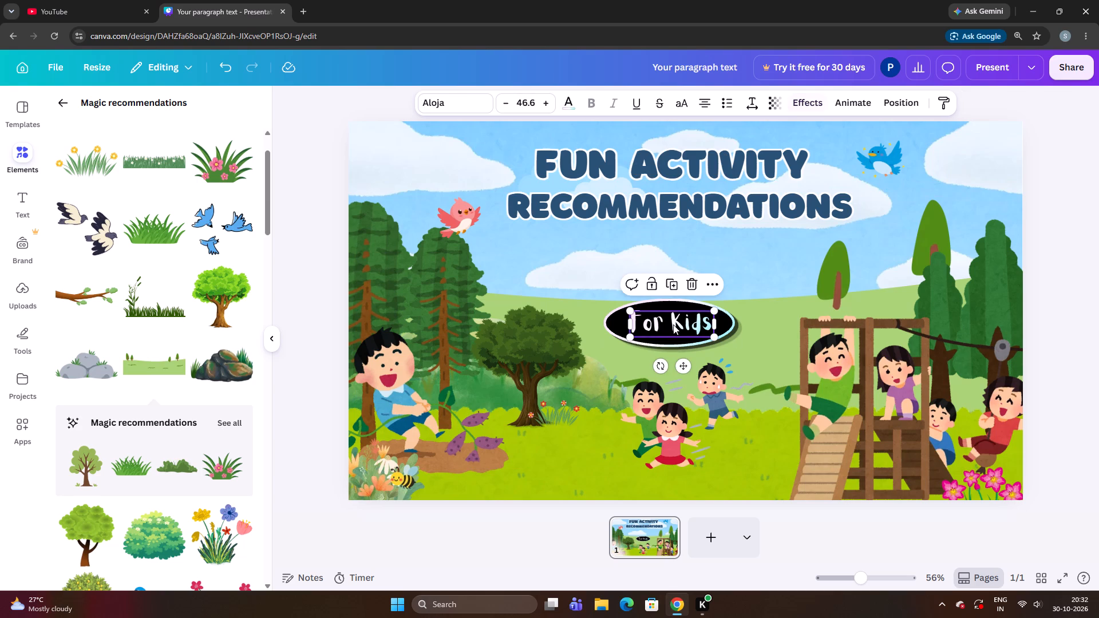
left_click_drag(673, 324, 730, 324)
left_click_drag(657, 330, 645, 266)
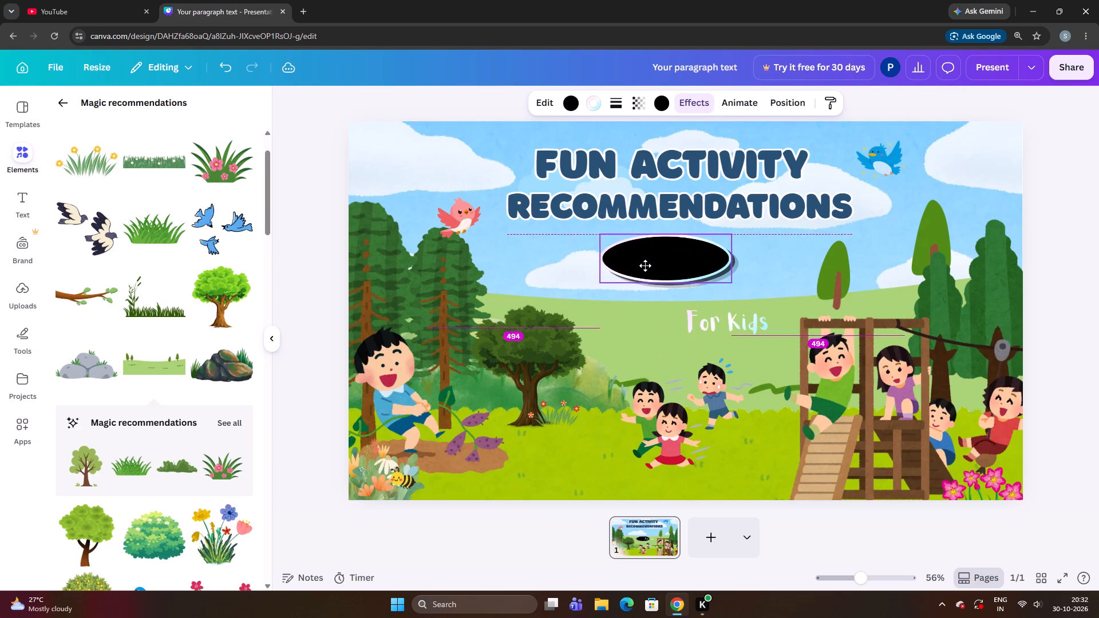
left_click_drag(645, 266, 643, 266)
left_click_drag(709, 327, 683, 304)
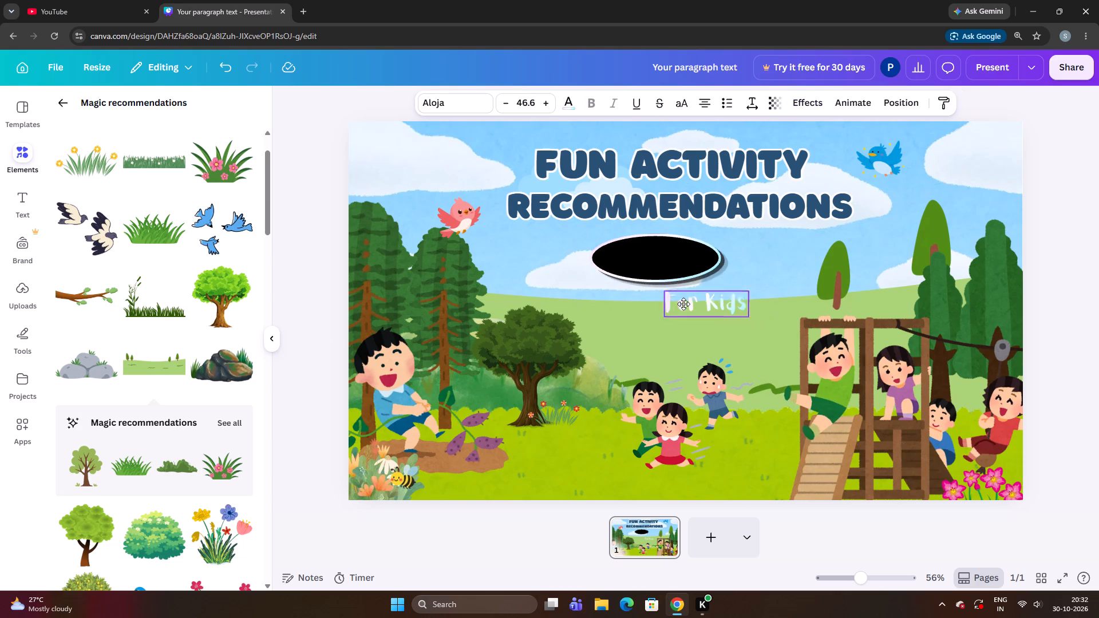
left_click_drag(683, 304, 638, 261)
left_click(533, 256)
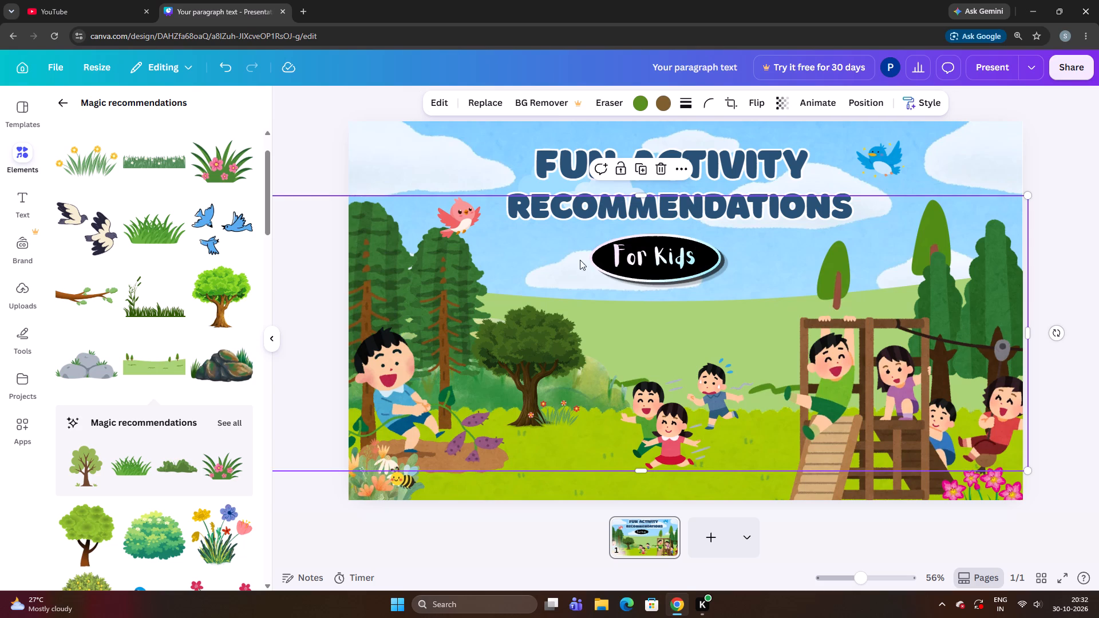
left_click(503, 149)
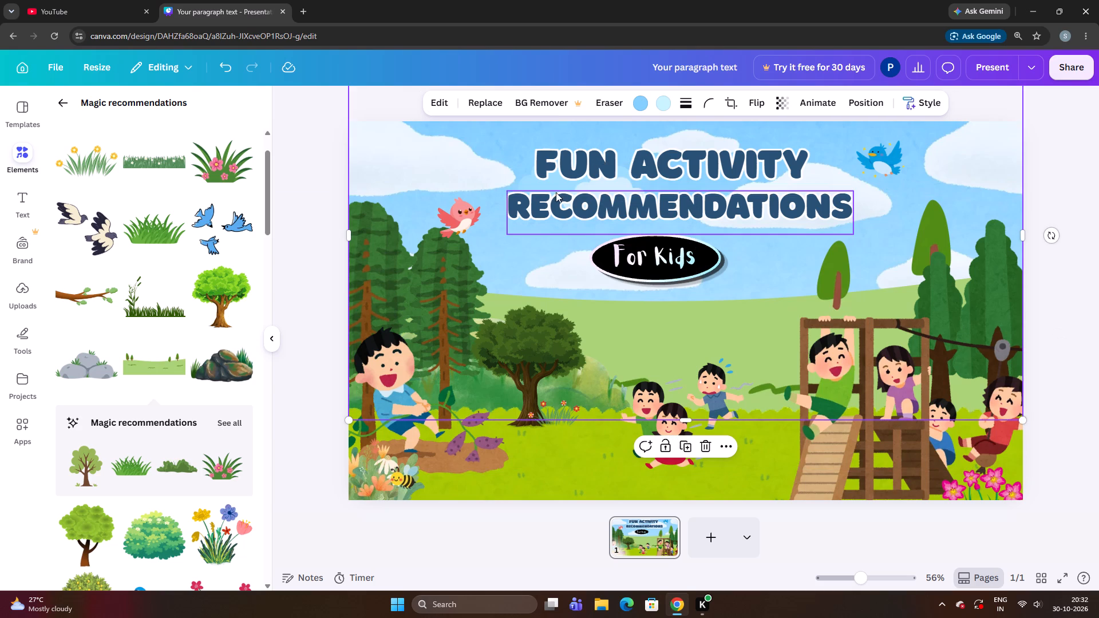
Fine-tune the For Kids text slightly right and vertically within the black oval.
left_click(618, 256)
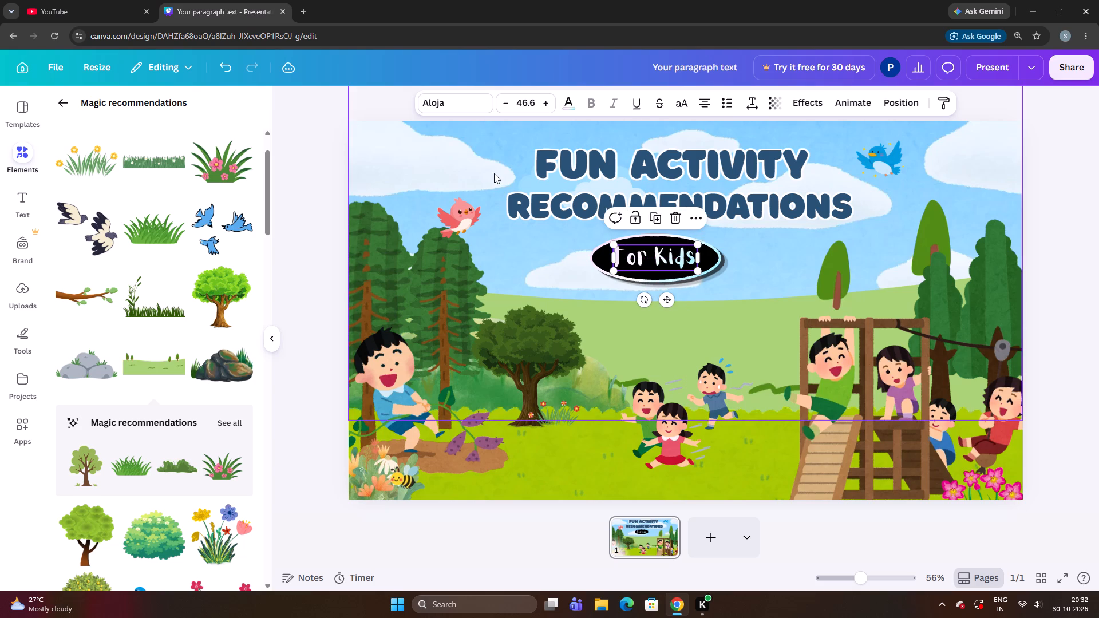
left_click(494, 173)
left_click(618, 261)
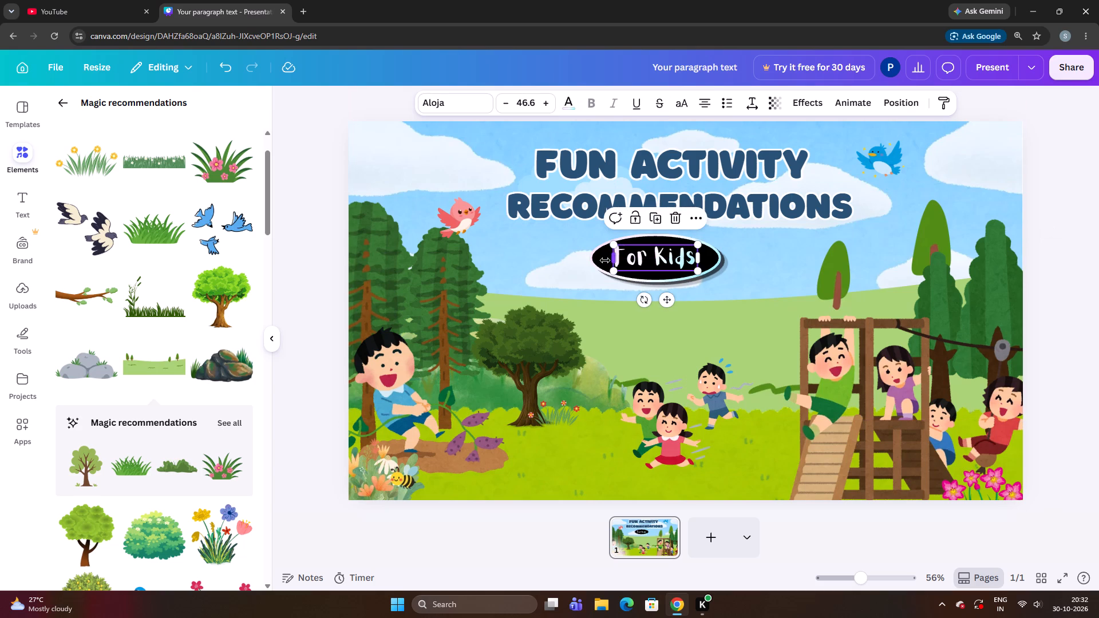
key("Right")
key("Right")
key("Down")
key("Down")
key("Down")
key("Down")
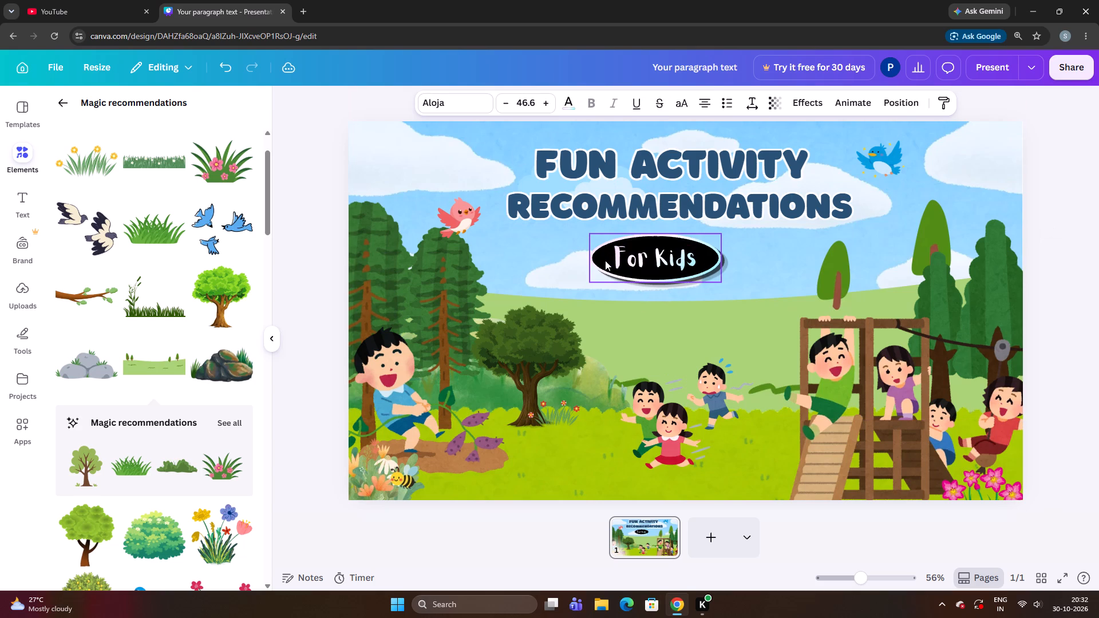
key("Down")
key("Down")
key("Down")
key("Down")
key("Up")
key("Up")
key("Up")
key("Left")
key("Up")
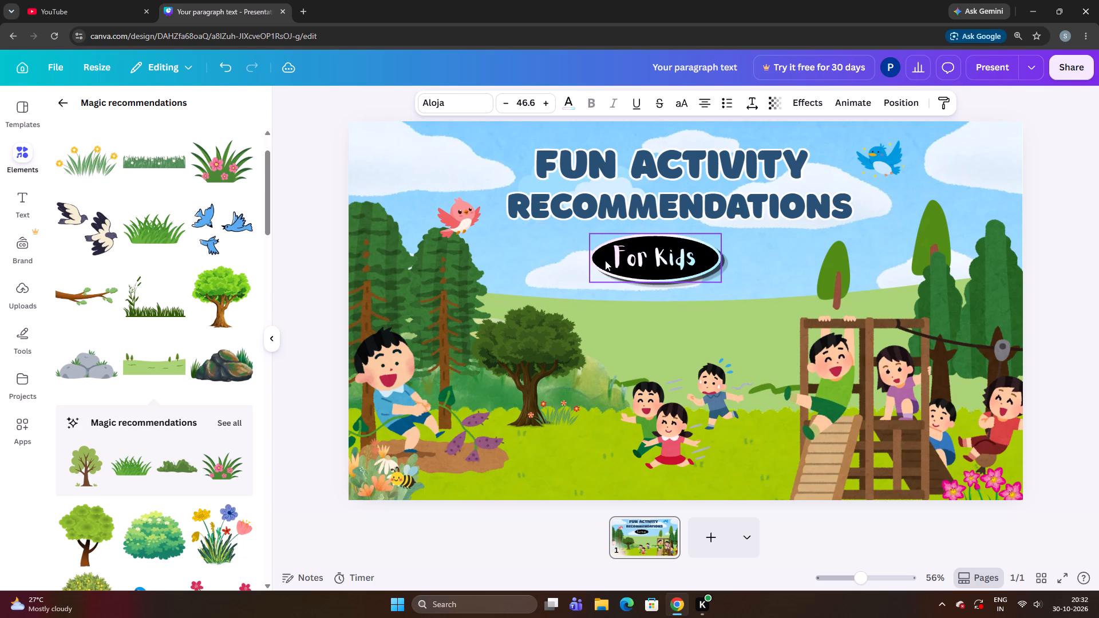
key("Up")
key("Left")
key("Down")
key("Right")
key("Right")
key("Down")
key("Up")
key("Right")
key("Down")
key("Up")
key("Right")
key("Down")
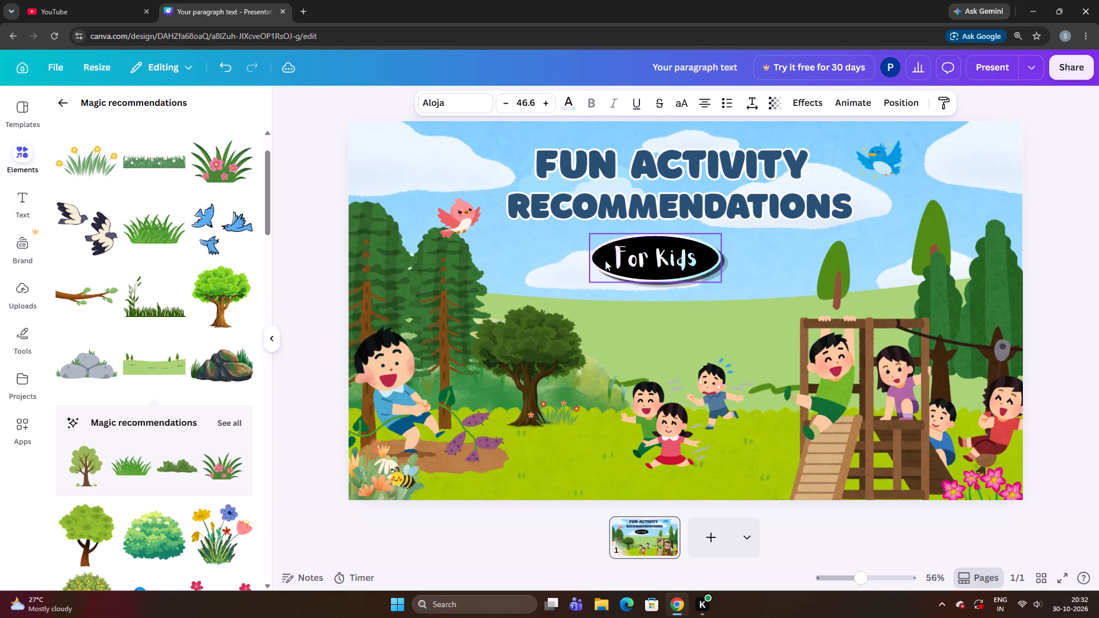
key("Up")
key("Down")
key("Right")
key("Up")
key("Up")
Reduce the For Kids text to size 44.8, adjusting its position slightly within the black oval.
key("ctrl+Up")
key("ctrl+Up")
key("Up")
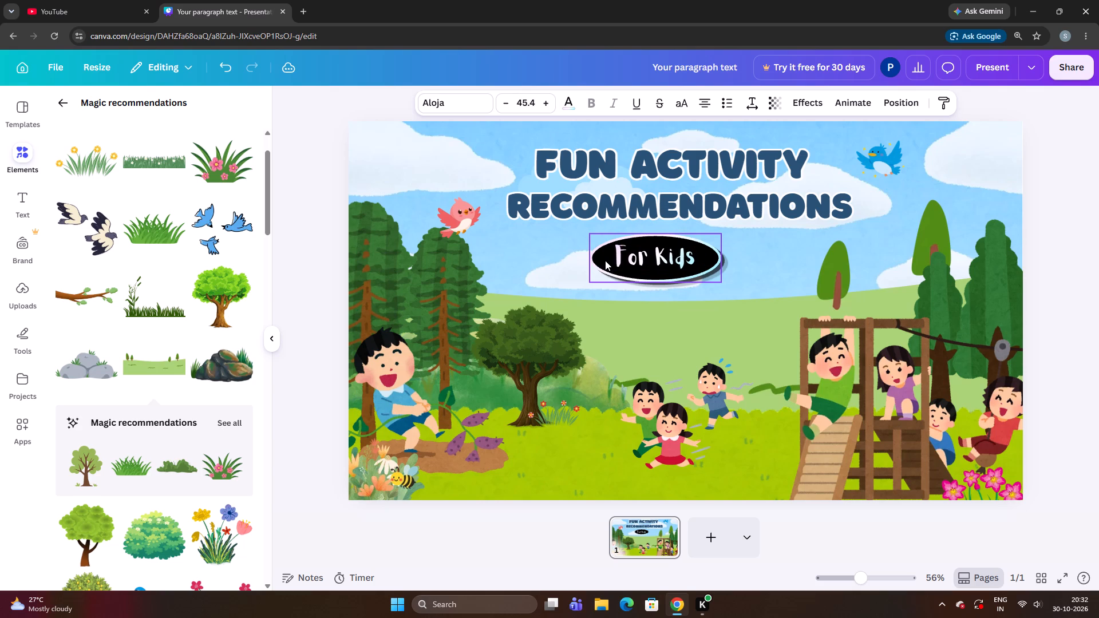
key("Down")
key("Right")
key("Up")
key("Right")
key("Down")
key("Left")
key("ctrl+Up")
Shift the resized For Kids text slightly right to centre it within the black oval.
key("Right")
key("Right")
key("Right")
key("Right")
key("Right")
key("Right")
key("Right")
key("Right")
key("Right")
key("Right")
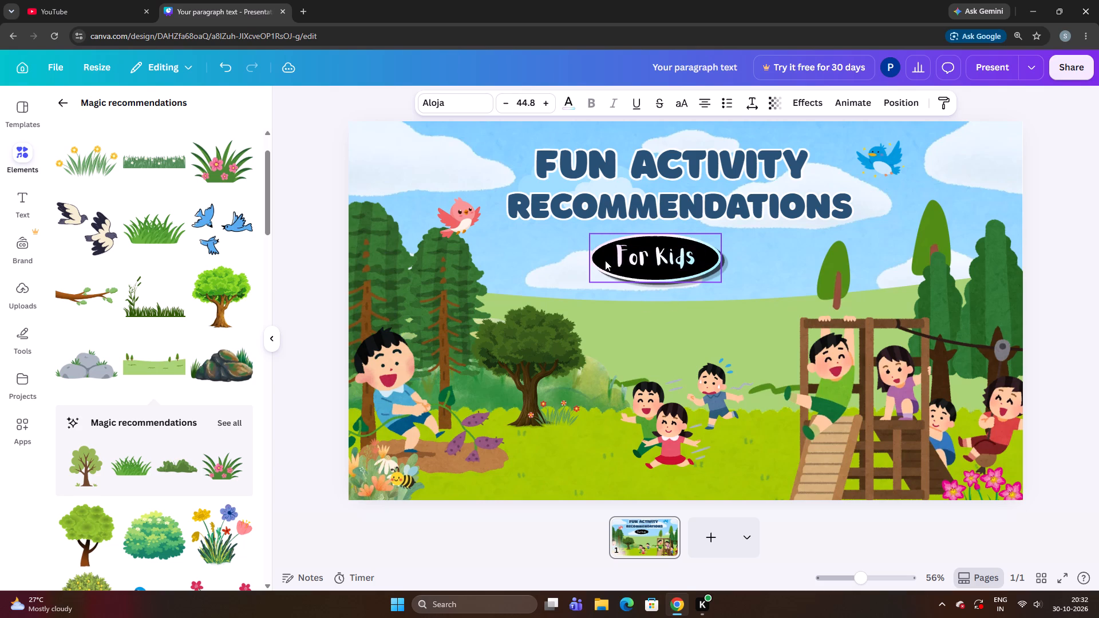
key("Left")
key("Left")
key("Up")
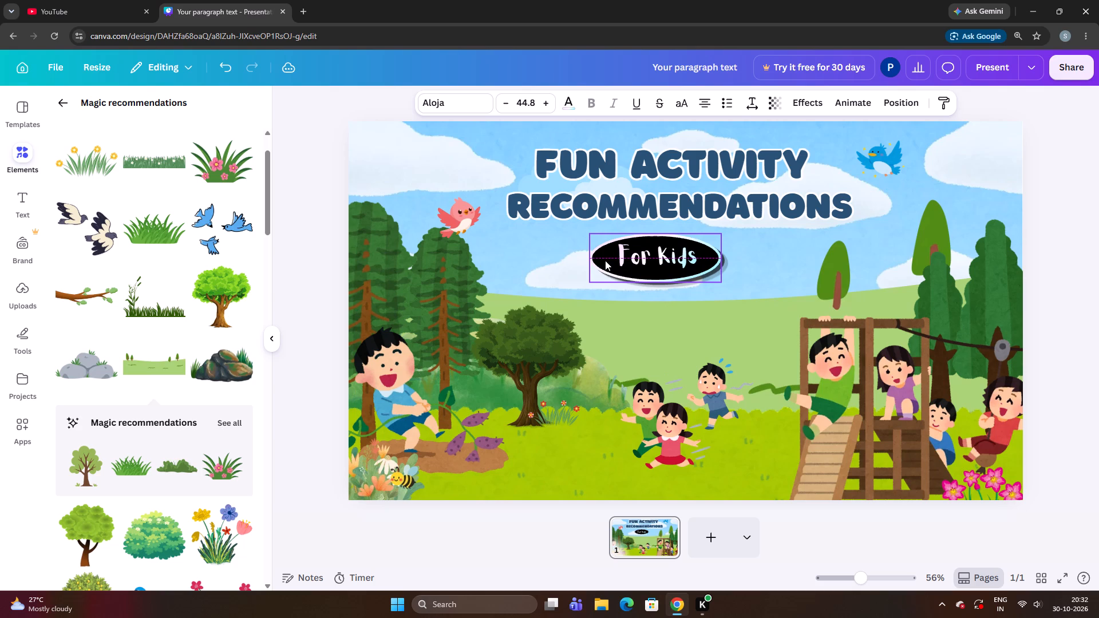
Reduce the For Kids text to size 44.1 and nudge it slightly left and vertically within the black oval.
key("Down")
key("ctrl+Up")
key("Left")
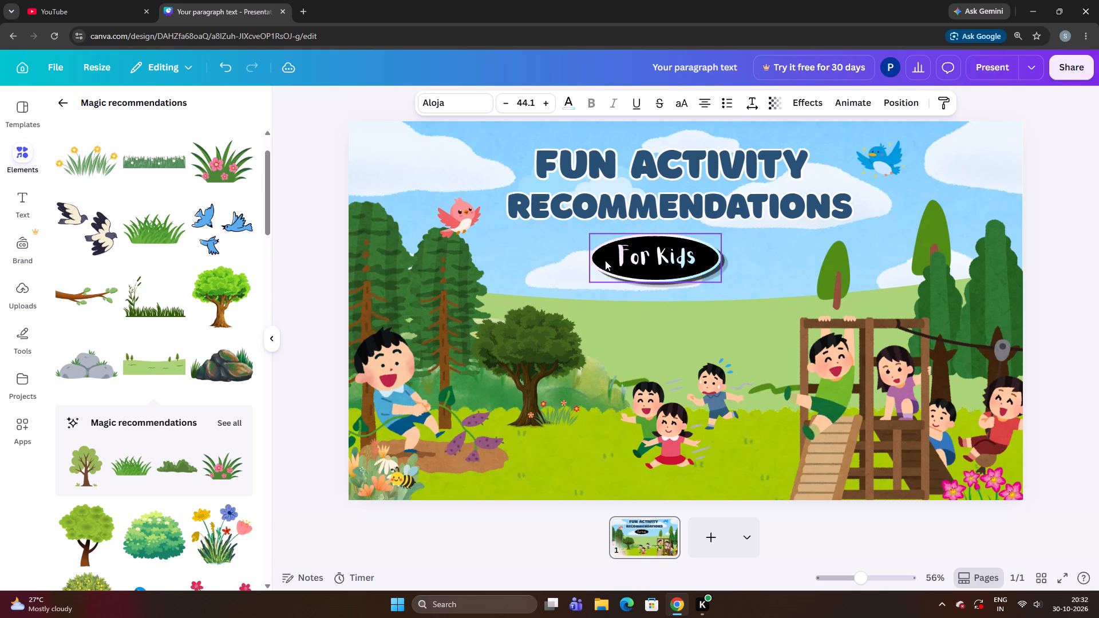
key("Left")
key("Left")
key("Up")
key("Down")
key("Down")
key("Down")
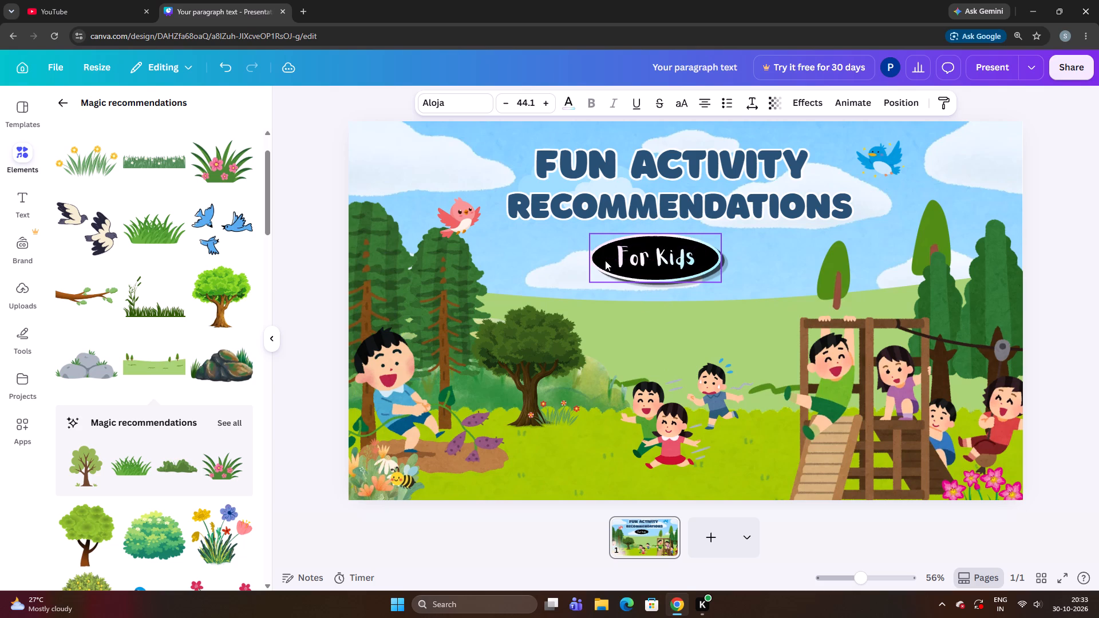
Reduce the For Kids text to size 43.5, shifting it slightly left within the black oval.
key("ctrl+Up")
key("Down")
key("Down")
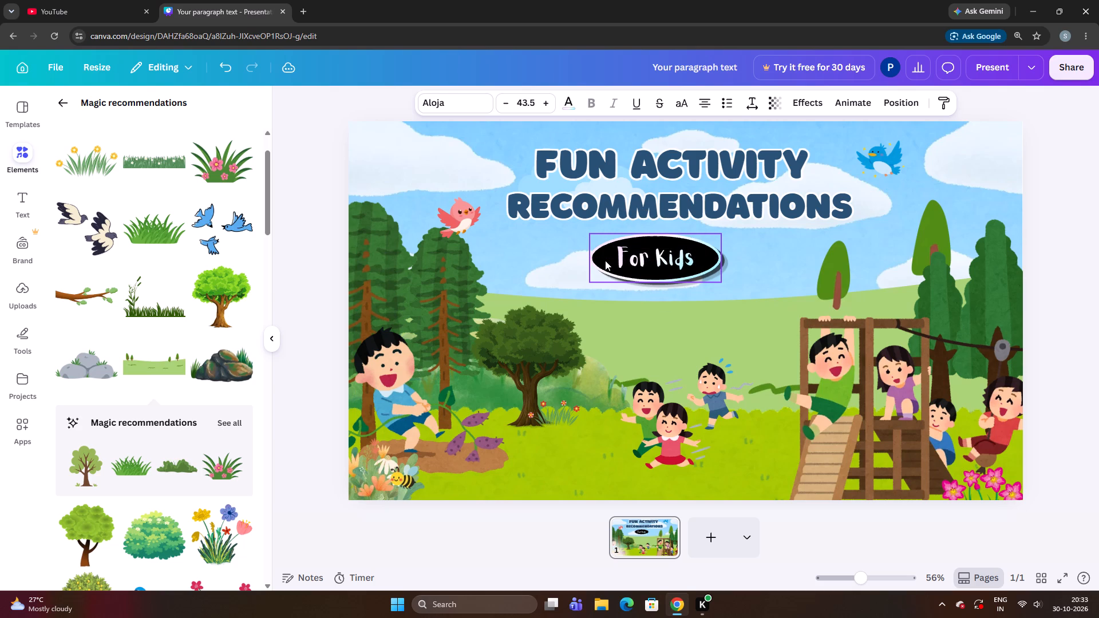
key("Up")
key("Up")
key("Left")
key("Left")
key("Down")
key("Down")
Reduce the For Kids text to size 42.9 and nudge it slightly right and down within the black oval.
key("ctrl+Up")
key("Up")
key("Down")
key("Down")
key("Right")
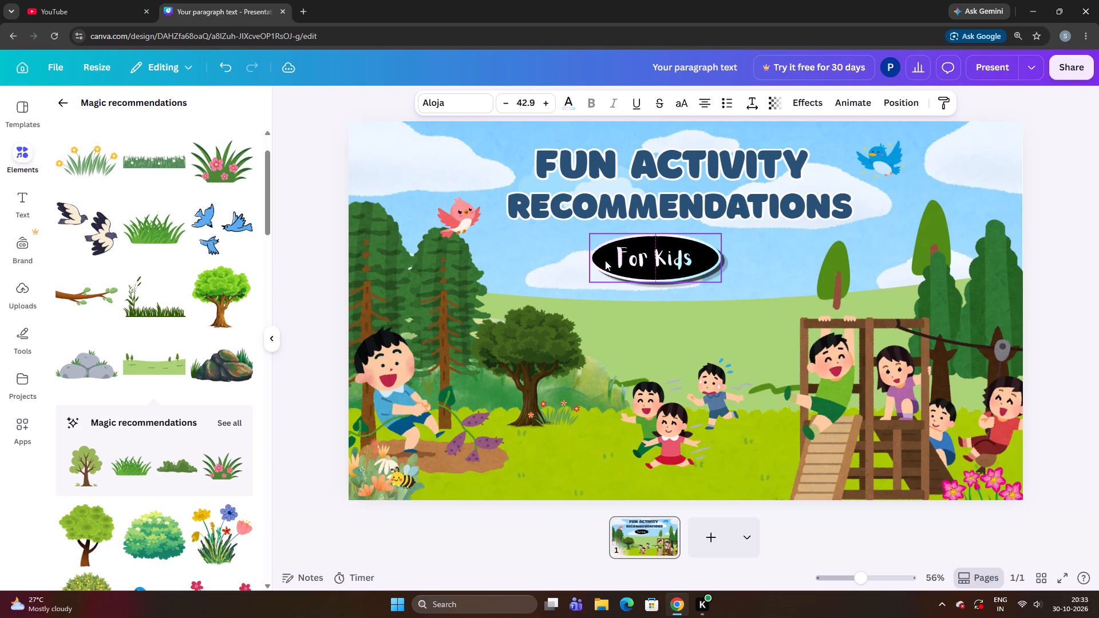
key("Down")
key("Right")
key("Right")
key("Down")
key("Up")
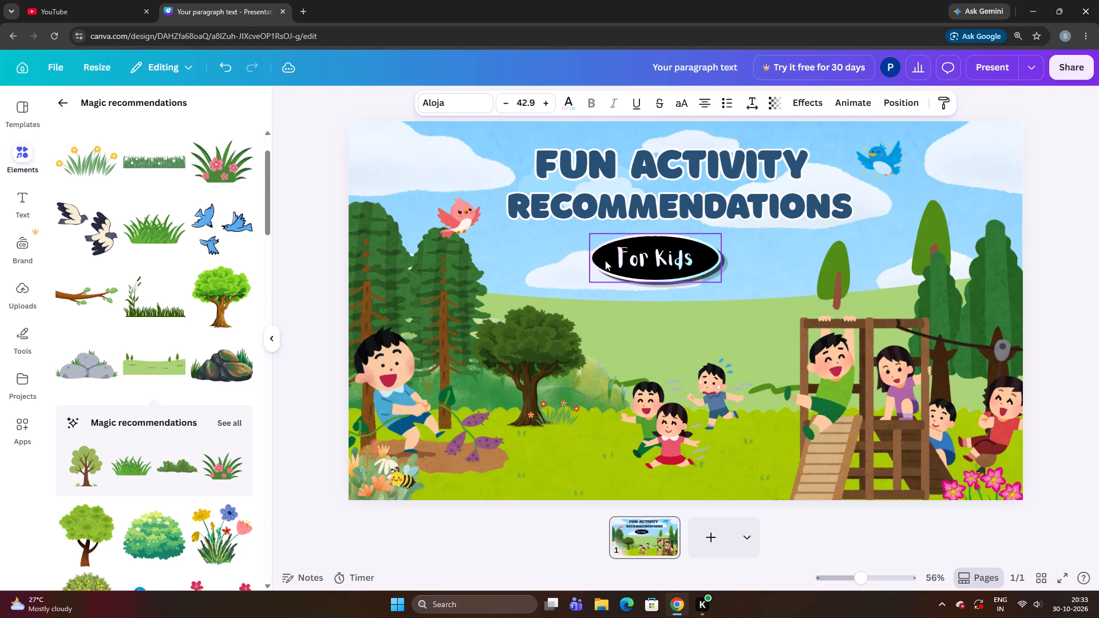
Reduce the For Kids text to size 41.6 and nudge it right and slightly up to centre it in the black oval.
key("ctrl+Up")
key("ctrl+Up")
key("Right")
key("Right")
key("Right")
key("Down")
key("Up")
key("Right")
key("Up")
key("Up")
key("Right")
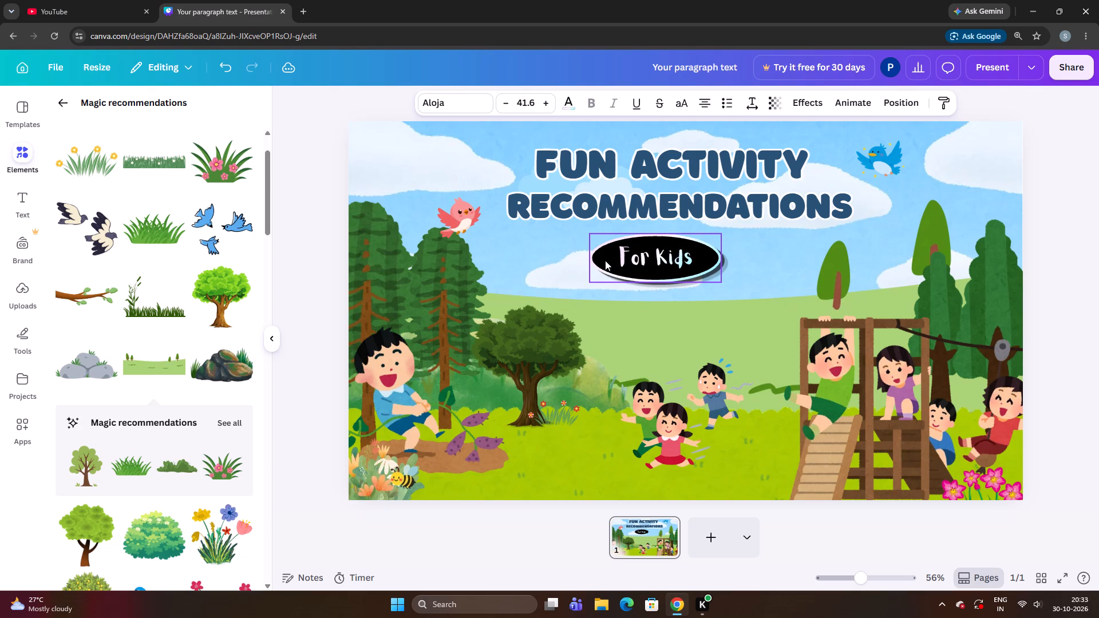
key("Down")
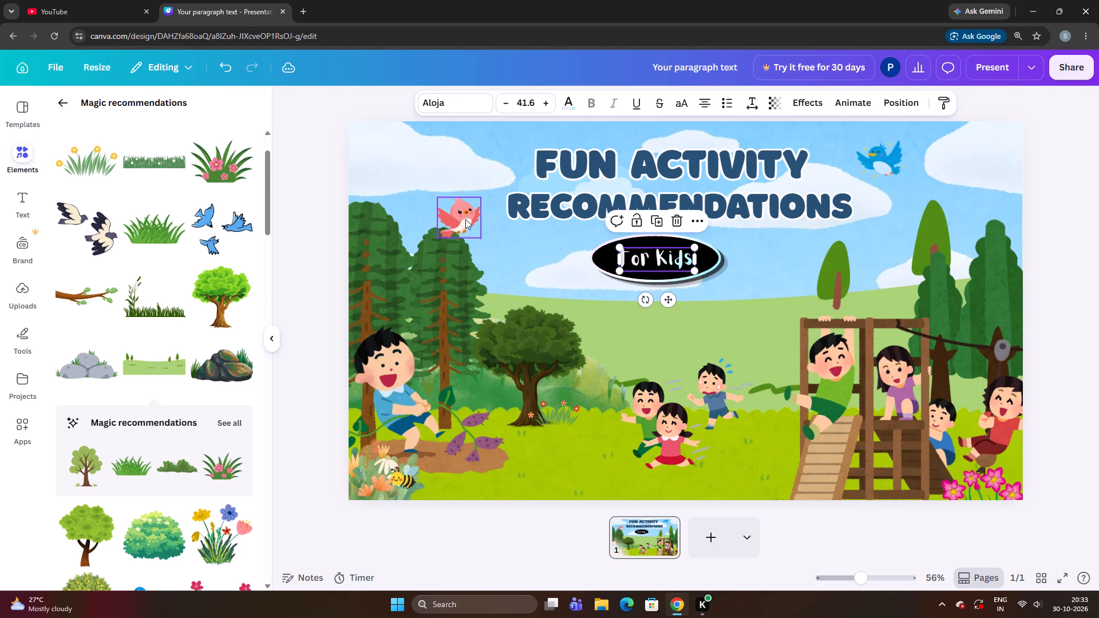
Shrink the pink bird slightly and place it close beside the R of RECOMMENDATIONS, fine-tuning its position.
left_click_drag(471, 223, 483, 208)
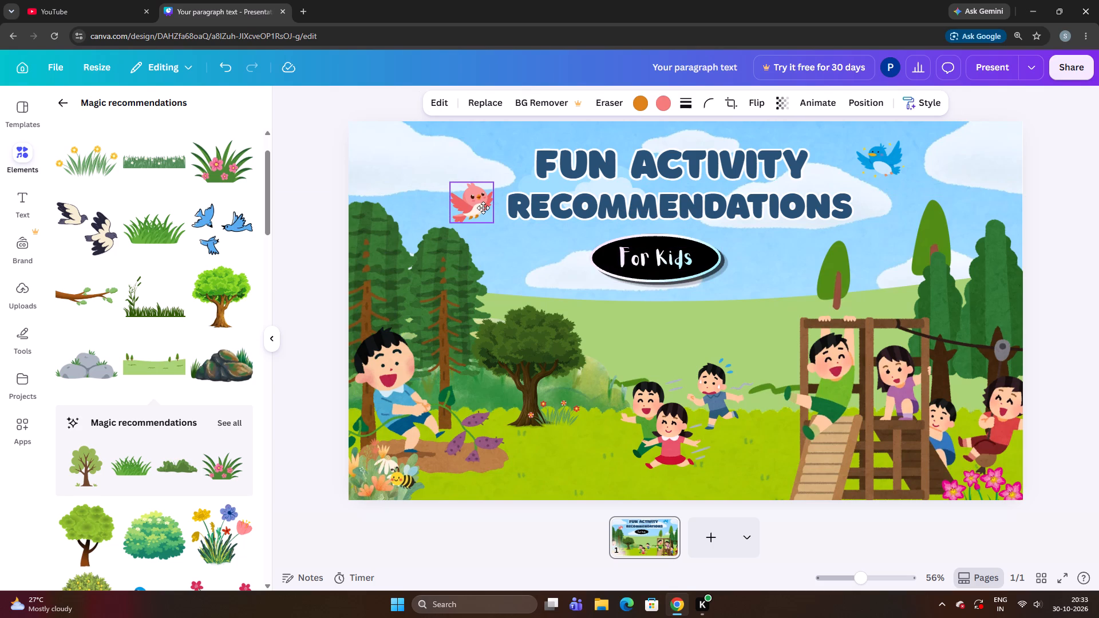
left_click_drag(483, 208, 483, 211)
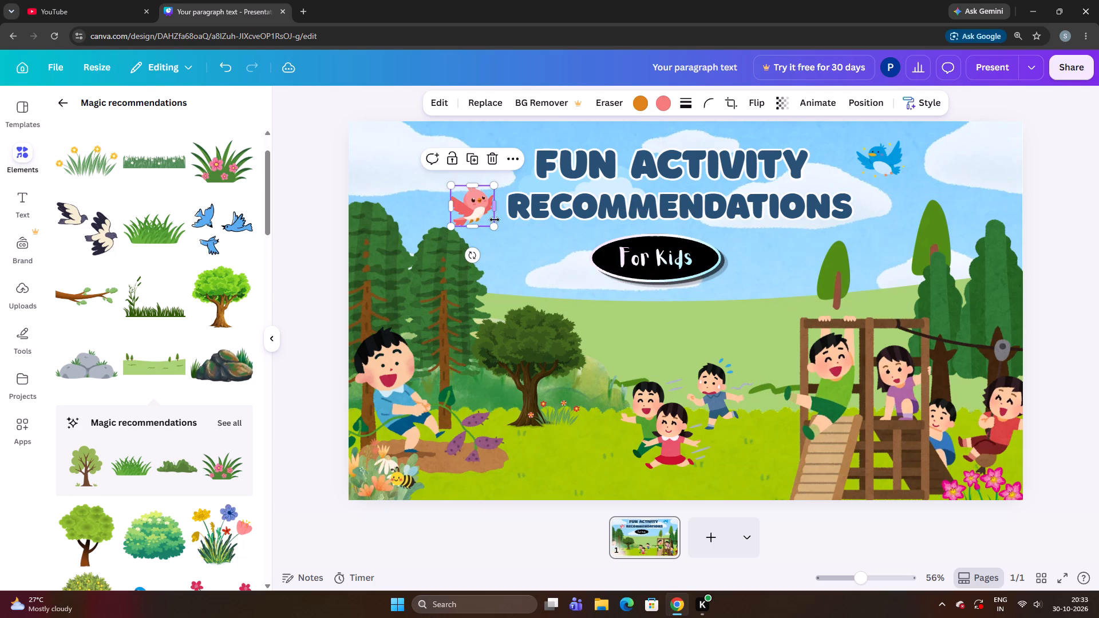
left_click(493, 229)
left_click_drag(480, 208, 483, 210)
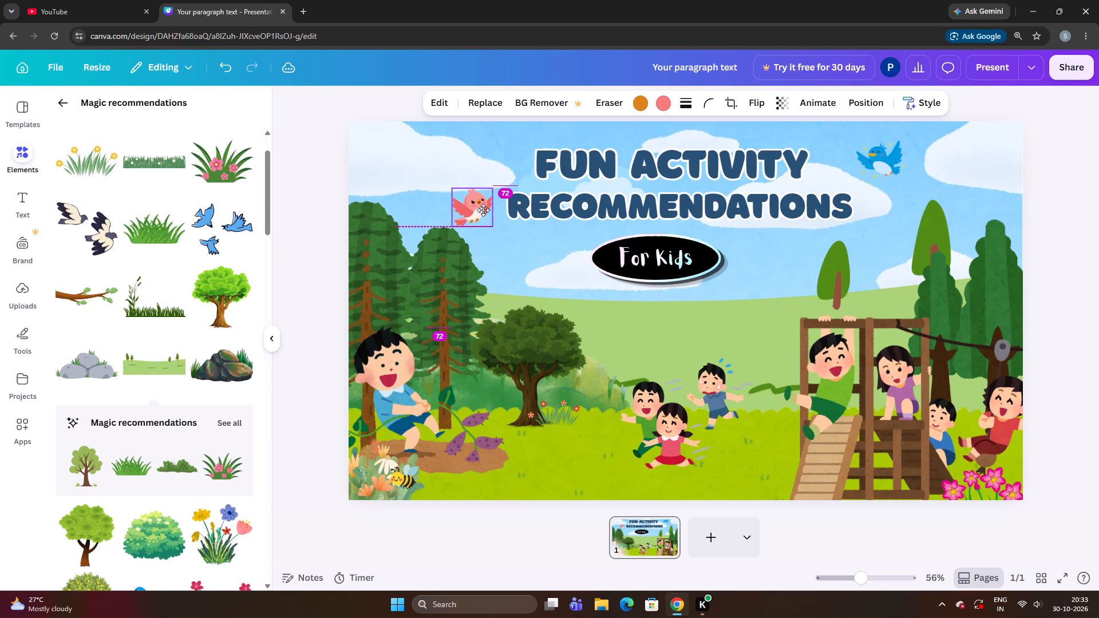
left_click_drag(483, 210, 484, 213)
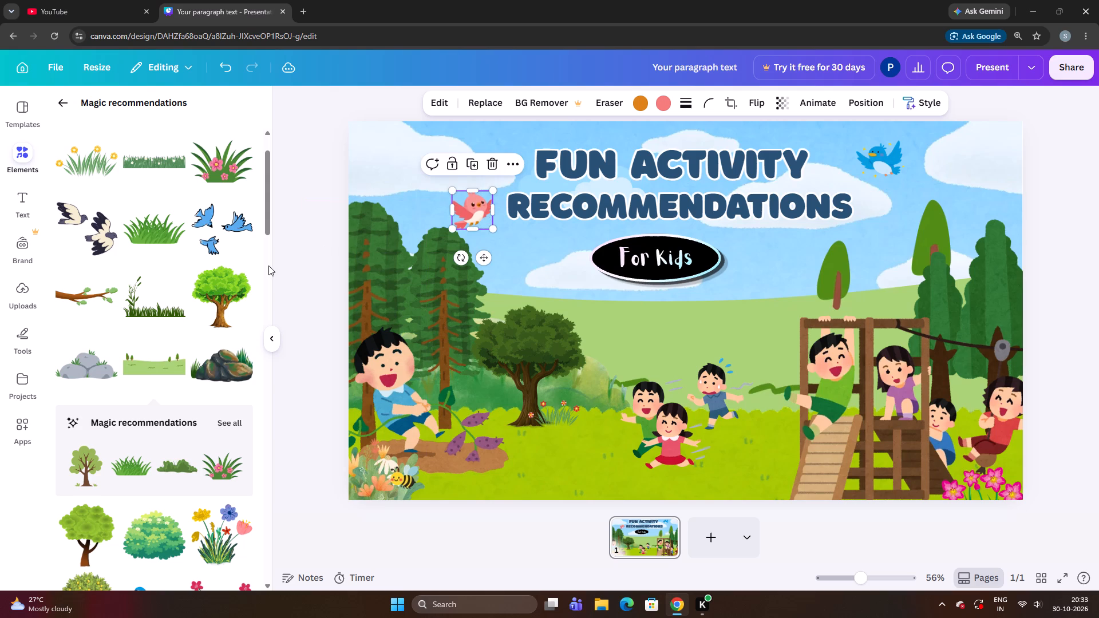
key("Right")
key("Right")
key("Right")
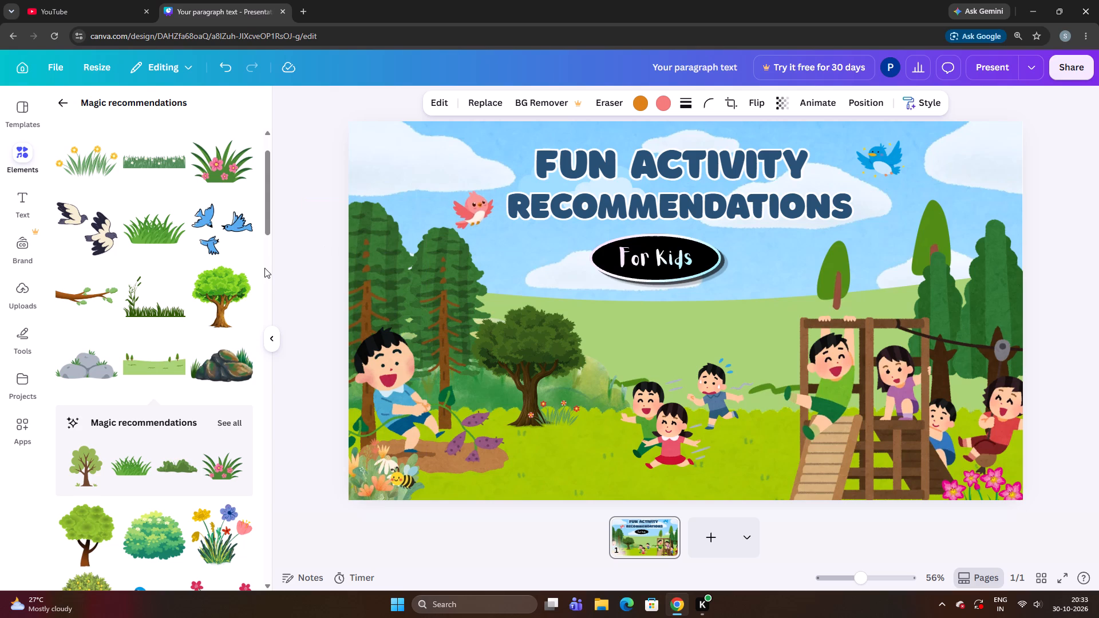
key("Right")
key("Down")
key("Down")
key("Down")
key("Up")
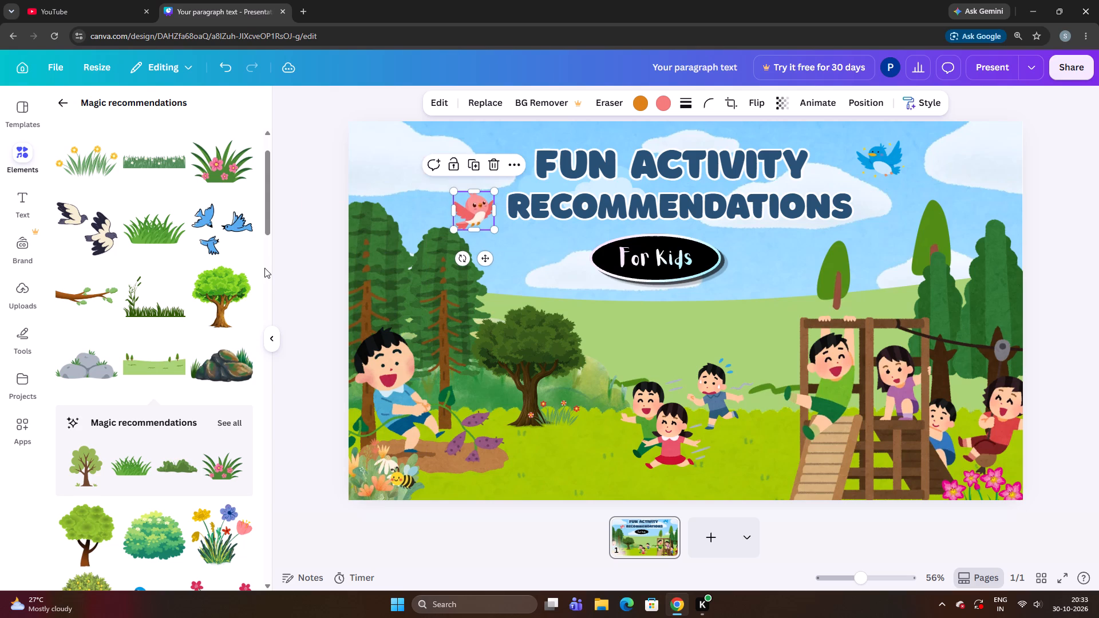
Move the pink bird gradually up and left, away from RECOMMENDATIONS, onto the cloud at about the height between the two title lines.
key("Left")
key("Up")
key("Up")
key("Up")
key("Up")
key("Up")
key("Up")
key("Up")
key("Up")
key("Up")
key("Up")
key("Up")
key("Up")
key("Up")
key("Up")
key("Up")
key("Up")
key("Up")
key("Up")
key("Up")
key("Up")
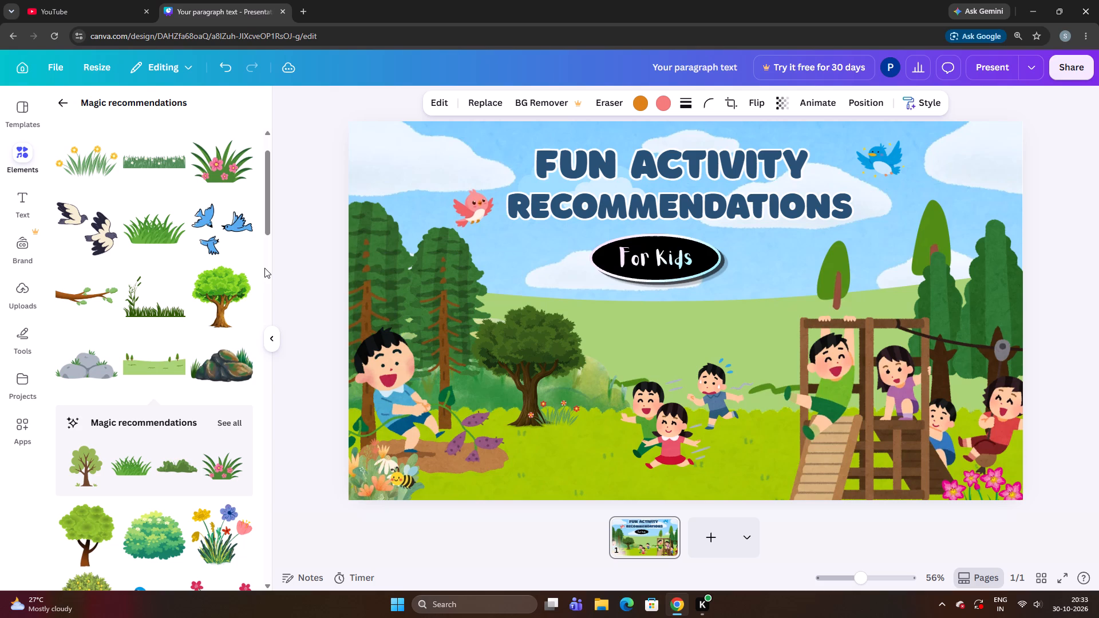
key("Left")
key("Left")
key("Left")
key("Left")
key("Left")
key("Left")
key("Left")
key("Left")
key("Left")
key("Left")
key("Left")
key("Left")
key("Left")
key("Left")
key("Left")
key("Left")
key("Left")
key("Left")
key("Left")
key("Left")
key("Up")
key("Up")
key("Up")
key("Up")
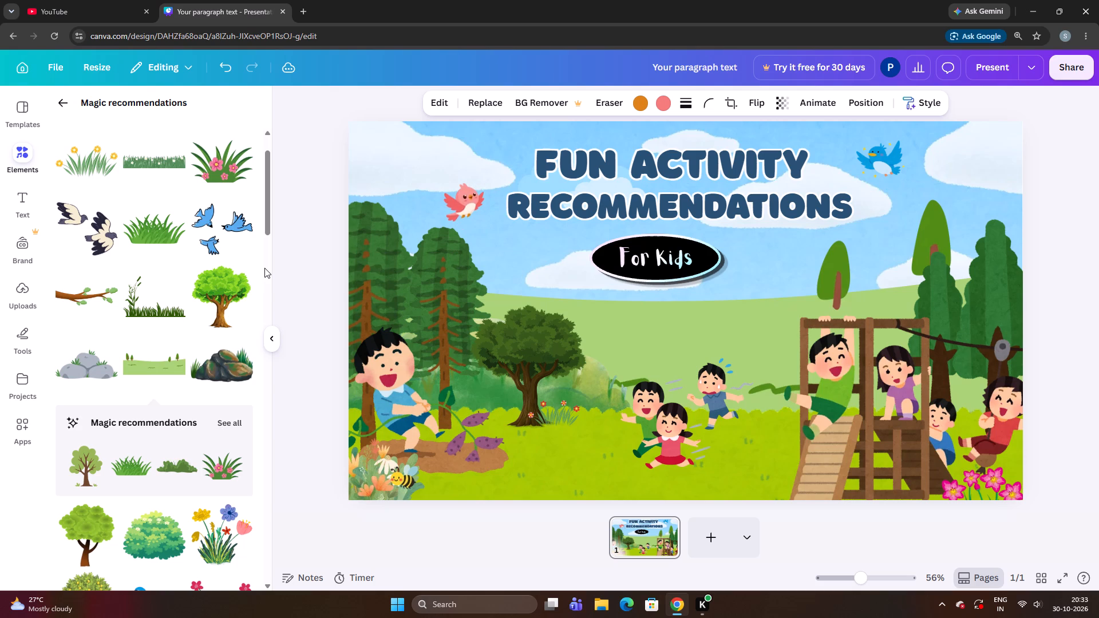
key("Left")
key("Left")
key("Left")
key("Left")
key("Left")
key("Left")
key("Left")
key("Left")
key("Left")
key("Left")
key("Left")
key("Left")
key("Up")
key("Up")
key("Up")
key("Up")
key("Up")
key("Up")
key("Up")
key("Up")
key("Up")
key("Up")
key("Up")
key("Up")
key("Up")
key("Up")
key("Up")
key("Up")
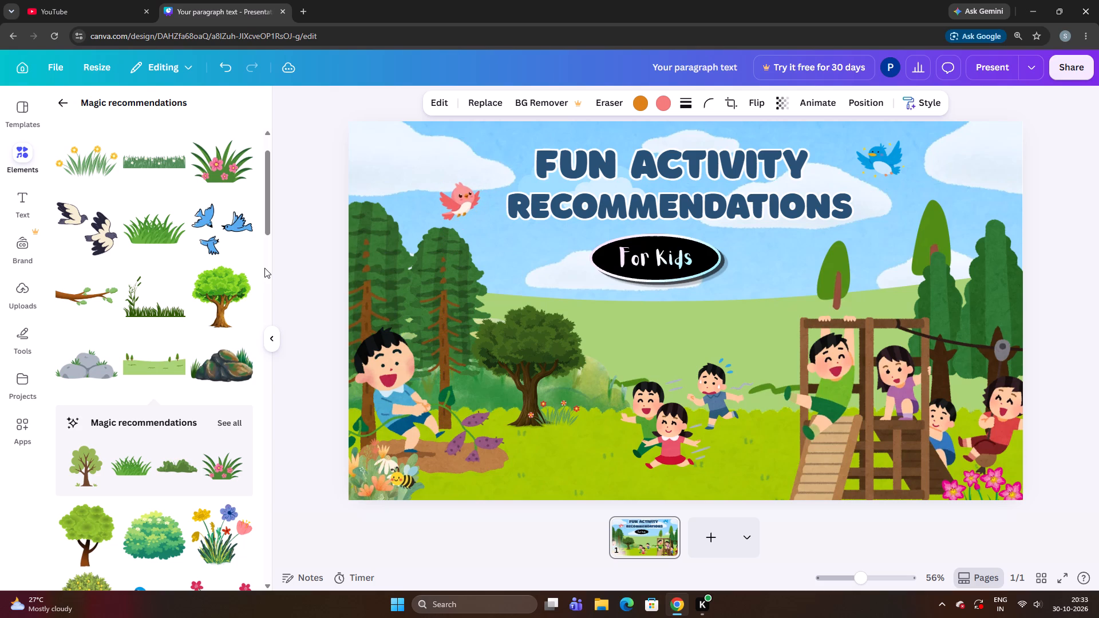
key("Left")
key("Left")
key("Left")
key("Left")
key("Left")
key("Left")
key("Left")
key("Left")
key("Left")
key("Left")
key("Left")
key("Left")
key("Left")
key("Left")
key("Up")
key("Up")
key("Up")
key("Up")
key("Up")
key("Up")
key("Up")
key("Up")
key("Up")
key("Up")
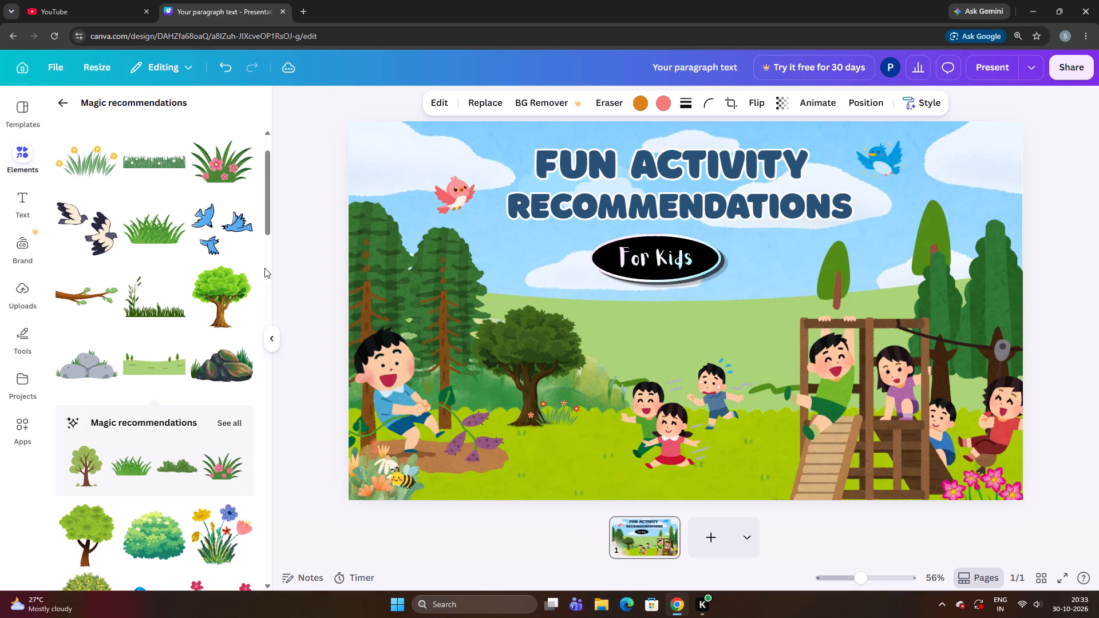
key("Down")
key("Down")
key("Up")
key("Up")
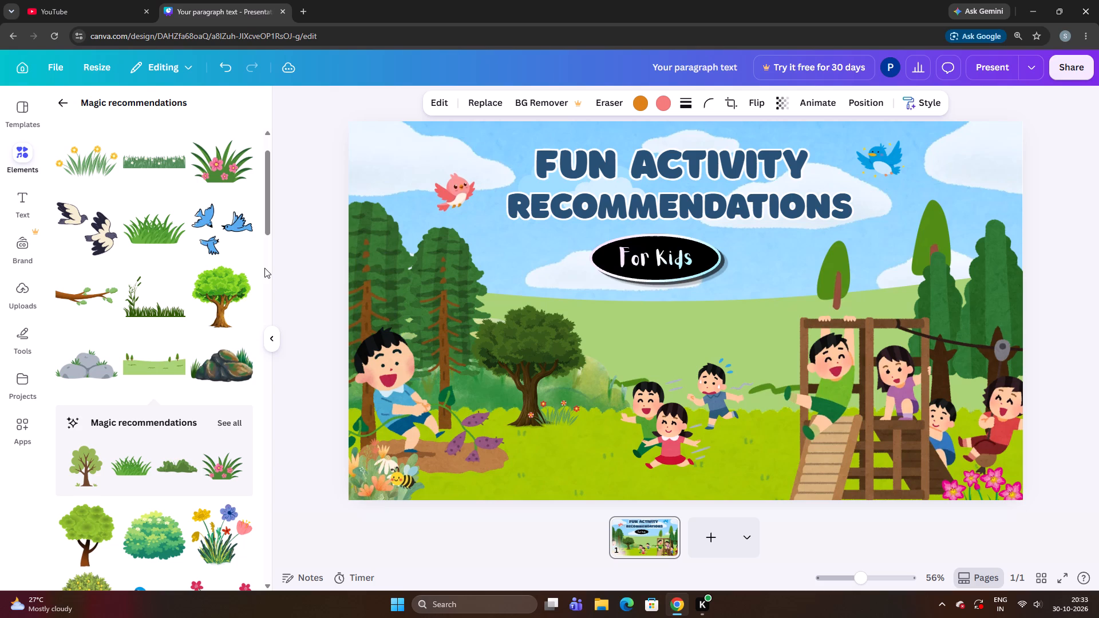
Nudge the pink bird up and slightly left on the cloud, raising it to about the height of the FUN ACTIVITY line.
key("Right")
key("Right")
key("Up")
key("Up")
key("Up")
key("Up")
key("Up")
key("Up")
key("Up")
key("Up")
key("Left")
key("Left")
key("Left")
key("Left")
key("Left")
key("Left")
key("Left")
key("Left")
key("Left")
key("Left")
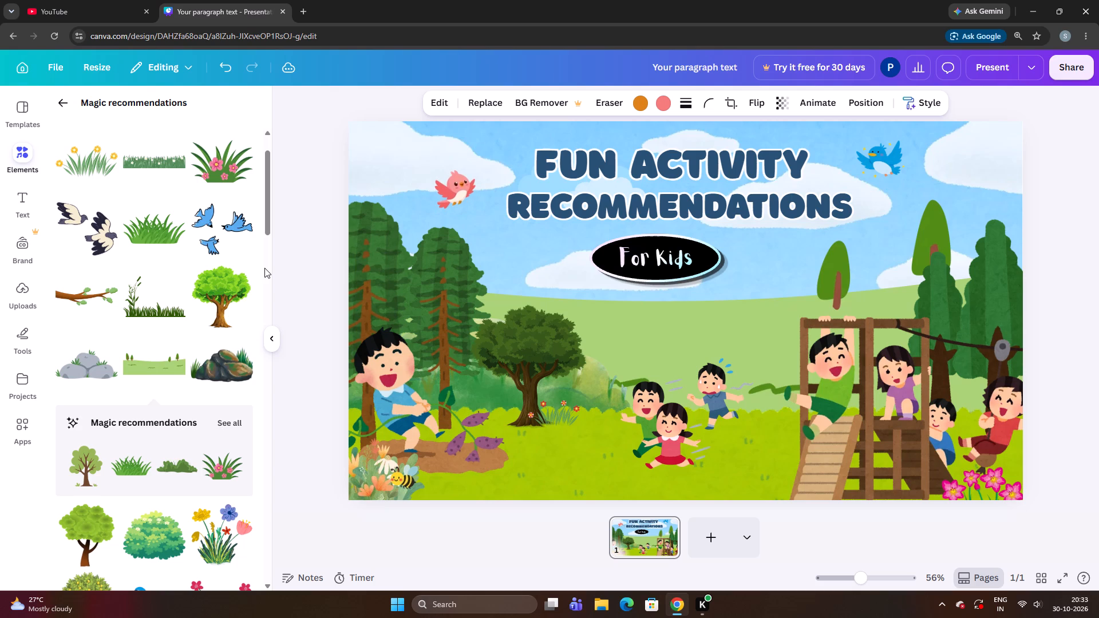
key("Down")
key("Down")
key("Down")
key("Up")
key("Up")
key("Up")
key("Up")
key("Up")
key("Up")
key("Up")
key("Up")
key("Up")
key("Up")
key("Up")
key("Up")
key("Up")
key("Up")
key("Up")
key("Up")
key("Up")
key("Up")
key("Up")
key("Up")
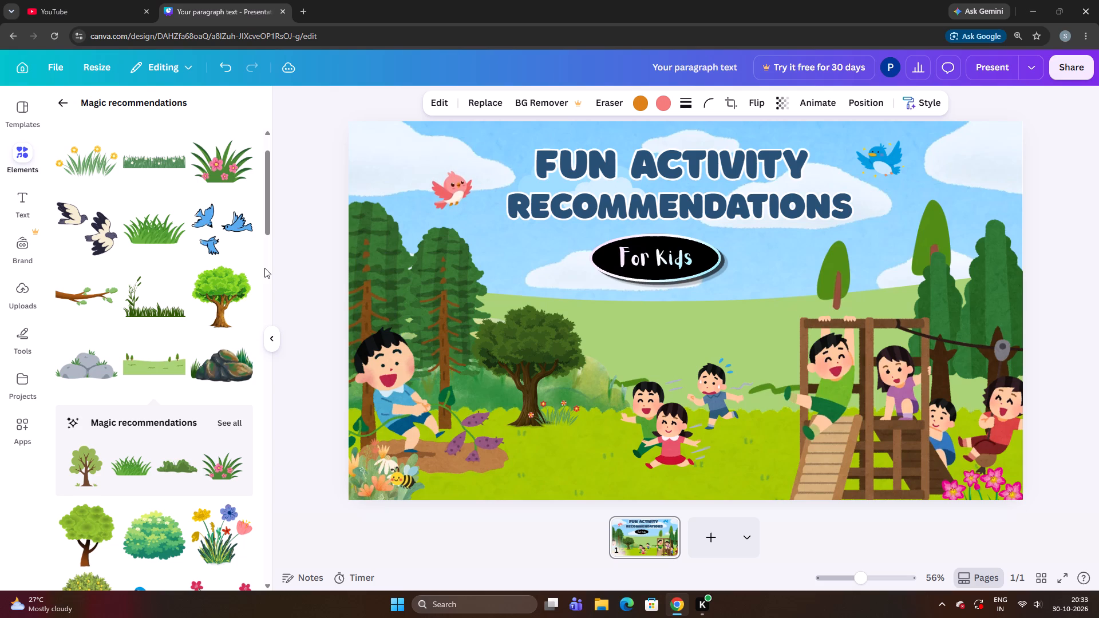
key("Left")
key("Left")
key("Left")
key("Left")
key("Left")
key("Left")
key("Left")
key("Left")
key("Left")
key("Left")
key("Left")
key("Left")
key("Left")
key("Left")
key("Left")
key("Left")
key("Left")
key("Left")
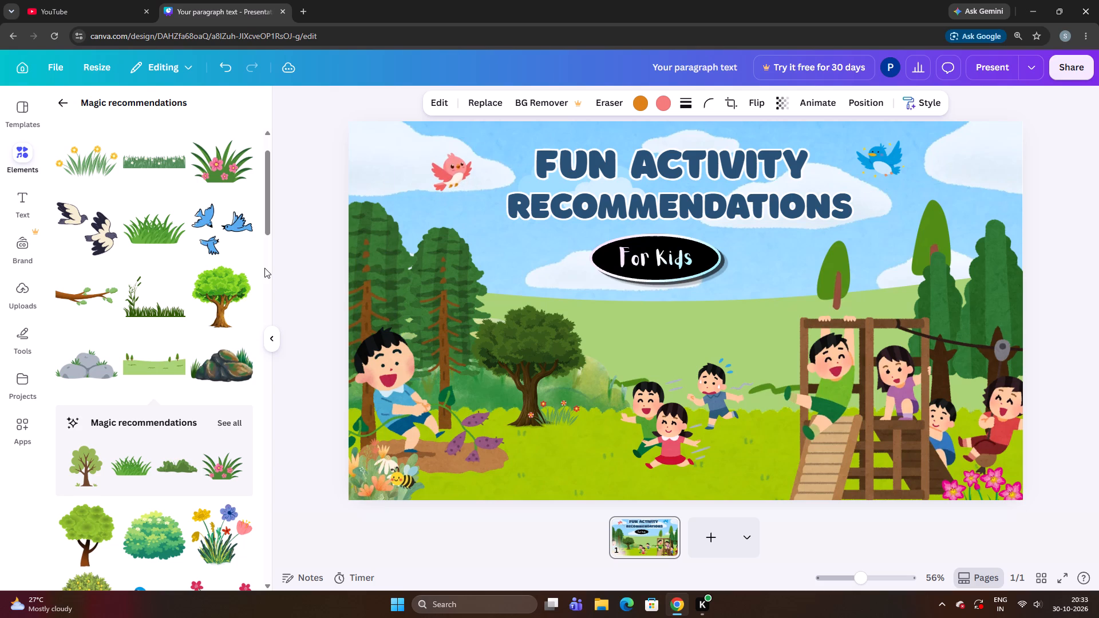
Nudge the pink bird down and further left on the cloud, to about the height between the two title lines.
key("Down")
key("Down")
key("Down")
key("Down")
key("Down")
key("Down")
key("Down")
key("Down")
key("Down")
key("Down")
key("Down")
key("Down")
key("Down")
key("Down")
key("Down")
key("Down")
key("Down")
key("Down")
key("Down")
key("Down")
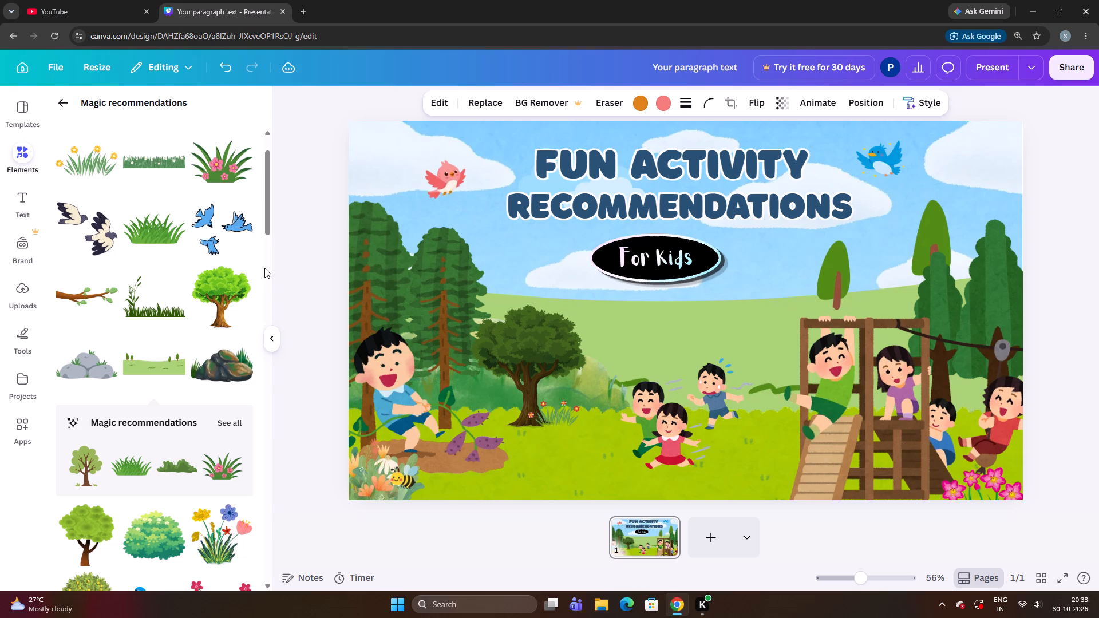
key("Left")
key("Left")
key("Left")
key("Left")
key("Left")
key("Left")
key("Left")
key("Left")
key("Left")
key("Left")
key("Left")
key("Left")
key("Left")
key("Down")
key("Down")
key("Down")
key("Down")
key("Down")
key("Down")
key("Down")
key("Down")
key("Down")
key("Down")
key("Down")
key("Down")
key("Down")
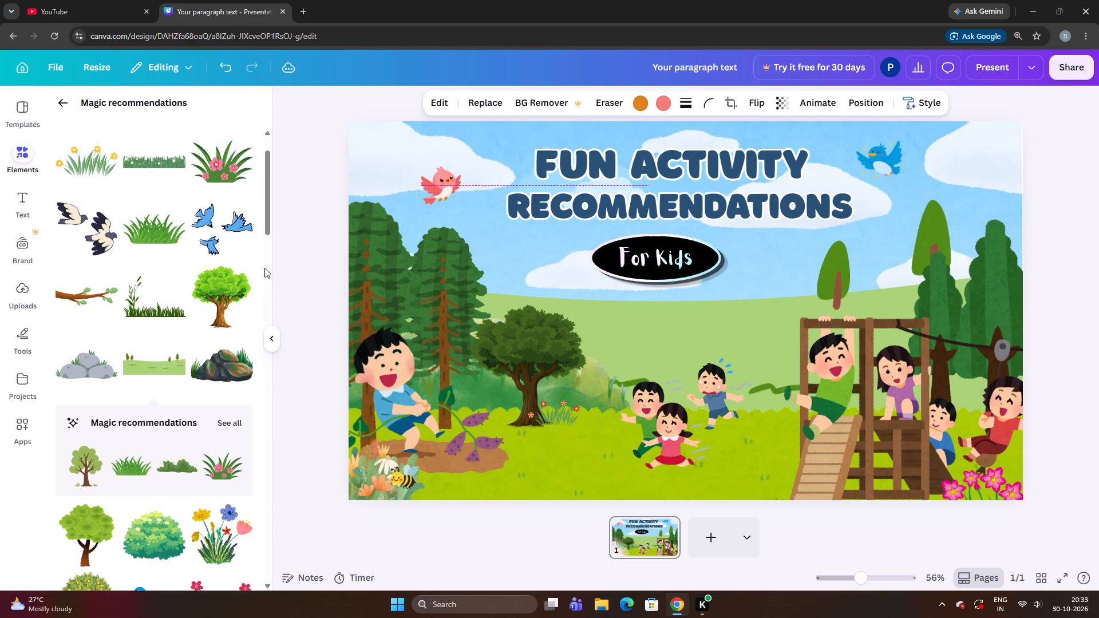
key("Left")
key("Left")
key("Left")
key("Left")
key("Left")
key("Left")
key("Left")
key("Left")
key("Left")
key("Left")
key("Left")
key("Down")
key("Down")
key("Down")
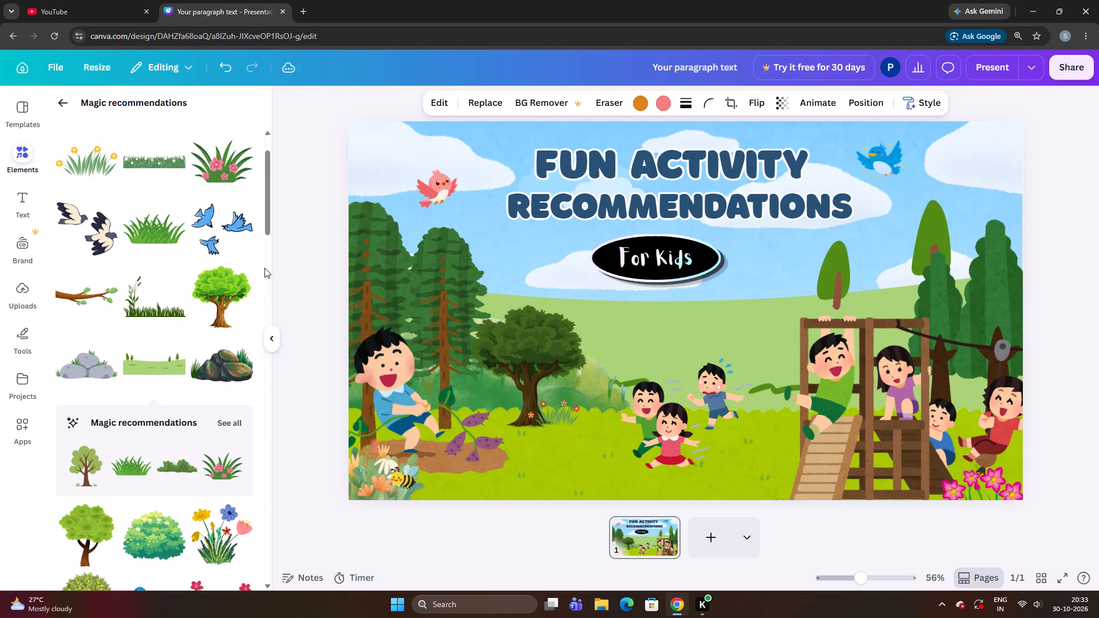
key("Down")
key("Down")
Nudge the pink bird slightly back to the right and up on the cloud.
key("Right")
key("Right")
key("Right")
key("Right")
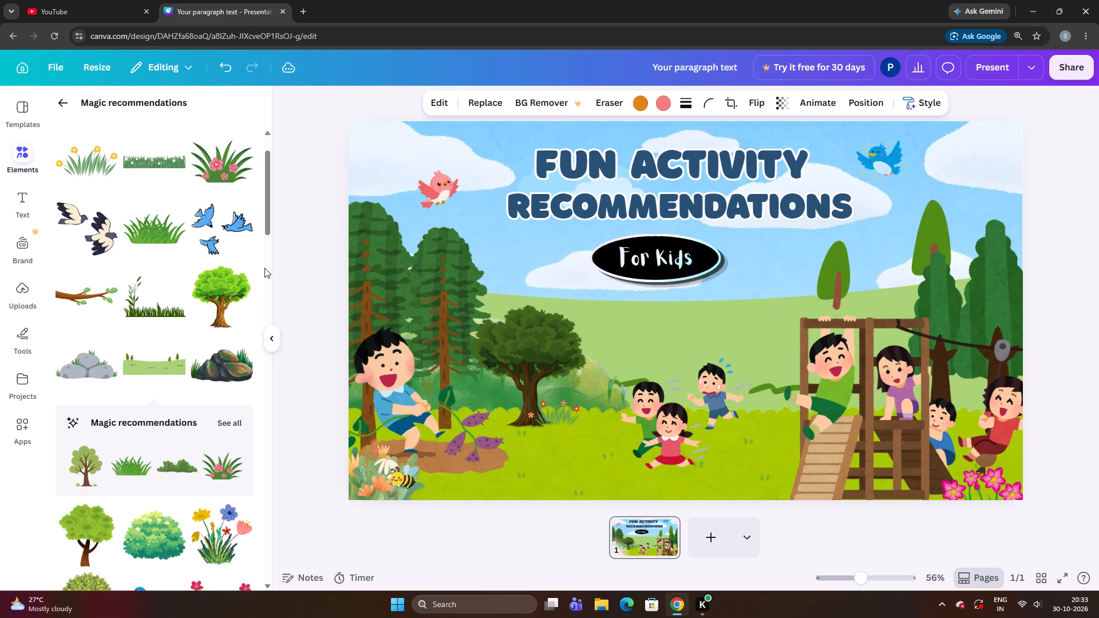
key("Right")
key("Right")
key("Up")
key("Right")
key("Right")
key("Up")
key("Up")
key("Up")
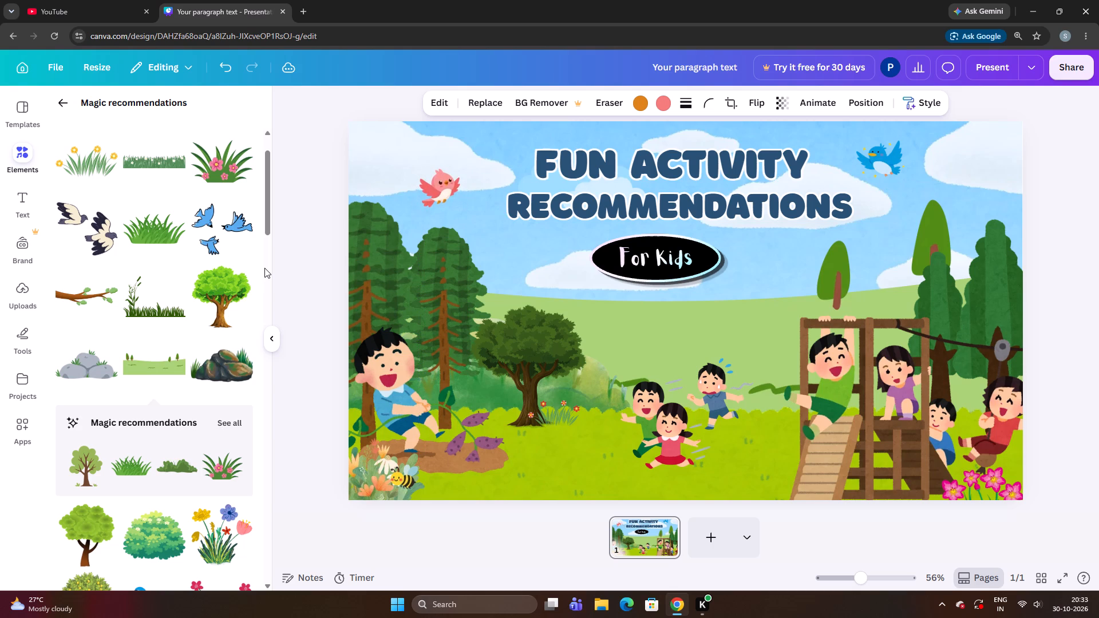
key("Up")
key("Up")
key("Right")
key("Right")
key("Up")
key("Right")
key("Right")
key("Right")
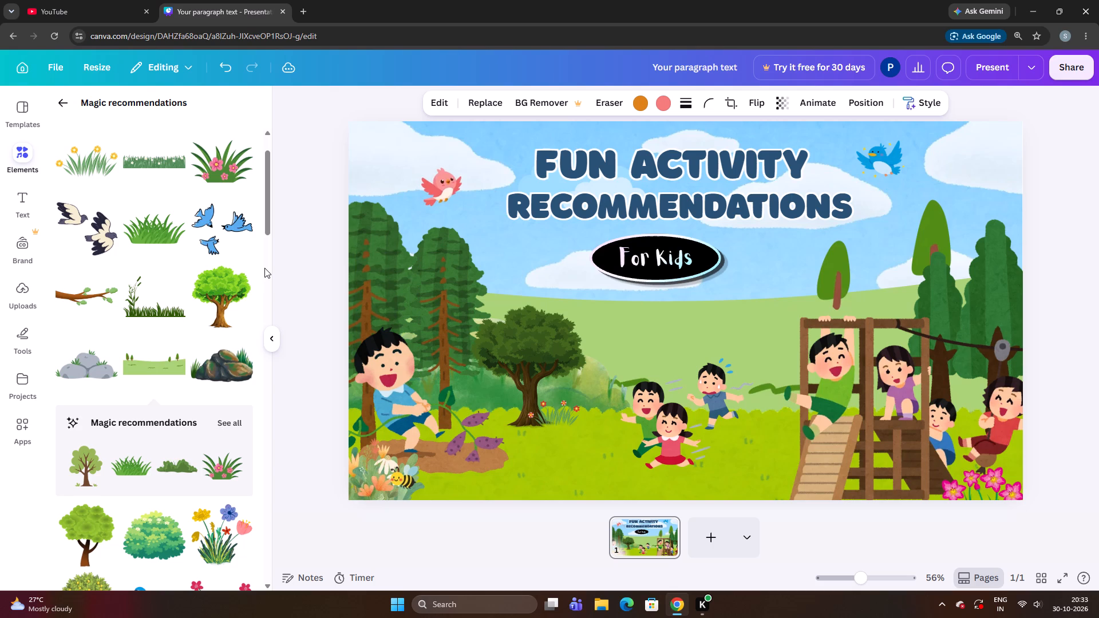
Browse the full set of Magic recommendations for further scenery elements.
left_click(228, 421)
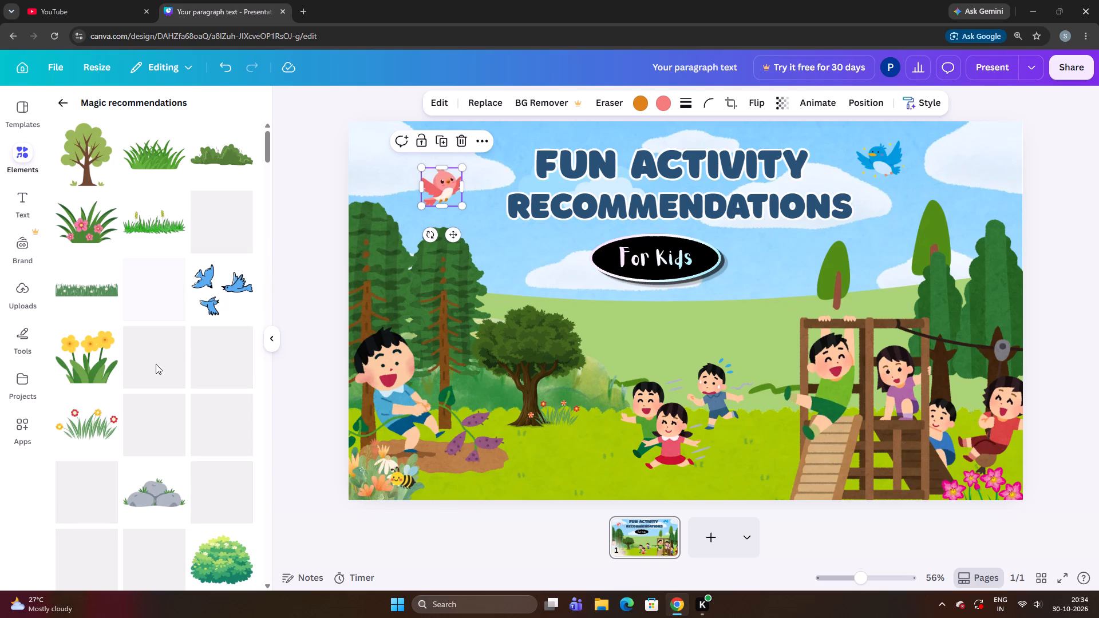
scroll(192, 299, "down", 2)
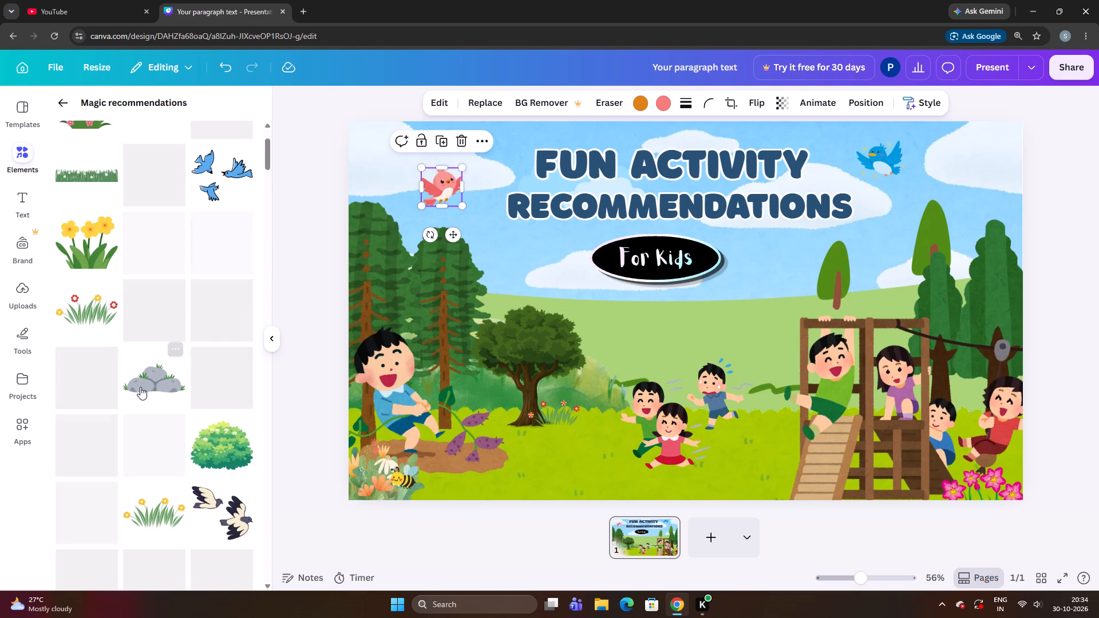
scroll(143, 406, "down", 7)
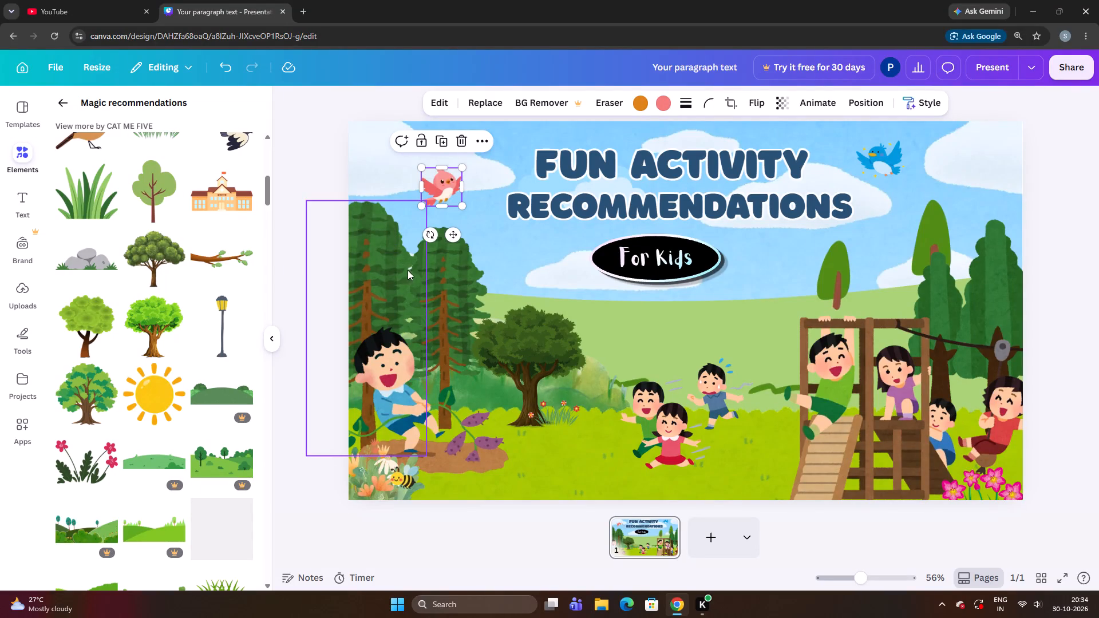
Move the pink bird a short distance right toward the title and fine-tune its height at the cloud's lower edge.
left_click_drag(437, 195, 449, 195)
key("Up")
key("Up")
key("Up")
key("Up")
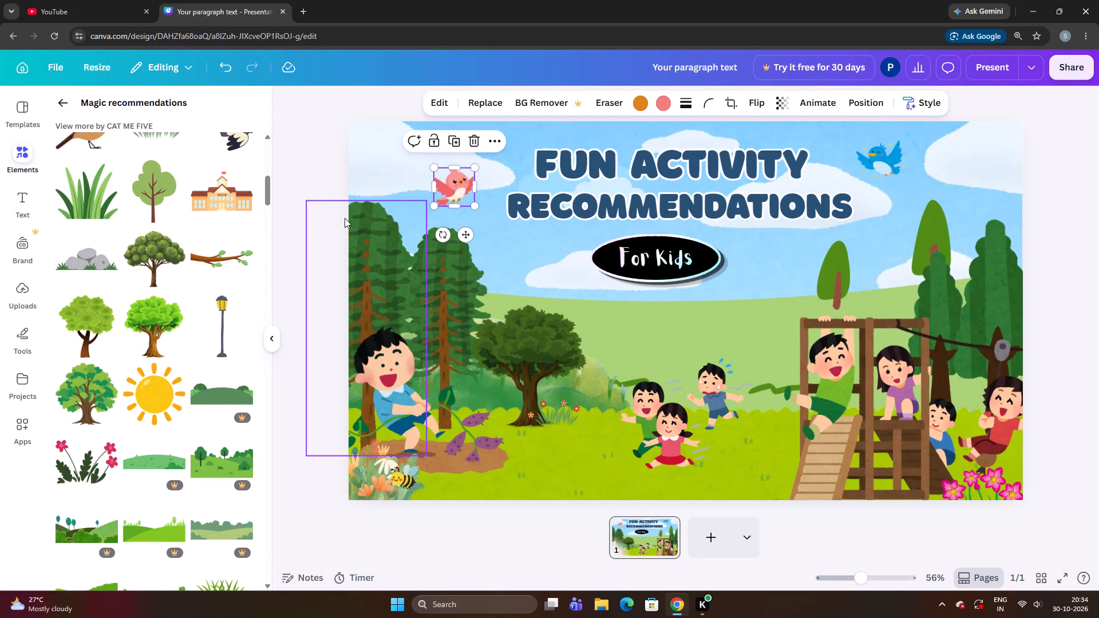
key("Down")
key("Down")
key("Down")
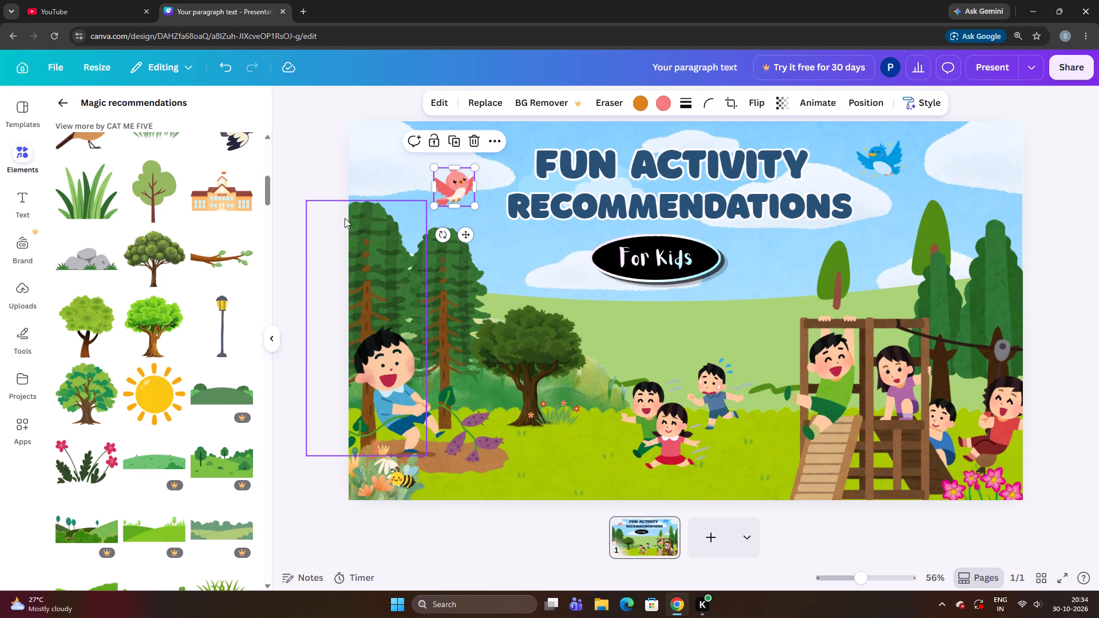
left_click(320, 206)
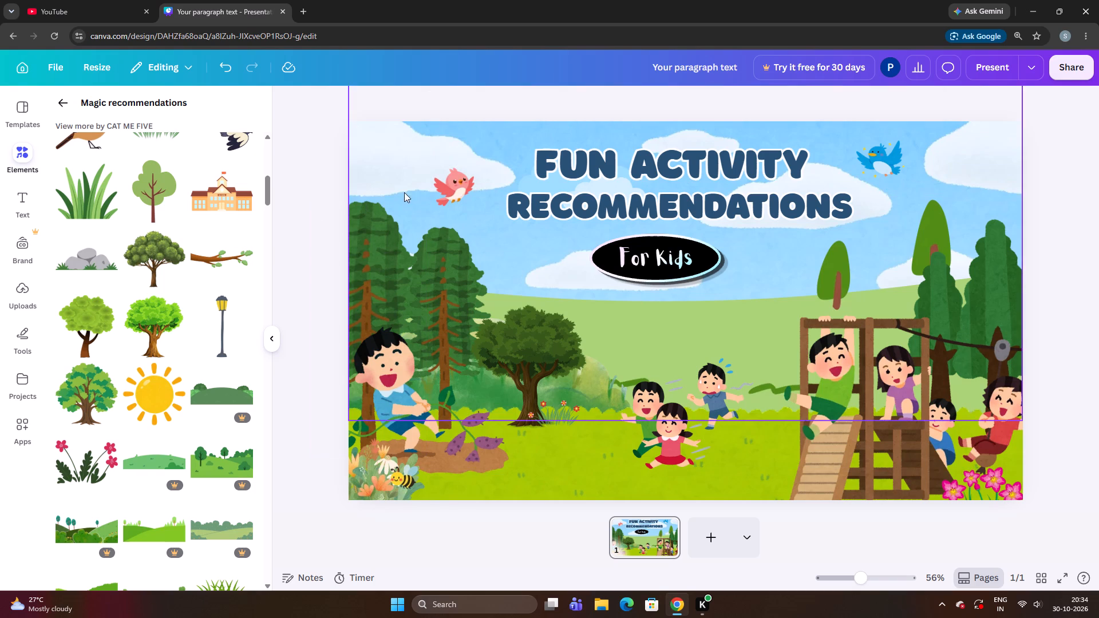
left_click(441, 181)
key("Up")
key("Up")
key("Right")
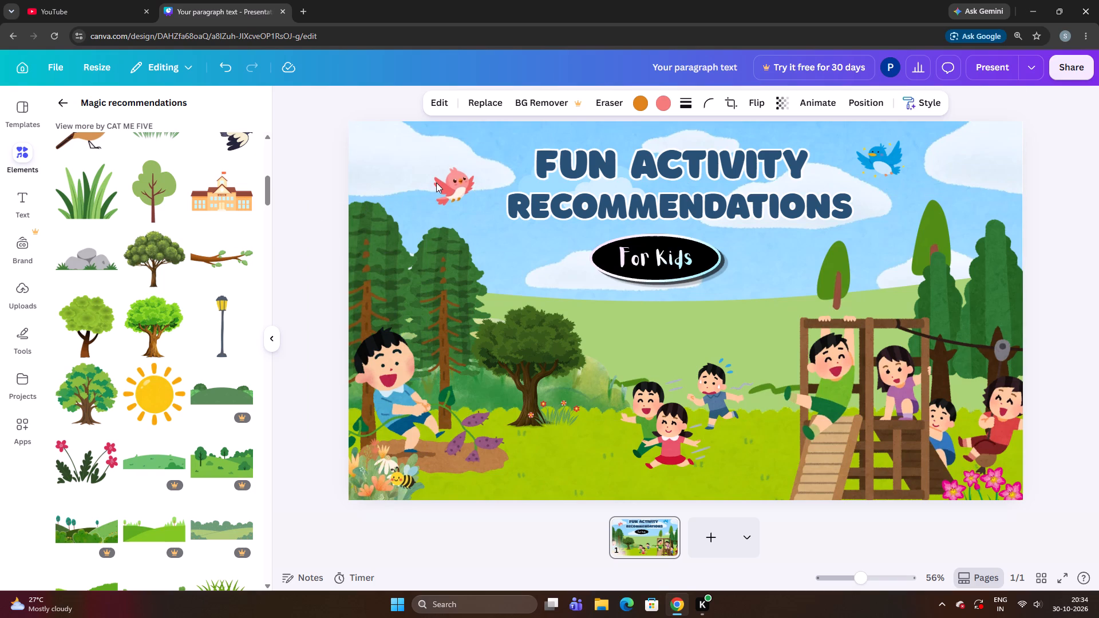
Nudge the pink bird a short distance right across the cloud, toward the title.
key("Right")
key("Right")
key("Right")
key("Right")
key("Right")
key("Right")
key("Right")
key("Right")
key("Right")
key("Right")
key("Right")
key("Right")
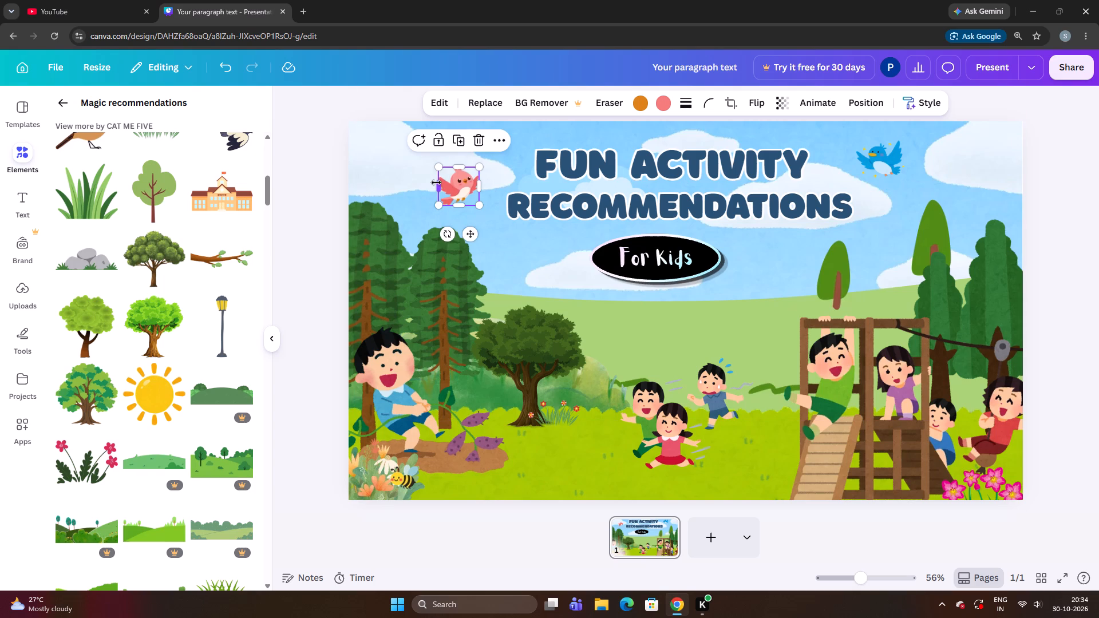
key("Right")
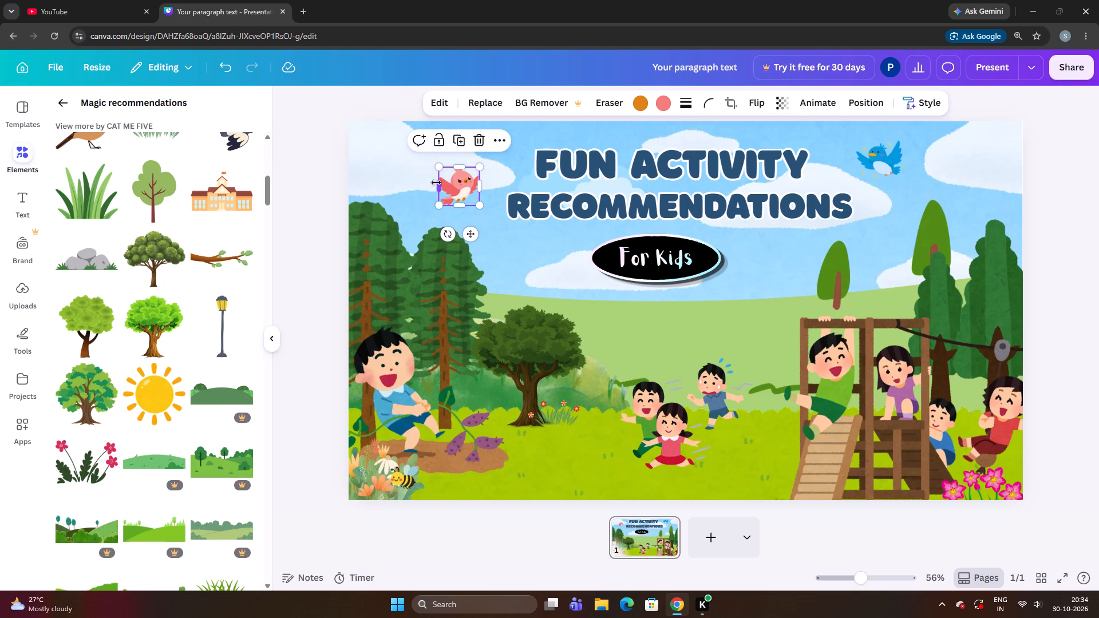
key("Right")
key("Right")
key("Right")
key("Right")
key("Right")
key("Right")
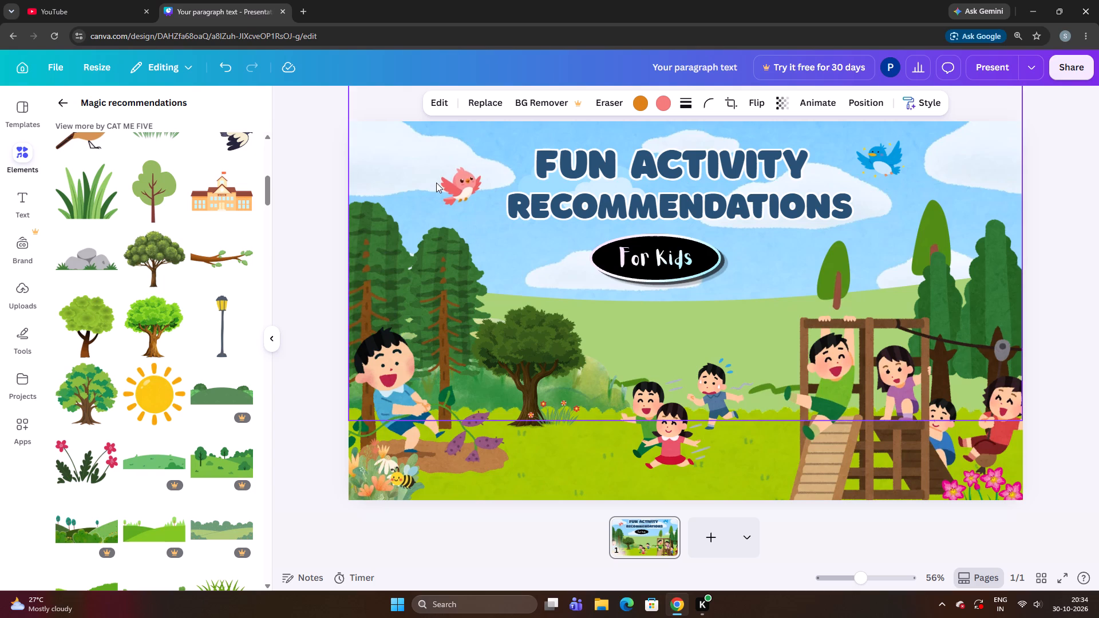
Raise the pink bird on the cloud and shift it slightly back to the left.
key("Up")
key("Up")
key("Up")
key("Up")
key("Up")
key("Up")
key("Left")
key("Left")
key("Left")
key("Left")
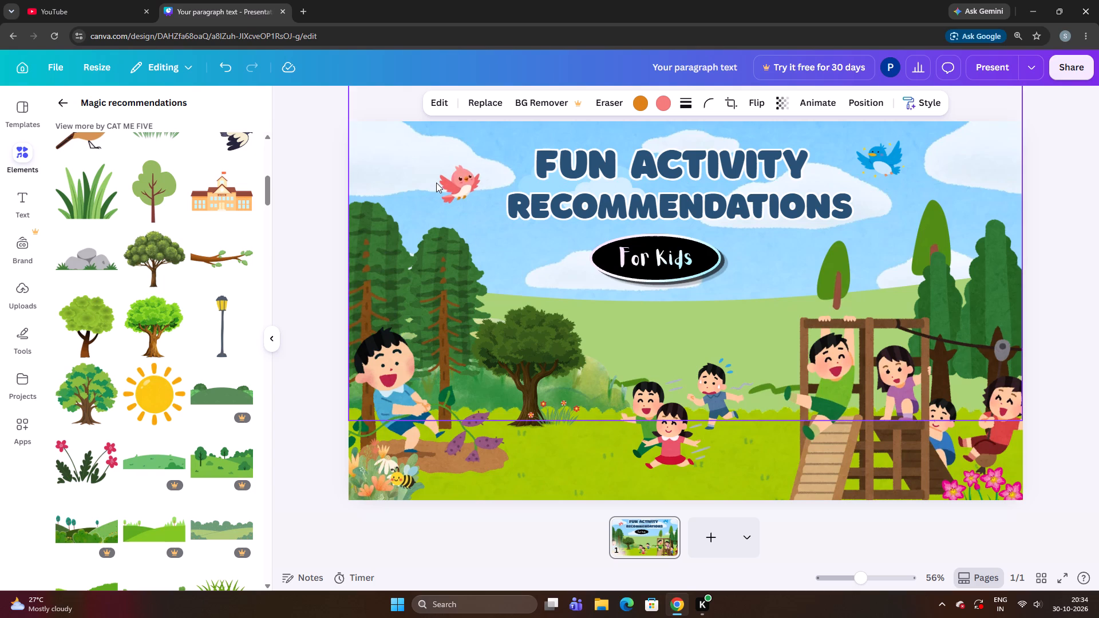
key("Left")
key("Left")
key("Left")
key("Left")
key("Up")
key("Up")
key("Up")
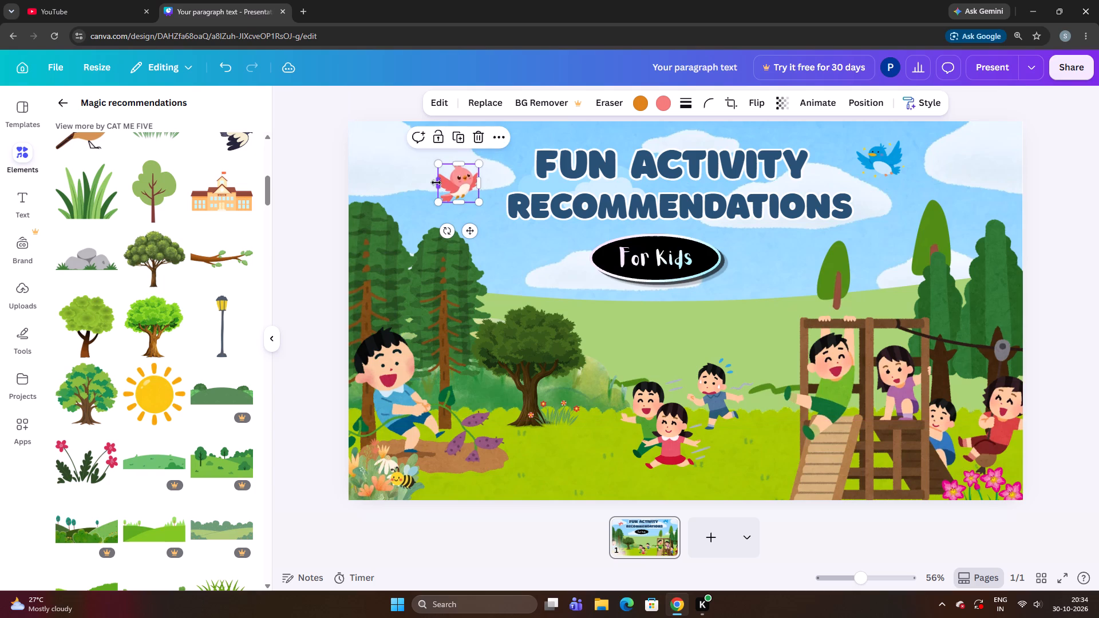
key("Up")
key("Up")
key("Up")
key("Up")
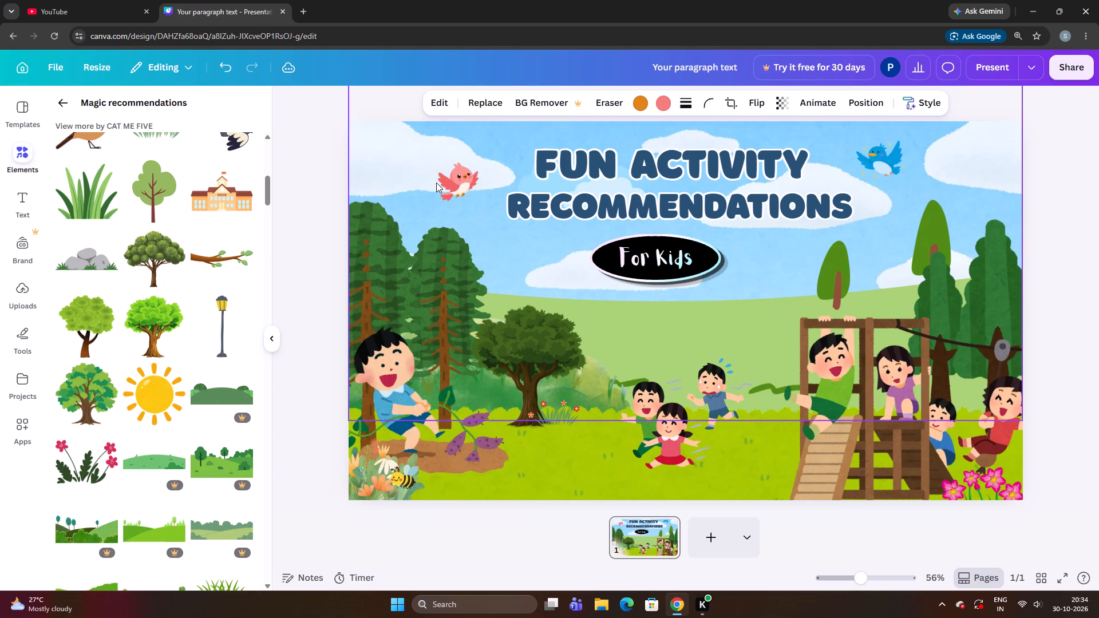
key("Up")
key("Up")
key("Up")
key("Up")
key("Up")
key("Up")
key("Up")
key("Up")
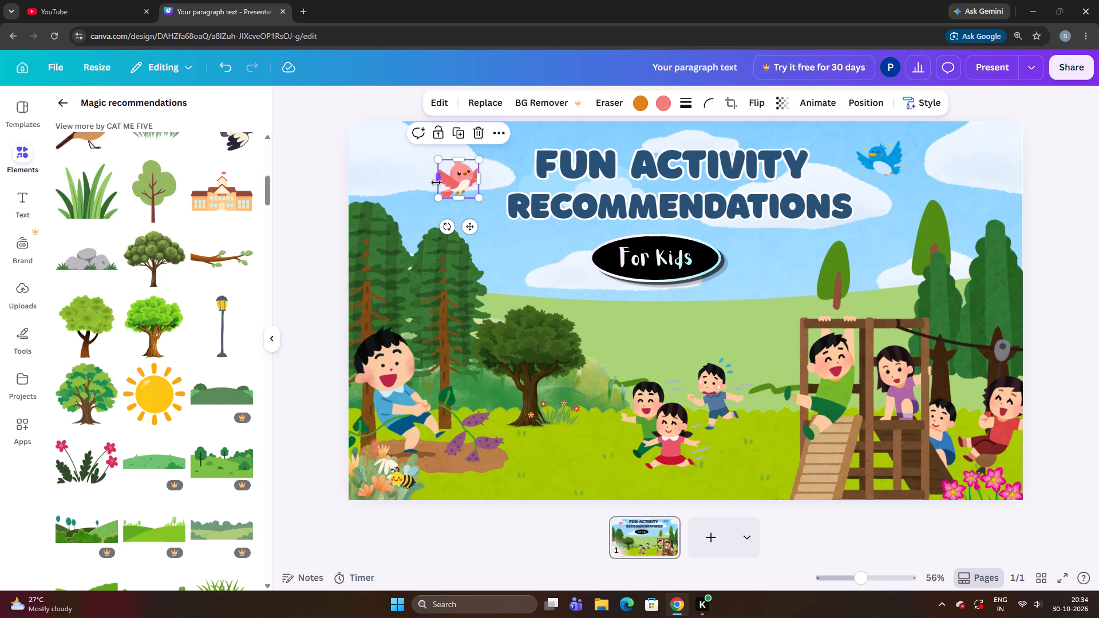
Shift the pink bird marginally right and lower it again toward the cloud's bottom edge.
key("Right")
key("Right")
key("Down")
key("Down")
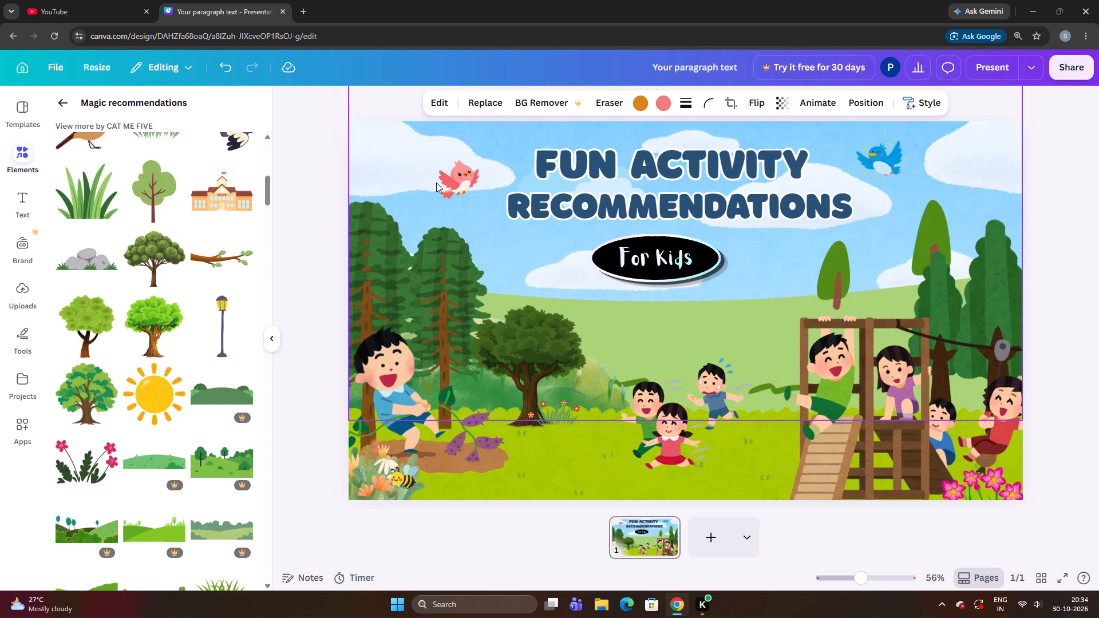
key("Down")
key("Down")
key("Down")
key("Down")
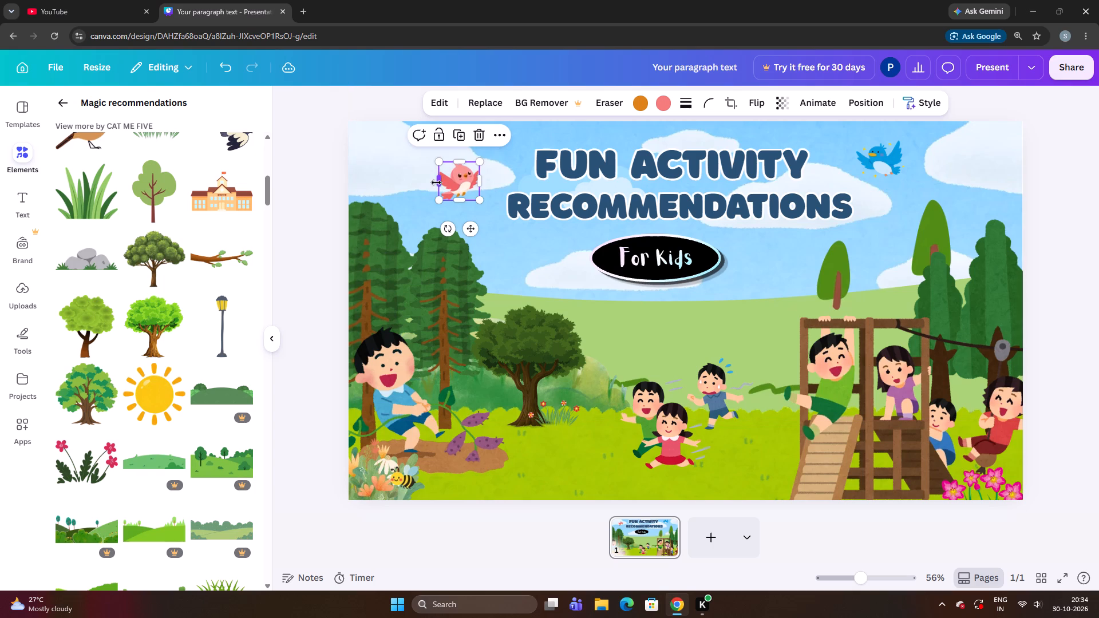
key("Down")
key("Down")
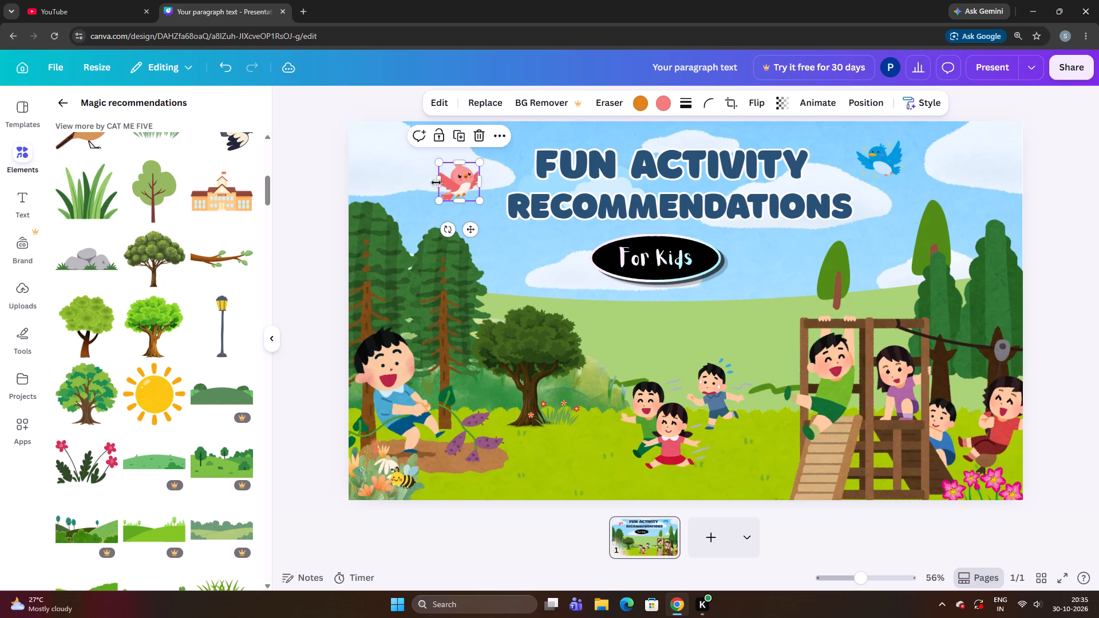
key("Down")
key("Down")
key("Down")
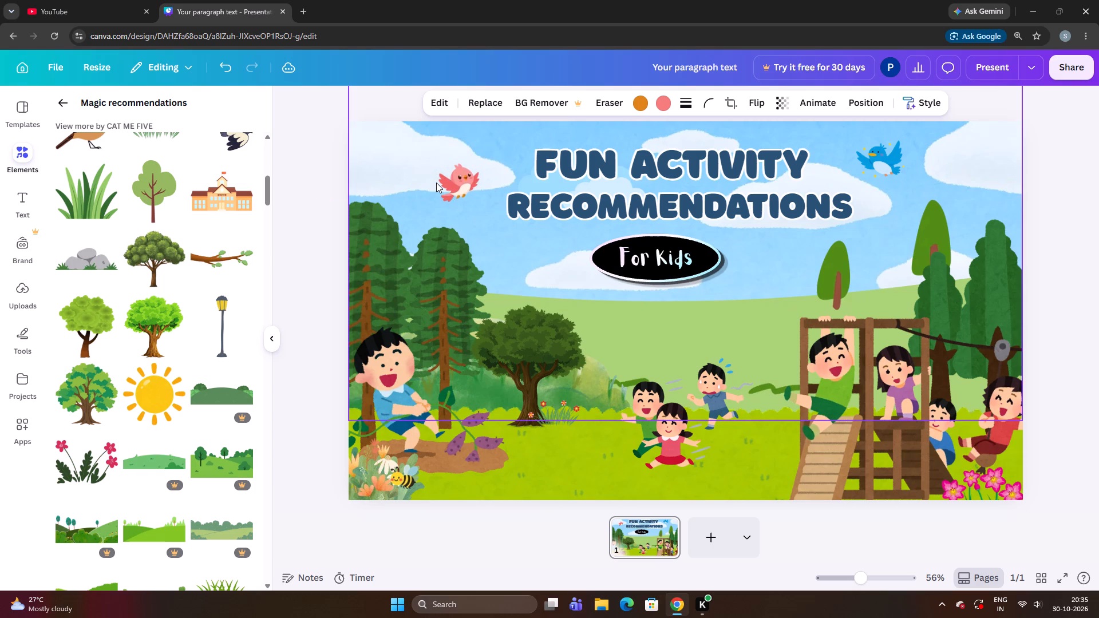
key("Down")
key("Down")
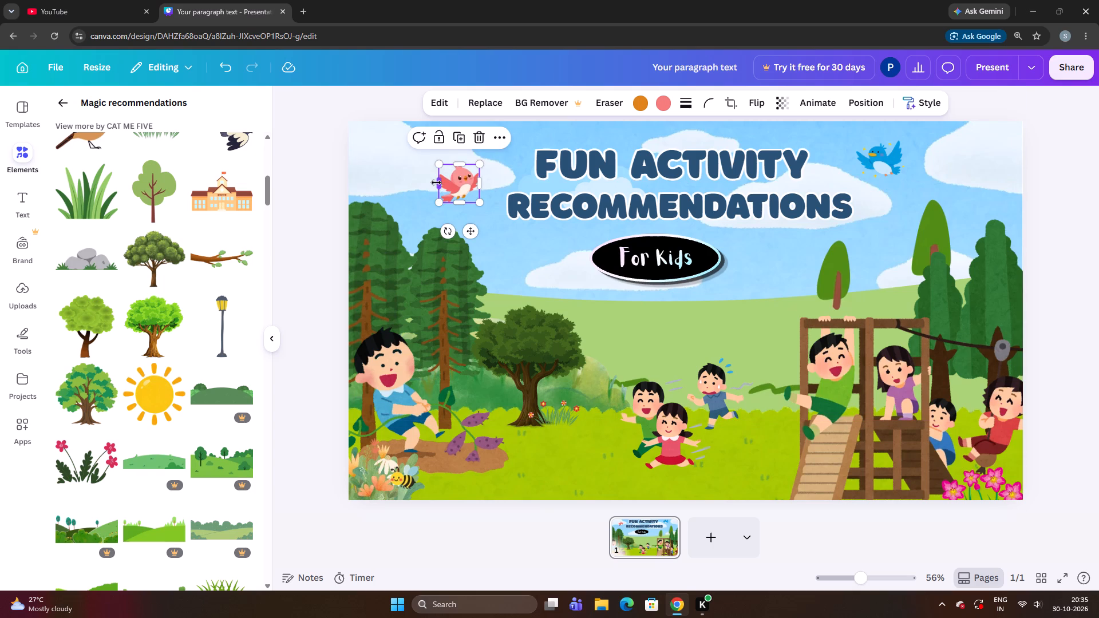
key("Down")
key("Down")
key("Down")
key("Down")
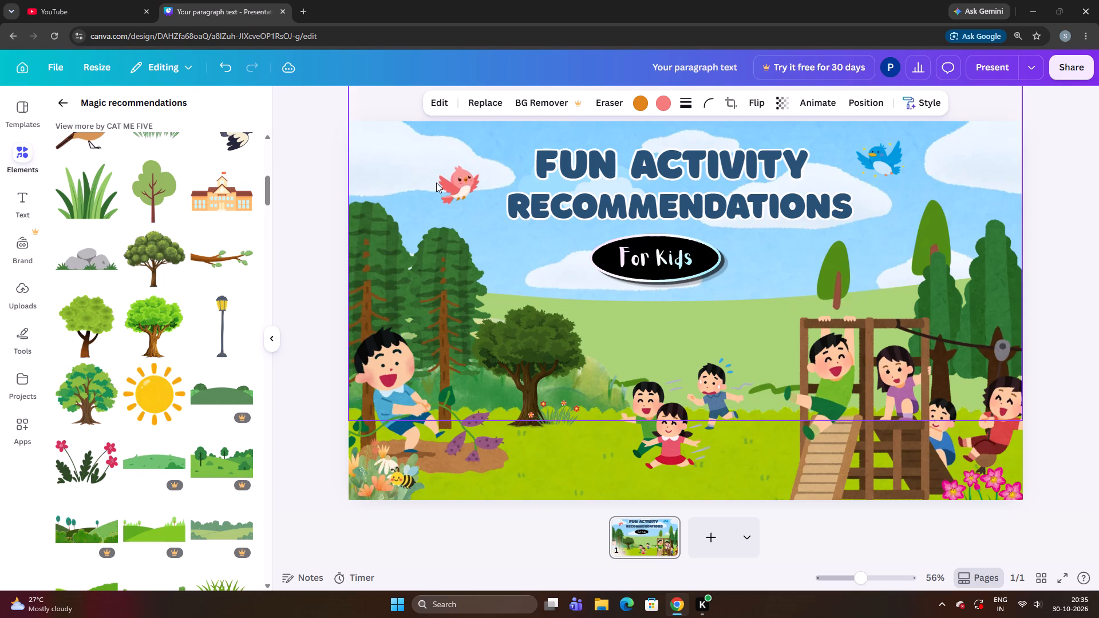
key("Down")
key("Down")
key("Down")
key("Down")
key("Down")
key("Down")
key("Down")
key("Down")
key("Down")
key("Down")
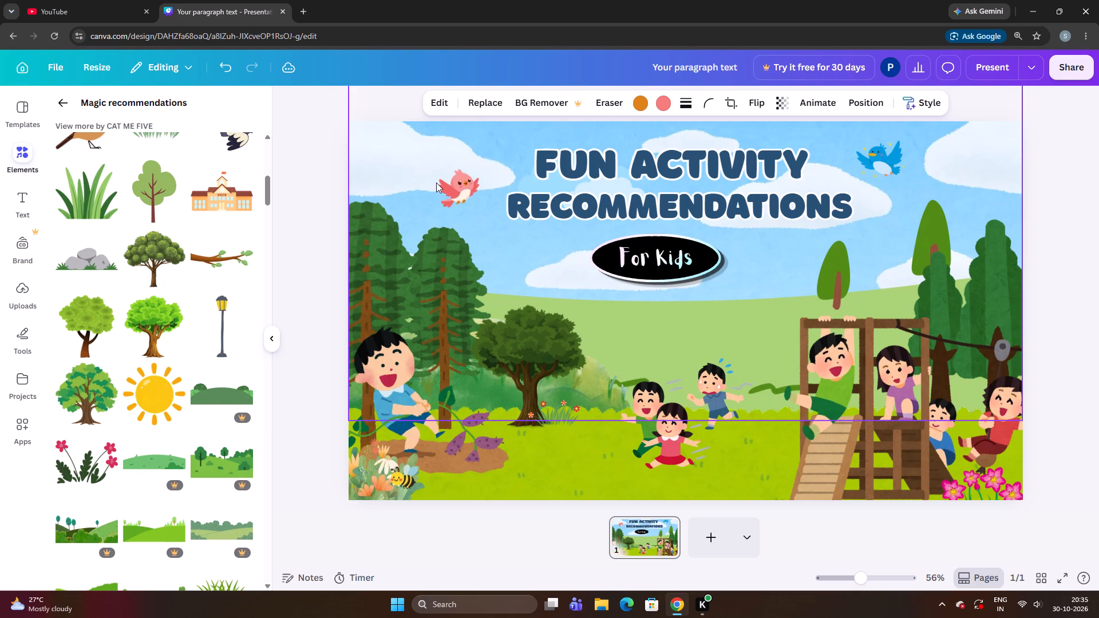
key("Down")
Raise the pink bird slightly and move it left on the cloud, farther from the title.
key("Up")
key("Up")
key("Up")
key("Up")
key("Up")
key("Up")
key("Up")
key("Up")
key("Up")
key("Up")
key("Up")
key("Up")
key("Up")
key("Left")
key("Left")
key("Left")
key("Left")
key("Left")
key("Left")
key("Left")
key("Left")
key("Left")
key("Left")
key("Left")
key("Left")
key("Left")
key("Left")
key("Left")
key("Left")
key("Left")
key("Left")
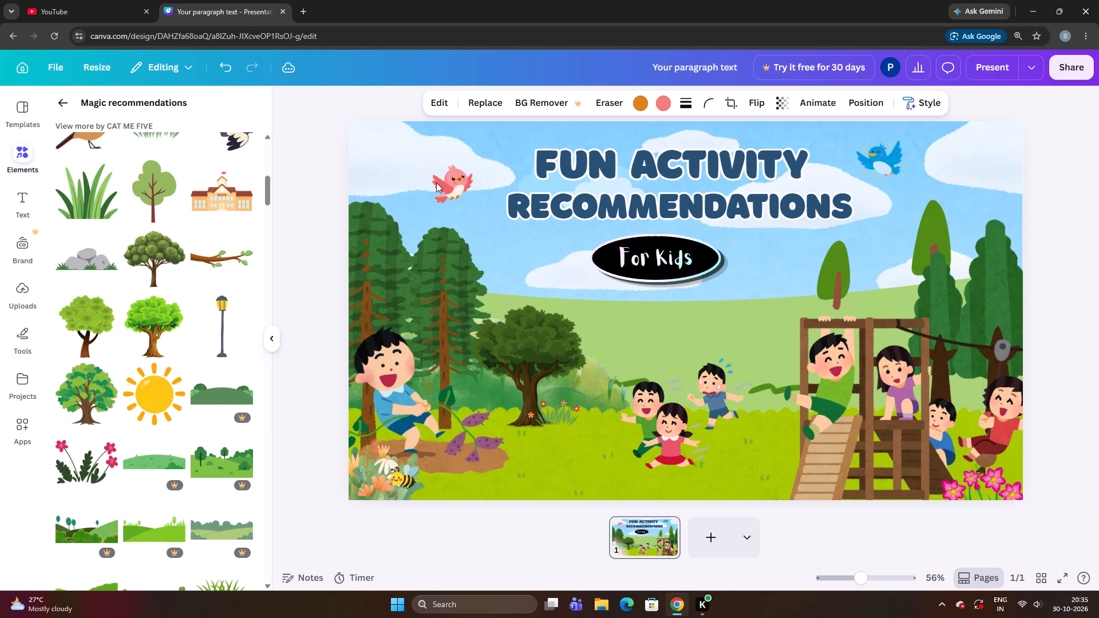
key("Left")
key("Left")
key("Left")
key("Left")
key("Left")
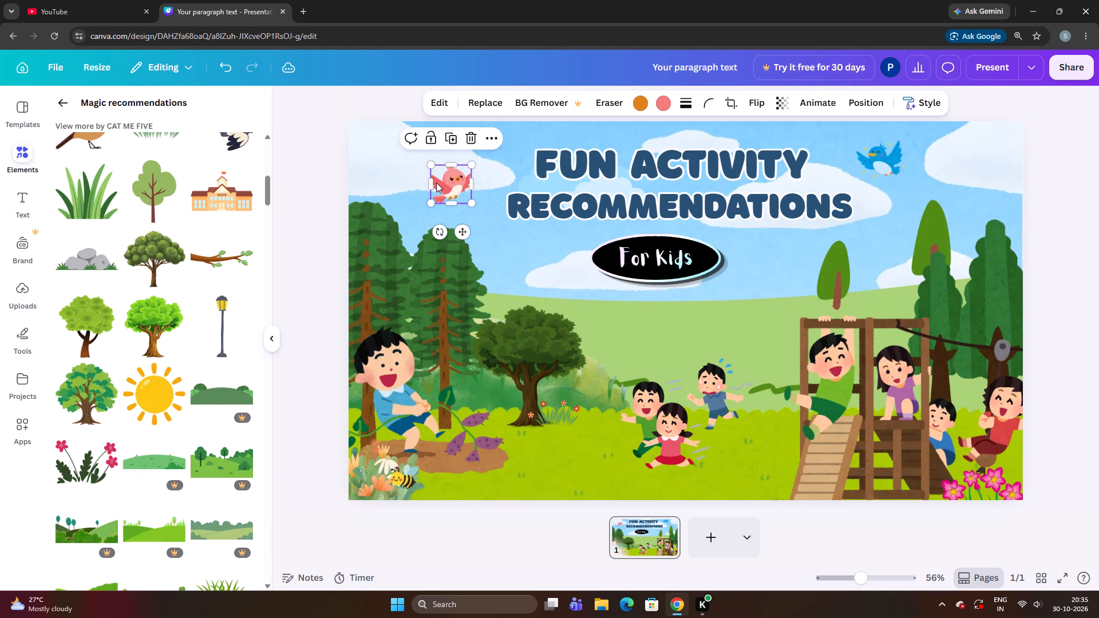
key("Left")
key("Left")
key("Left")
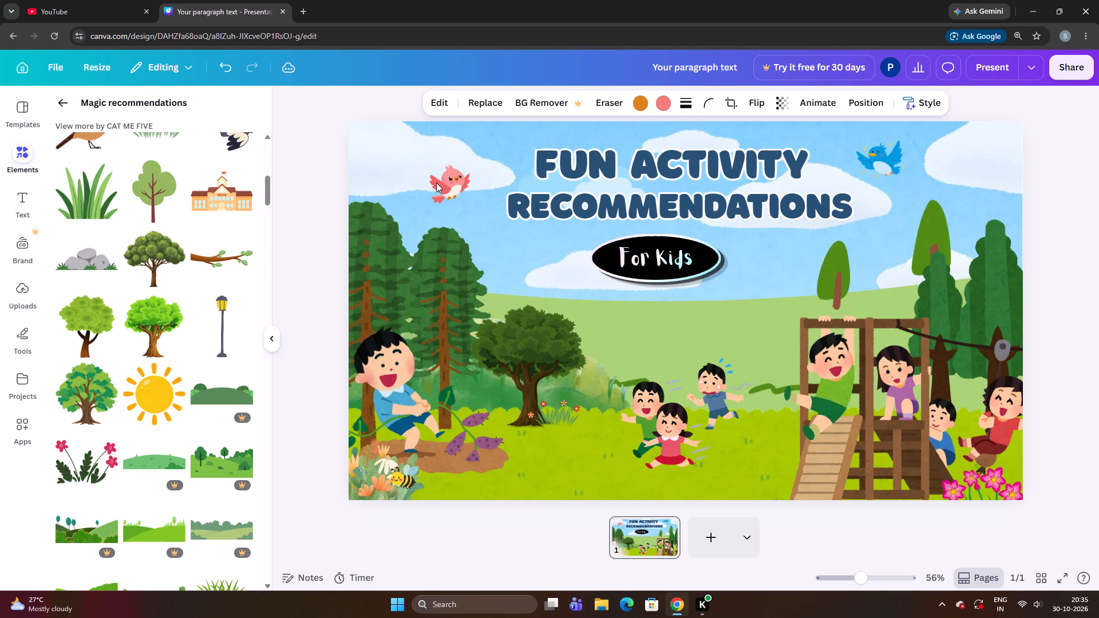
key("Left")
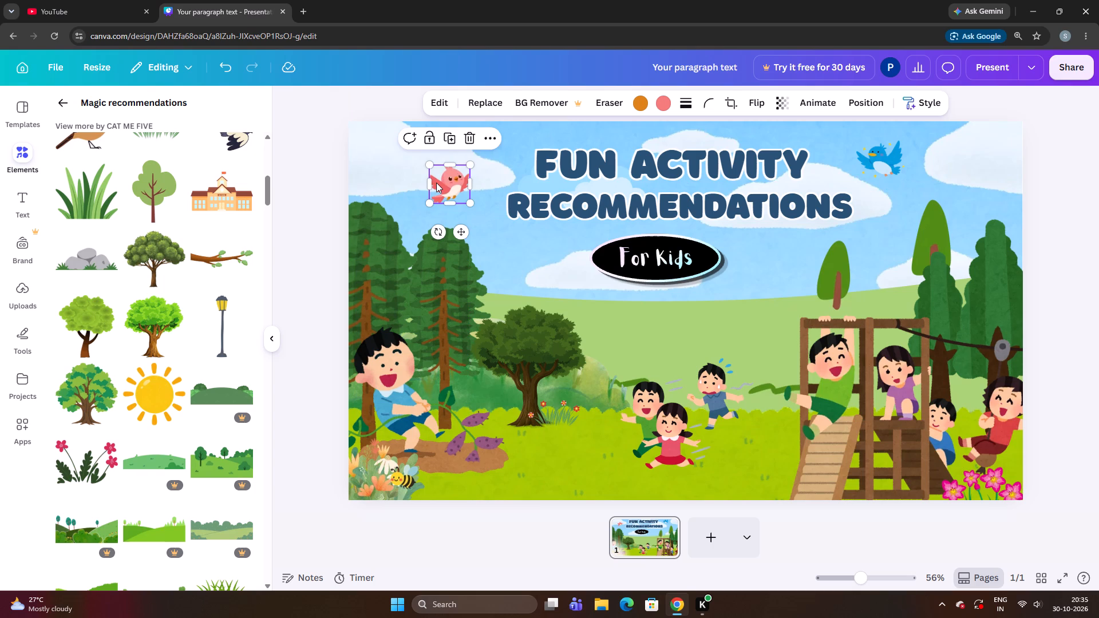
key("Left")
key("Left")
key("Left")
key("Left")
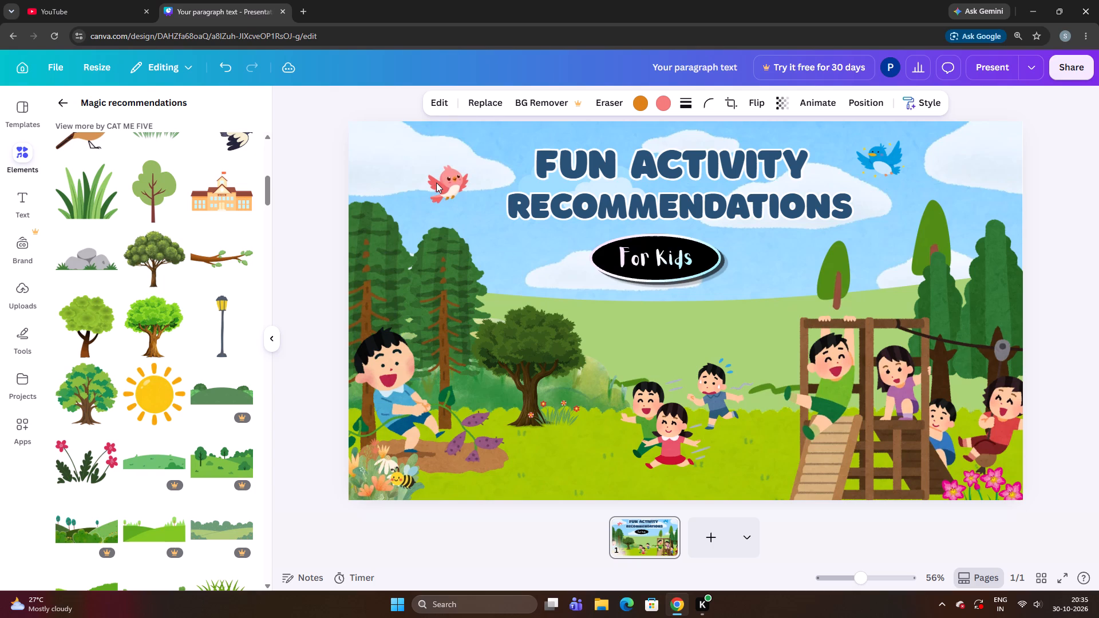
Lower the pink bird to the cloud's bottom edge, about level with the gap between the title lines, and shift it slightly right.
key("Down")
key("Down")
key("Down")
key("Down")
key("Down")
key("Down")
key("Down")
key("Down")
key("Down")
key("Down")
key("Down")
key("Down")
key("Down")
key("Down")
key("Down")
key("Down")
key("Down")
key("Down")
key("Down")
key("Down")
key("Down")
key("Down")
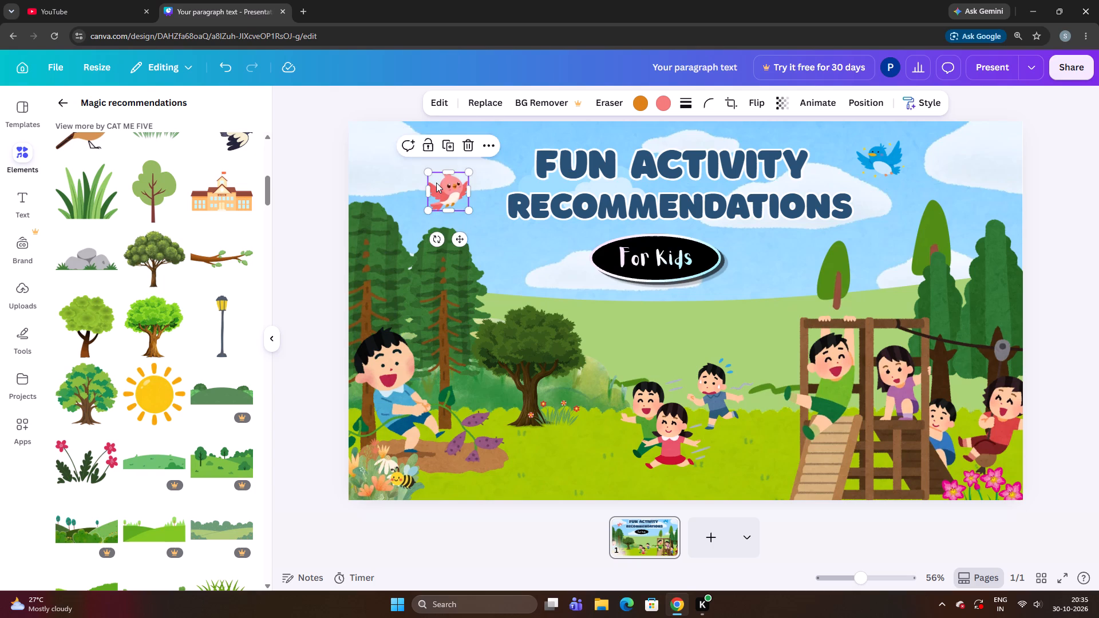
key("Down")
key("Down")
key("Down")
key("Down")
key("Down")
key("Down")
key("Down")
key("Up")
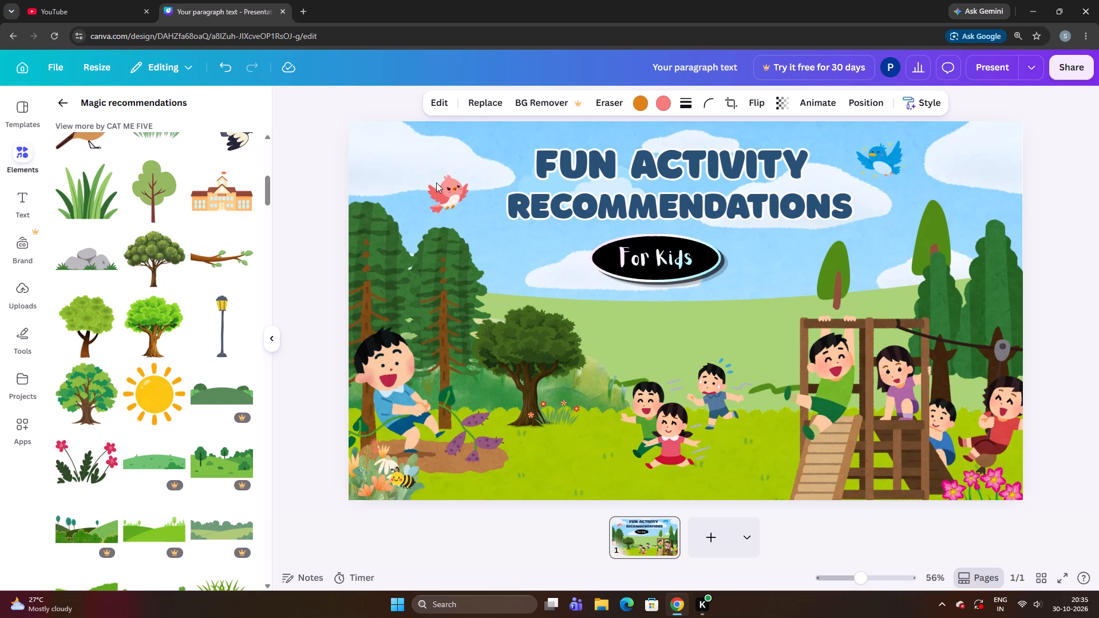
key("Right")
key("Right")
key("Right")
key("Right")
key("Right")
key("Right")
Shift the pink bird slightly right along the cloud's bottom edge, closer to the title.
key("Right")
key("Right")
key("Right")
key("Right")
key("Right")
key("Right")
key("Right")
key("Right")
key("Right")
key("Right")
key("Right")
key("Right")
key("Right")
key("Right")
key("Right")
key("Right")
key("Right")
key("Right")
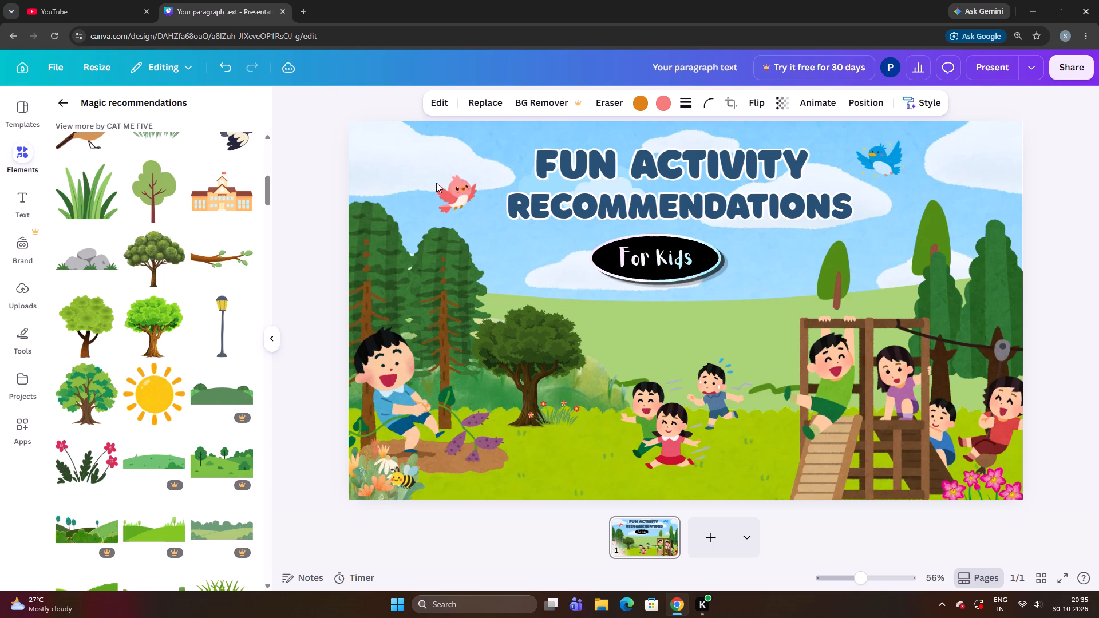
Raise the pink bird onto the cloud until it is nearly level with the first title line.
key("Up")
key("Up")
key("Up")
key("Up")
key("Up")
key("Up")
key("Up")
key("Up")
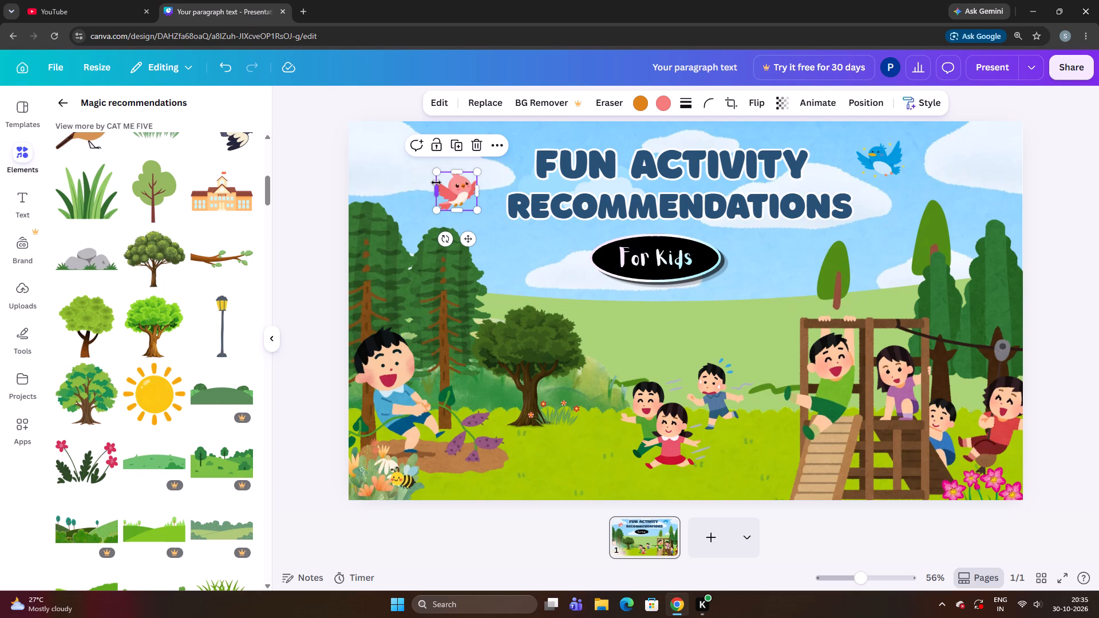
key("Up")
key("Up")
key("Up")
key("Up")
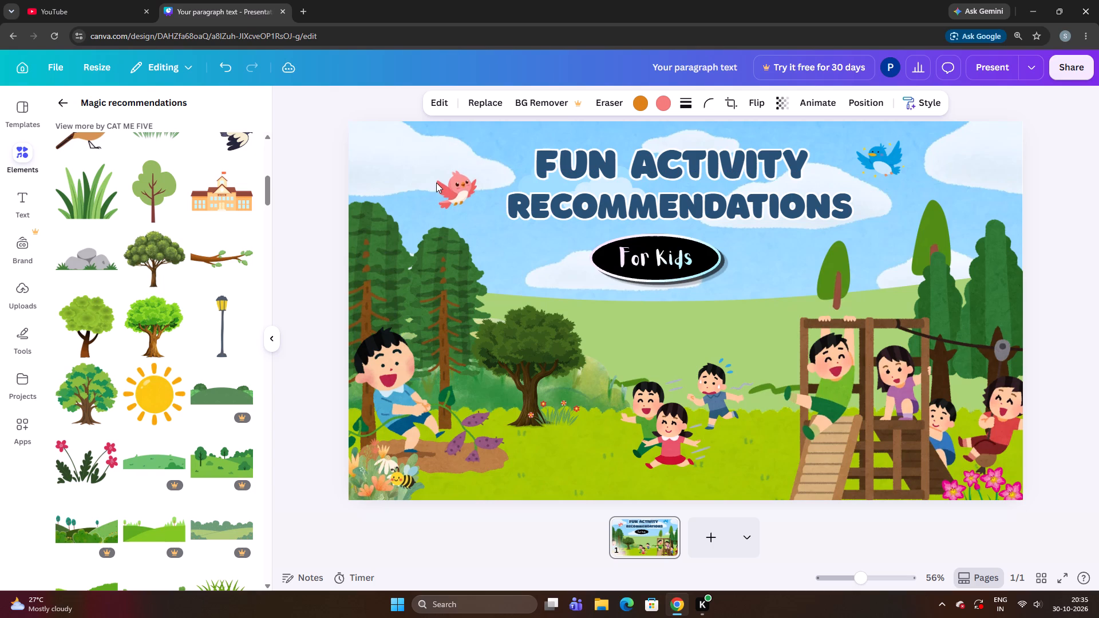
key("Up")
key("Up")
key("Up")
key("Up")
key("Up")
key("Up")
key("Up")
key("Up")
key("Up")
key("Up")
key("Up")
key("Up")
key("Up")
key("Up")
key("Up")
key("Up")
key("Up")
key("Up")
key("Up")
key("Up")
key("Up")
key("Up")
key("Up")
key("Up")
key("Up")
key("Up")
key("Up")
key("Up")
key("Up")
key("Up")
key("Up")
key("Up")
key("Up")
key("Up")
key("Up")
key("Up")
key("Up")
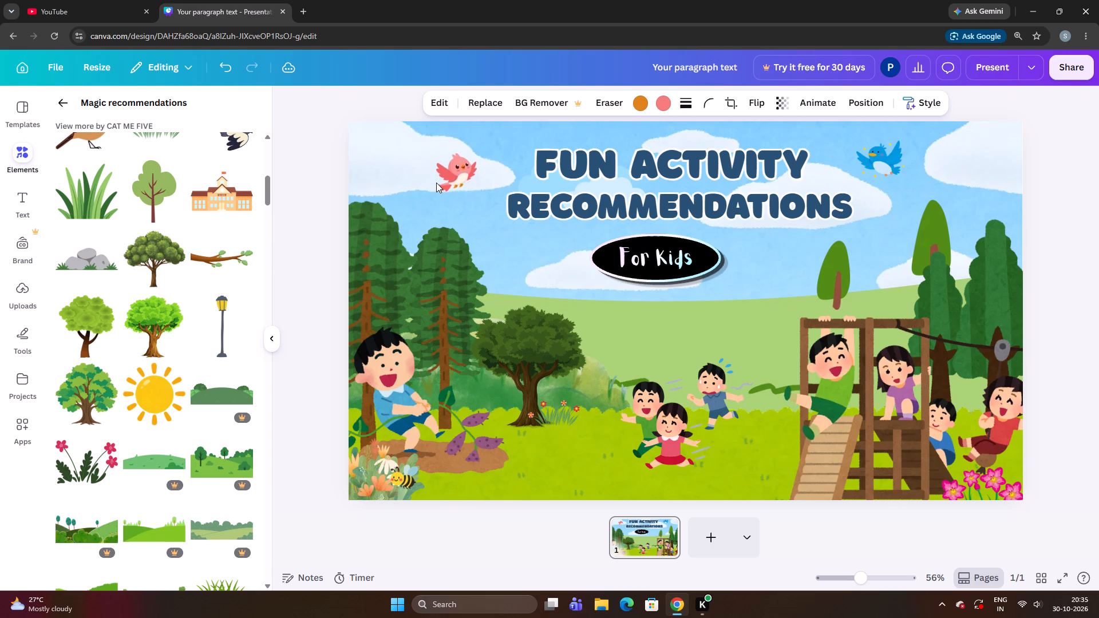
Lower the pink bird slightly, so its centre sits around the bottom of the first title line.
key("Down")
key("Down")
key("Down")
key("Down")
key("Down")
key("Down")
key("Down")
key("Down")
key("Down")
key("Down")
key("Down")
key("Down")
key("Down")
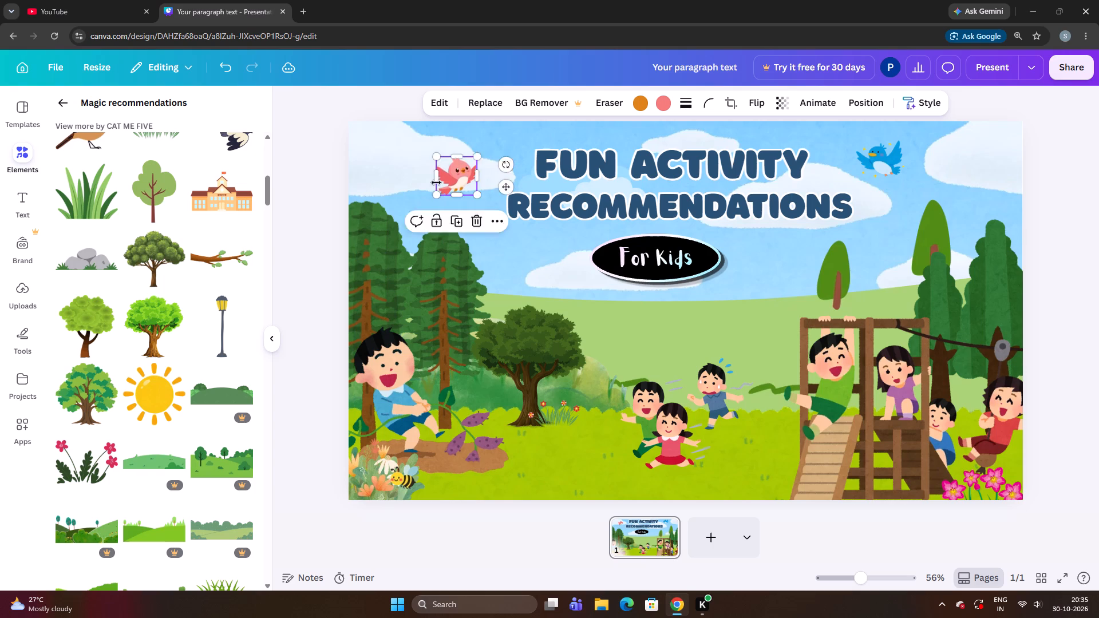
key("Down")
key("Down")
key("Down")
key("Down")
key("Down")
key("Down")
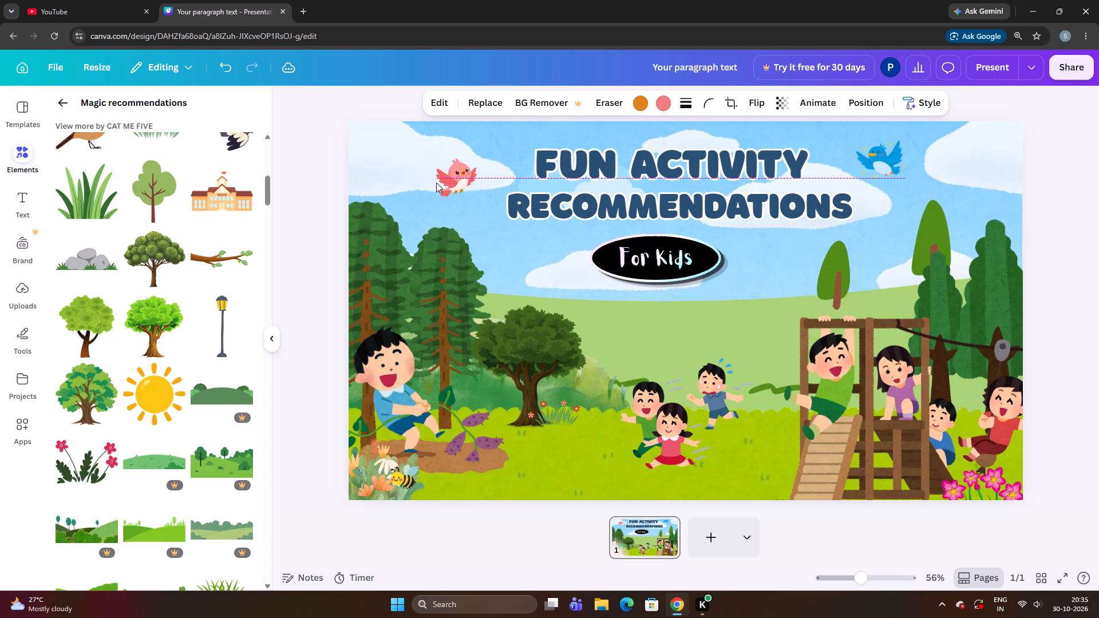
key("Down")
key("Down")
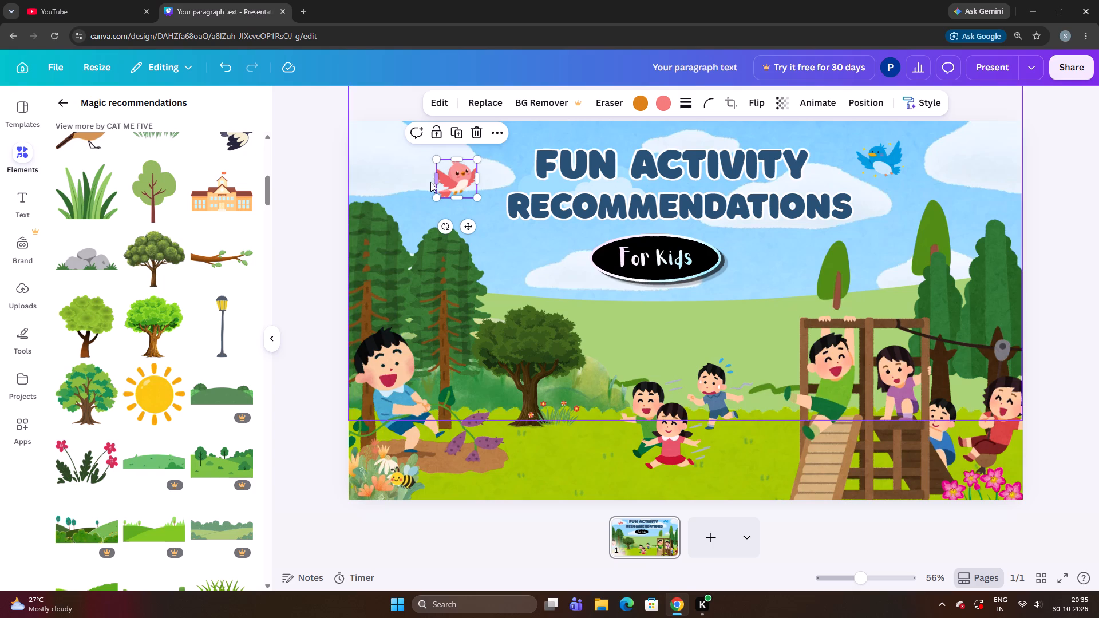
left_click(299, 249)
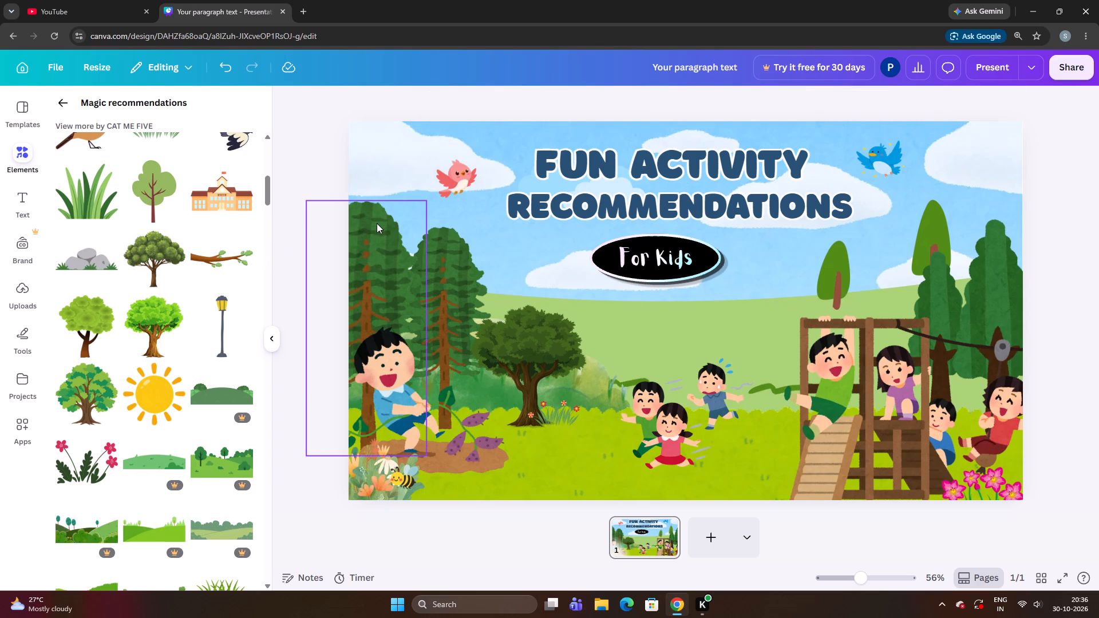
Fine-tune the pink bird's spot on the cloud with a tiny shift right and up.
left_click(461, 182)
key("Right")
key("Right")
key("Right")
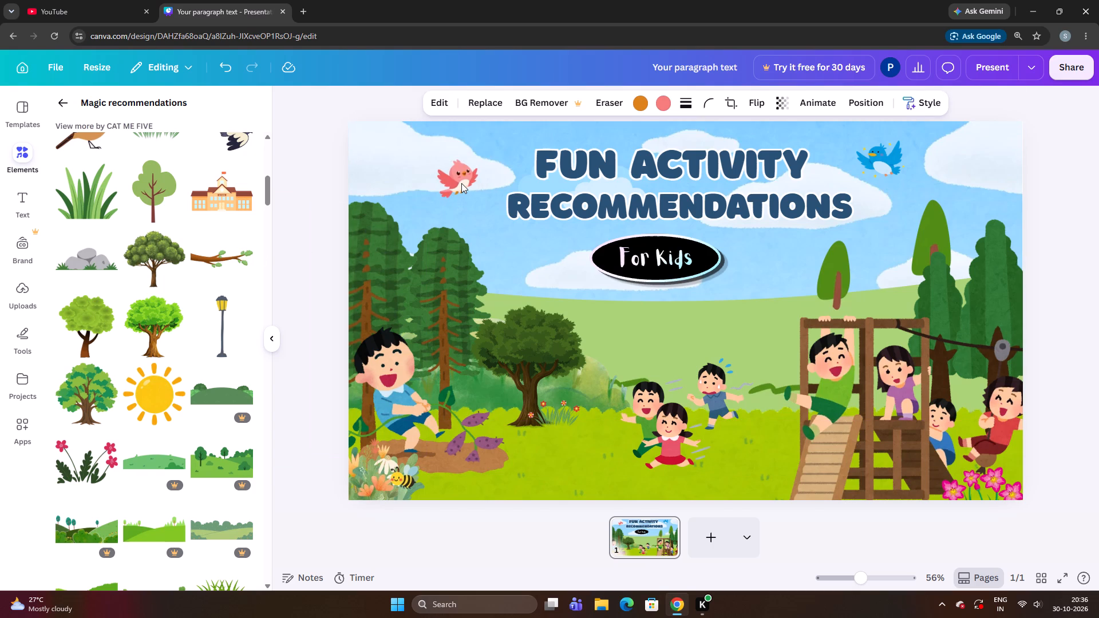
key("Up")
key("Up")
key("Left")
key("Left")
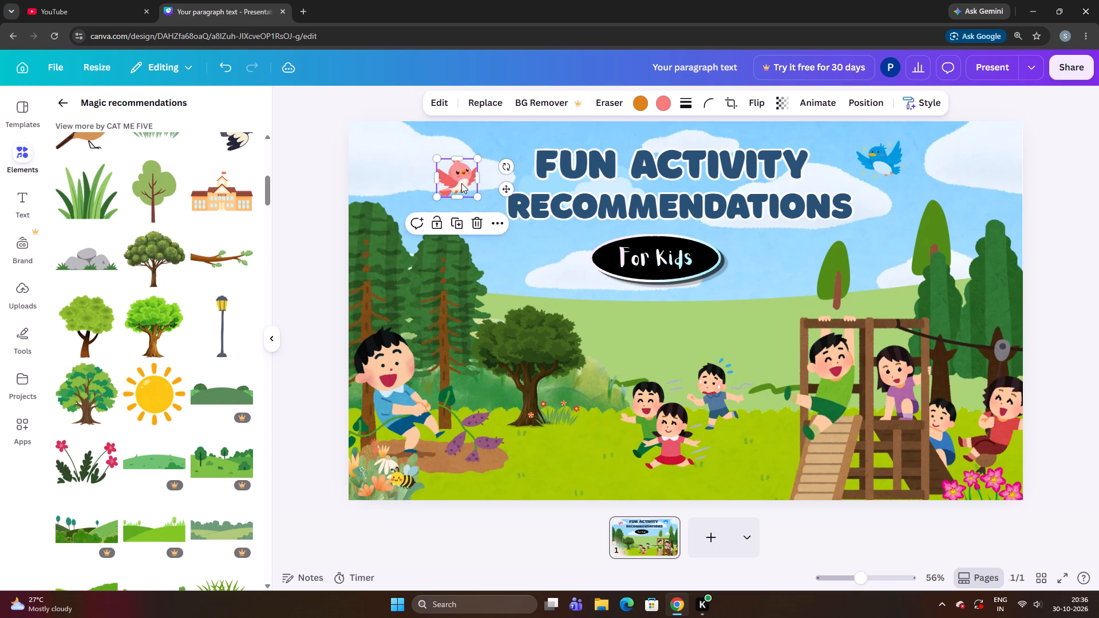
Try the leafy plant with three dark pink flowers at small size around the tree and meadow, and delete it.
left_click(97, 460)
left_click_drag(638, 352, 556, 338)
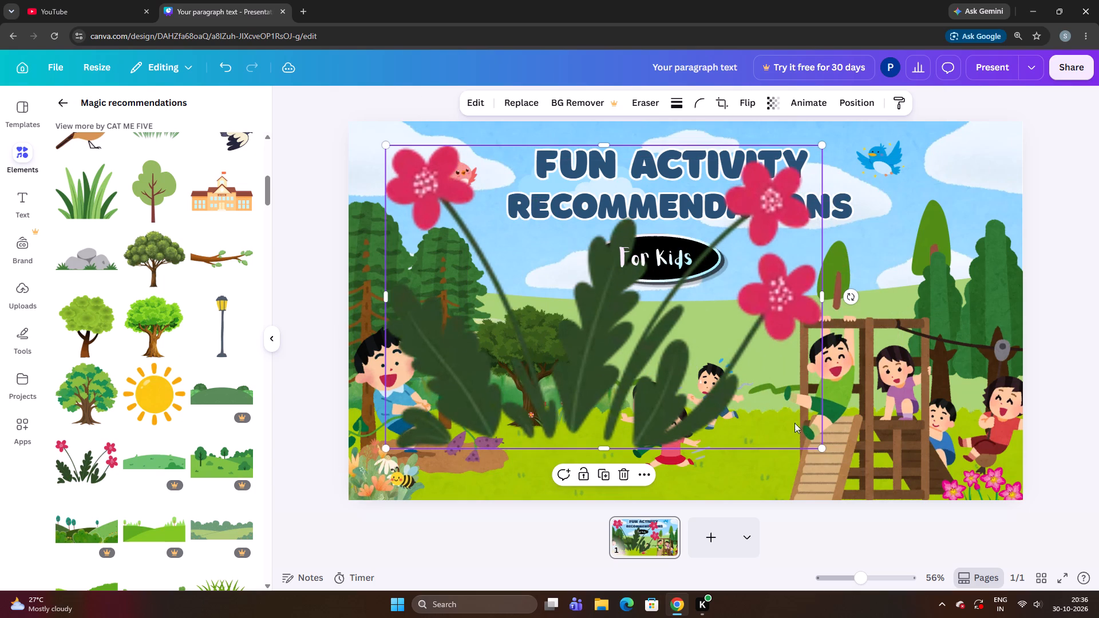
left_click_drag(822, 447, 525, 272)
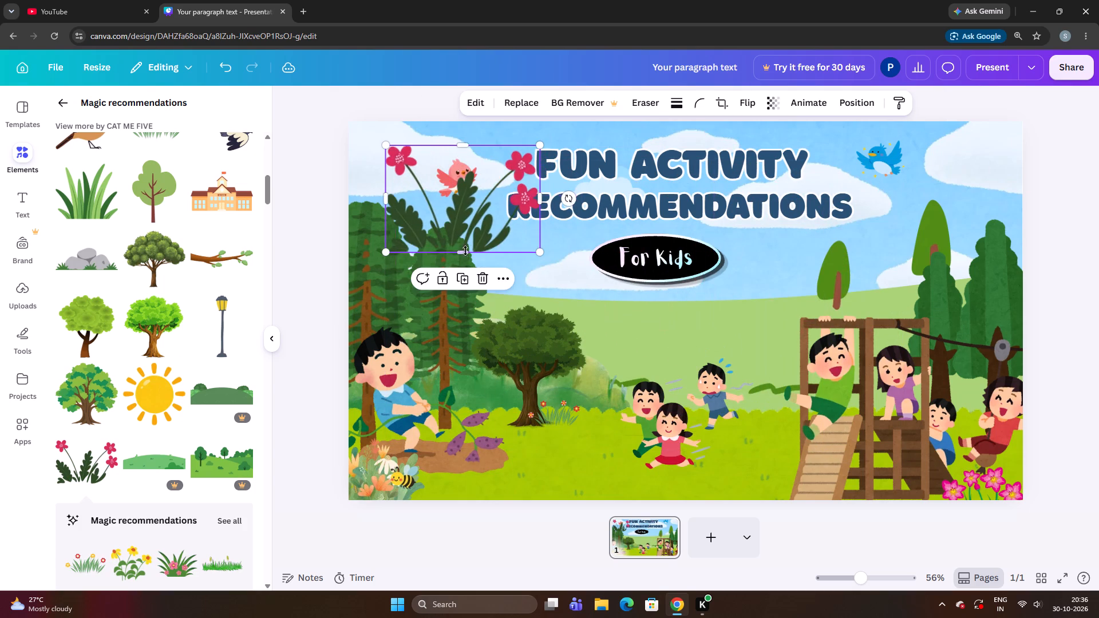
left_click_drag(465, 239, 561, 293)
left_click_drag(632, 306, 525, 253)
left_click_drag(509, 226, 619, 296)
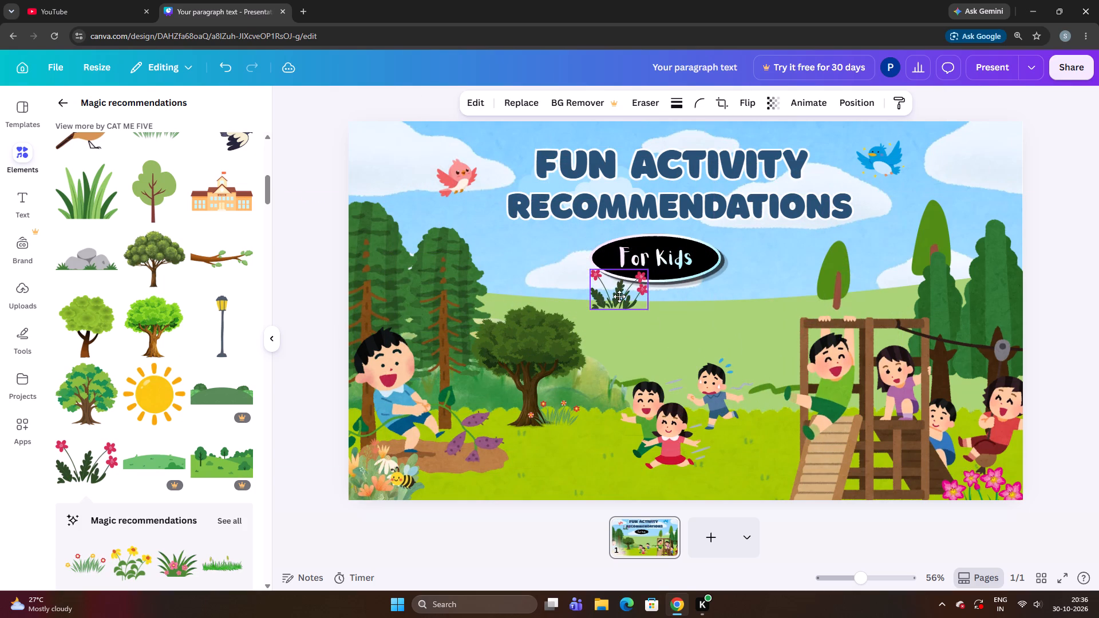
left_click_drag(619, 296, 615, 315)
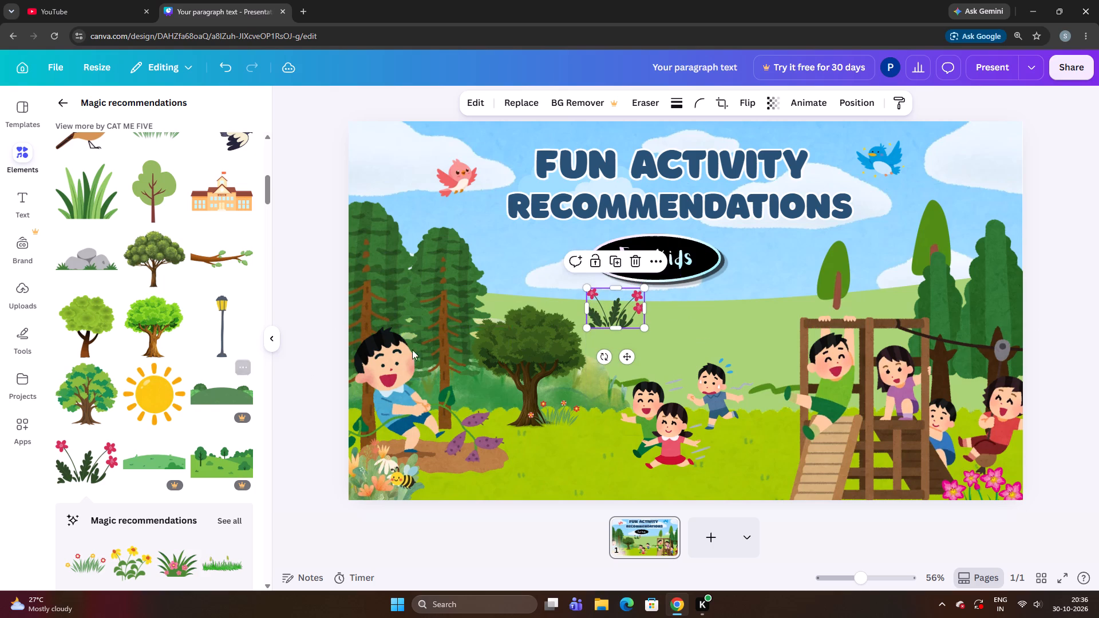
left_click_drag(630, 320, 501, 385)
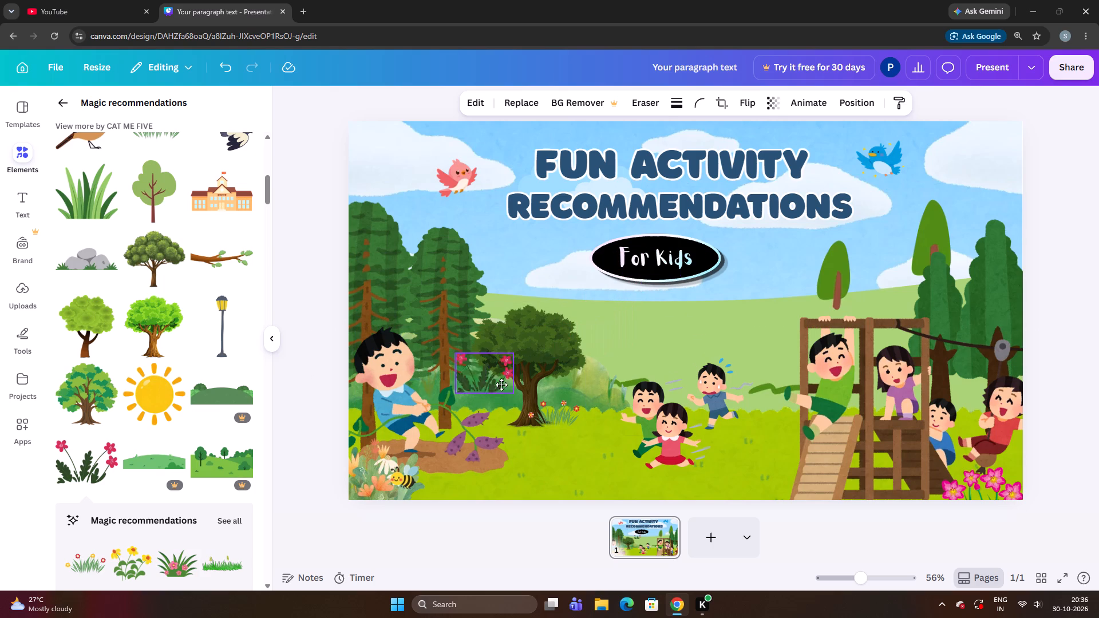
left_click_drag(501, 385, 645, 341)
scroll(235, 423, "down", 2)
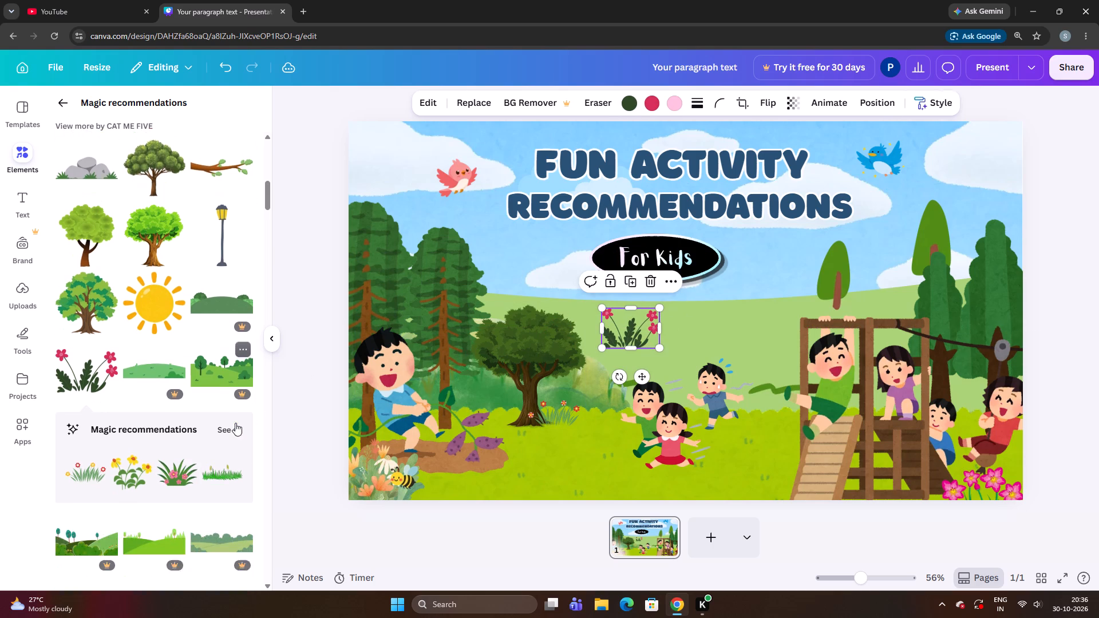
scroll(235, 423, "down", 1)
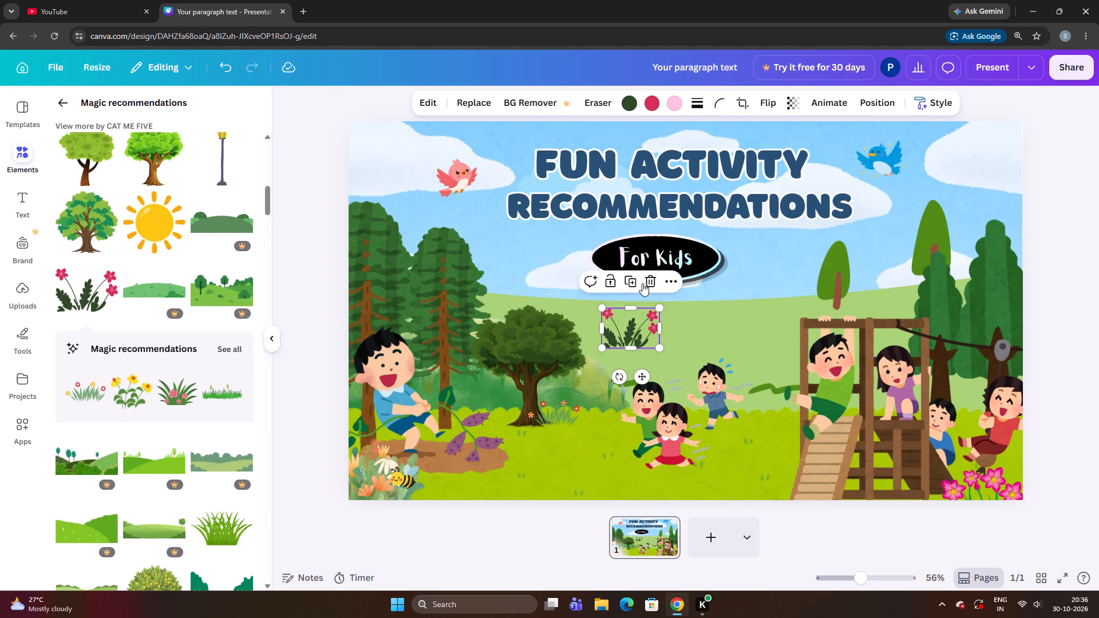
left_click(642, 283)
Add the plant with orange, pink and purple blooms from the full set of magic recommendations and shrink it.
left_click(222, 348)
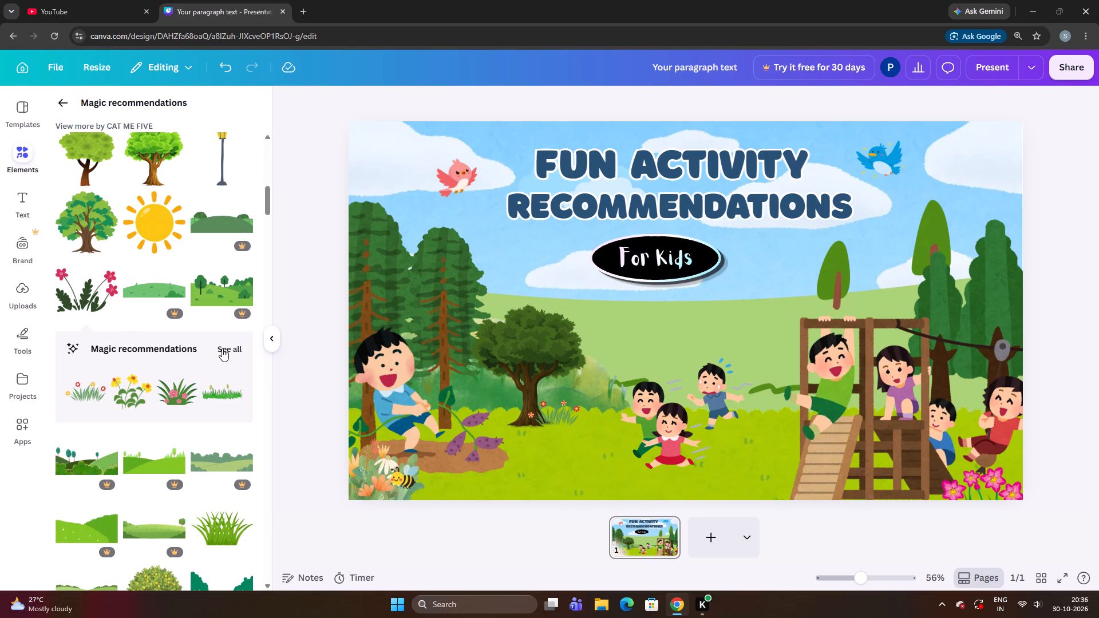
scroll(176, 352, "down", 1)
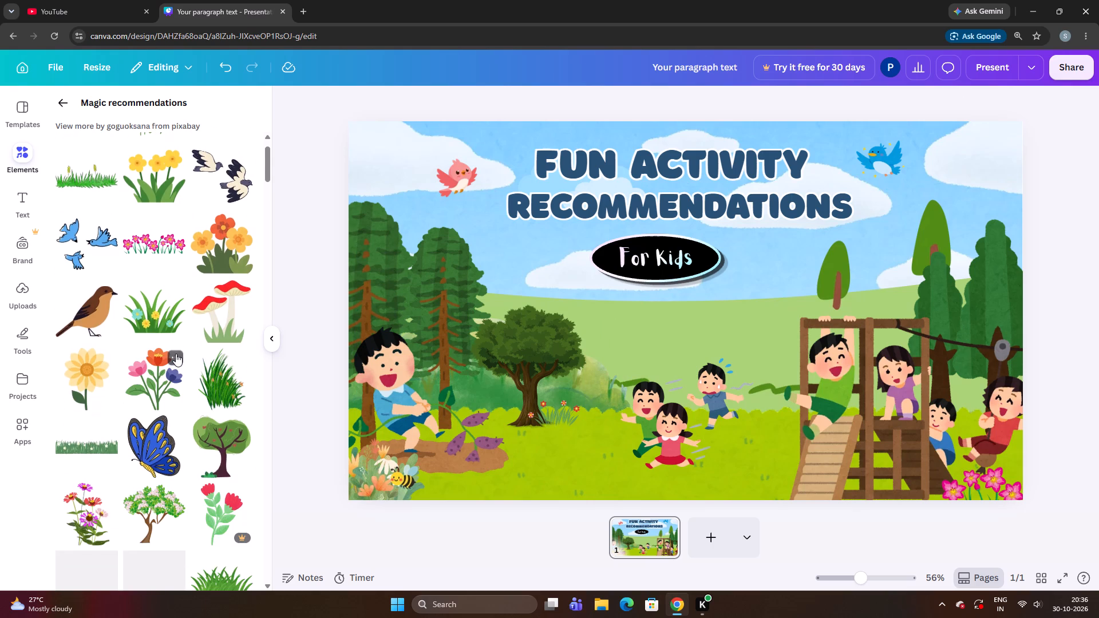
left_click(152, 377)
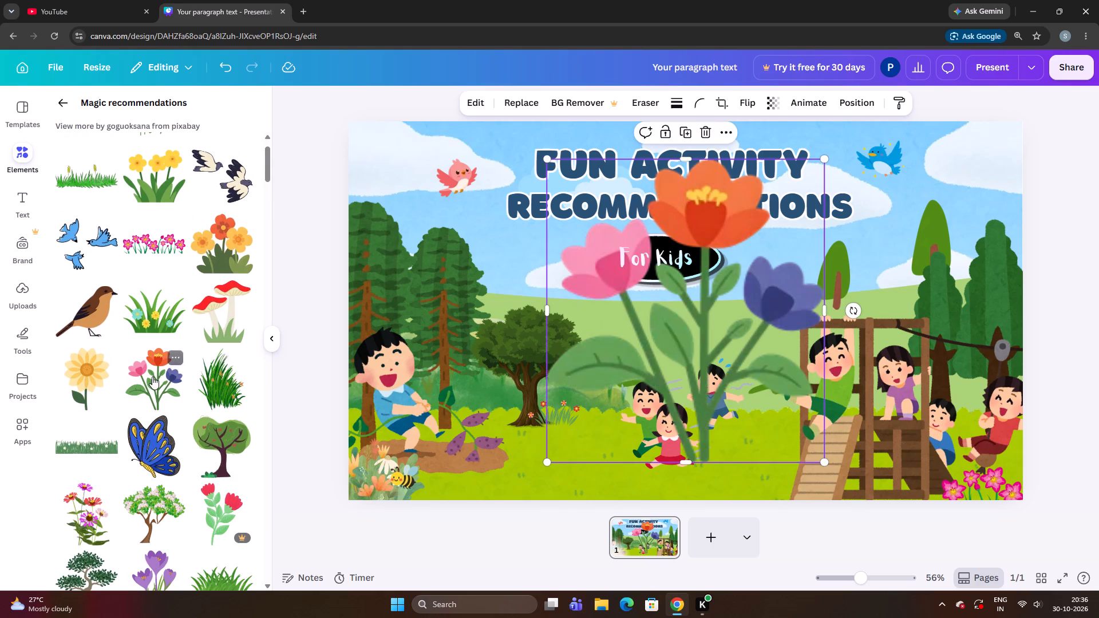
left_click_drag(618, 357, 393, 355)
left_click_drag(598, 462, 553, 423)
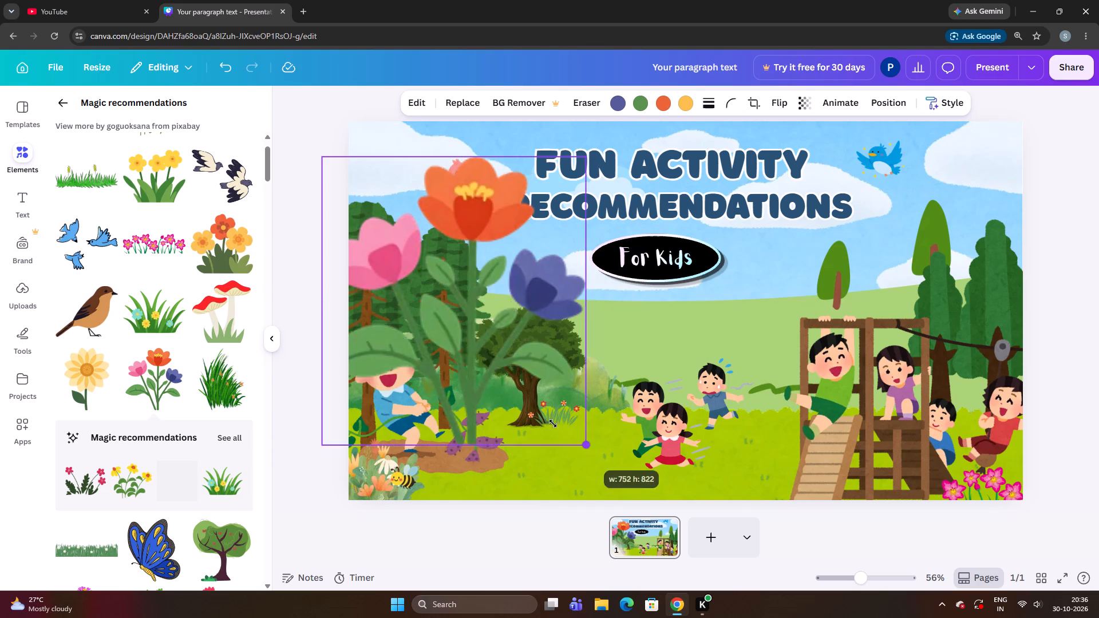
left_click_drag(553, 423, 392, 249)
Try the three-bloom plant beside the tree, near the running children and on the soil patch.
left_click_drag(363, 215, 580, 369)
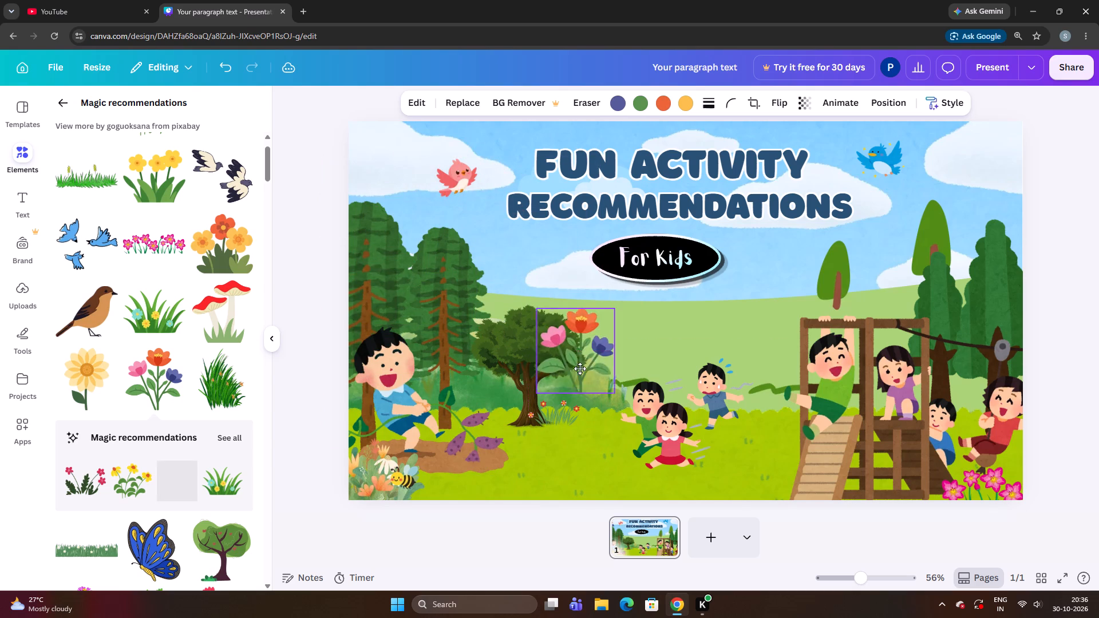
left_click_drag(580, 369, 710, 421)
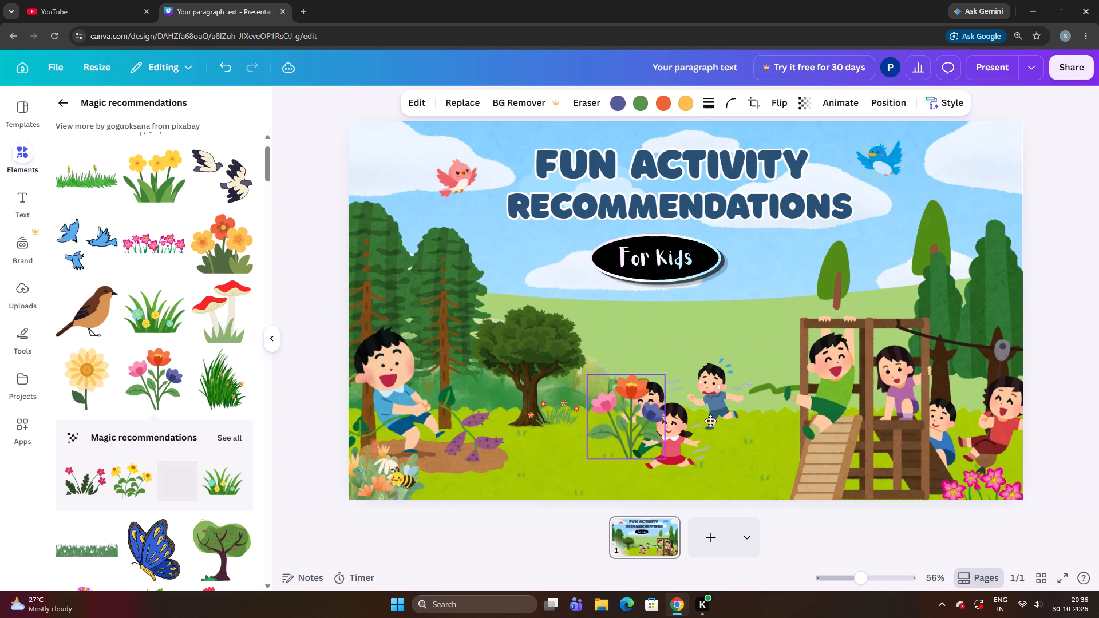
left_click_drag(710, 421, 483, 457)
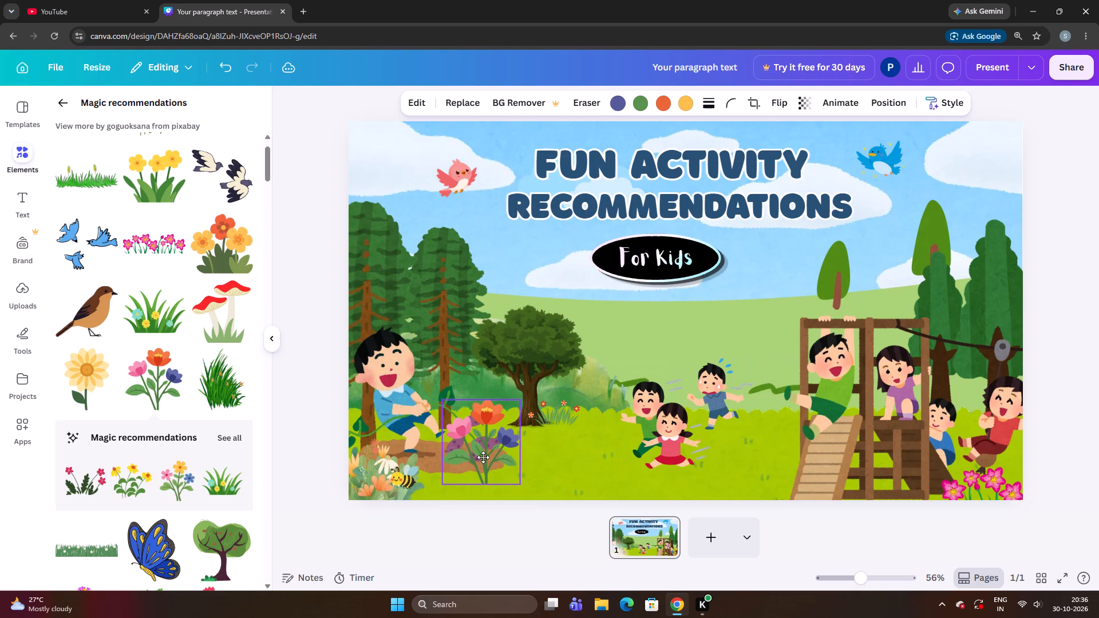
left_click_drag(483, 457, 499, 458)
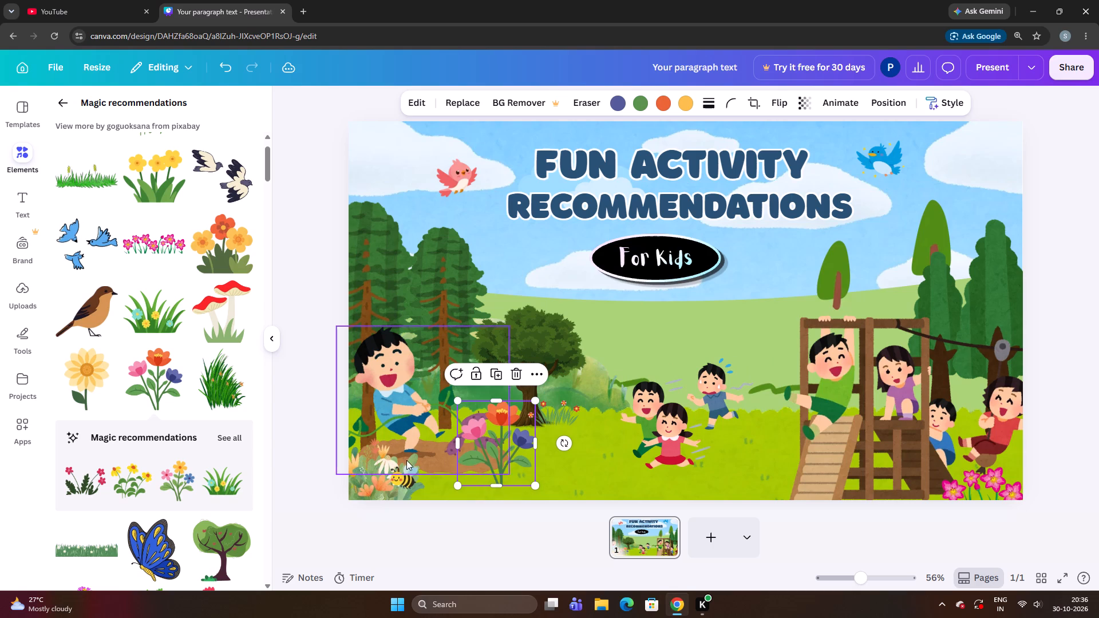
Set the bee aside on the grass, shrink the three-bloom plant and tuck it over the flowers in the slide's lower-left corner.
left_click_drag(406, 481, 562, 467)
left_click_drag(504, 464, 439, 466)
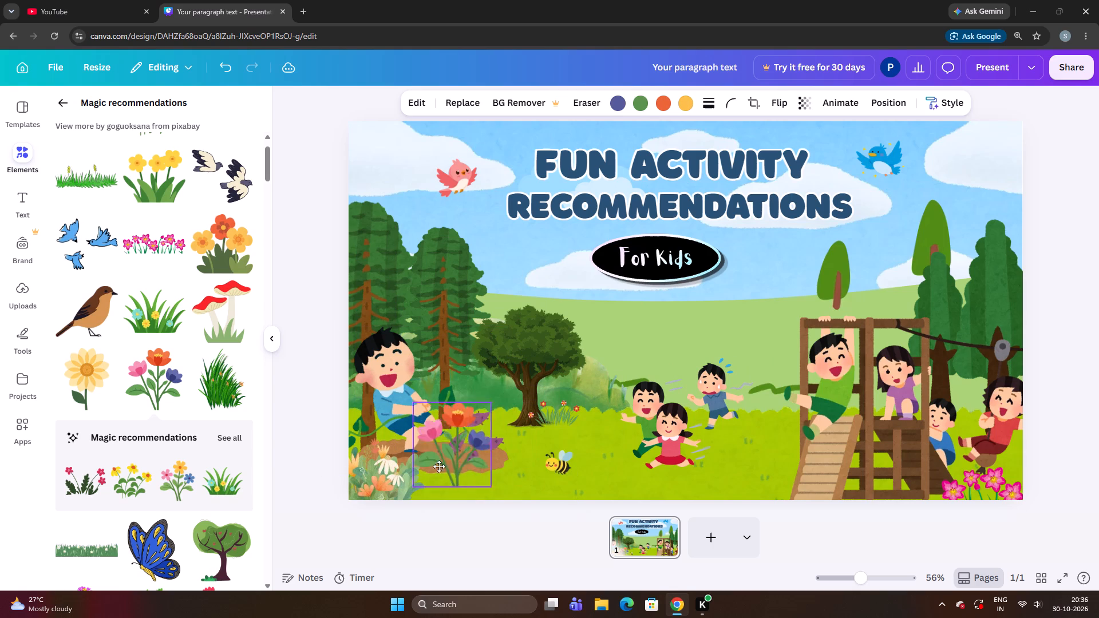
left_click_drag(439, 466, 408, 472)
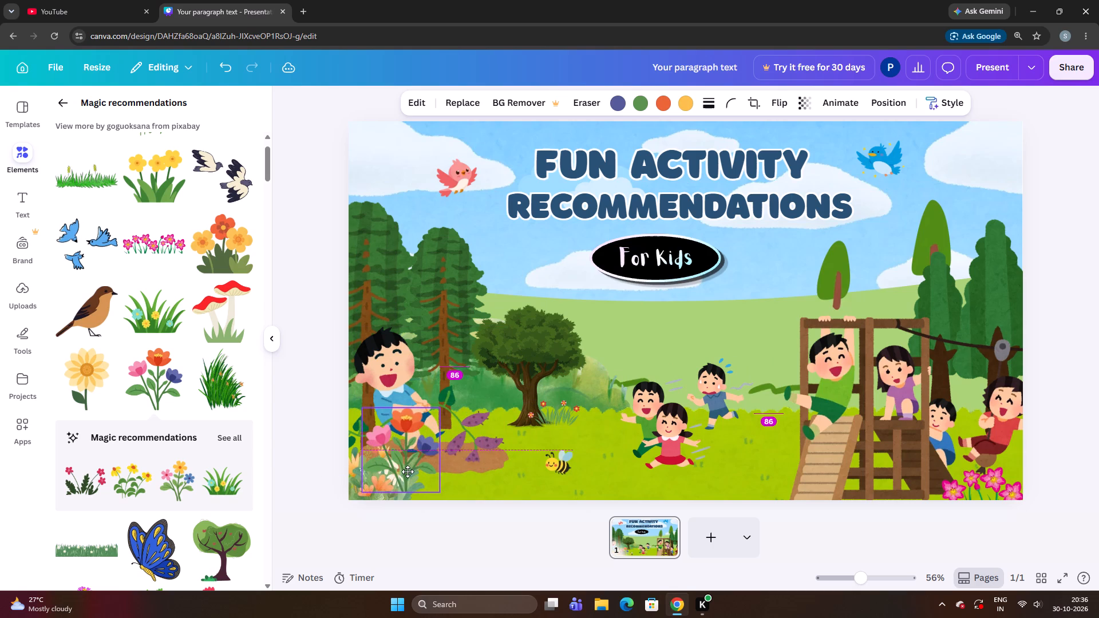
left_click_drag(408, 472, 401, 473)
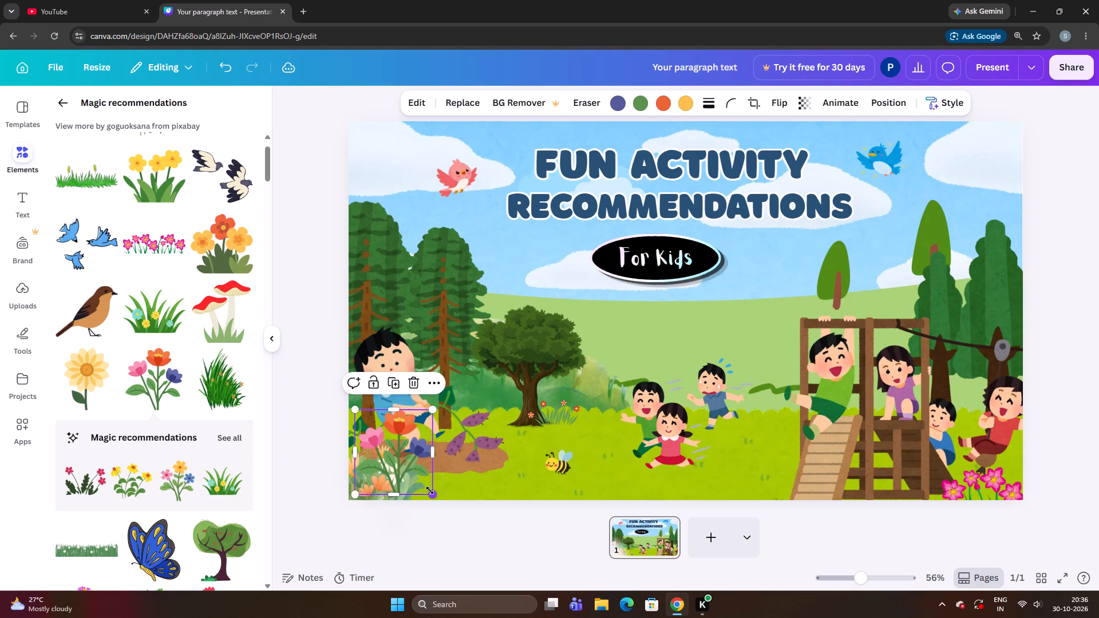
left_click_drag(430, 492, 390, 470)
left_click_drag(377, 449, 375, 483)
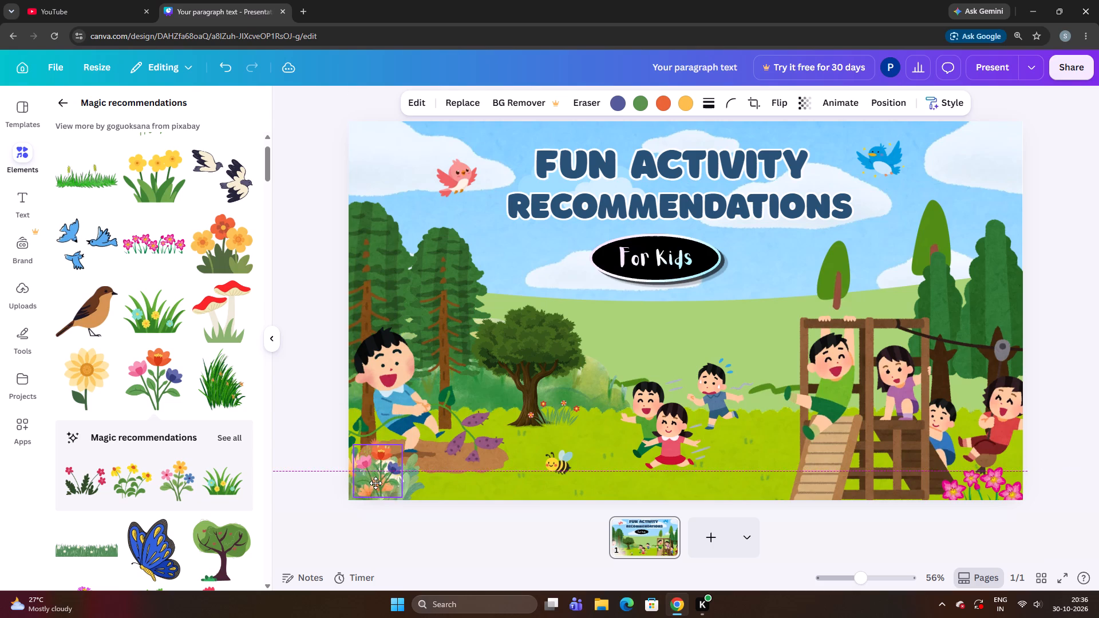
left_click_drag(375, 483, 371, 494)
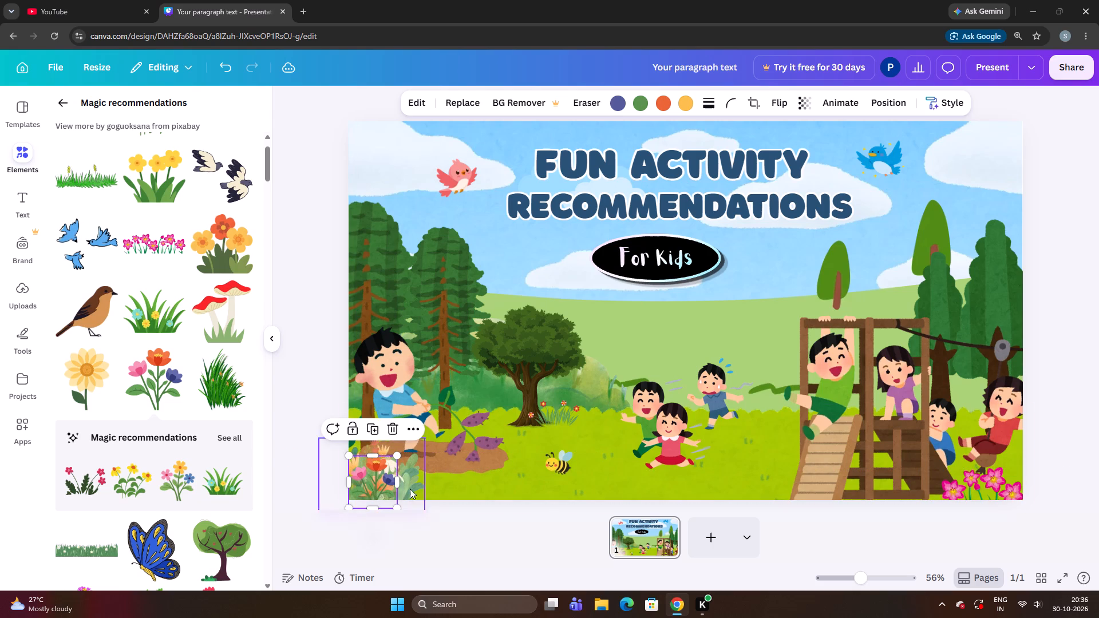
left_click(453, 482)
Move the bee from the open grass back to the edge of the three-bloom plant in the slide's lower-left corner.
left_click_drag(557, 466, 419, 472)
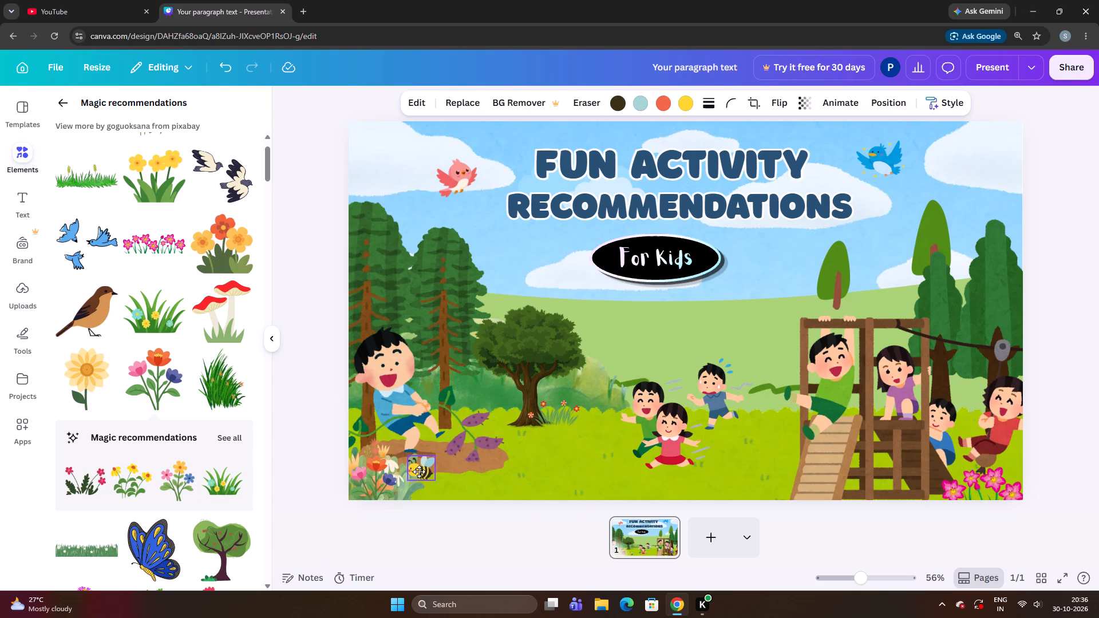
left_click_drag(419, 472, 403, 474)
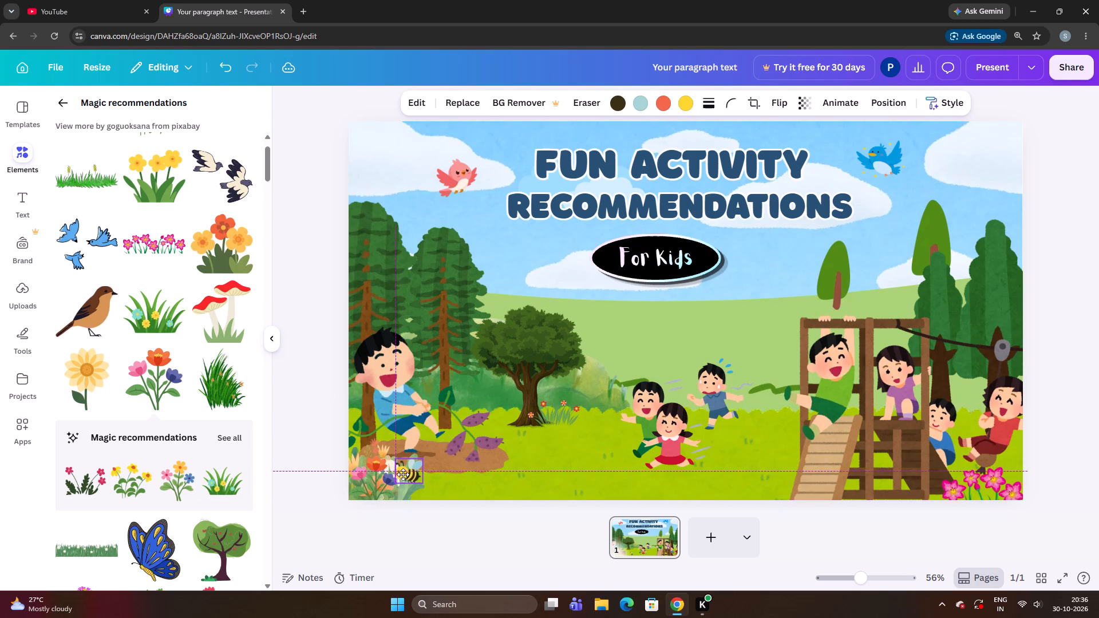
left_click_drag(403, 474, 401, 469)
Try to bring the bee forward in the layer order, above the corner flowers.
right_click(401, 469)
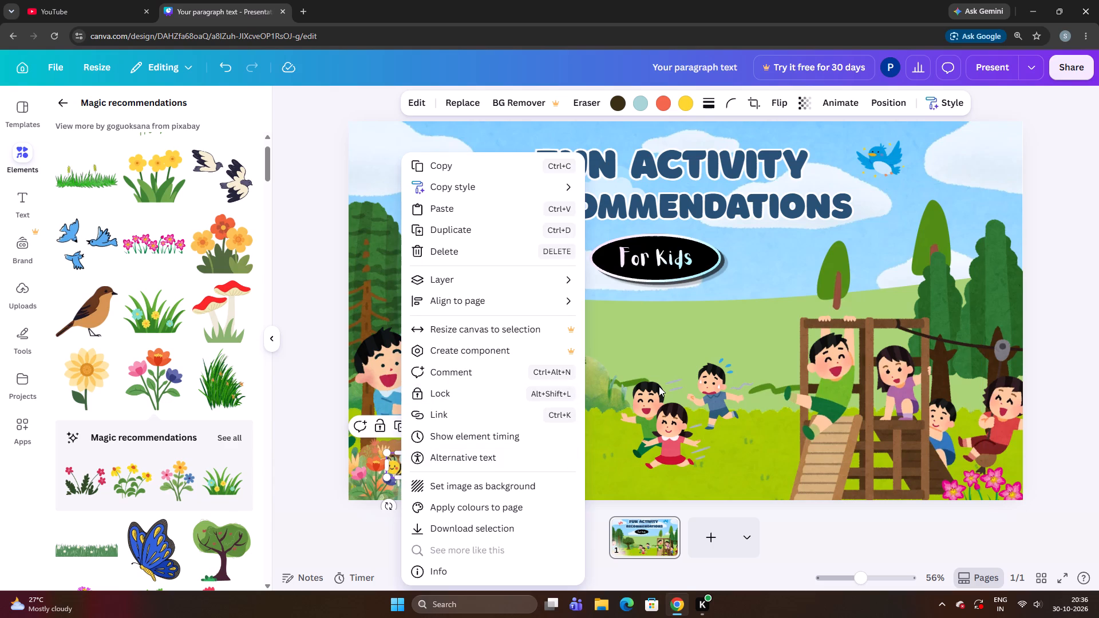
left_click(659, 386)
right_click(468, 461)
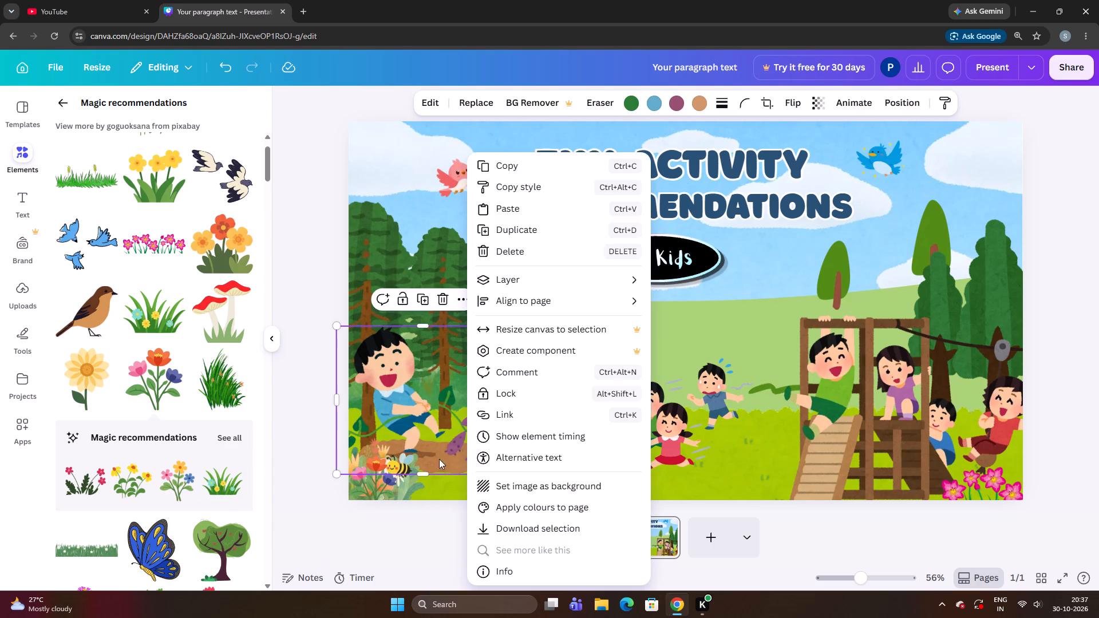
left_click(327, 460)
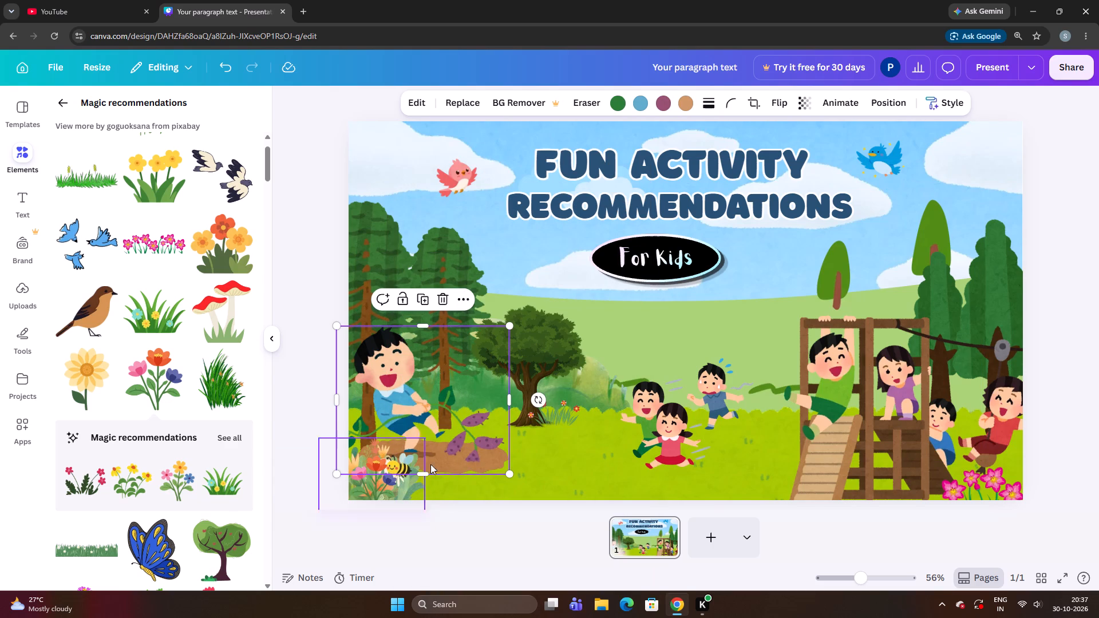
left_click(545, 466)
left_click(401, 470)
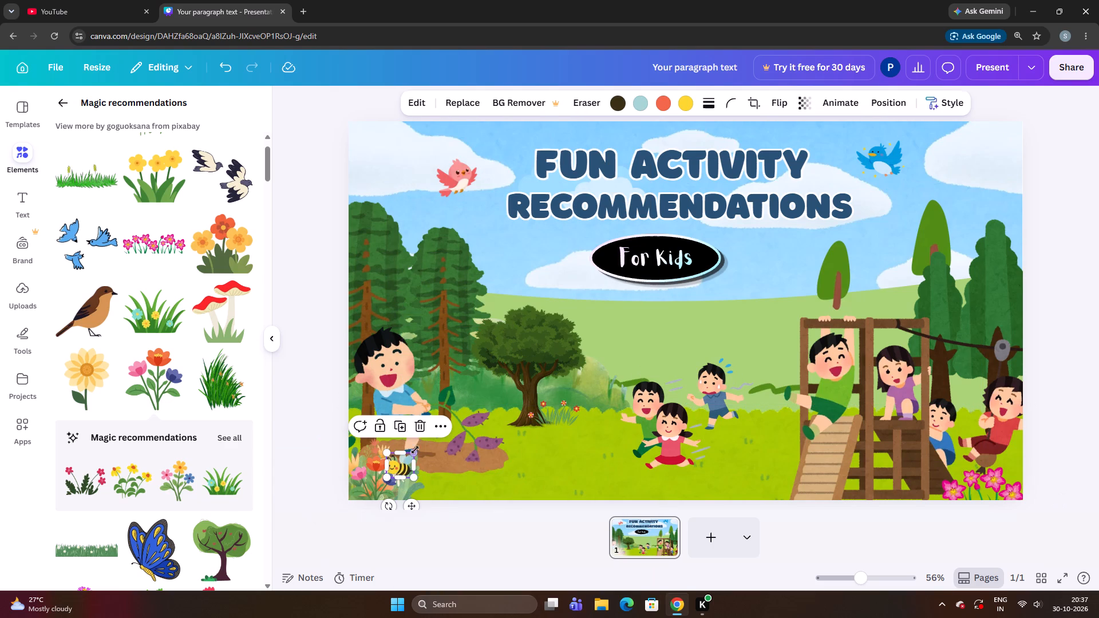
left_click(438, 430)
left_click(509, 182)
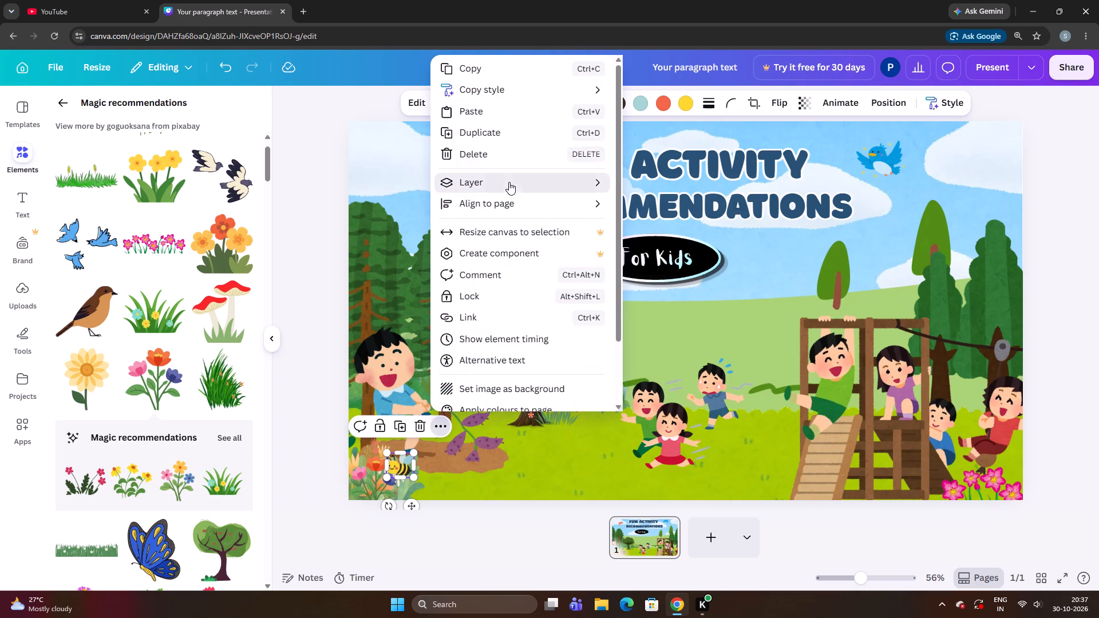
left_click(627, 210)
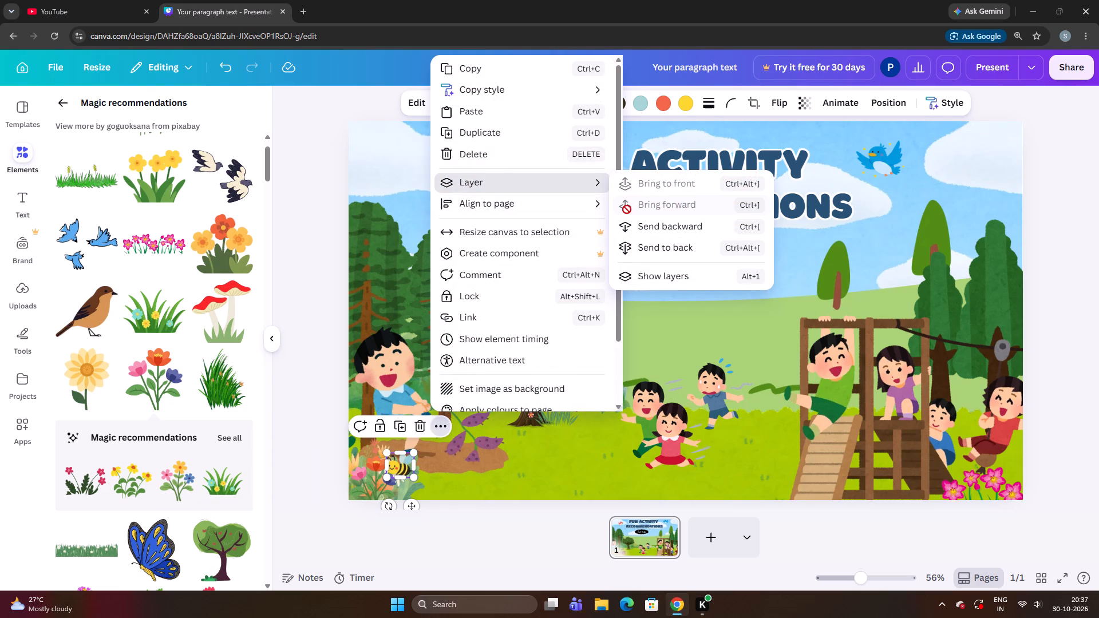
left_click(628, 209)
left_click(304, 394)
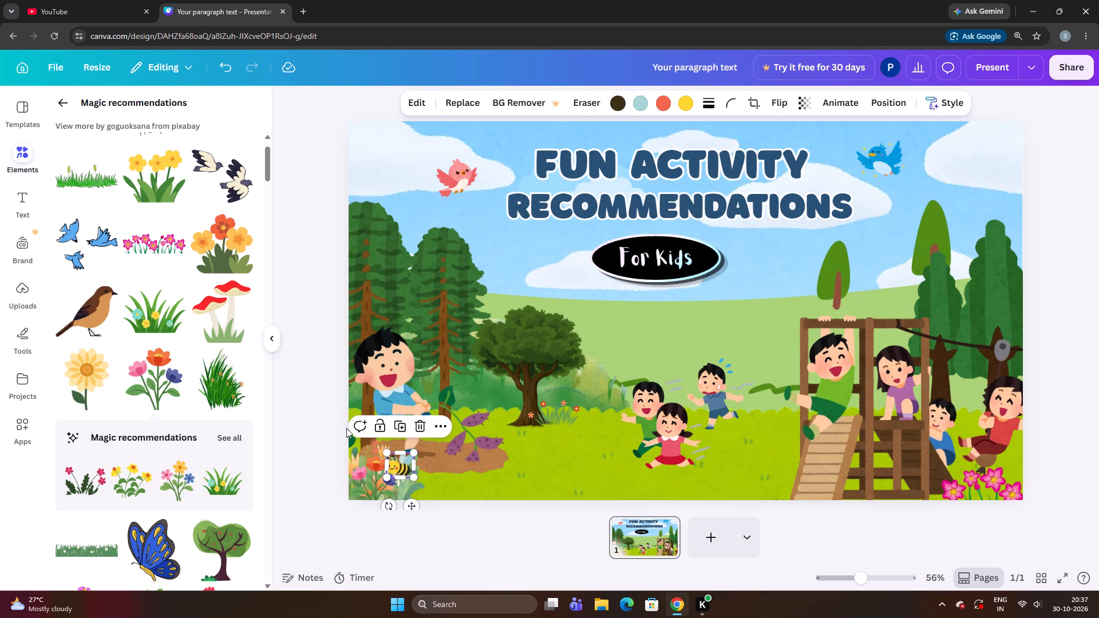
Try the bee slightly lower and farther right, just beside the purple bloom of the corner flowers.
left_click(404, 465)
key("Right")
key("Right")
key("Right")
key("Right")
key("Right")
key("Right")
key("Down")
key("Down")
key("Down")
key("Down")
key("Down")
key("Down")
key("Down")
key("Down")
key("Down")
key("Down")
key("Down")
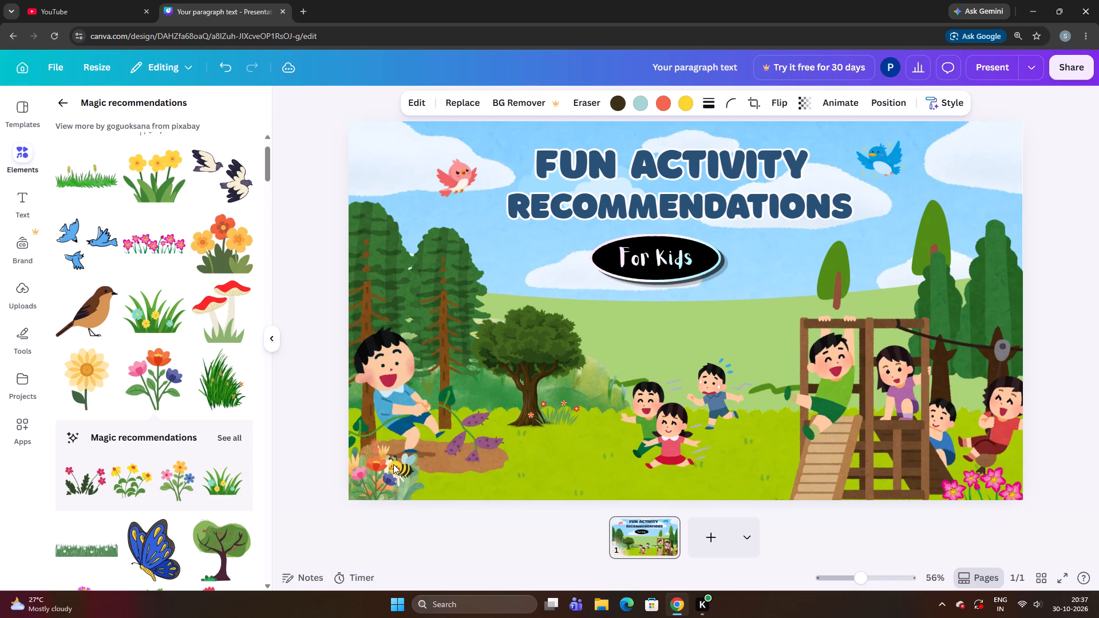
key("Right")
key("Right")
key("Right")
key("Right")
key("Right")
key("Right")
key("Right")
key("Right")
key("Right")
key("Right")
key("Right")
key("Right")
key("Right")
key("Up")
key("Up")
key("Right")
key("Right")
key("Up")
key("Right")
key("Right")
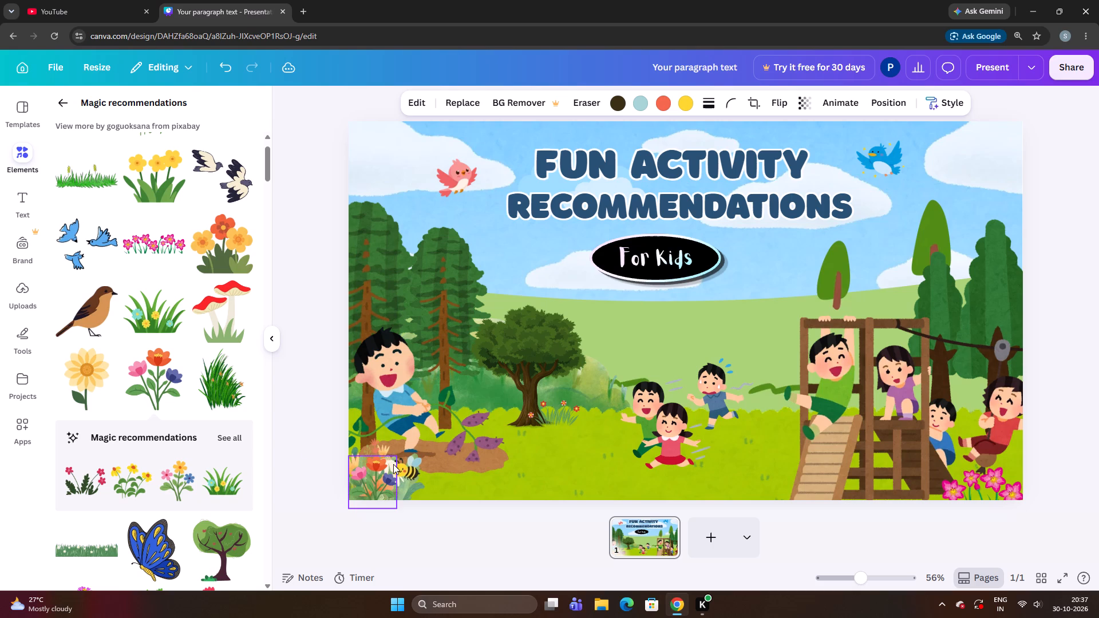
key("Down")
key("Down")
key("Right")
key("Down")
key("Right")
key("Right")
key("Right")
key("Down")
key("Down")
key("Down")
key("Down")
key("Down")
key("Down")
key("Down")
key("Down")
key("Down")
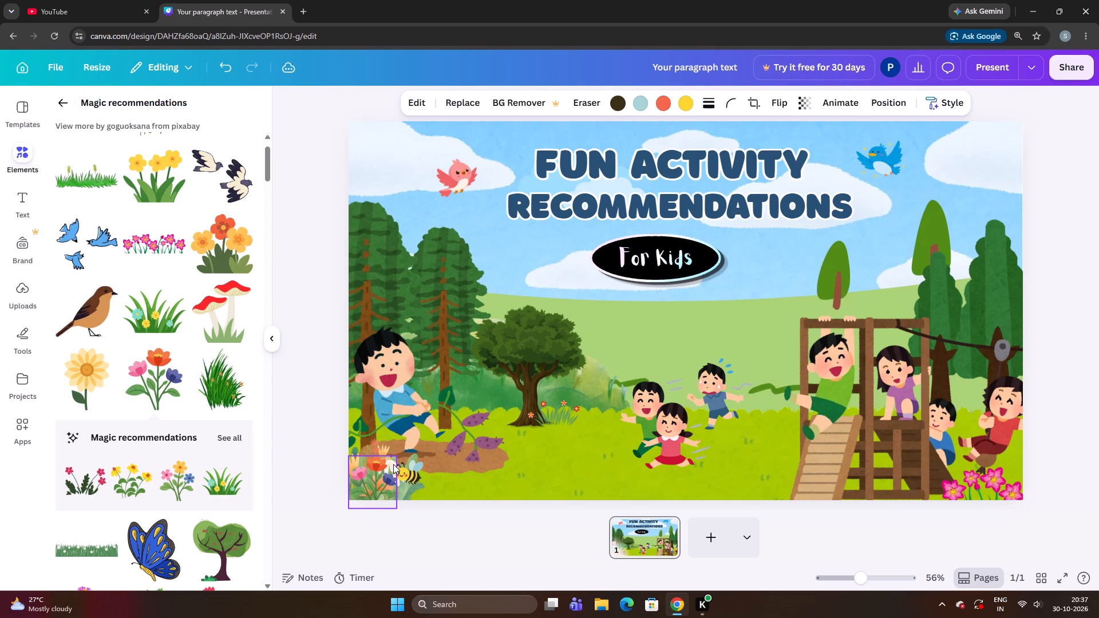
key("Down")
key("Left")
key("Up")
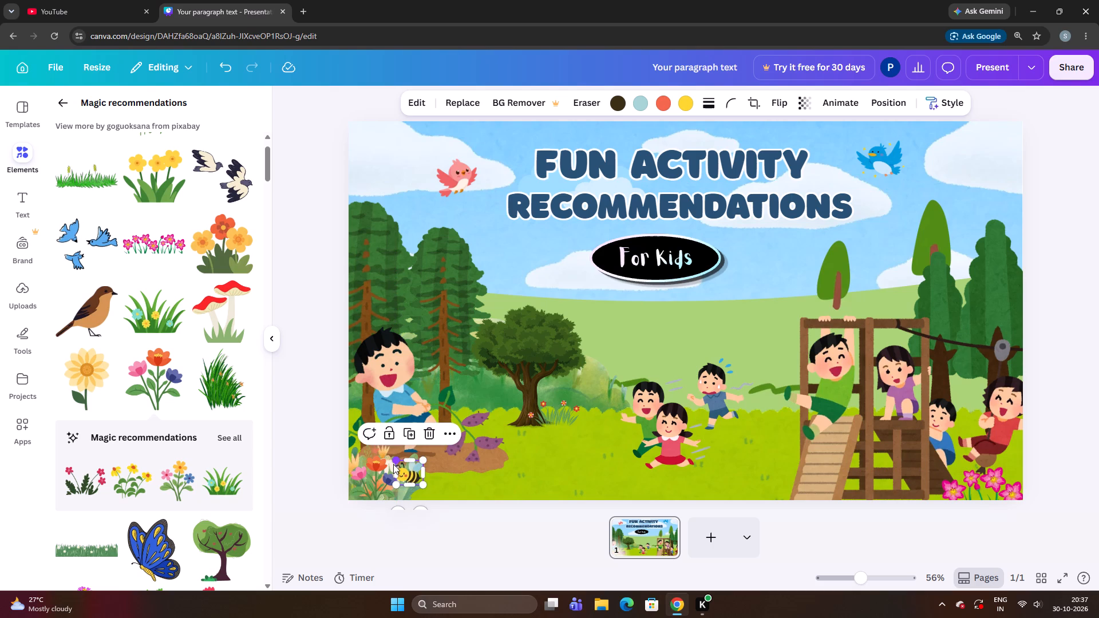
Nudge the bee gradually up and left so it hovers just above the orange bloom of the corner flowers.
key("Left")
key("Up")
key("Up")
key("Up")
key("Up")
key("Up")
key("Up")
key("Up")
key("Up")
key("Up")
key("Up")
key("Up")
key("Up")
key("Up")
key("Left")
key("Left")
key("Left")
key("Left")
key("Left")
key("Left")
key("Left")
key("Left")
key("Left")
key("Left")
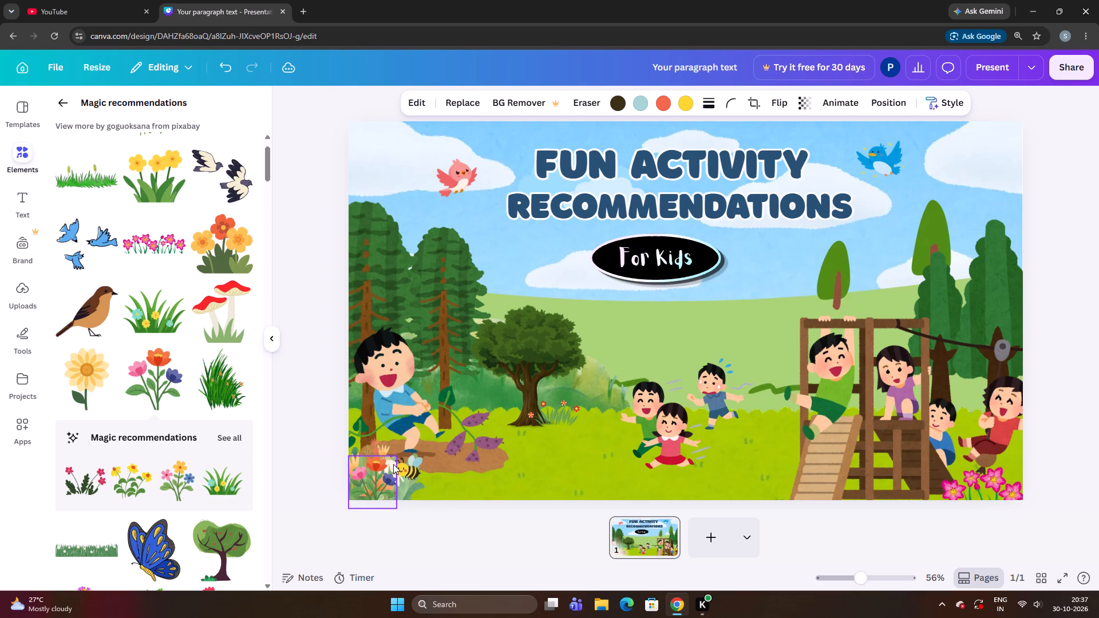
key("Up")
key("Up")
key("Up")
key("Up")
key("Up")
key("Up")
key("Up")
key("Up")
key("Up")
key("Up")
key("Up")
key("Up")
key("Up")
key("Up")
key("Up")
key("Up")
key("Up")
key("Up")
key("Up")
key("Up")
key("Left")
key("Left")
key("Left")
key("Left")
key("Left")
key("Left")
key("Left")
key("Left")
key("Left")
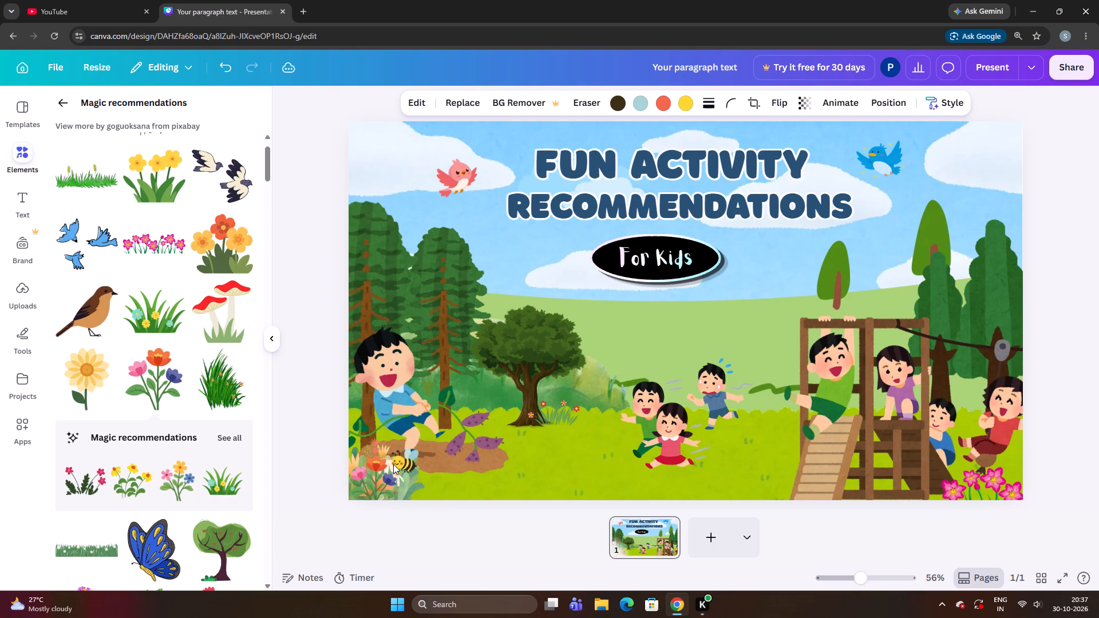
key("Up")
key("Up")
key("Up")
key("Up")
key("Up")
key("Up")
key("Up")
key("Up")
key("Up")
key("Up")
key("Up")
key("Up")
key("Up")
key("Up")
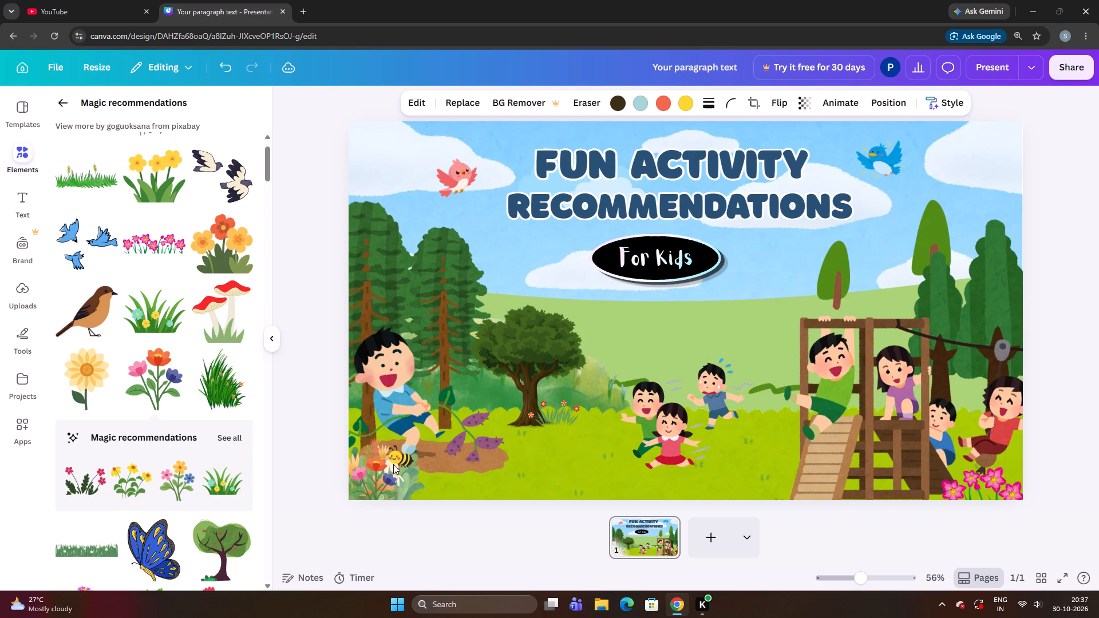
key("Left")
key("Down")
key("Up")
key("Up")
key("Up")
key("Up")
key("Up")
key("Up")
key("Up")
key("Up")
key("Up")
key("Up")
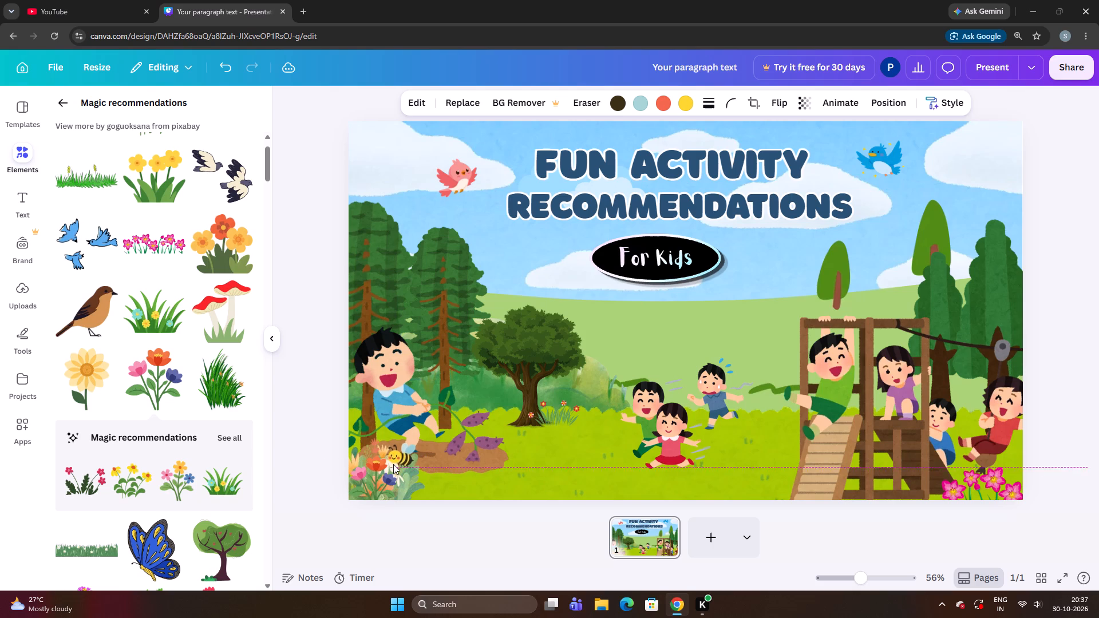
key("Left")
key("Left")
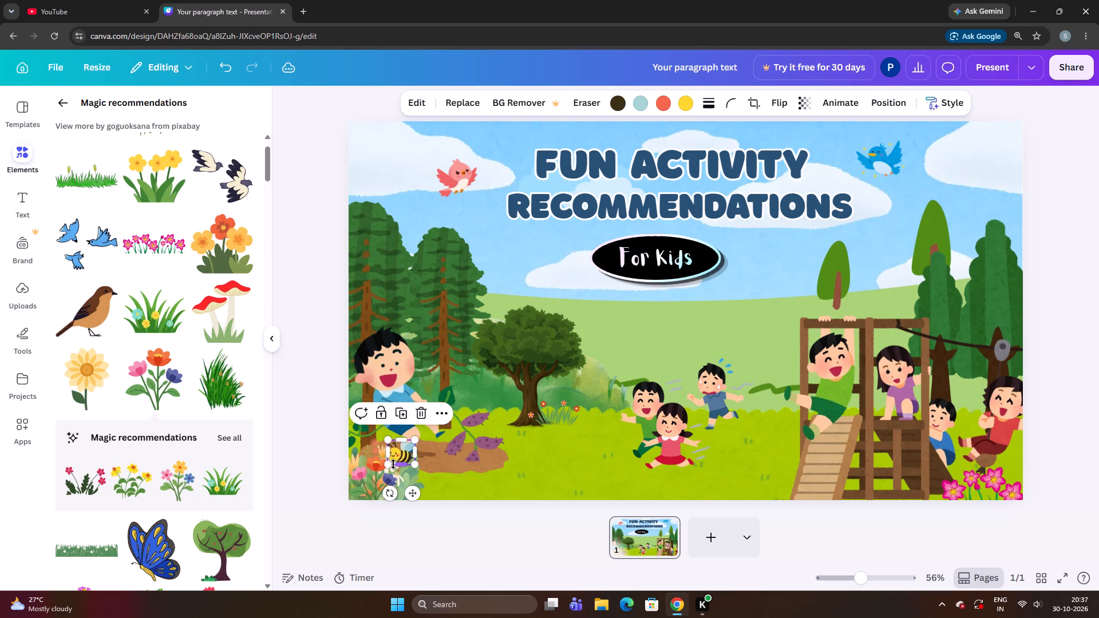
key("Left")
key("Left")
key("Left")
key("Left")
key("Left")
key("Left")
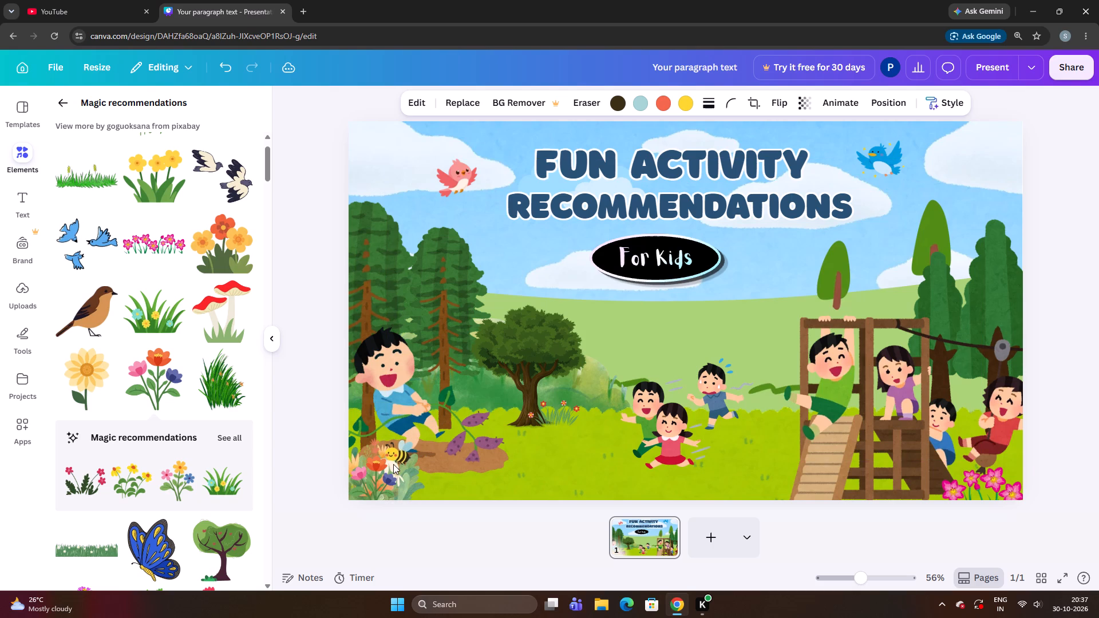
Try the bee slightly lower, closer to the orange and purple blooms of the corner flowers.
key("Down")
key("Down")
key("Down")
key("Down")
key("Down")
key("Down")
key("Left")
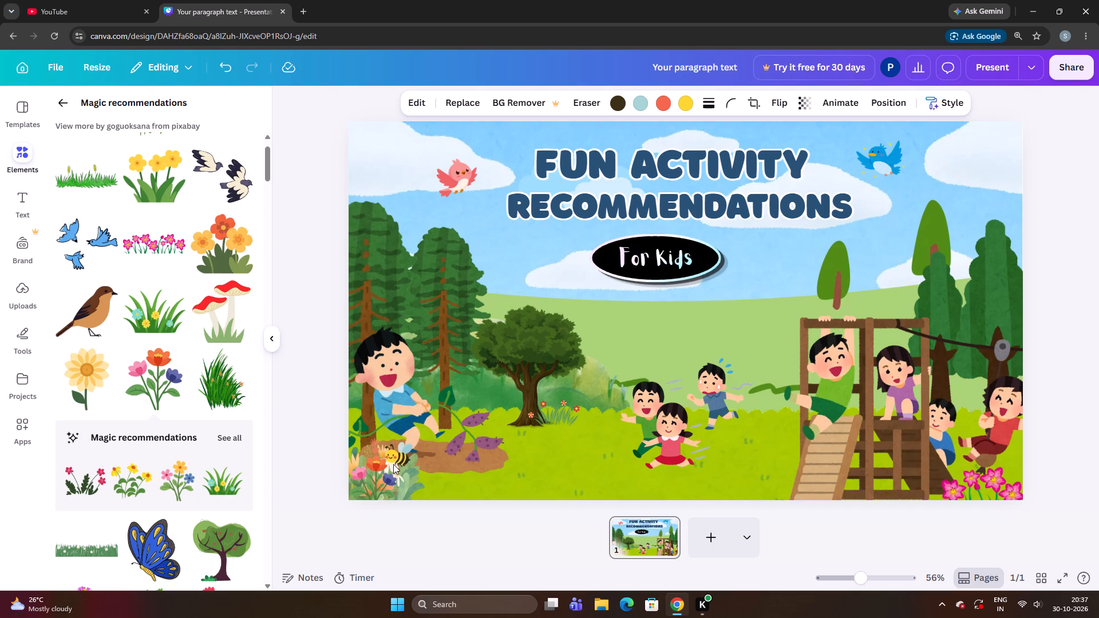
Nudge the bee slightly up and left so it hovers just above the orange and purple corner blooms, and deselect it.
key("Up")
key("Up")
key("Left")
key("Left")
key("Left")
key("Up")
key("Up")
key("Up")
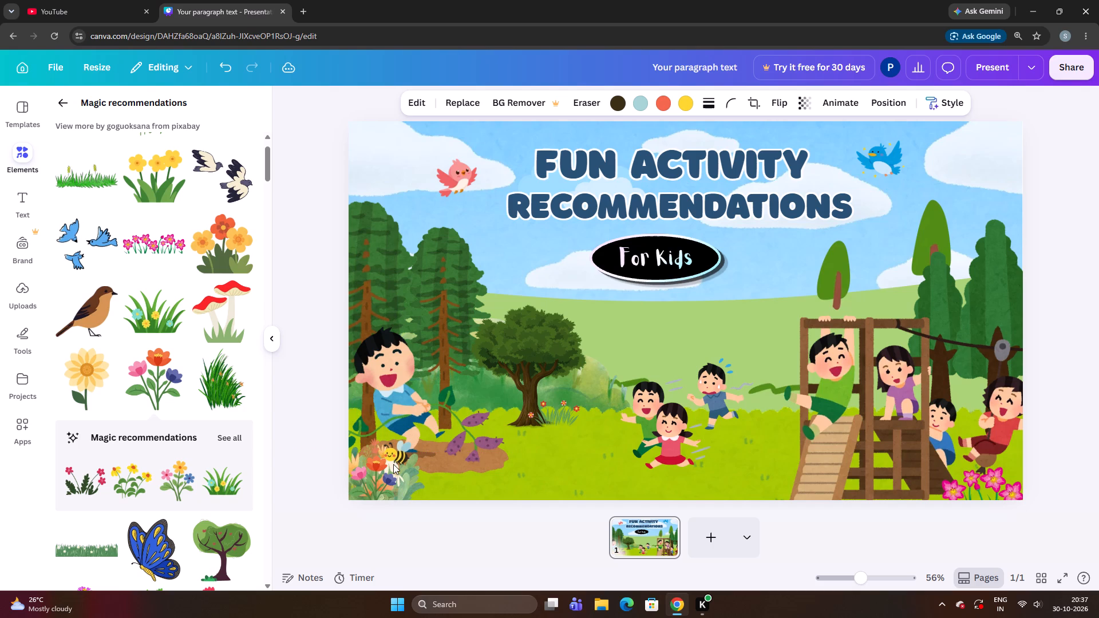
key("Up")
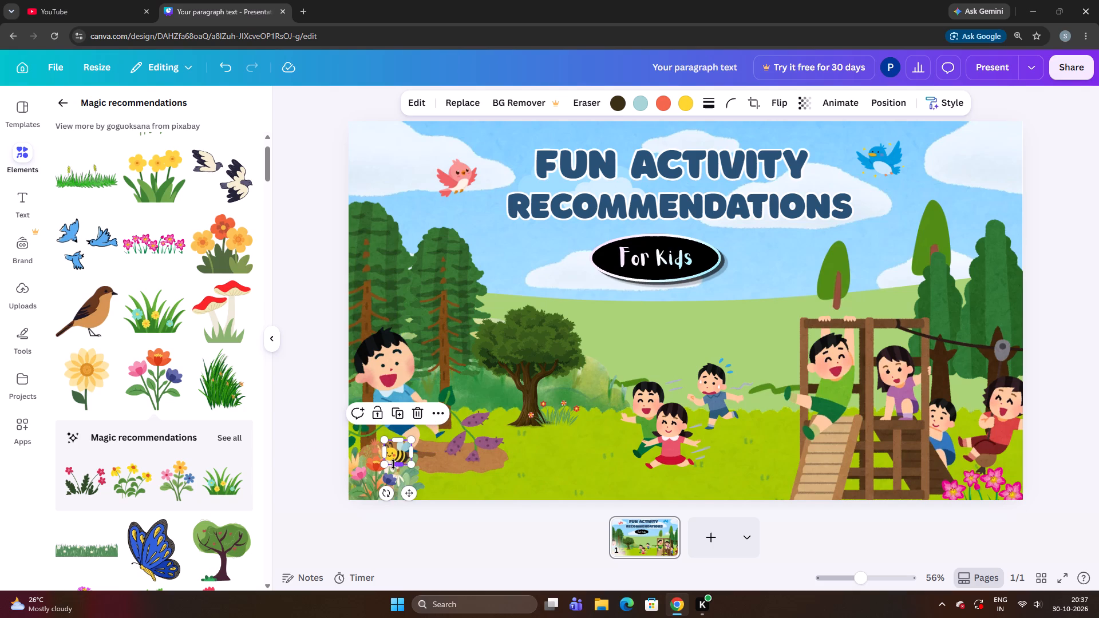
key("Up")
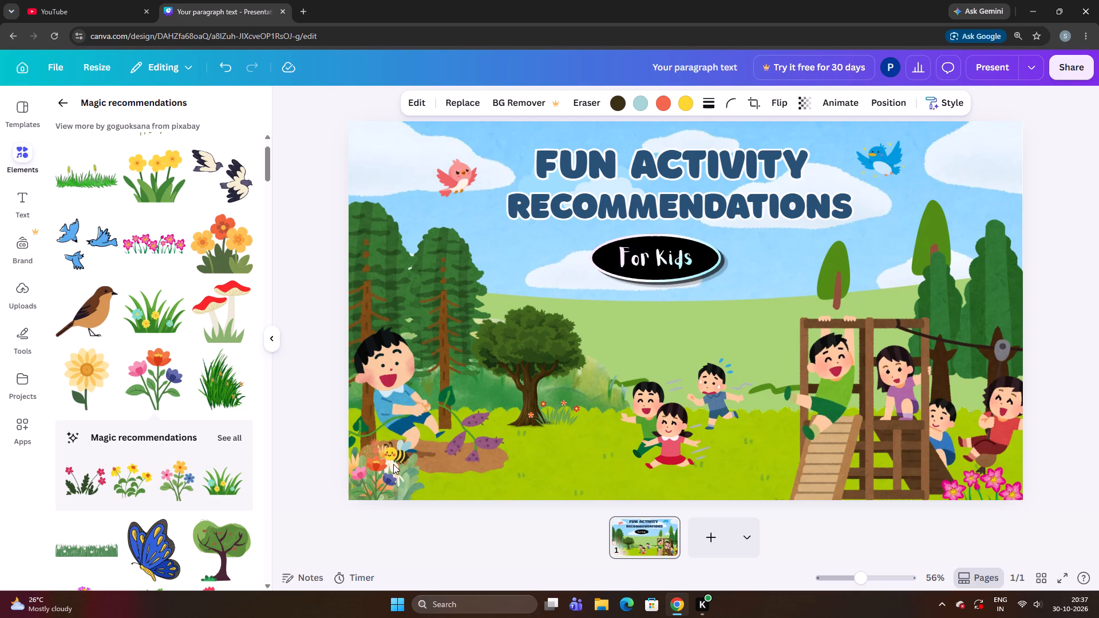
key("Up")
key("Up")
key("Up")
key("Up")
key("Up")
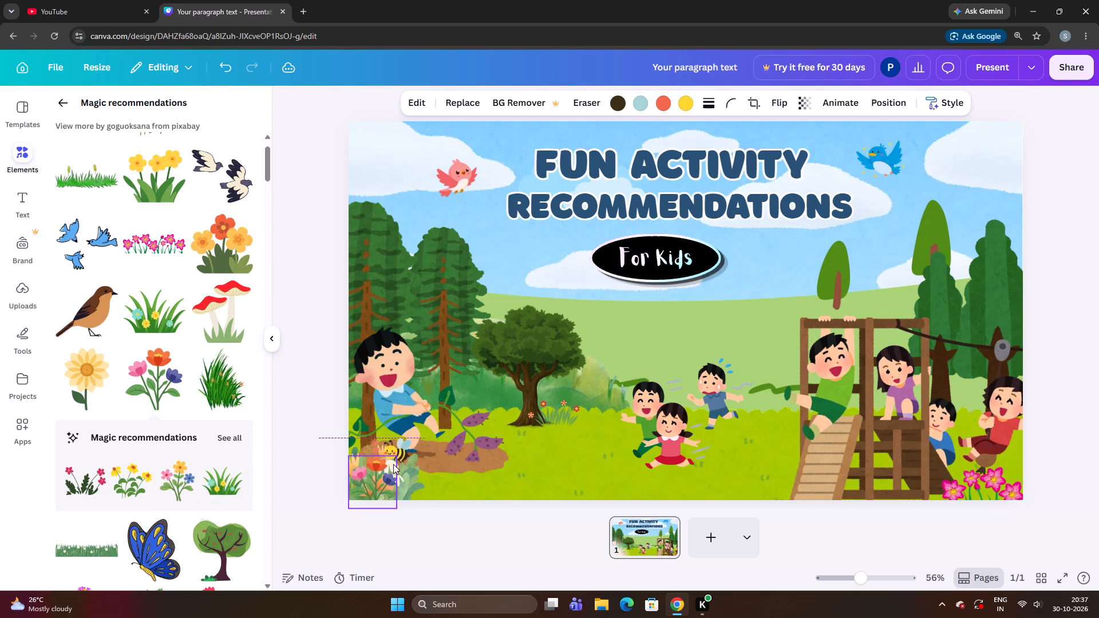
key("Down")
key("Right")
left_click(307, 382)
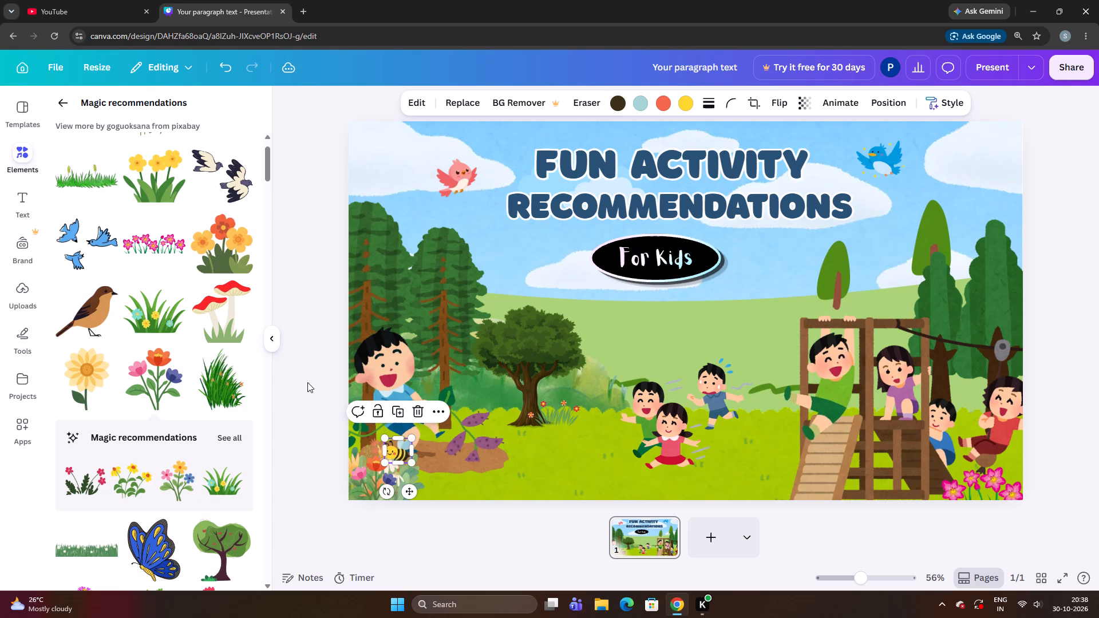
Browse the full set of recommended flower and insect graphics for another decoration, and return to the previous recommendations.
left_click(235, 435)
scroll(142, 378, "down", 6)
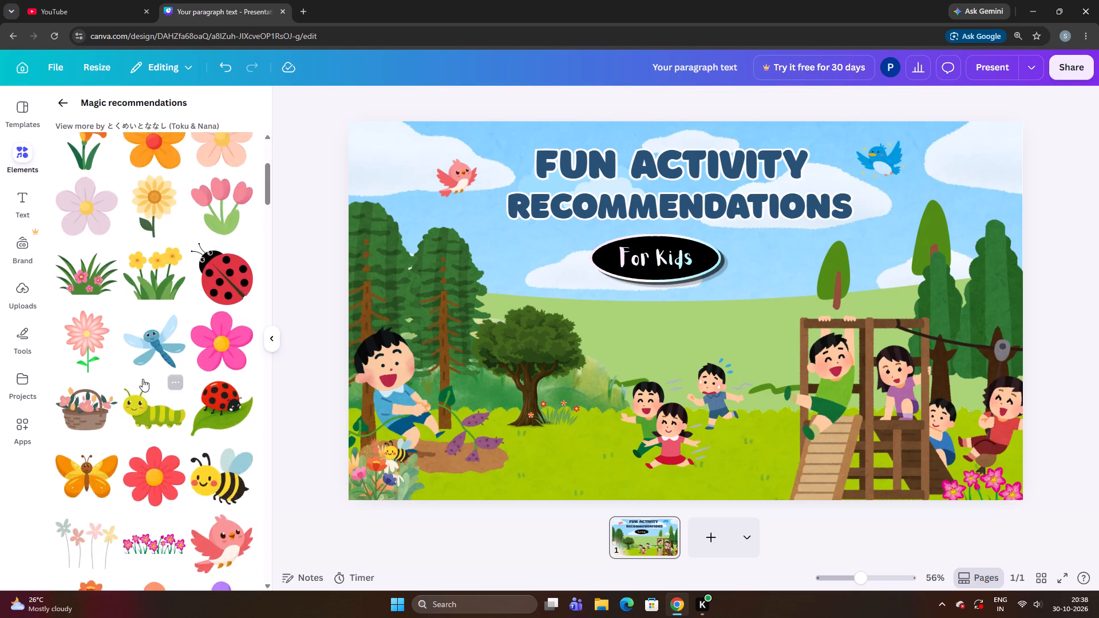
scroll(143, 379, "down", 11)
scroll(144, 382, "up", 3)
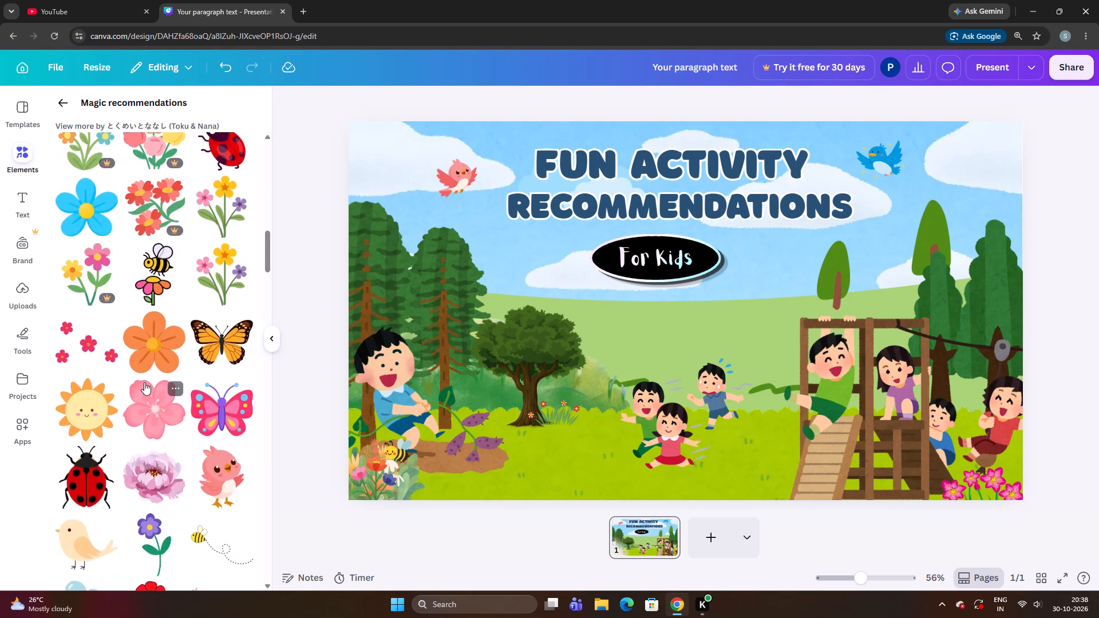
scroll(144, 382, "up", 2)
left_click(57, 105)
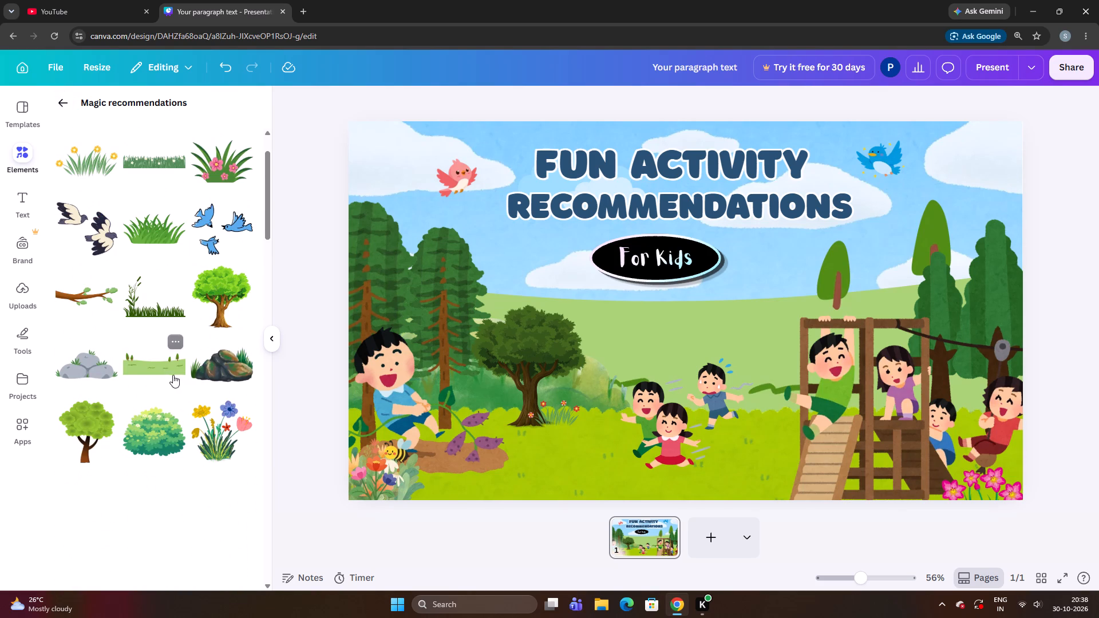
Add the mossy brown rock pile with grass tufts to the slide and shrink it to well under half its inserted size.
scroll(171, 370, "down", 2)
left_click(213, 259)
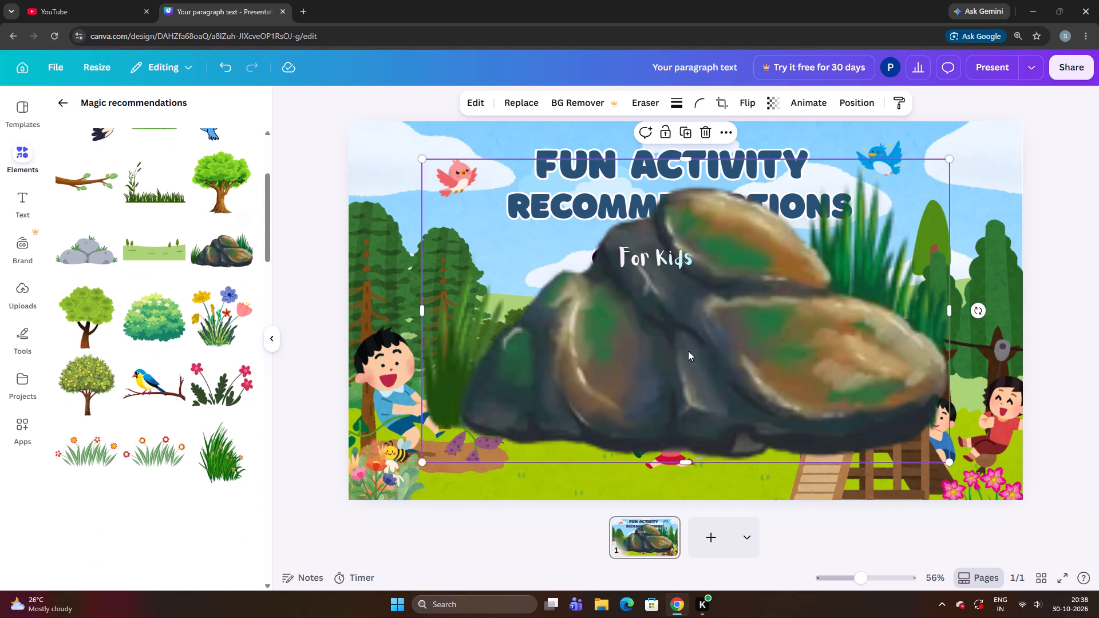
left_click_drag(688, 351, 632, 347)
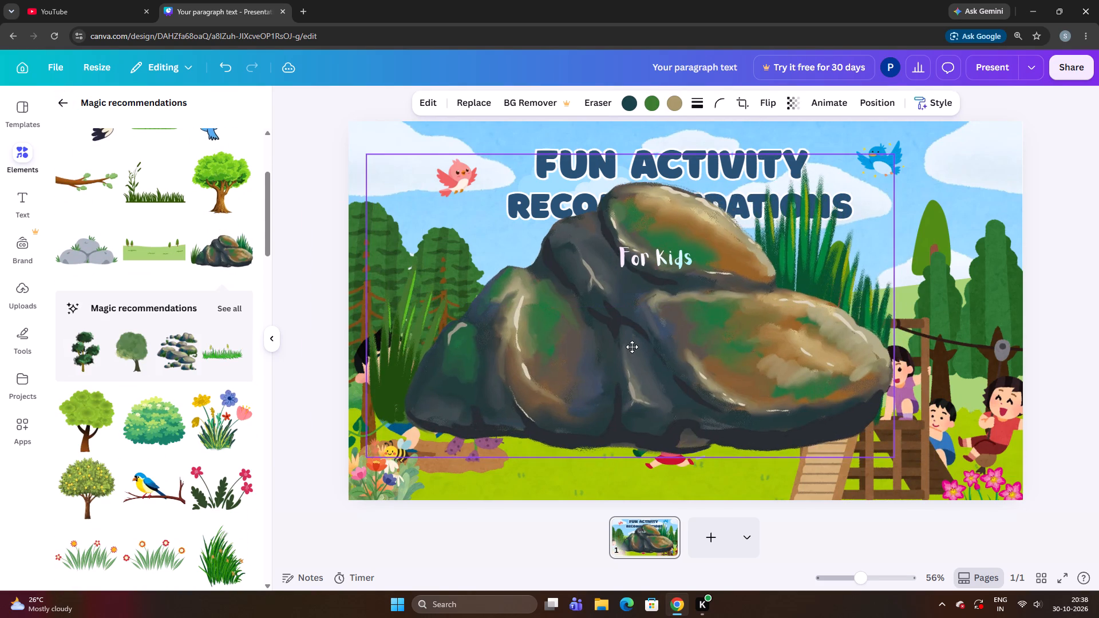
left_click_drag(632, 347, 637, 388)
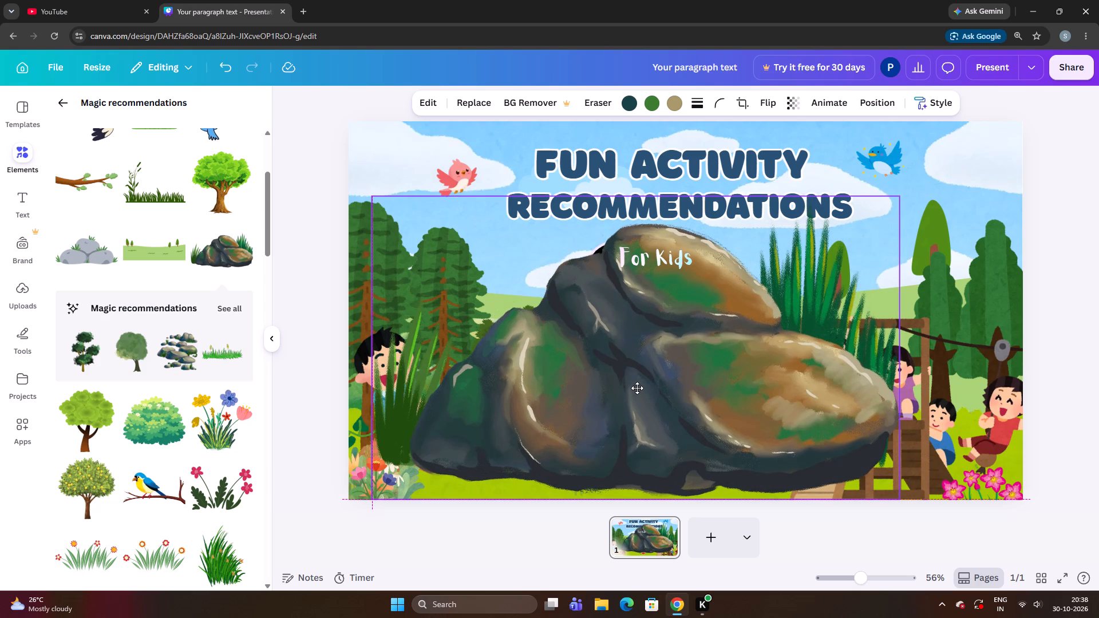
left_click_drag(637, 388, 647, 363)
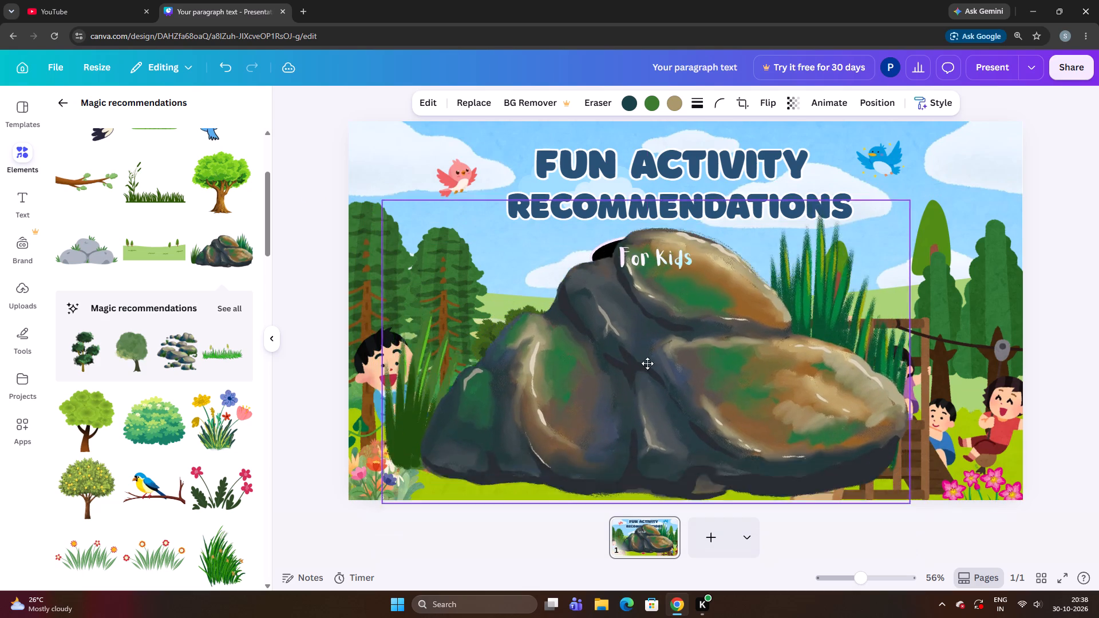
left_click_drag(647, 363, 609, 346)
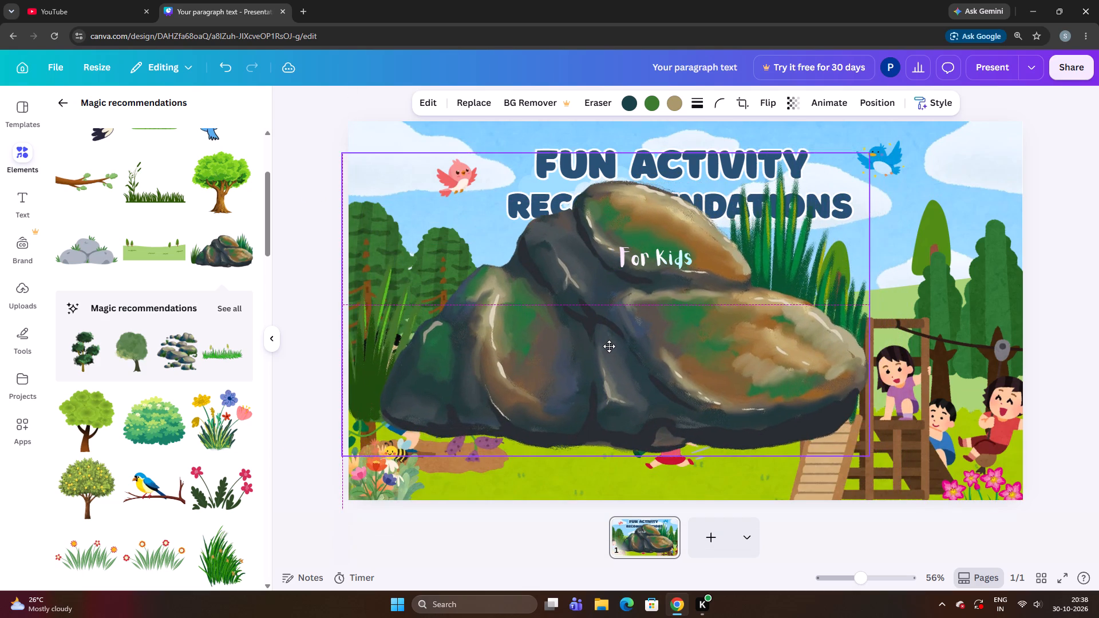
left_click_drag(609, 346, 612, 328)
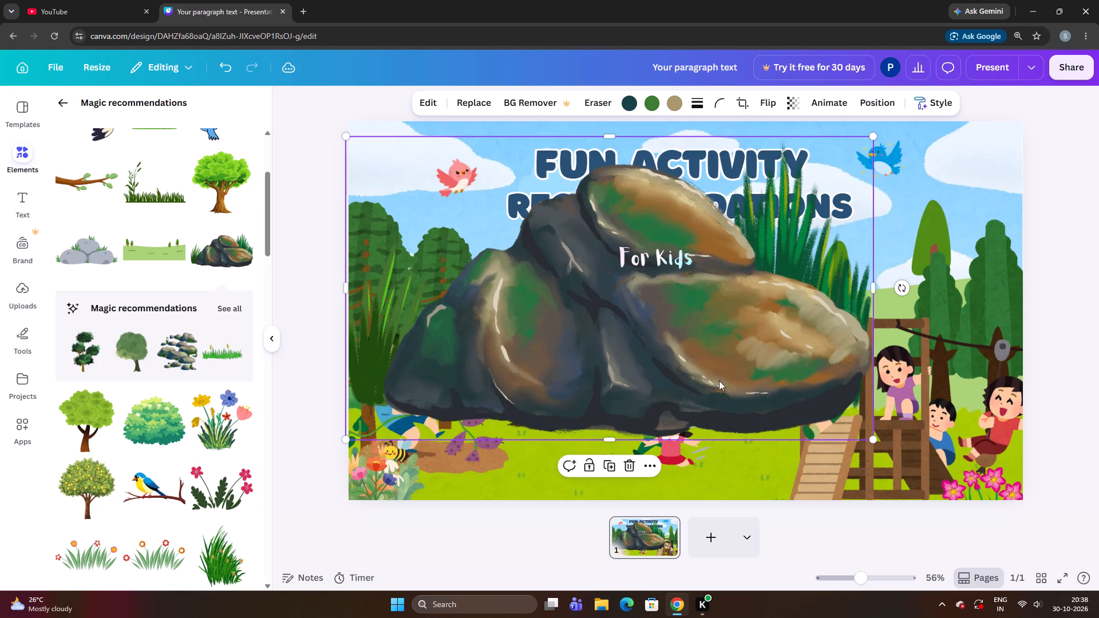
left_click_drag(871, 440, 528, 274)
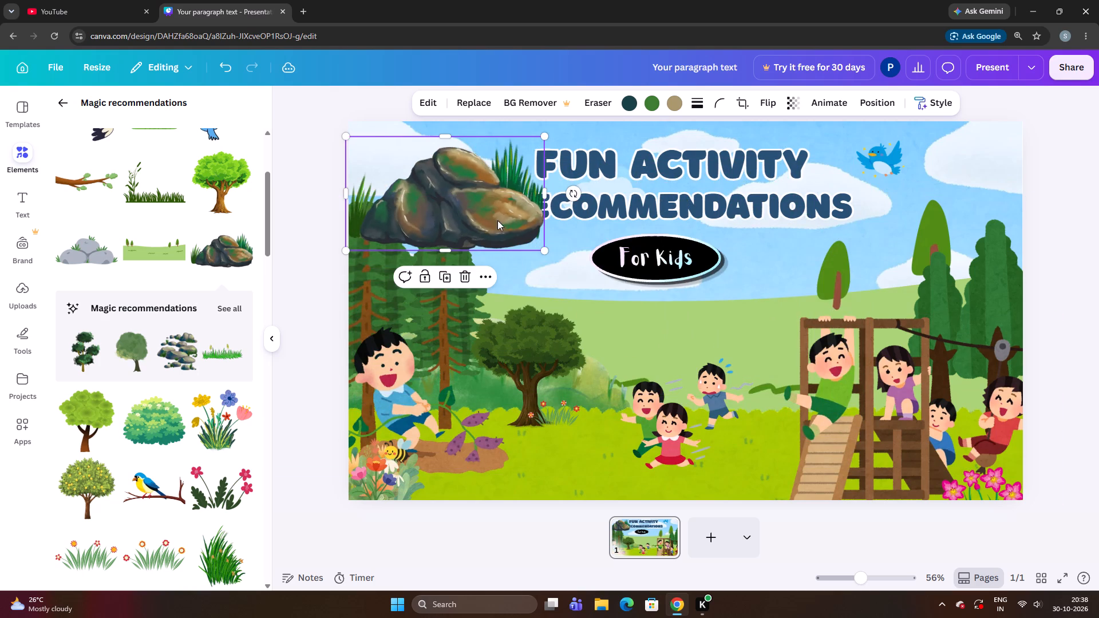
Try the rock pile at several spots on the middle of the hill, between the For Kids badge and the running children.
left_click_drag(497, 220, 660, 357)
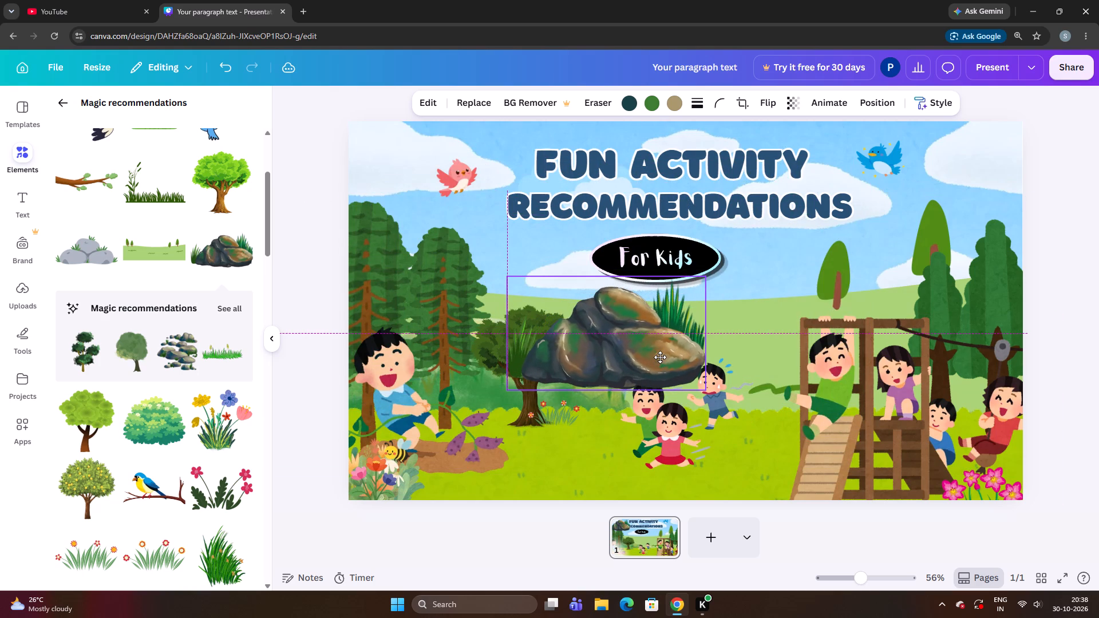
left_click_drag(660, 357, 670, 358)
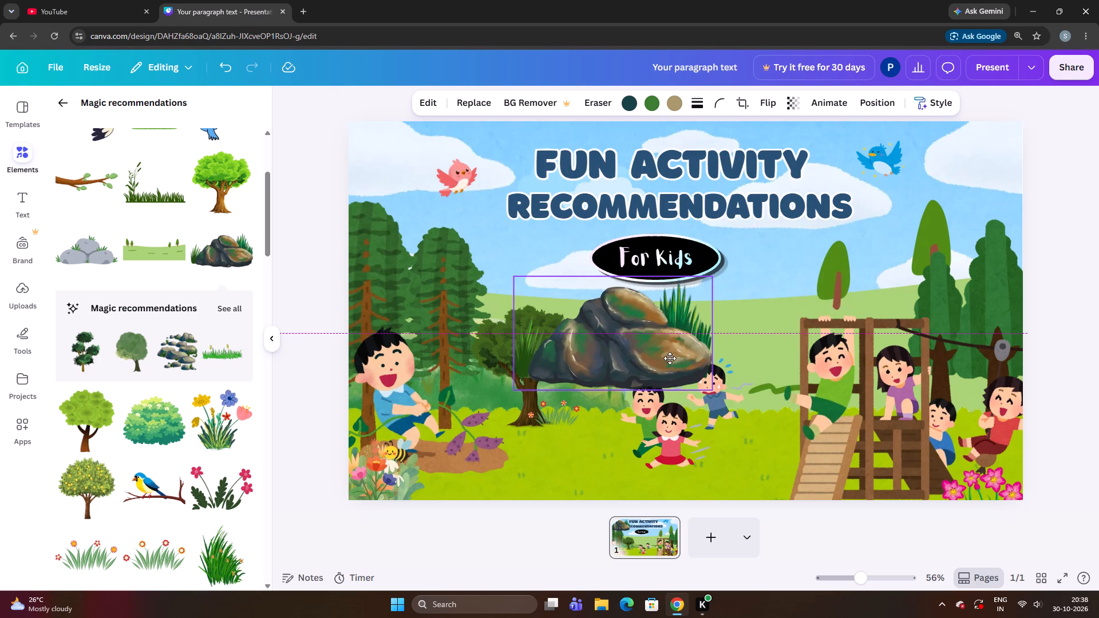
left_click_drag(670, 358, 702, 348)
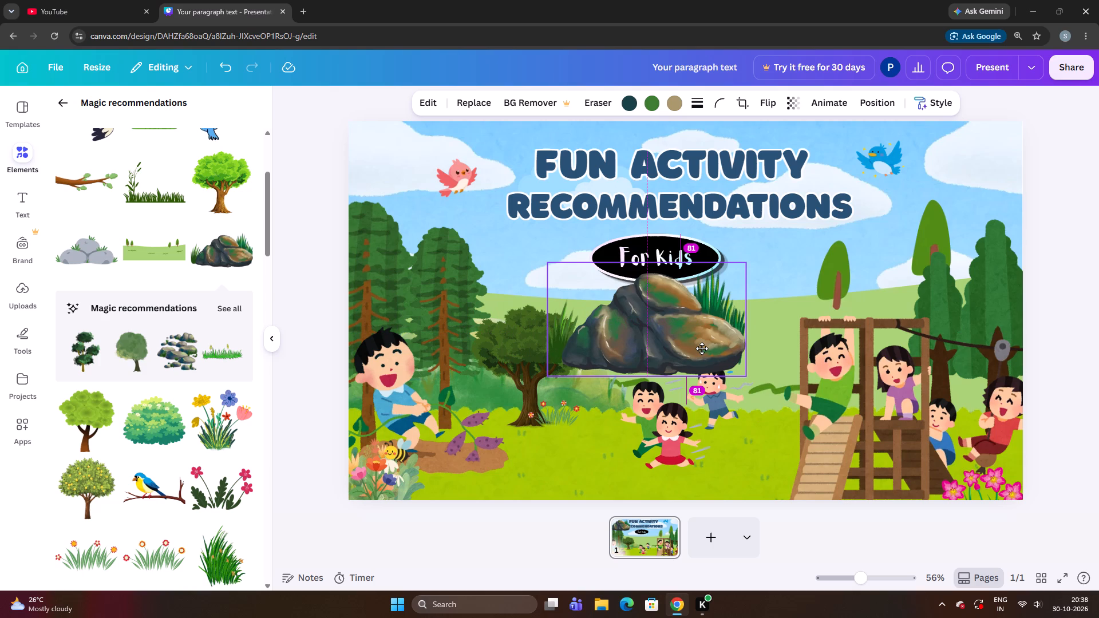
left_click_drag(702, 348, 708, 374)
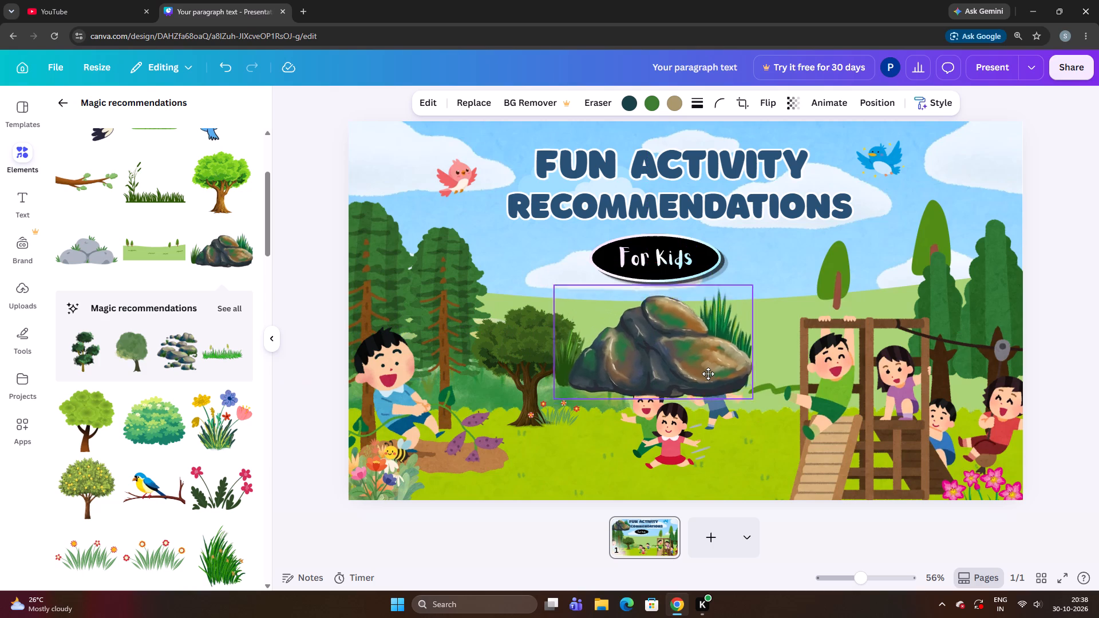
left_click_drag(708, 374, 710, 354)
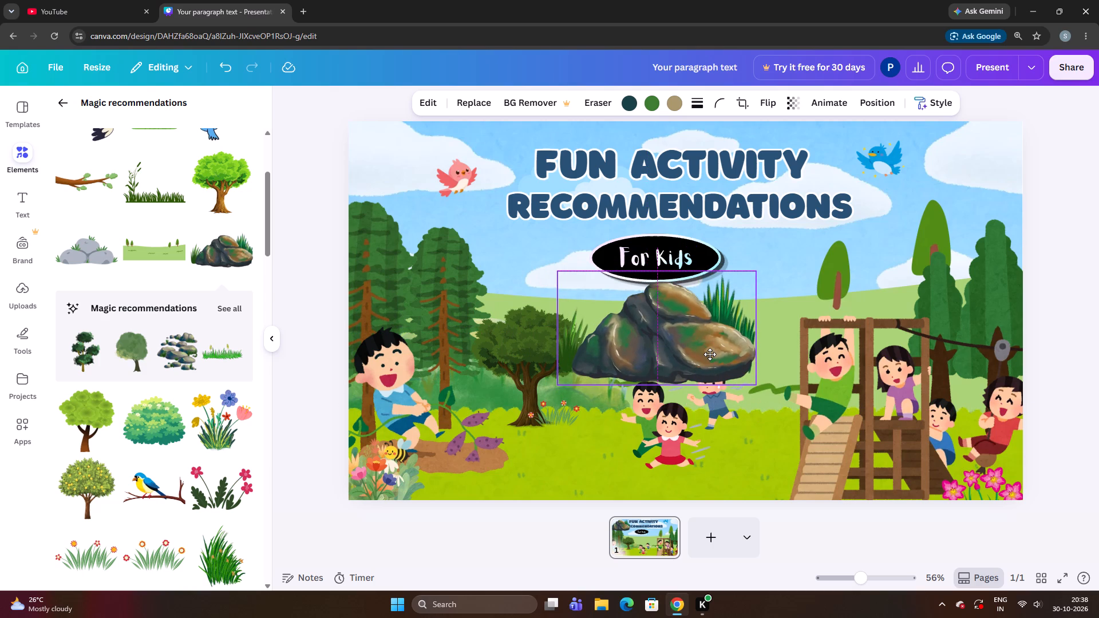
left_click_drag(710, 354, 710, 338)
Shrink the rock pile to a small accent on the hill beside the round tree's crown.
left_click_drag(760, 367, 757, 362)
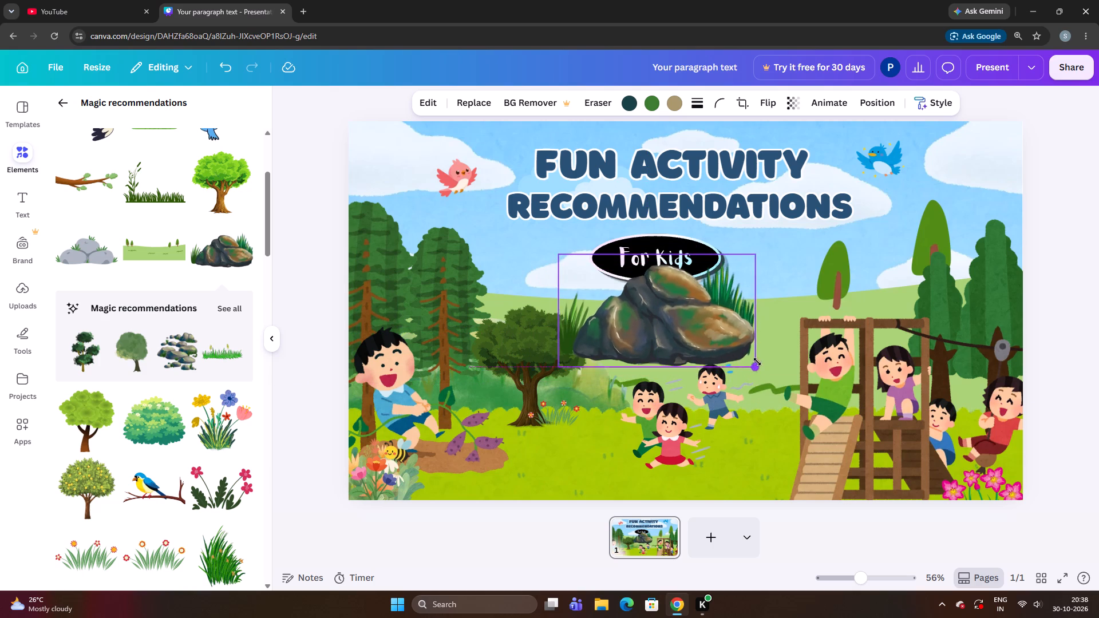
left_click_drag(757, 362, 661, 296)
left_click_drag(633, 290, 654, 334)
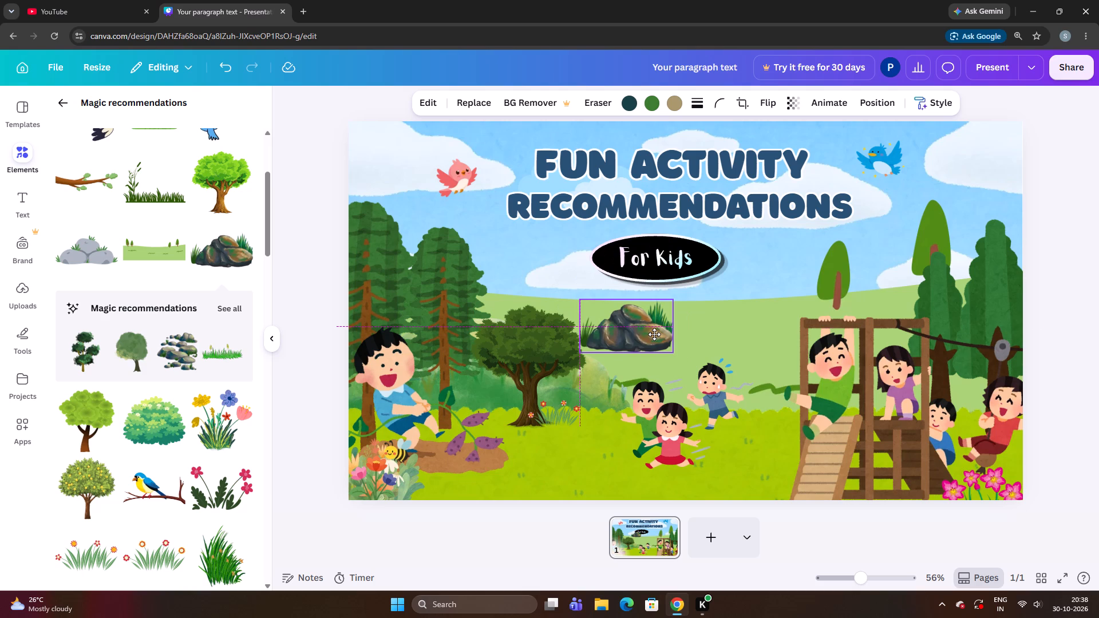
left_click_drag(654, 334, 654, 316)
left_click_drag(677, 332, 640, 319)
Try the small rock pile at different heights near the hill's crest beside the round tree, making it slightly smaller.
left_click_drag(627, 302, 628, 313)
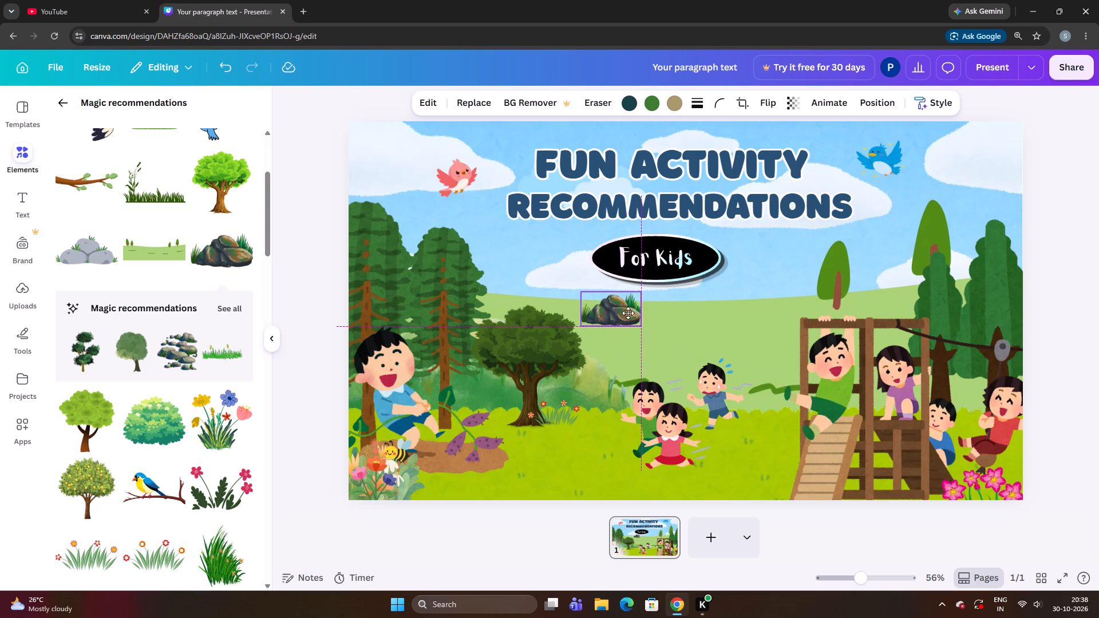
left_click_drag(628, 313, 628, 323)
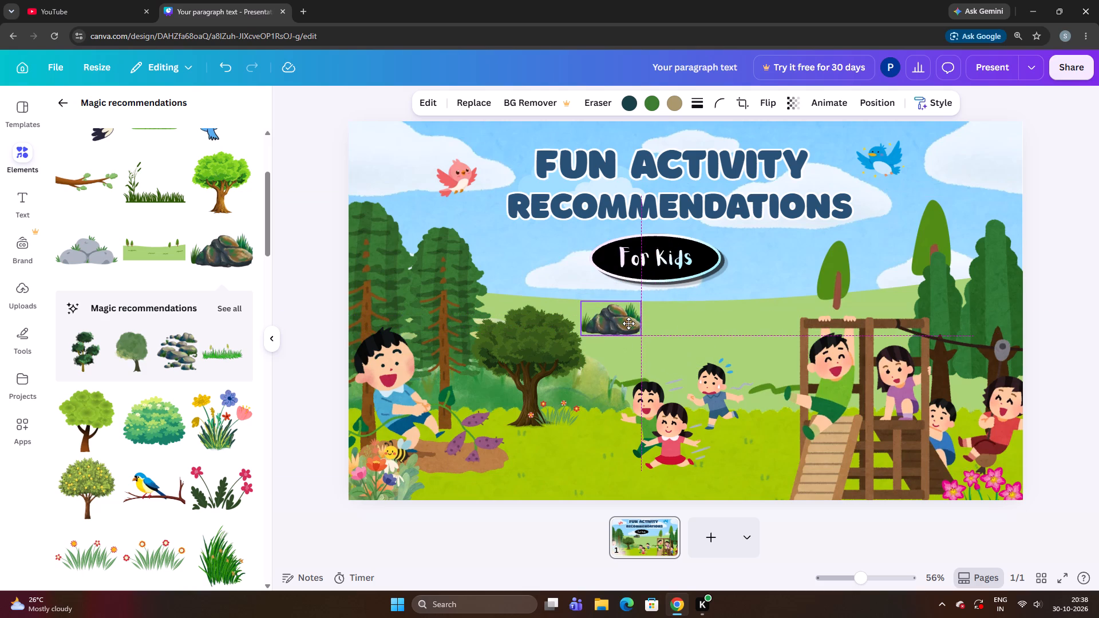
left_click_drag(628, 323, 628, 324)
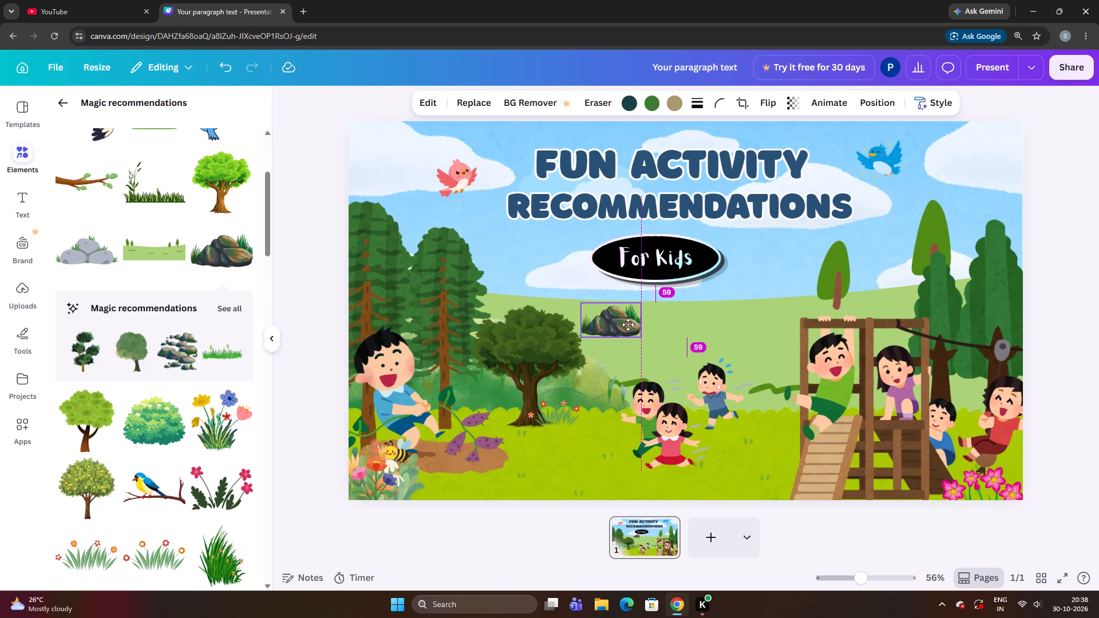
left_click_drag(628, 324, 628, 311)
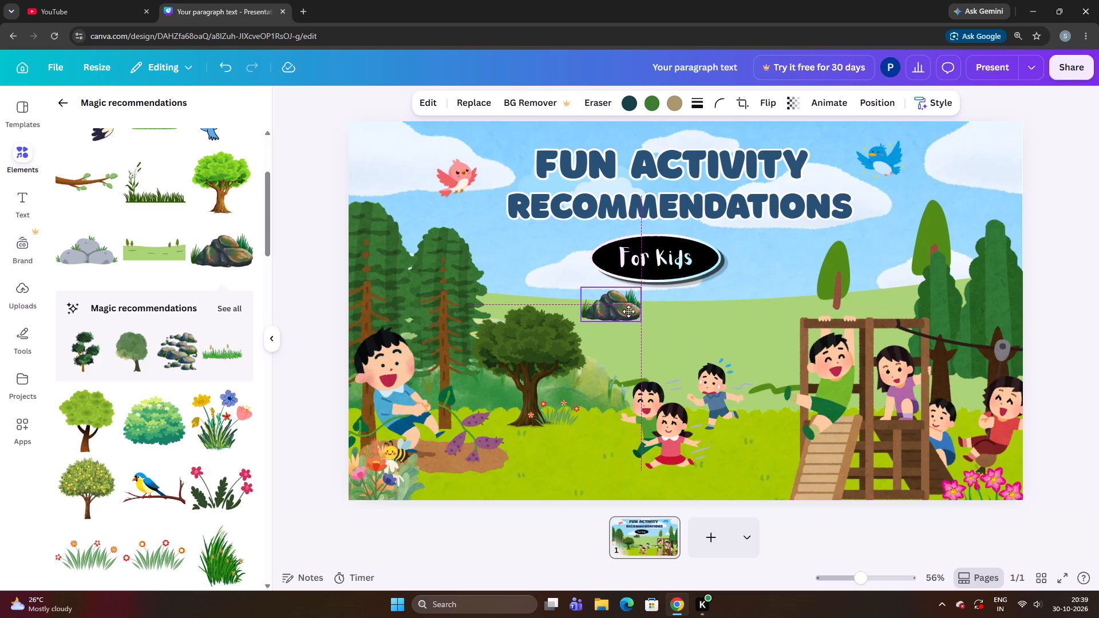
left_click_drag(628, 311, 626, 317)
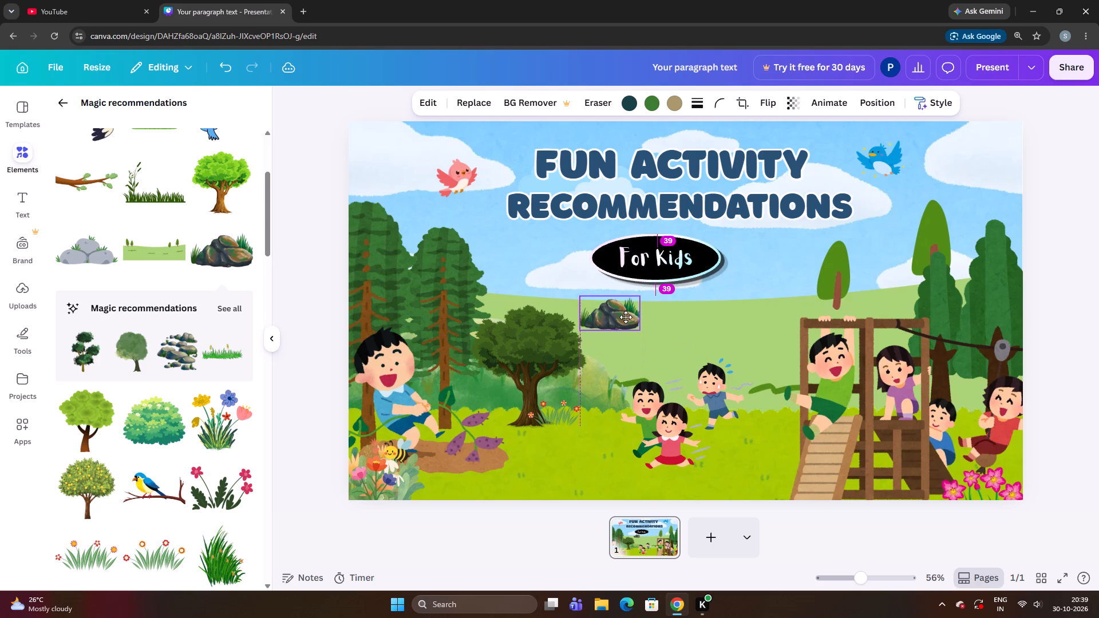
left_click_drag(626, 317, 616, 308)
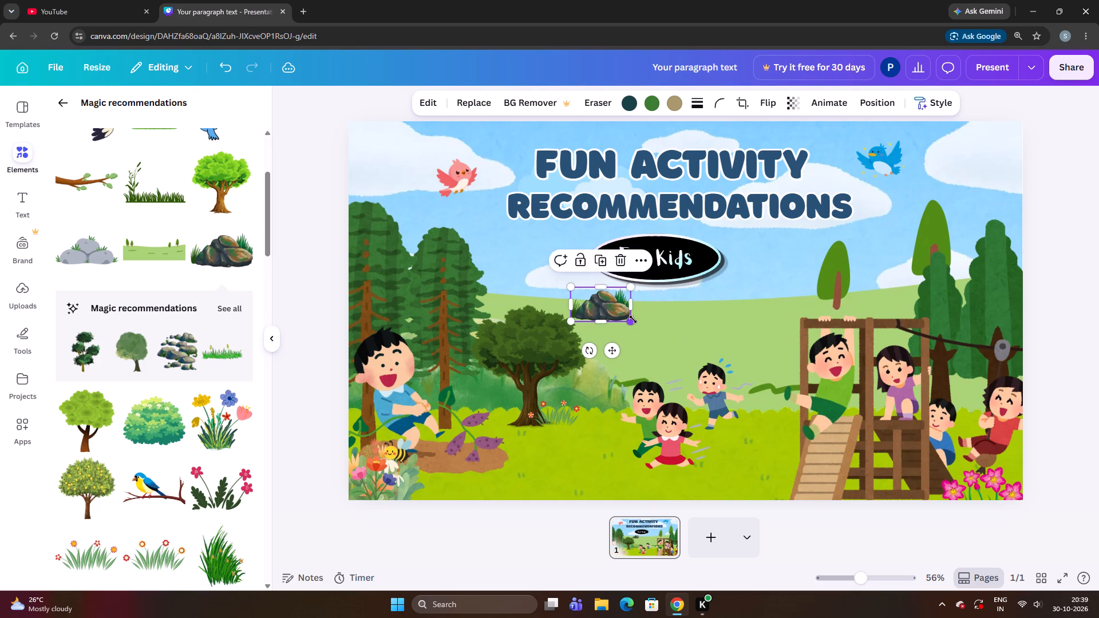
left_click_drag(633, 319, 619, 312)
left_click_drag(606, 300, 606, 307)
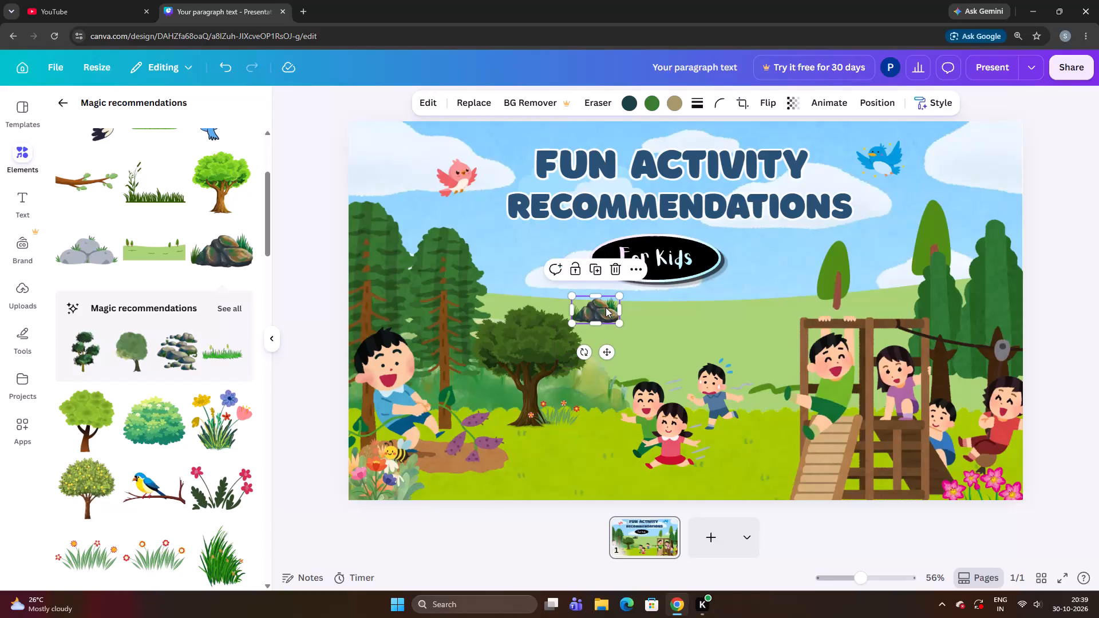
Move the small rock pile across the hill to its crest beside the wooden climbing frame and enlarge it slightly.
left_click_drag(606, 307, 775, 291)
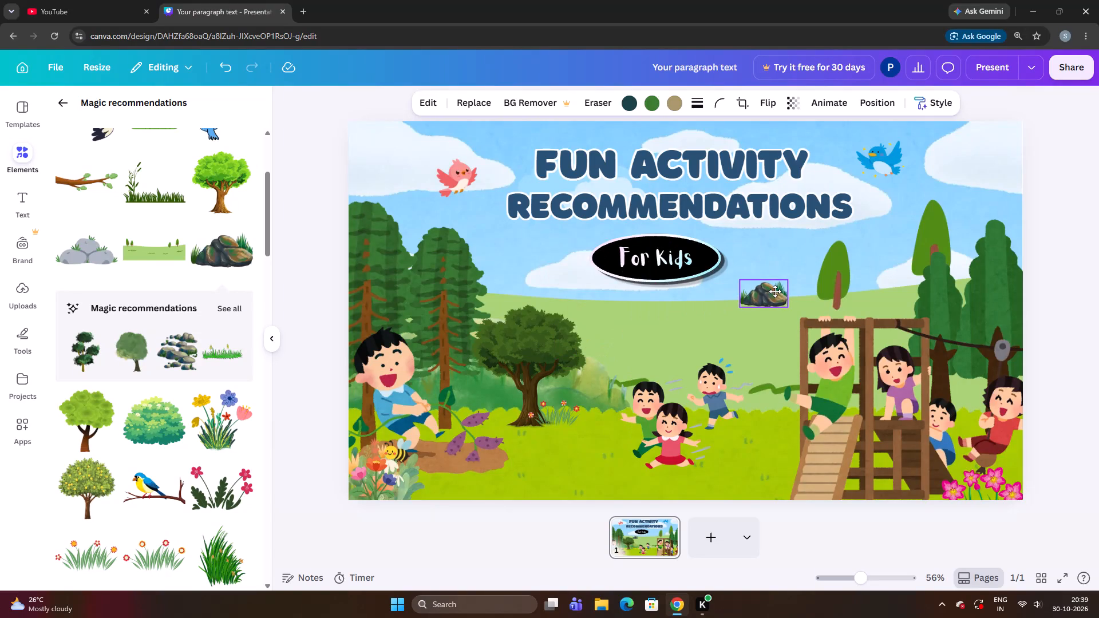
left_click_drag(775, 291, 777, 298)
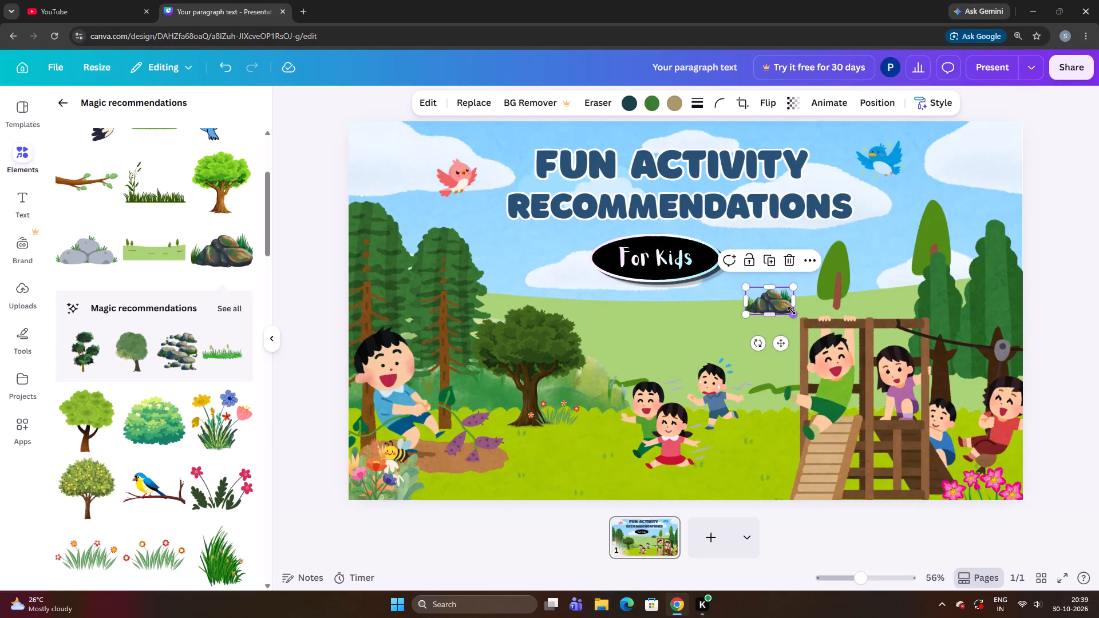
left_click_drag(792, 311, 797, 316)
left_click_drag(781, 297, 784, 294)
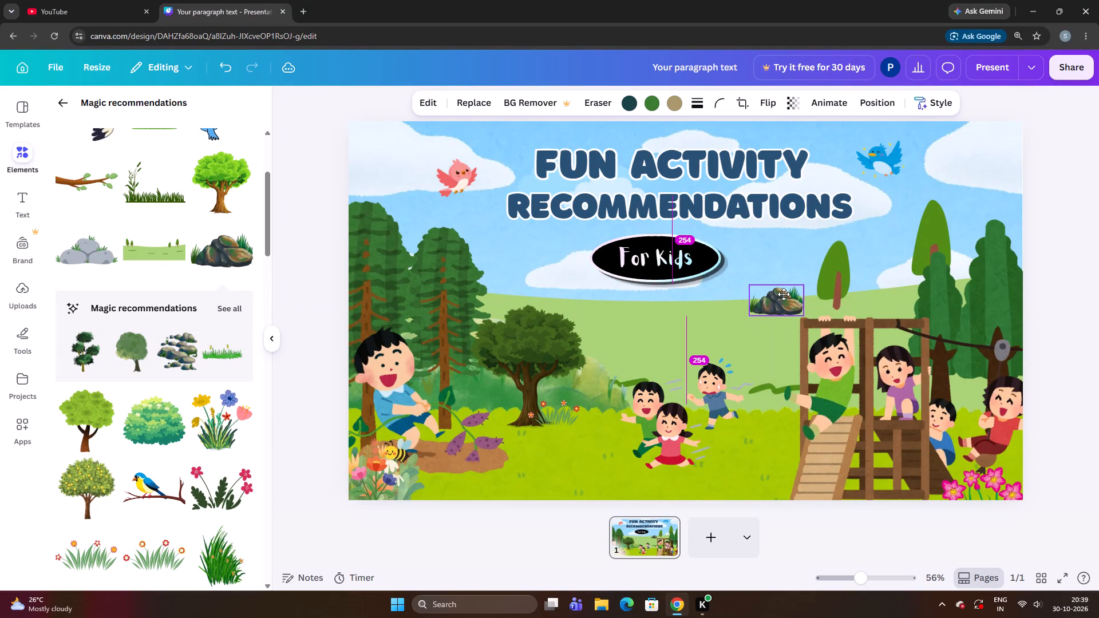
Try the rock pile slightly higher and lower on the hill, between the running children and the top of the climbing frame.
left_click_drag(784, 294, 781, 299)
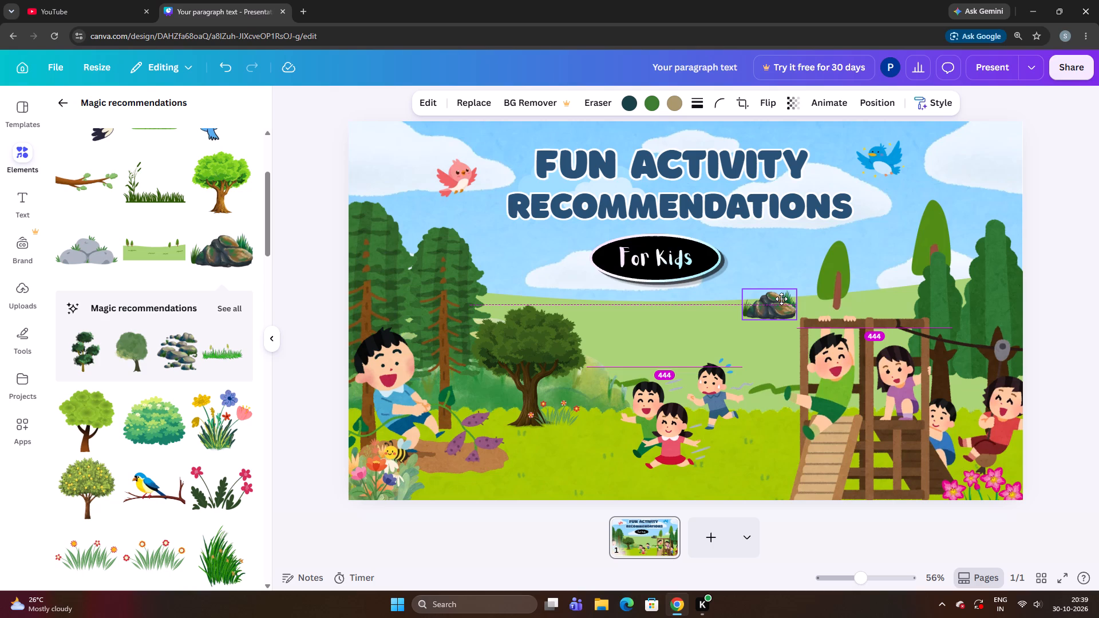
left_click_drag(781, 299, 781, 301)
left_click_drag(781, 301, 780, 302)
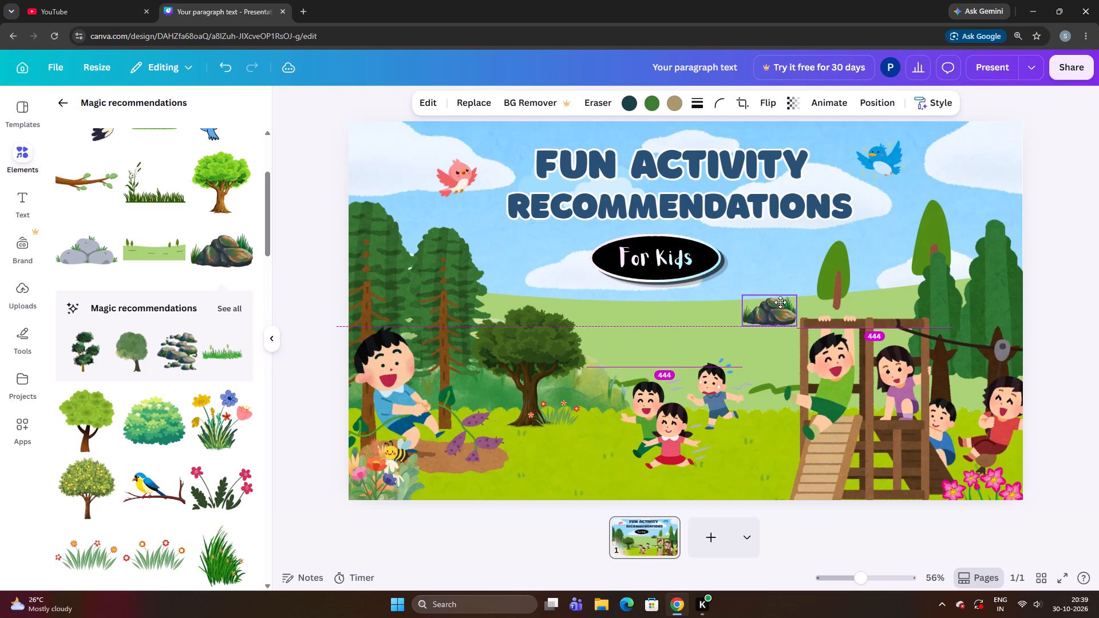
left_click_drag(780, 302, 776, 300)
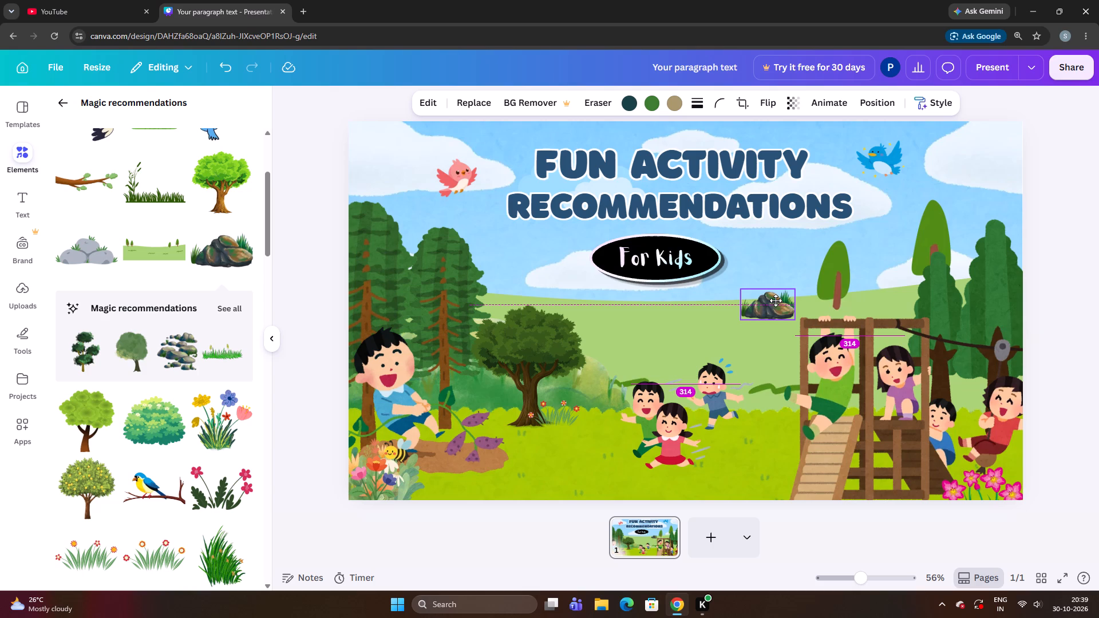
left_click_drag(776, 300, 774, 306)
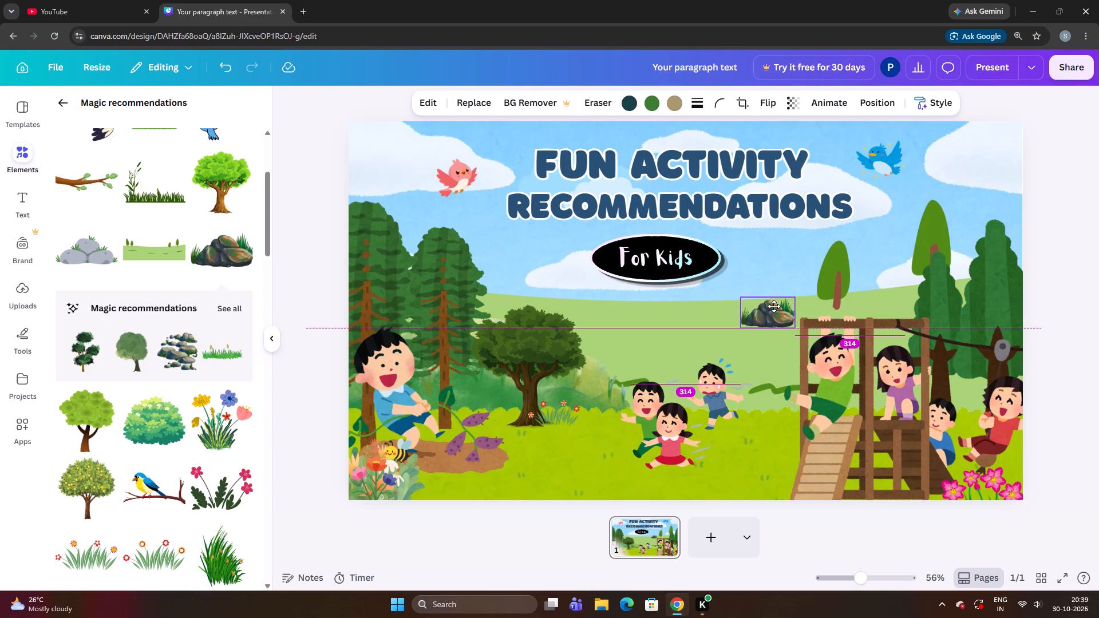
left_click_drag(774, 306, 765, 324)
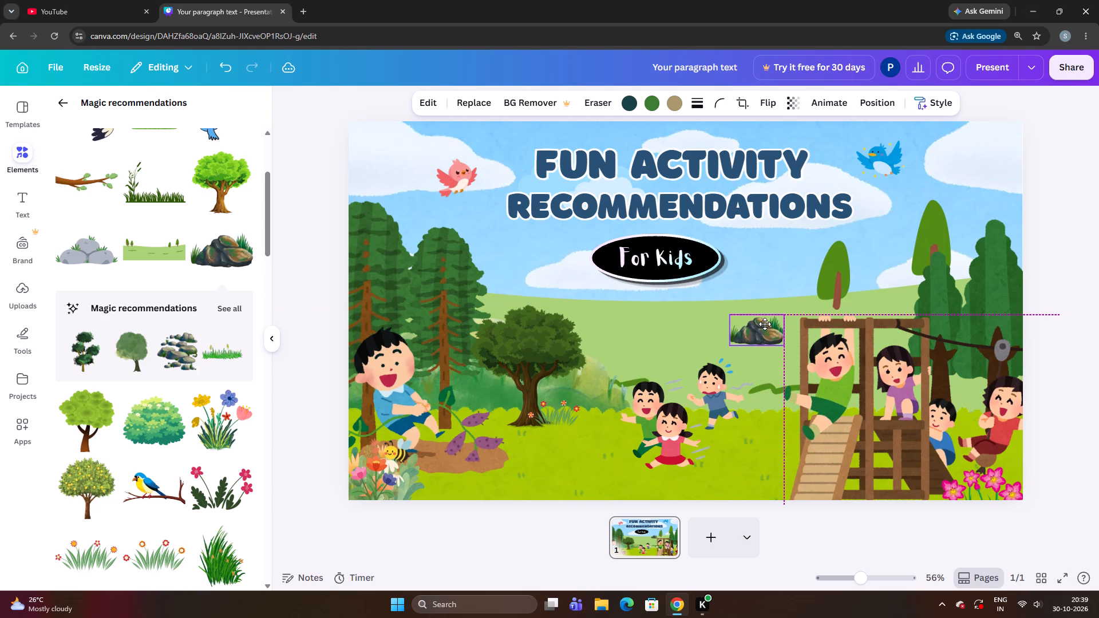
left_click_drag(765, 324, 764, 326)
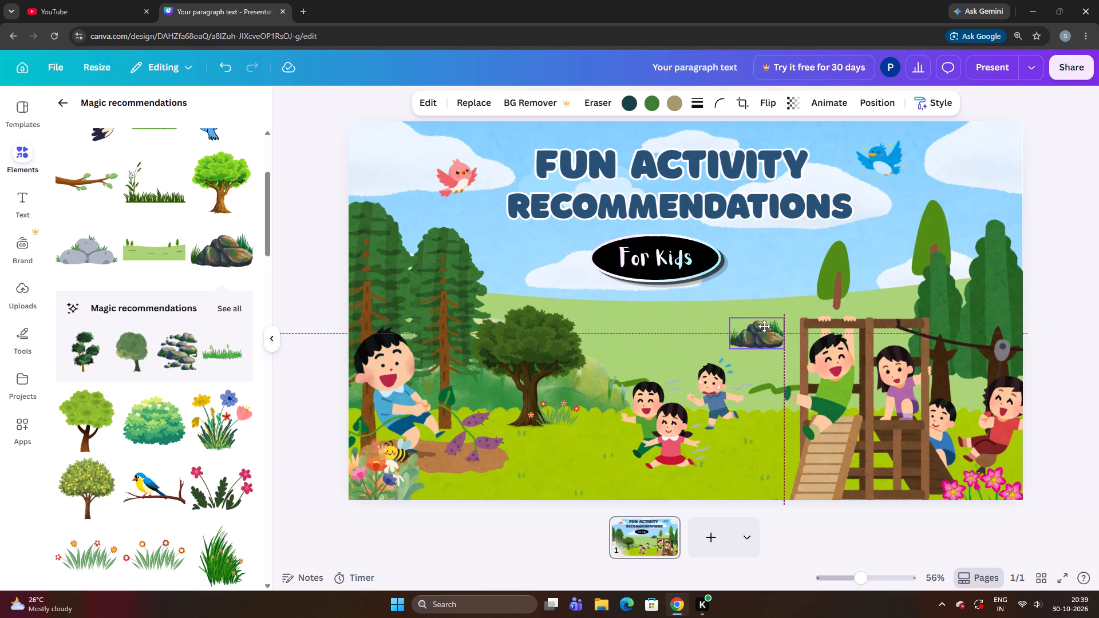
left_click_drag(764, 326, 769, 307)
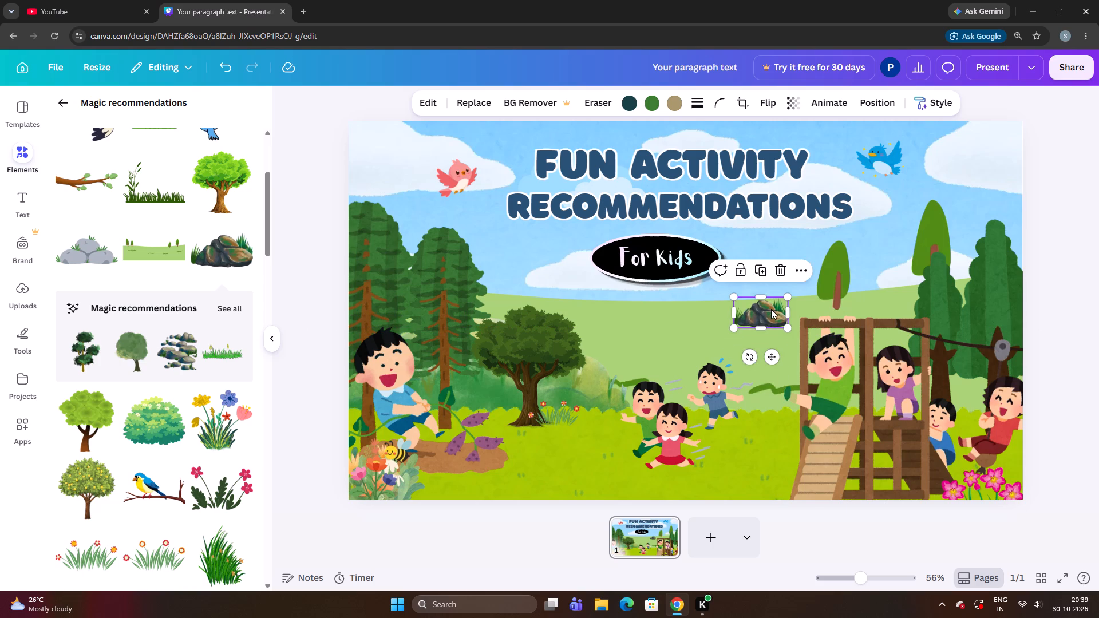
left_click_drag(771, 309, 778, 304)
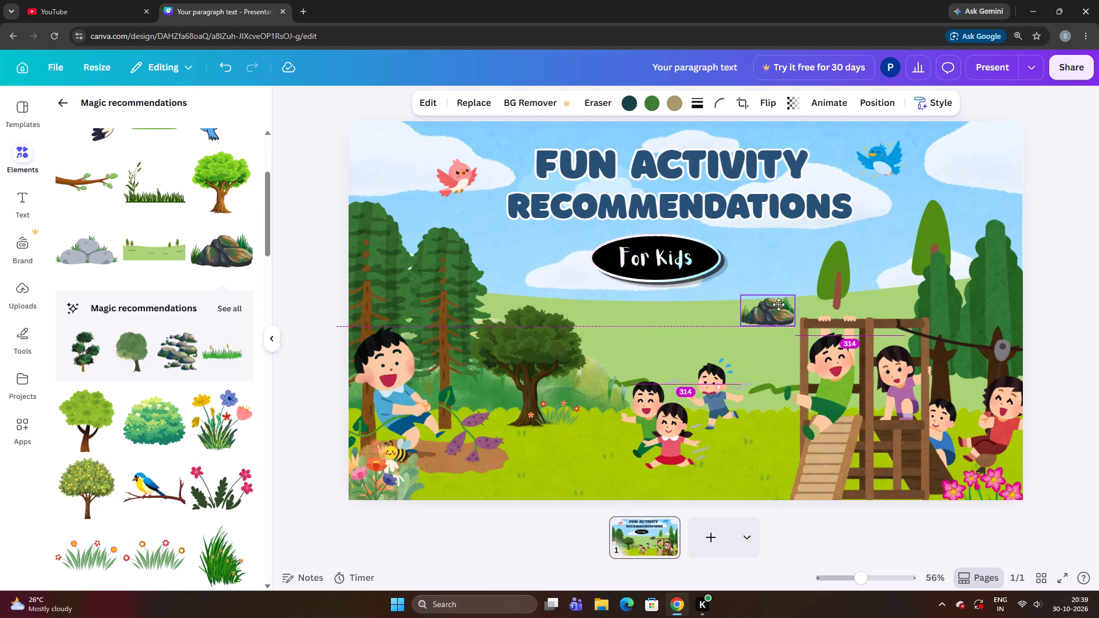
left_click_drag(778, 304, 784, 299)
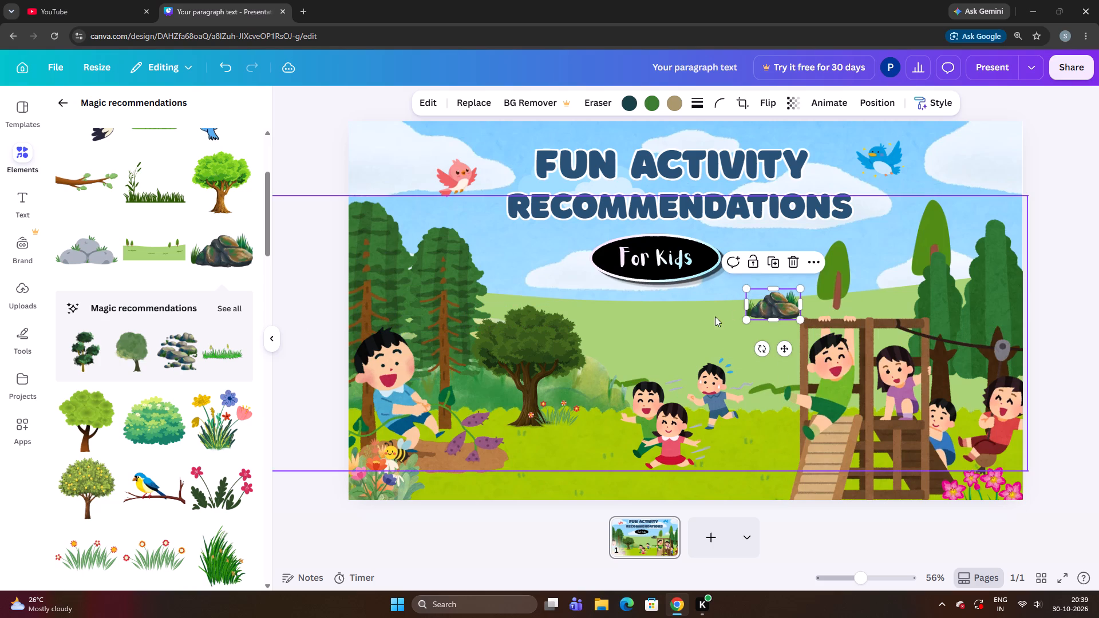
Enlarge the rock pile a little more at the hill's crest beside the climbing frame.
left_click_drag(750, 317, 737, 323)
left_click(754, 307)
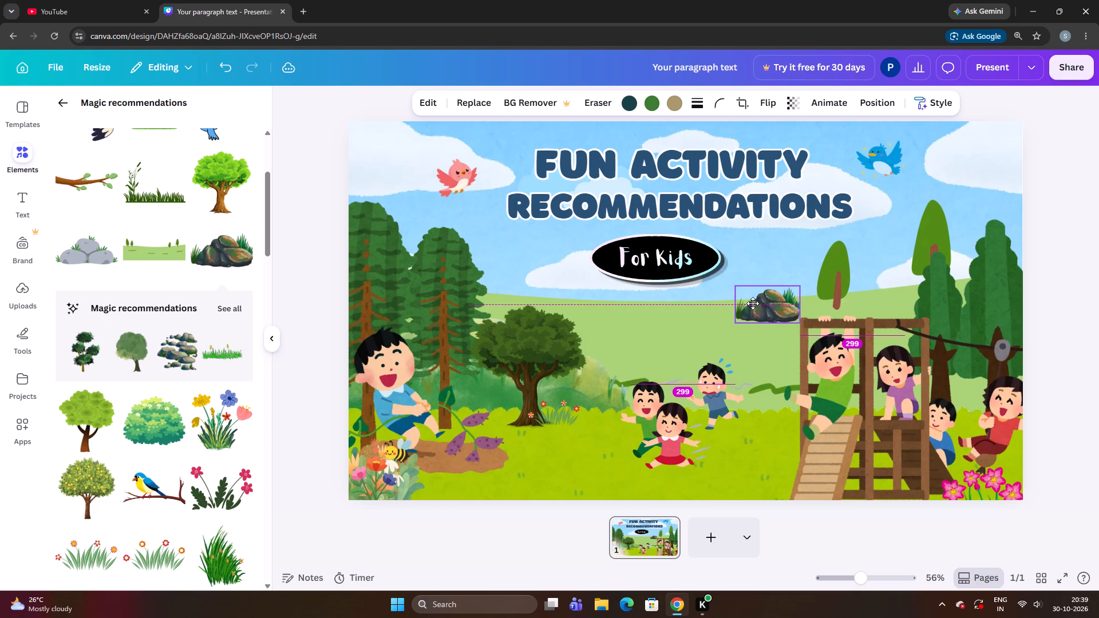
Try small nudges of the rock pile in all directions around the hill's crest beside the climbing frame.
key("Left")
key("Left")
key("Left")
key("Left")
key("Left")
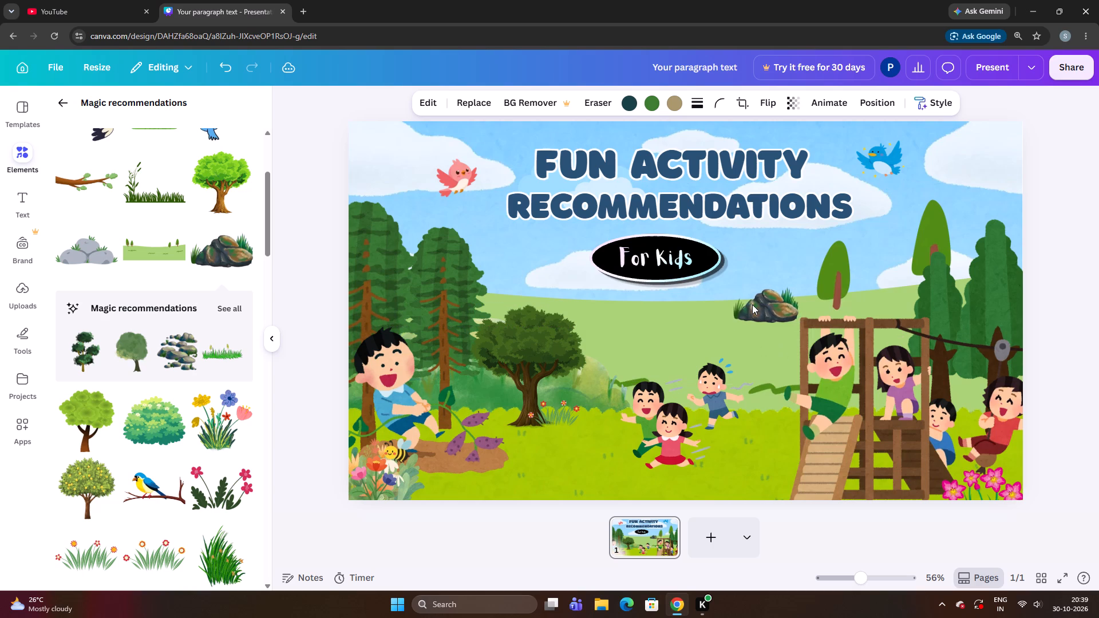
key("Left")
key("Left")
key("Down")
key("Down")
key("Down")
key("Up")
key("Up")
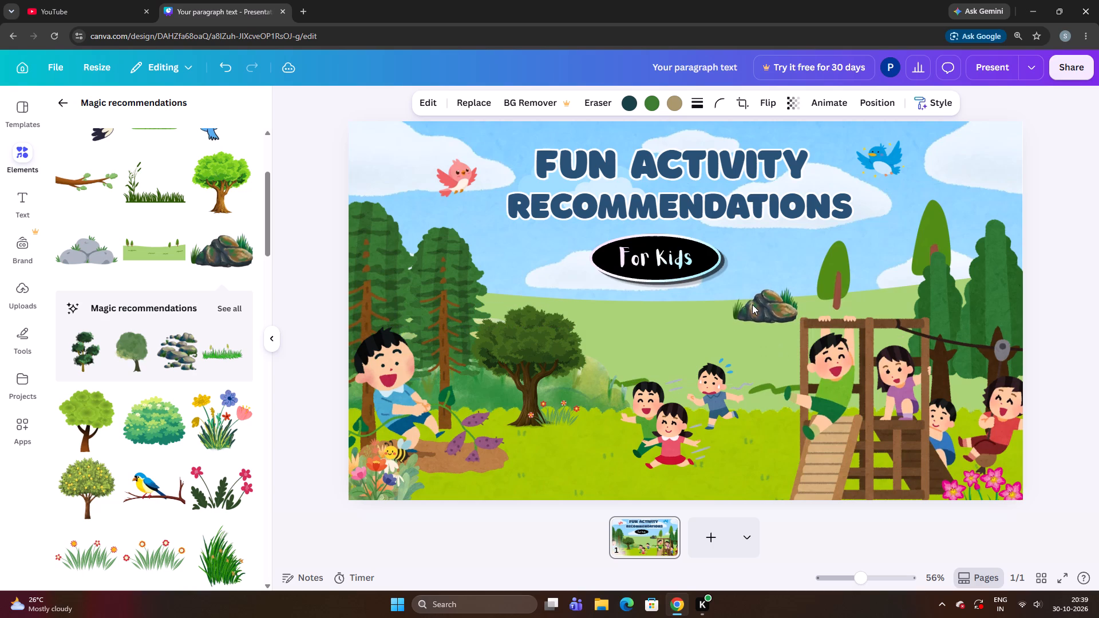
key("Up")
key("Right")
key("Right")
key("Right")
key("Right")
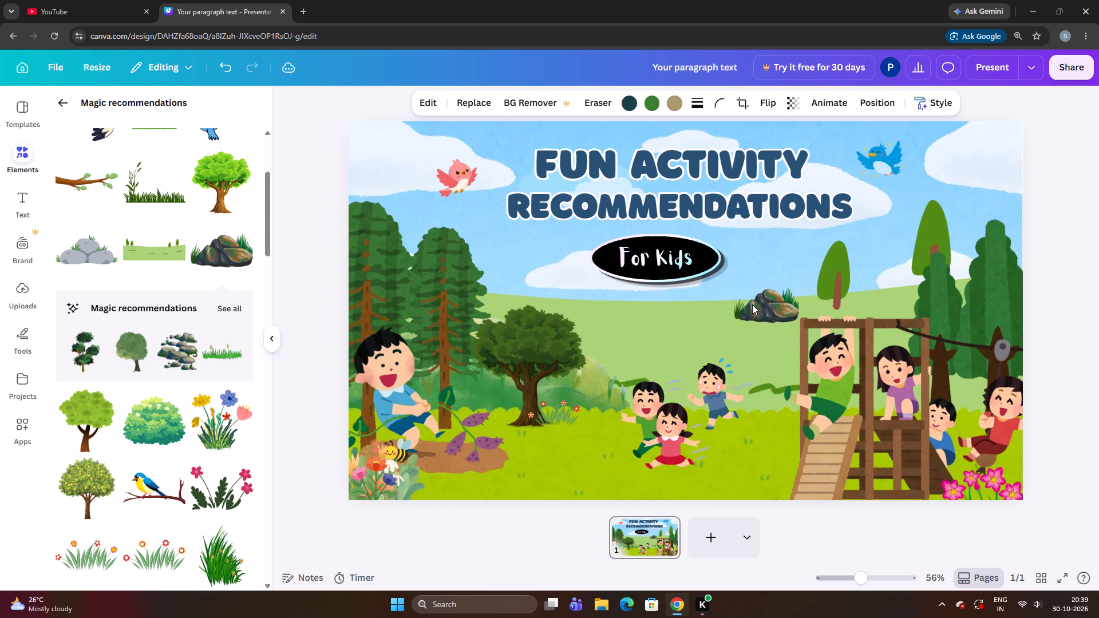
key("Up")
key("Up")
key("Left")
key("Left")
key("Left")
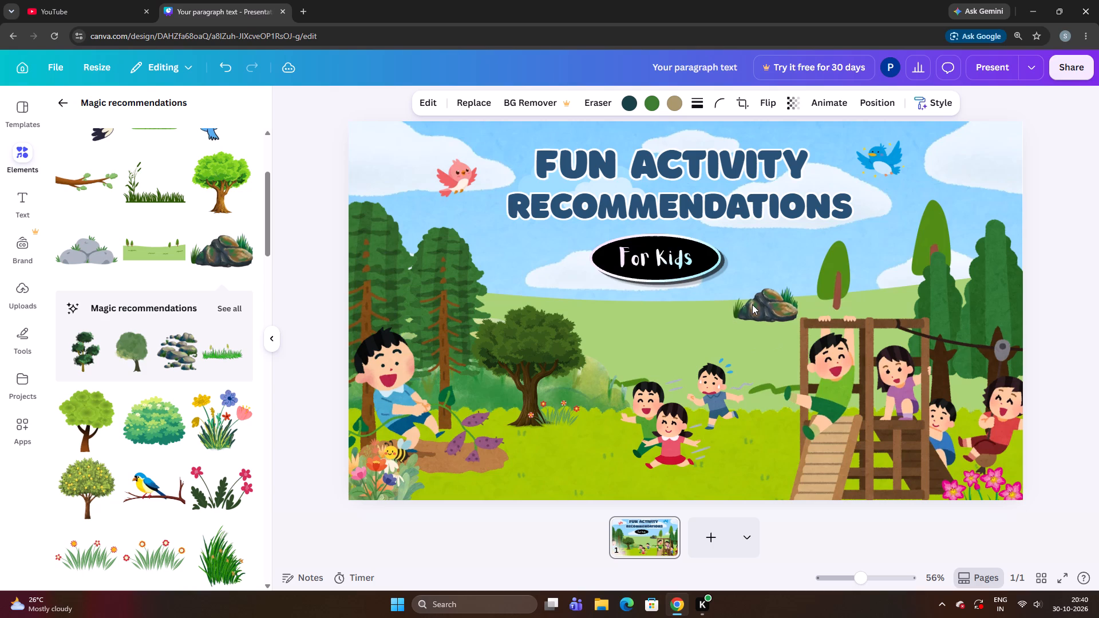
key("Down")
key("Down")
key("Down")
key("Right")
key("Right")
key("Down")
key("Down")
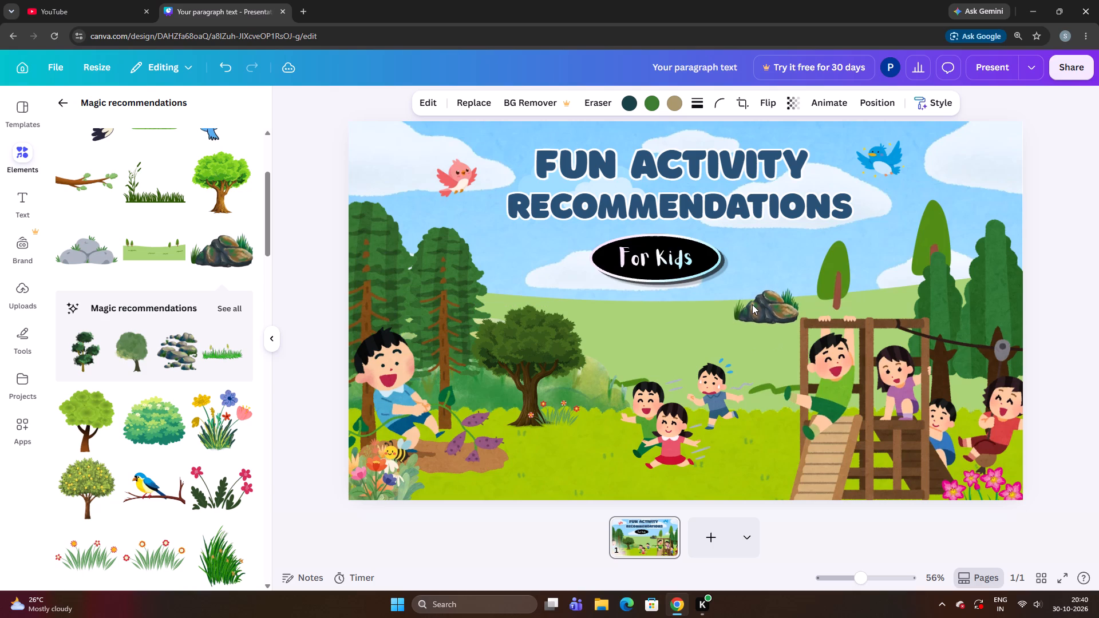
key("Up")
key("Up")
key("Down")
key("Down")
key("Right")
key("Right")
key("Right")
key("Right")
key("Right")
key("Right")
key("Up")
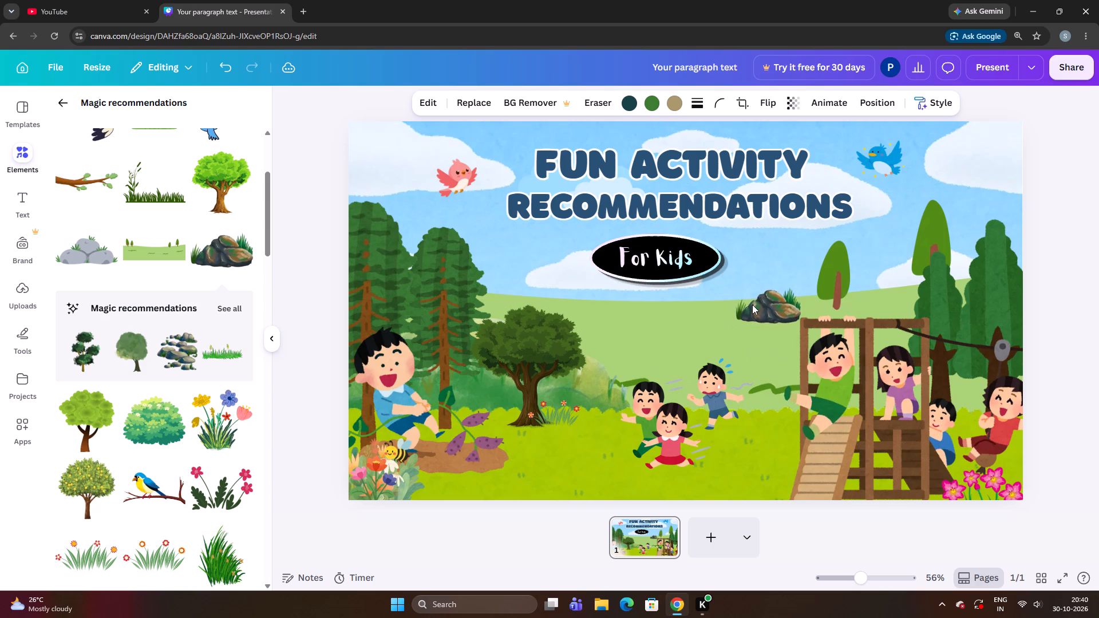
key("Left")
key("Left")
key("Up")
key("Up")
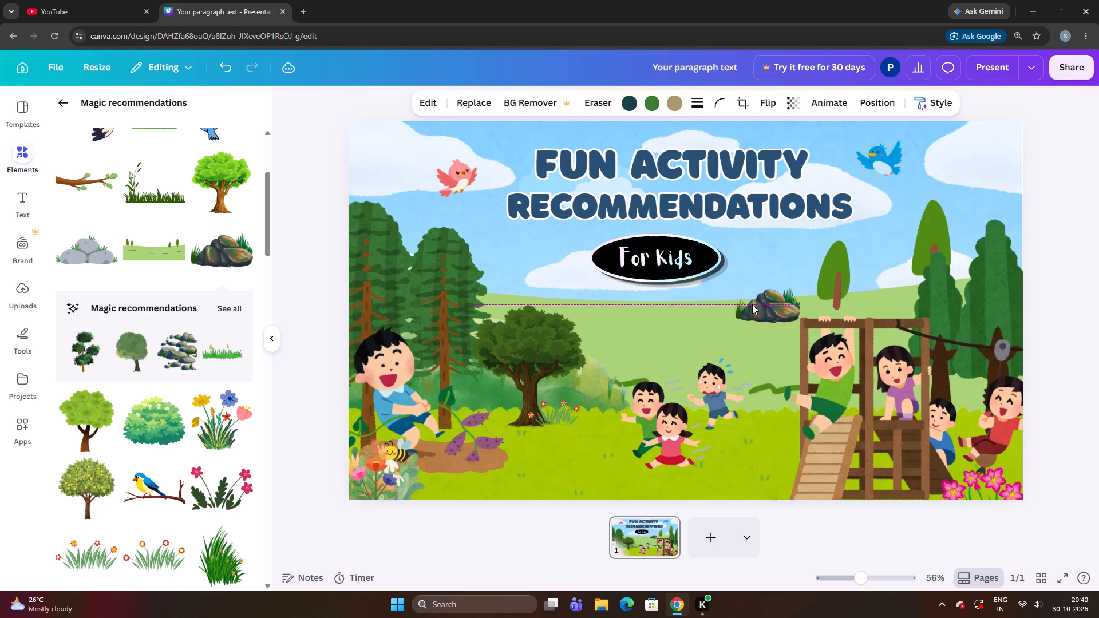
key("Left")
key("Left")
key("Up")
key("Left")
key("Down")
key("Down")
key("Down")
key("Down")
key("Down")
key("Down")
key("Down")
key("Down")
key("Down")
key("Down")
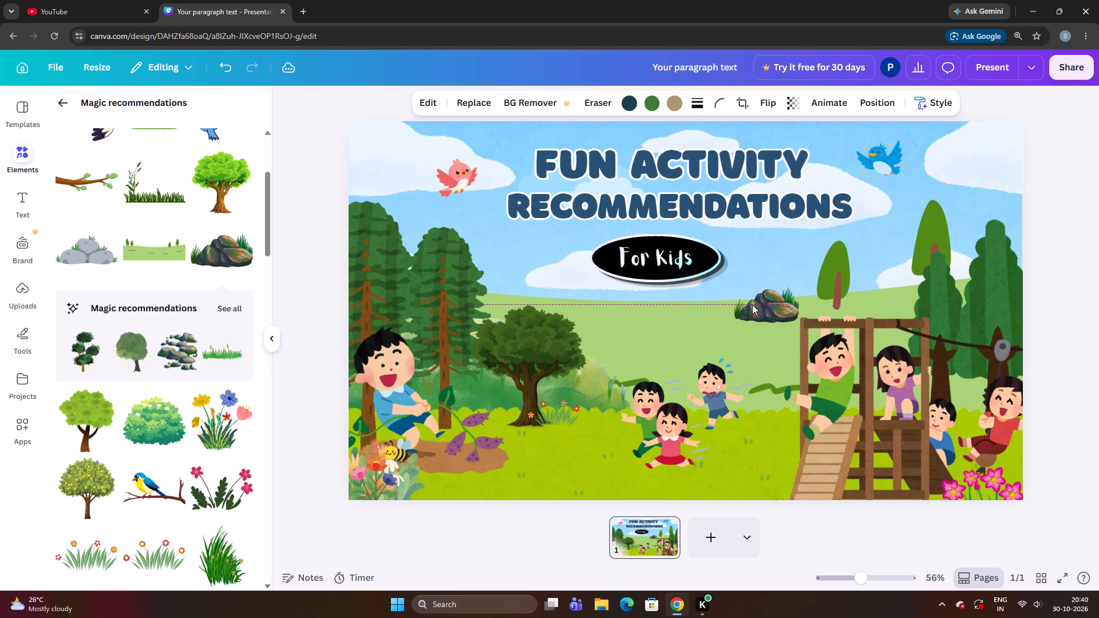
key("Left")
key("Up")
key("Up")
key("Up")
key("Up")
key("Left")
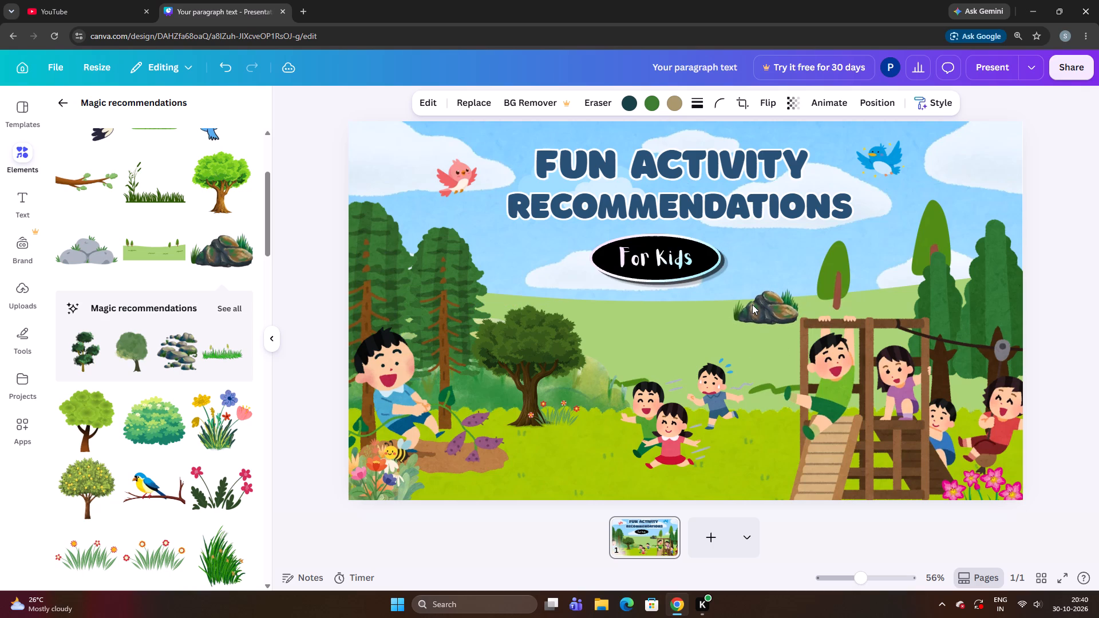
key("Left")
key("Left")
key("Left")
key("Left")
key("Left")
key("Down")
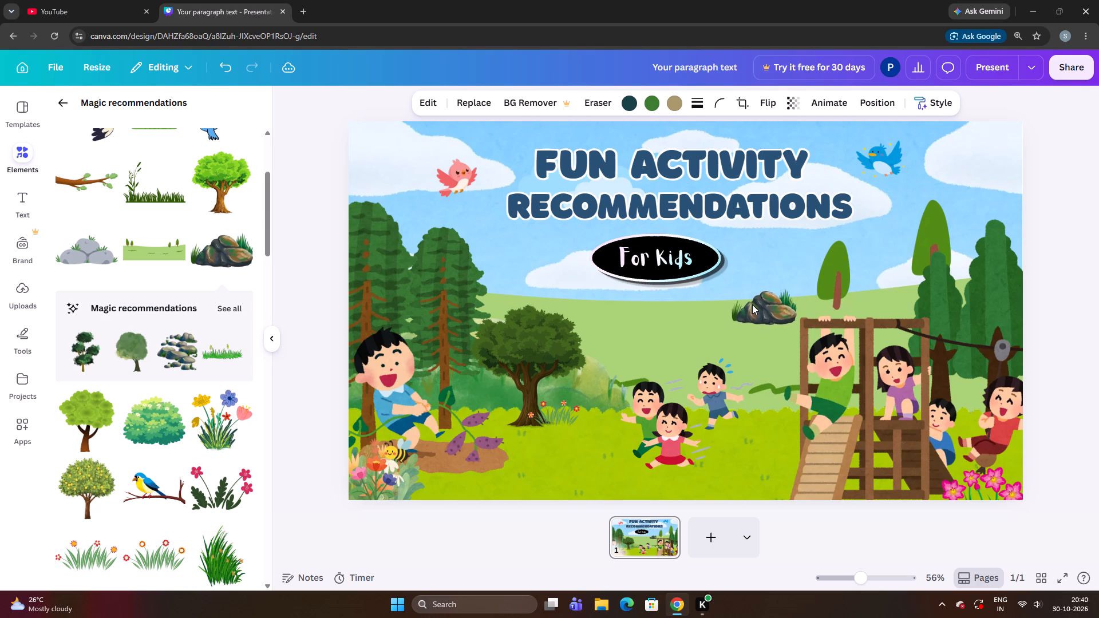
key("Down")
Make the rock pile slightly taller in small increments, keeping its width.
key("ctrl+Down")
key("ctrl+Down")
key("ctrl+Down")
key("ctrl+Down")
key("ctrl+Down")
key("ctrl+Down")
key("ctrl+Down")
key("ctrl+Down")
key("ctrl+Down")
key("ctrl+Down")
key("ctrl+Down")
key("ctrl+Down")
key("ctrl+Down")
key("ctrl+Down")
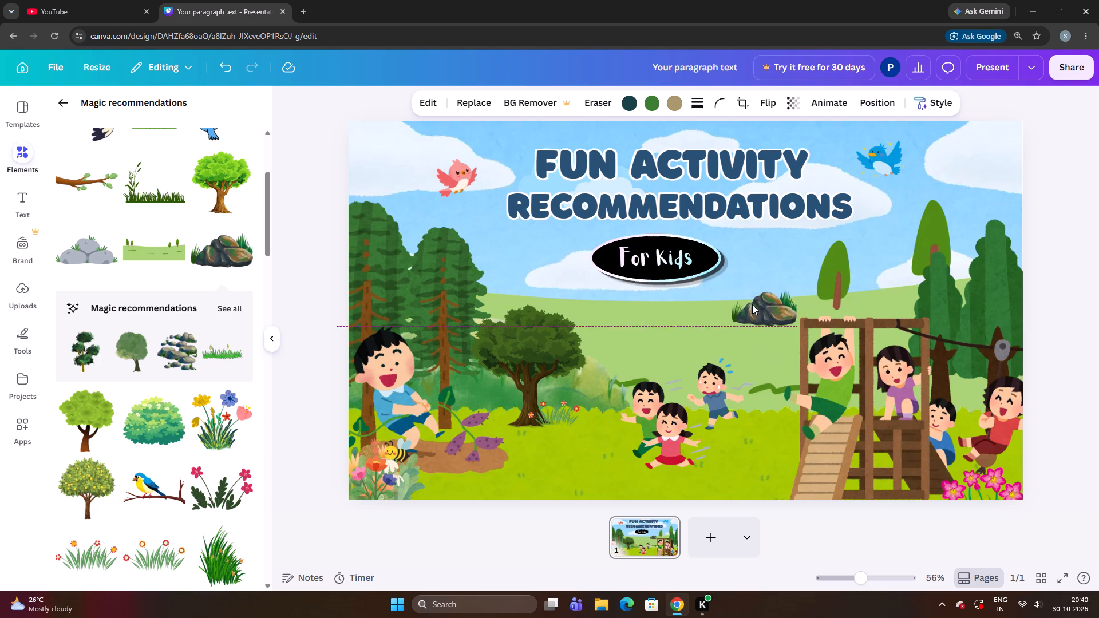
key("Up")
key("ctrl+Down")
key("ctrl+Down")
key("ctrl+Down")
key("ctrl+Down")
key("ctrl+Down")
key("ctrl+Down")
key("ctrl+Down")
key("ctrl+Down")
key("ctrl+Down")
key("ctrl+Down")
key("ctrl+Down")
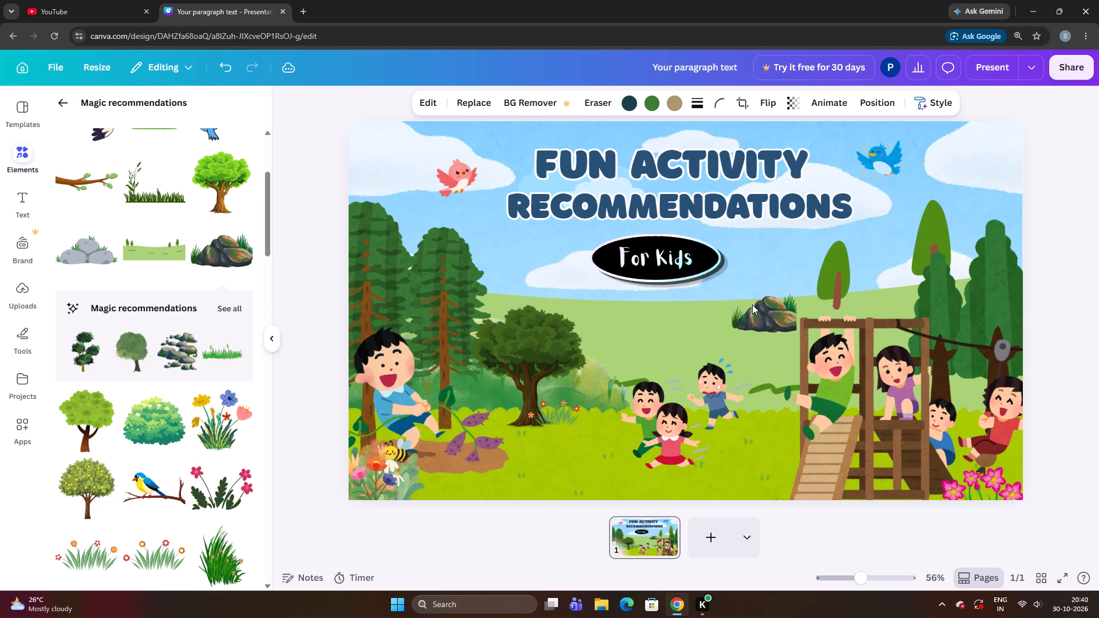
Move the rock pile slightly away from the climbing frame, up to the hill's crest near the For Kids badge.
left_click(753, 306)
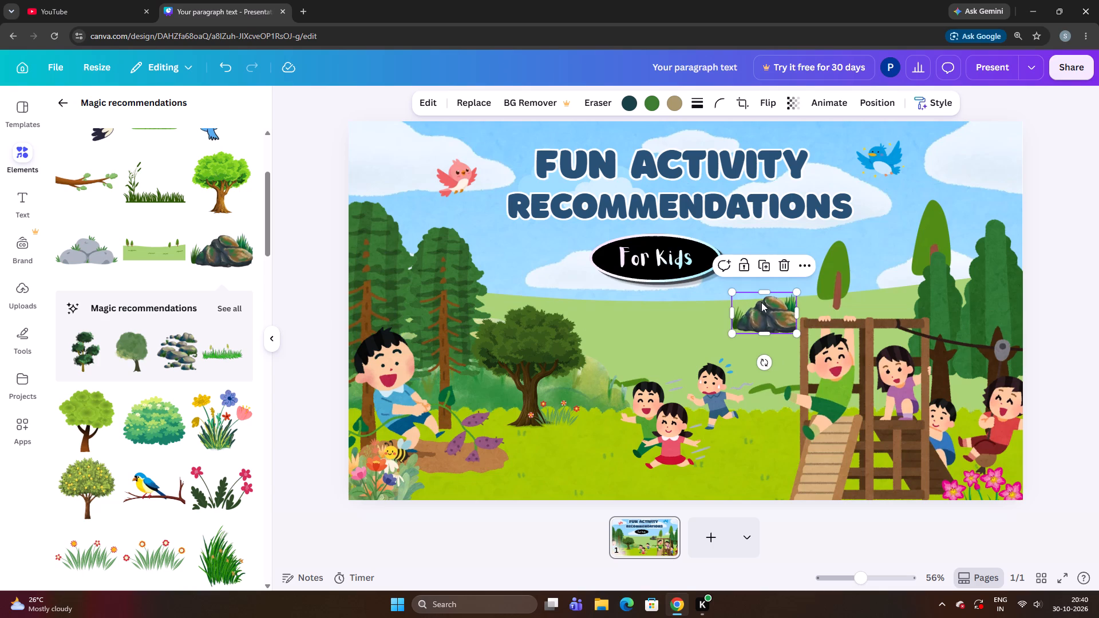
left_click_drag(784, 314, 766, 307)
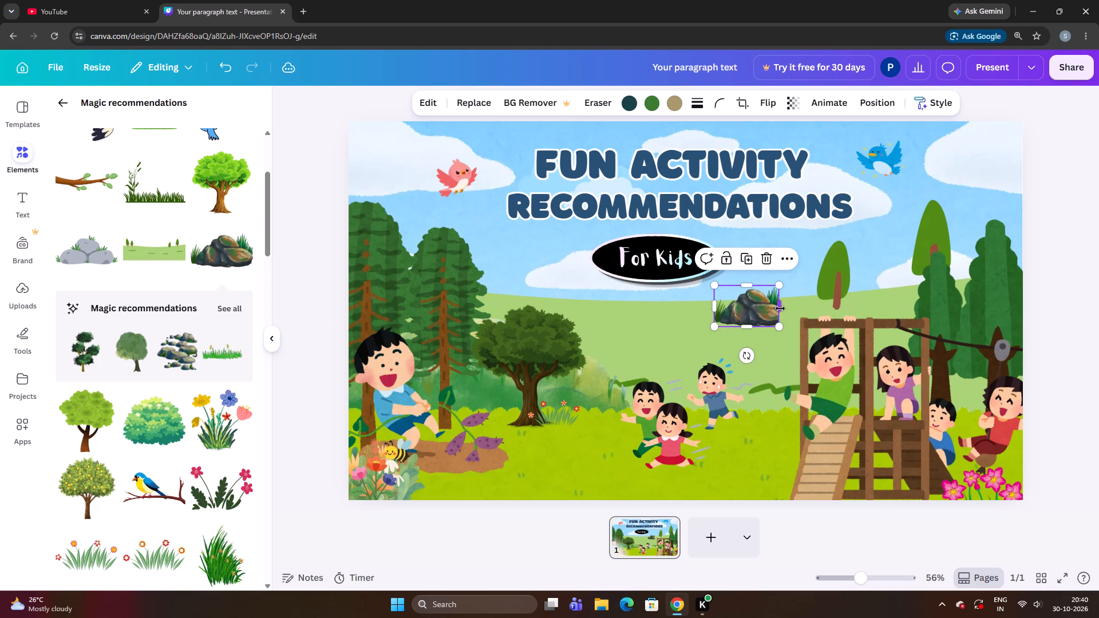
Stretch the rock pile a little wider and taller beside the climbing frame, and deselect it.
left_click_drag(780, 308, 785, 322)
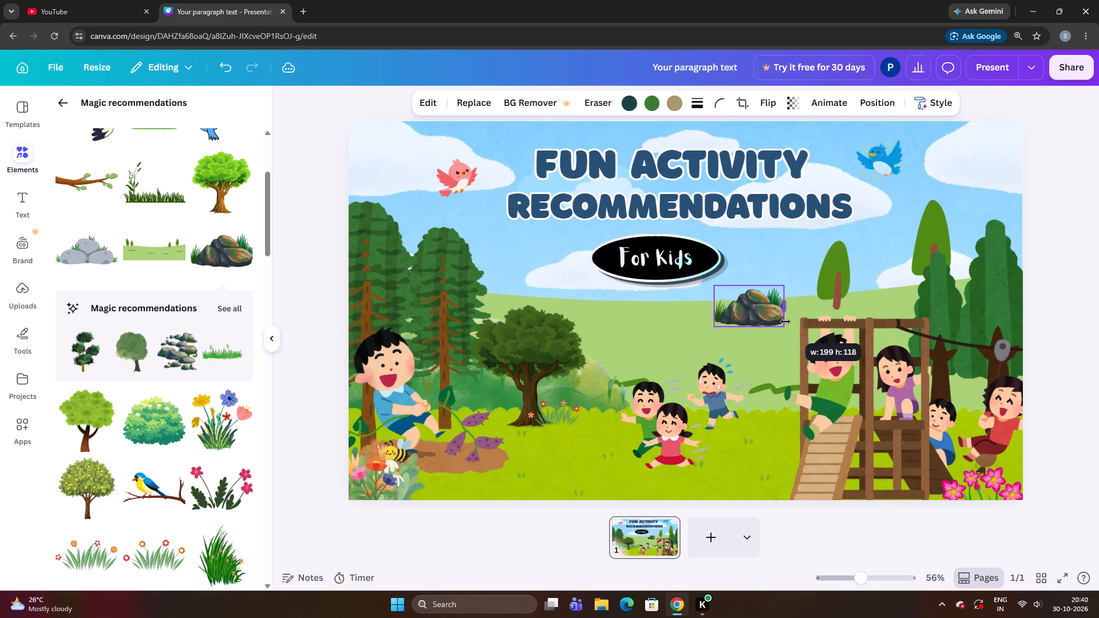
left_click_drag(785, 322, 784, 324)
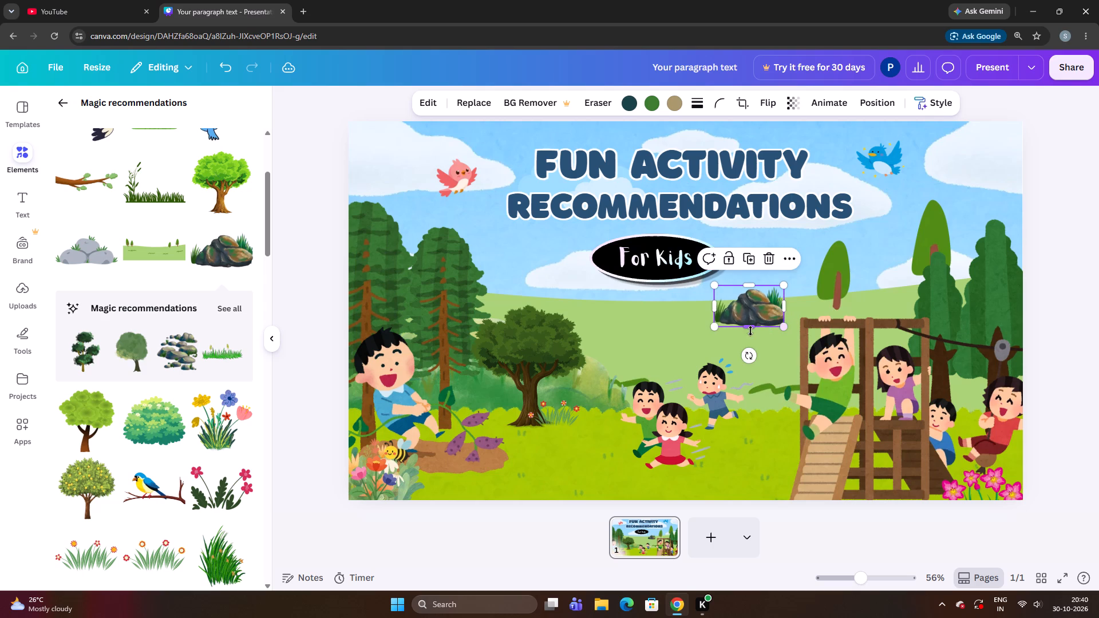
left_click(749, 327)
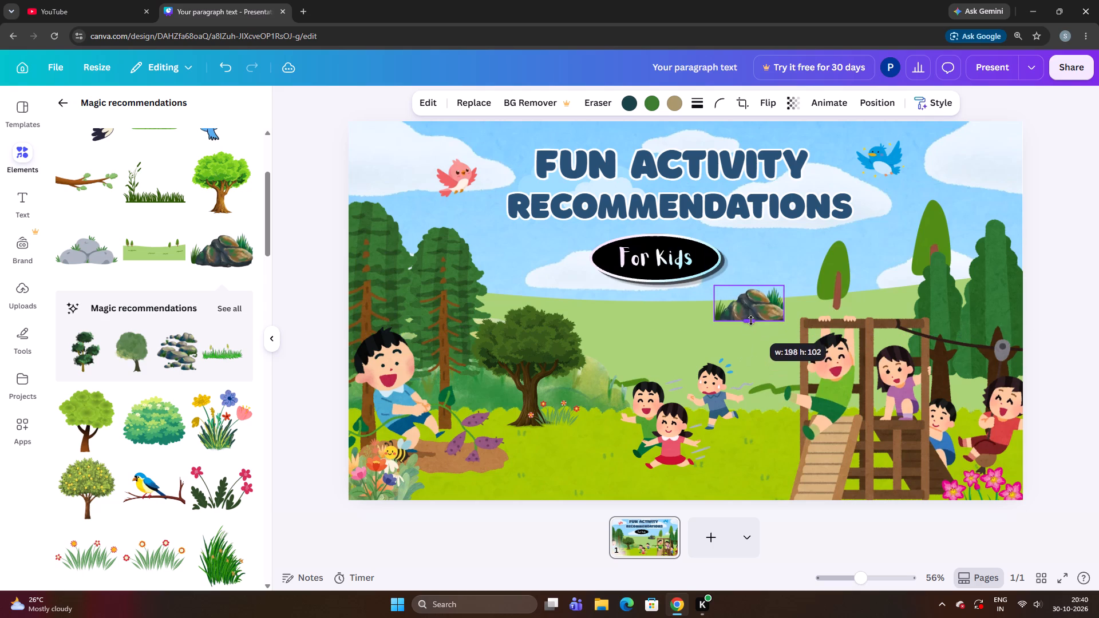
left_click_drag(782, 310, 782, 310)
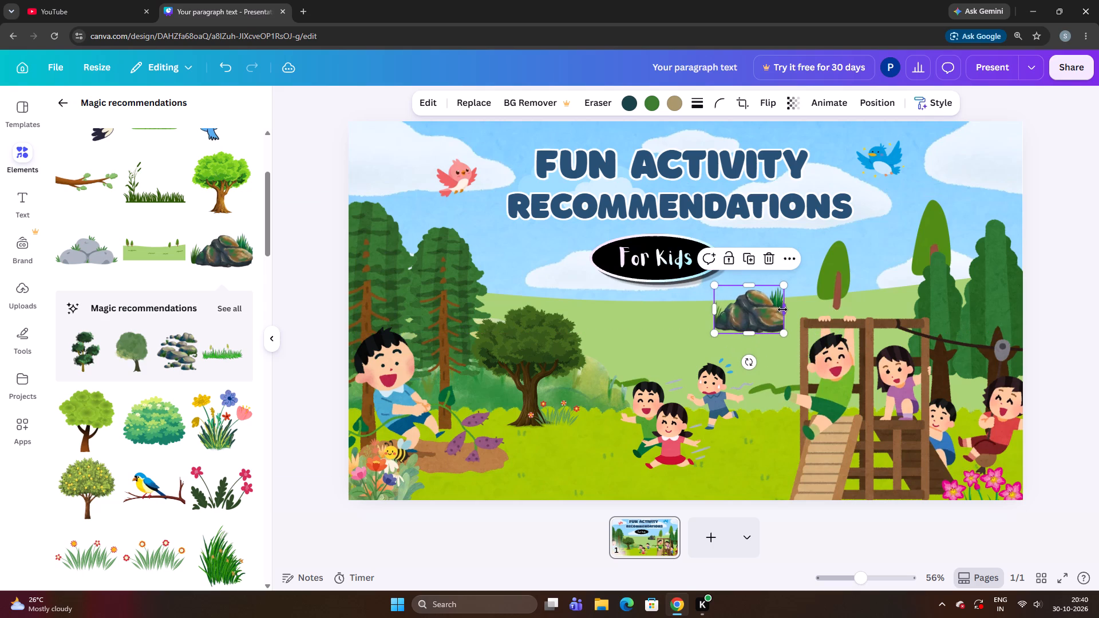
left_click_drag(782, 310, 788, 310)
left_click(680, 351)
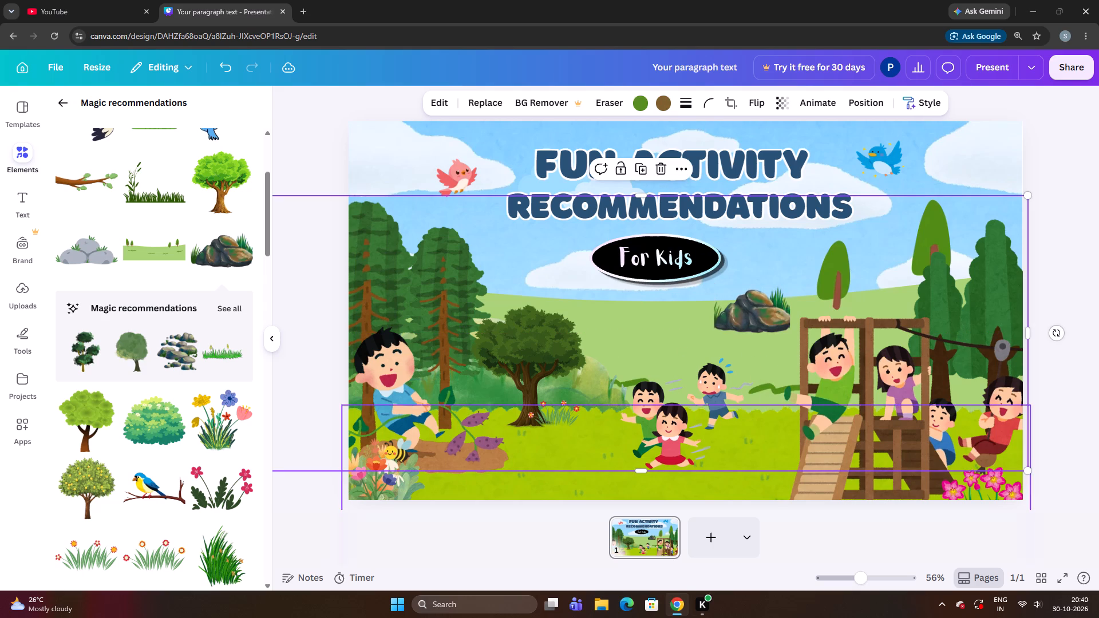
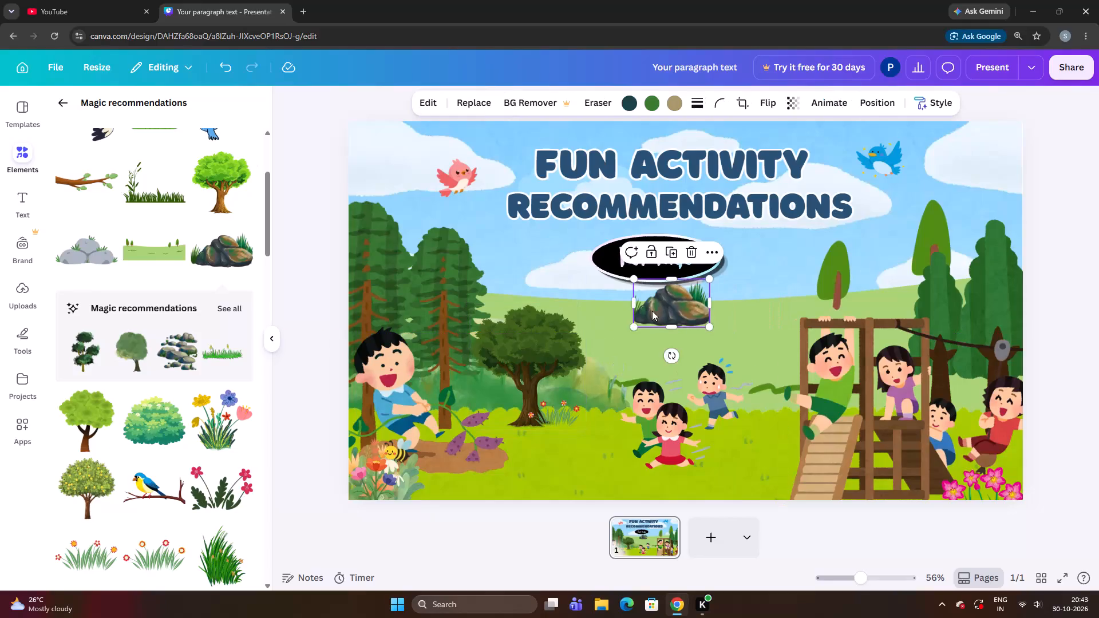
Try changing the rock pile's width below the For Kids badge, and delete the rock pile.
left_click_drag(709, 305, 715, 305)
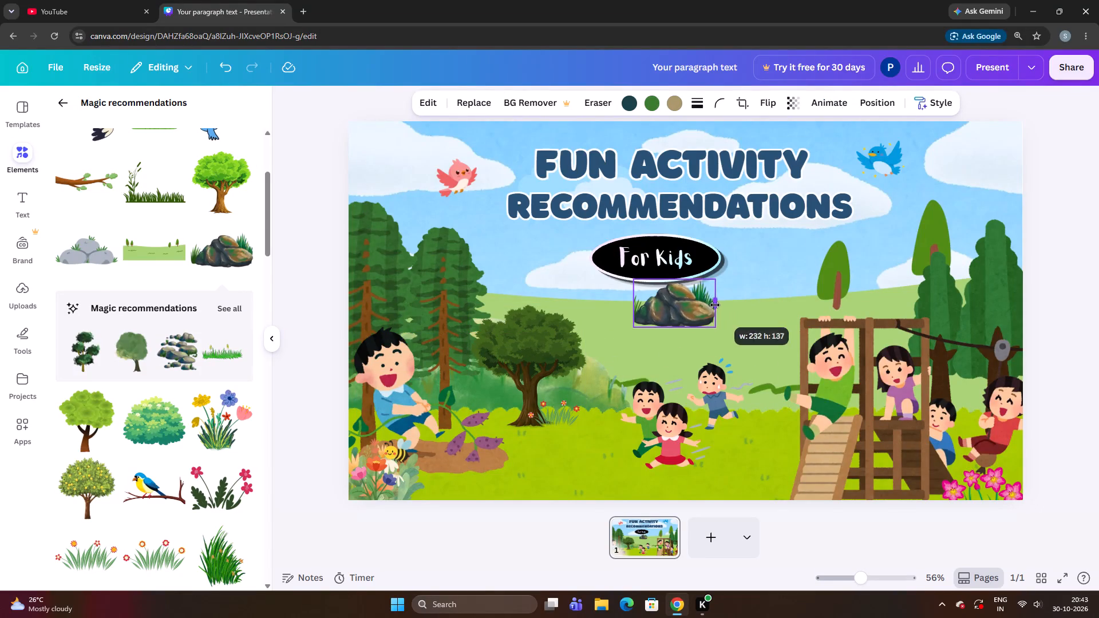
left_click_drag(715, 305, 650, 315)
left_click(656, 256)
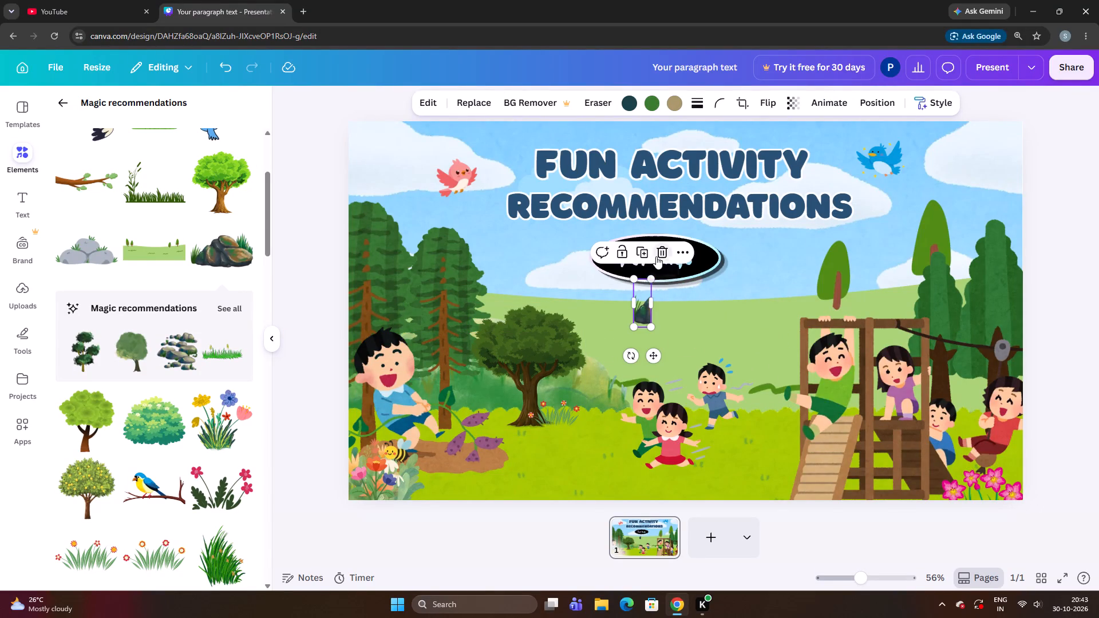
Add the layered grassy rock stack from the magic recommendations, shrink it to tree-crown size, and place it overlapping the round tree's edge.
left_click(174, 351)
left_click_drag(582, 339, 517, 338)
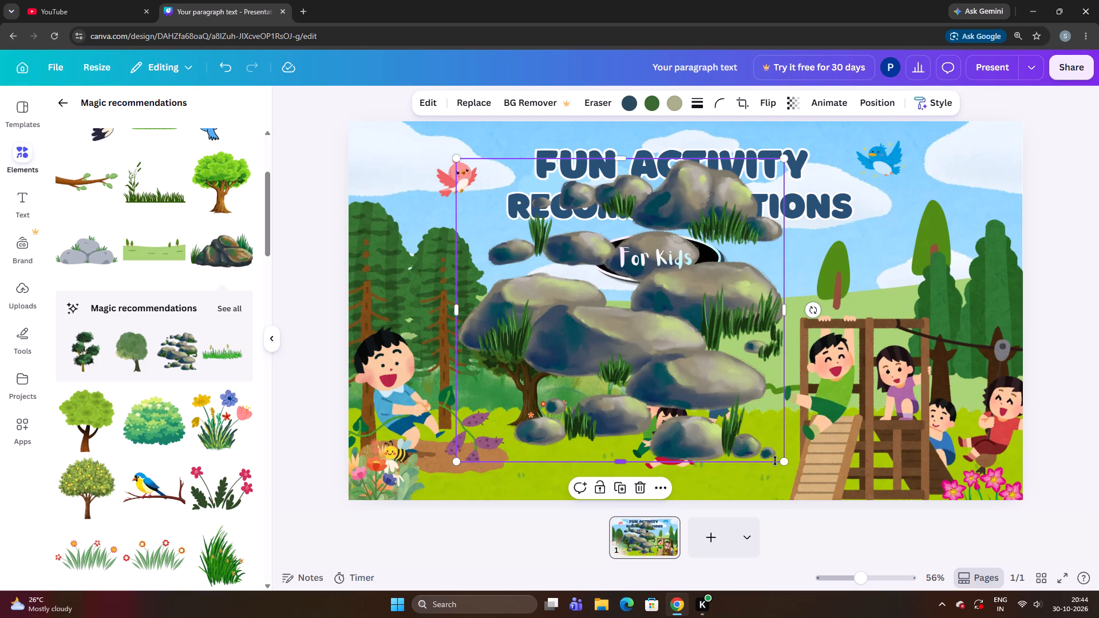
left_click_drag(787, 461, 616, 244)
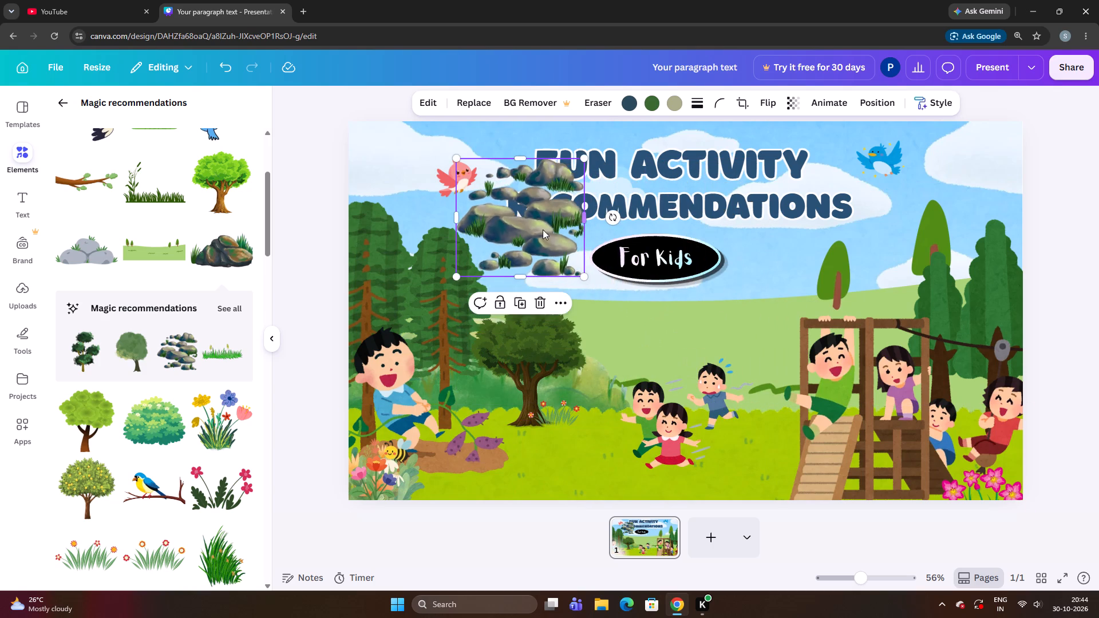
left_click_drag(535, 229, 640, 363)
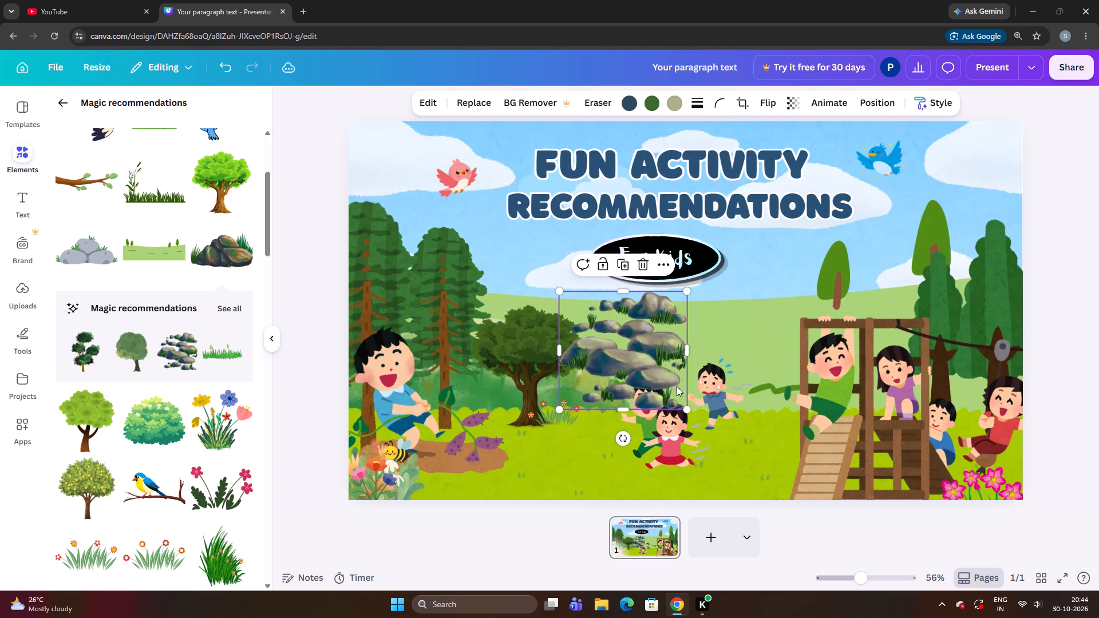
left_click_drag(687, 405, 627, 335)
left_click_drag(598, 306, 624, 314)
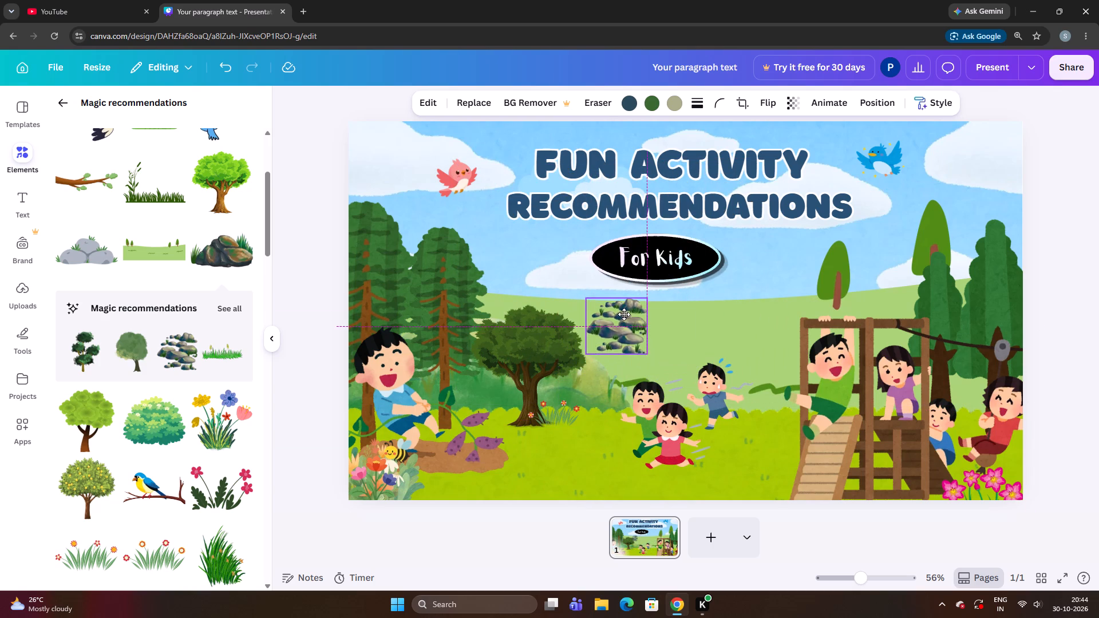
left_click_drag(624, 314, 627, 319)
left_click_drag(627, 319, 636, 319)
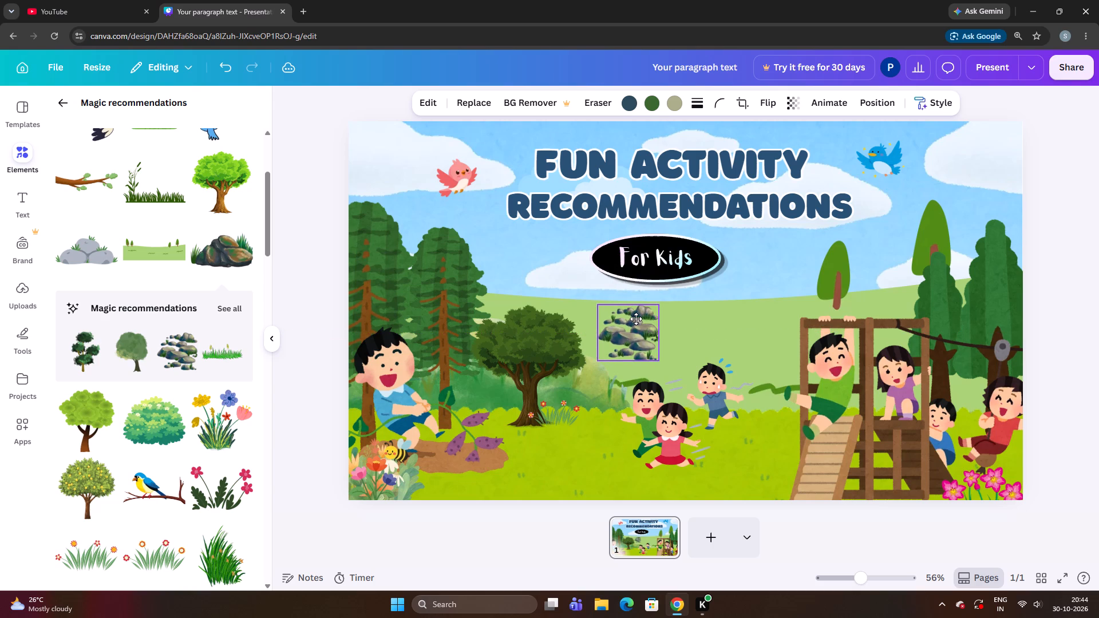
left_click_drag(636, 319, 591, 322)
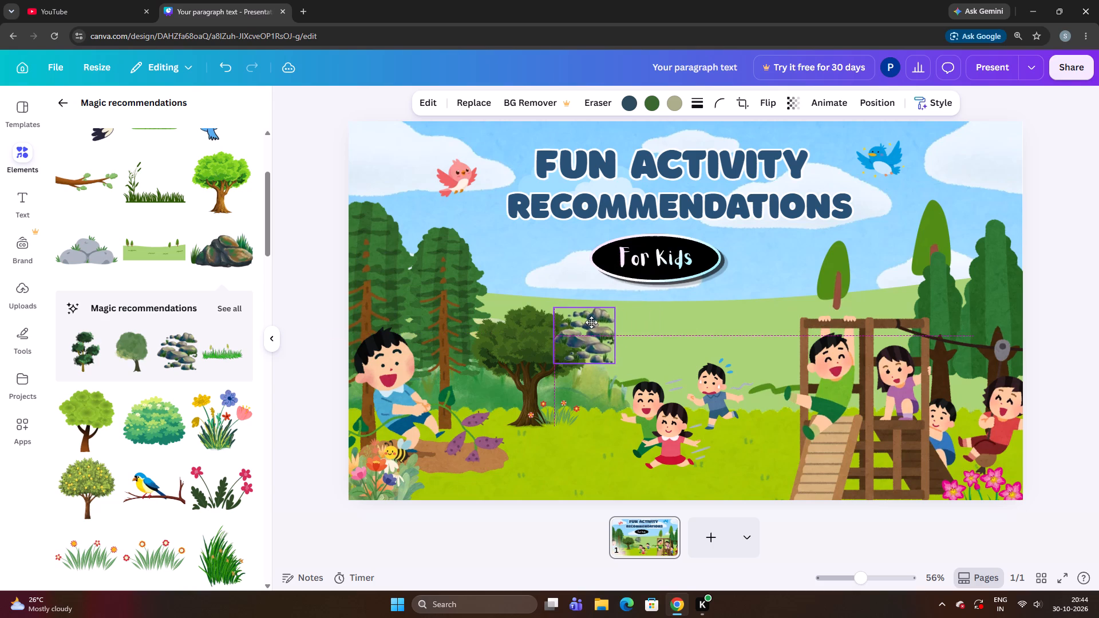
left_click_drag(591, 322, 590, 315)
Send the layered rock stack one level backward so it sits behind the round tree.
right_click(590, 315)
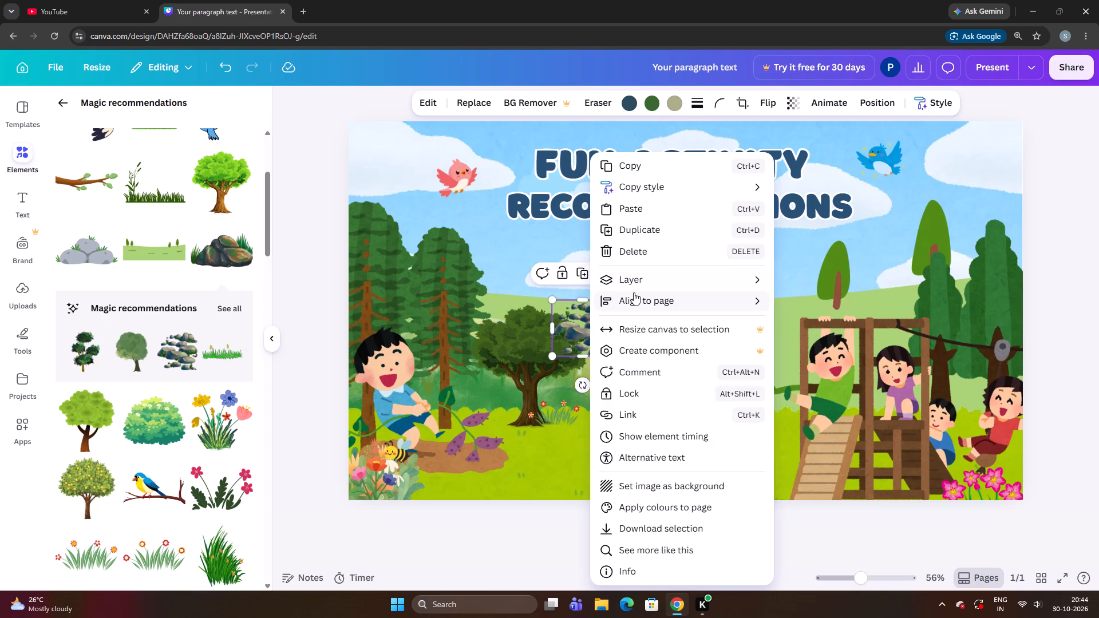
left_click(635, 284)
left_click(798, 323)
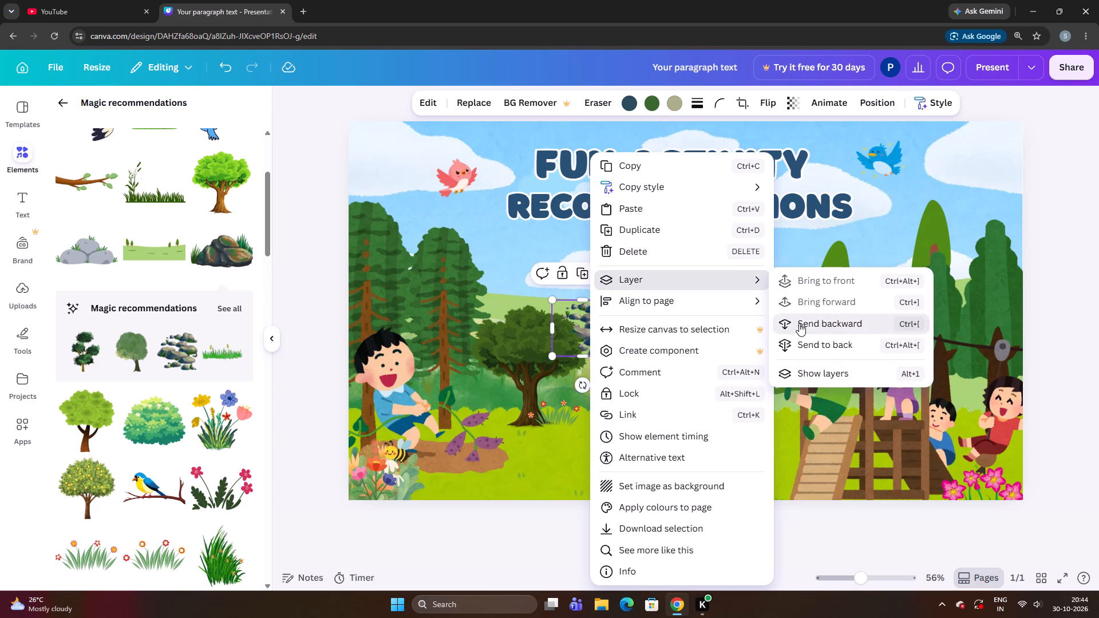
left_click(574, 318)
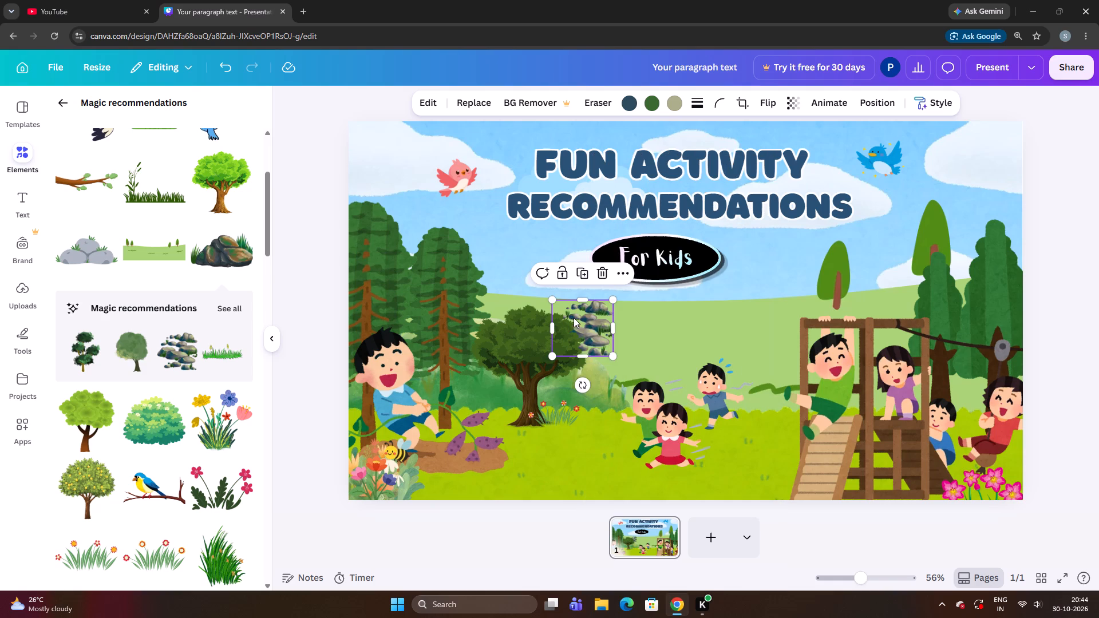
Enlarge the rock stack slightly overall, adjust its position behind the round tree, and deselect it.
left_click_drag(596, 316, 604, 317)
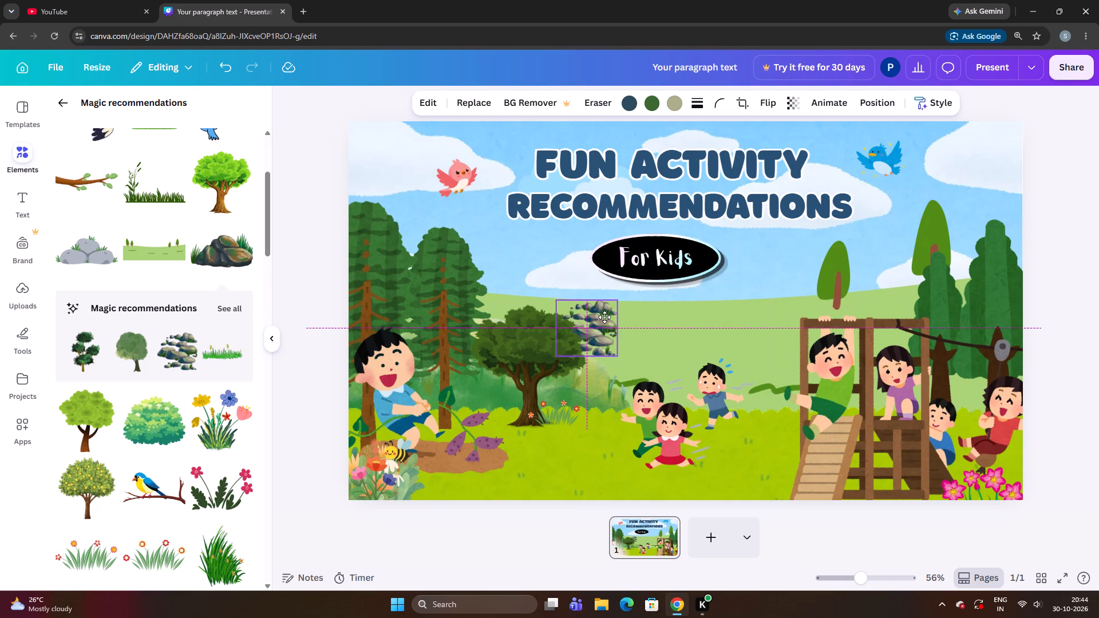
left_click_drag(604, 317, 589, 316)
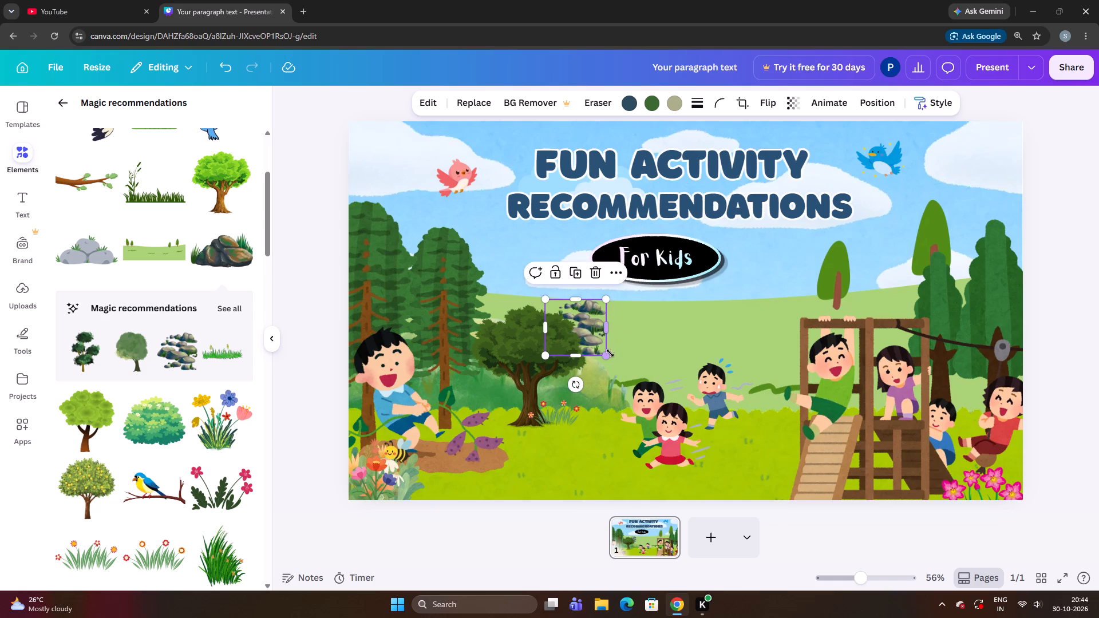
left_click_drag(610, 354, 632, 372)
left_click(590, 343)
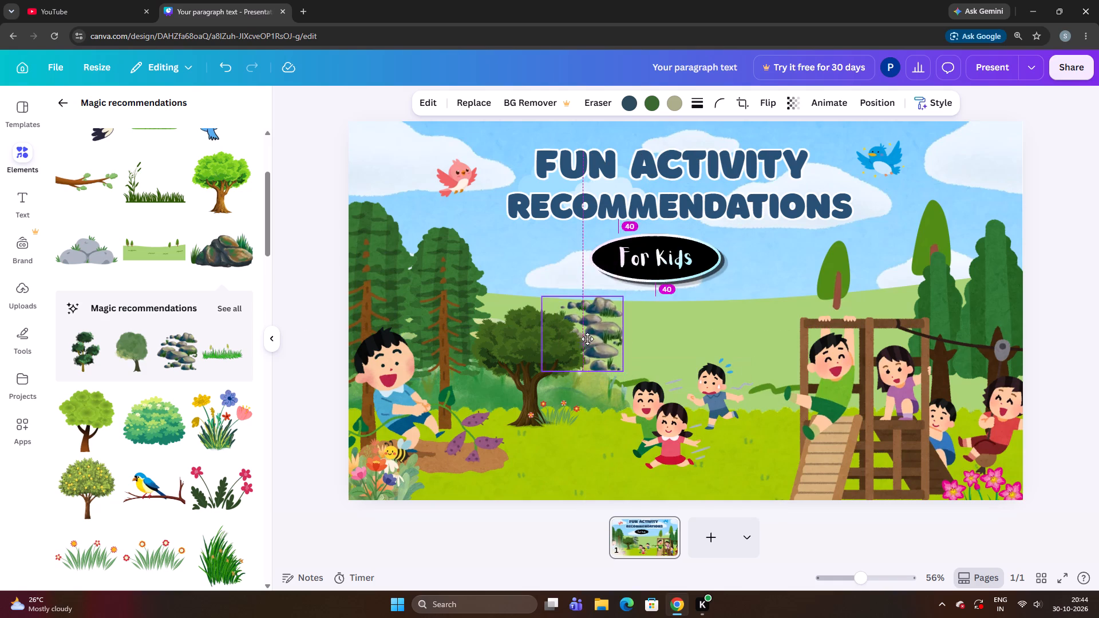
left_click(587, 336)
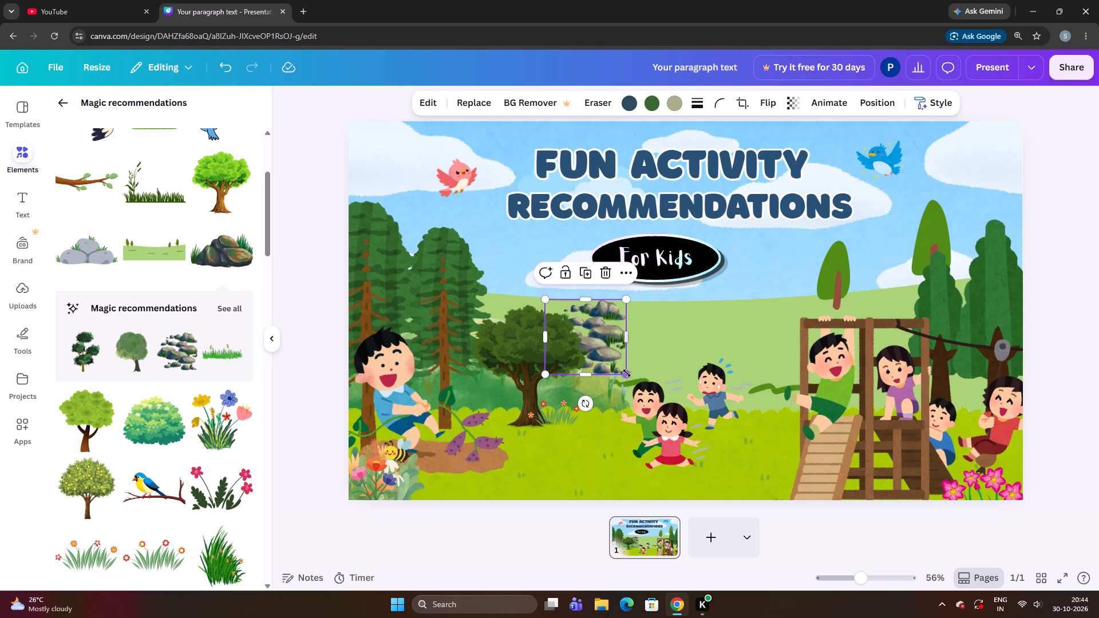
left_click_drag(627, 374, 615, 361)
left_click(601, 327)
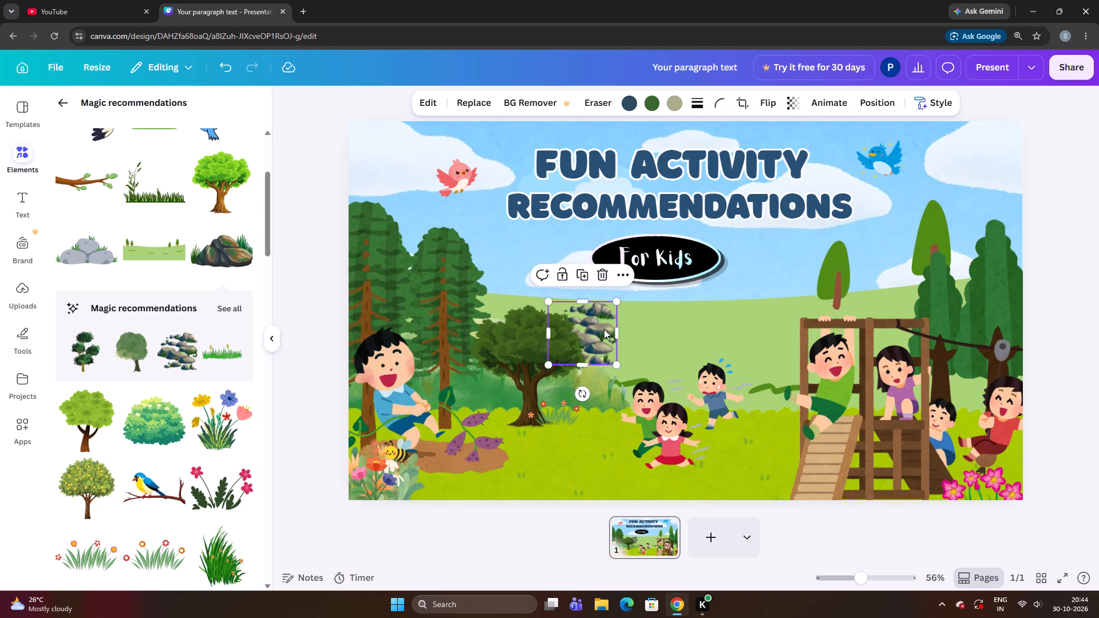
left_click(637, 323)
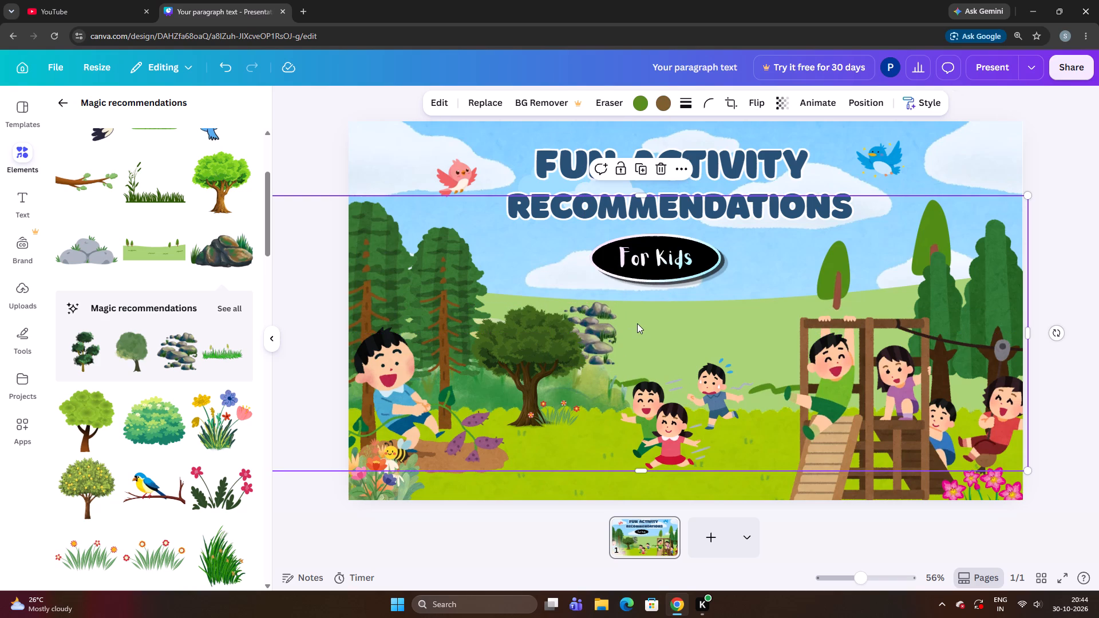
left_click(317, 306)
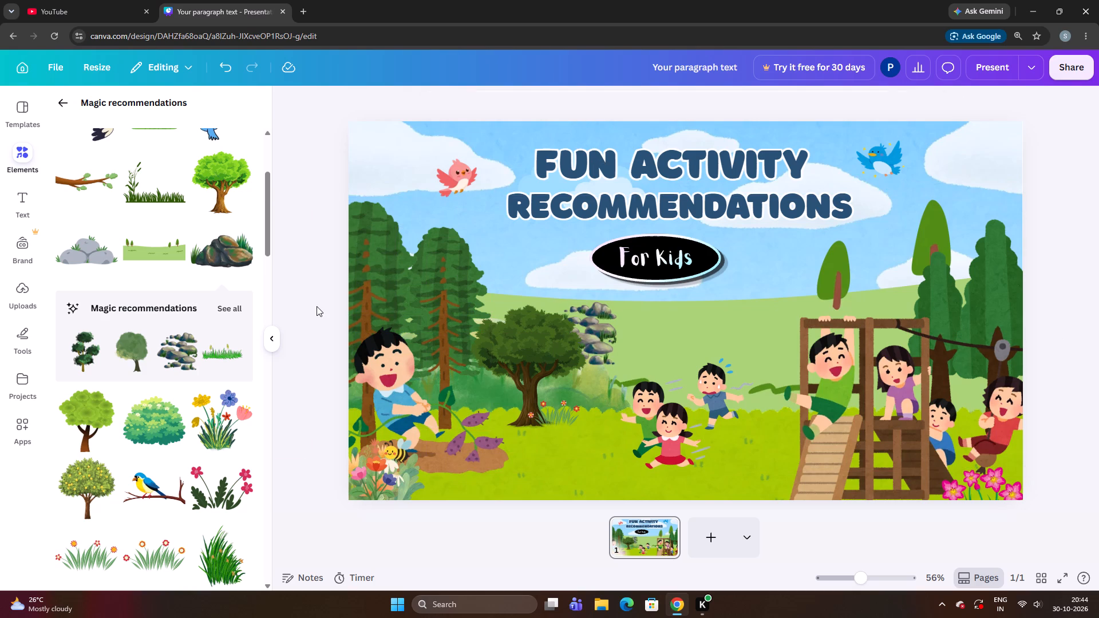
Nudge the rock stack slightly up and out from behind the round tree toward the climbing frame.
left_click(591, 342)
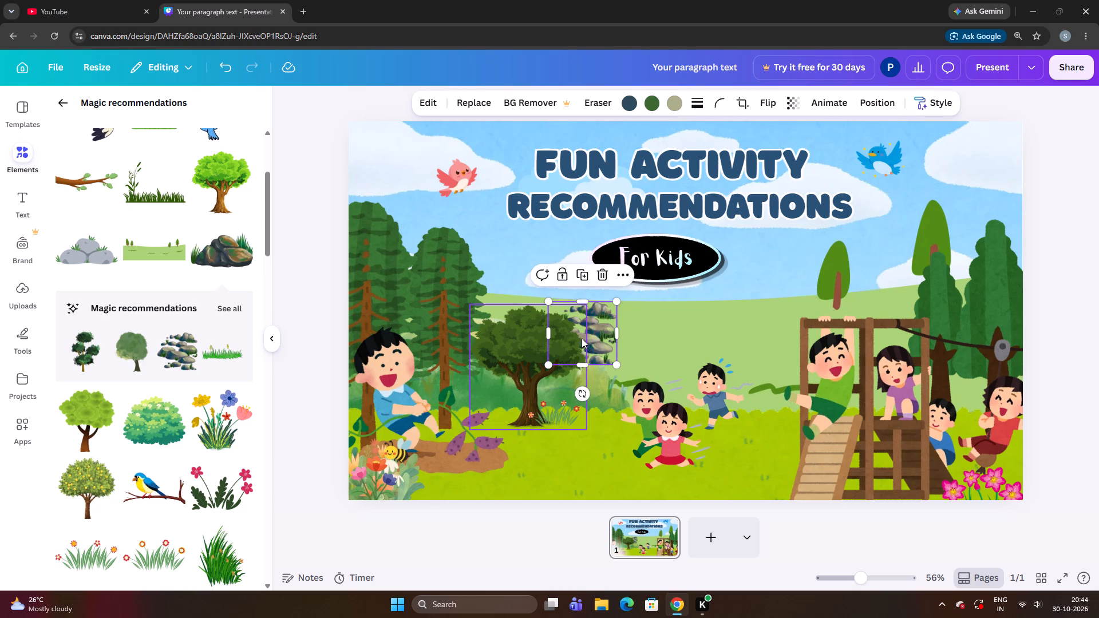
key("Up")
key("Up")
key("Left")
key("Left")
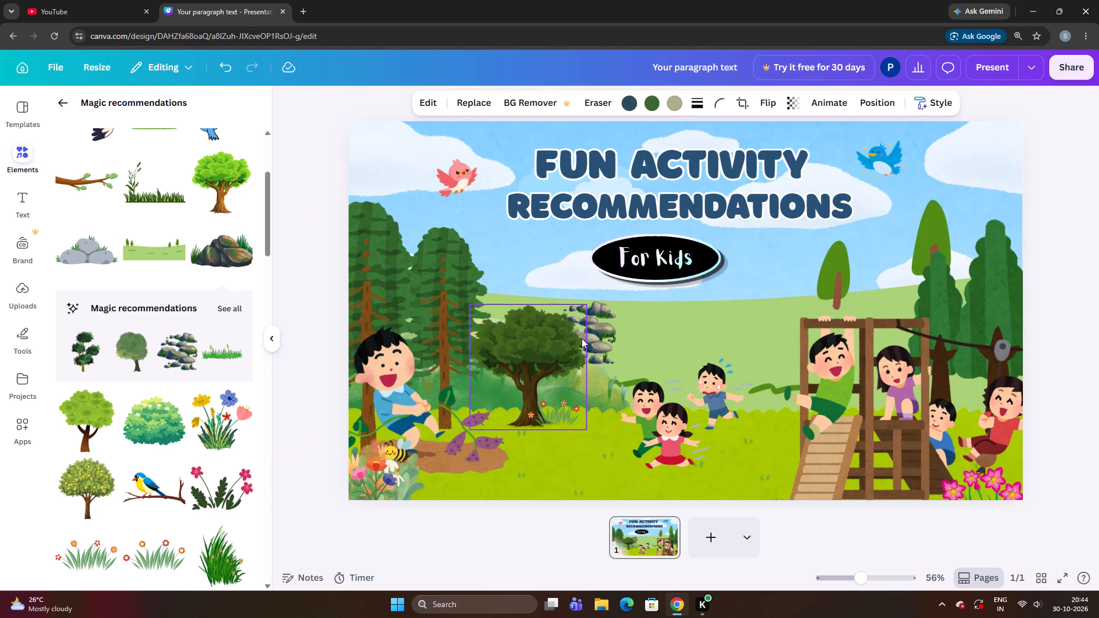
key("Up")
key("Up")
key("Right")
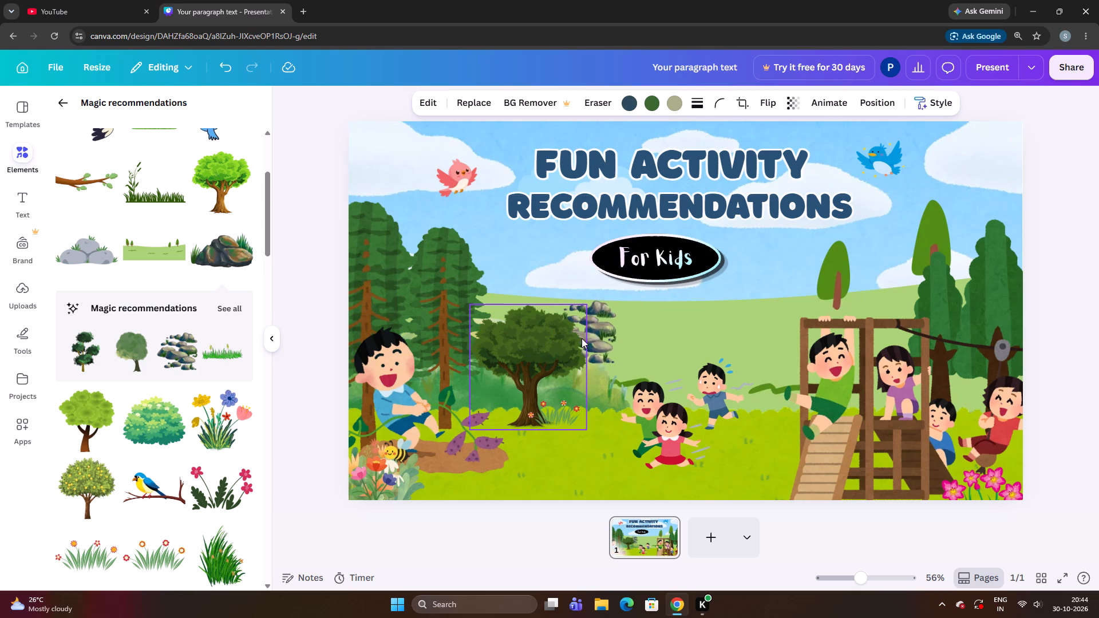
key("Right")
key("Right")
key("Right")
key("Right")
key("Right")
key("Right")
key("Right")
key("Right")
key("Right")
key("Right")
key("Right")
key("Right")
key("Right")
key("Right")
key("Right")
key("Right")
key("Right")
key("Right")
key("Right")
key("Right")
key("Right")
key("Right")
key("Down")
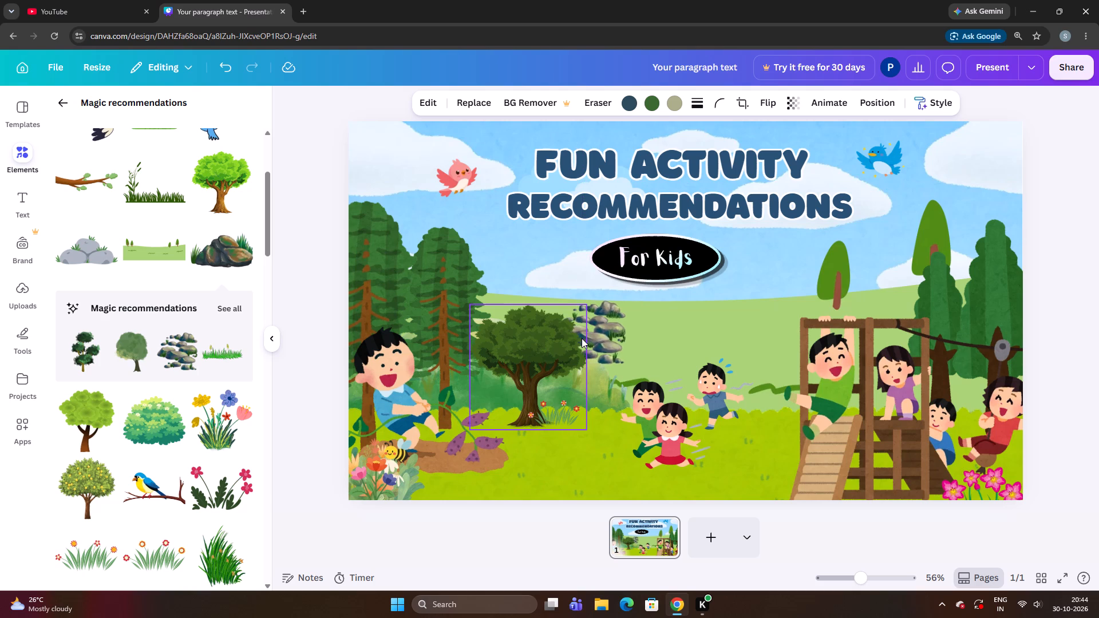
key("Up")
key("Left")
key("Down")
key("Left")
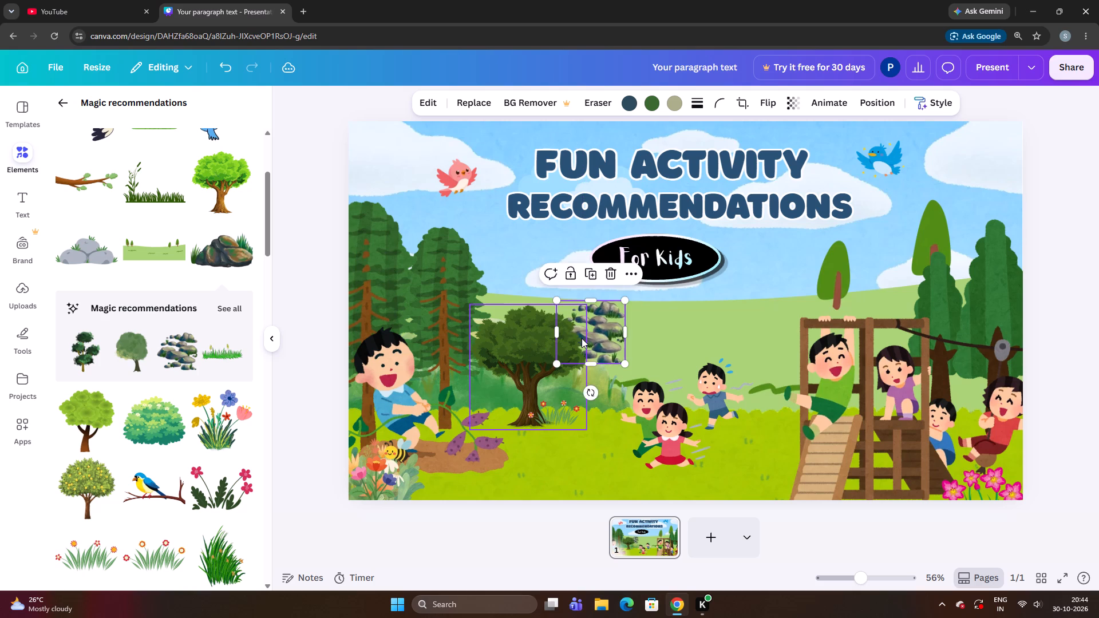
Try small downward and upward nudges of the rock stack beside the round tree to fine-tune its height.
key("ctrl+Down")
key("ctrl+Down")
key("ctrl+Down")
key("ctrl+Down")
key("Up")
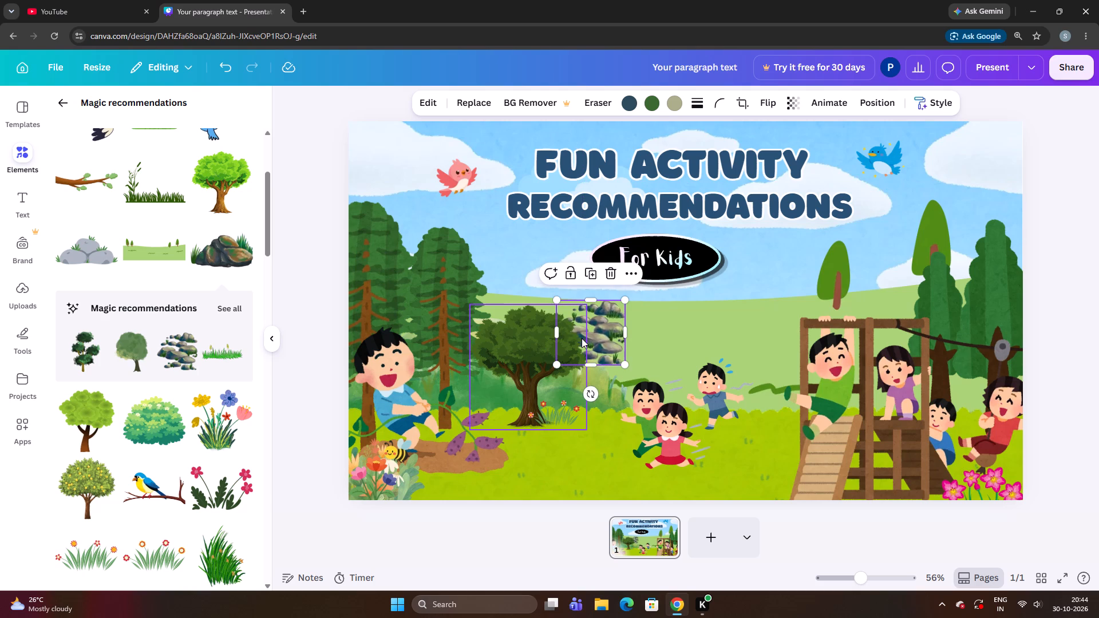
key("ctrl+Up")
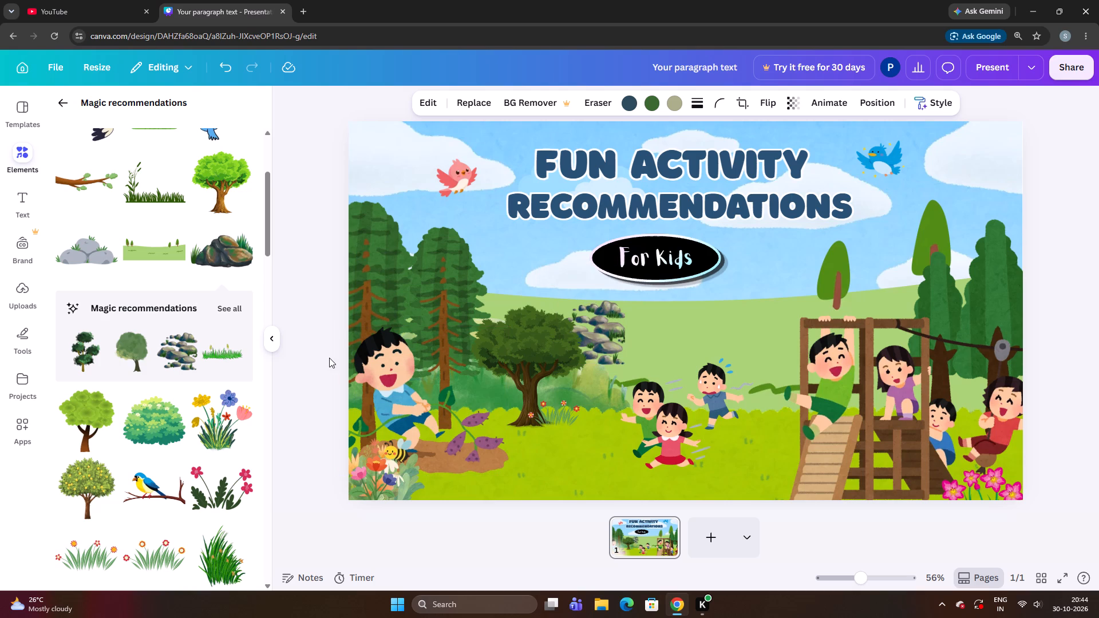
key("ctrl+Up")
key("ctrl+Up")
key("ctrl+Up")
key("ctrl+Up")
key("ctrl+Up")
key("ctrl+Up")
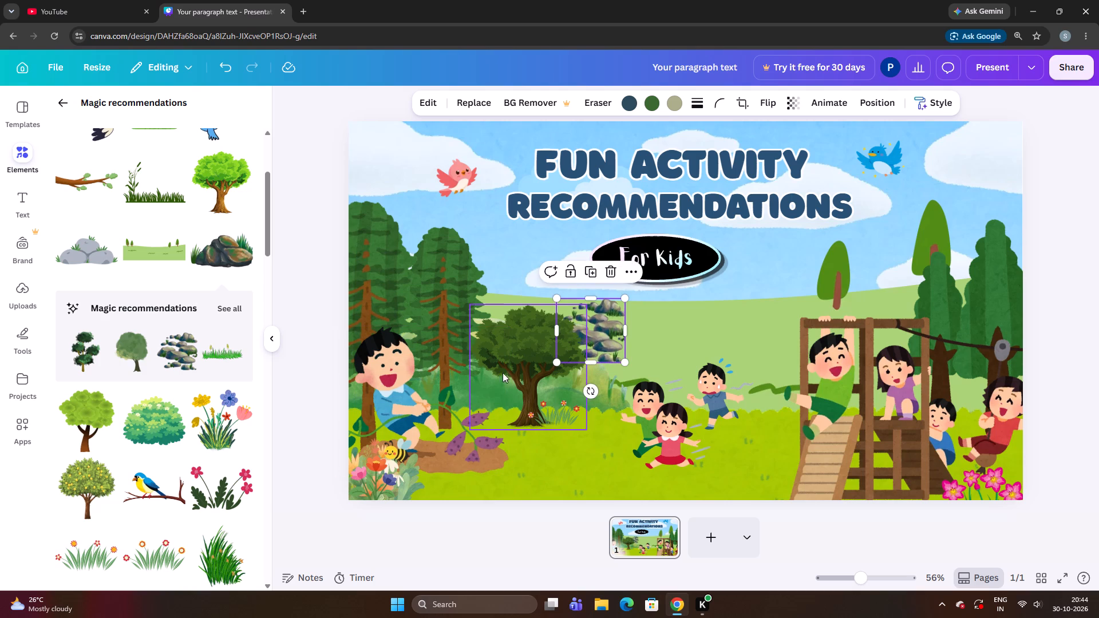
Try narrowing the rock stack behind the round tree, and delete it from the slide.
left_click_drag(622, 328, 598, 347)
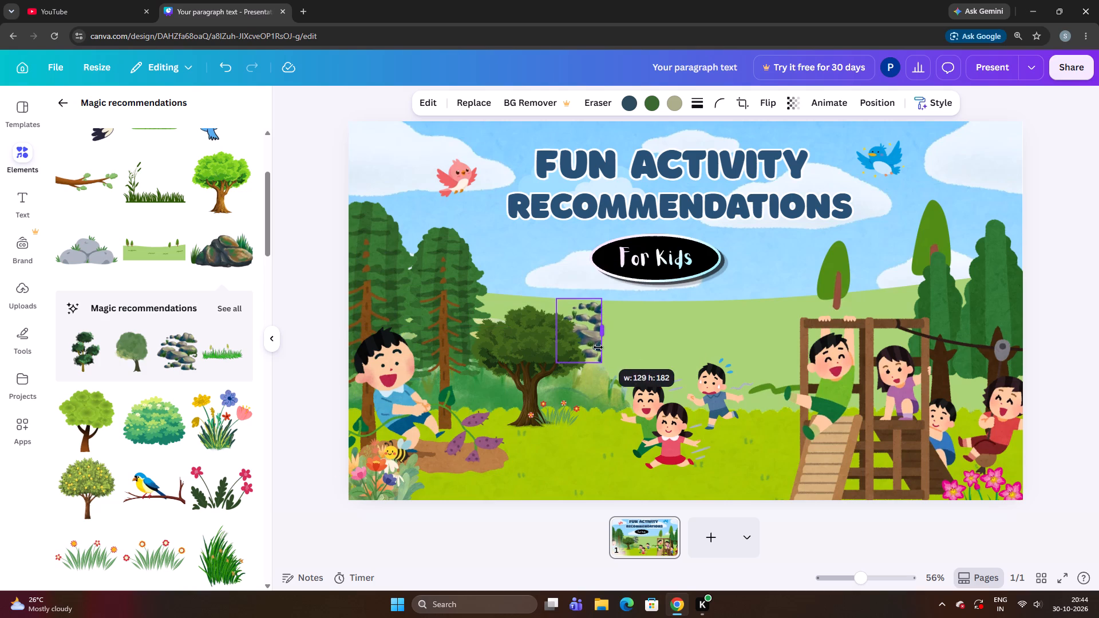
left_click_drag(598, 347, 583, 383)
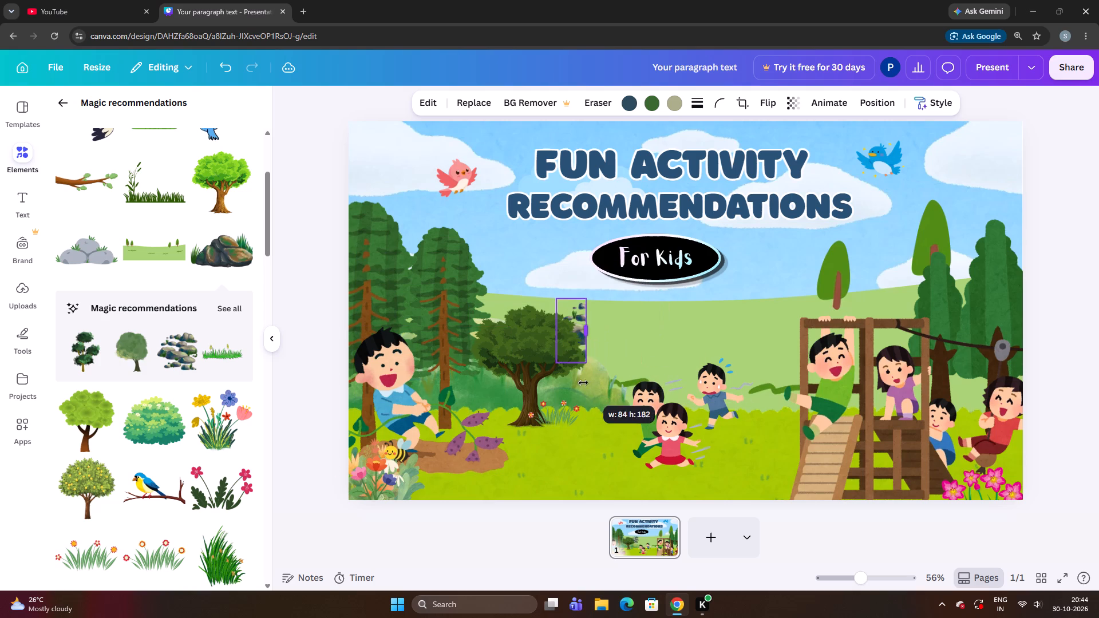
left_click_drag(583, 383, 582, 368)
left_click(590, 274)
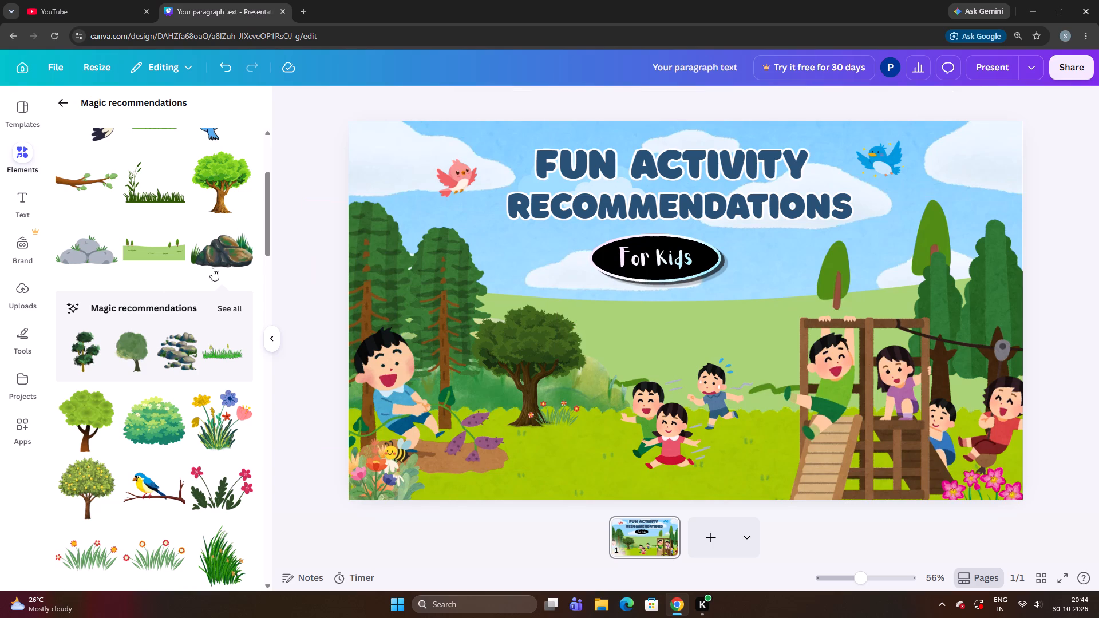
Add the layered grassy rock stack again, shrink it to a small size, and place it overlapping the round tree's edge.
left_click(182, 358)
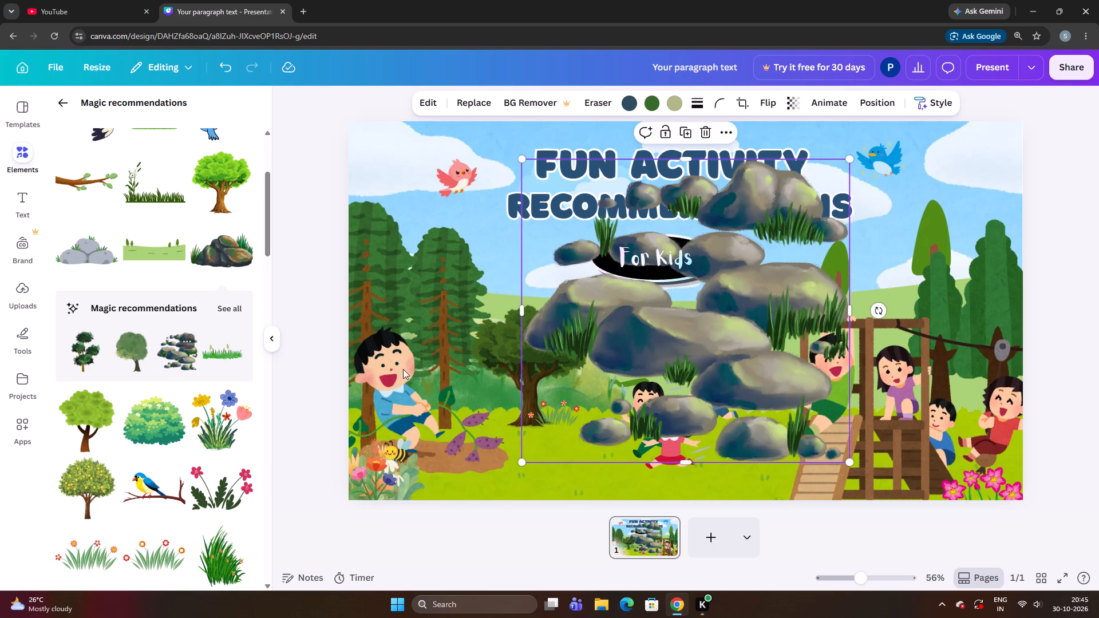
left_click_drag(734, 371, 612, 359)
left_click_drag(727, 447, 677, 417)
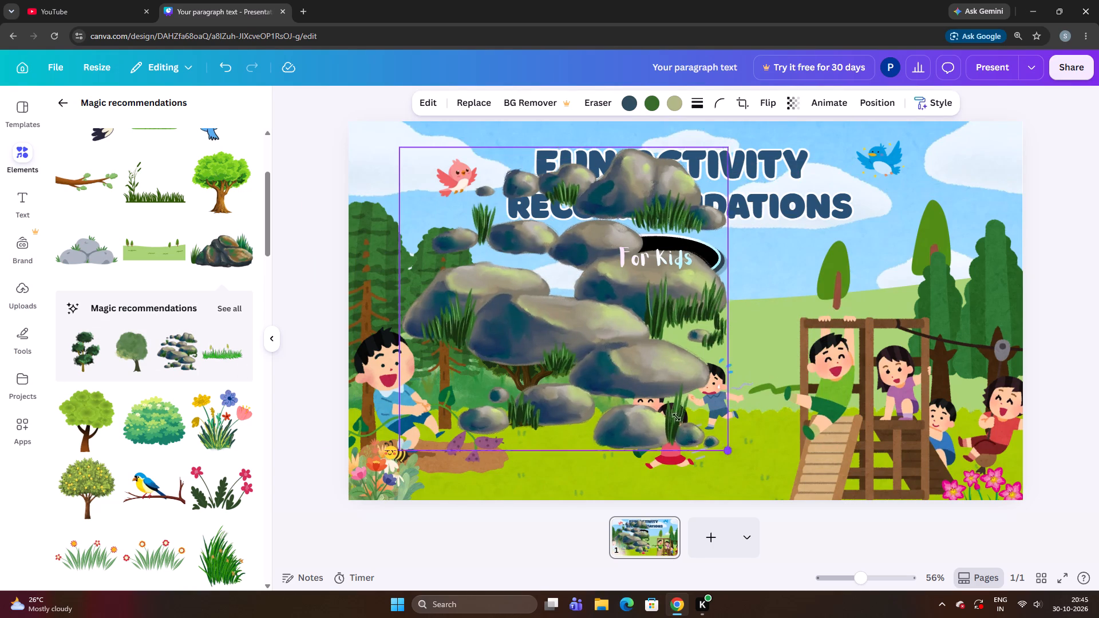
left_click_drag(677, 417, 559, 286)
left_click_drag(520, 247, 600, 382)
left_click_drag(610, 377, 619, 370)
left_click_drag(641, 419, 594, 331)
left_click_drag(552, 307, 617, 340)
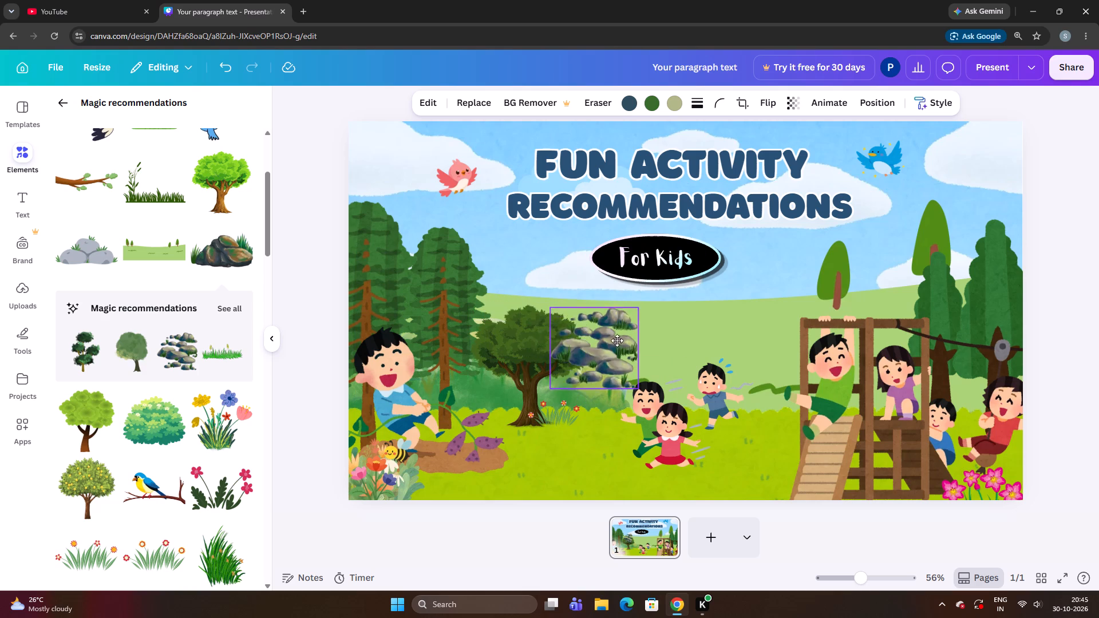
left_click_drag(617, 340, 605, 330)
Send the layered rock stack backward so it sits behind the round tree.
right_click(605, 330)
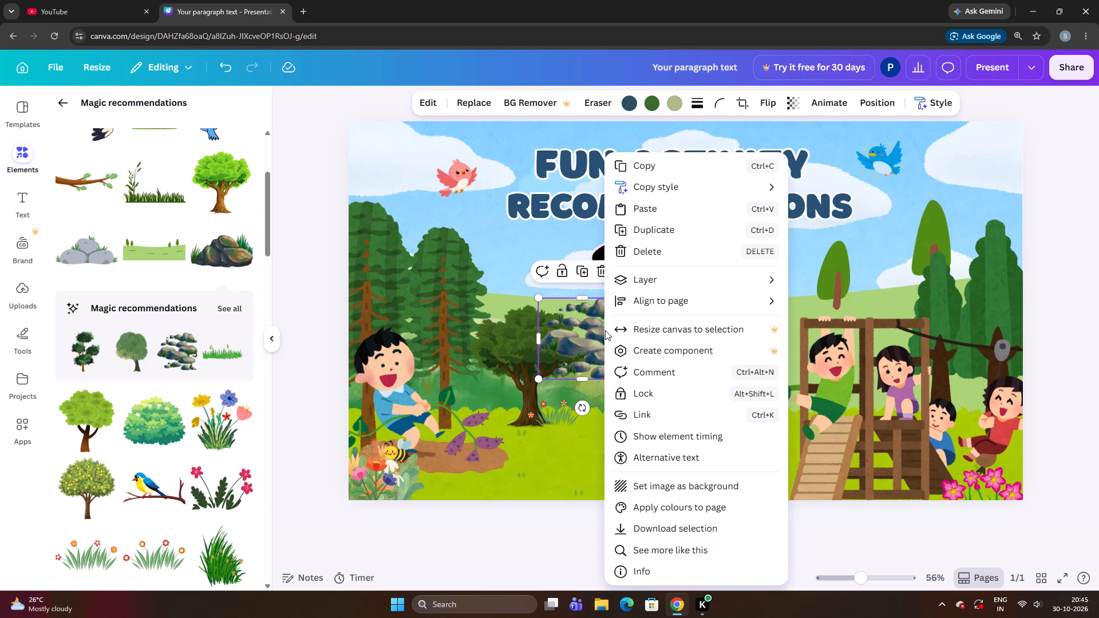
left_click(662, 286)
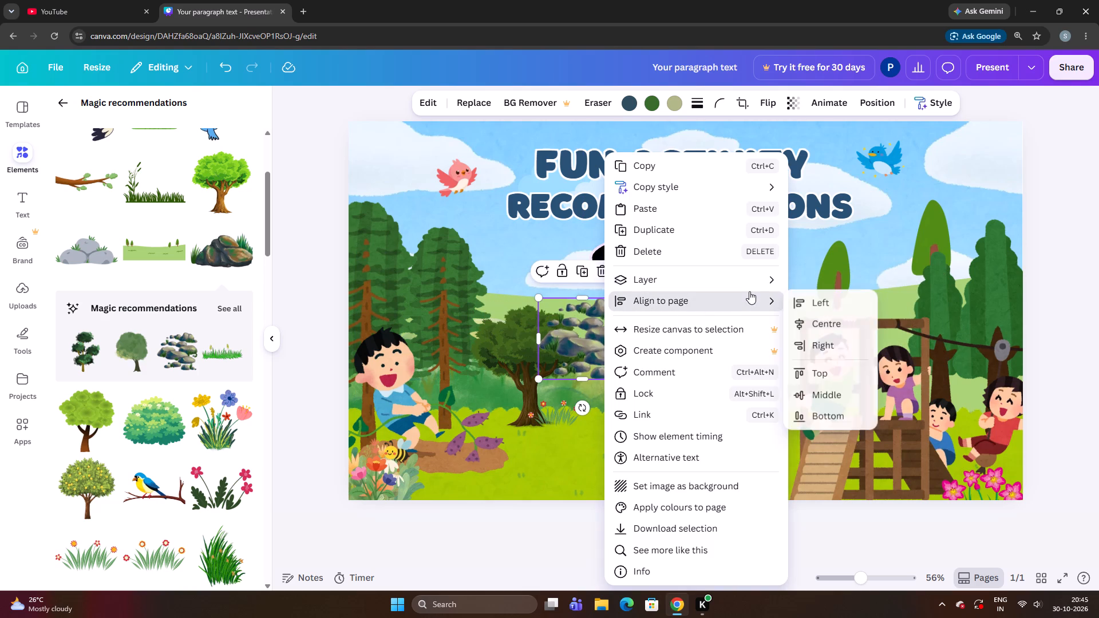
left_click(749, 291)
left_click(752, 279)
left_click(822, 323)
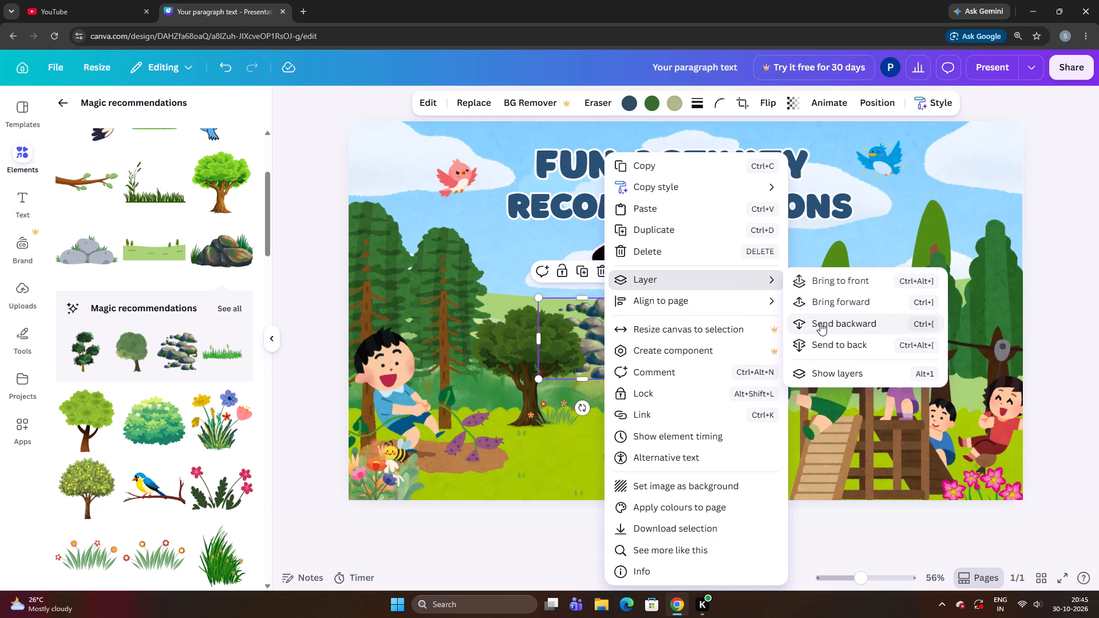
left_click(327, 344)
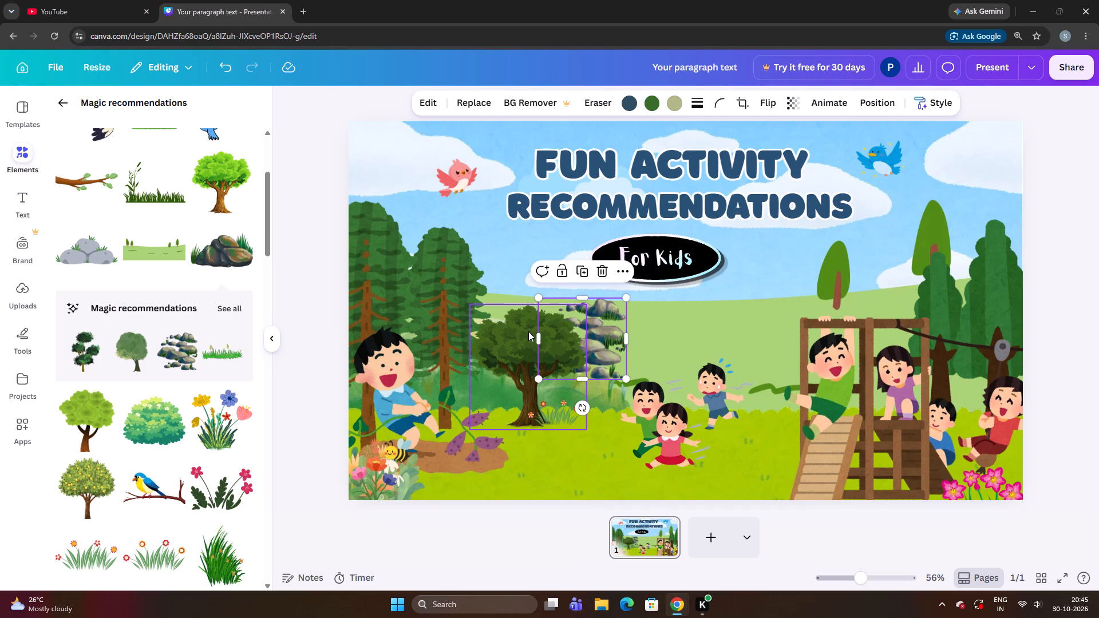
Shrink the rock stack slightly and nudge it so it peeks out from behind the round tree's edge.
left_click_drag(596, 336, 603, 336)
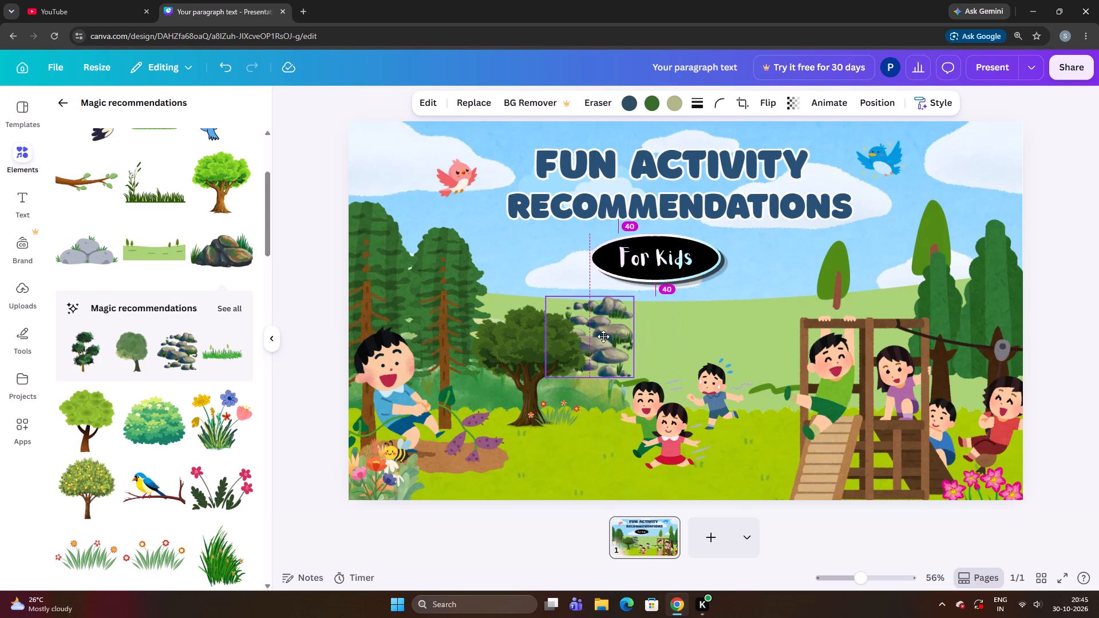
left_click_drag(603, 336, 602, 338)
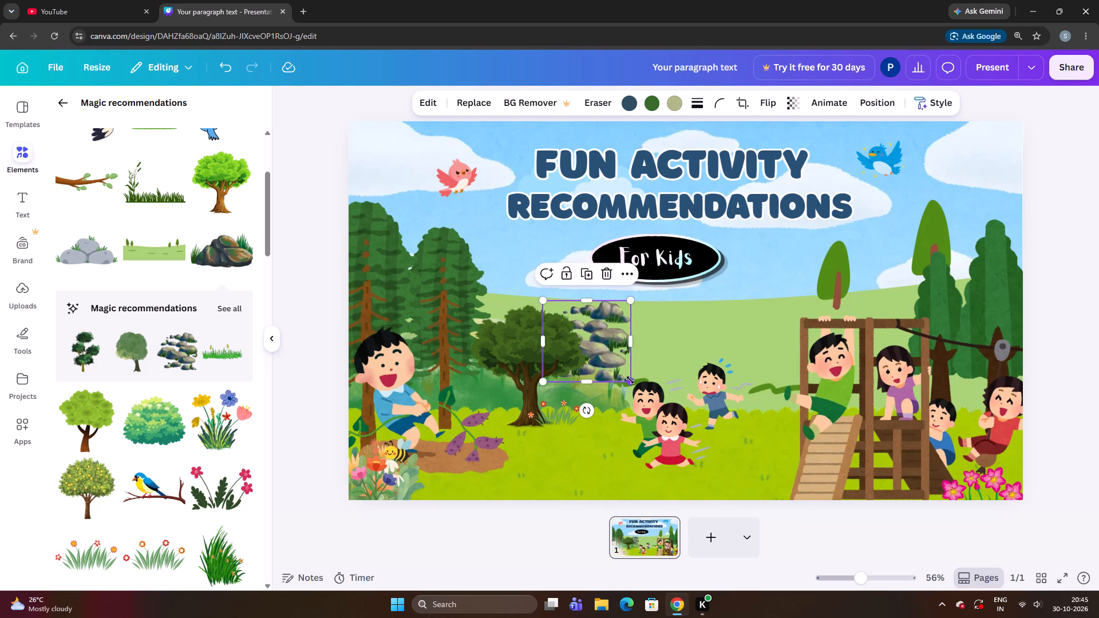
left_click_drag(630, 380, 623, 366)
left_click(603, 334)
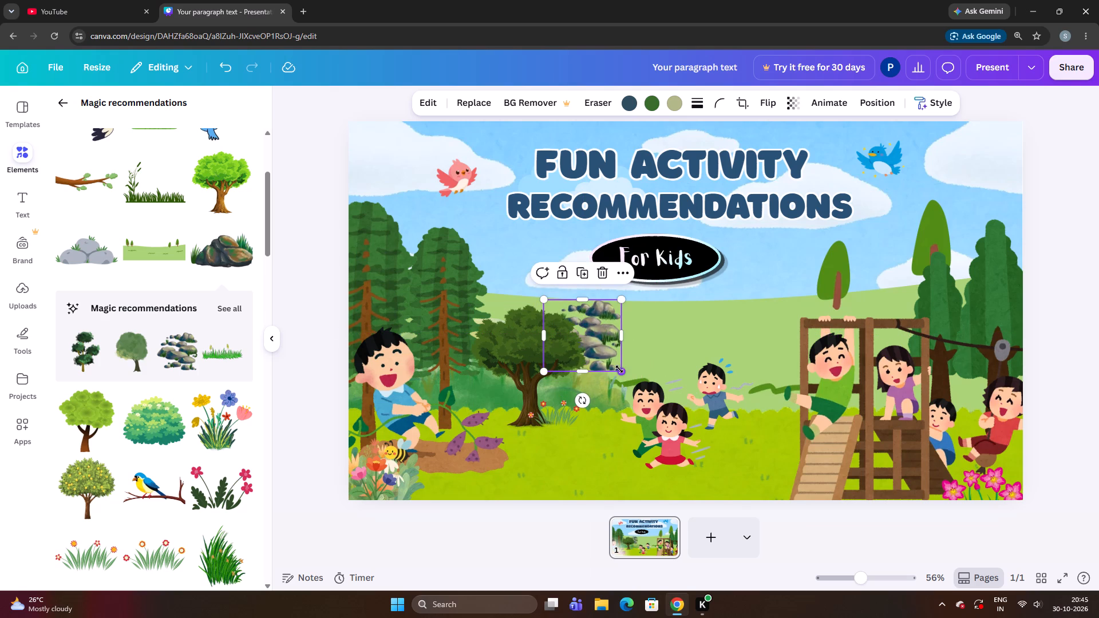
left_click(623, 371)
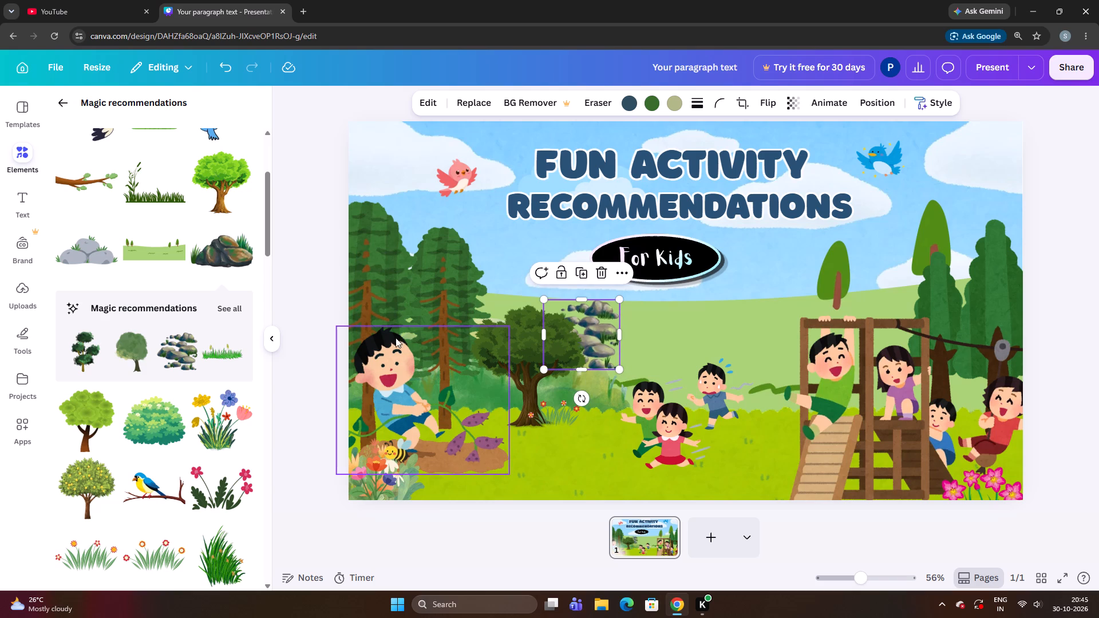
left_click(339, 374)
left_click_drag(591, 343, 600, 344)
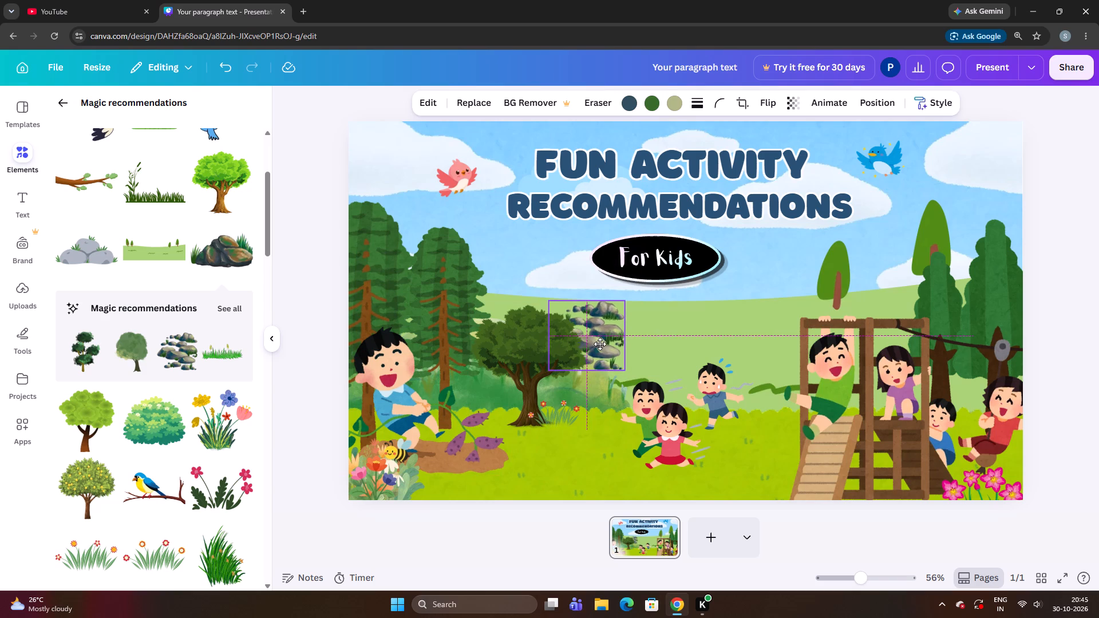
left_click_drag(600, 344, 600, 342)
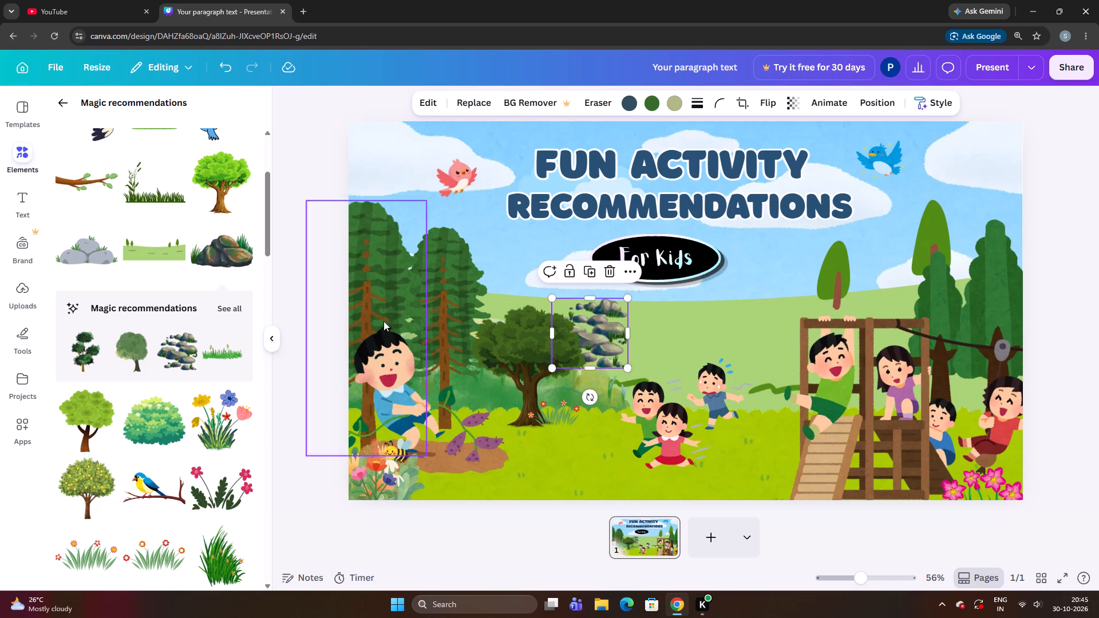
Add the blue pond with lily pad and reeds from the recommended graphics, shrink it, and place it between the rock stack and climbing frame.
left_click(235, 311)
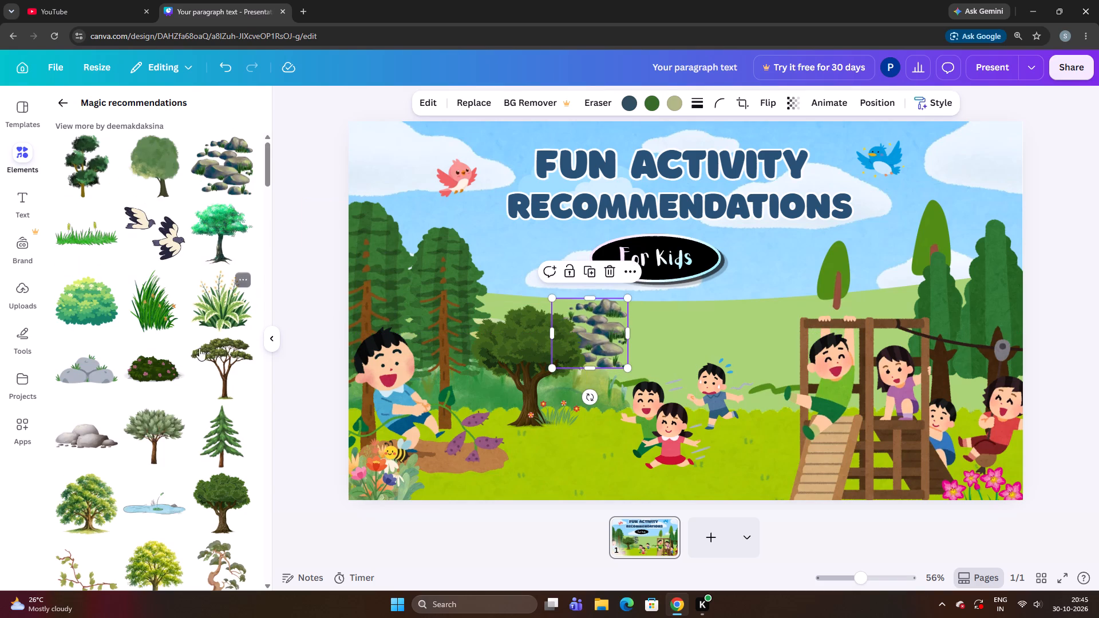
scroll(78, 413, "down", 3)
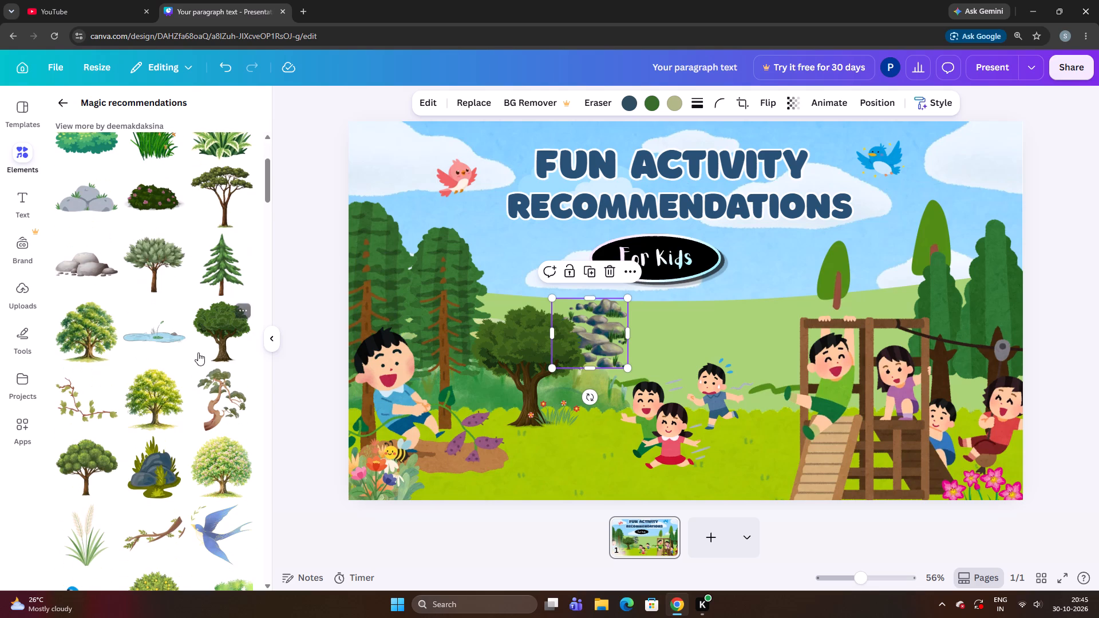
left_click(173, 339)
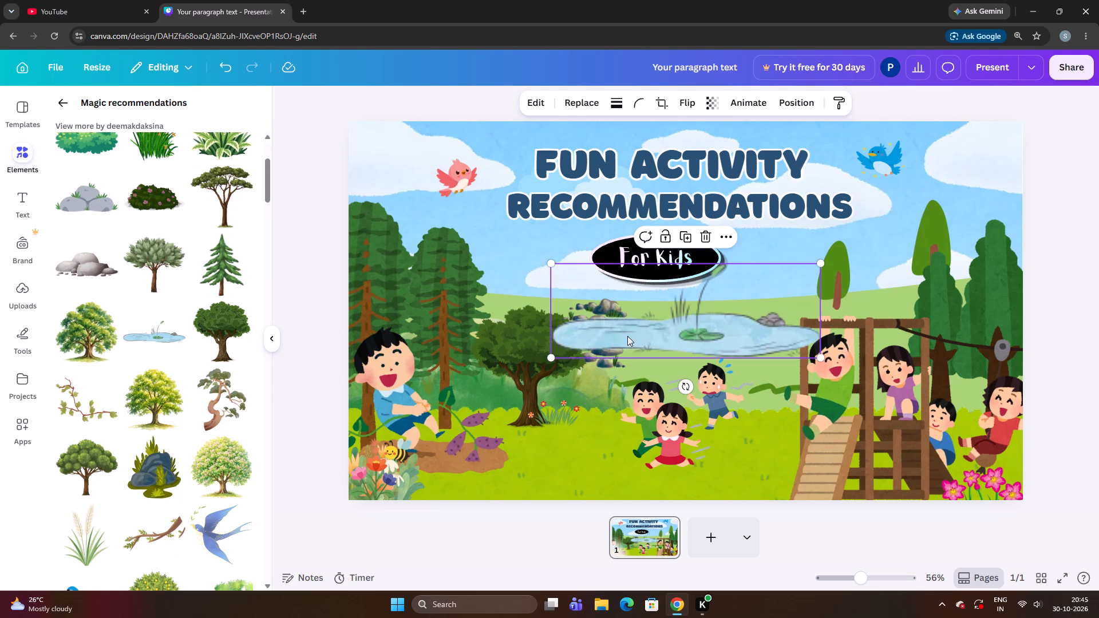
left_click_drag(627, 336, 687, 326)
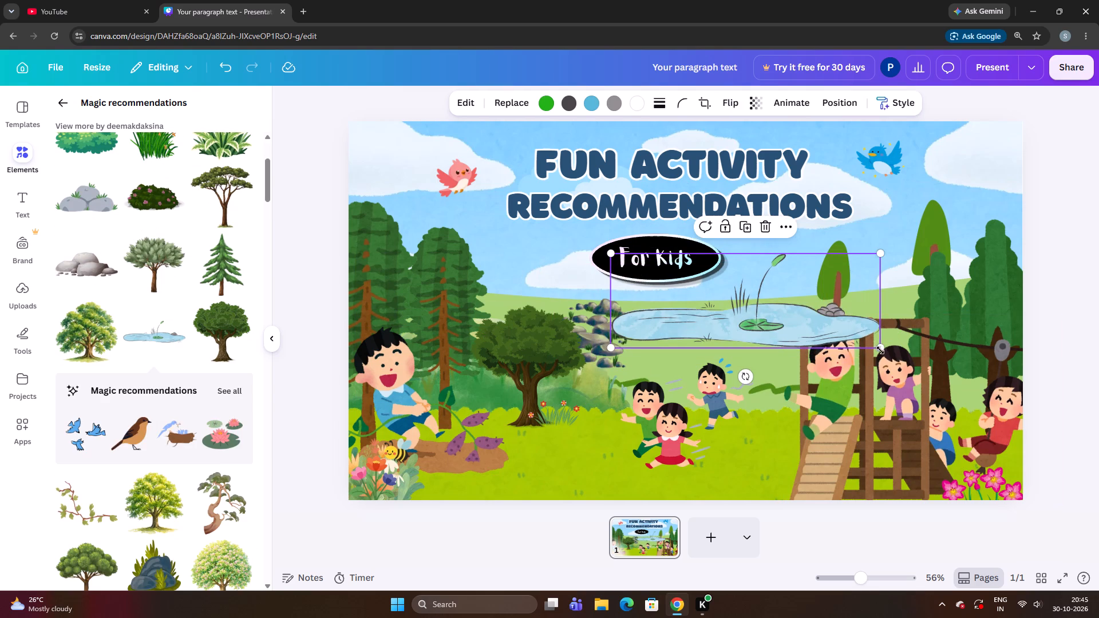
left_click_drag(880, 350, 792, 318)
left_click_drag(762, 303, 769, 324)
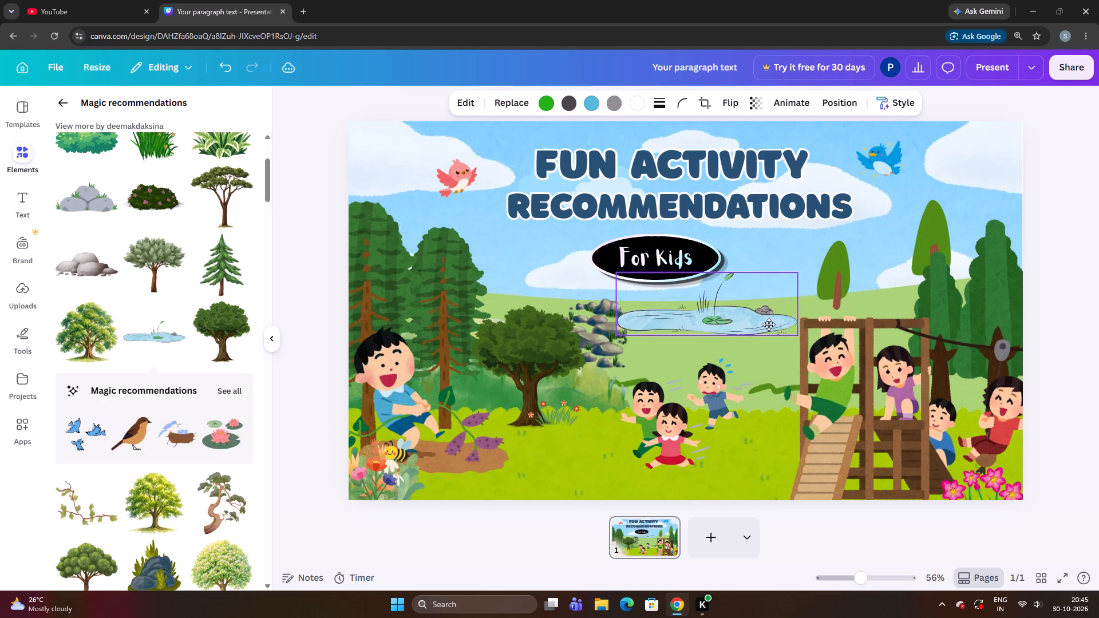
left_click_drag(769, 324, 810, 310)
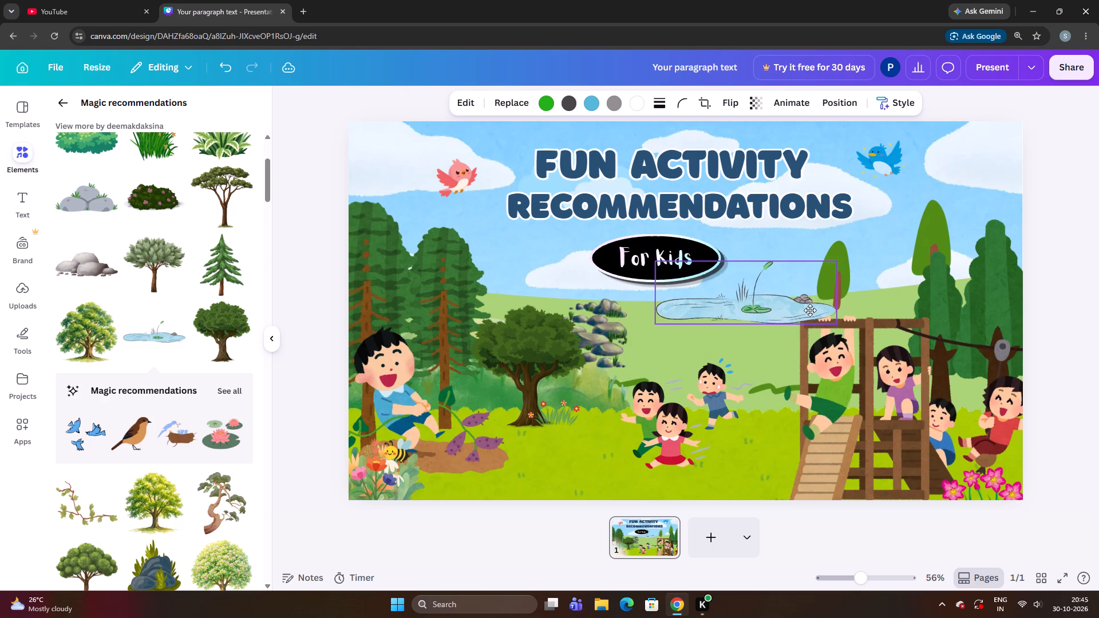
left_click_drag(810, 310, 764, 320)
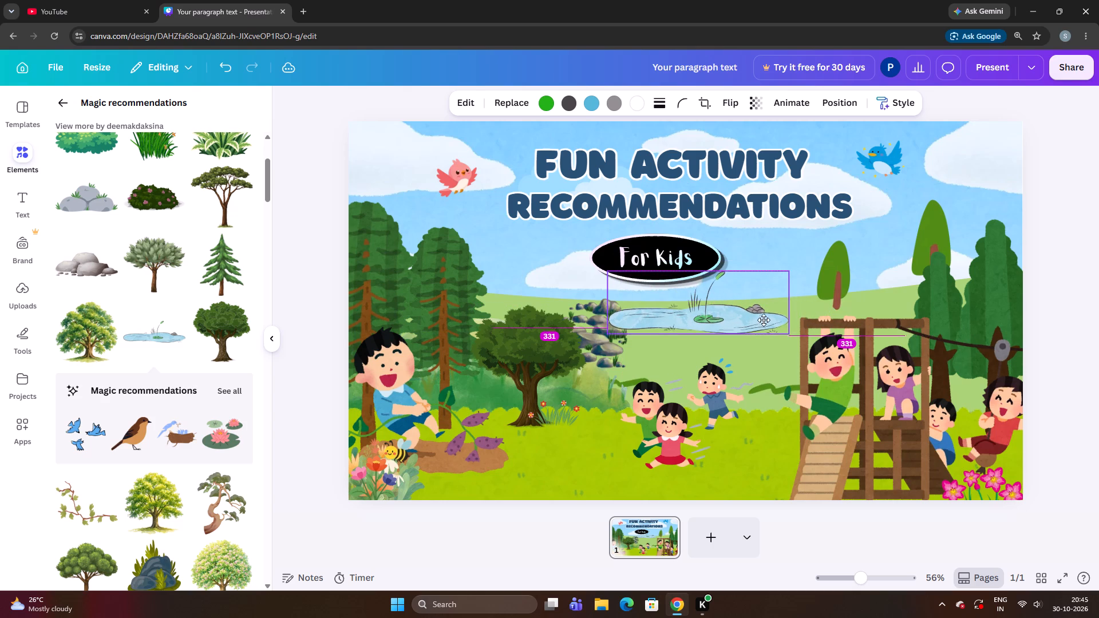
left_click_drag(764, 320, 763, 320)
Send the pond backward so it sits behind the rock stack.
right_click(763, 320)
left_click(812, 316)
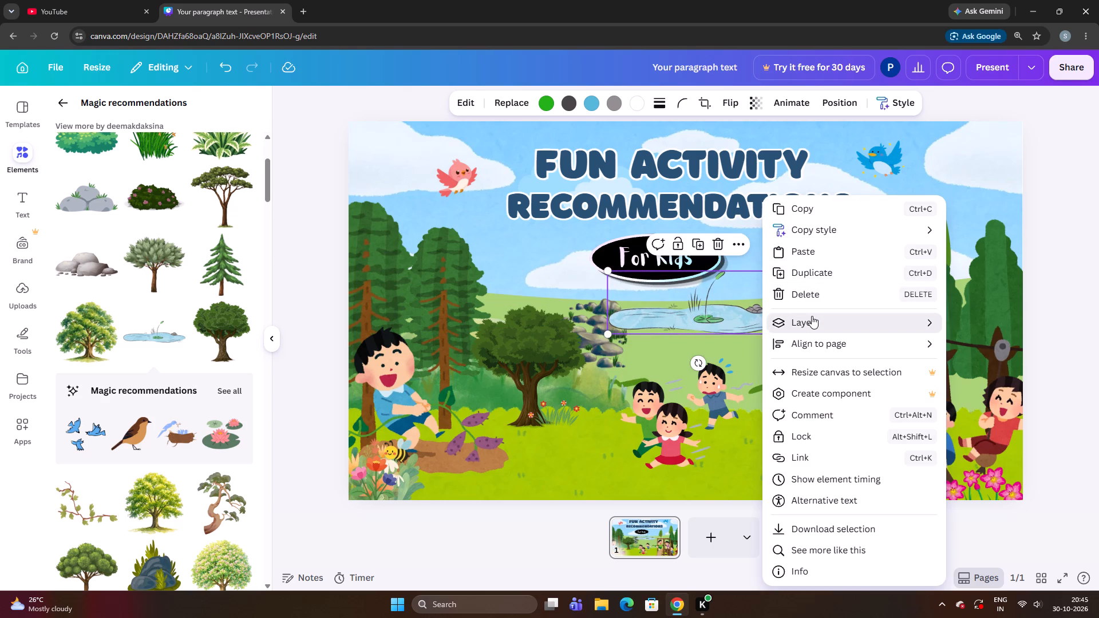
left_click(720, 339)
left_click(718, 339)
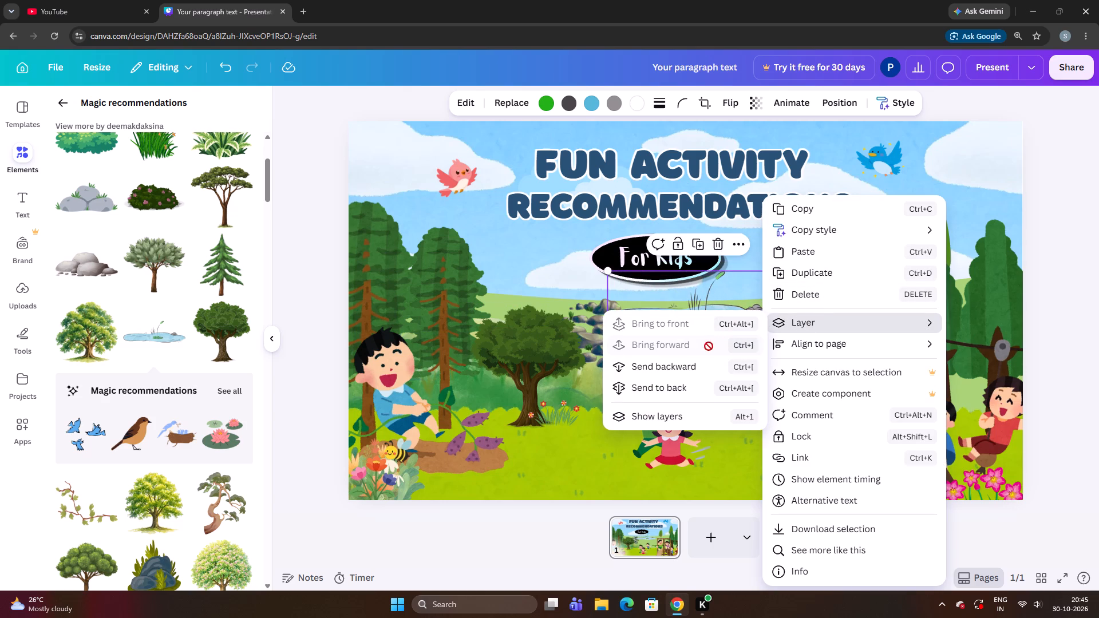
left_click(673, 367)
left_click(673, 367)
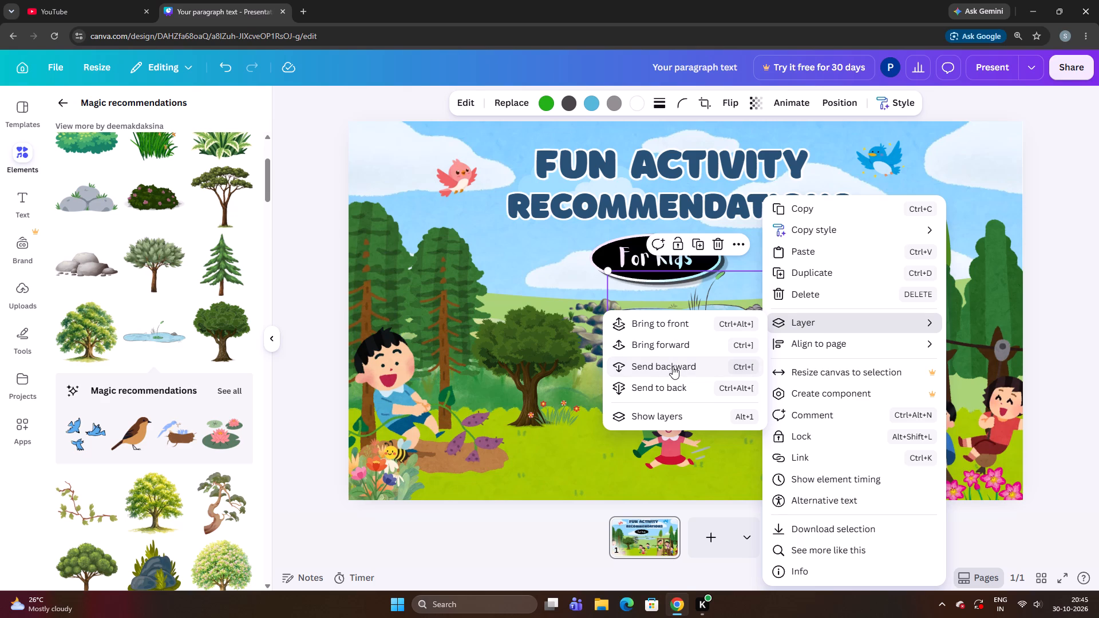
left_click(325, 371)
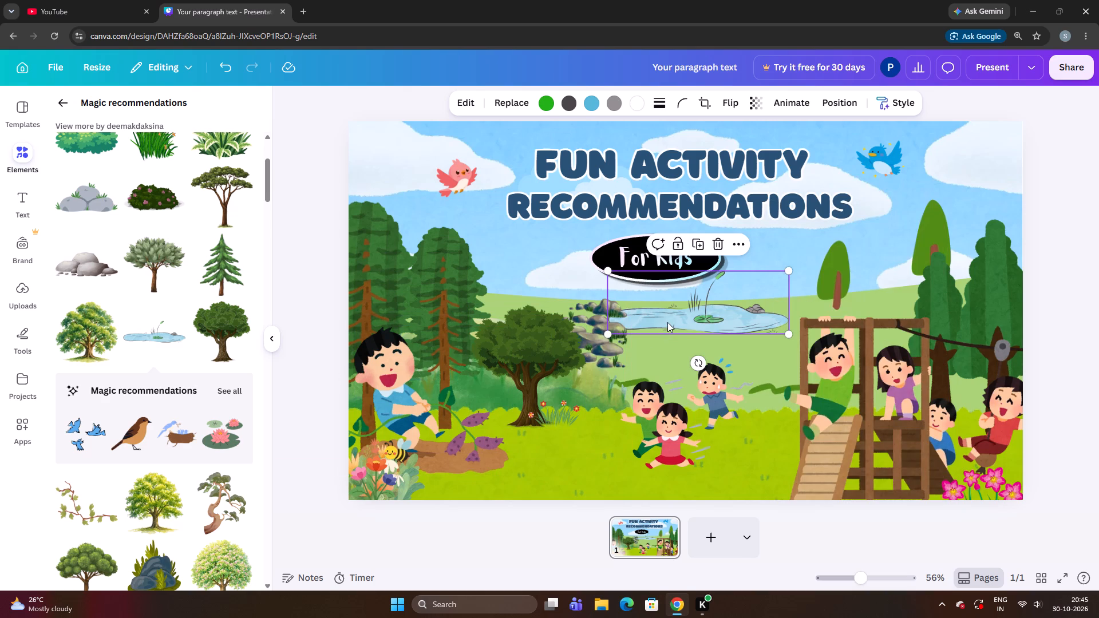
Move the pond toward the round tree so its end tucks in behind the upper rocks.
left_click_drag(675, 323, 645, 321)
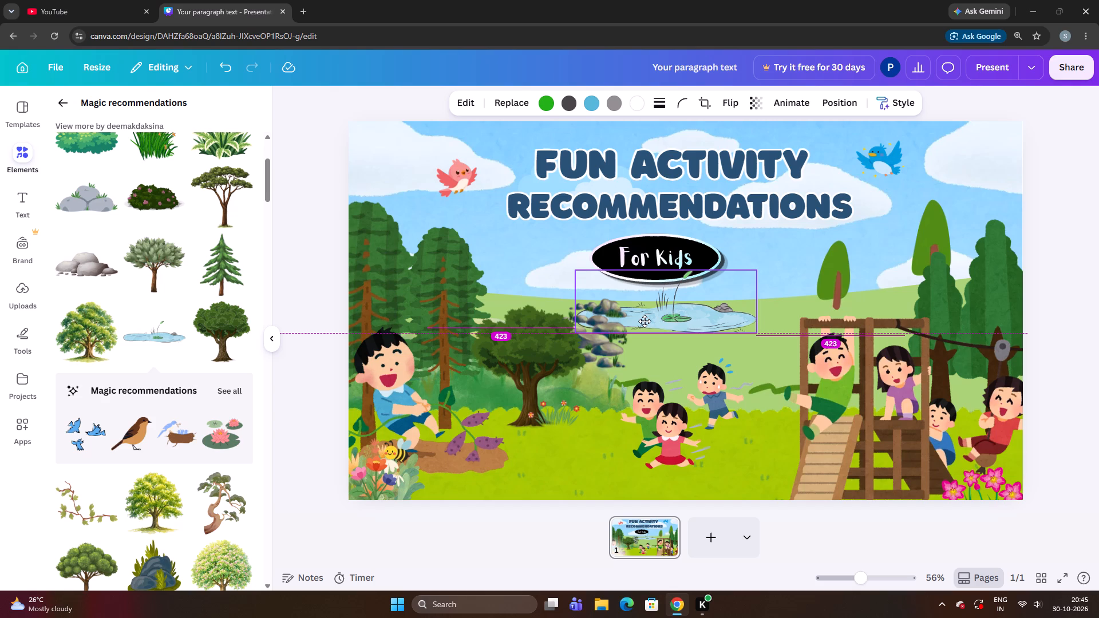
left_click_drag(645, 321, 639, 316)
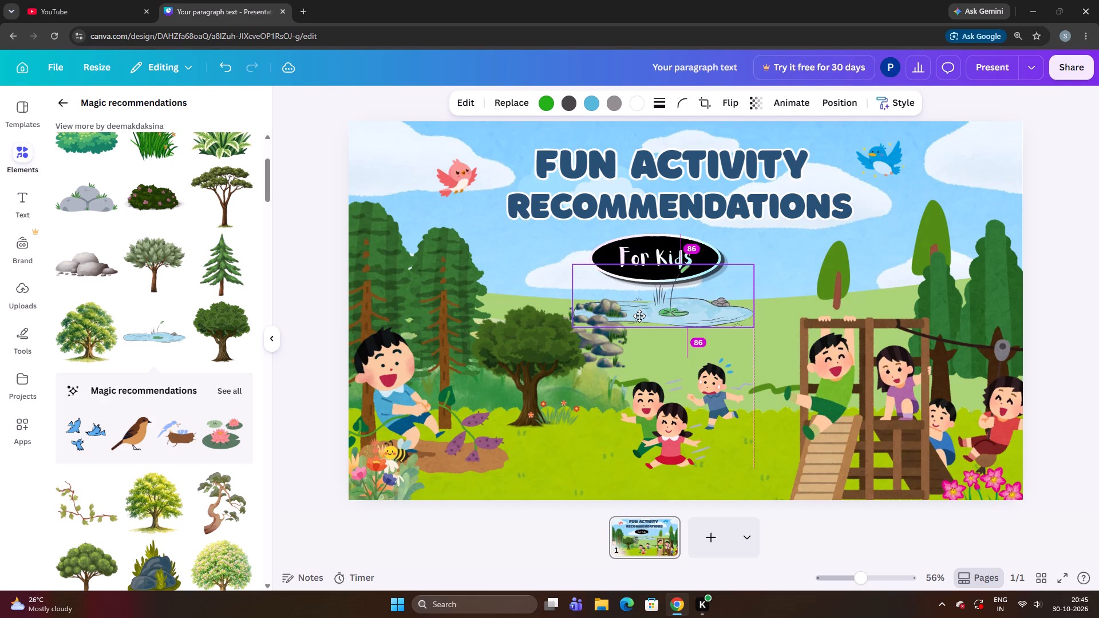
left_click_drag(639, 316, 637, 318)
left_click_drag(616, 346, 615, 351)
Enlarge the pond slightly toward the climbing frame, keeping its end overlapped by the rock stack.
left_click(687, 327)
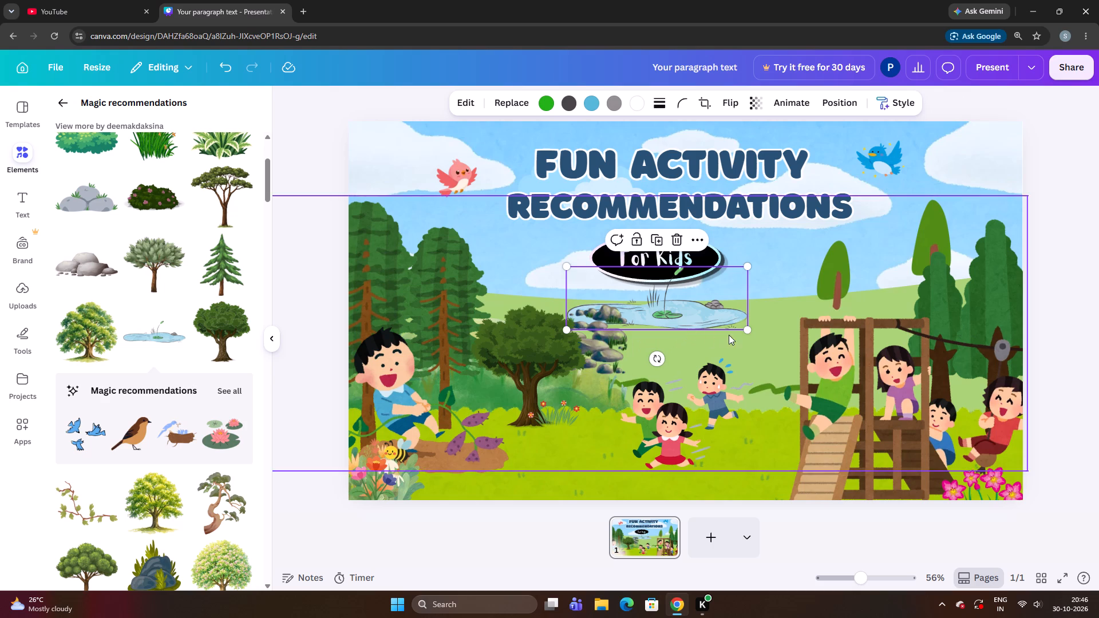
left_click_drag(748, 331, 762, 352)
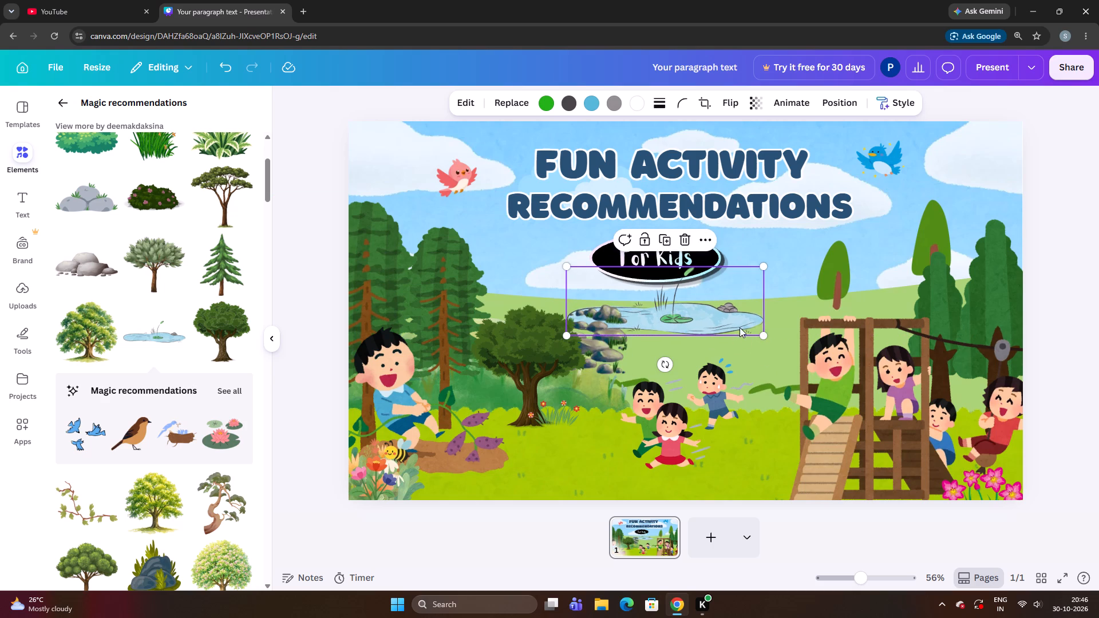
left_click(740, 327)
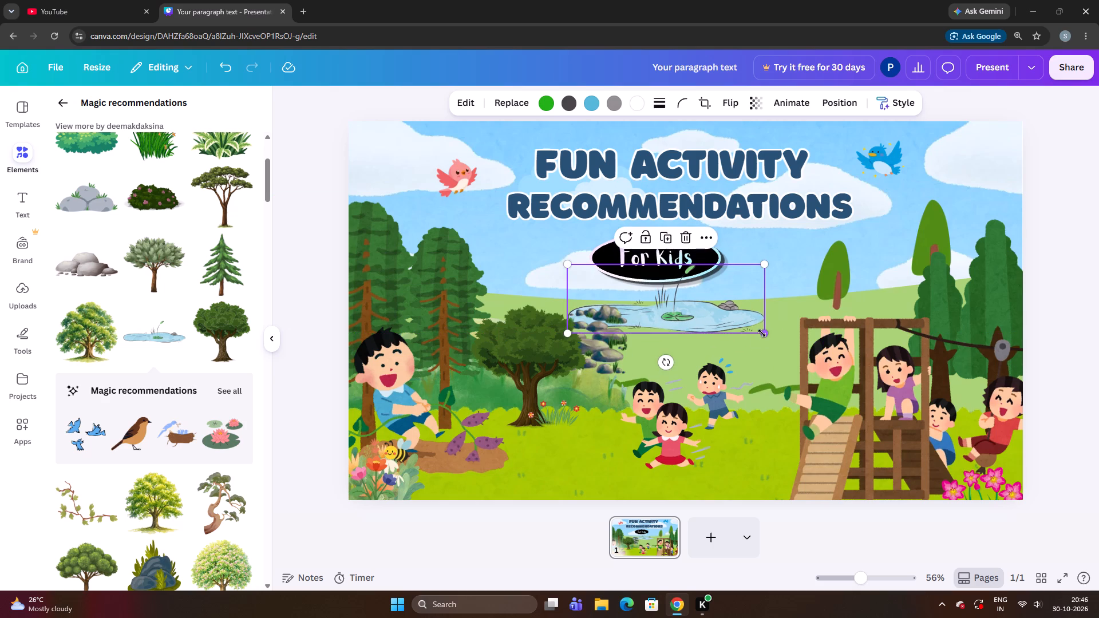
left_click_drag(763, 333, 769, 342)
left_click(749, 329)
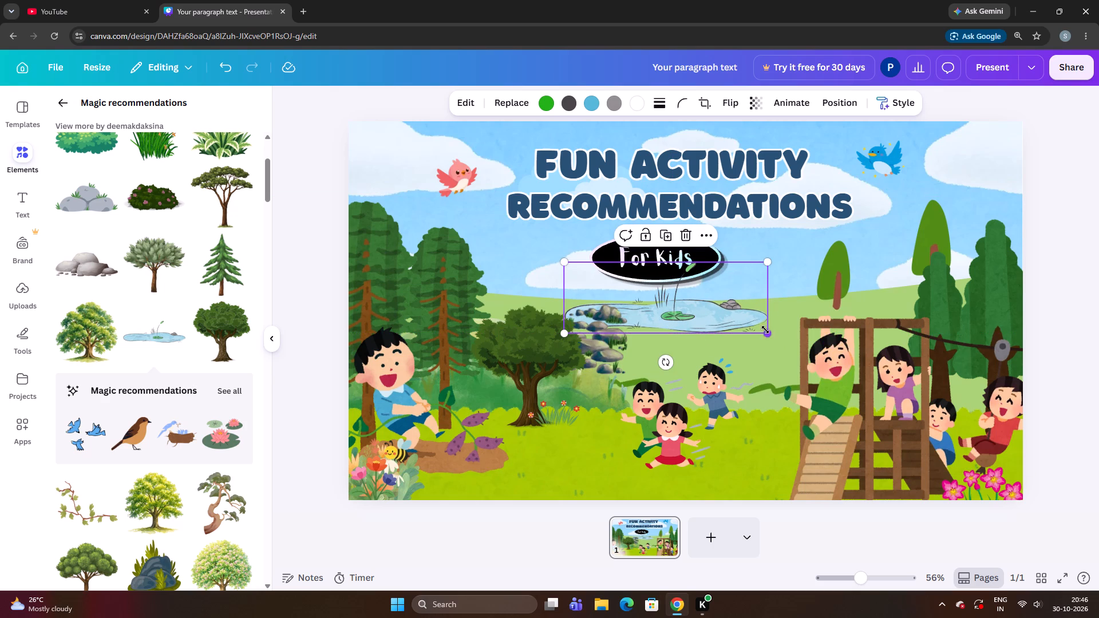
left_click_drag(766, 331, 771, 336)
left_click(754, 316)
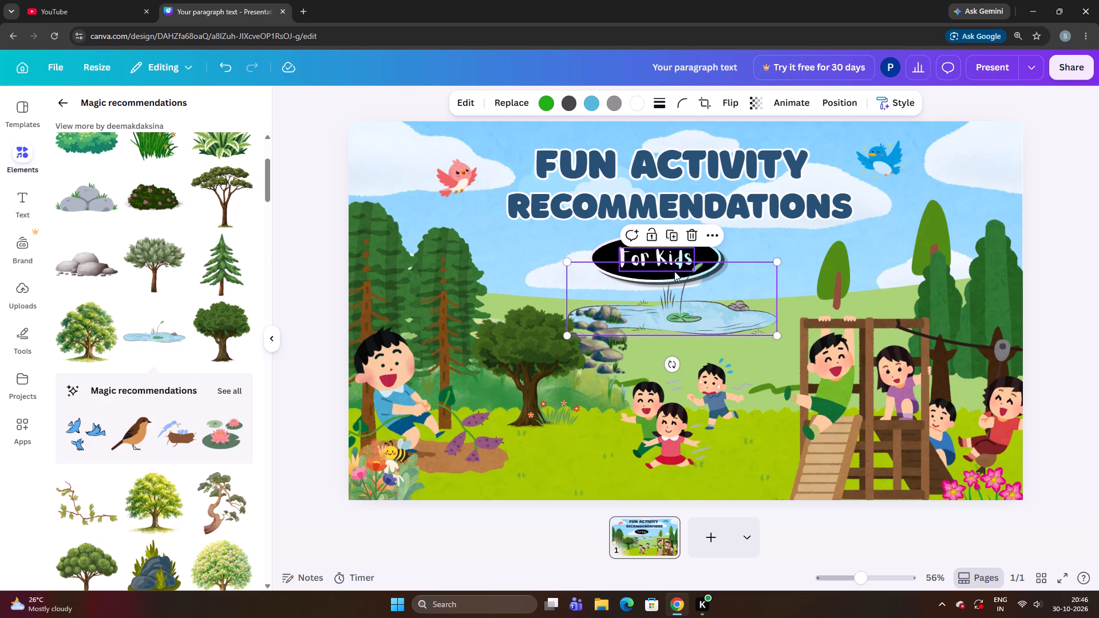
Delete the "For Kids" text and its black oval badge from beneath the title.
left_click(533, 254)
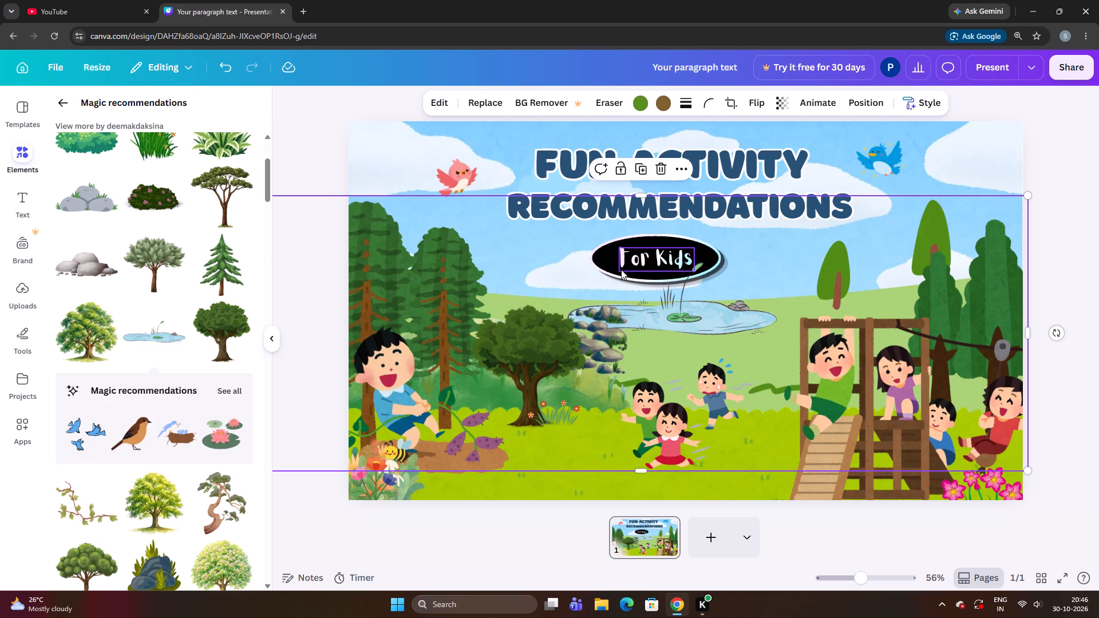
left_click(637, 260)
left_click(669, 220)
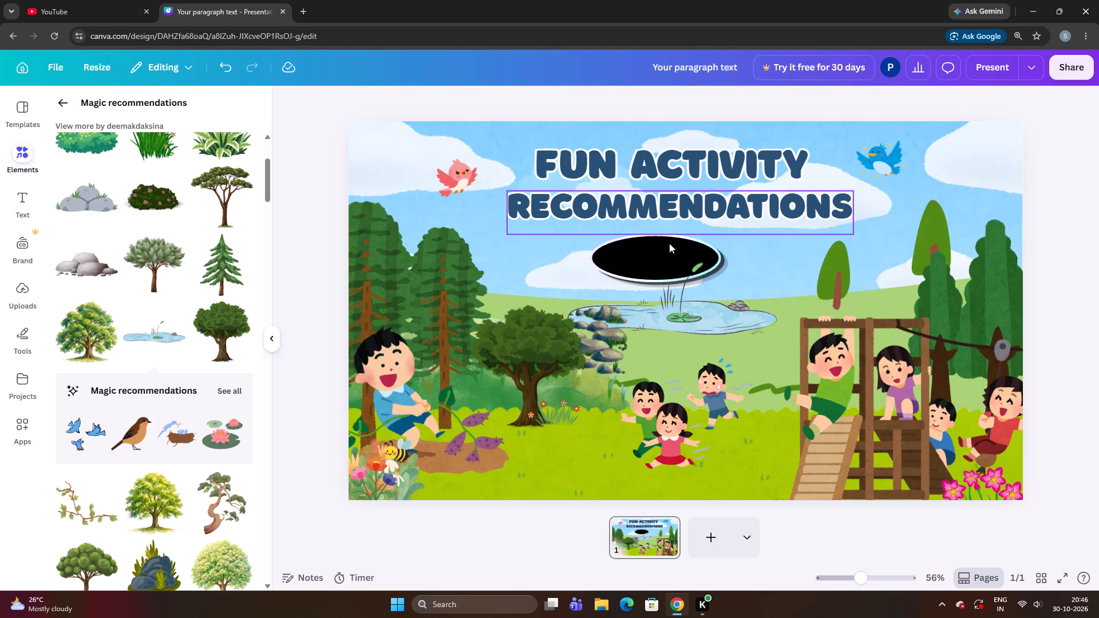
left_click(666, 259)
left_click(679, 209)
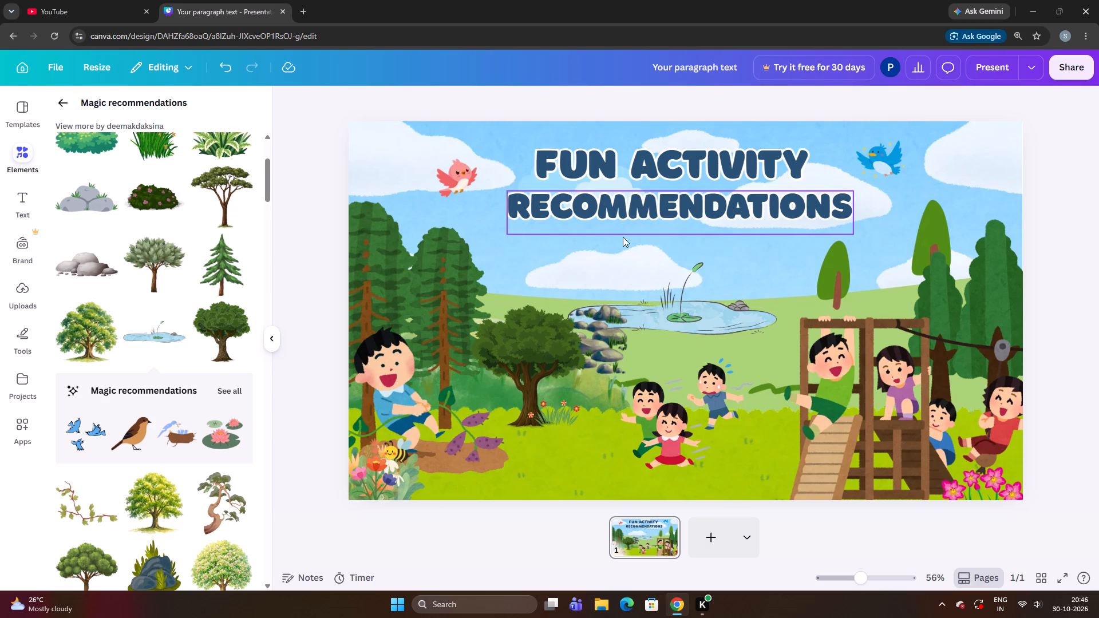
left_click(531, 260)
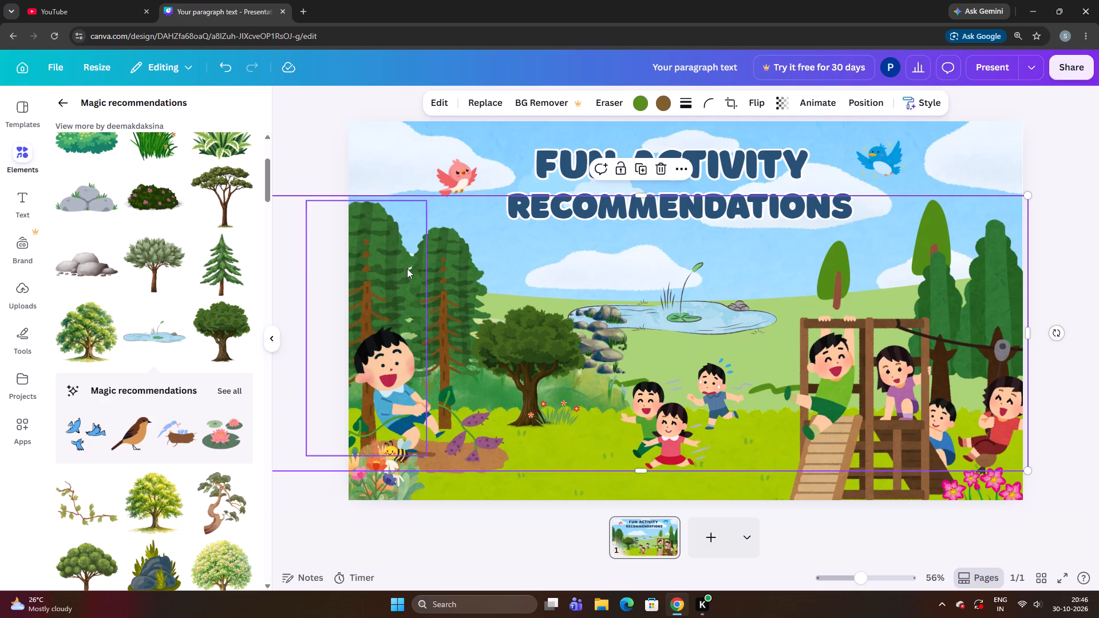
left_click(297, 291)
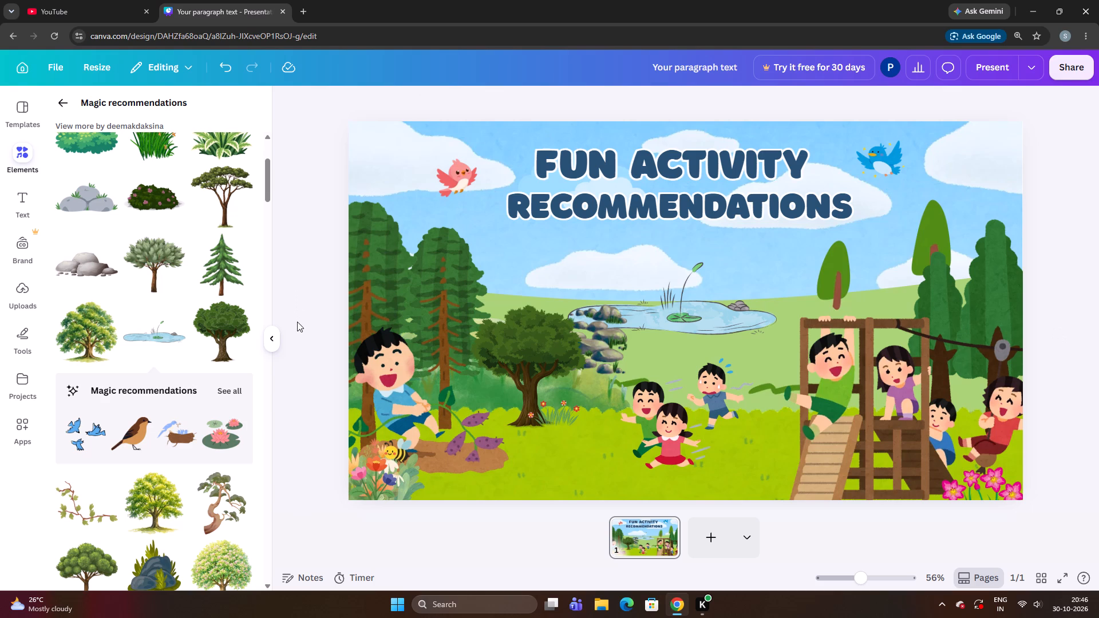
Fine-tune the pond's position in small increments so its end sits neatly behind the upper rocks of the stack.
left_click(657, 329)
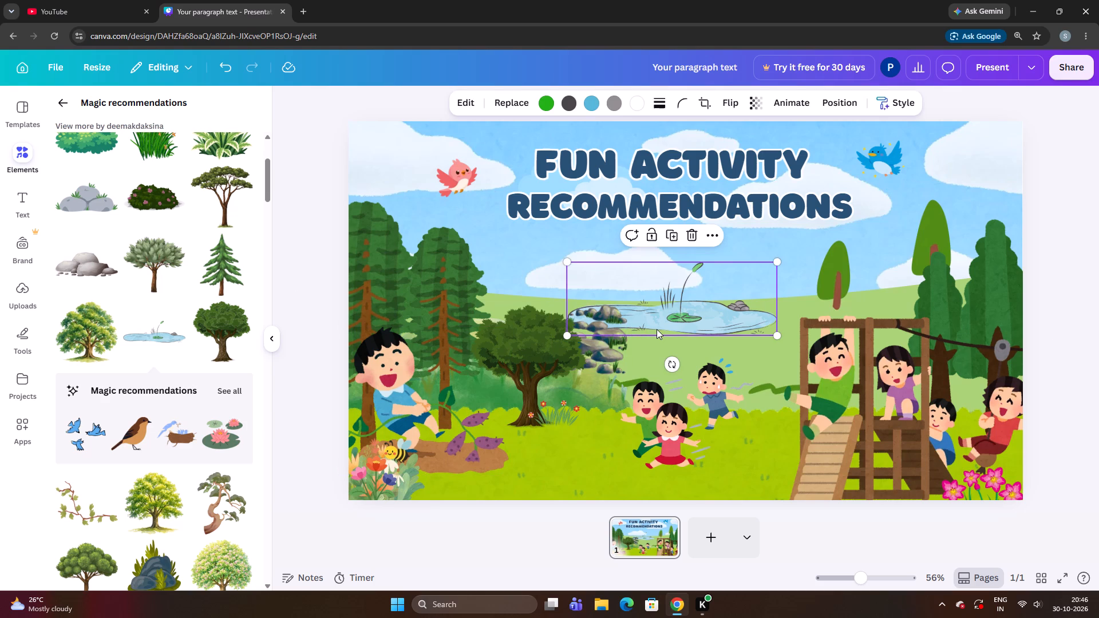
key("Right")
key("Right")
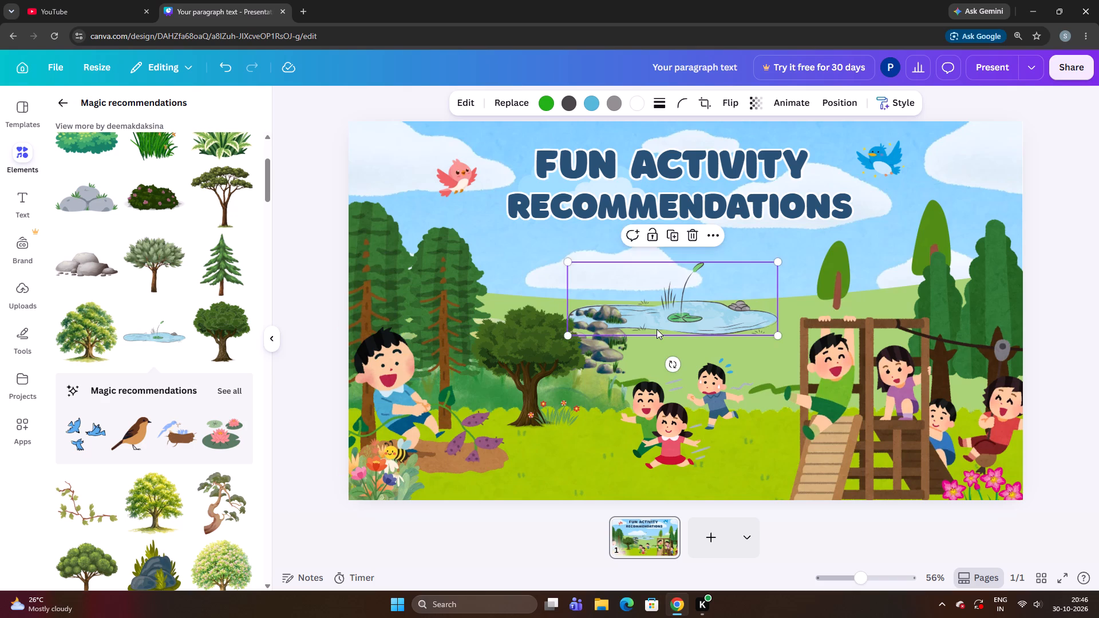
key("Up")
key("Up")
key("Up")
key("Up")
key("Down")
key("Down")
key("Down")
key("Down")
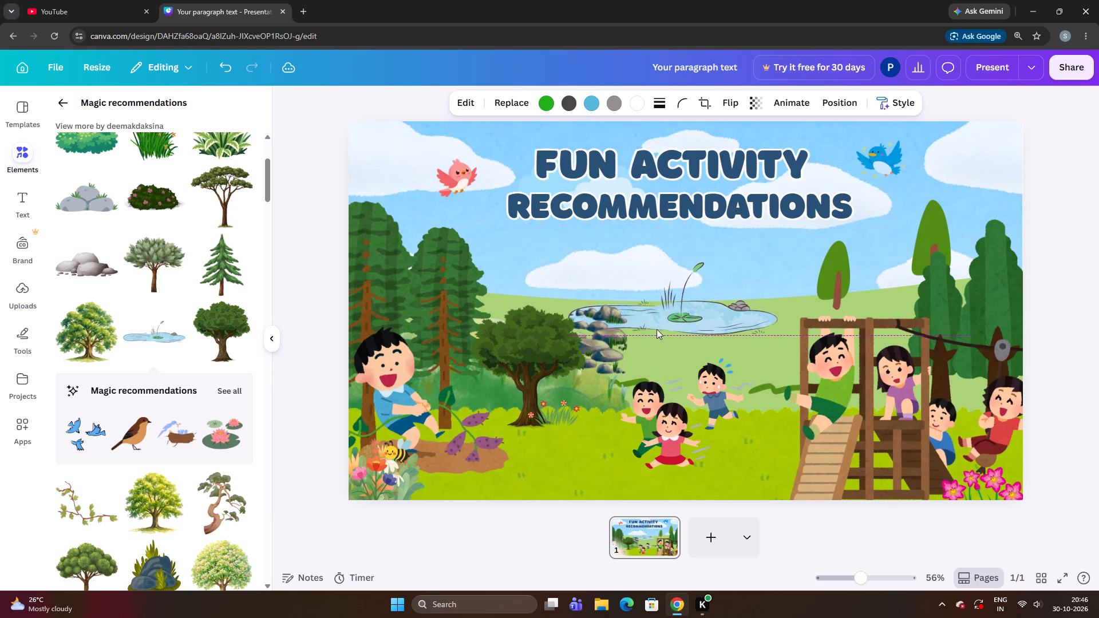
key("Down")
key("Down")
key("Down")
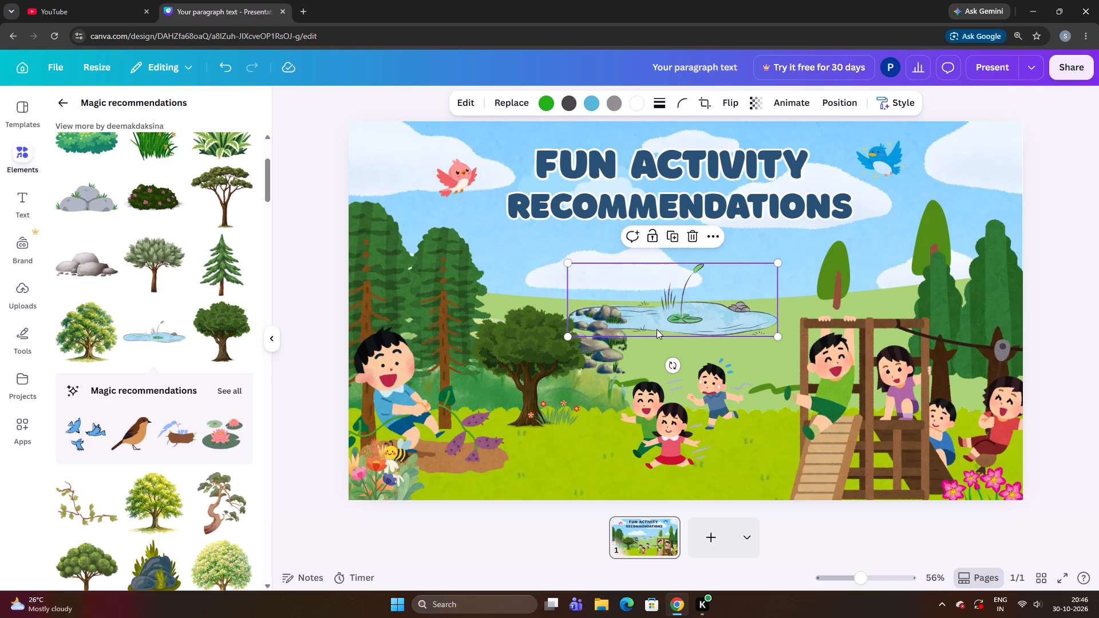
key("Left")
key("Left")
key("Left")
key("Left")
key("Up")
key("Up")
key("Up")
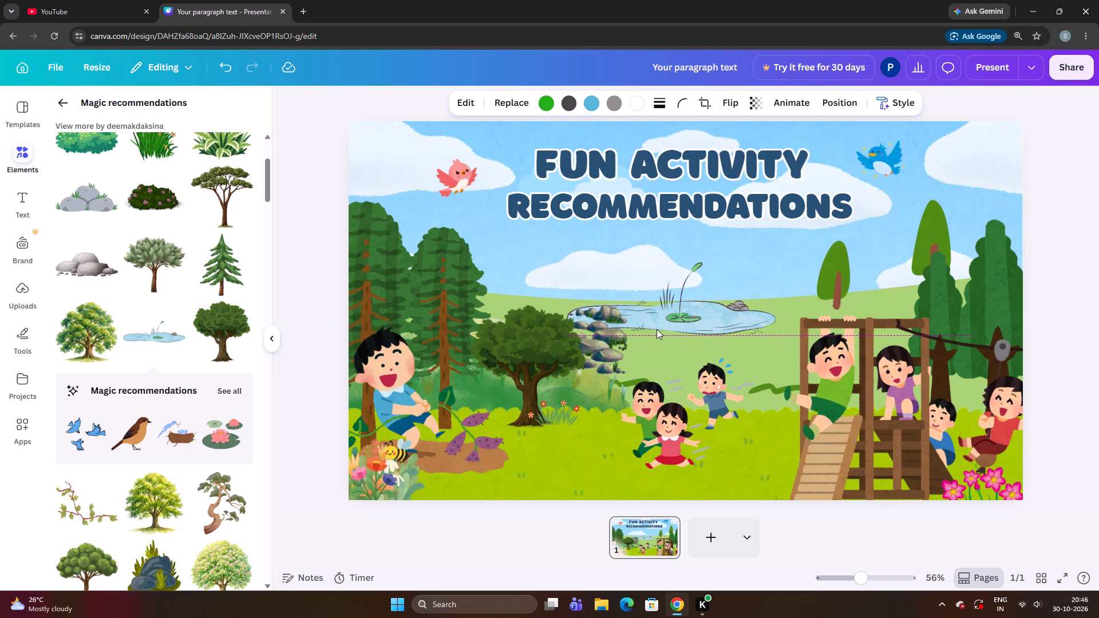
key("Up")
key("Up")
key("Up")
key("Up")
key("Up")
key("Down")
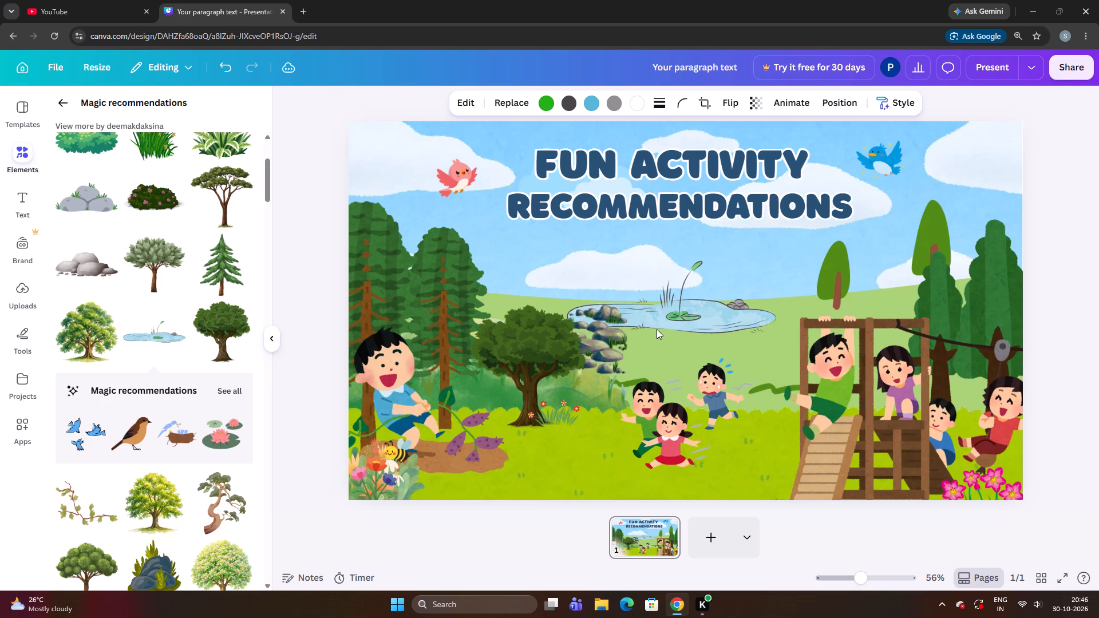
key("Down")
key("Down")
key("Down")
key("Down")
key("Left")
key("Down")
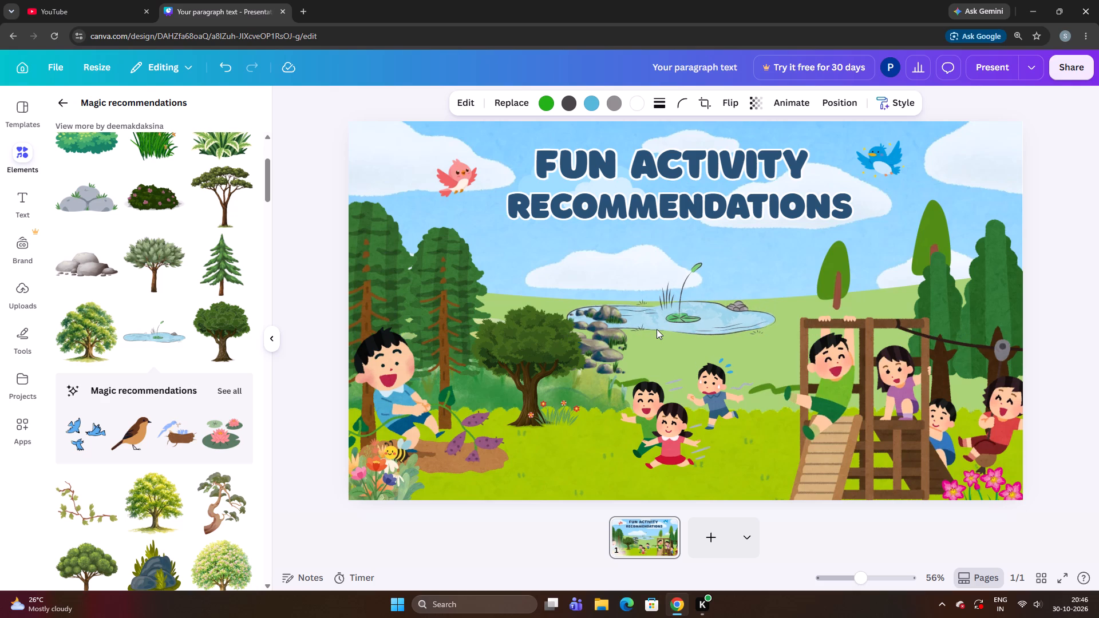
key("Down")
key("Up")
key("Up")
key("Left")
key("Left")
key("Left")
key("Right")
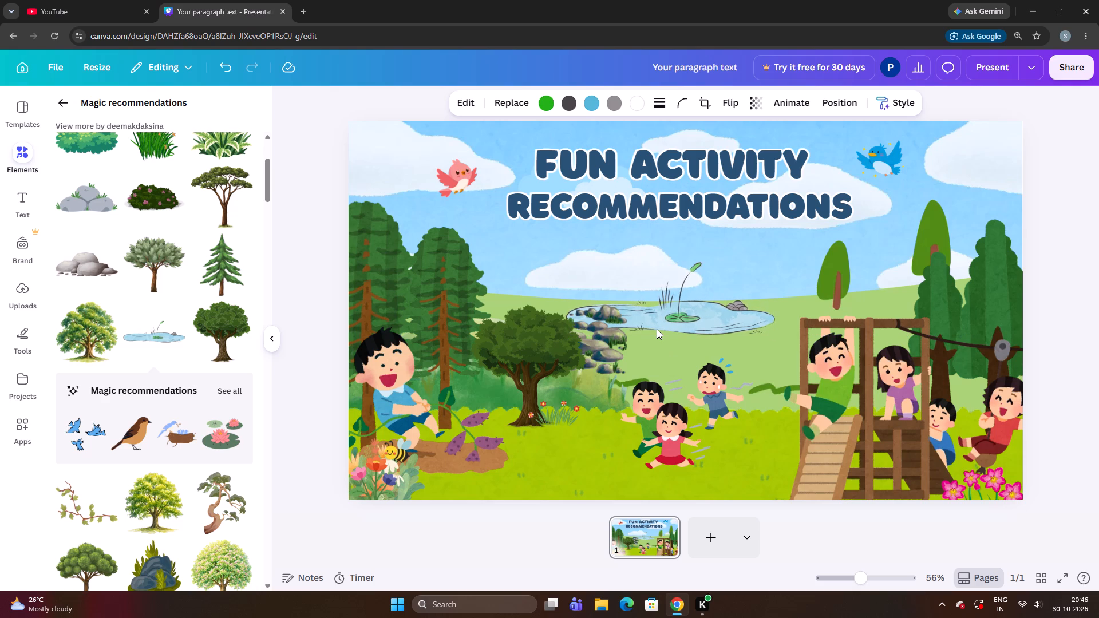
key("Down")
key("Down")
key("Right")
key("Right")
key("Up")
key("Up")
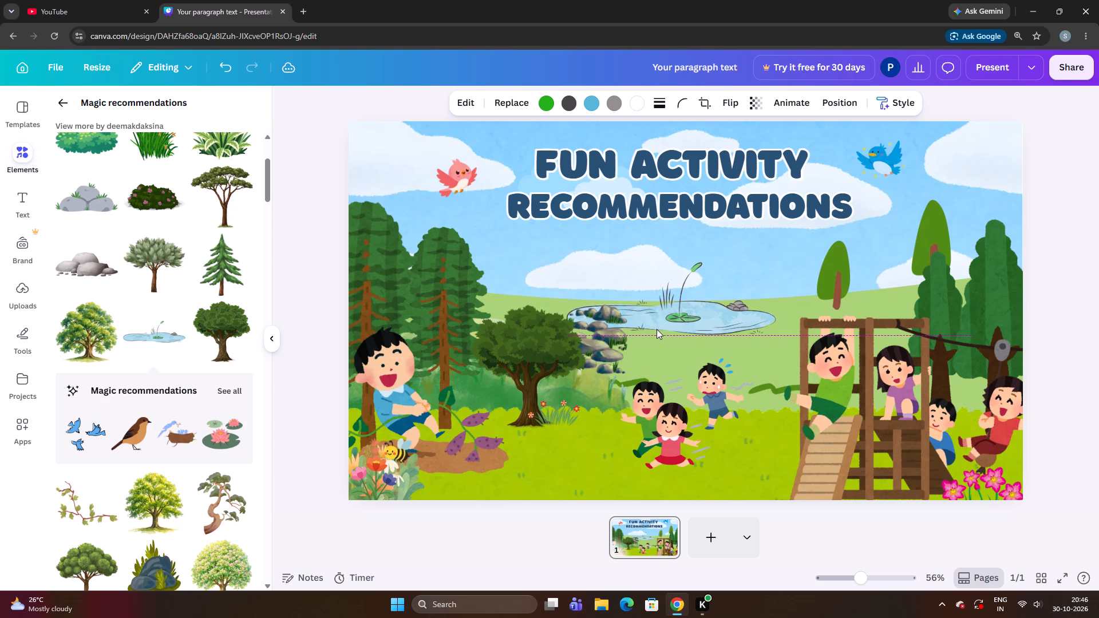
key("Up")
key("Right")
key("Right")
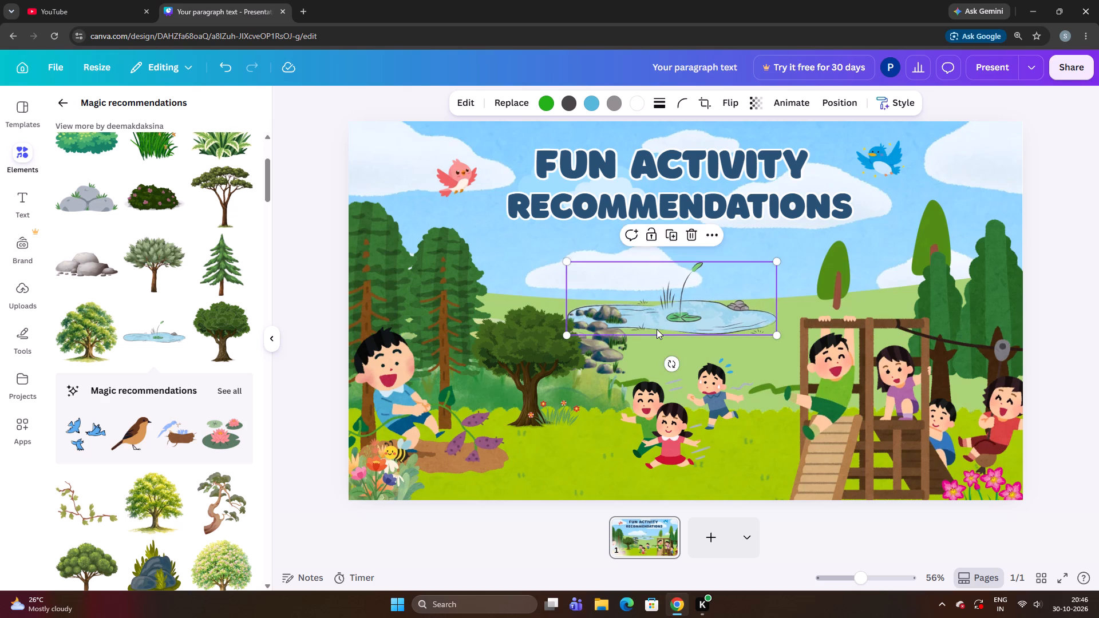
key("Down")
key("Down")
key("Down")
key("Down")
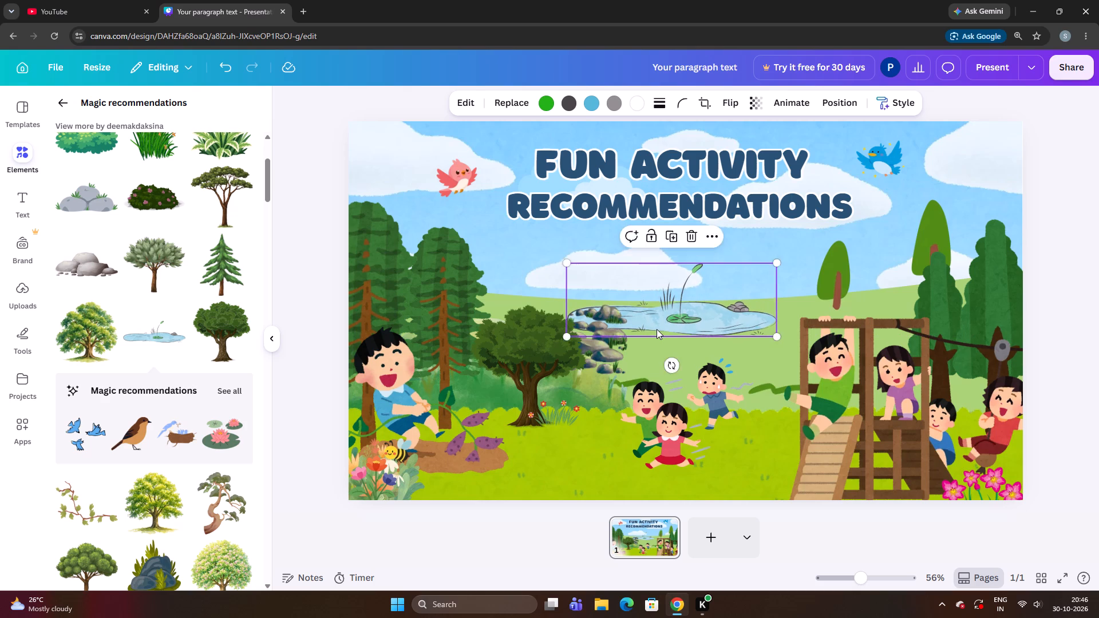
key("Up")
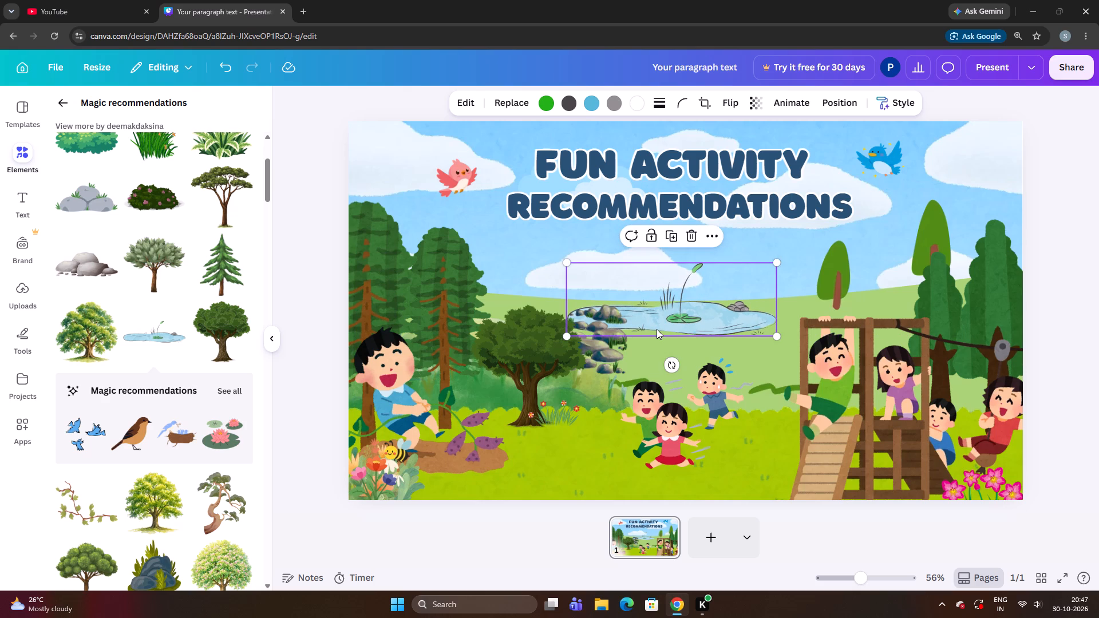
Enlarge the pond slightly so it extends closer to the climbing frame.
key("ctrl+Down")
key("ctrl+Down")
key("ctrl+Down")
key("ctrl+Down")
key("ctrl+Down")
key("ctrl+Down")
key("ctrl+Down")
key("ctrl+Down")
key("ctrl+Down")
key("ctrl+Down")
key("ctrl+Down")
key("ctrl+Down")
key("ctrl+Down")
key("ctrl+Down")
key("ctrl+Down")
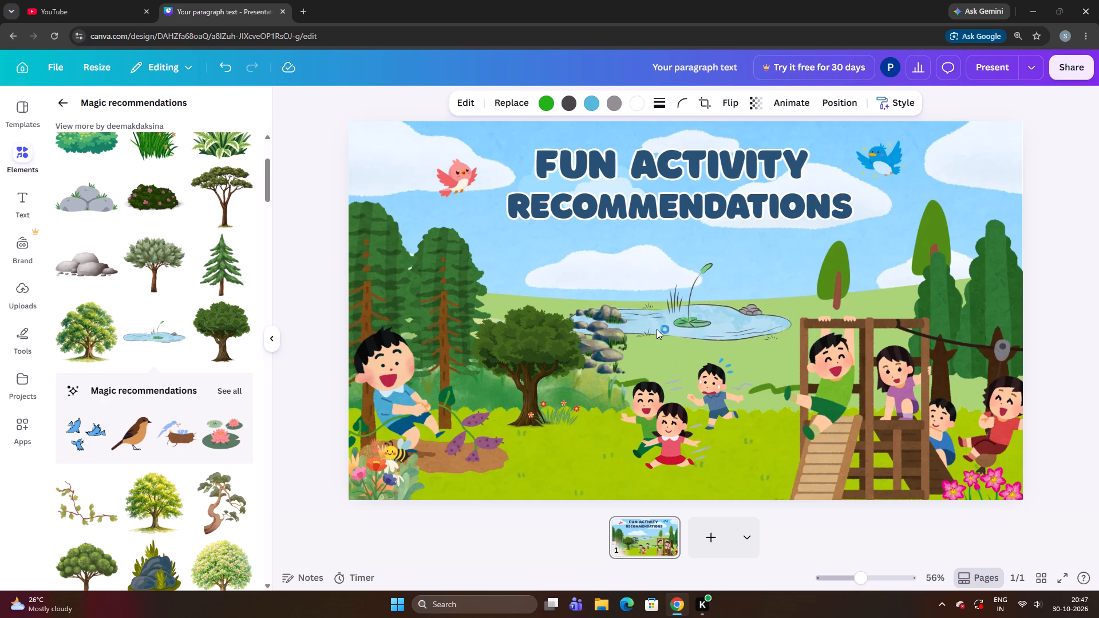
Shift the enlarged pond up and toward the round tree so its end tucks behind the rock stack.
key("Up")
key("Up")
key("Up")
key("Up")
key("Up")
key("Up")
key("Up")
key("Up")
key("Up")
key("Up")
key("Up")
key("Up")
key("Up")
key("Up")
key("Up")
key("Left")
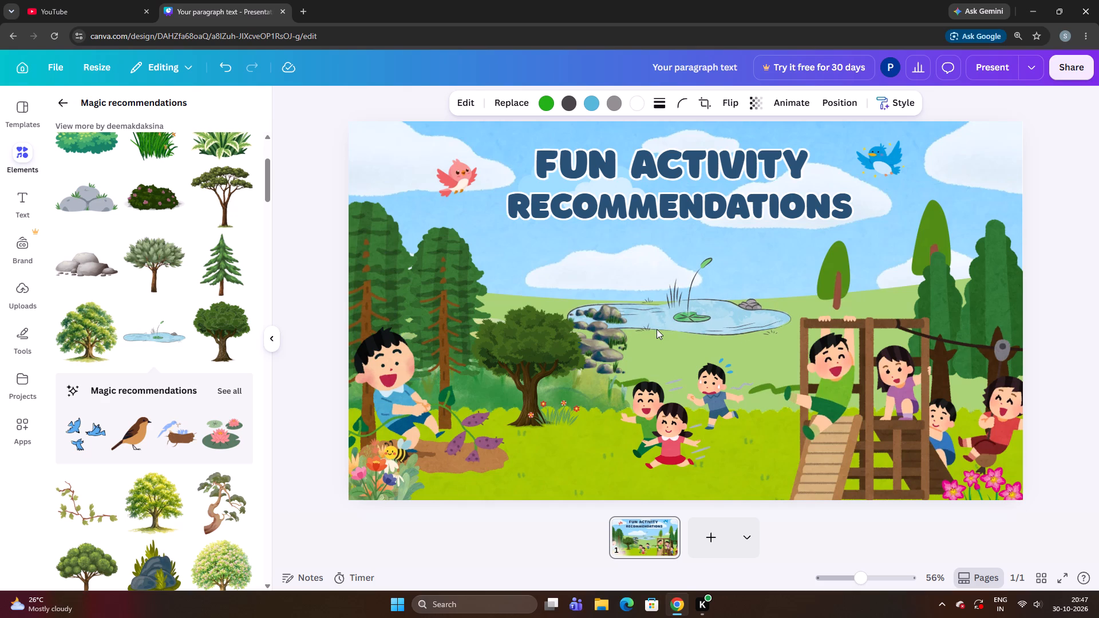
key("Left")
key("Left")
key("Left")
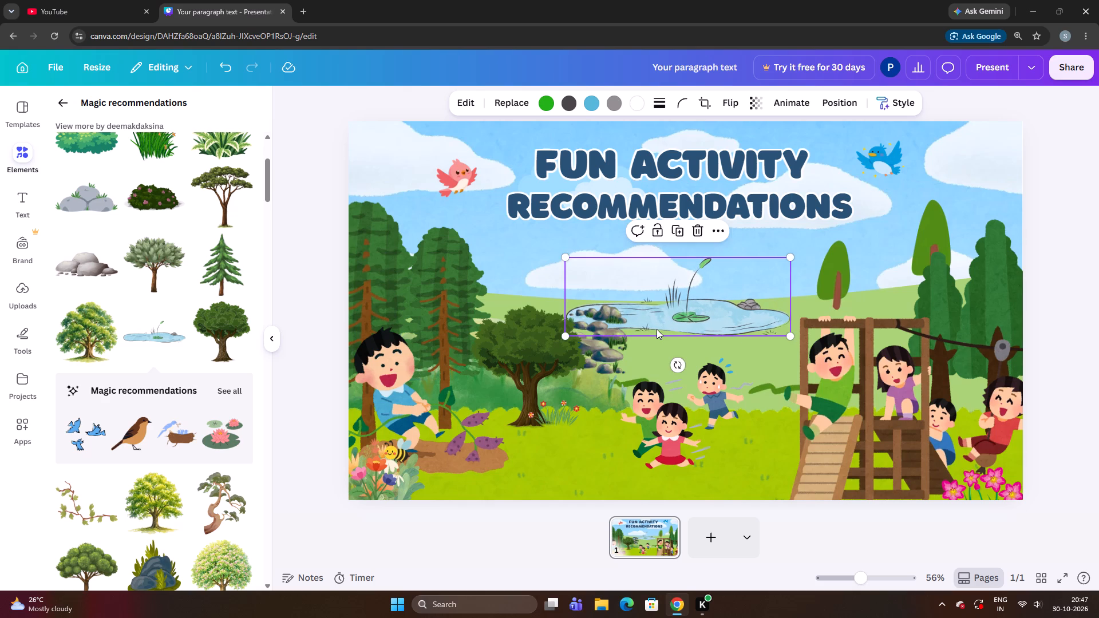
key("Down")
key("Left")
key("Left")
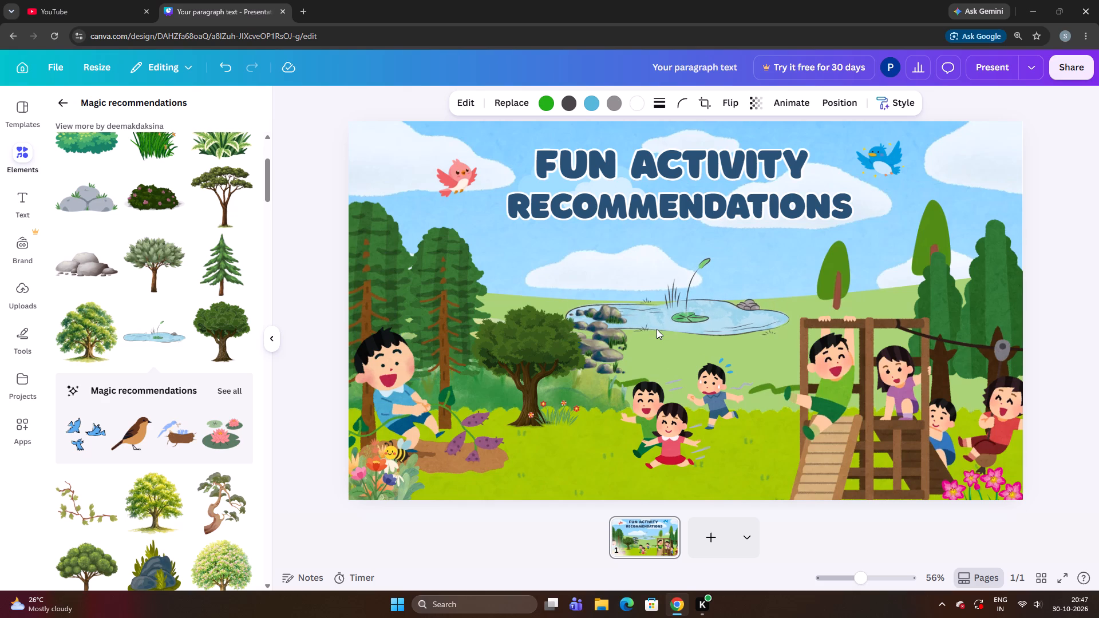
key("Up")
key("Left")
Lower the pond slightly so its water lines up with the upper rocks.
key("Down")
key("Down")
key("Down")
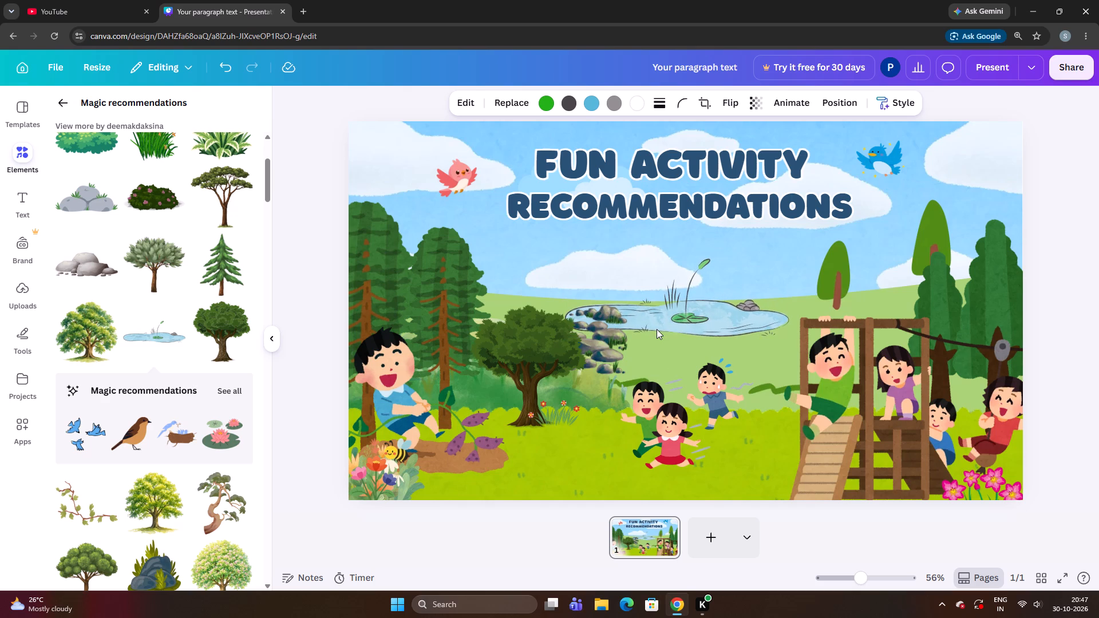
key("Down")
key("Down")
key("Down")
key("Down")
key("Down")
key("Down")
key("Down")
key("Down")
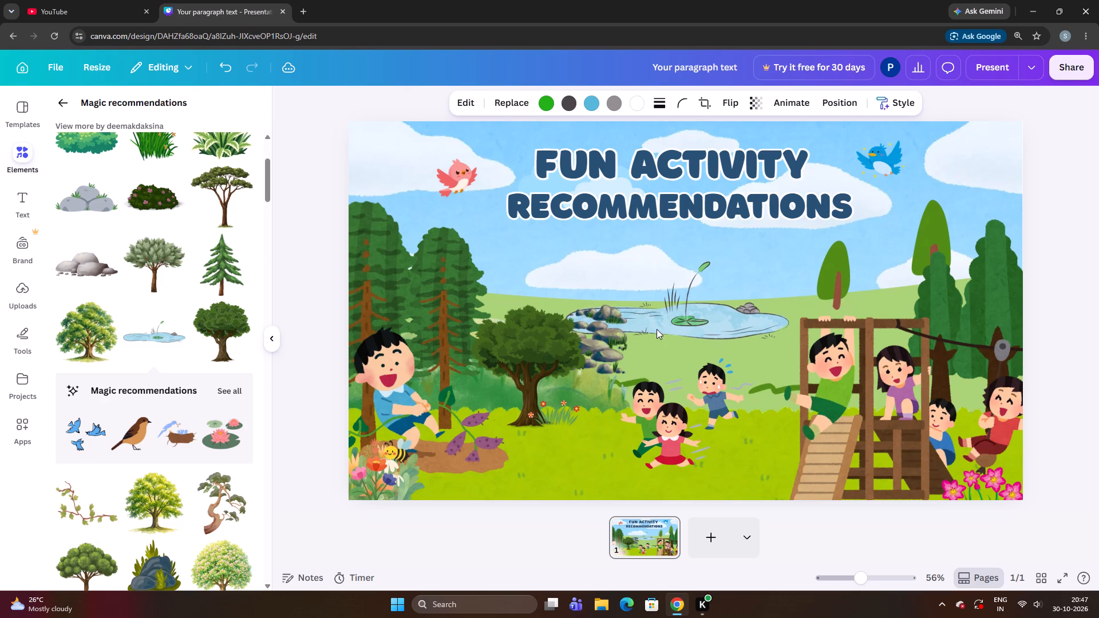
Lower the rock stack slightly and shift it a touch toward the pond.
left_click(611, 331)
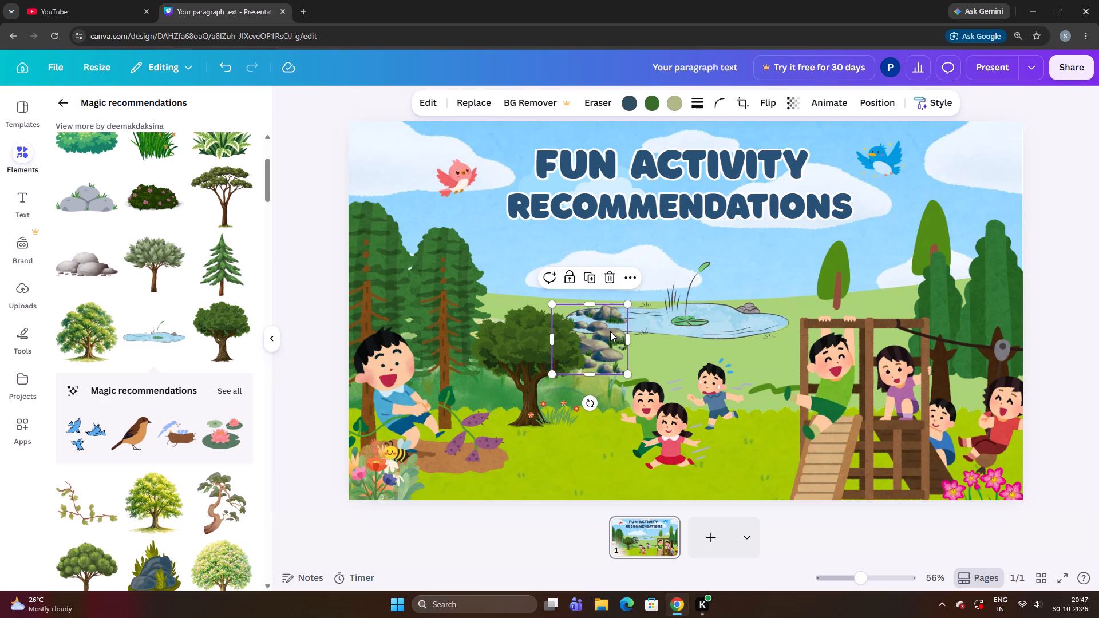
key("Down")
key("Down")
key("Down")
key("Down")
key("Down")
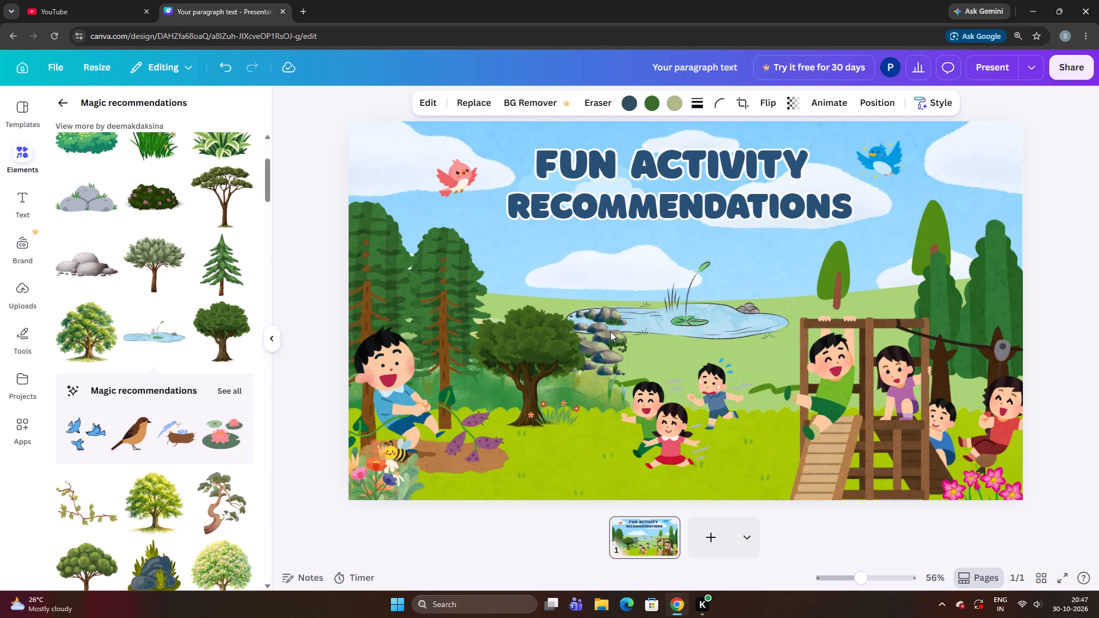
key("Right")
key("Down")
key("Down")
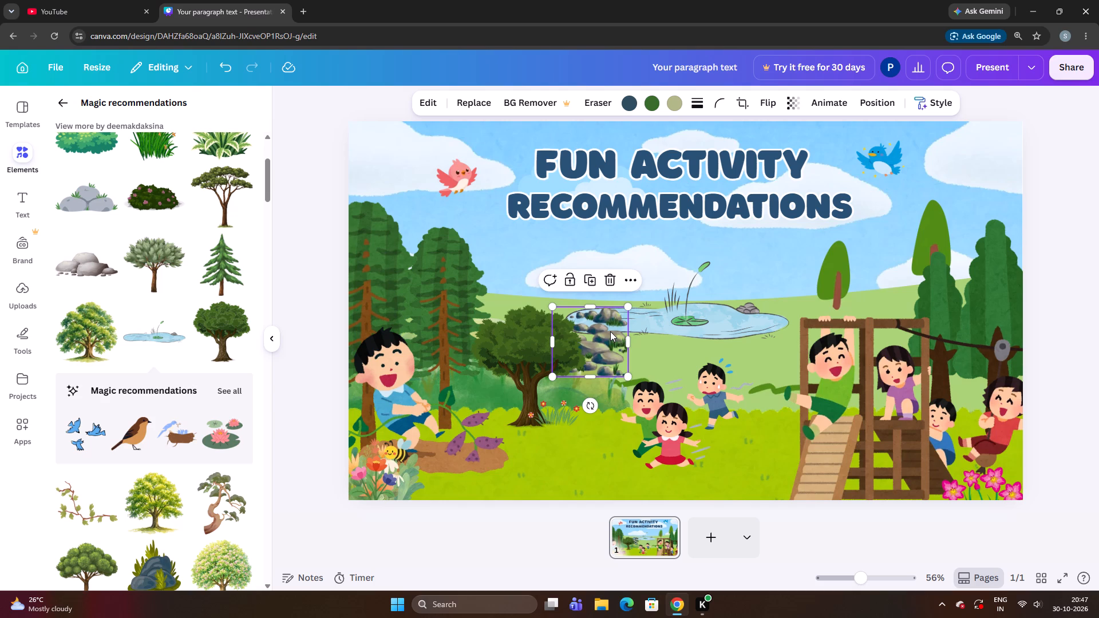
Raise the pond slightly and shift it a touch toward the climbing frame to realign it with the rock stack.
left_click(656, 351)
left_click(703, 337)
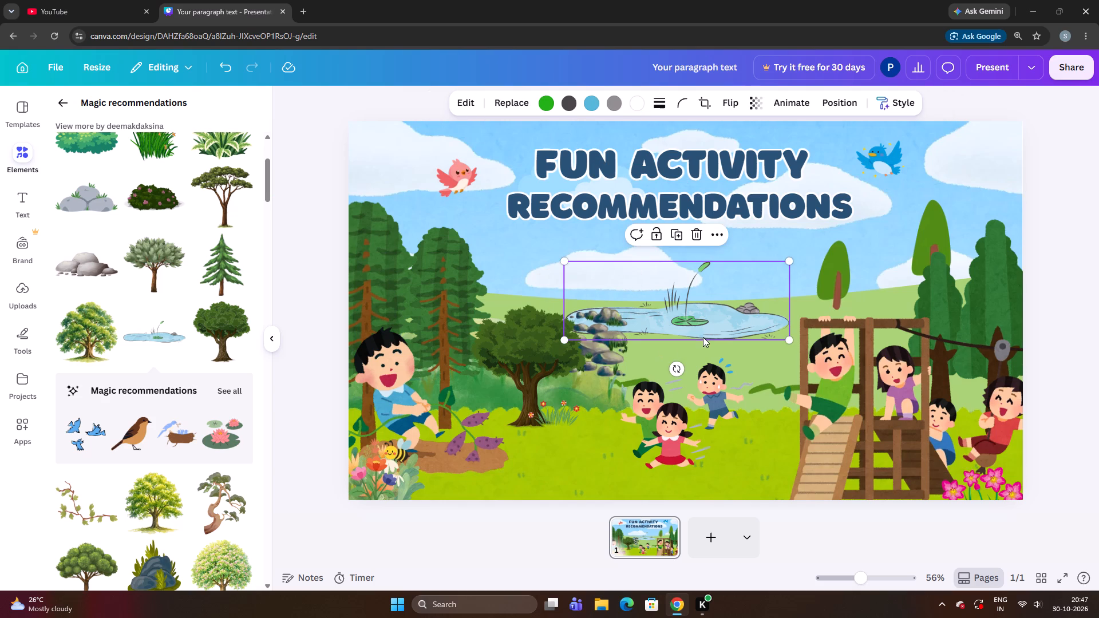
left_click(278, 393)
left_click(678, 323)
key("Up")
key("Up")
key("Up")
key("Up")
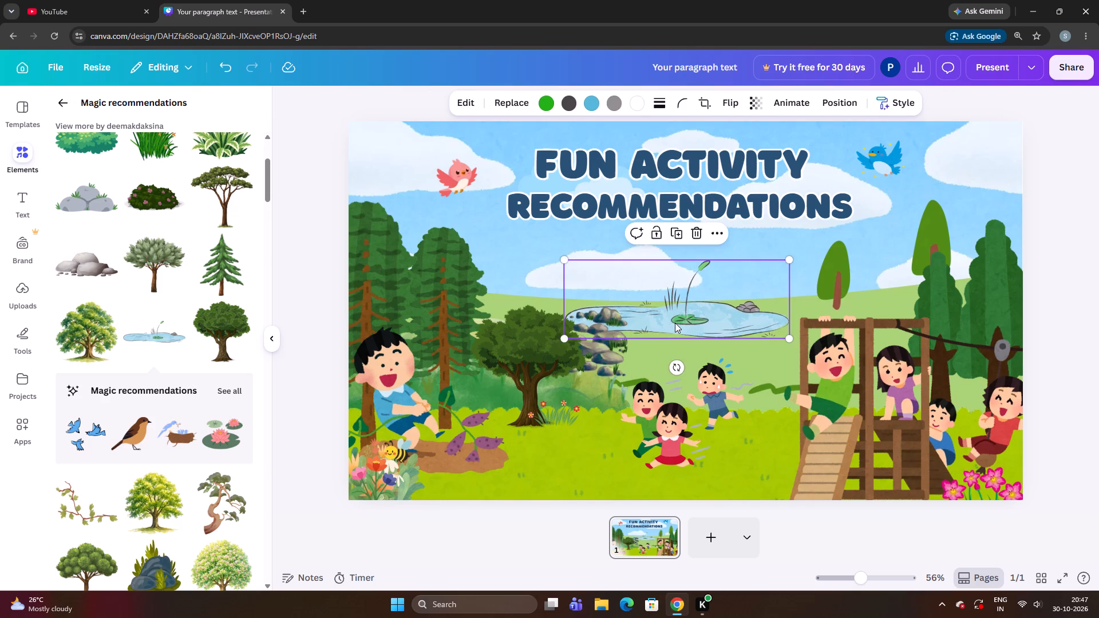
key("Left")
key("Left")
key("Down")
key("Up")
key("Up")
key("Up")
key("Down")
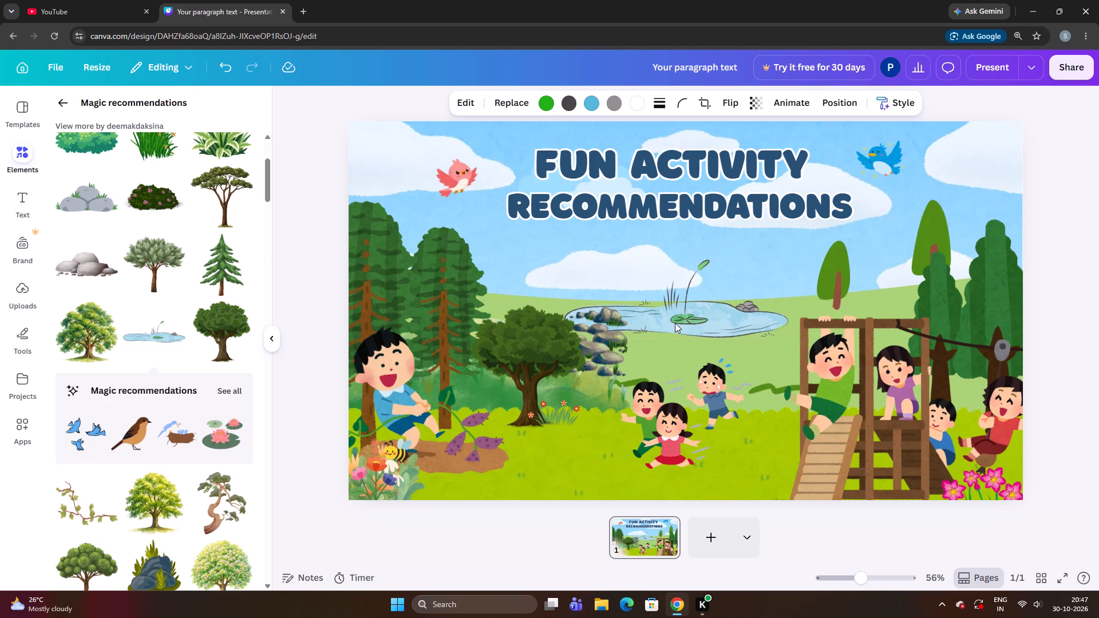
key("Right")
key("Right")
key("Right")
key("Right")
key("Right")
key("Down")
key("Down")
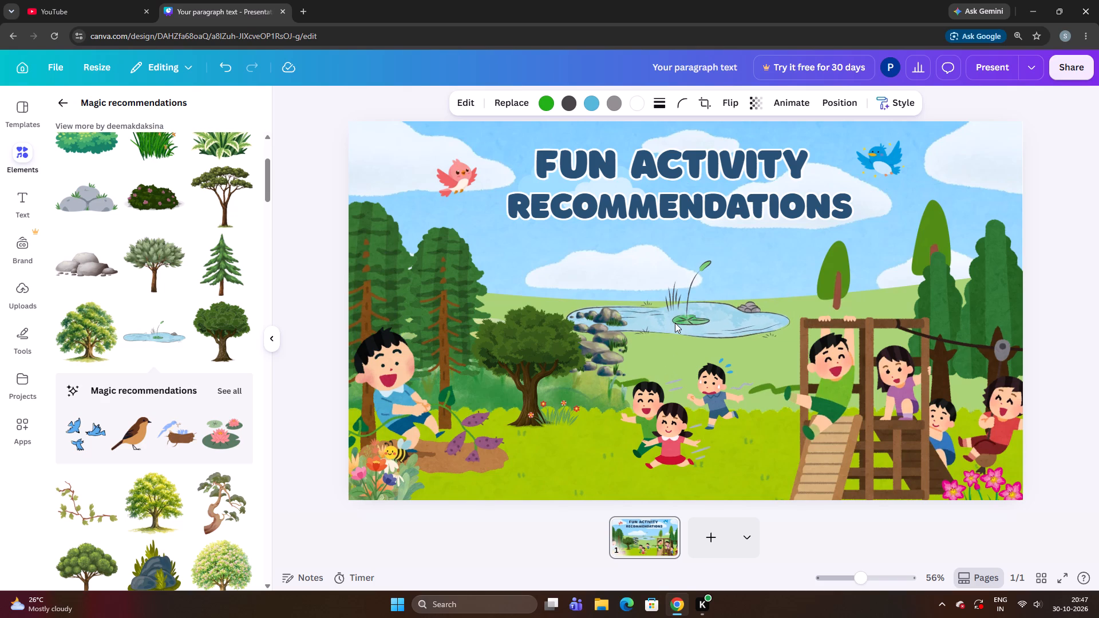
key("Up")
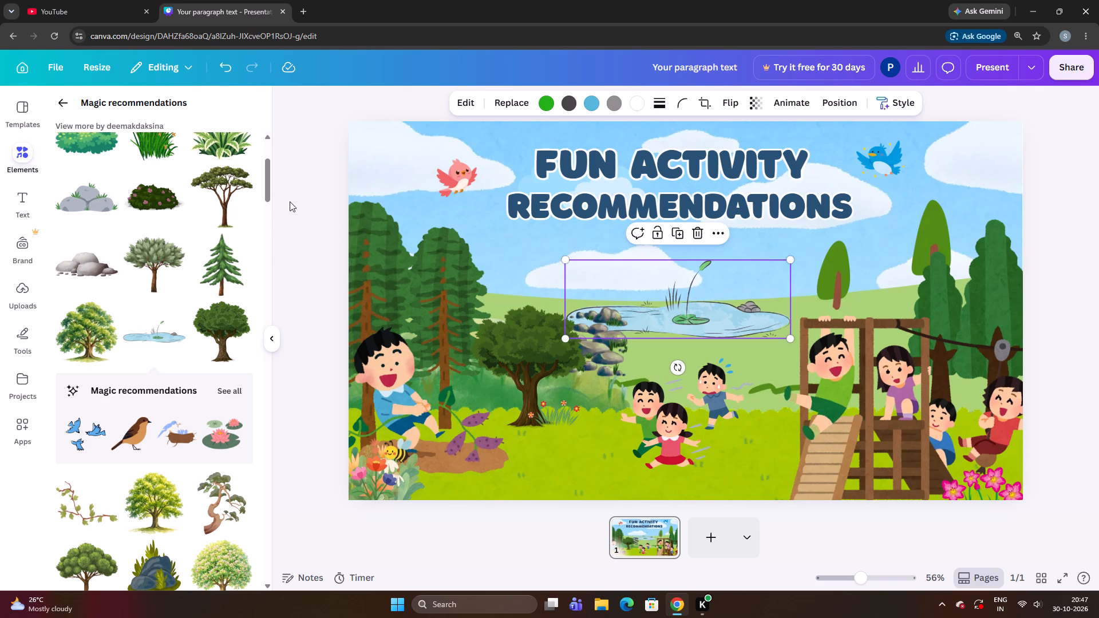
left_click_drag(305, 276, 306, 282)
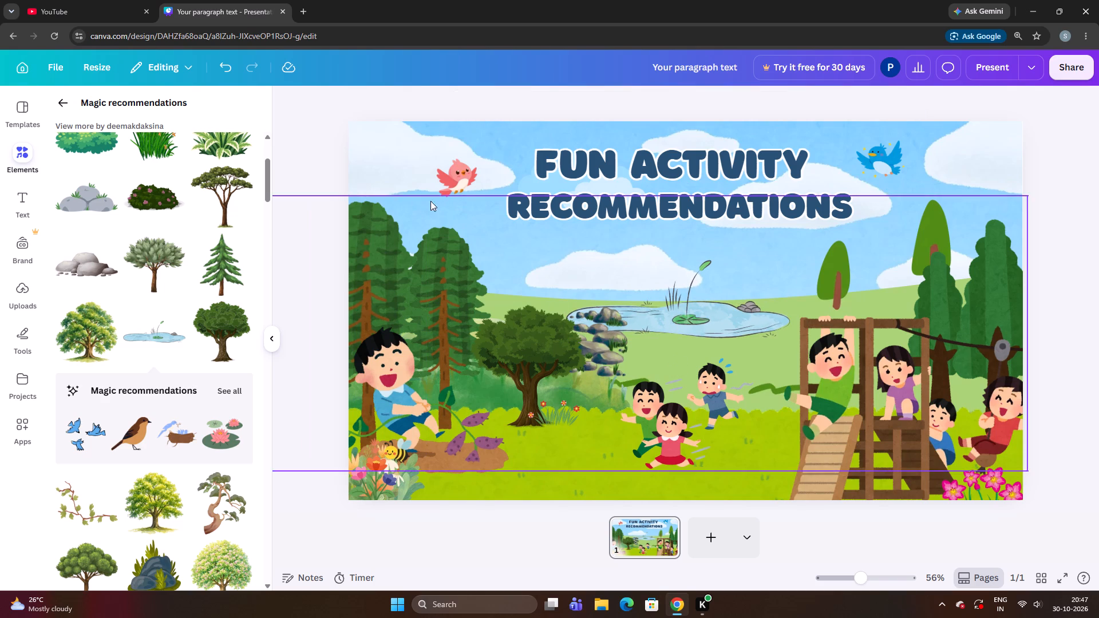
Nudge the pink bird slightly down and away from the title, placing it above the second pine tree.
left_click(471, 172)
key("Up")
key("Up")
key("Left")
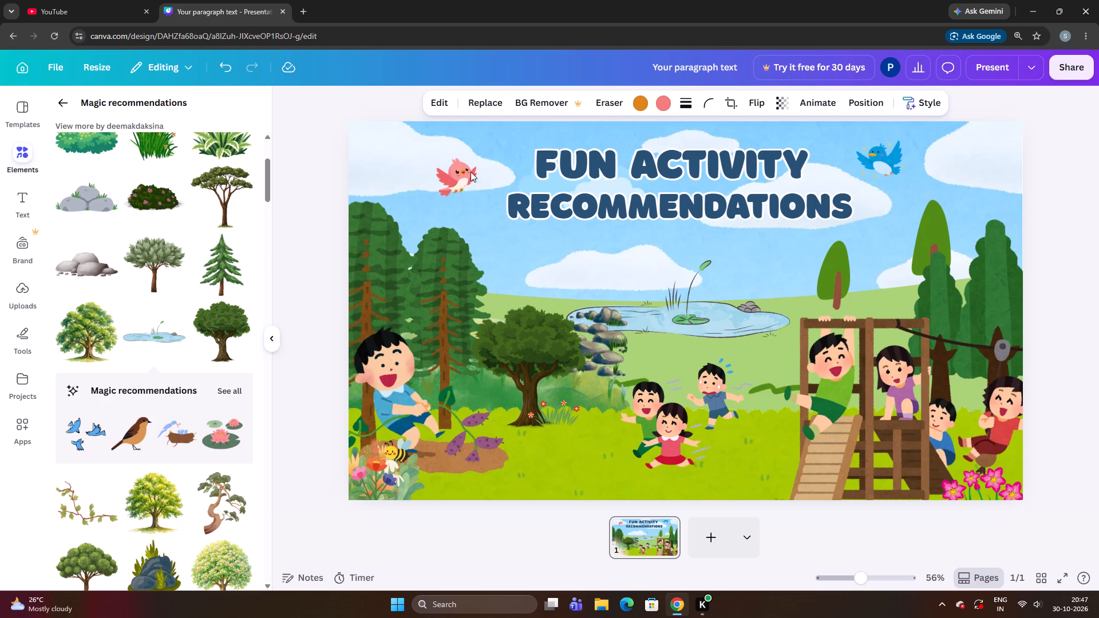
key("Left")
key("Left")
key("Left")
key("Left")
key("Left")
key("Left")
key("Left")
key("Left")
key("Left")
key("Left")
key("Left")
key("Down")
key("Down")
key("Down")
key("Down")
key("Down")
key("Down")
key("Down")
key("Down")
key("Down")
key("Down")
key("Down")
key("Down")
key("Down")
key("Down")
key("Down")
key("Down")
key("Down")
key("Down")
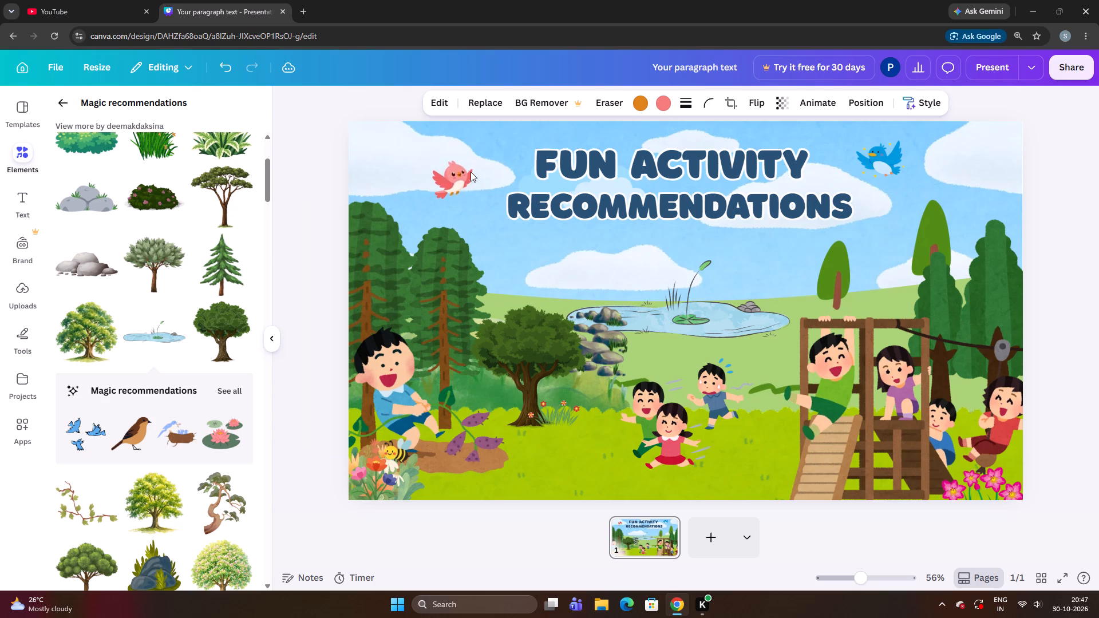
key("Left")
key("Left")
key("Left")
key("Left")
key("Left")
key("Left")
key("Left")
key("Left")
key("Up")
key("Up")
key("Left")
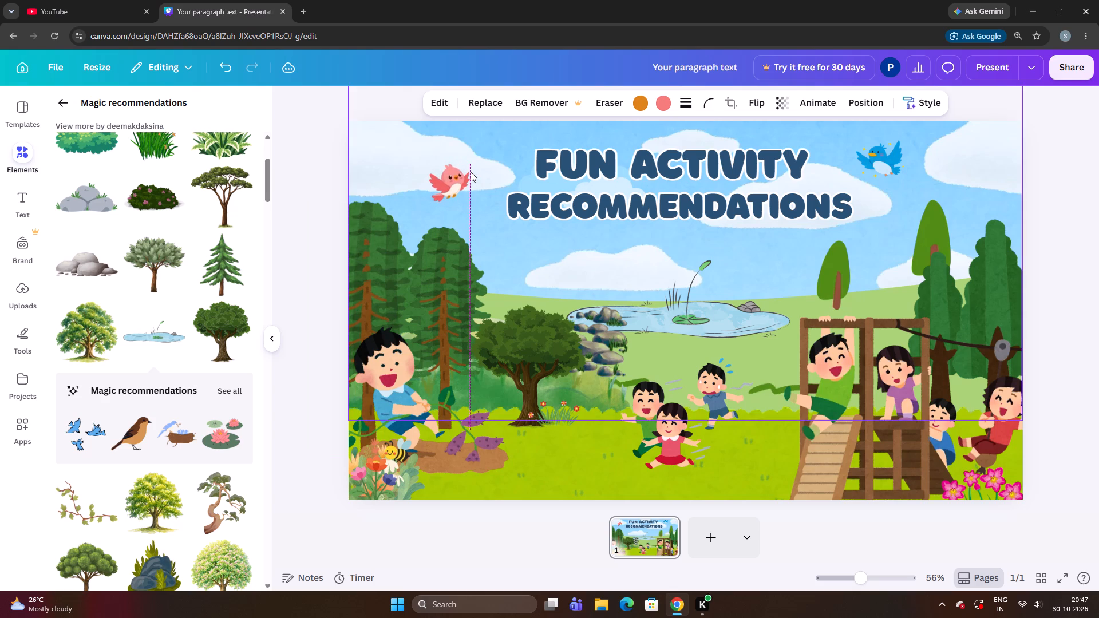
key("Up")
key("Left")
key("Up")
key("Left")
key("Up")
key("Left")
key("Up")
key("Left")
key("Up")
key("Left")
key("Down")
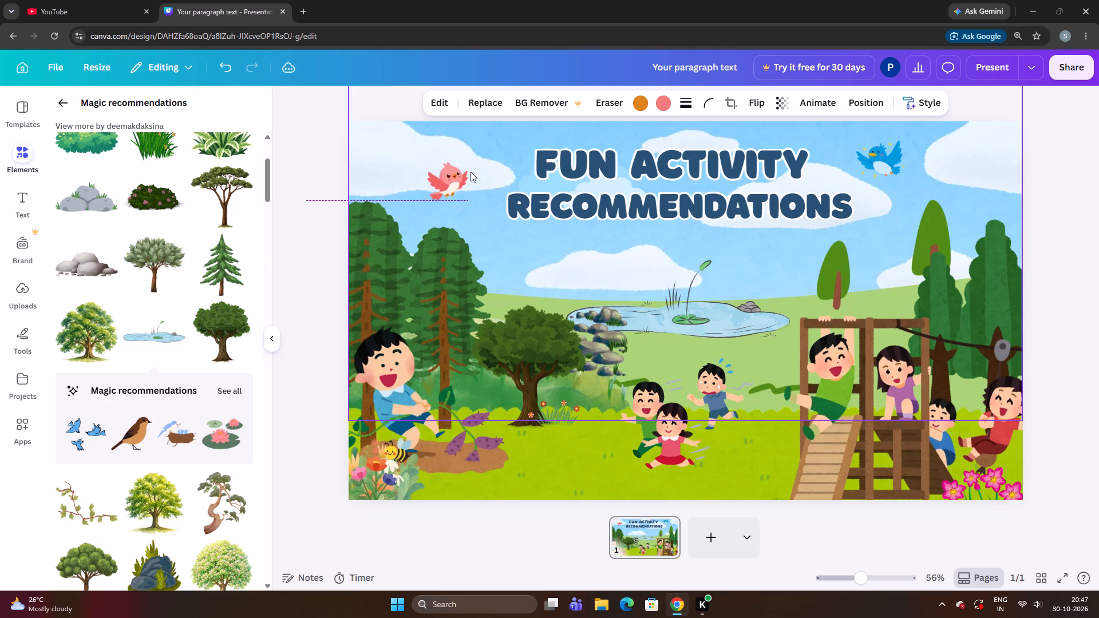
key("Left")
key("Up")
key("Left")
key("Left")
key("Right")
key("Down")
key("Down")
key("Left")
key("Up")
key("Left")
key("Down")
key("Left")
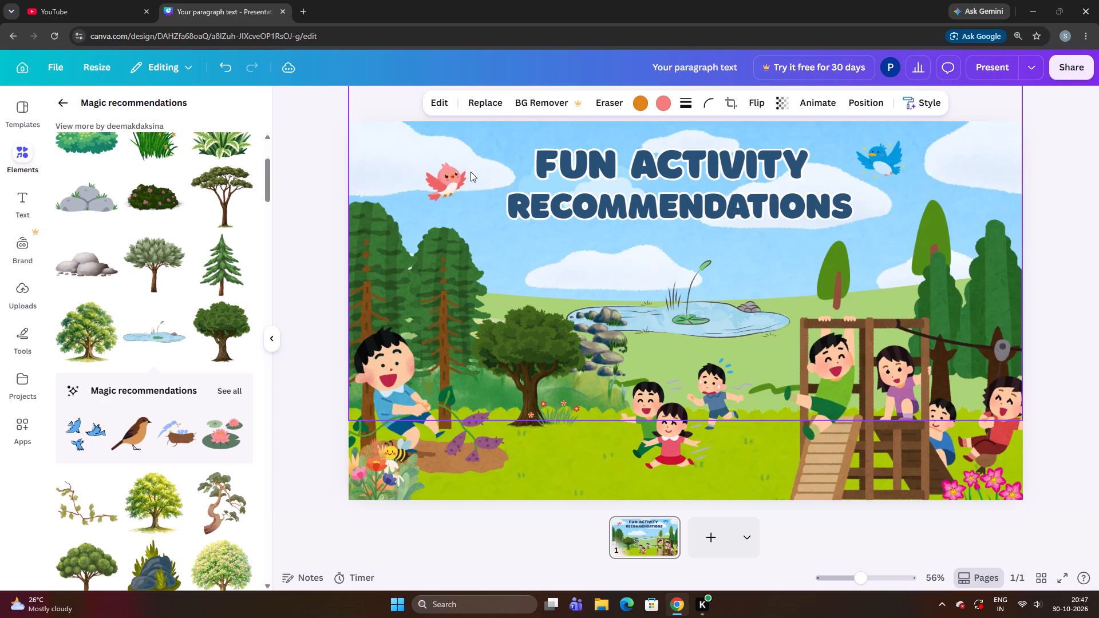
key("Up")
key("Down")
key("Left")
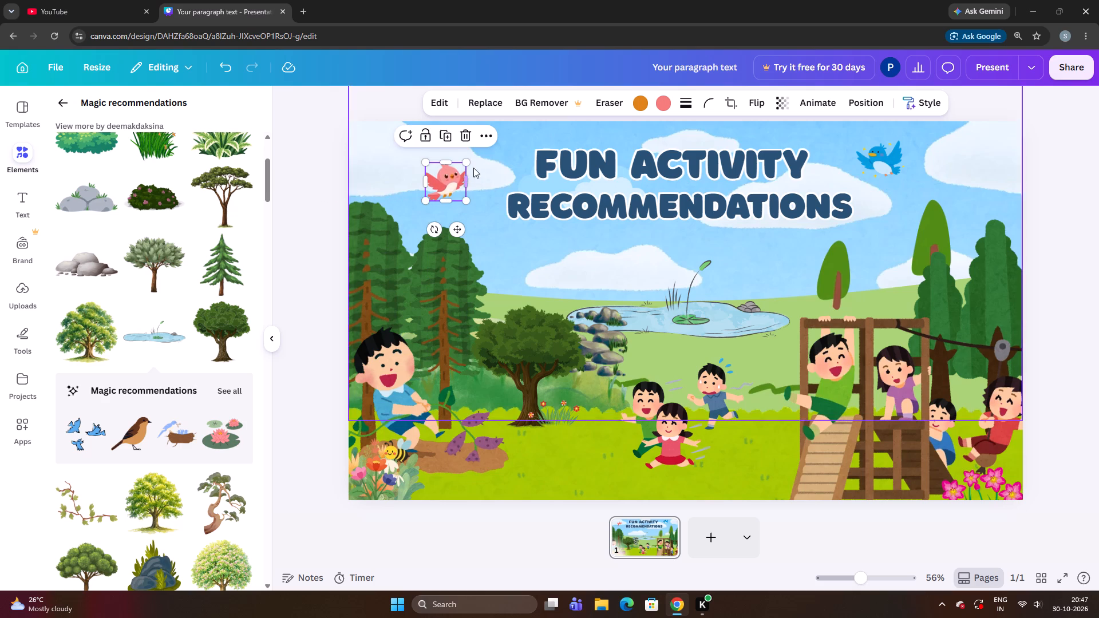
left_click(292, 313)
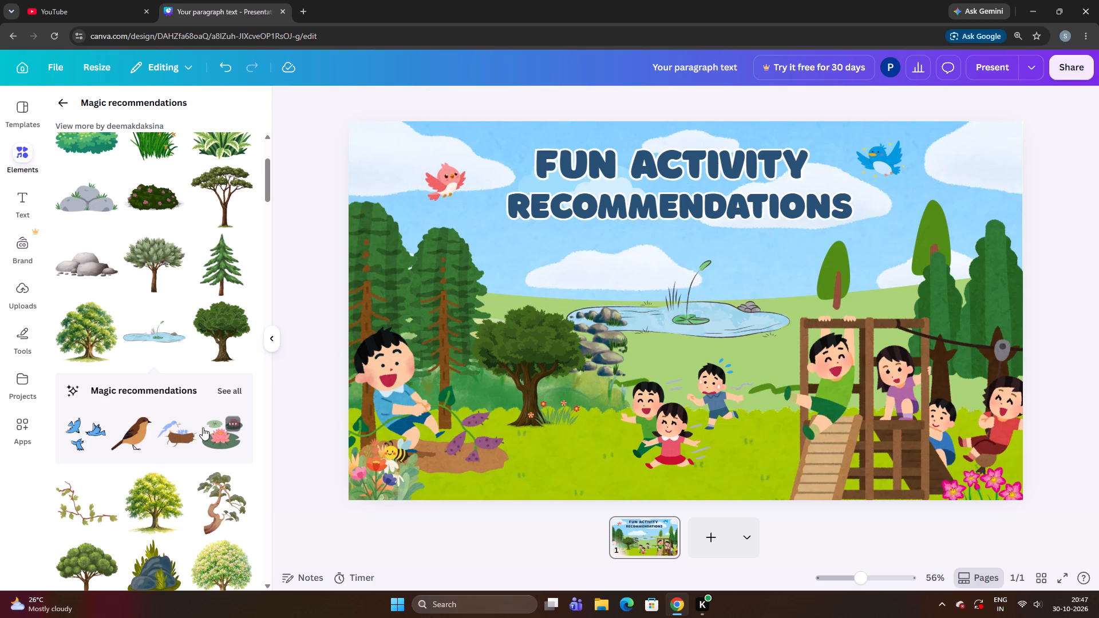
Delete both title text lines, "FUN ACTIVITY" and "RECOMMENDATIONS", from the slide.
scroll(203, 429, "down", 2)
scroll(210, 510, "down", 2)
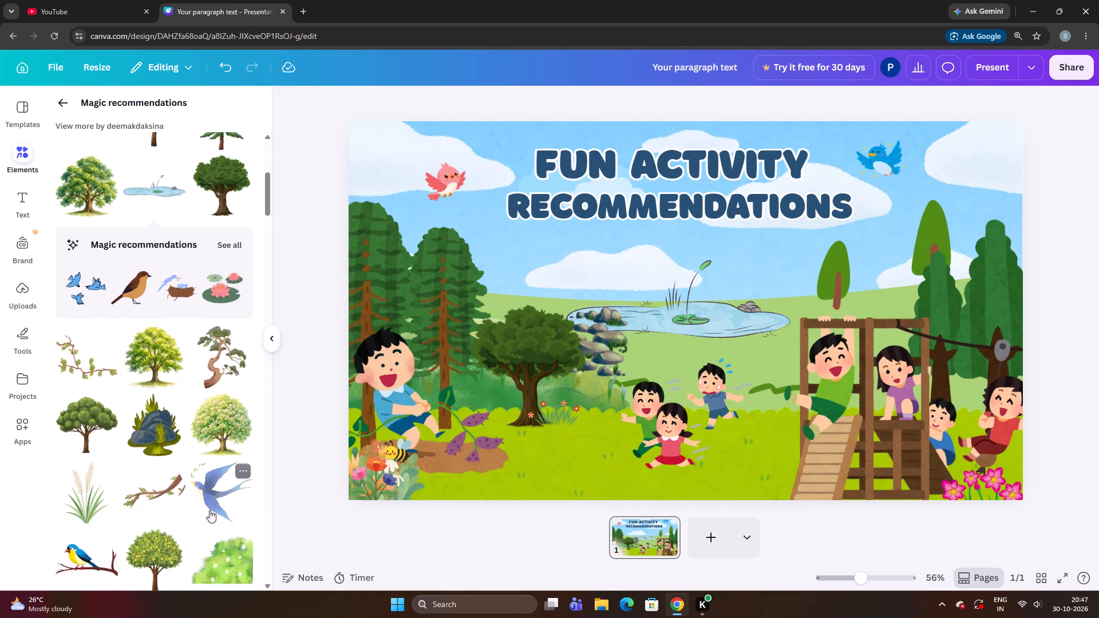
scroll(208, 498, "down", 3)
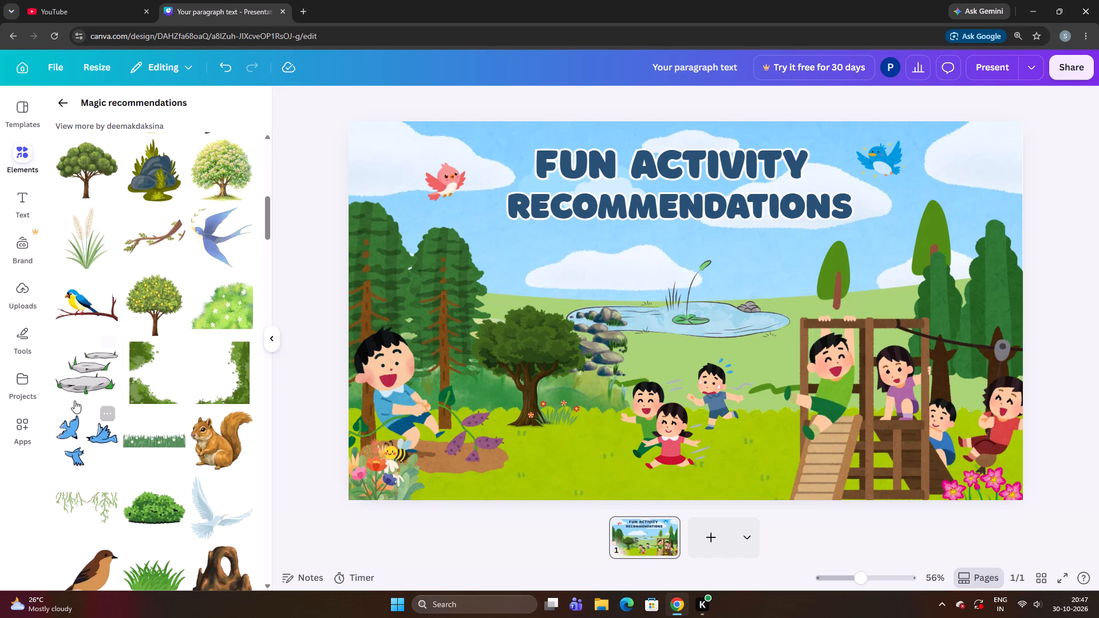
scroll(84, 400, "down", 4)
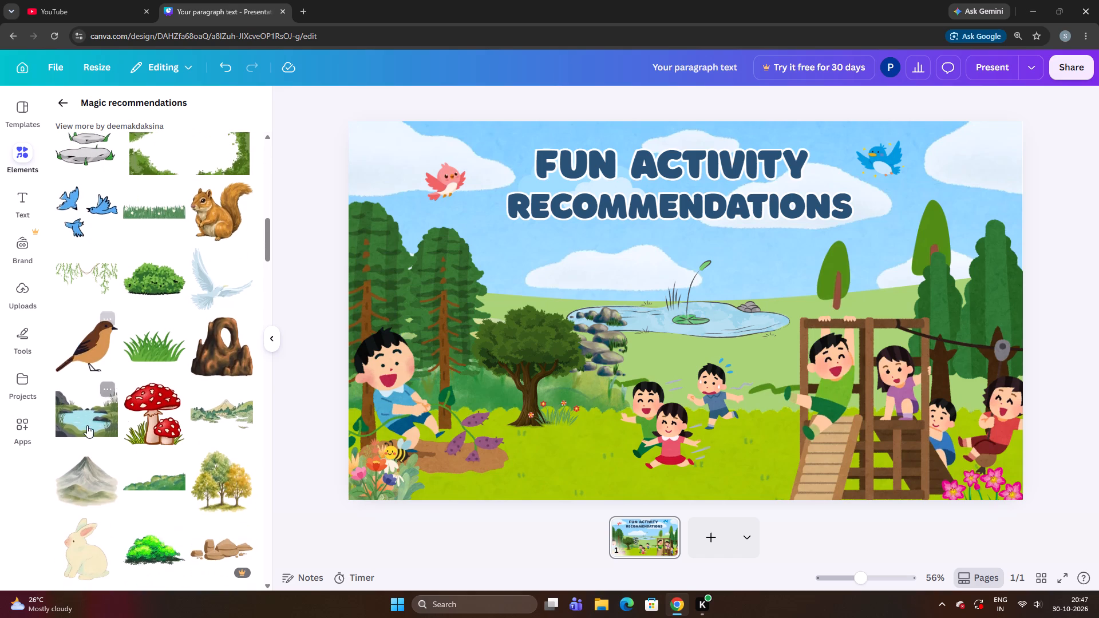
left_click(780, 137)
left_click(694, 225)
left_click(749, 221)
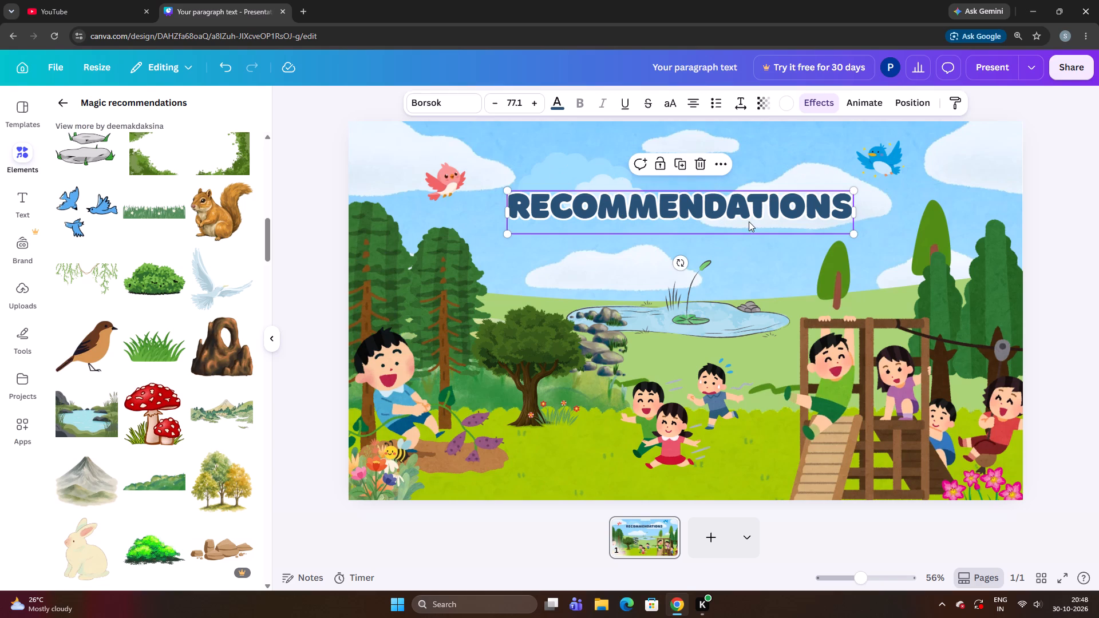
left_click(704, 173)
left_click(831, 267)
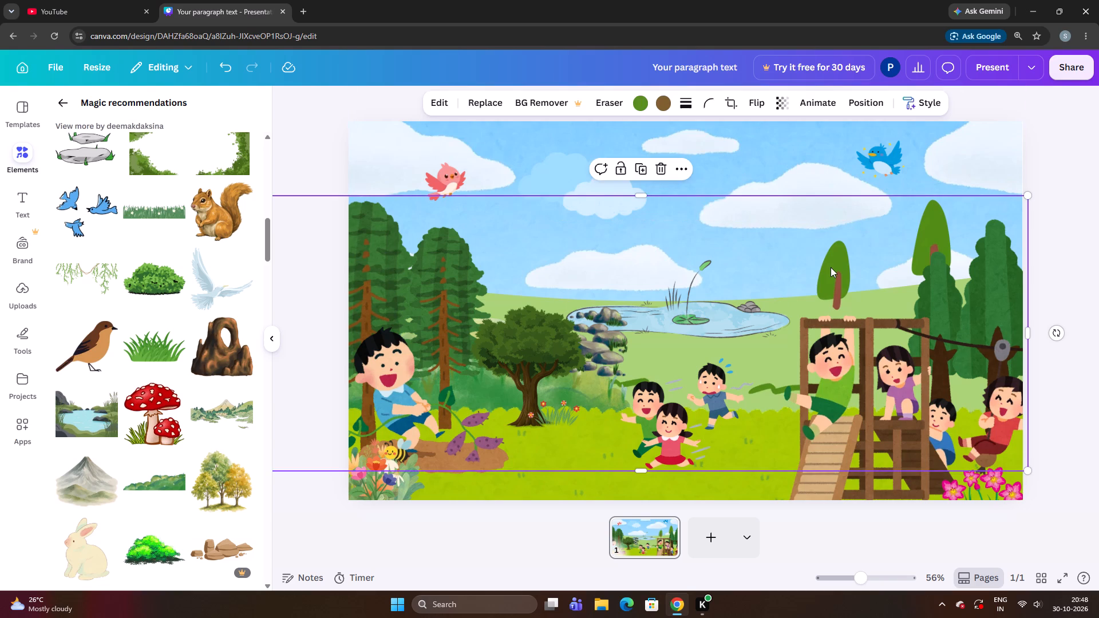
left_click(831, 267)
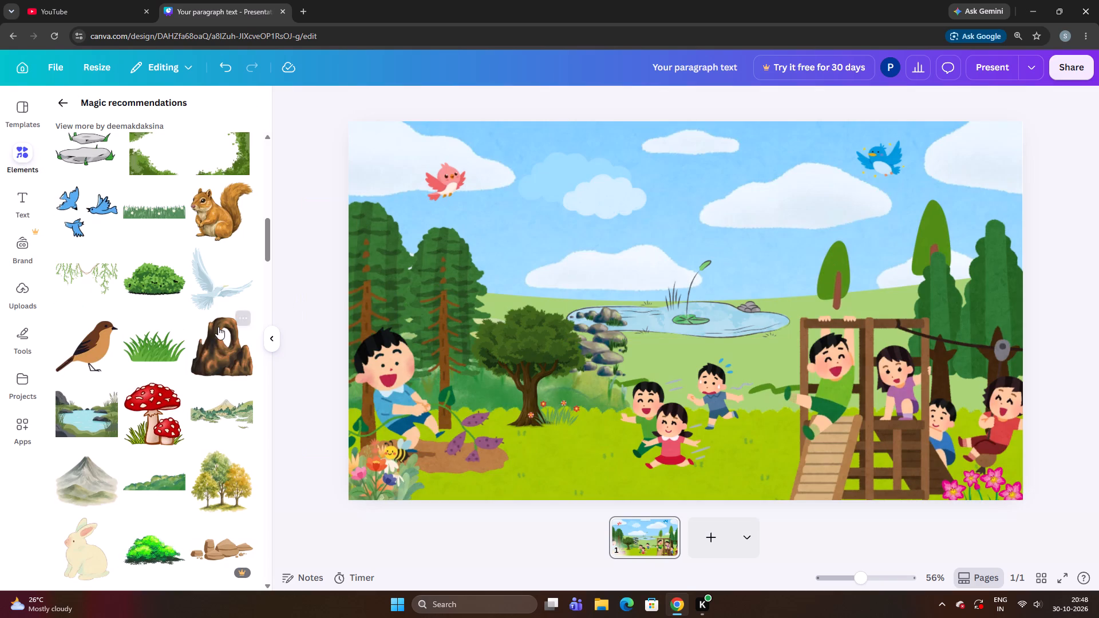
Add the mountain-and-village landscape graphic, enlarge it to nearly the slide's full width and position it over the upper scene.
left_click(235, 410)
left_click_drag(810, 311, 760, 262)
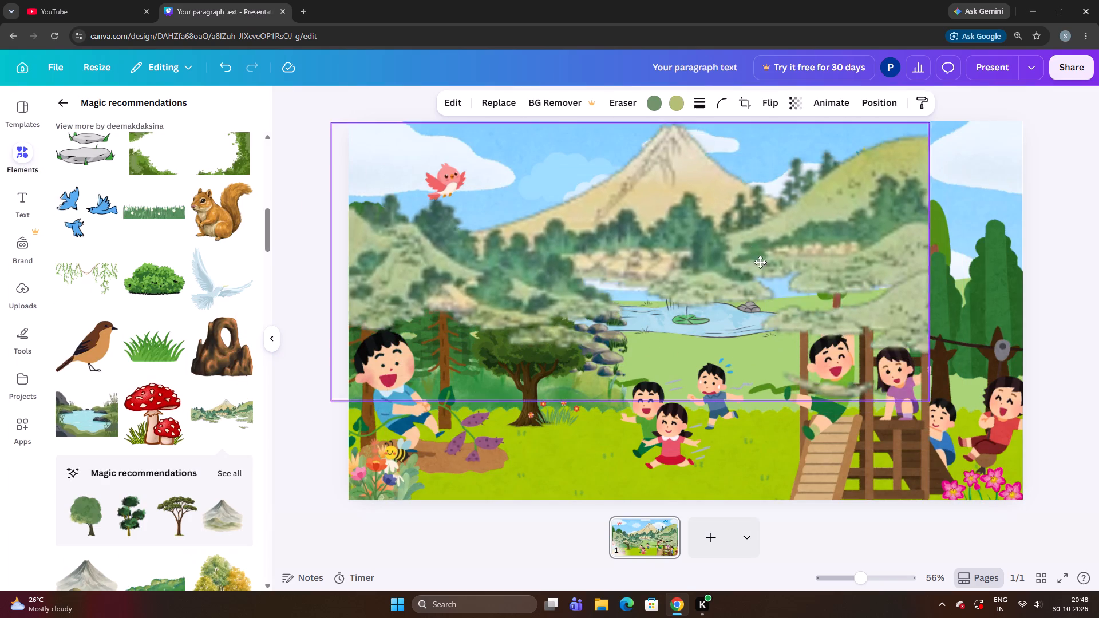
left_click_drag(760, 262, 825, 276)
left_click_drag(816, 275, 678, 260)
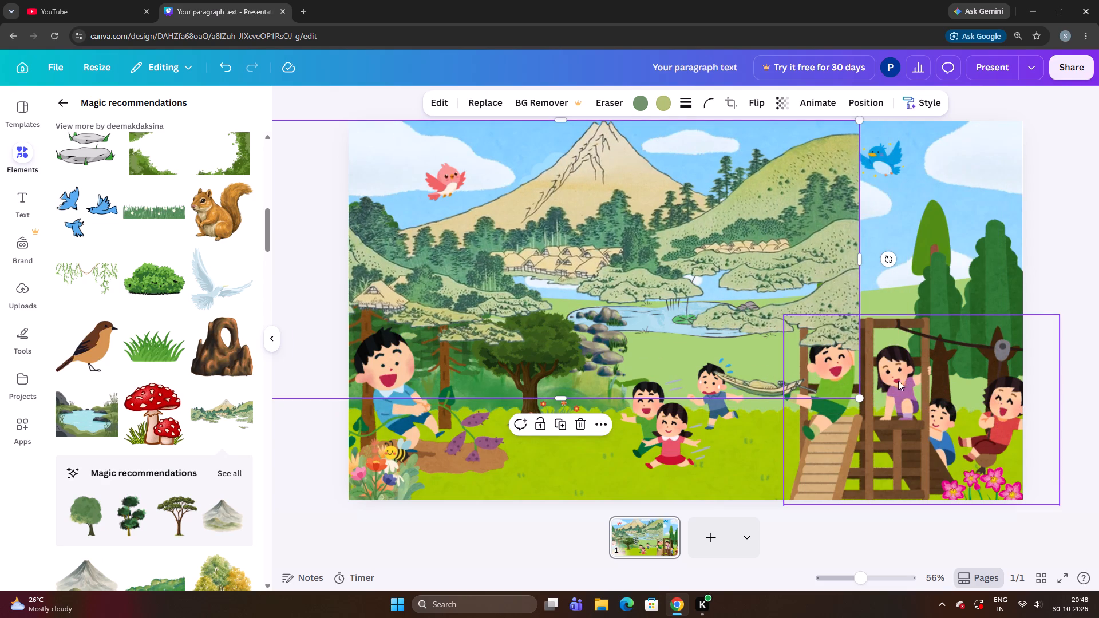
left_click_drag(859, 398, 974, 393)
left_click_drag(808, 298, 810, 298)
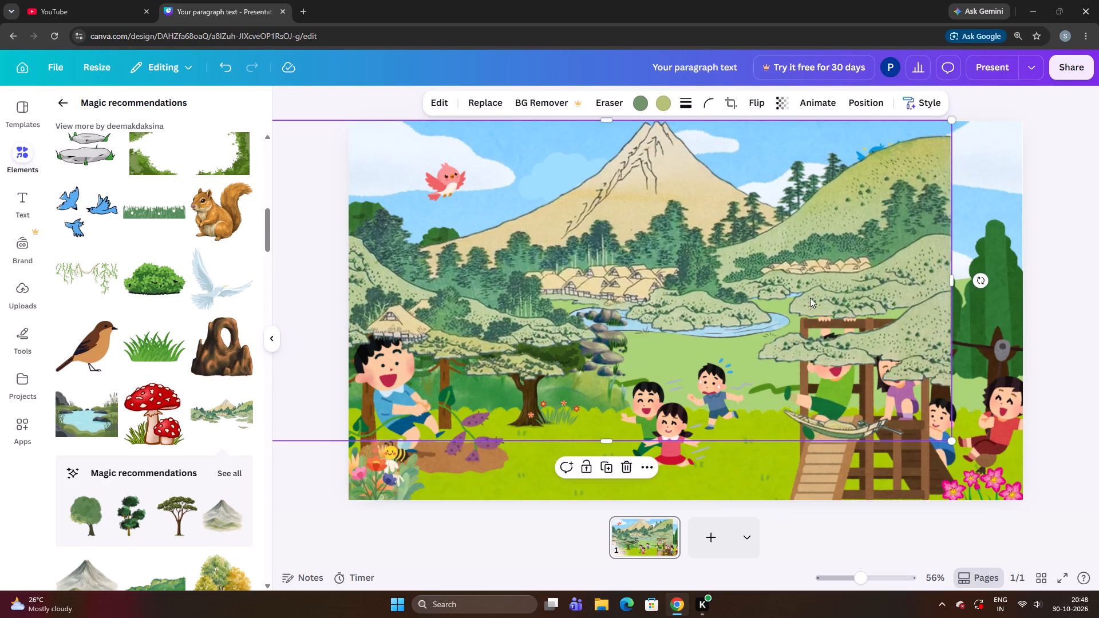
left_click_drag(810, 298, 871, 282)
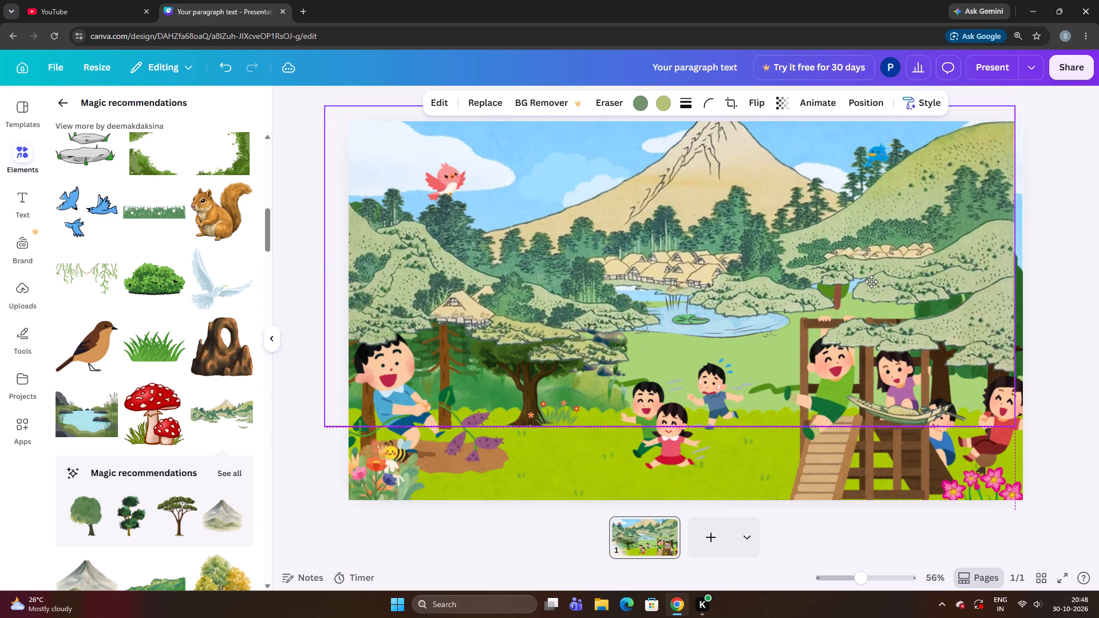
left_click_drag(871, 282, 871, 295)
Send the mountain landscape backward several layers so it sits behind the birds, pond, rock stack and round tree.
right_click(871, 284)
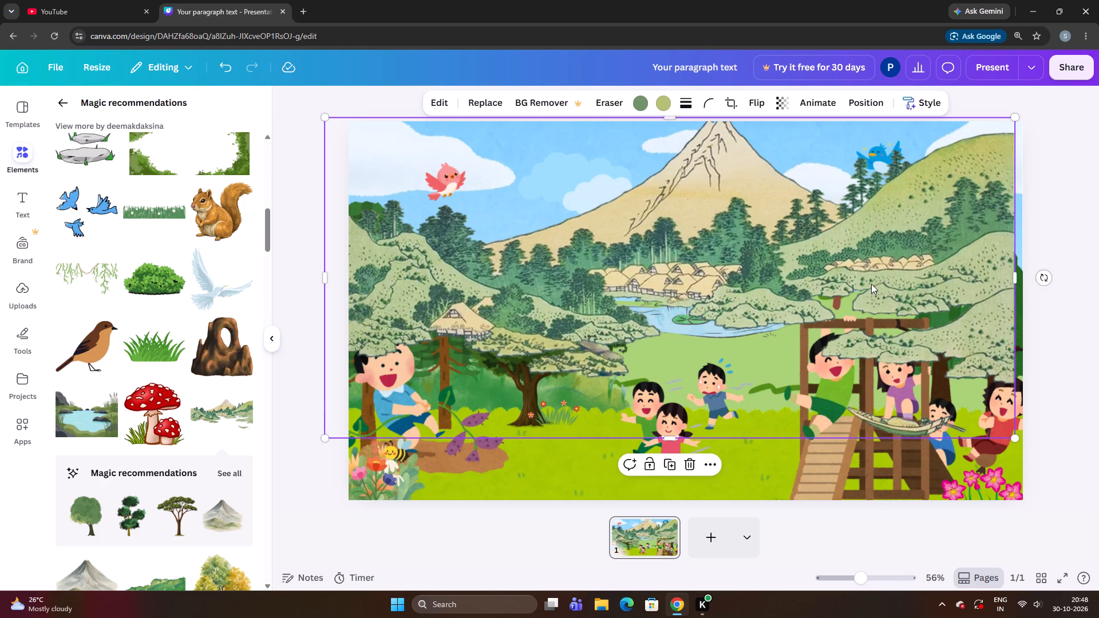
left_click(934, 288)
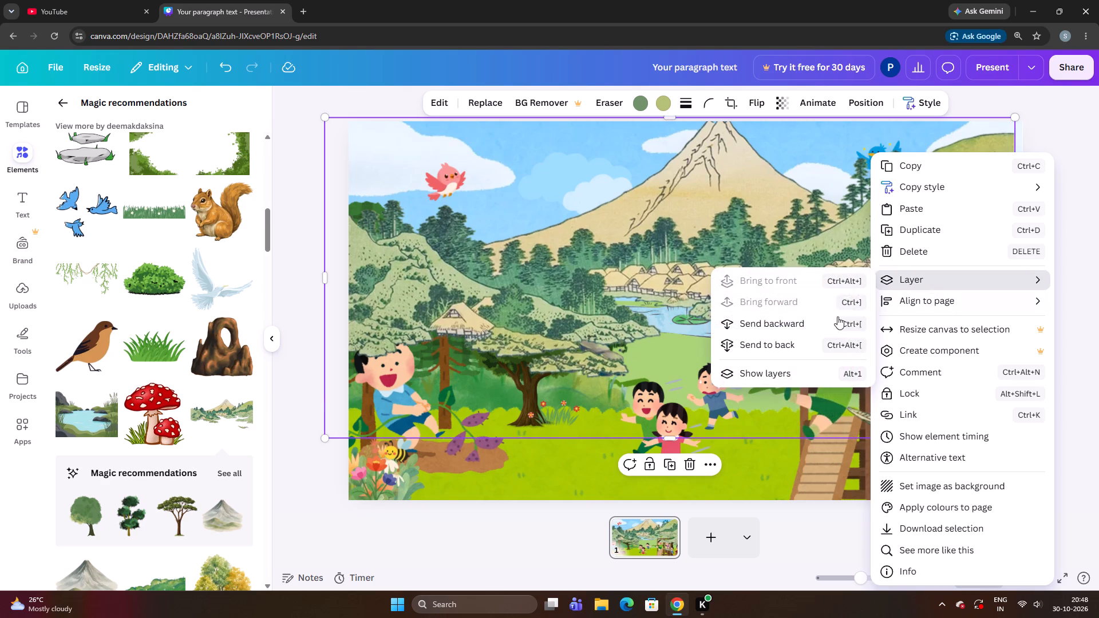
triple_click(804, 325)
triple_click(803, 325)
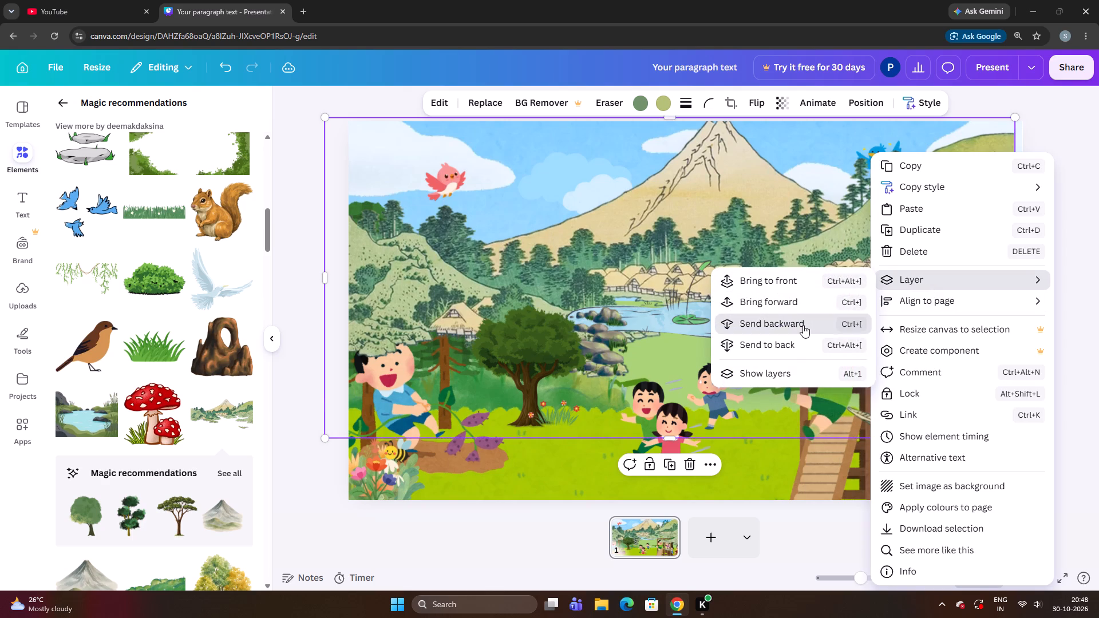
double_click(803, 325)
left_click(803, 325)
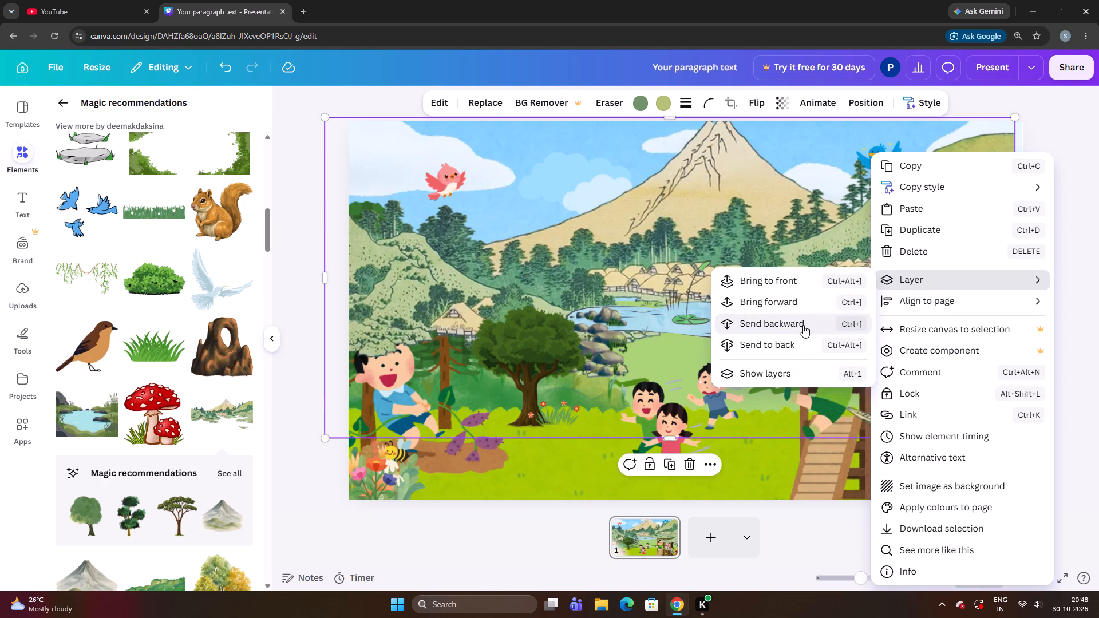
left_click(803, 325)
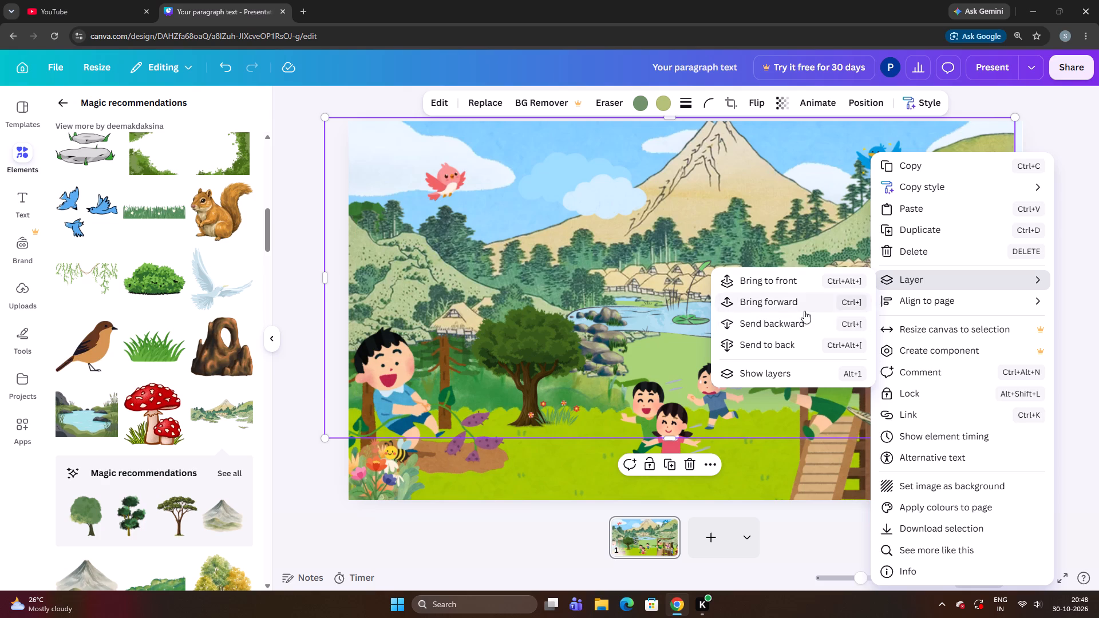
double_click(804, 311)
left_click(302, 370)
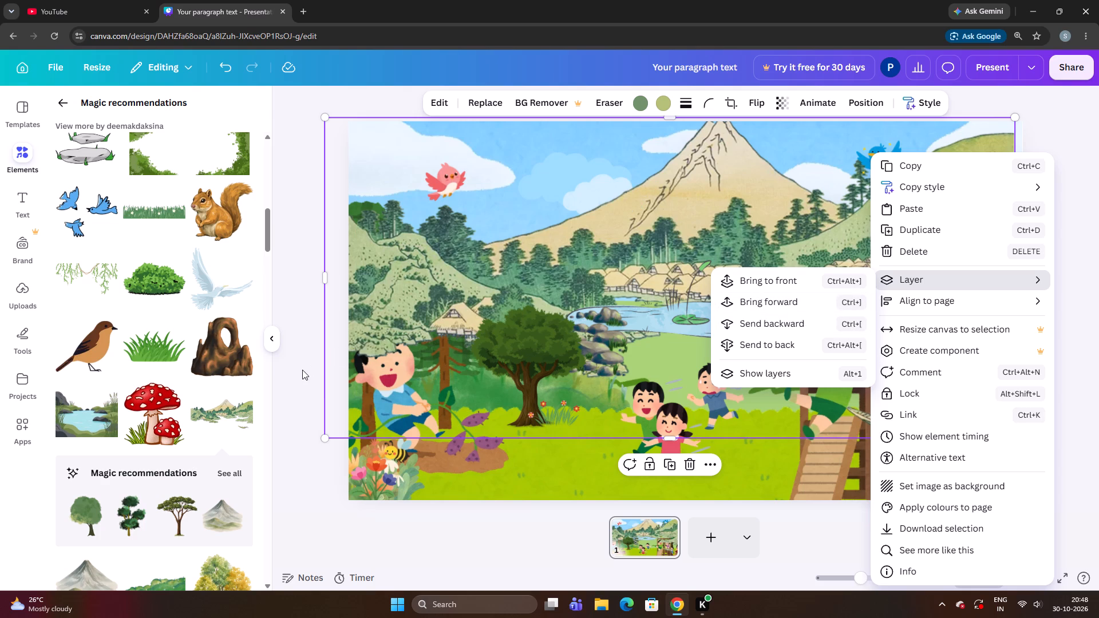
left_click(386, 324)
Shift the mountain landscape slightly up and toward the climbing frame, and layer it behind the pines, children and climbing frame.
left_click(430, 299)
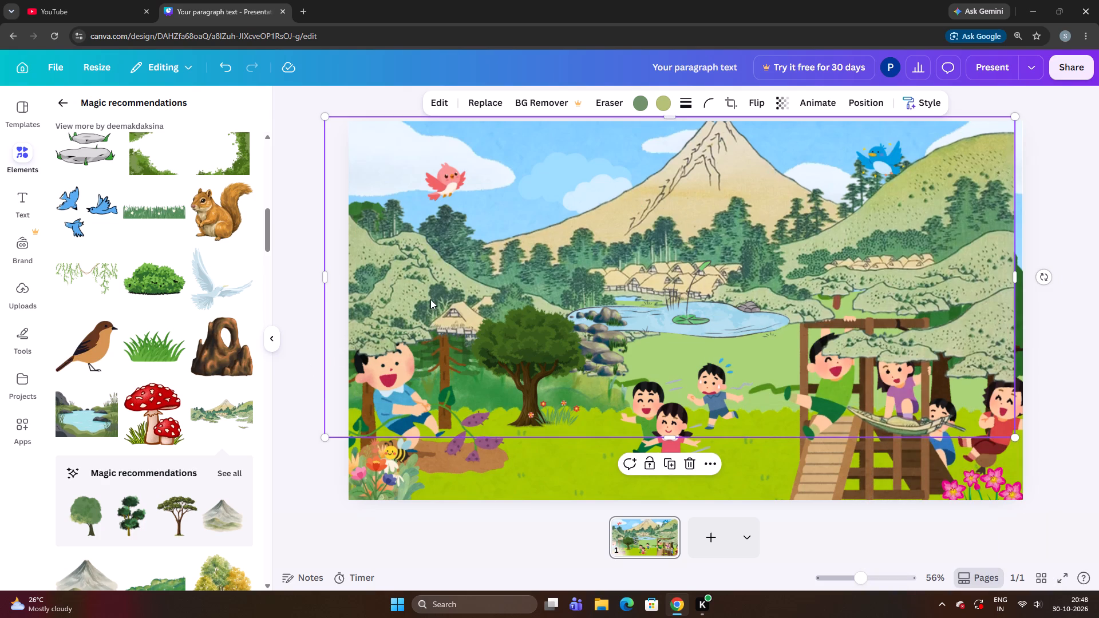
left_click_drag(430, 299, 436, 281)
right_click(436, 281)
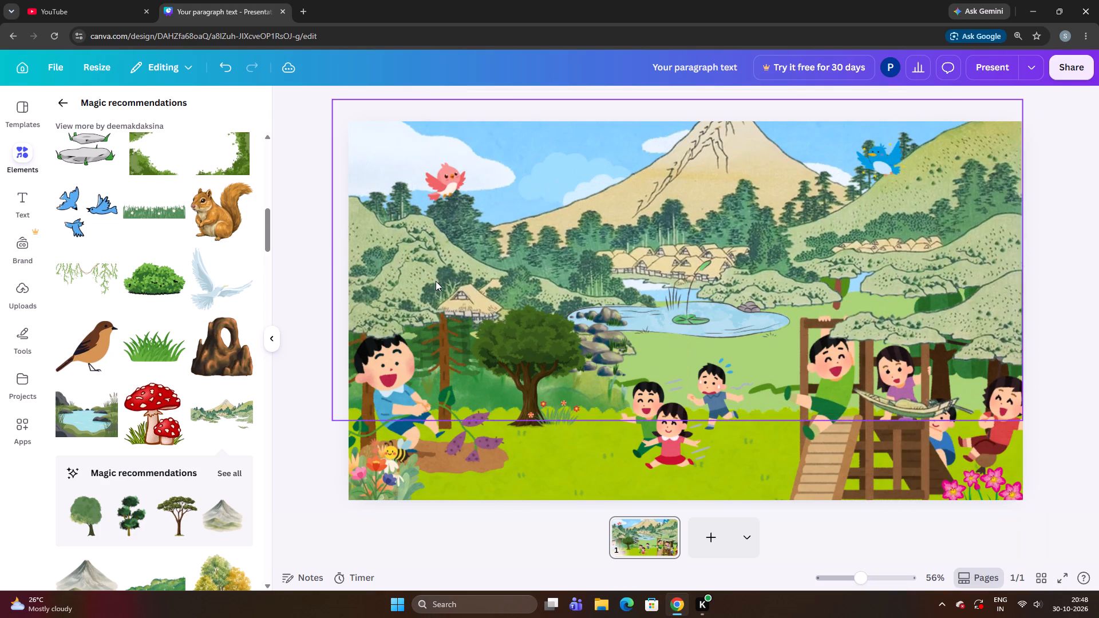
left_click(519, 276)
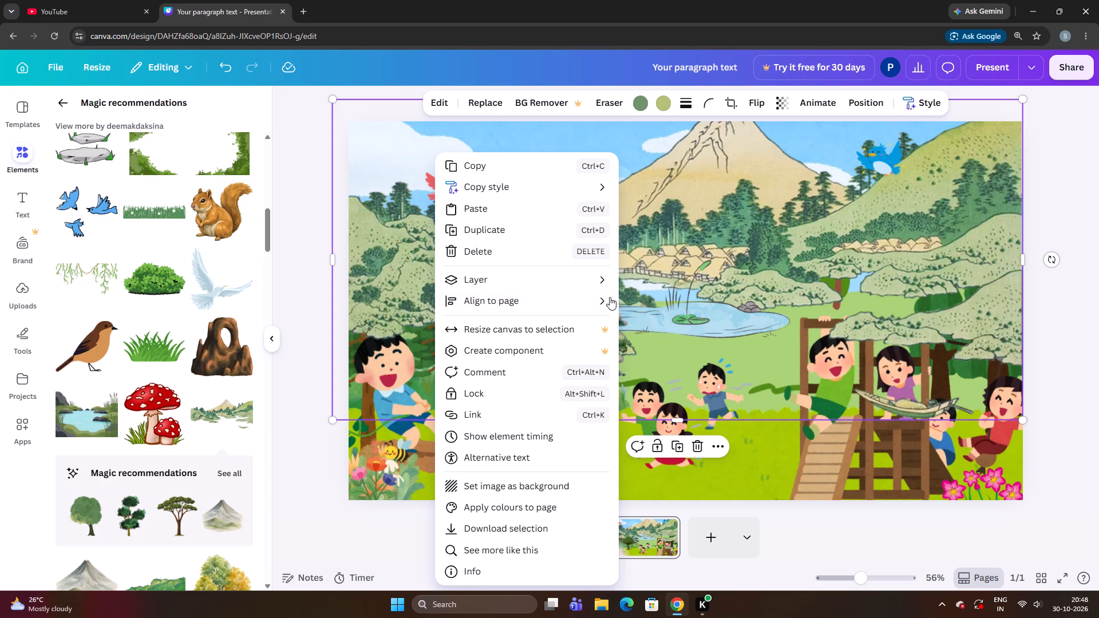
left_click(607, 283)
triple_click(641, 316)
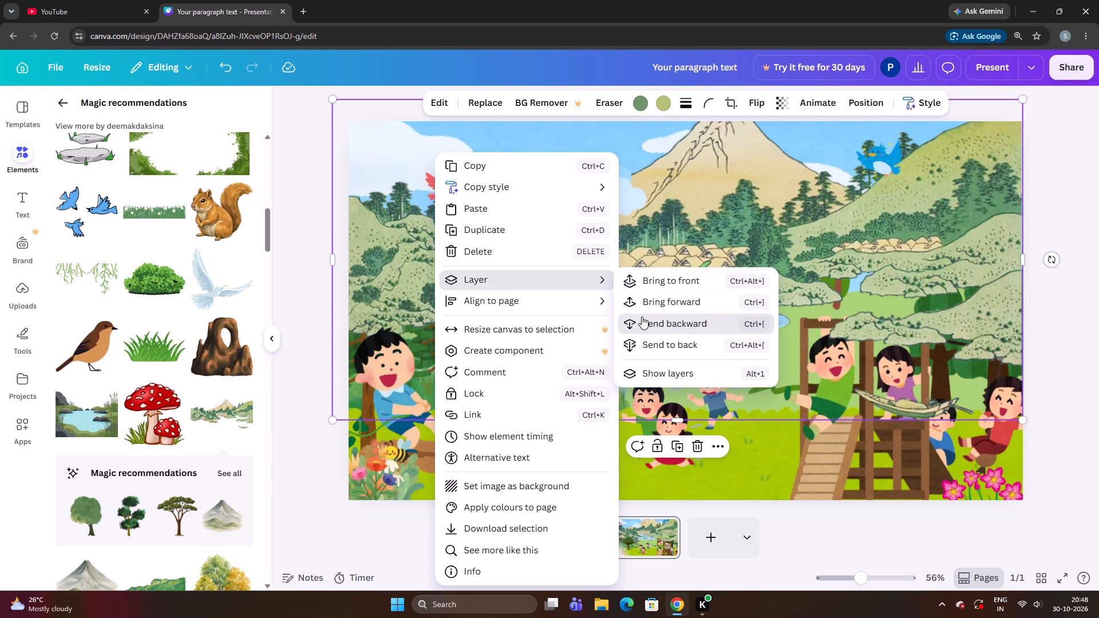
triple_click(642, 316)
triple_click(642, 316)
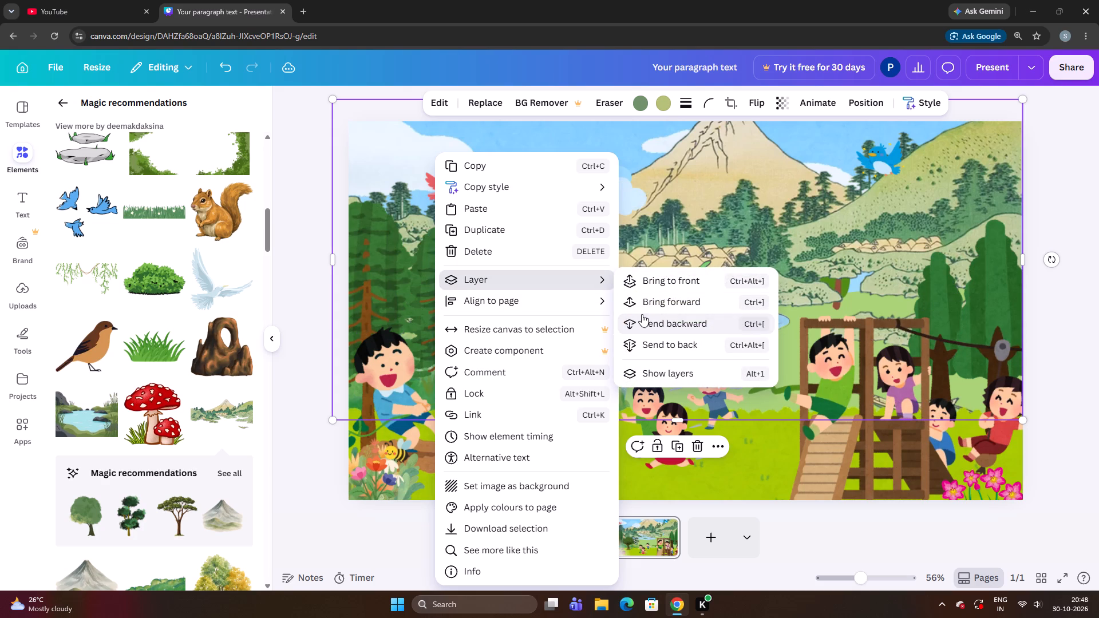
double_click(642, 315)
left_click(642, 304)
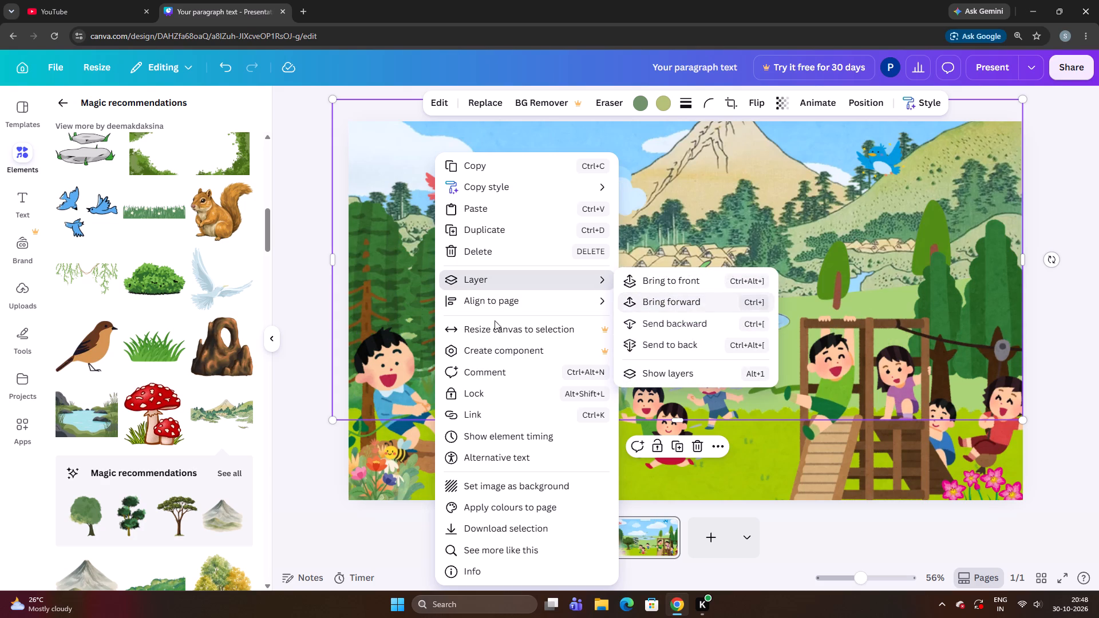
left_click(292, 381)
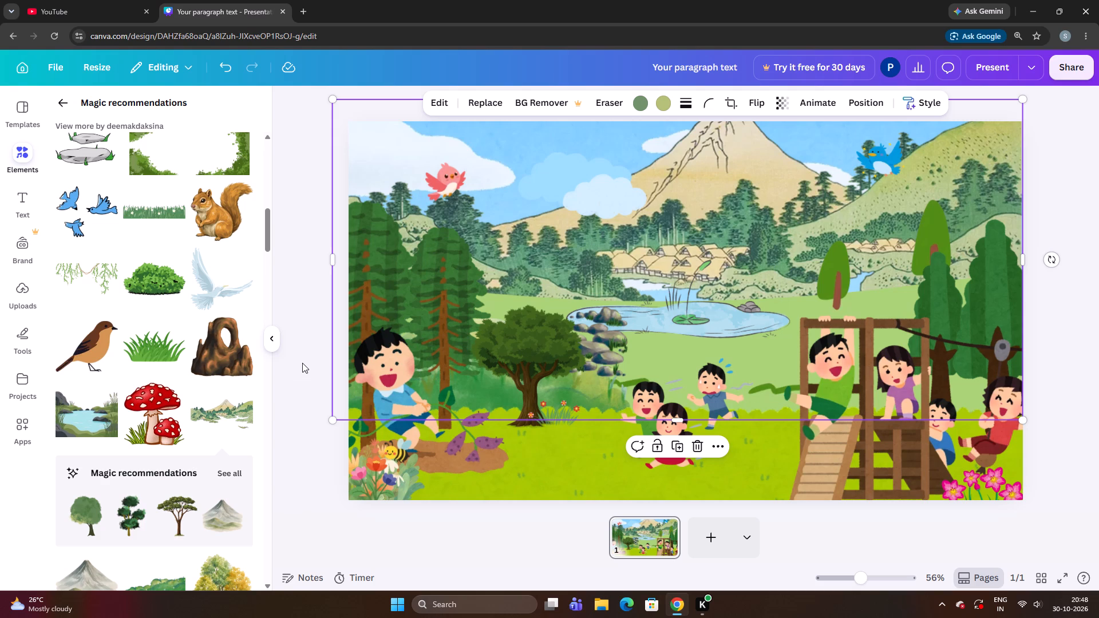
left_click(690, 229)
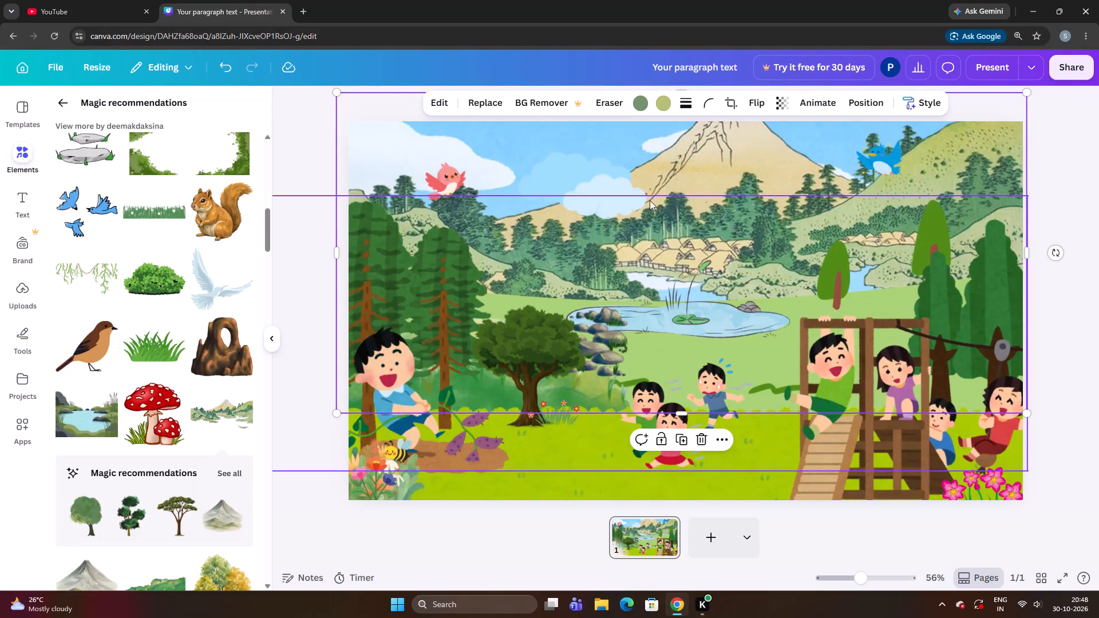
Delete the pale blue-and-white cloud overlapping the mountain's slope.
left_click(626, 209)
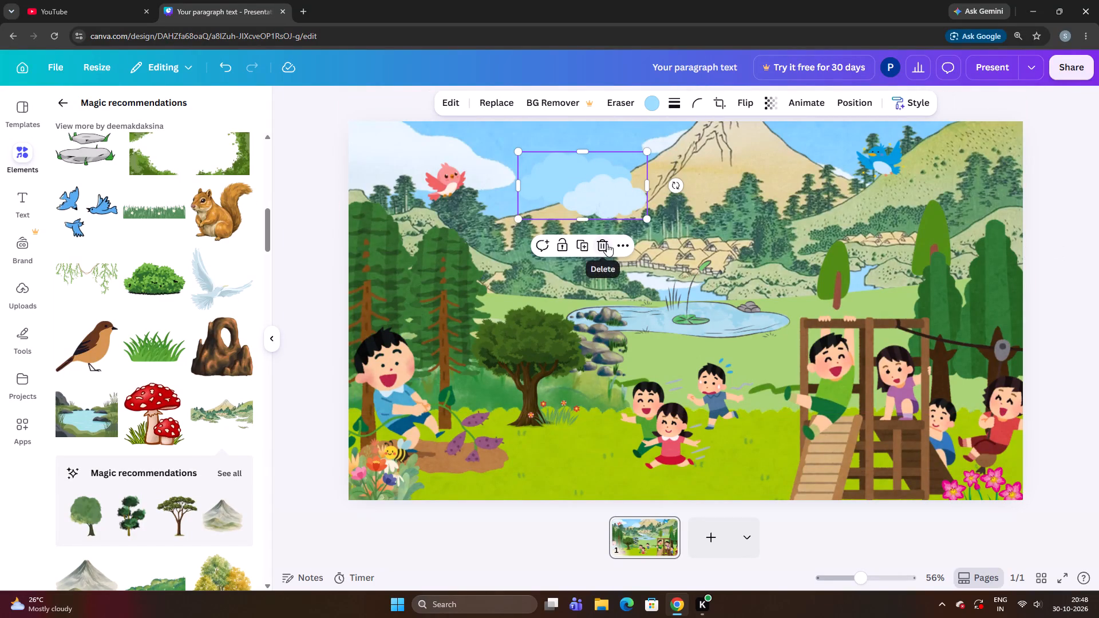
left_click(607, 244)
left_click(543, 167)
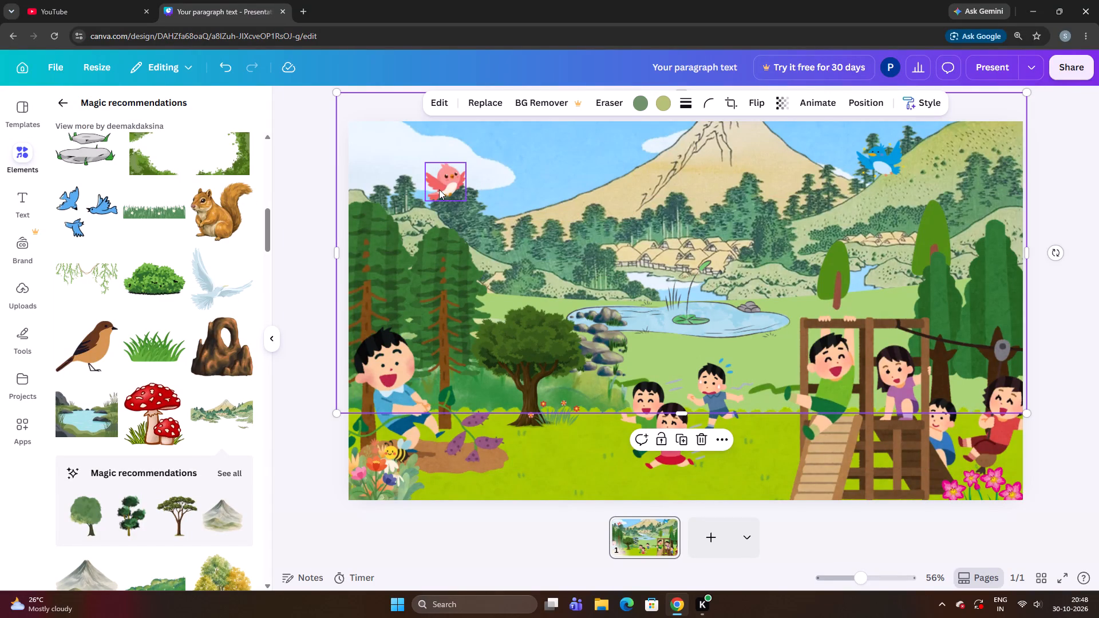
Move the pink bird sideways toward the mountain, into the open sky beside its slope.
left_click_drag(439, 189, 499, 189)
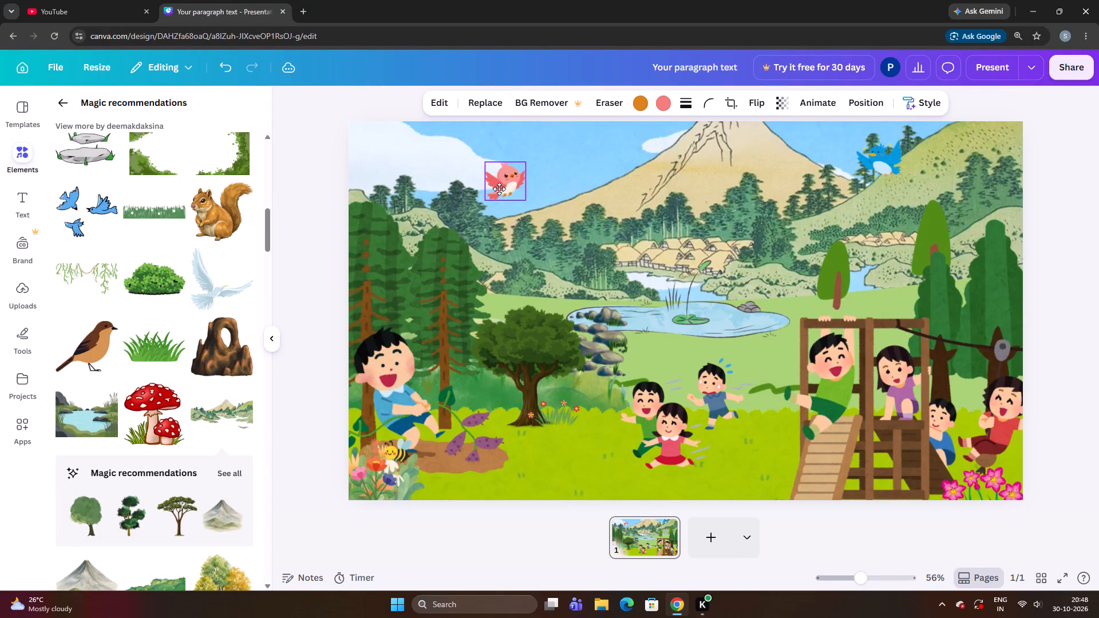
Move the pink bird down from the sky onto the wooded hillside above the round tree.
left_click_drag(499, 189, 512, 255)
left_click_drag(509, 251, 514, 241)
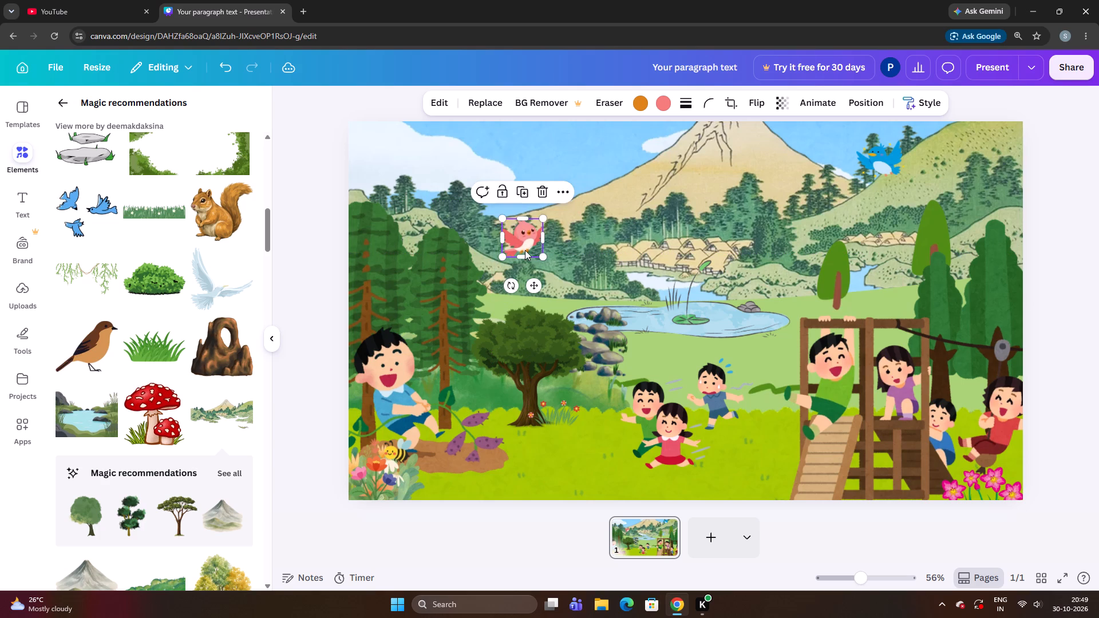
Raise the pink bird straight up from the hillside to near the slide's top edge, beside the white cloud, fine-tuning its height.
key("Up")
key("Up")
key("Up")
key("Up")
key("Up")
key("Up")
key("Up")
key("Up")
key("Up")
key("Up")
key("Up")
key("Up")
key("Up")
key("Up")
key("Up")
key("Up")
key("Up")
key("Up")
key("Up")
key("Up")
key("Up")
key("Up")
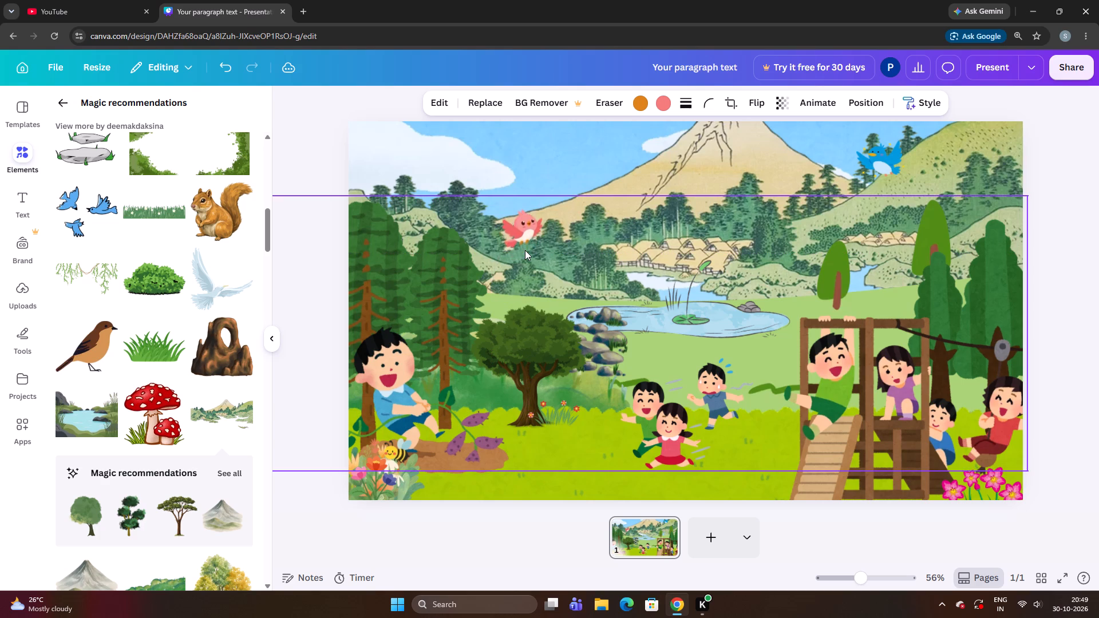
key("Up")
key("Up")
key("Up")
key("Up")
key("Up")
key("Up")
key("Up")
key("Up")
key("Up")
key("Up")
key("Up")
key("Up")
key("Up")
key("Up")
key("Up")
key("Up")
key("Up")
key("Up")
key("Up")
key("Up")
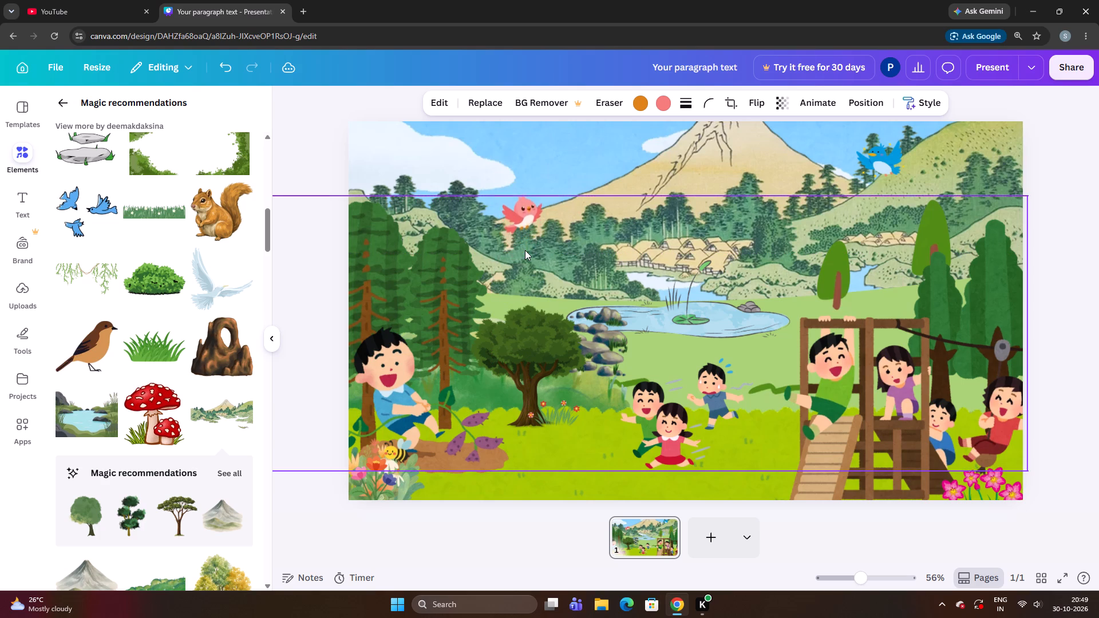
key("Up")
key("Up")
key("Up")
key("Up")
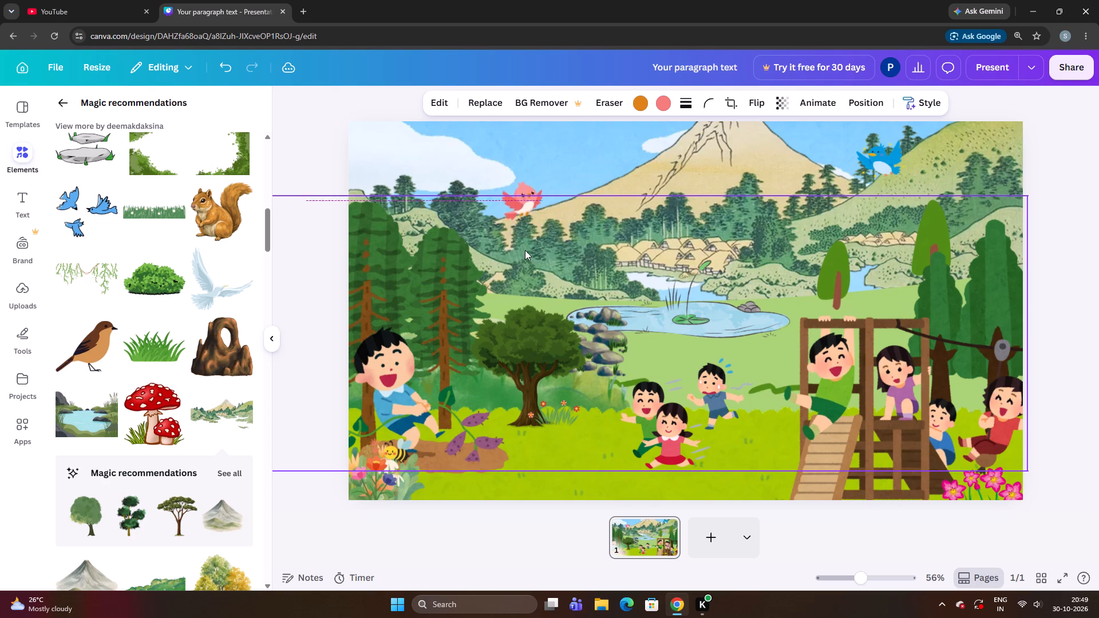
key("Up")
key("Up")
key("Up")
key("Up")
key("Up")
key("Up")
key("Up")
key("Up")
key("Up")
key("Up")
key("Up")
key("Up")
key("Up")
key("Up")
key("Up")
key("Up")
key("Up")
key("Up")
key("Up")
key("Up")
key("Up")
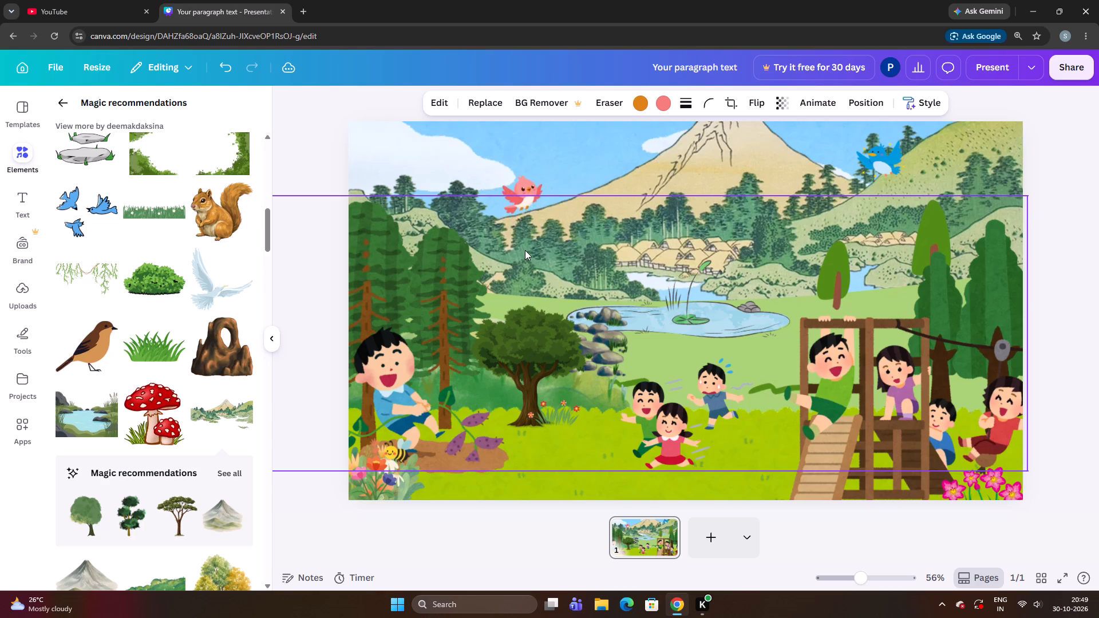
key("Up")
key("Up")
key("Up")
key("Up")
key("Up")
key("Up")
key("Up")
key("Up")
key("Up")
key("Up")
key("Up")
key("Up")
key("Up")
key("Up")
key("Up")
key("Up")
key("Up")
key("Up")
key("Up")
key("Up")
key("Up")
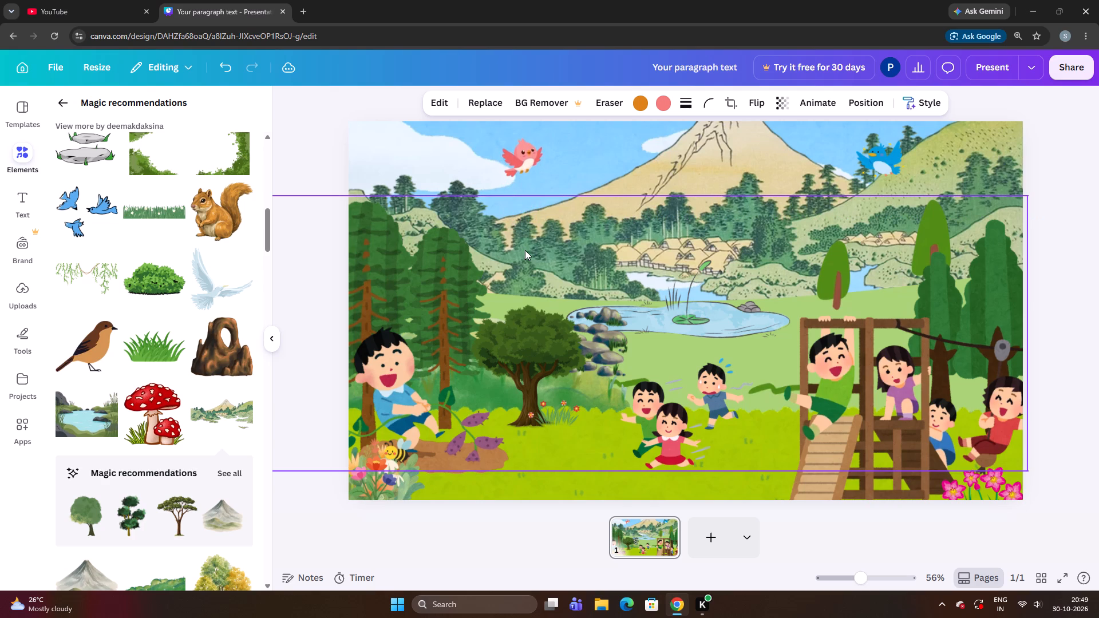
key("Up")
key("Up")
key("Up")
key("Up")
key("Up")
key("Up")
key("Up")
key("Up")
key("Up")
key("Up")
key("Up")
key("Up")
key("Up")
key("Up")
key("Up")
key("Up")
key("Up")
key("Up")
key("Up")
key("Up")
key("Up")
key("Up")
key("Up")
key("Up")
key("Up")
key("Up")
key("Up")
key("Up")
key("Up")
key("Up")
key("Up")
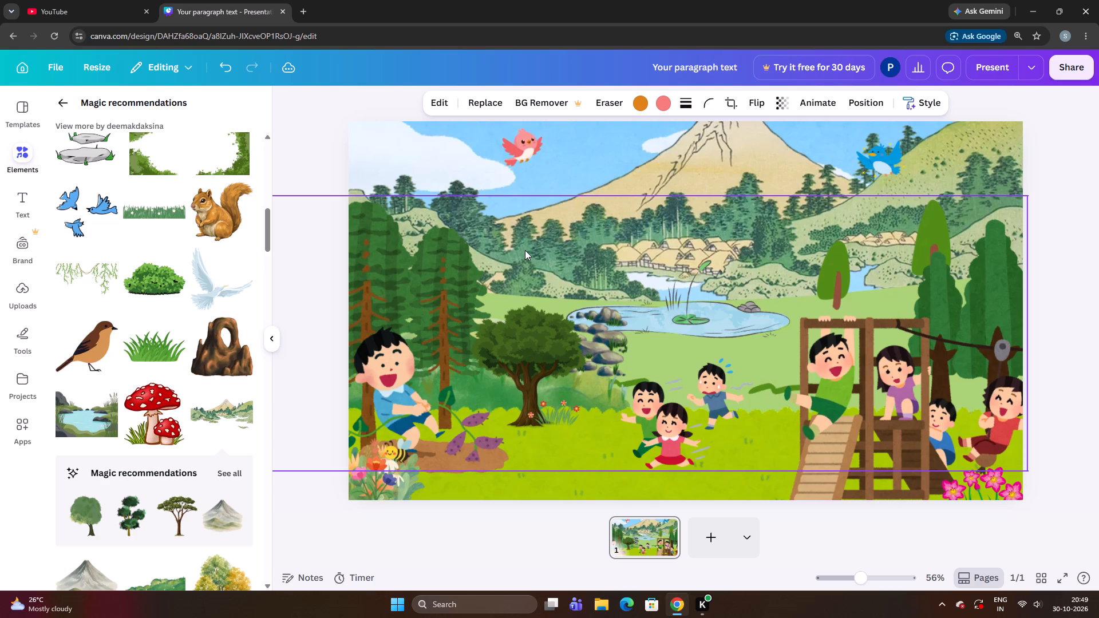
key("Down")
key("Down")
key("Down")
key("Down")
key("Down")
key("Down")
key("Down")
key("Down")
key("Down")
key("Down")
key("Down")
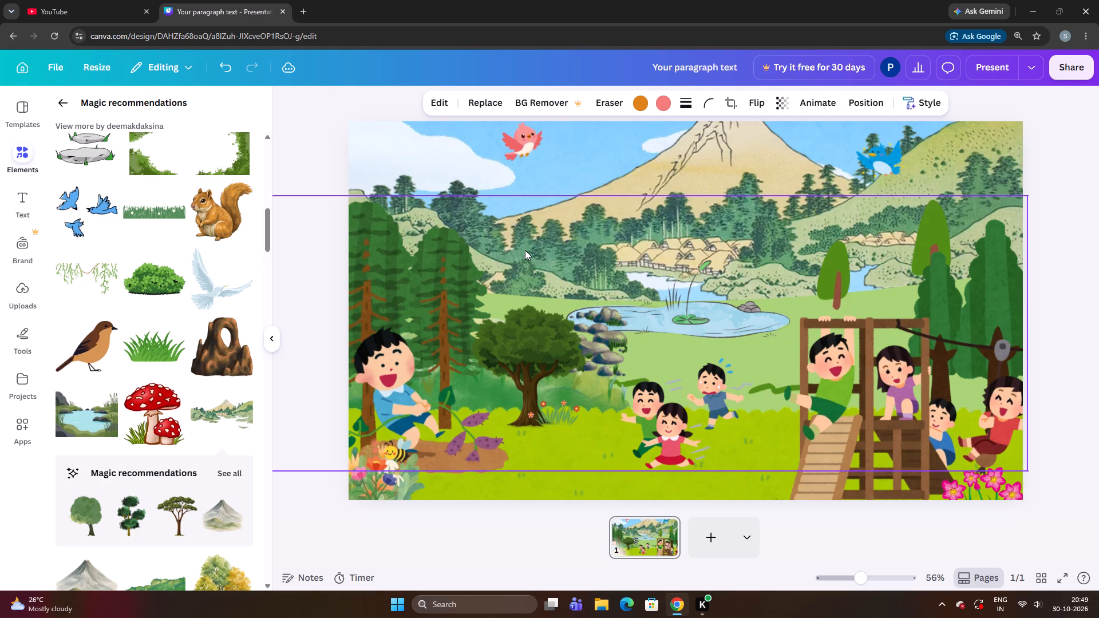
Nudge the pink bird sideways toward the mountain peak, into the clear blue sky beyond the white cloud.
key("Right")
key("Right")
key("Right")
key("Right")
key("Right")
key("Right")
key("Right")
key("Right")
key("Right")
key("Right")
key("Right")
key("Right")
key("Right")
key("Right")
key("Right")
key("Right")
key("Right")
key("Right")
key("Right")
key("Right")
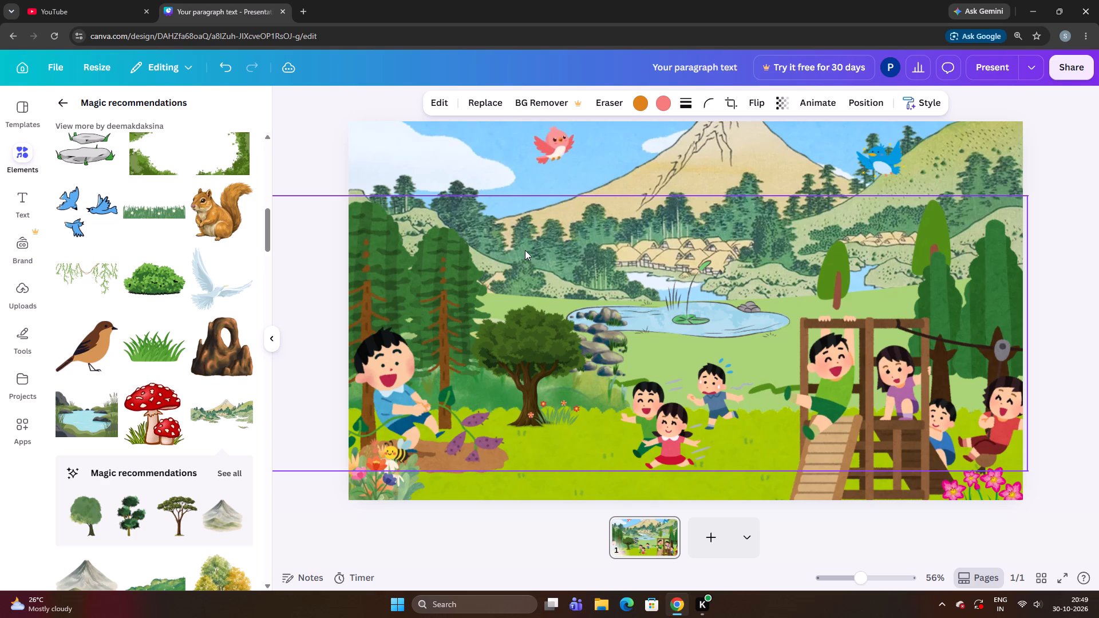
Nudge the pink bird sideways in the sky, away from the mountain peak and back toward the large white cloud.
key("Down")
key("Left")
key("Left")
key("Left")
key("Left")
key("Left")
key("Left")
key("Left")
key("Left")
key("Left")
key("Left")
key("Left")
key("Left")
key("Left")
key("Left")
key("Left")
key("Left")
key("Left")
key("Left")
key("Left")
key("Left")
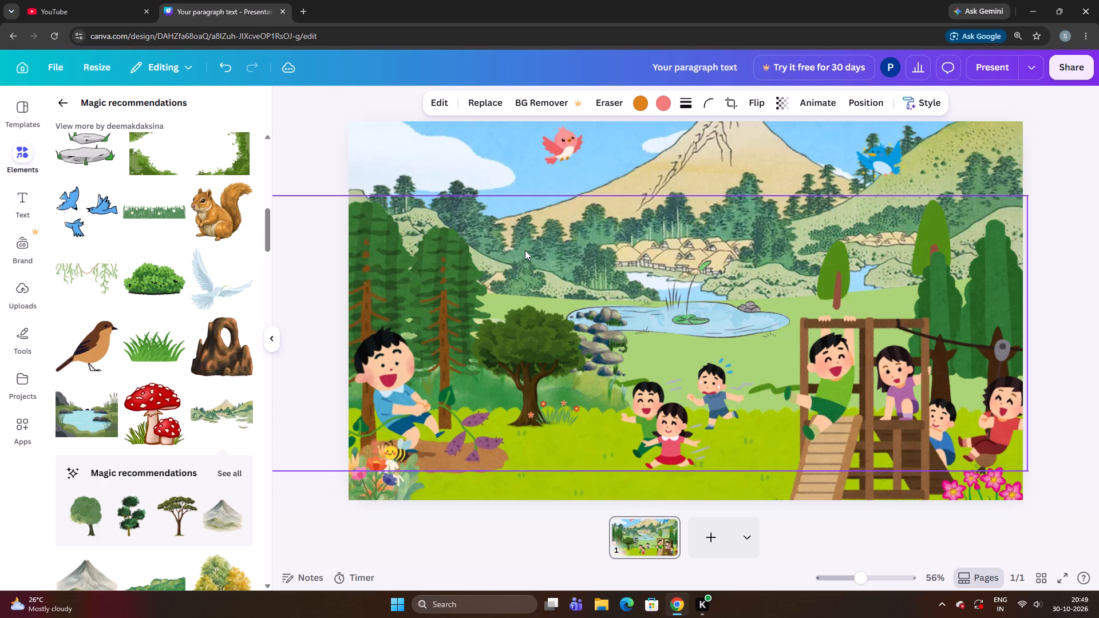
key("Left")
Lower the pink bird slightly in the sky, away from the slide's top edge.
key("Down")
key("Down")
key("Down")
key("Down")
key("Down")
key("Down")
key("Down")
key("Down")
key("Down")
key("Down")
key("Down")
key("Down")
key("Down")
key("Down")
key("Down")
key("Down")
key("Down")
key("Down")
key("Down")
key("Down")
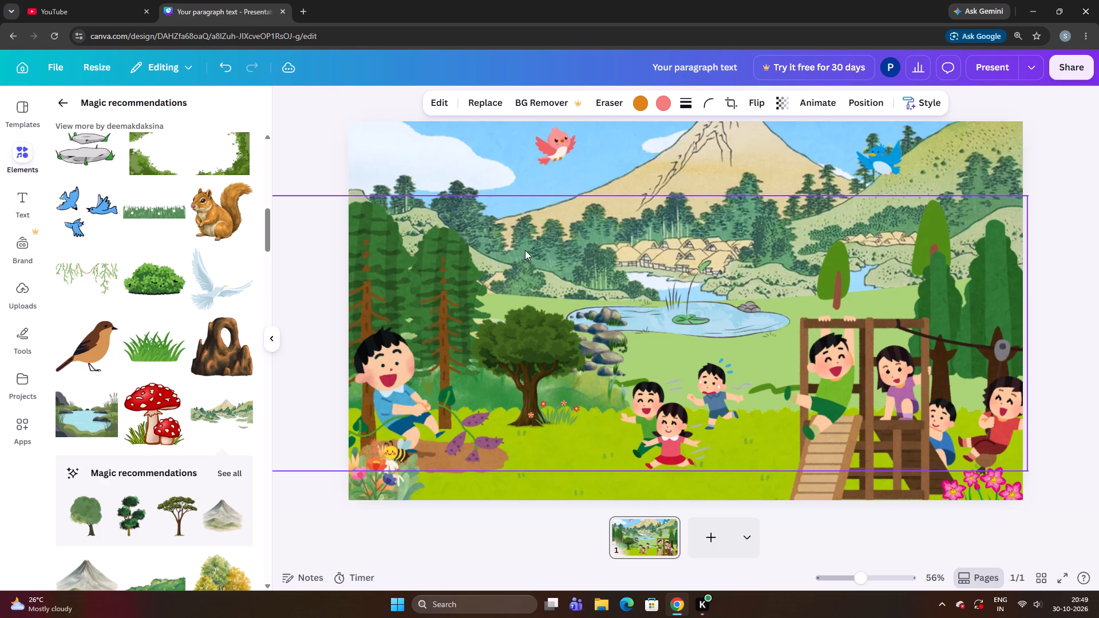
key("Down")
key("Down")
key("Down")
key("Down")
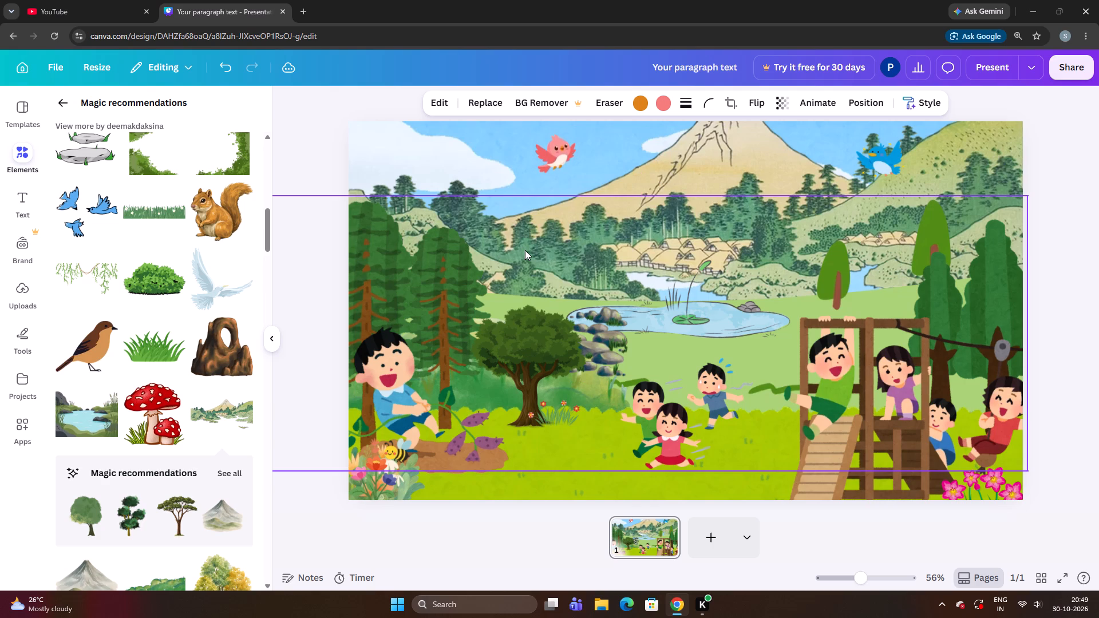
key("Down")
key("Down")
key("Down")
key("Down")
Shift the pink bird sideways, closer to the edge of the large white cloud.
key("Left")
key("Left")
key("Left")
key("Left")
key("Left")
key("Left")
key("Left")
key("Left")
key("Left")
key("Left")
key("Left")
key("Left")
key("Left")
key("Left")
key("Left")
key("Left")
key("Left")
key("Left")
key("Left")
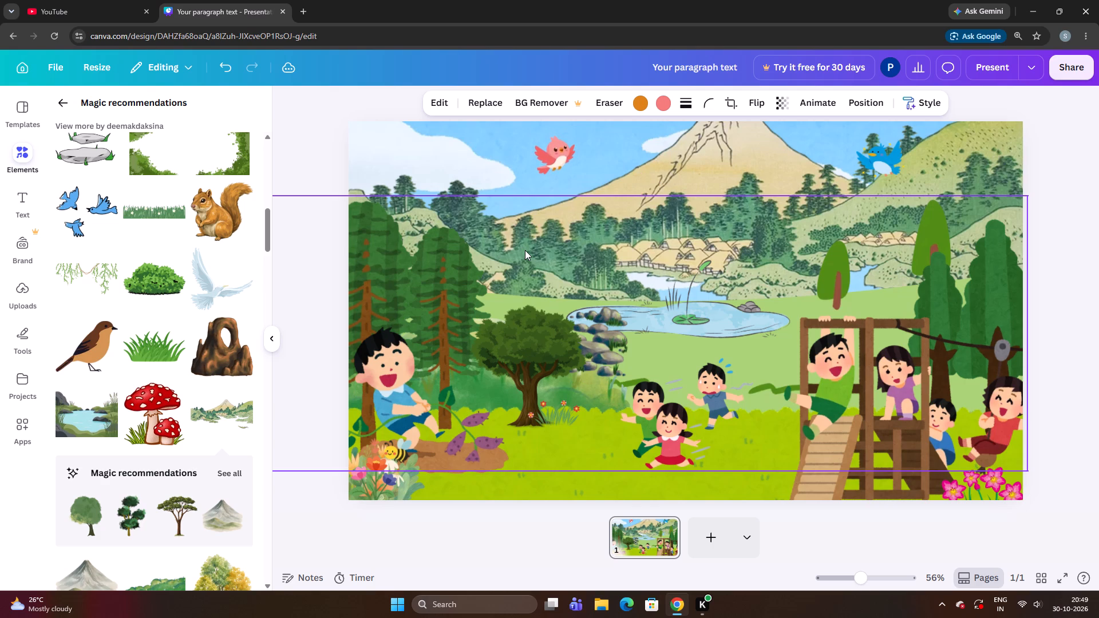
key("Left")
key("Left")
key("Left")
key("Left")
key("Left")
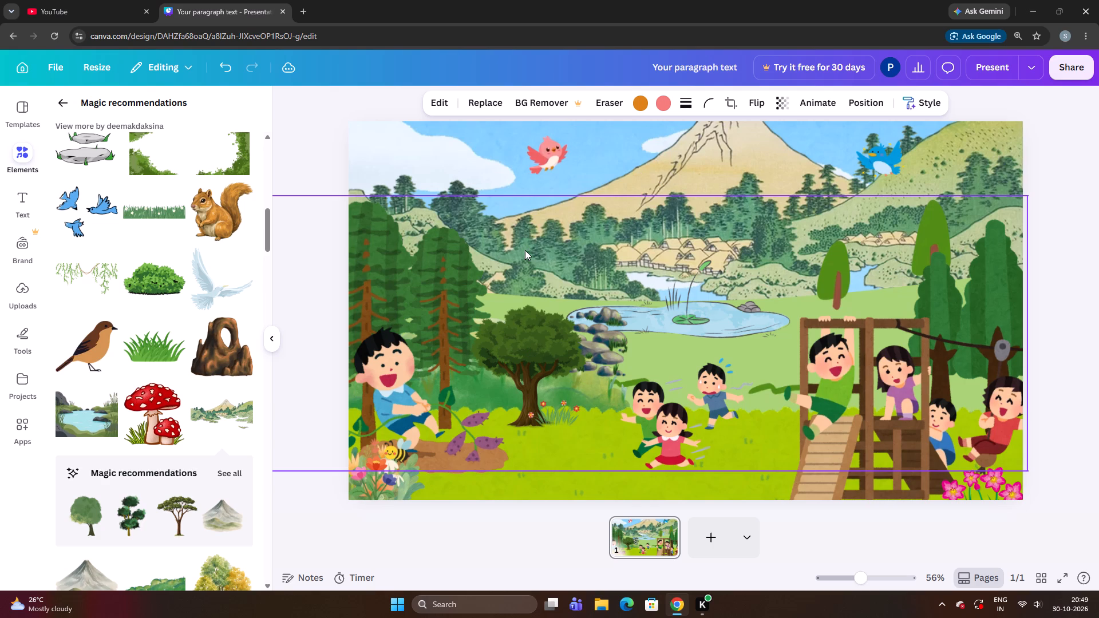
key("Up")
key("Up")
key("Left")
key("Left")
key("Left")
key("Left")
key("Left")
key("Left")
key("Left")
key("Left")
key("Left")
key("Left")
Lower the pink bird a little further beside the white cloud, fine-tuning its height above the wooded hillside.
key("Down")
key("Down")
key("Down")
key("Down")
key("Down")
key("Down")
key("Down")
key("Down")
key("Down")
key("Down")
key("Down")
key("Down")
key("Down")
key("Down")
key("Down")
key("Down")
key("Down")
key("Down")
key("Down")
key("Down")
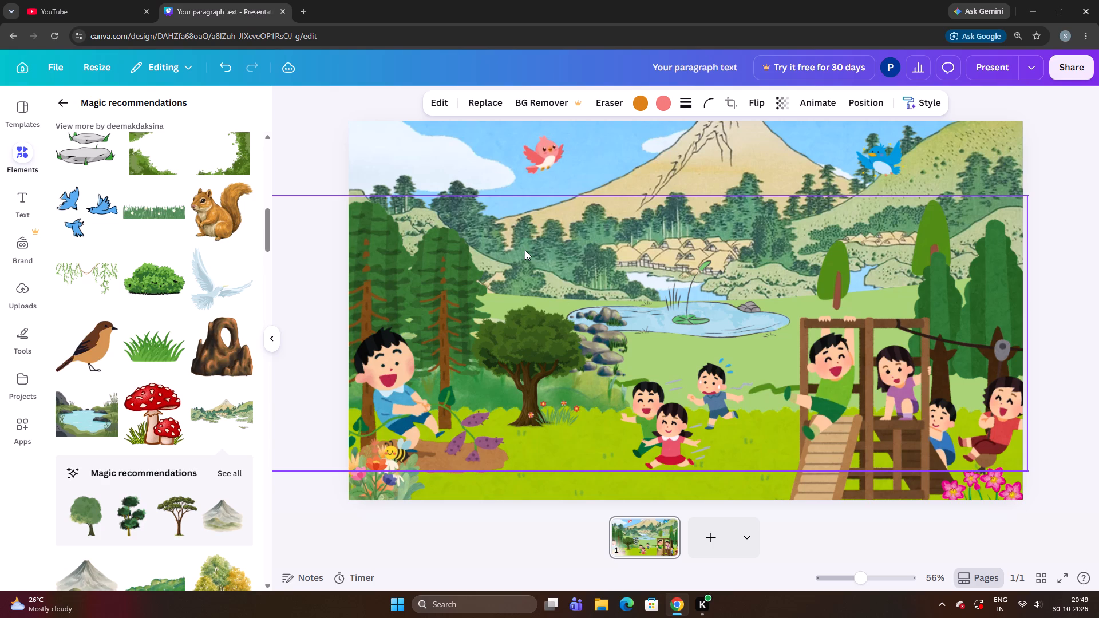
key("Up")
key("Up")
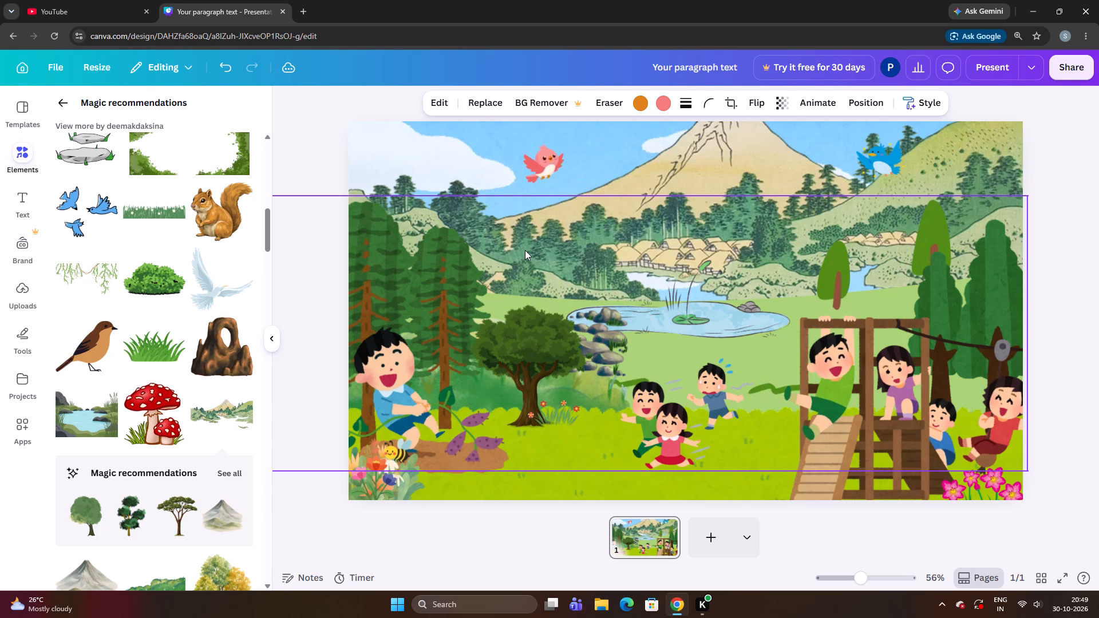
key("Up")
key("Up")
key("Up")
key("Up")
key("Up")
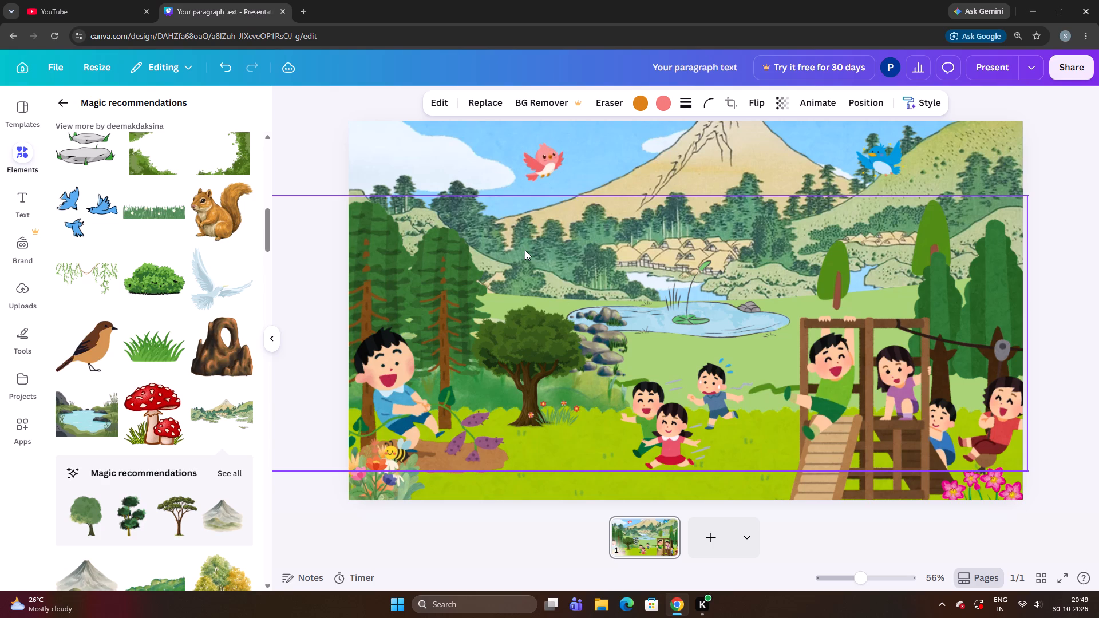
Nudge the pink bird sideways until its wing sits right beside the tip of the large white cloud.
key("Left")
key("Left")
key("Left")
key("Left")
key("Down")
key("Down")
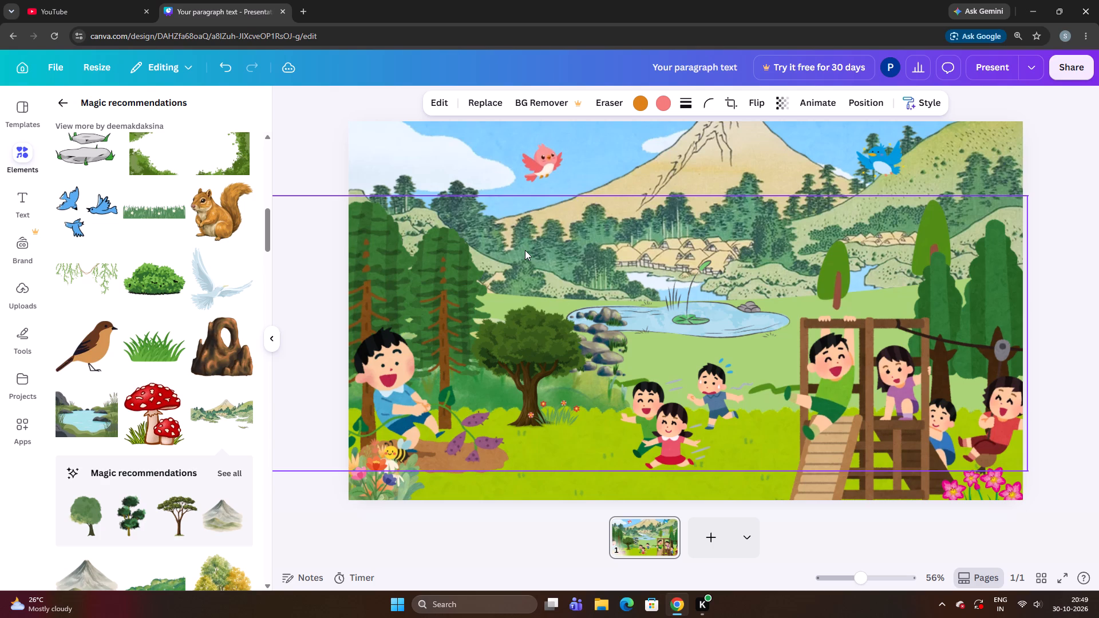
key("Down")
key("Up")
key("Left")
key("Left")
key("Left")
key("Left")
key("Left")
key("Left")
key("Left")
key("Left")
key("Left")
key("Left")
Raise the pink bird slightly in small increments beside the cloud, roughly level with the blue bird across the sky.
key("Up")
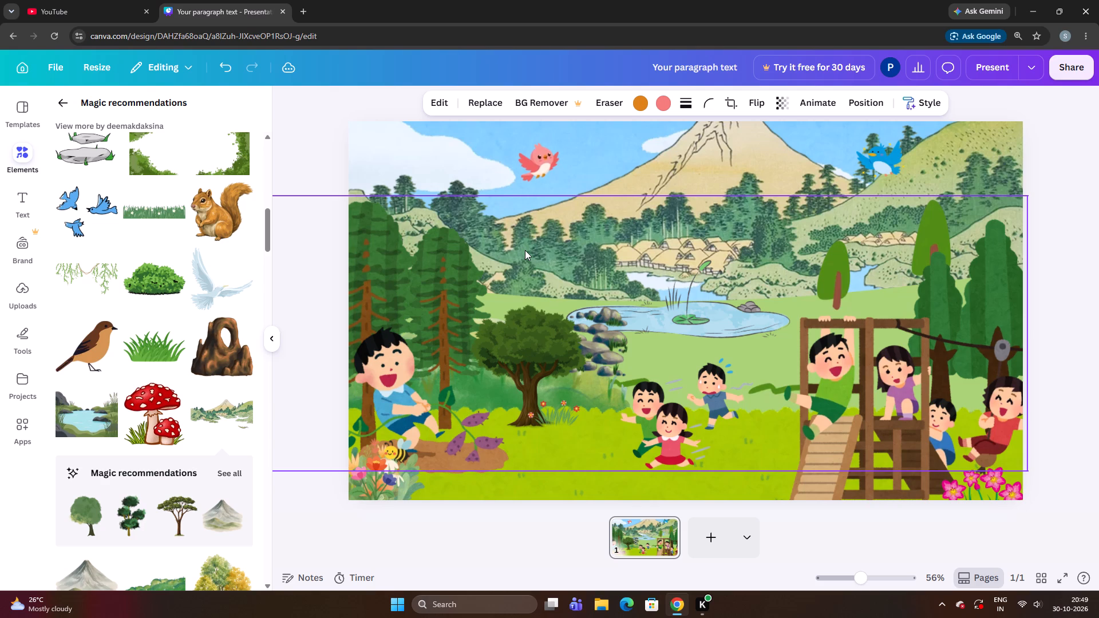
key("Up")
key("Left")
key("Up")
key("Up")
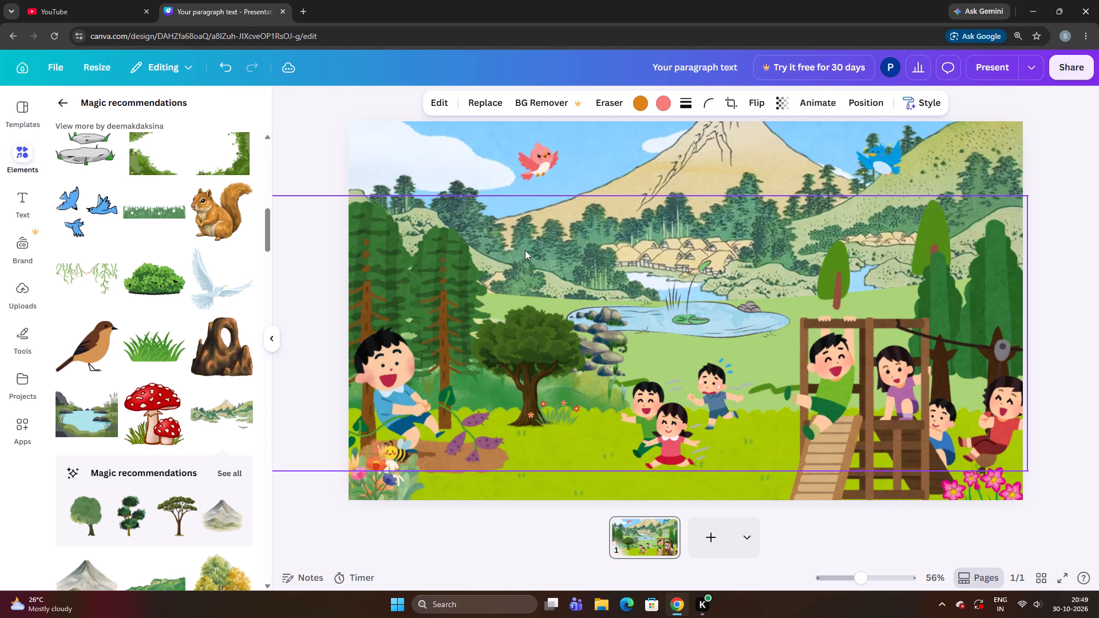
key("Left")
key("Up")
key("Up")
key("Up")
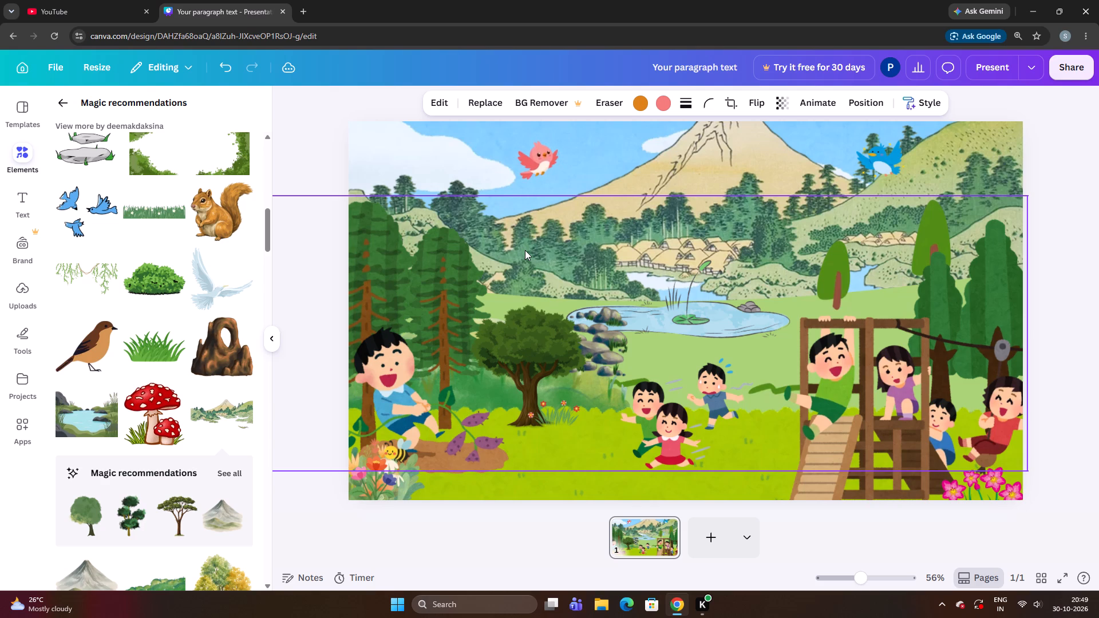
key("Up")
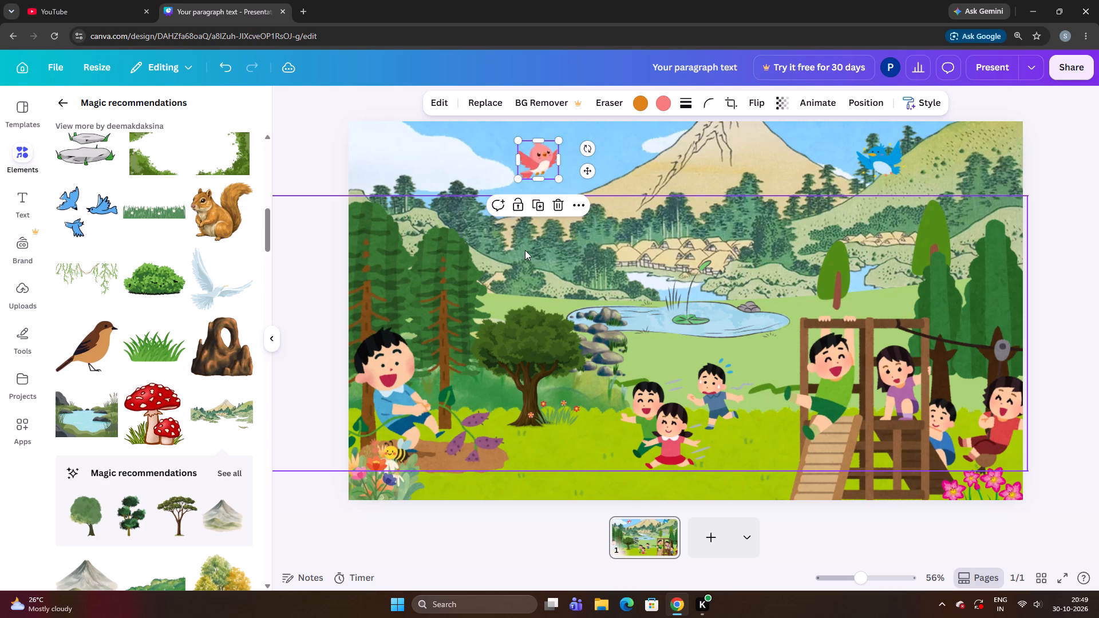
key("Up")
key("Up")
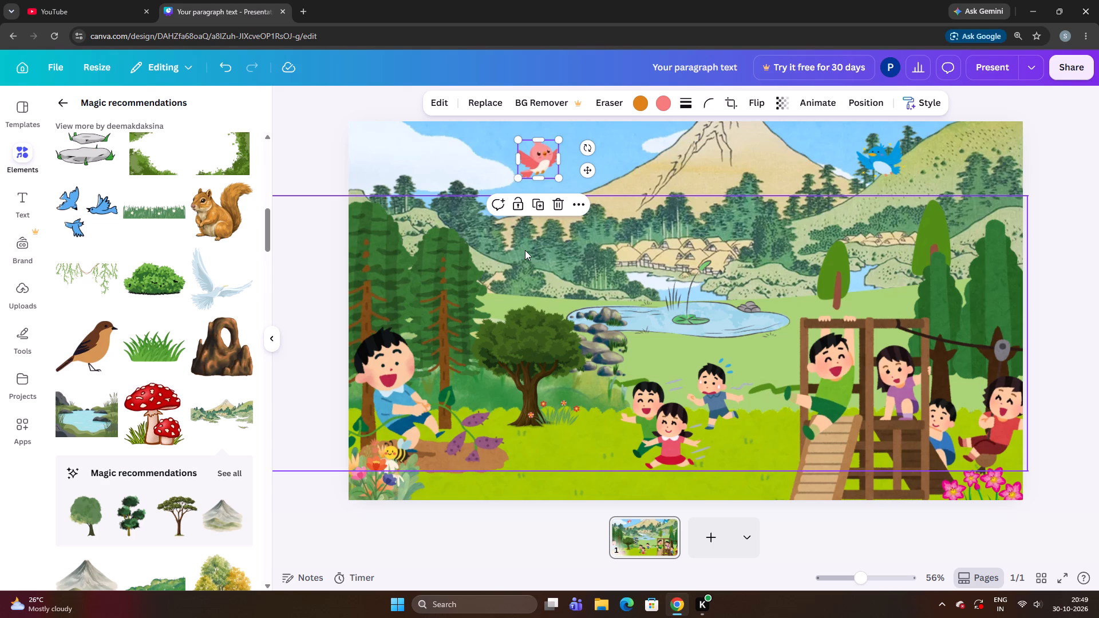
key("Up")
key("Up")
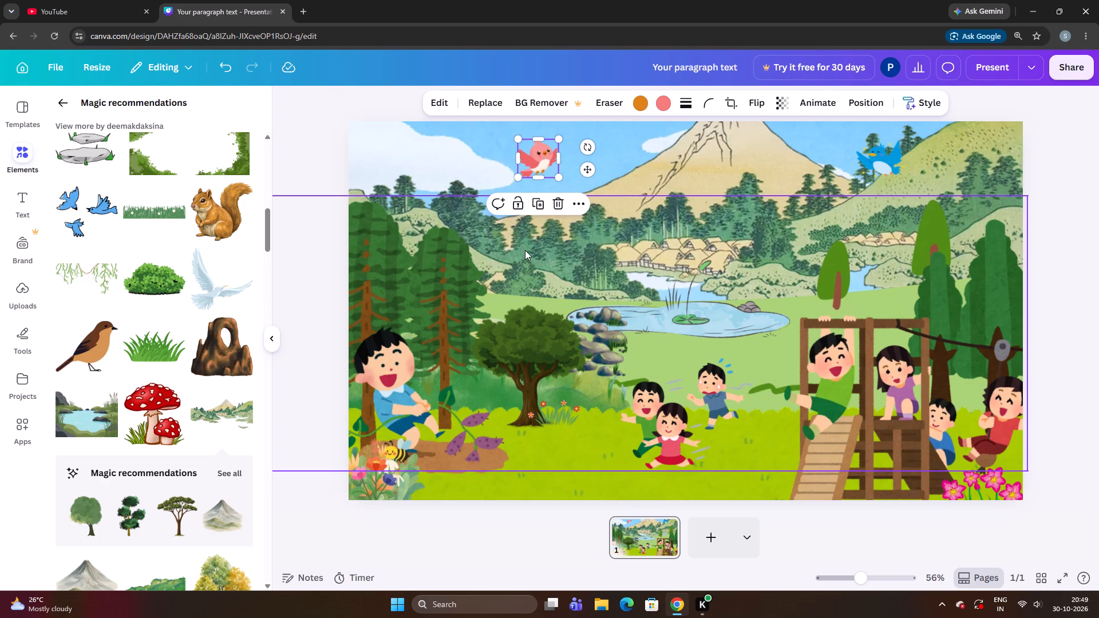
key("Up")
key("Up")
key("Up")
key("Up")
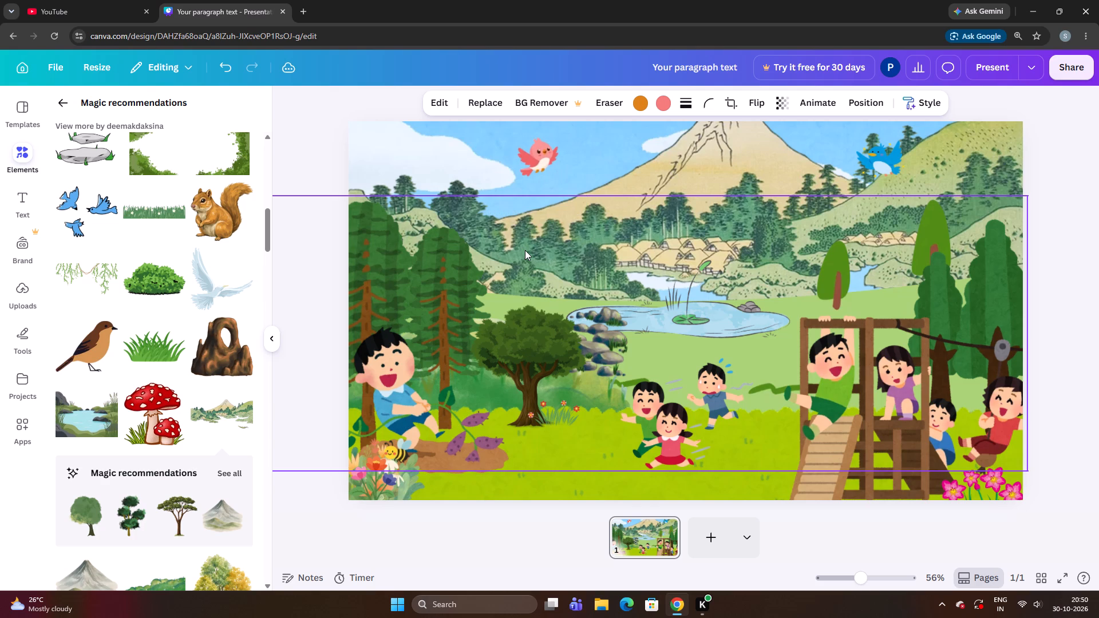
Lower the pink bird slightly in small increments beside the large white cloud.
key("Down")
key("Down")
key("Down")
key("Down")
key("Down")
key("Down")
key("Down")
key("Down")
key("Down")
key("Down")
key("Down")
Nudge the pink bird sideways away from the cloud toward the mountain, raise it a touch, and deselect it.
key("Right")
key("Right")
key("Right")
key("Right")
key("Right")
key("Right")
key("Right")
key("Right")
key("Right")
key("Right")
key("Right")
key("Right")
key("Right")
key("Right")
key("Right")
key("Right")
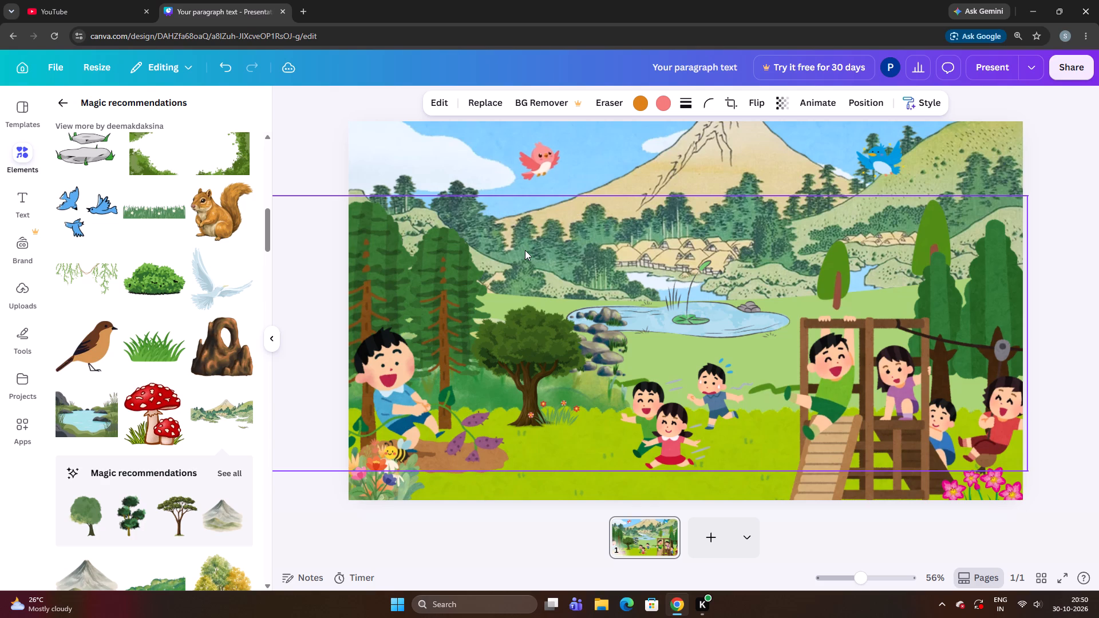
key("Up")
key("Up")
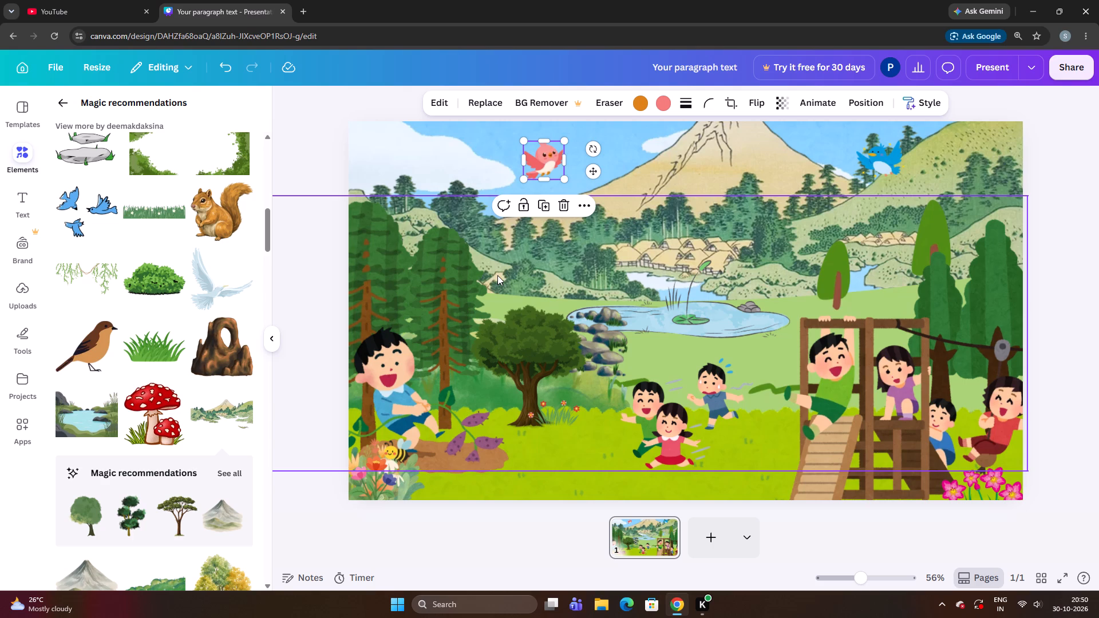
left_click(330, 289)
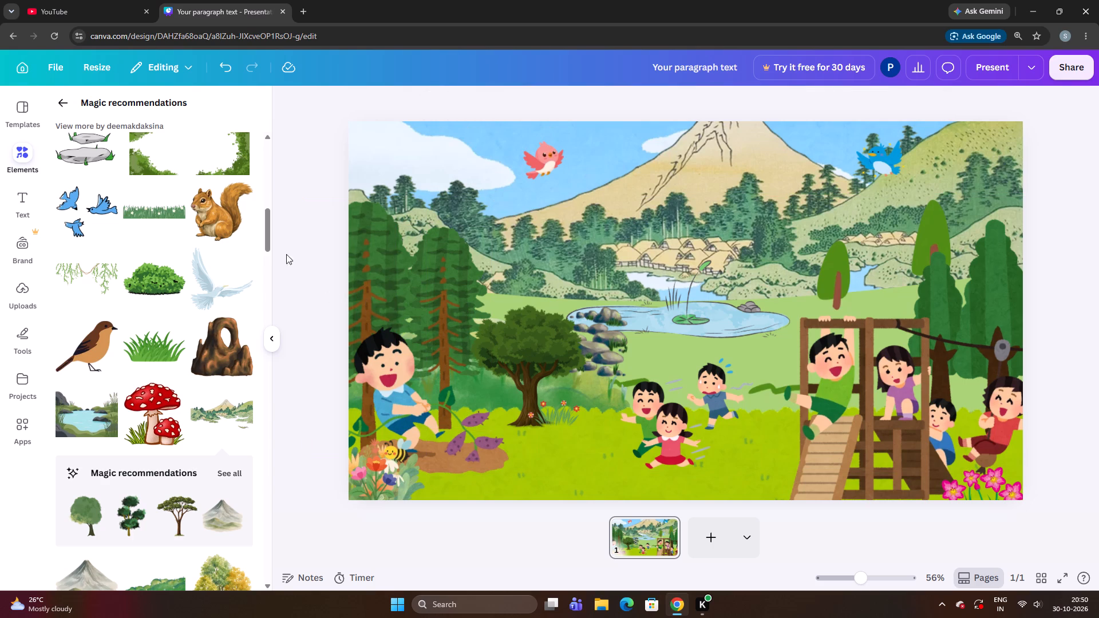
Add the sitting brown squirrel graphic to the scene and scale it down to a tiny figure beside the village.
left_click(214, 227)
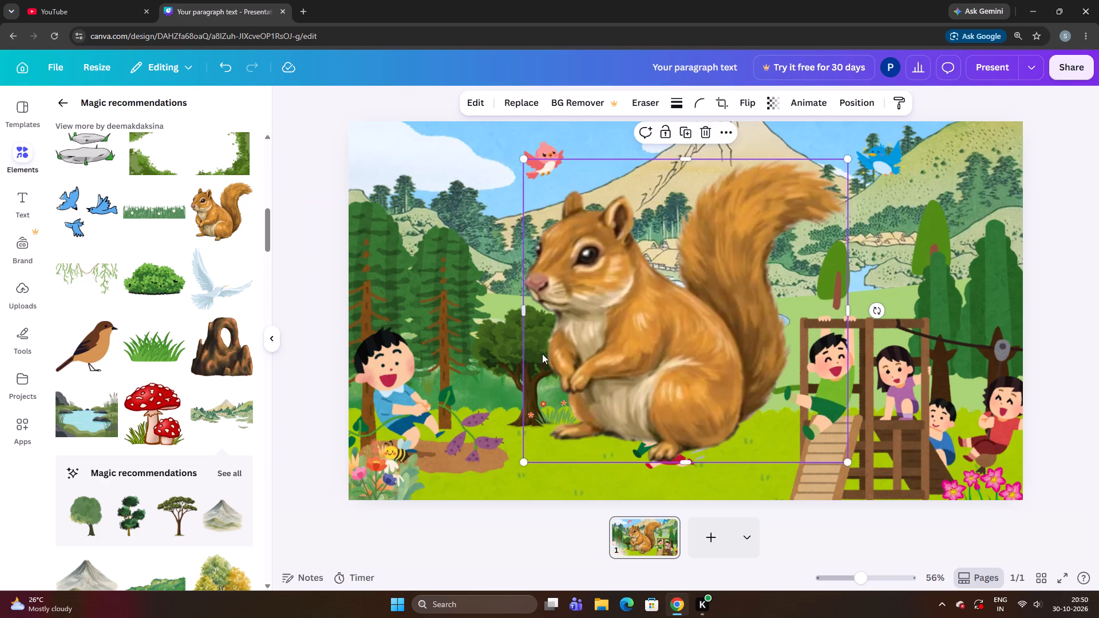
left_click_drag(582, 358, 549, 339)
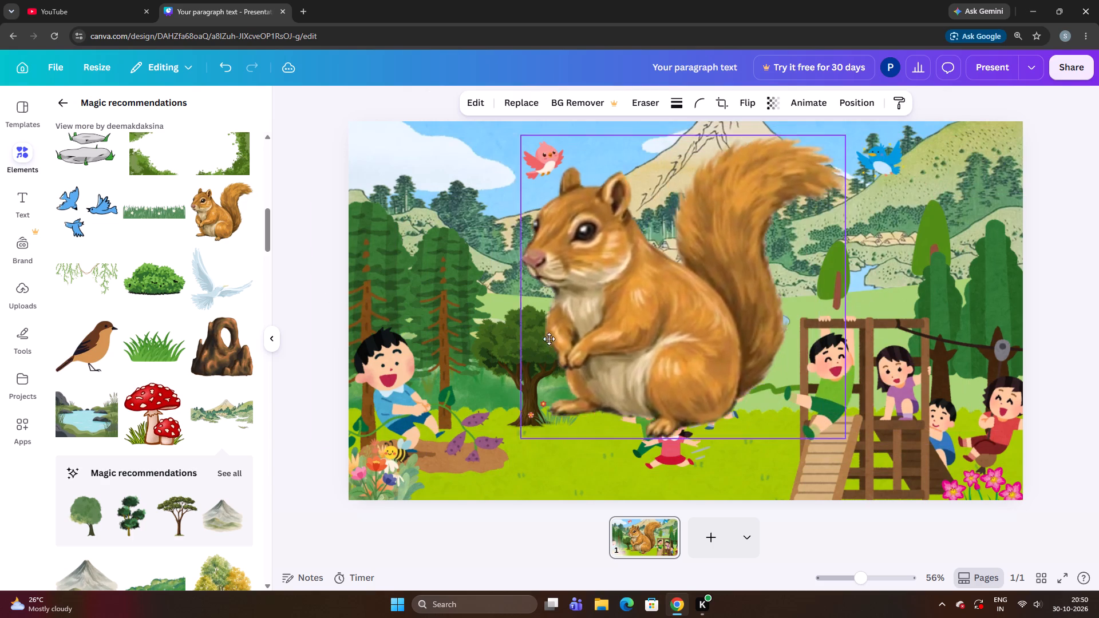
left_click_drag(549, 339, 548, 339)
left_click_drag(570, 338, 647, 327)
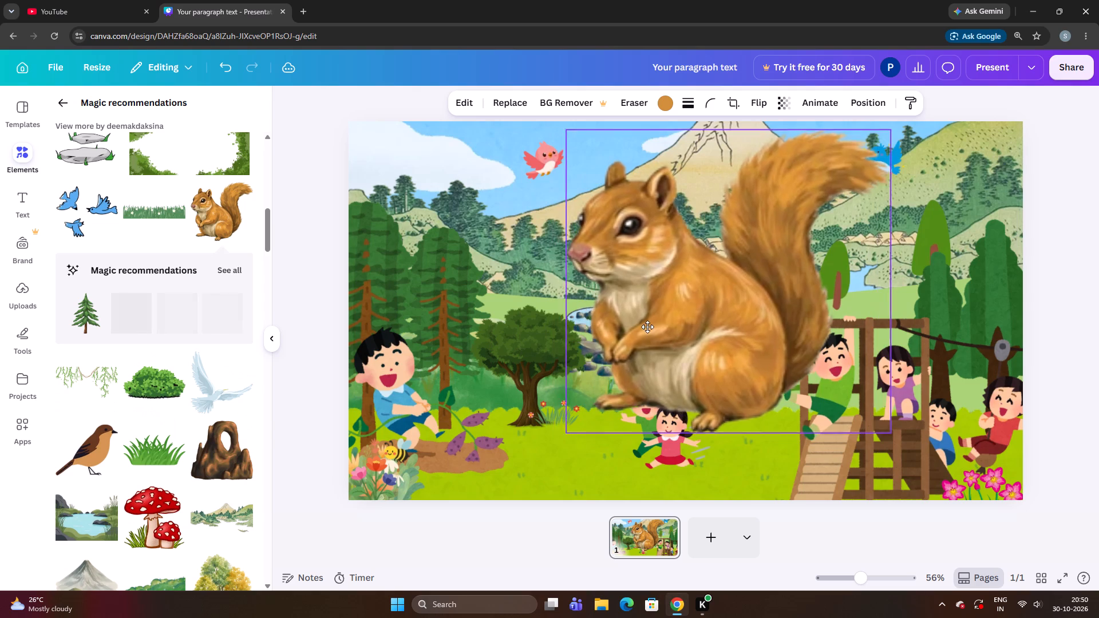
left_click_drag(647, 327, 643, 327)
left_click_drag(643, 327, 592, 327)
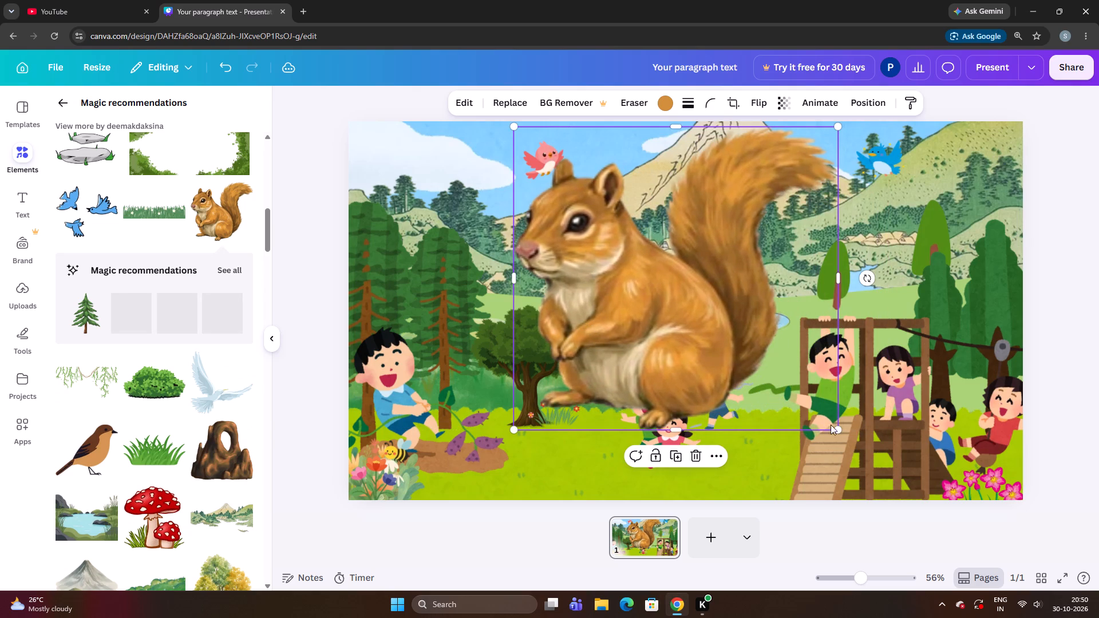
left_click_drag(840, 430, 568, 248)
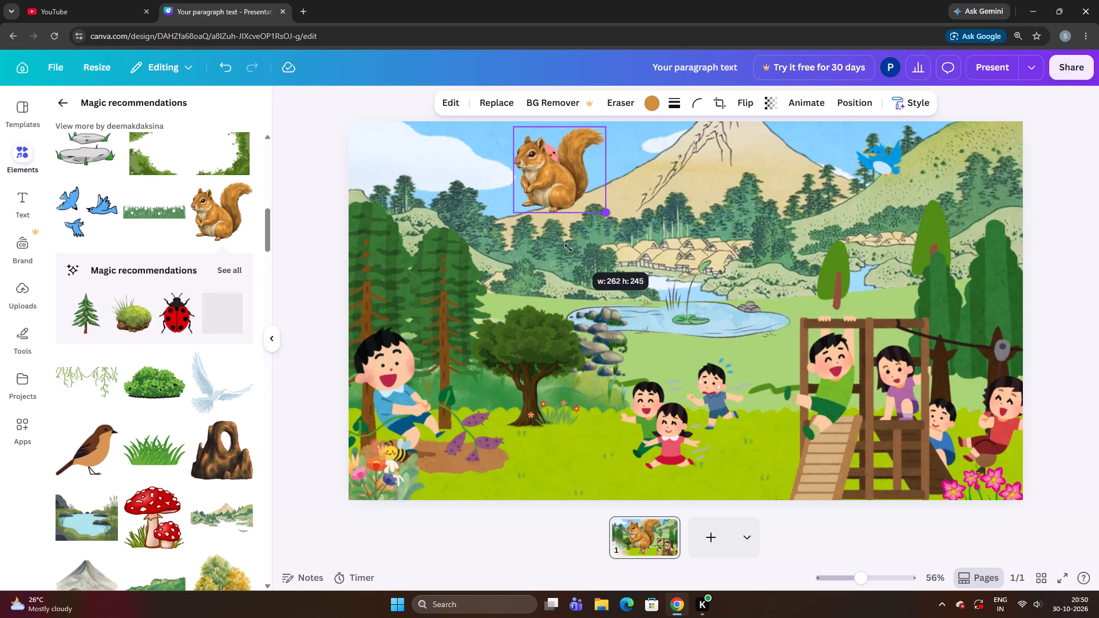
left_click_drag(568, 248, 554, 232)
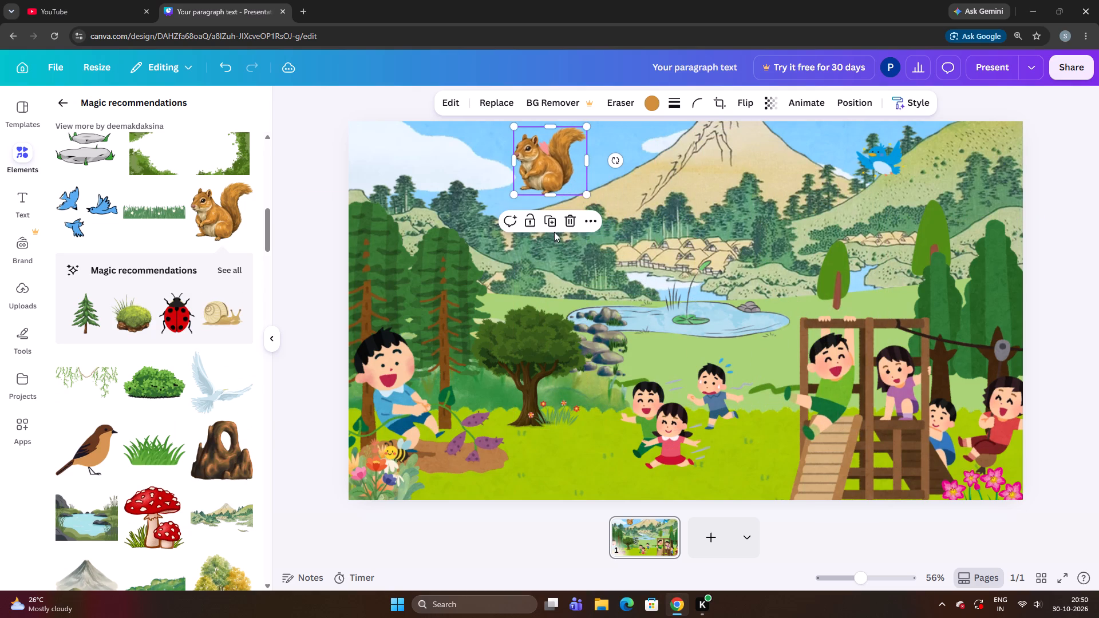
left_click_drag(543, 157, 793, 268)
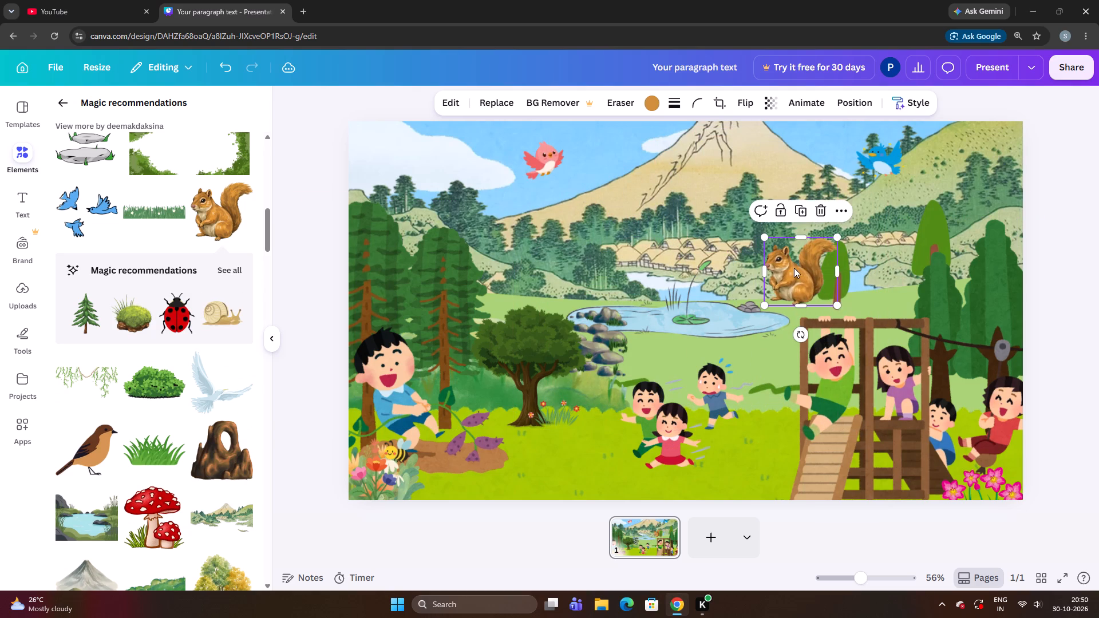
left_click_drag(837, 302, 783, 276)
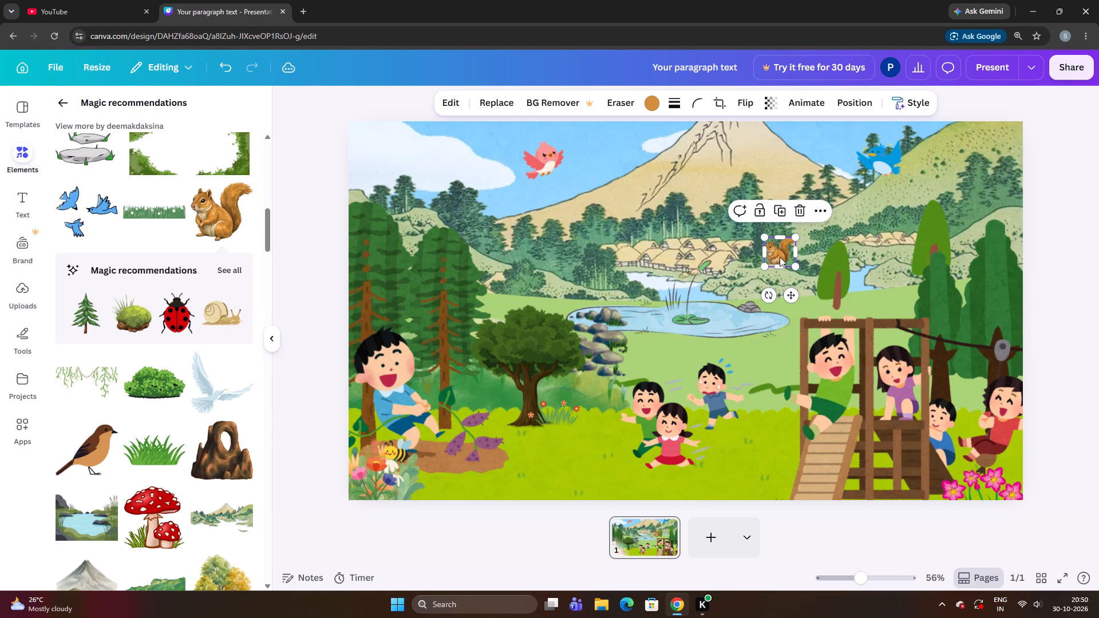
Move the tiny squirrel down across the meadow to the base of the round leafy tree's trunk.
left_click_drag(779, 254, 888, 294)
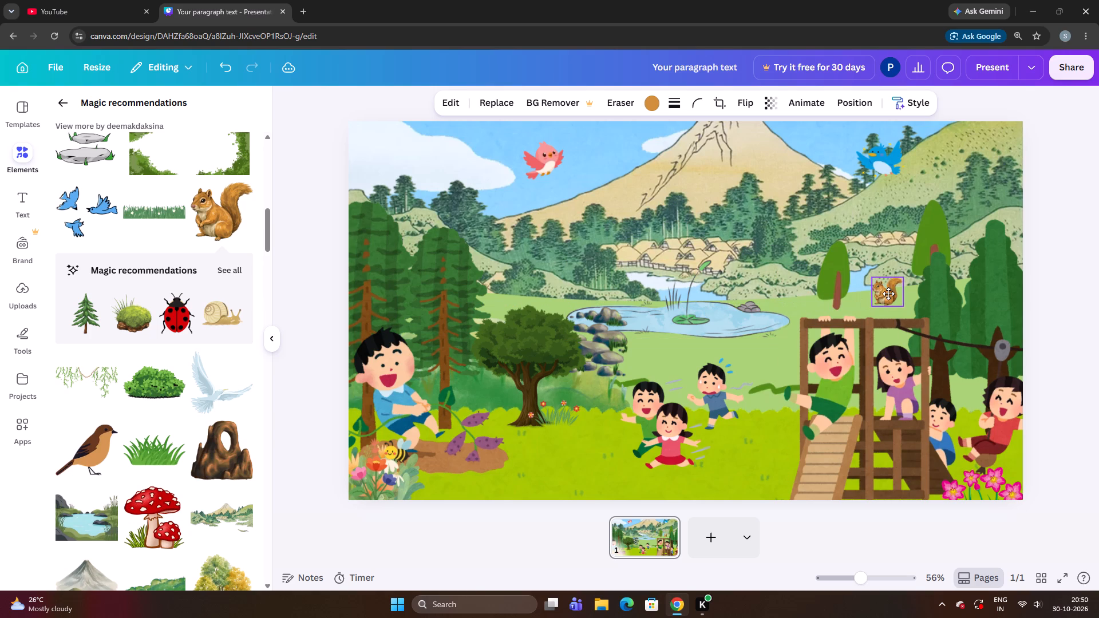
left_click_drag(888, 294, 500, 458)
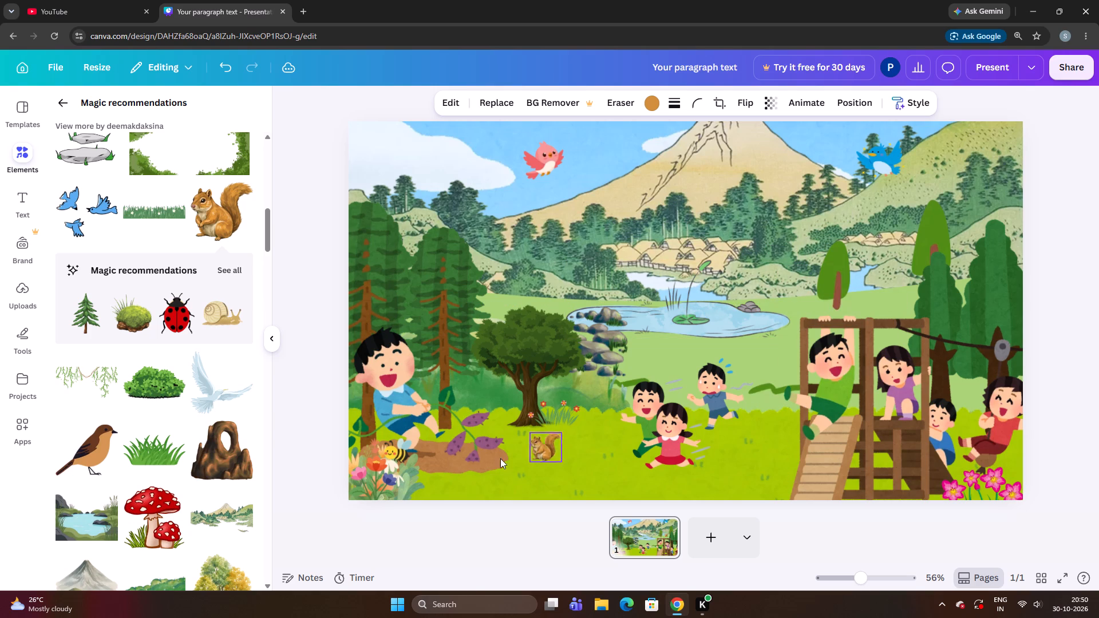
left_click_drag(500, 458, 539, 447)
left_click(539, 447)
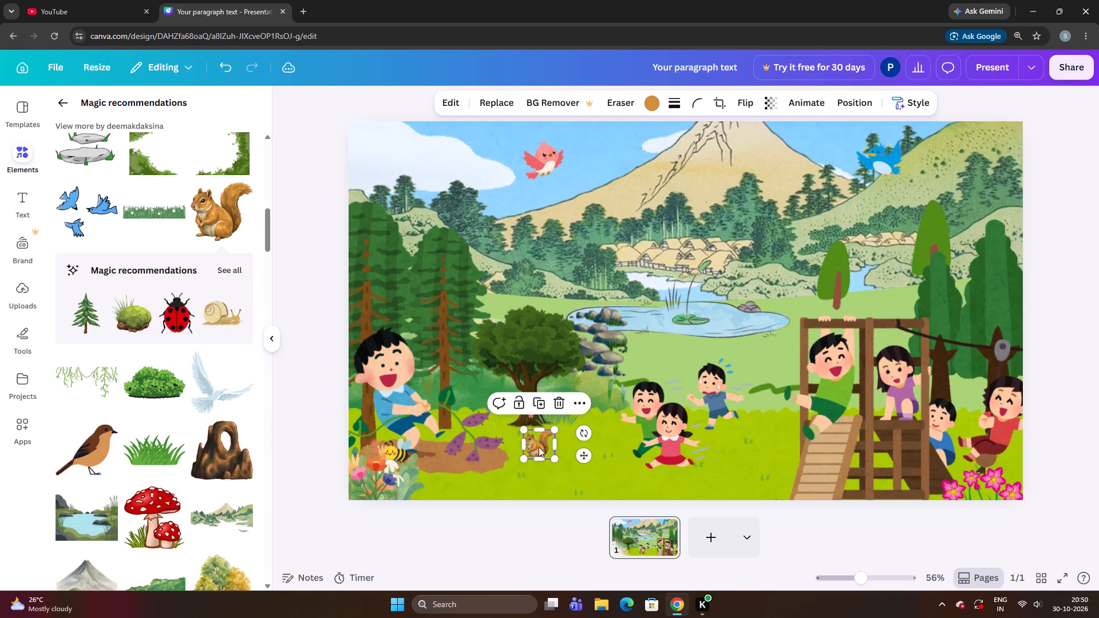
left_click_drag(539, 442, 598, 401)
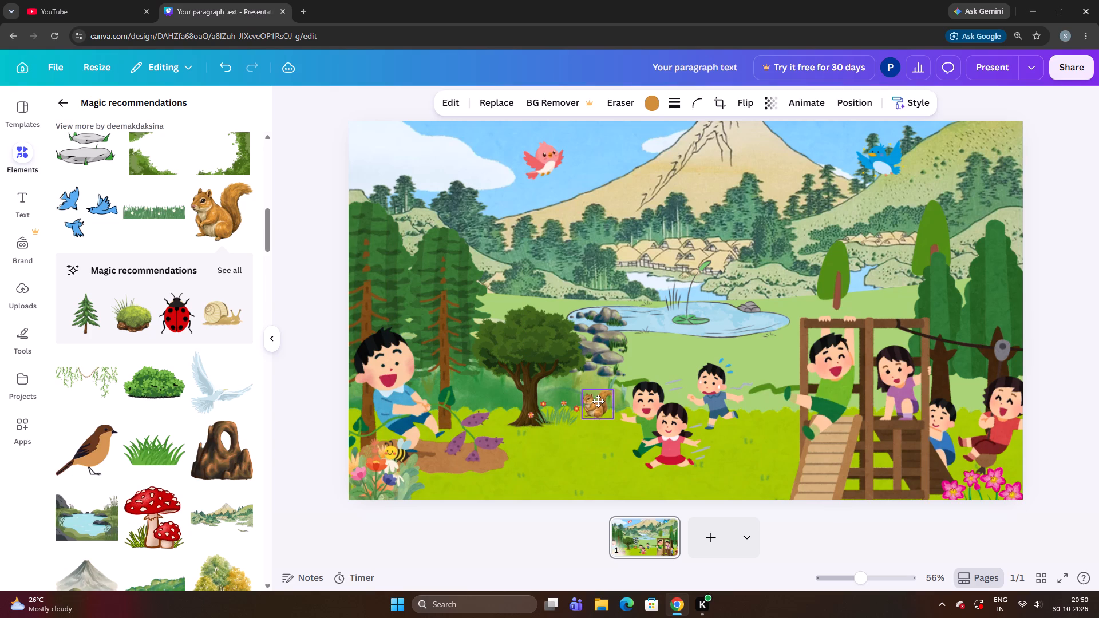
left_click_drag(598, 401, 505, 406)
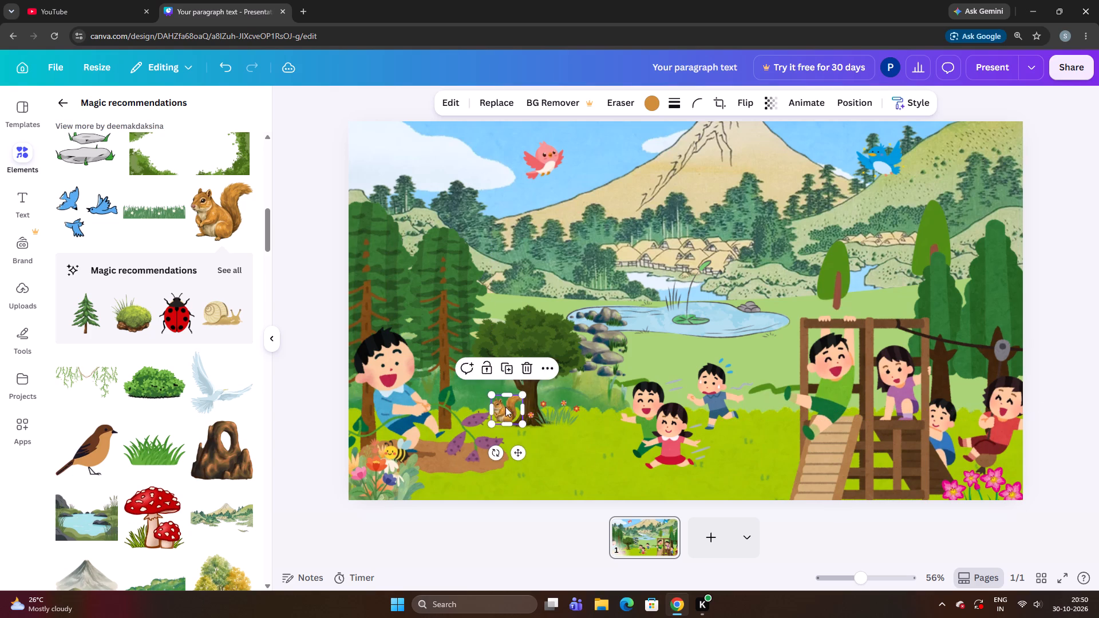
left_click(504, 407)
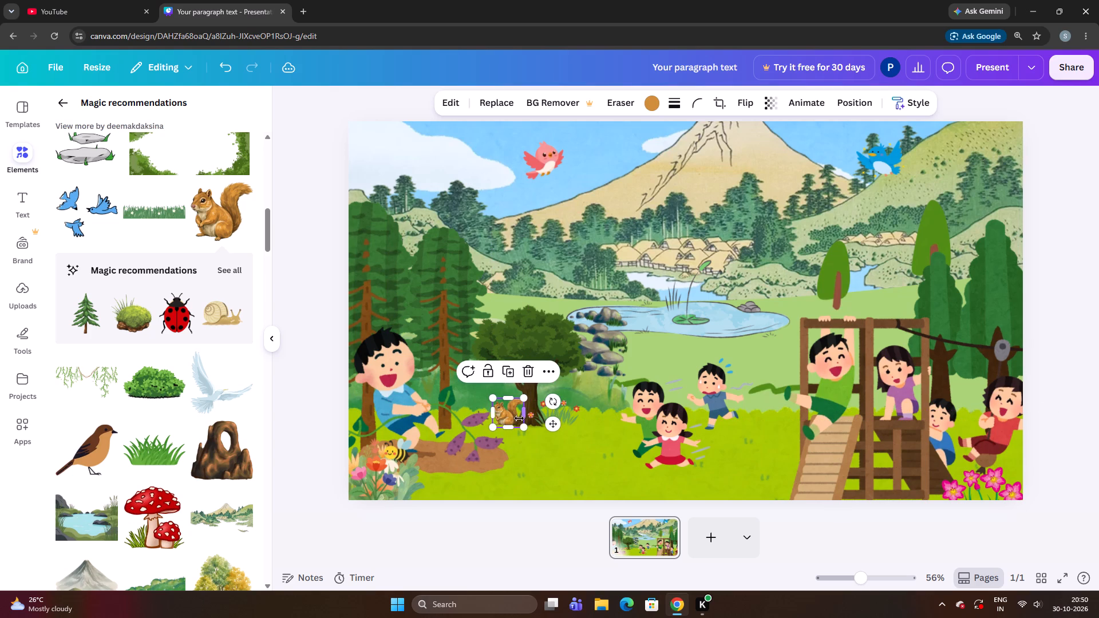
Enlarge the squirrel slightly and settle it between the purple plant and the round tree's trunk.
left_click_drag(521, 425, 519, 415)
left_click_drag(517, 424, 545, 450)
left_click_drag(527, 422, 521, 407)
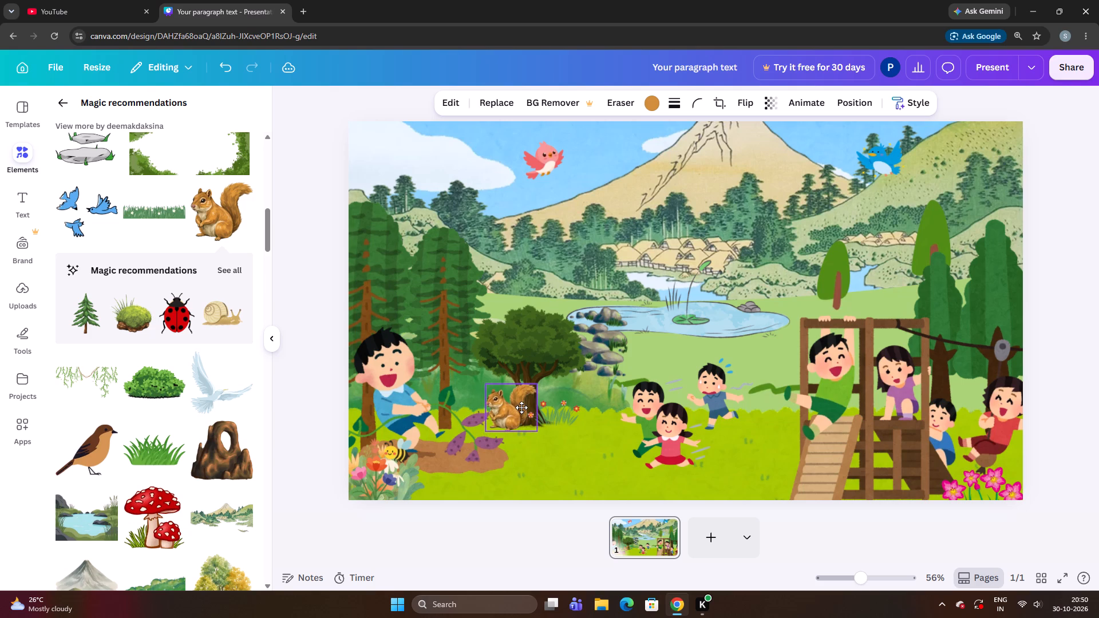
left_click_drag(521, 407, 521, 407)
right_click(521, 407)
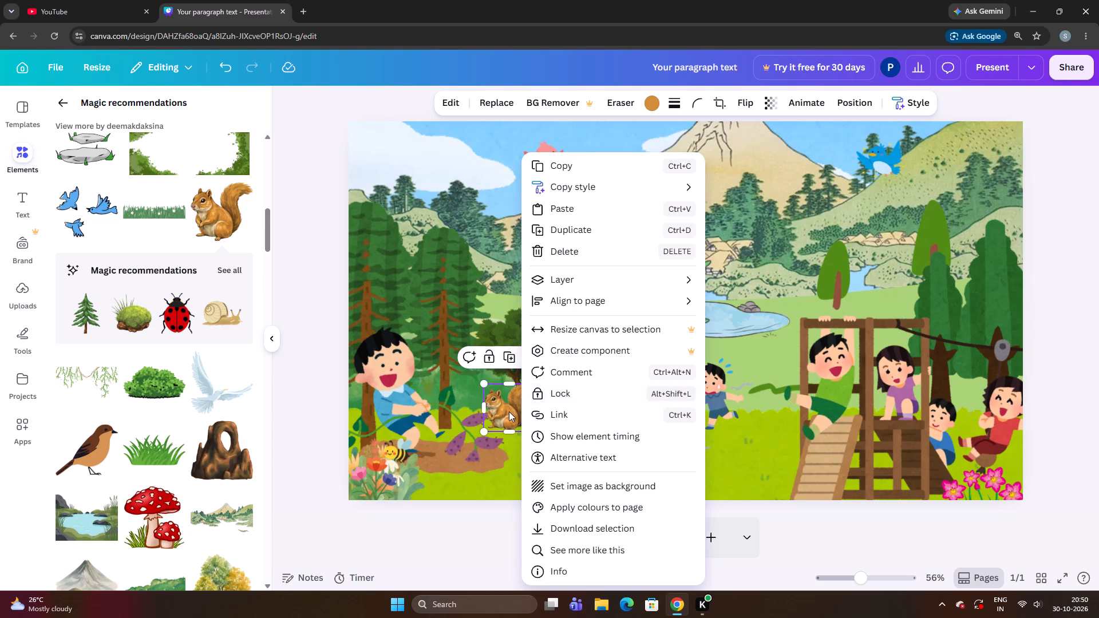
left_click_drag(509, 411, 497, 414)
left_click_drag(499, 414, 488, 414)
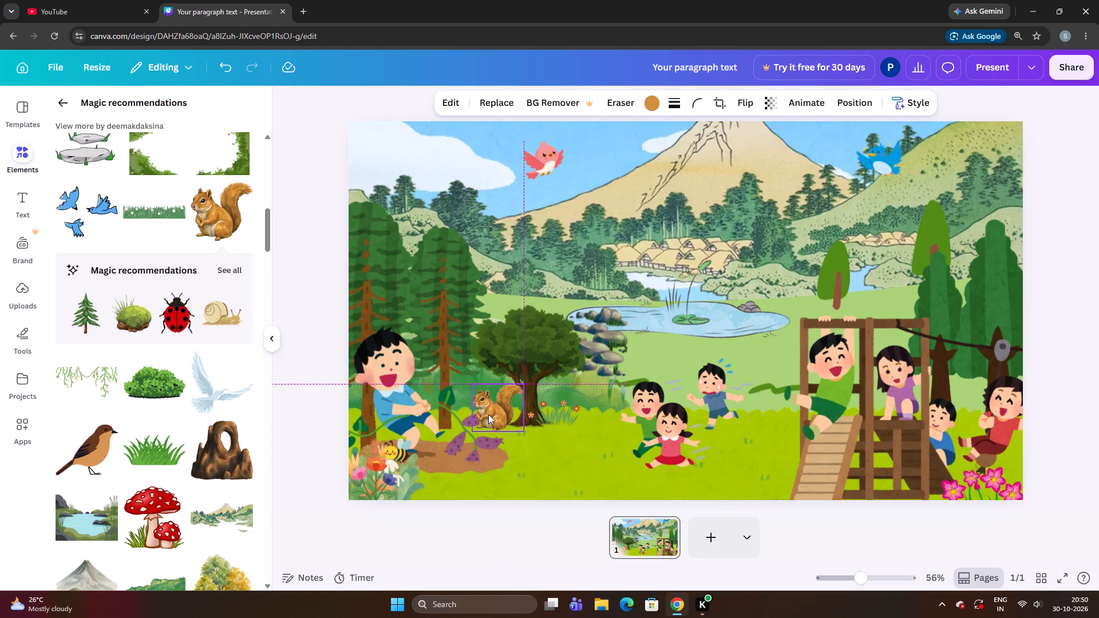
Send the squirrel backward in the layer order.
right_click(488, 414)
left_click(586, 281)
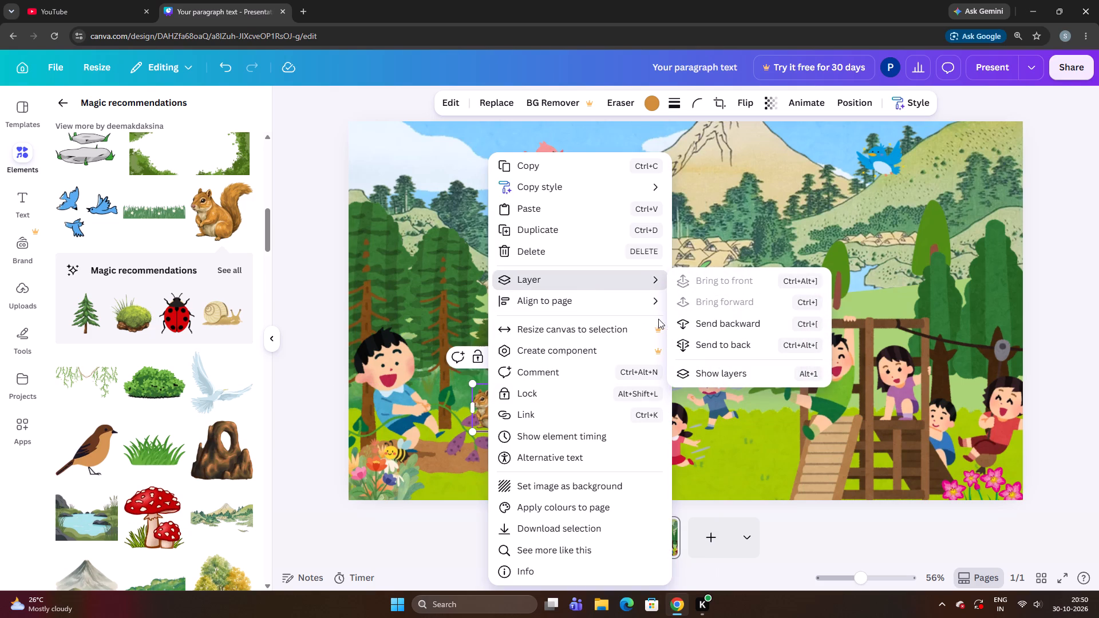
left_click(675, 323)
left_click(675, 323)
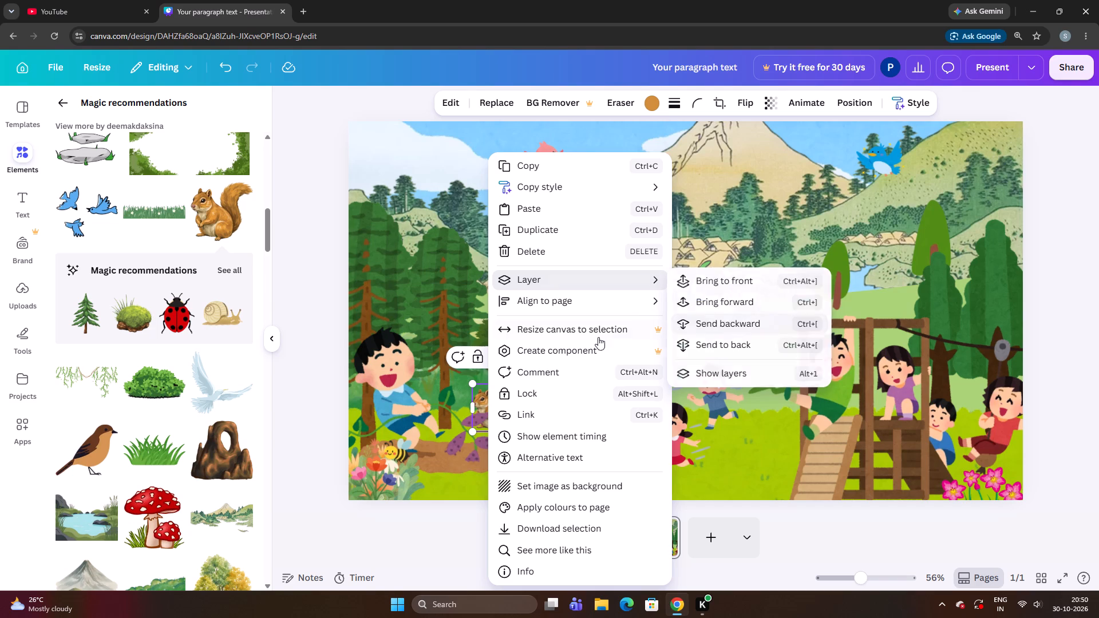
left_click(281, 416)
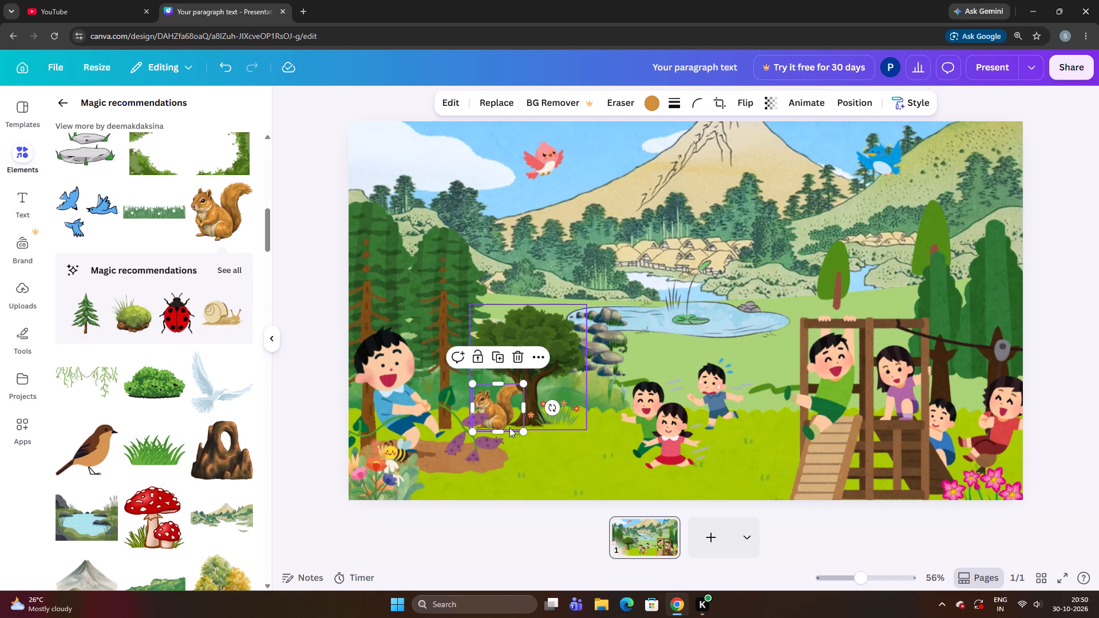
Shrink the squirrel a little and reposition it on the grass just below the round tree's trunk, beside the small orange flowers.
left_click_drag(523, 432, 508, 418)
left_click_drag(490, 398, 490, 399)
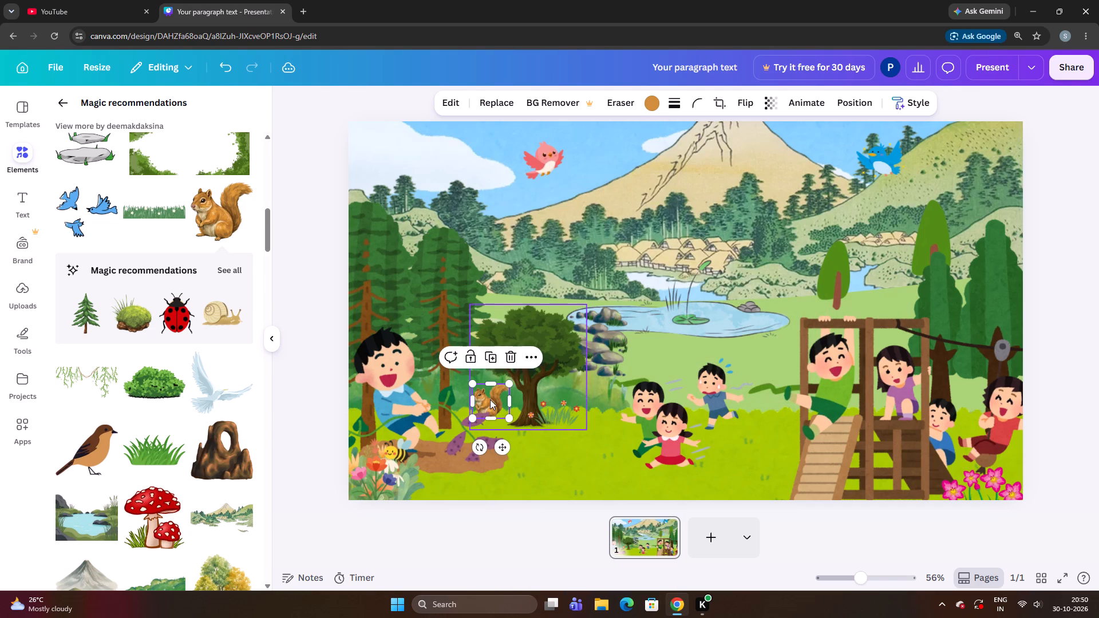
left_click_drag(490, 399, 499, 402)
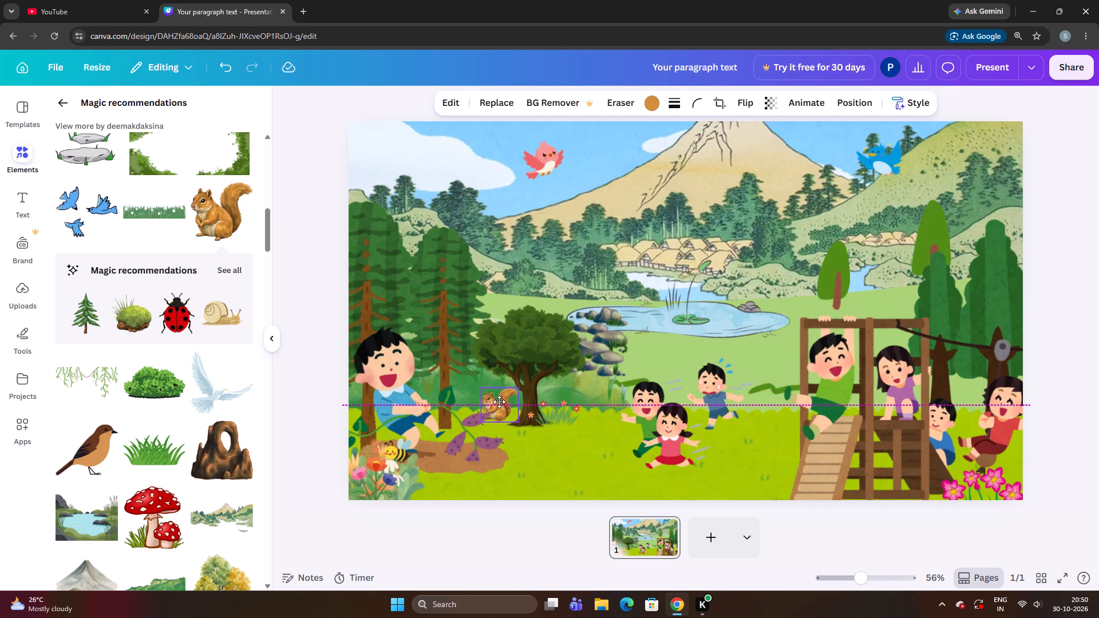
left_click_drag(499, 402, 599, 405)
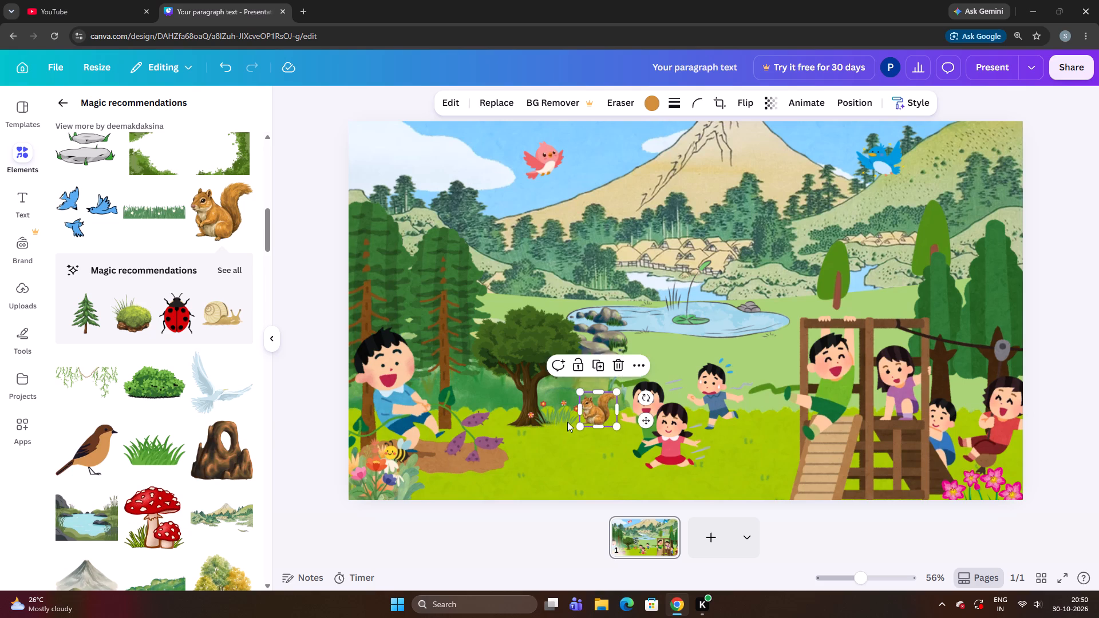
left_click(515, 459)
left_click(599, 420)
left_click_drag(599, 420, 563, 434)
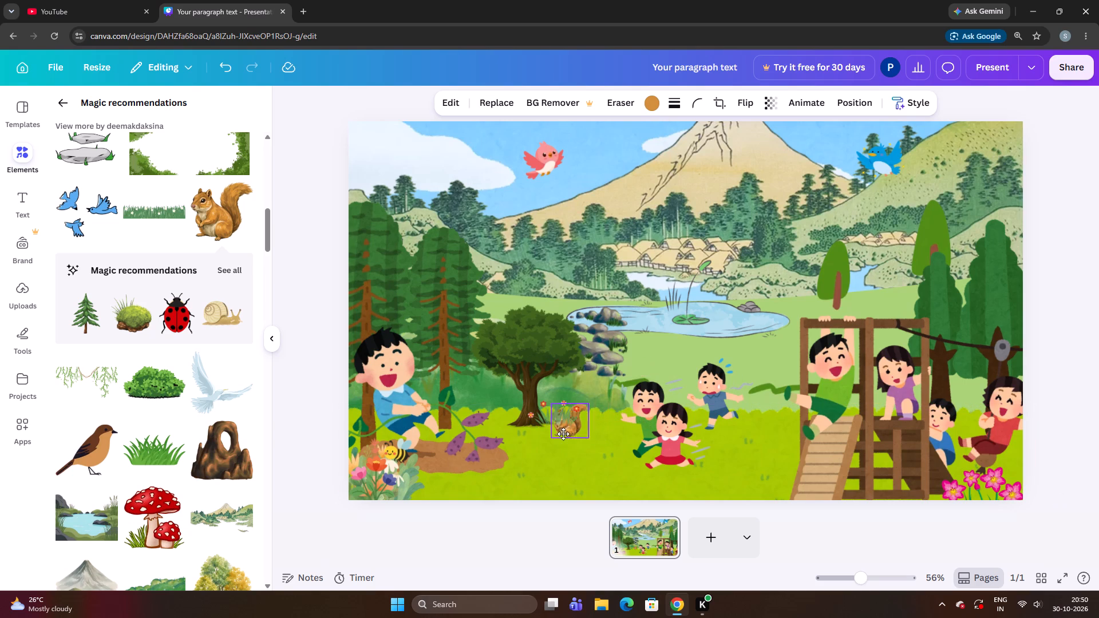
left_click_drag(563, 434, 508, 423)
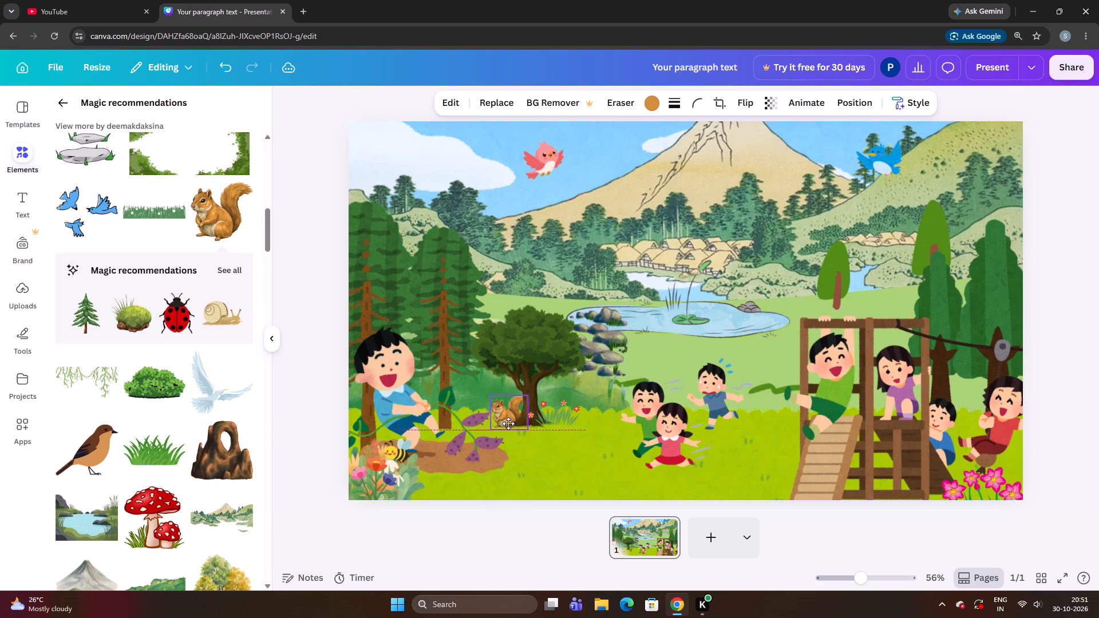
left_click_drag(508, 423, 539, 439)
Bring the squirrel forward to the top of the layer order and deselect it.
right_click(539, 439)
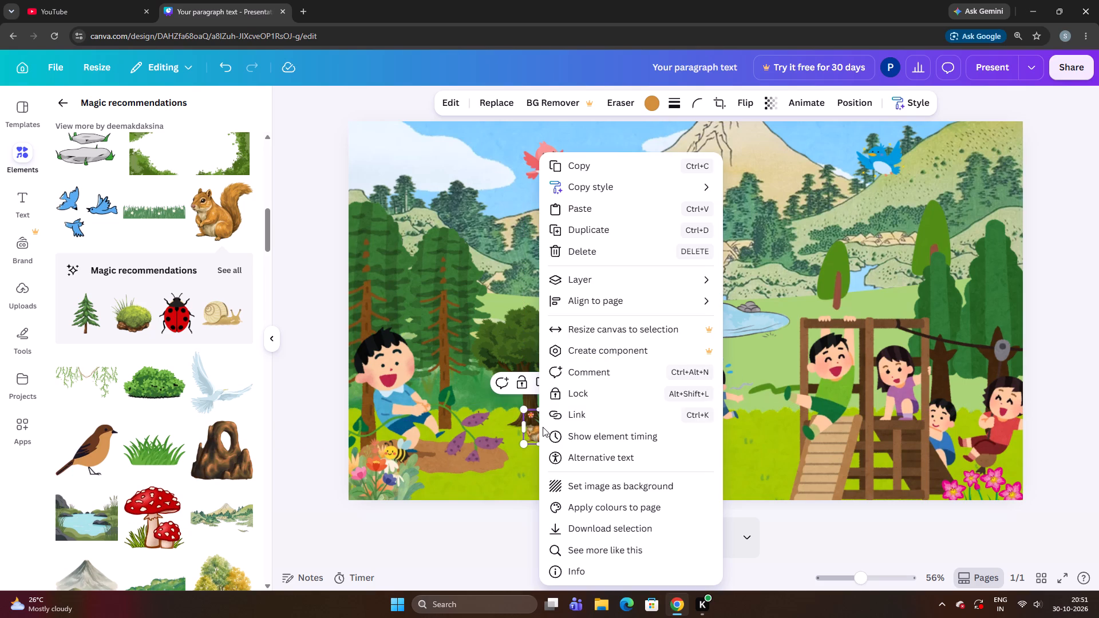
left_click(591, 289)
left_click(699, 278)
double_click(757, 300)
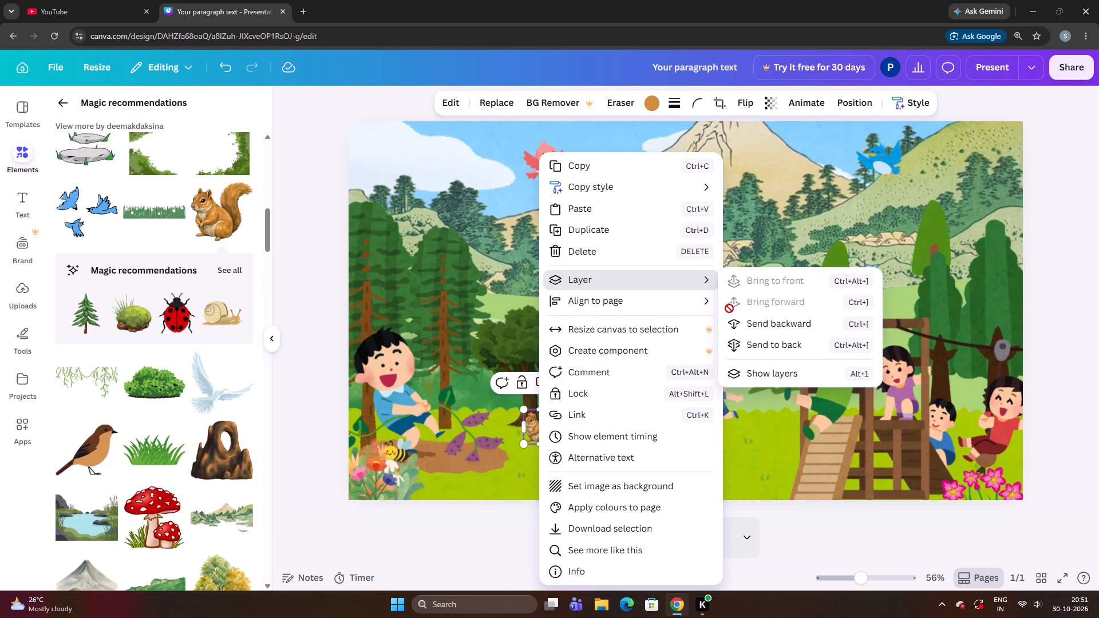
left_click(743, 306)
left_click(298, 377)
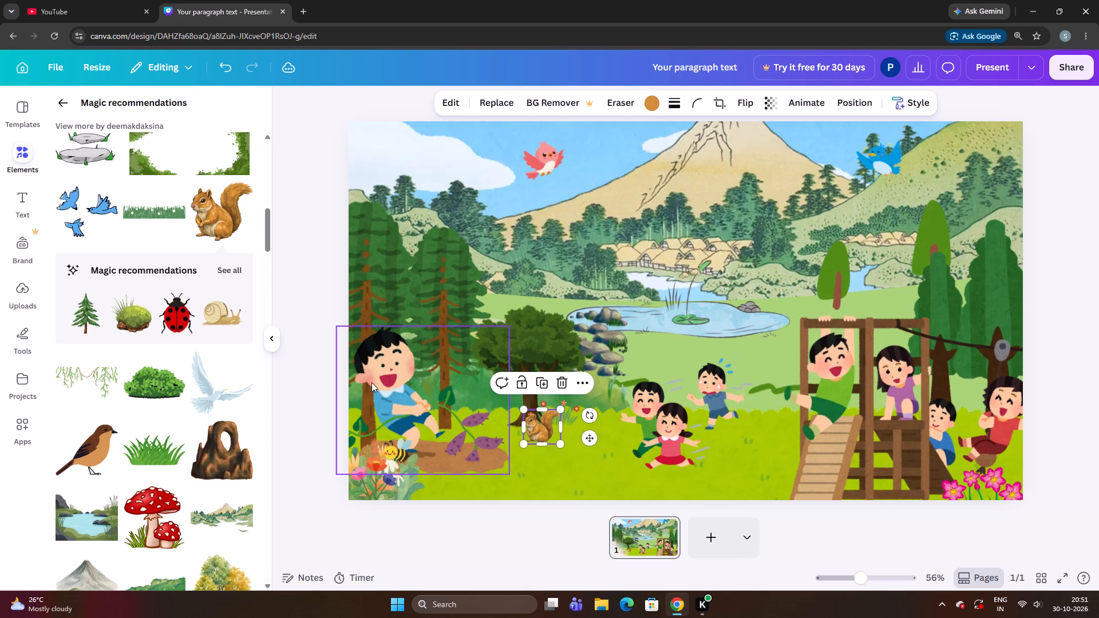
left_click(333, 409)
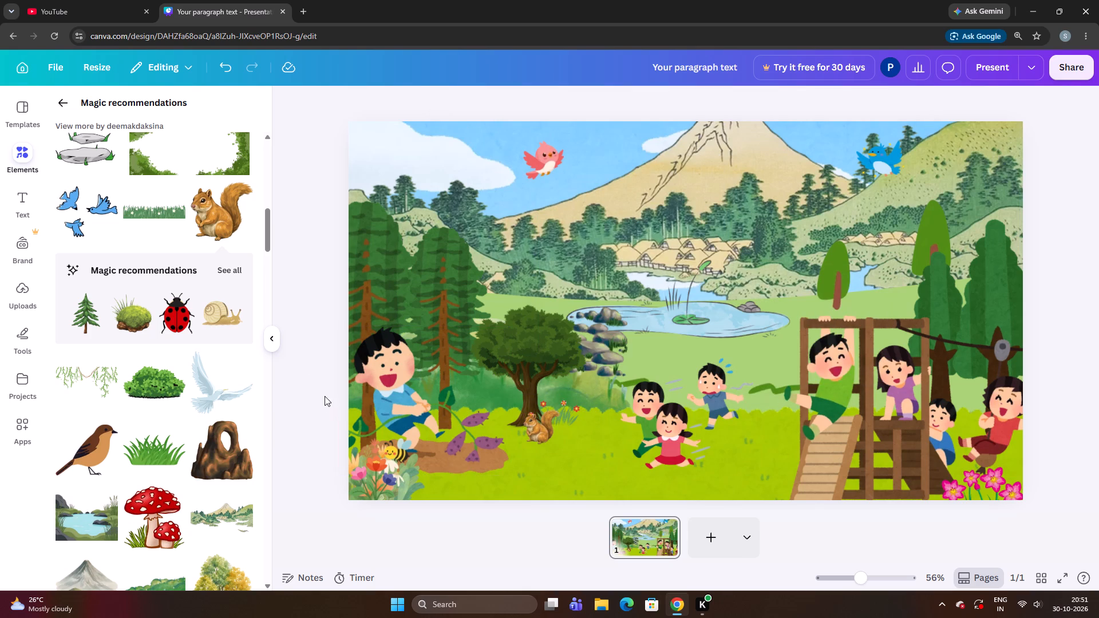
Nudge the squirrel slightly closer to the round tree's trunk and raise it a few small increments.
left_click(528, 428)
key("Left")
key("Left")
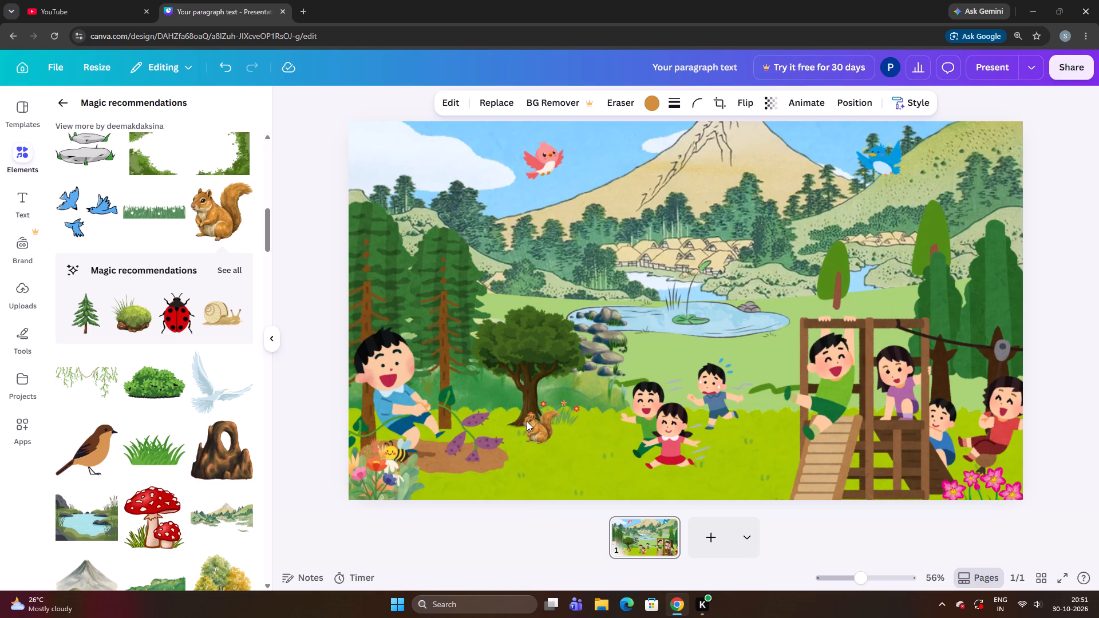
key("Left")
key("Left")
key("Left")
key("Left")
key("Left")
key("Left")
key("Up")
key("Up")
key("Up")
Nudge the squirrel five small increments left, closer to the base of the round tree's trunk.
key("Left")
key("Left")
key("Left")
key("Left")
key("Left")
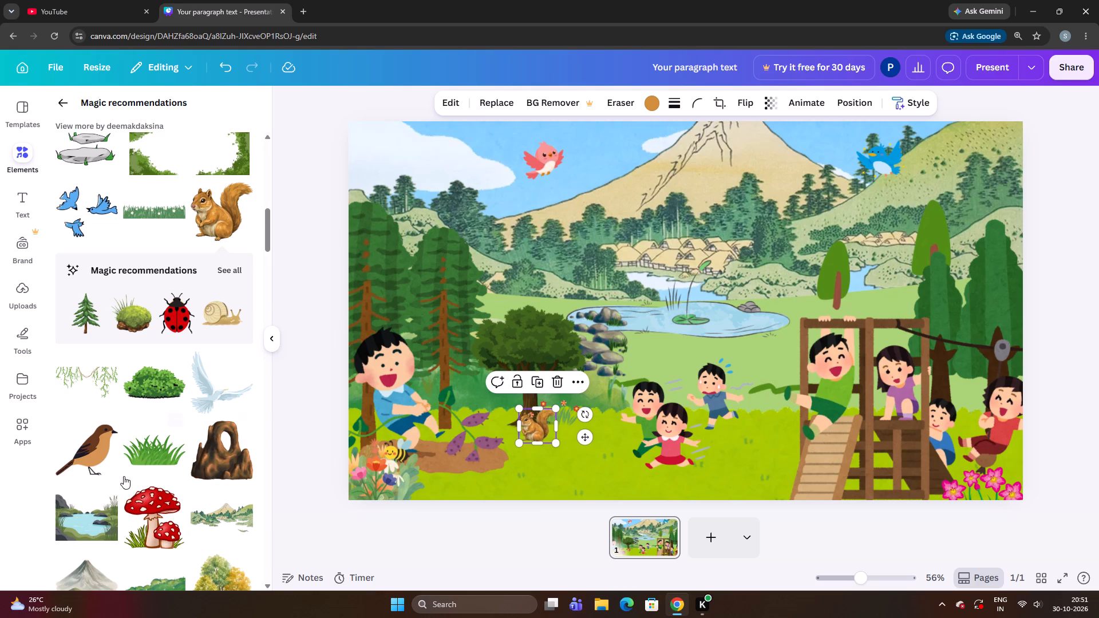
Browse the squirrel-related magic recommendations for another nature element to add, then return to the previous recommendations and deselect the squirrel.
scroll(82, 501, "down", 3)
scroll(90, 300, "down", 2)
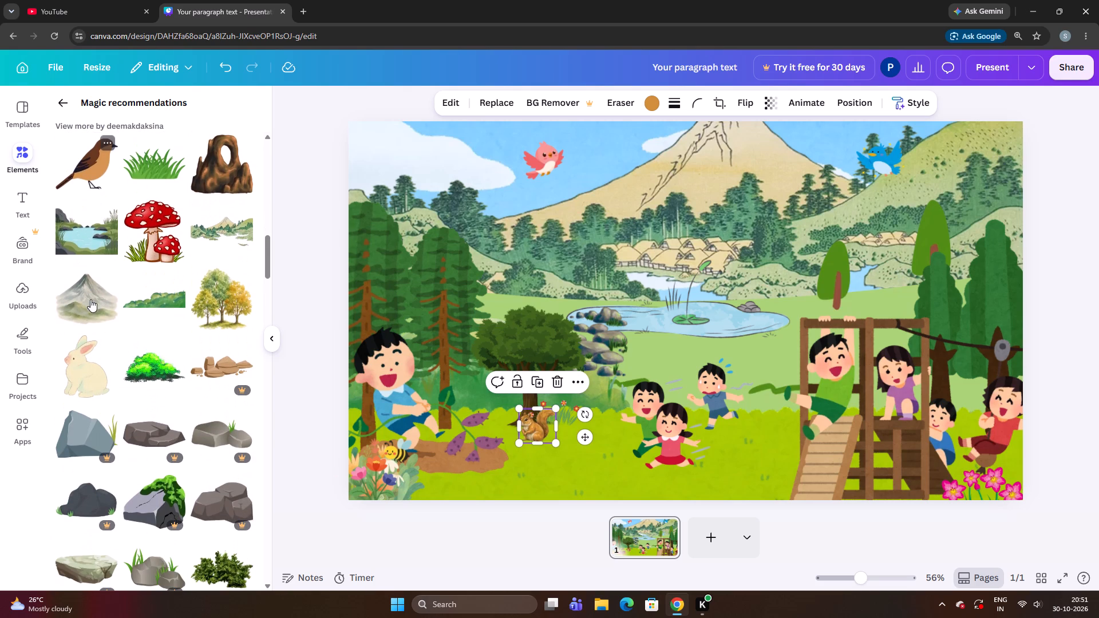
scroll(84, 330, "down", 4)
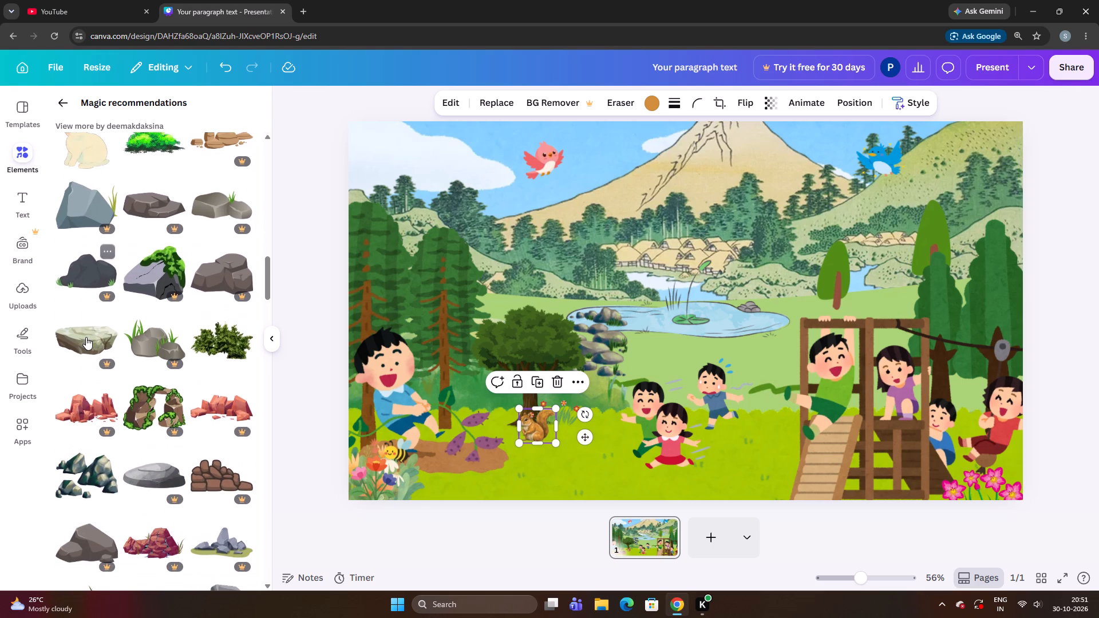
scroll(86, 337, "down", 8)
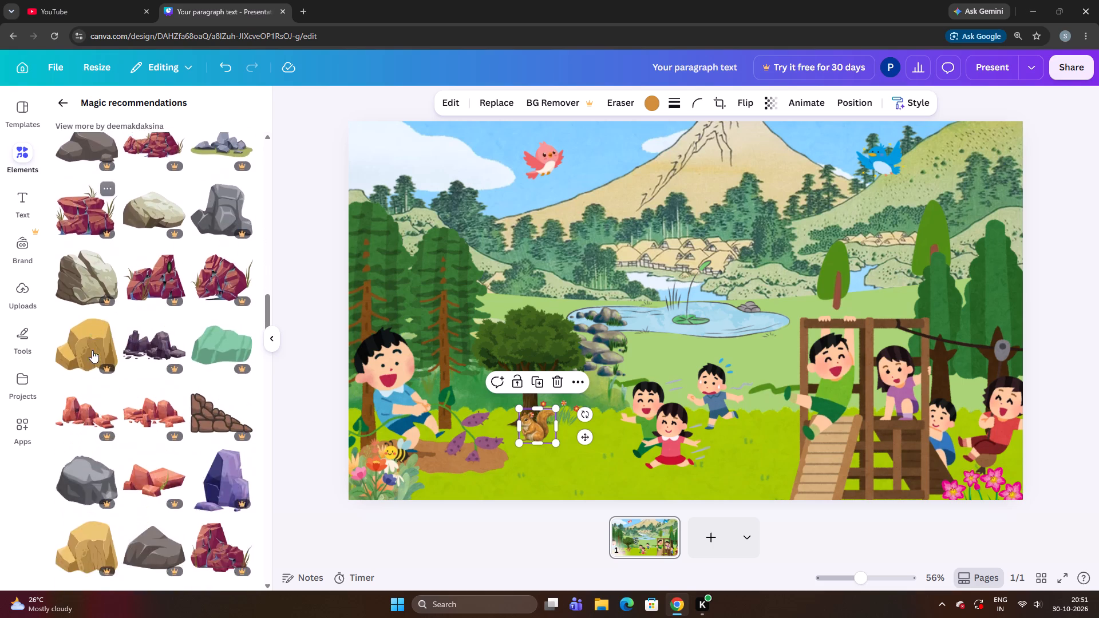
scroll(92, 350, "down", 19)
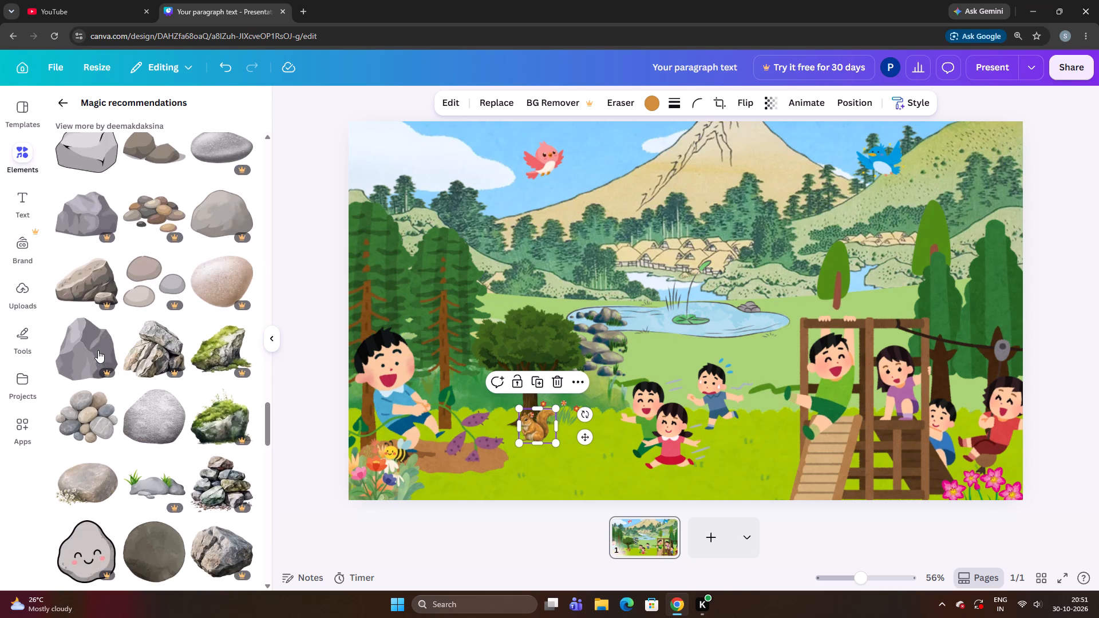
scroll(98, 350, "down", 10)
scroll(99, 349, "up", 4)
scroll(99, 349, "down", 9)
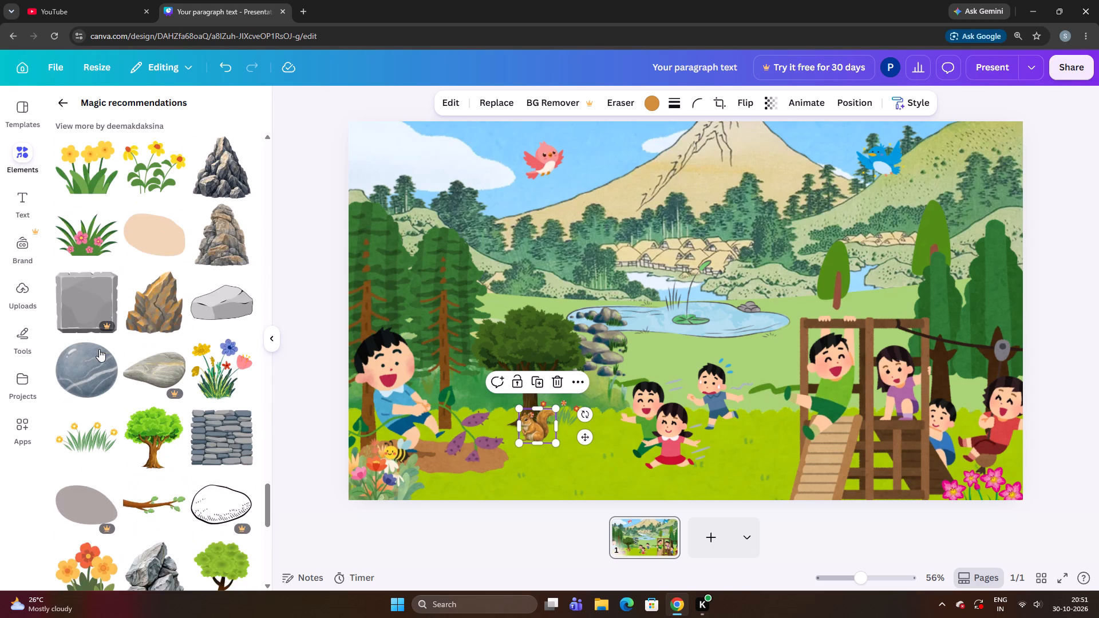
scroll(99, 349, "down", 4)
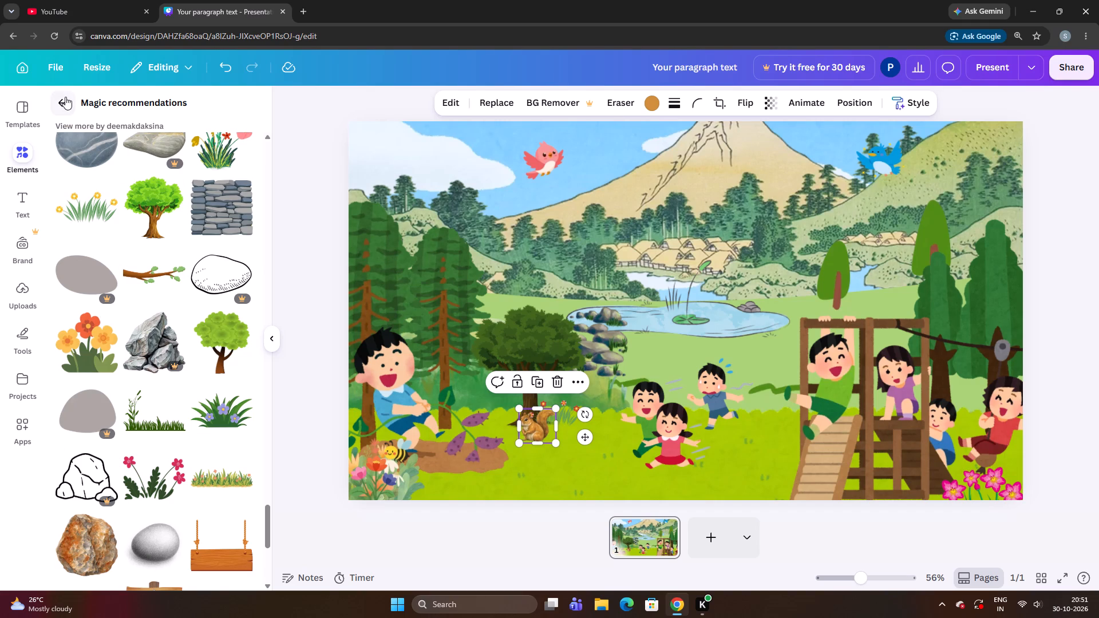
left_click(65, 97)
left_click(339, 417)
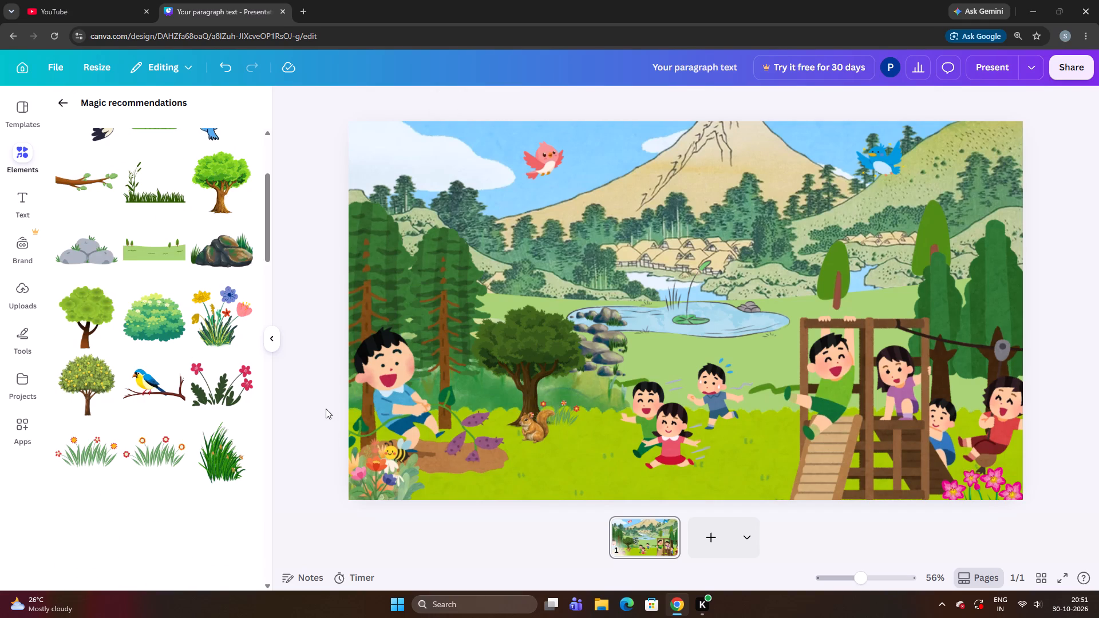
Fine-tune the squirrel's position at the round tree's base, a touch lower and further left.
left_click(542, 423)
key("Up")
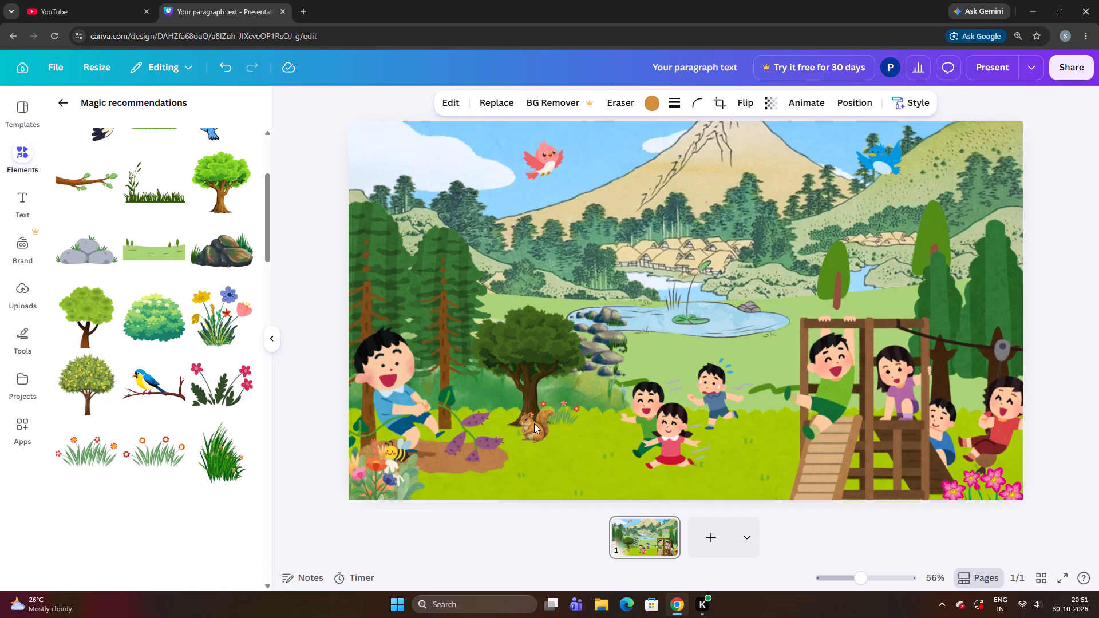
key("Down")
key("Down")
key("Left")
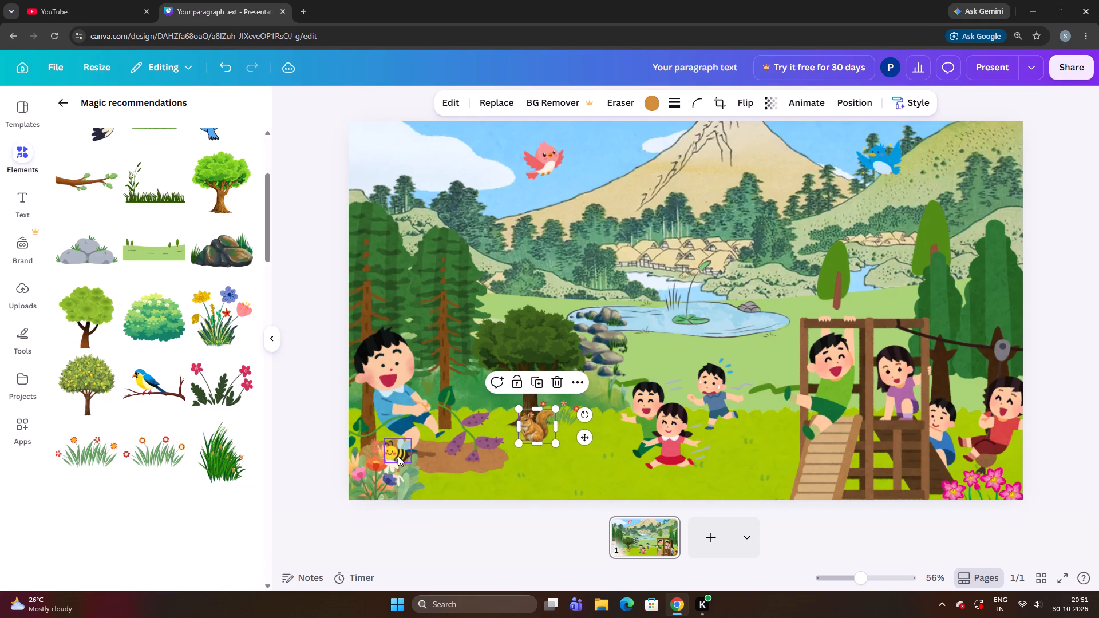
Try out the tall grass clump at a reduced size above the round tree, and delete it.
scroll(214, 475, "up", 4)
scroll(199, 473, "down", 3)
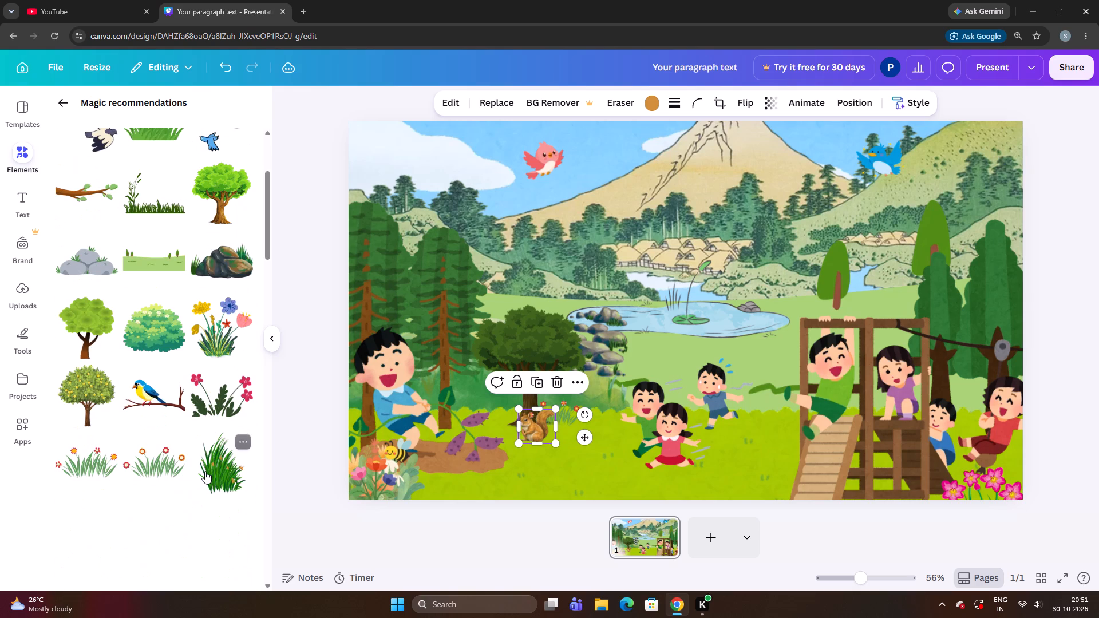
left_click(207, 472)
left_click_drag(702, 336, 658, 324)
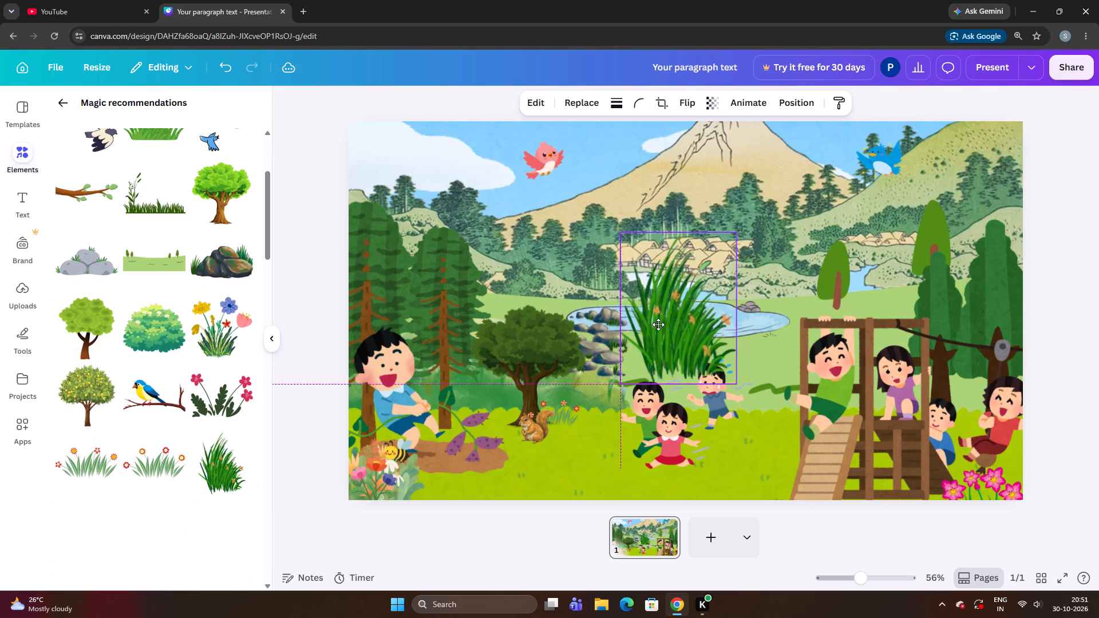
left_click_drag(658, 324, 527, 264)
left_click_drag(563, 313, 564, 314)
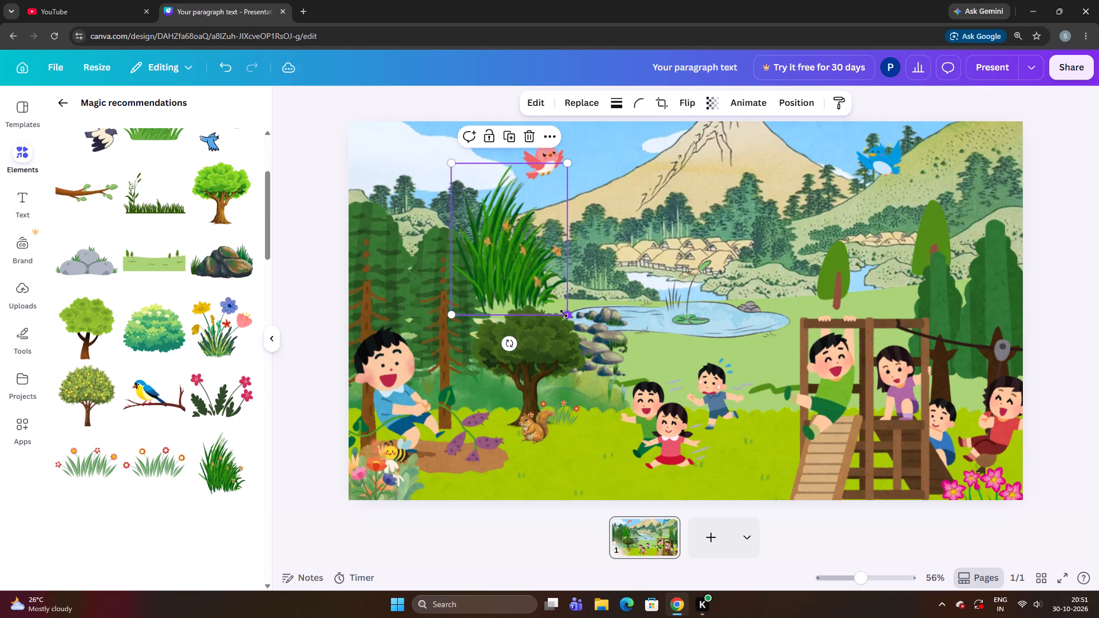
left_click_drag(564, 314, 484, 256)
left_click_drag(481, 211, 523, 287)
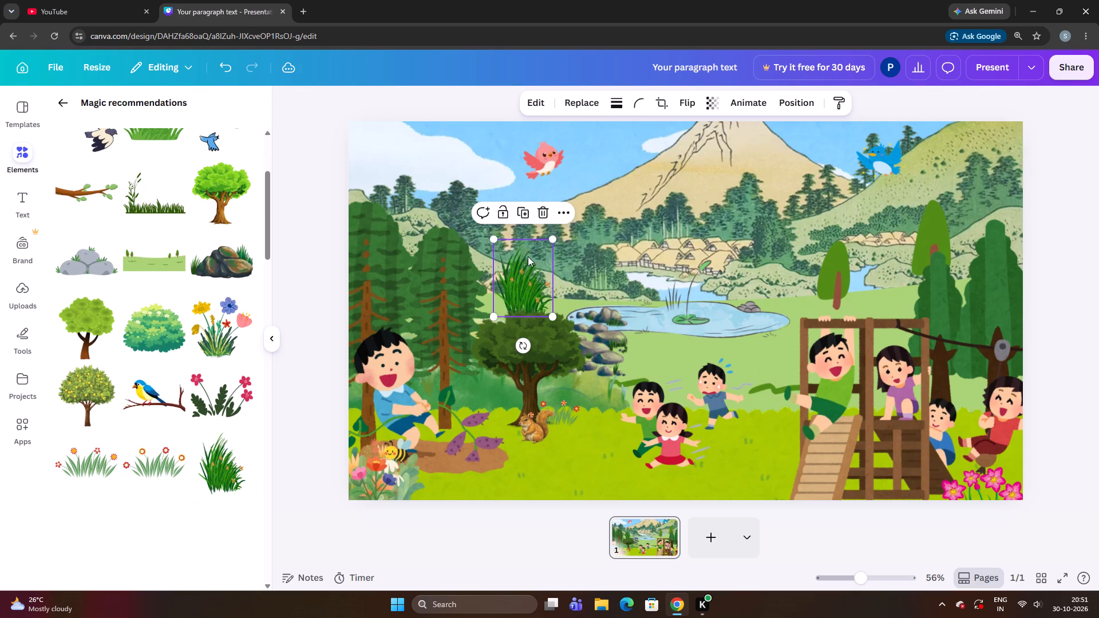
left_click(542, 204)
Add the red spotted mushroom pair from the recommendations and shrink it to a small accent about the squirrel's size.
scroll(117, 451, "up", 5)
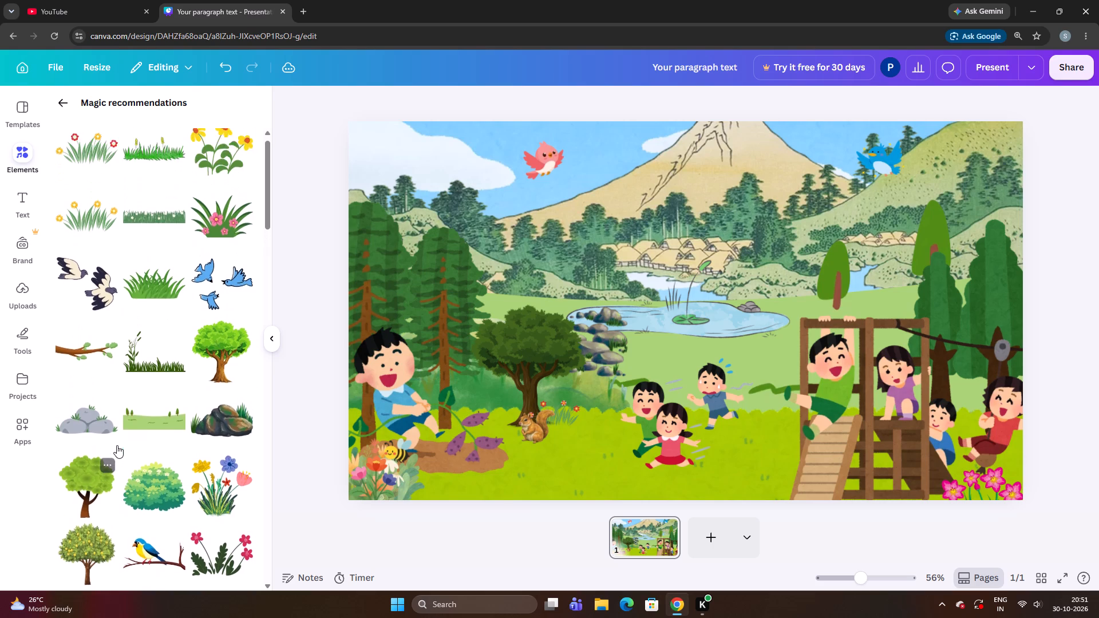
scroll(117, 445, "down", 9)
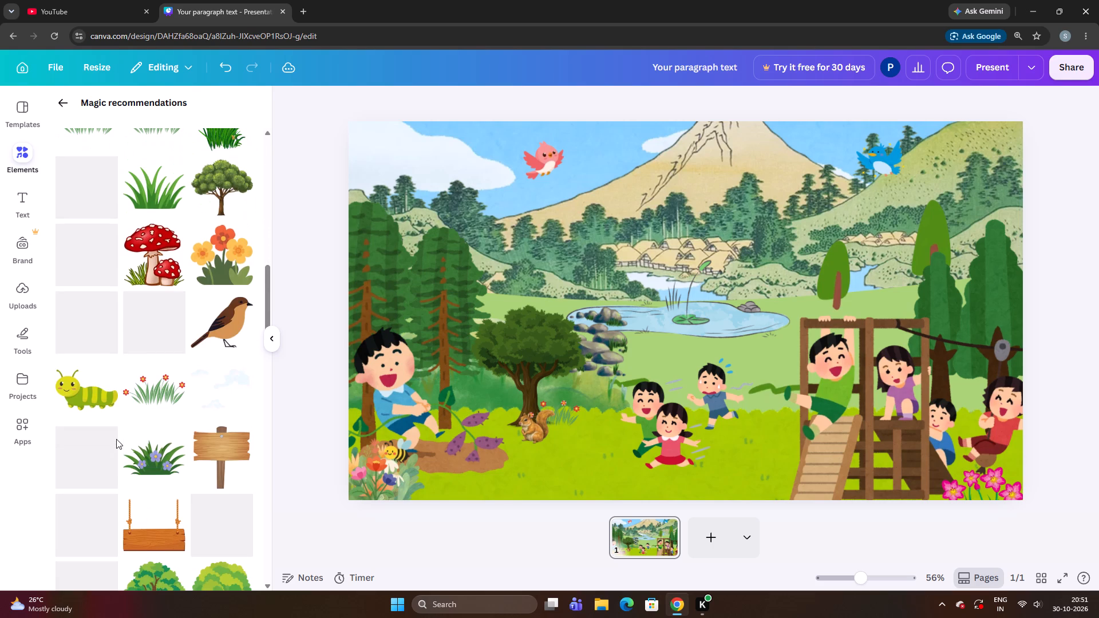
left_click(170, 264)
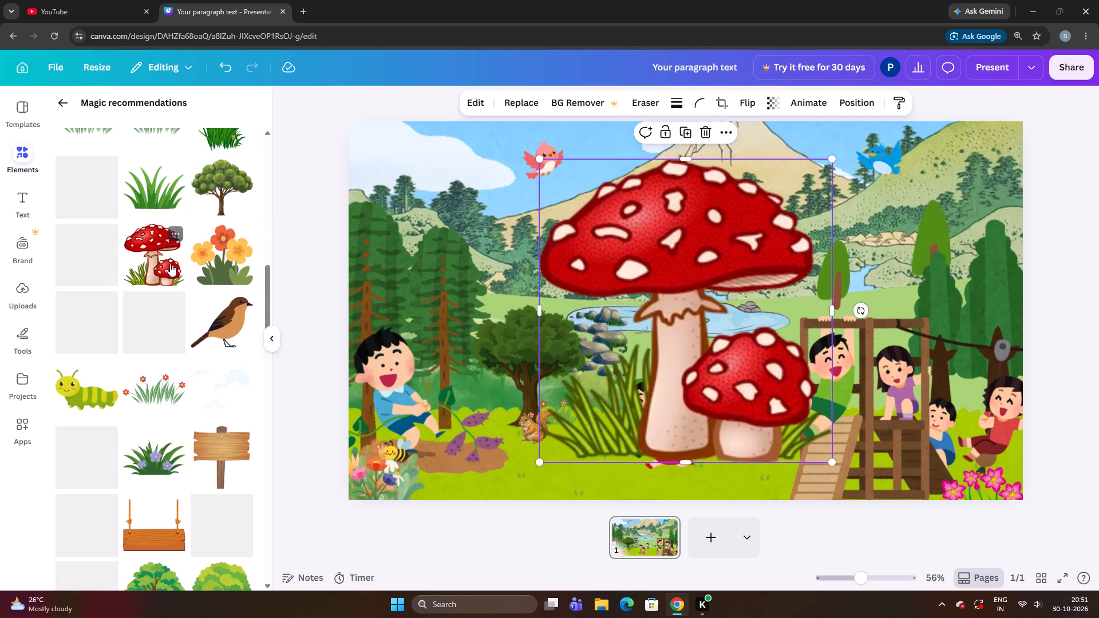
left_click_drag(679, 354, 588, 300)
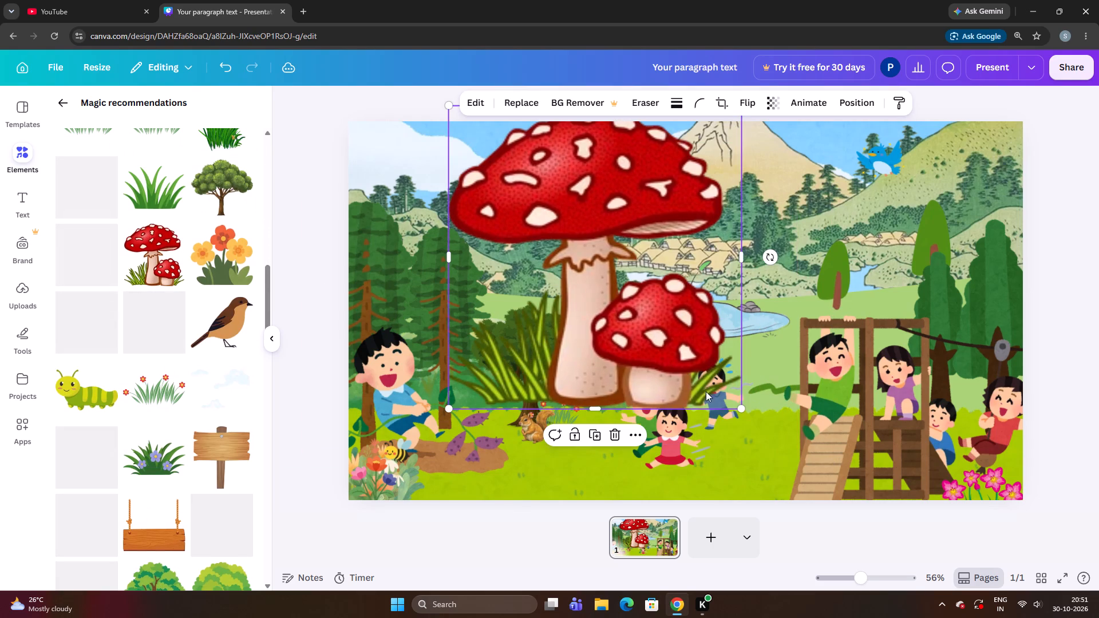
left_click_drag(743, 408, 557, 231)
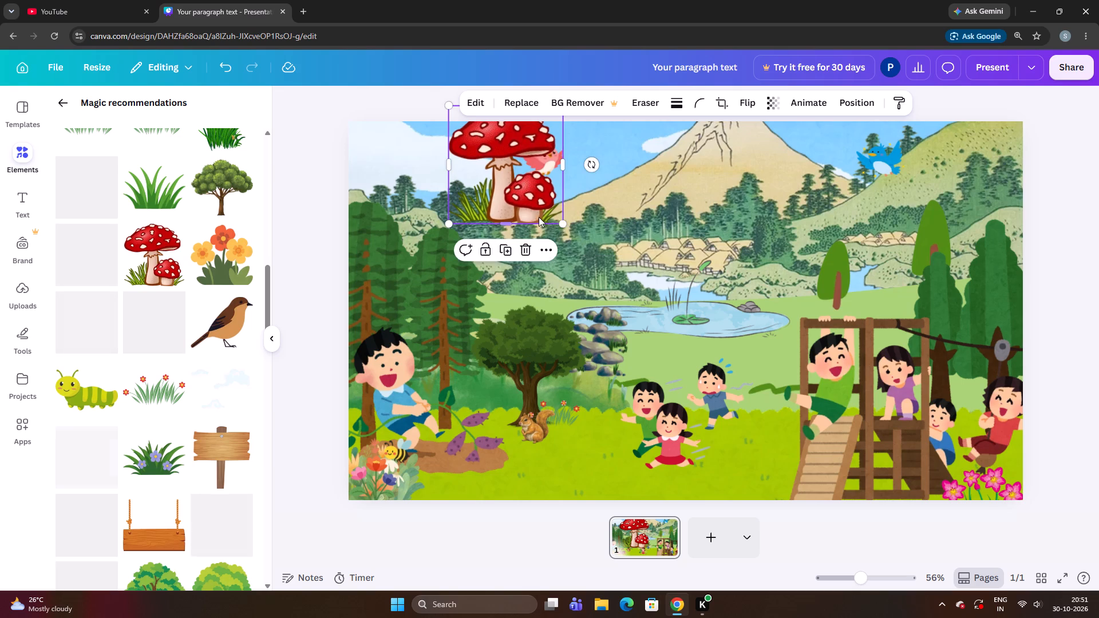
left_click_drag(532, 208, 554, 278)
left_click_drag(583, 294, 509, 215)
Move the red mushrooms onto the grass between the pond and the small tree behind the wooden playground frame.
left_click_drag(497, 203, 512, 245)
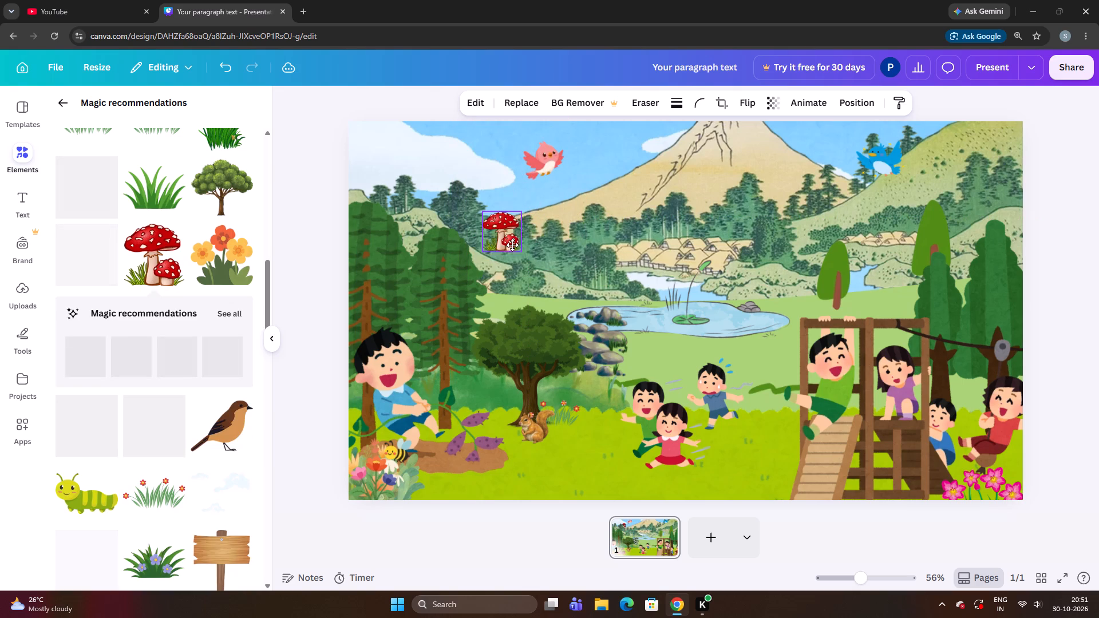
left_click_drag(512, 245, 511, 290)
left_click_drag(496, 278, 770, 277)
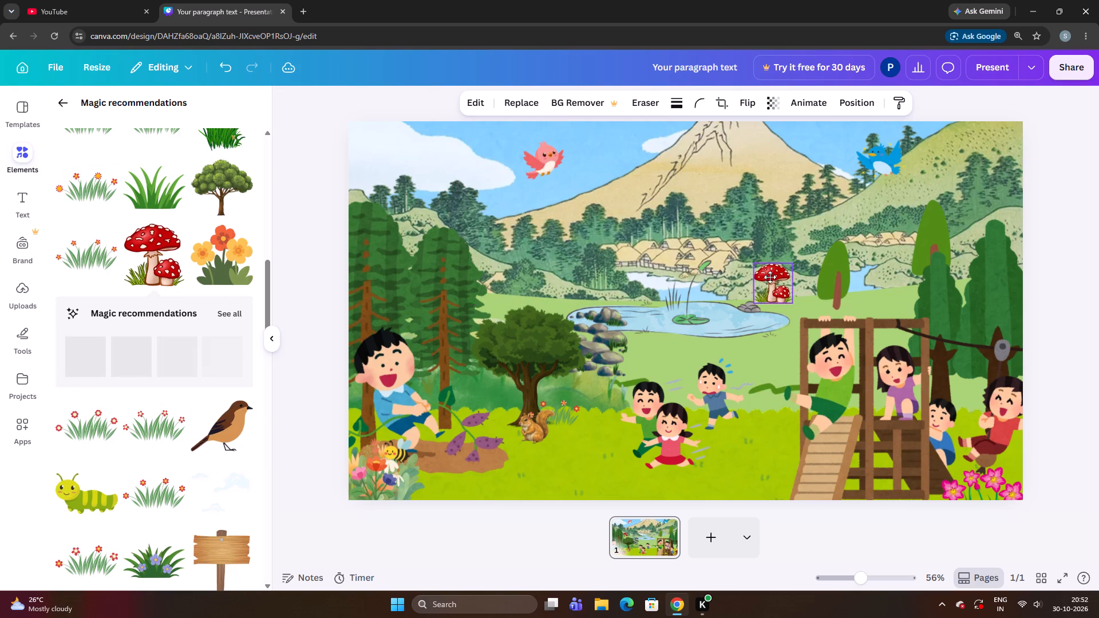
left_click_drag(770, 277, 781, 281)
left_click(786, 284)
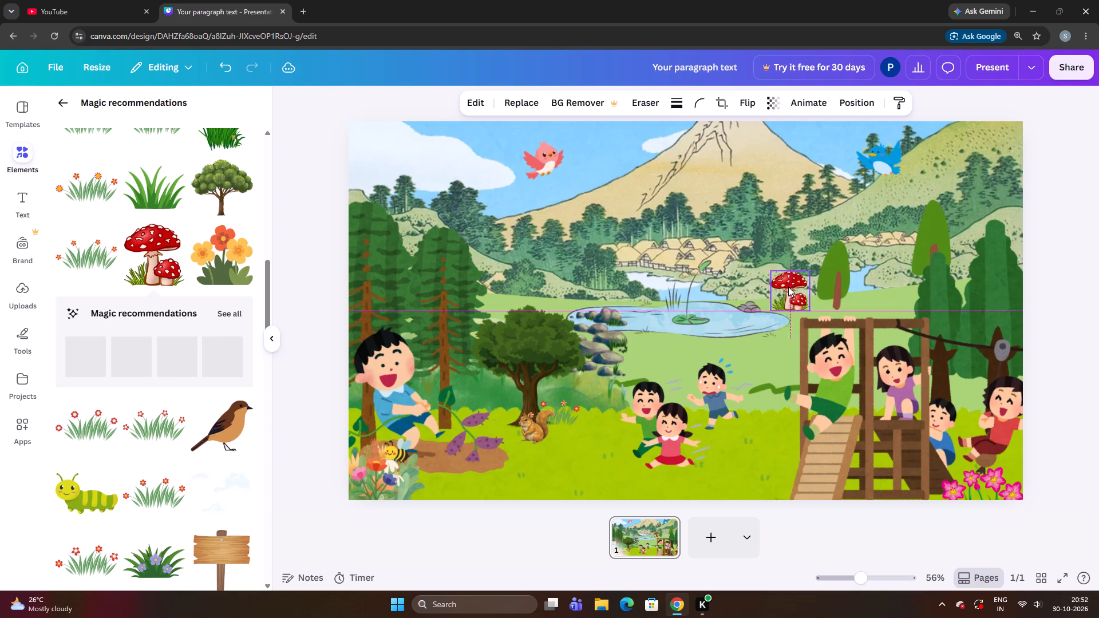
left_click_drag(788, 287, 804, 299)
Send the red mushrooms backward twice in the layer order, shifting them slightly toward the small tree in between.
right_click(804, 299)
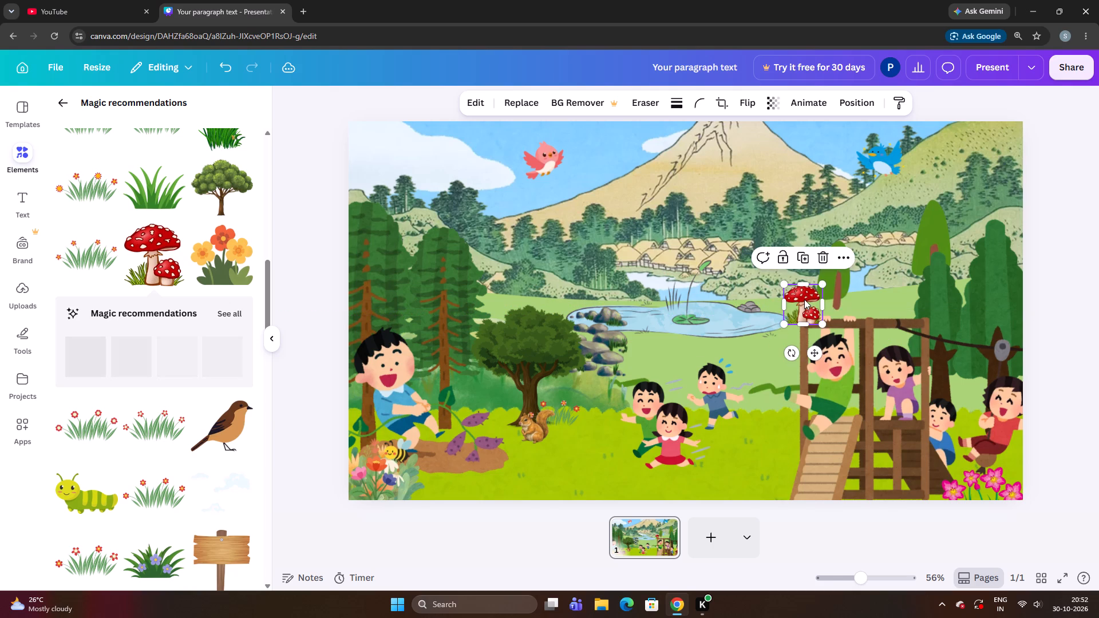
left_click(894, 280)
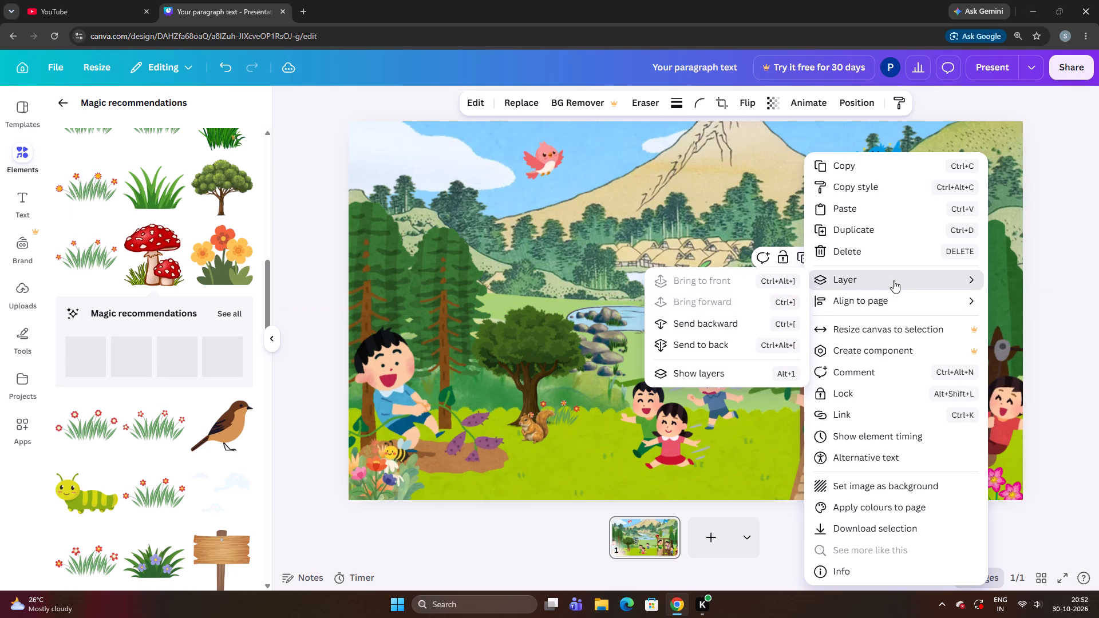
left_click(714, 319)
left_click(559, 530)
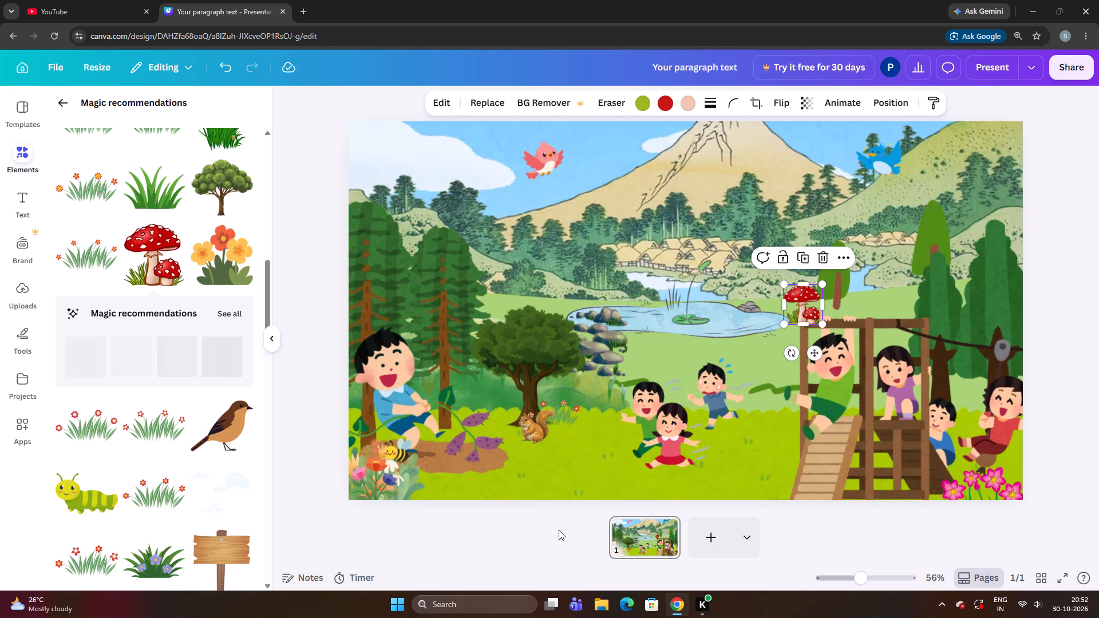
left_click_drag(811, 299, 817, 300)
right_click(819, 300)
left_click(893, 281)
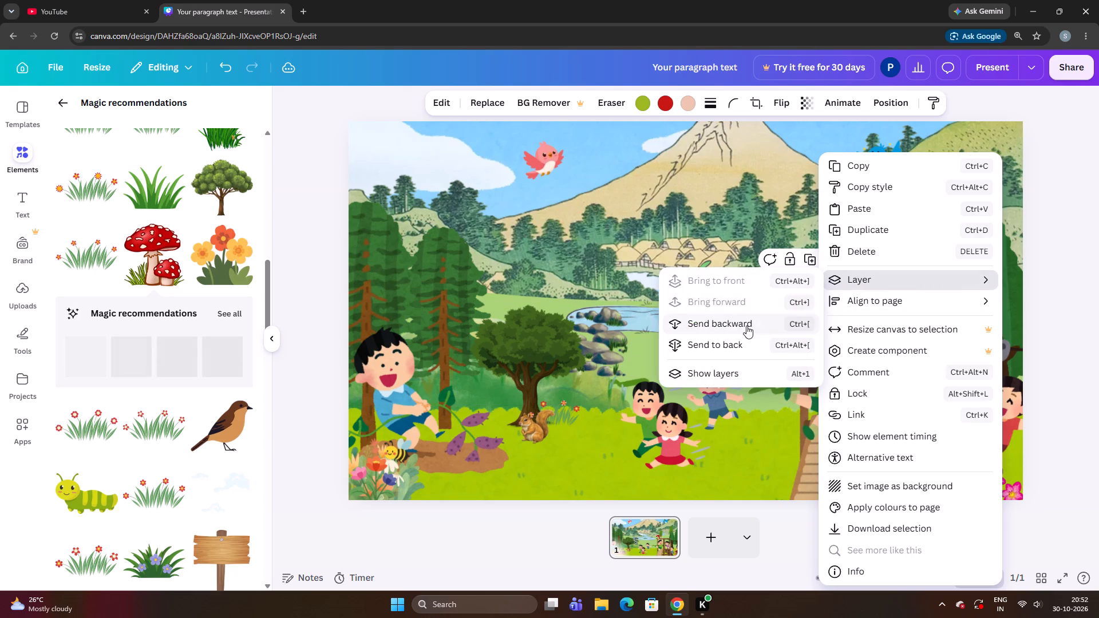
left_click(746, 326)
left_click(487, 528)
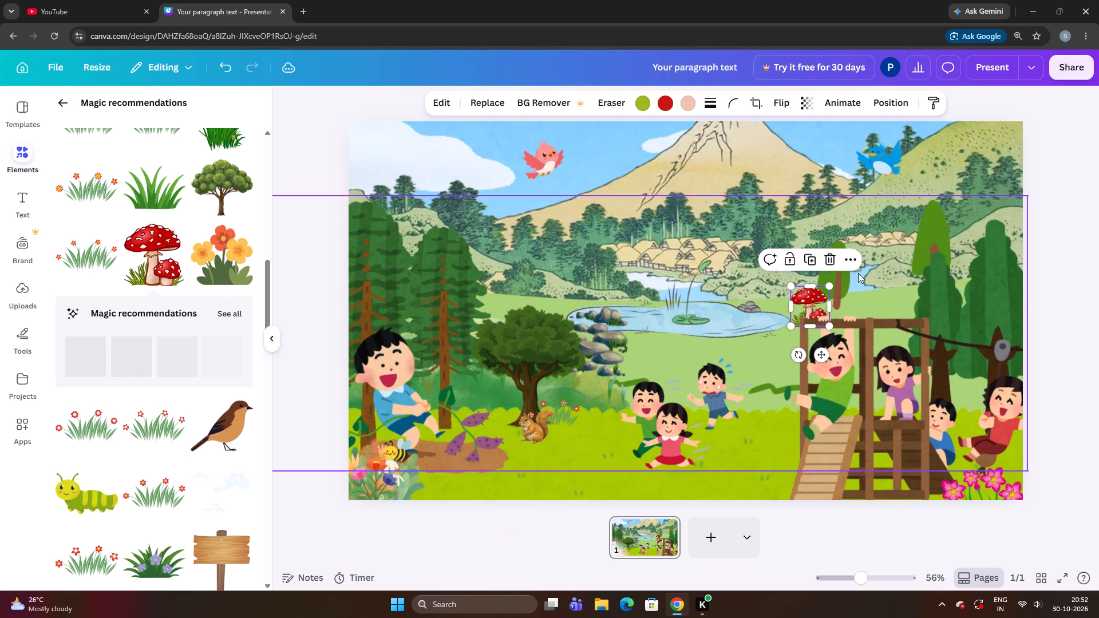
Shrink the red mushrooms a little more and raise them onto the grass just above the pond's edge.
left_click_drag(808, 304, 802, 292)
left_click(803, 293)
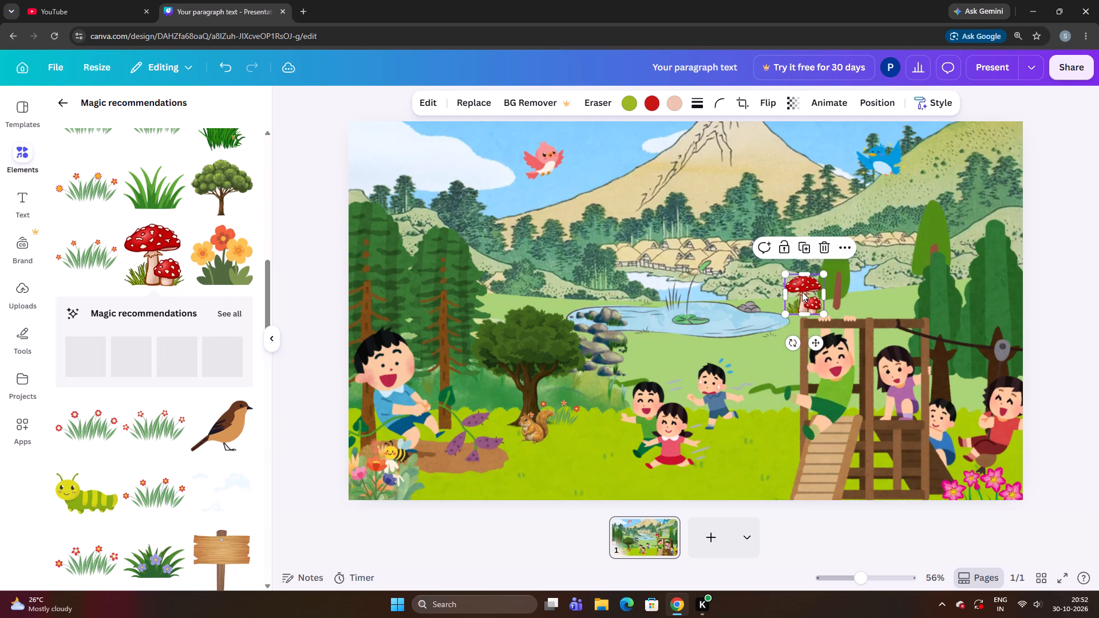
left_click_drag(822, 310, 812, 304)
left_click(805, 290)
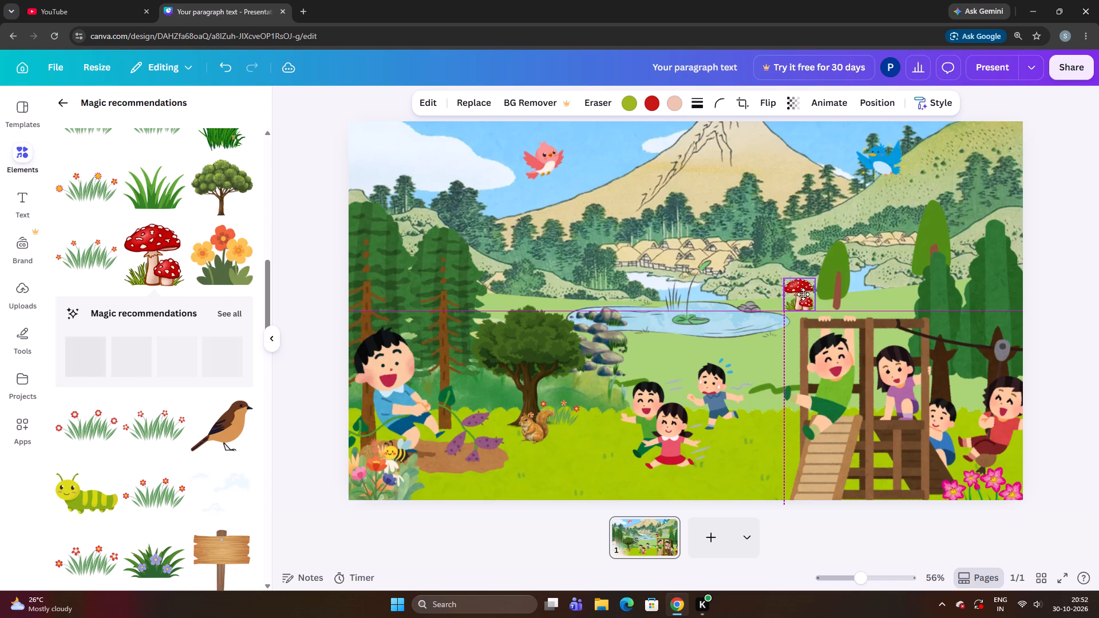
key("Up")
key("Up")
key("Up")
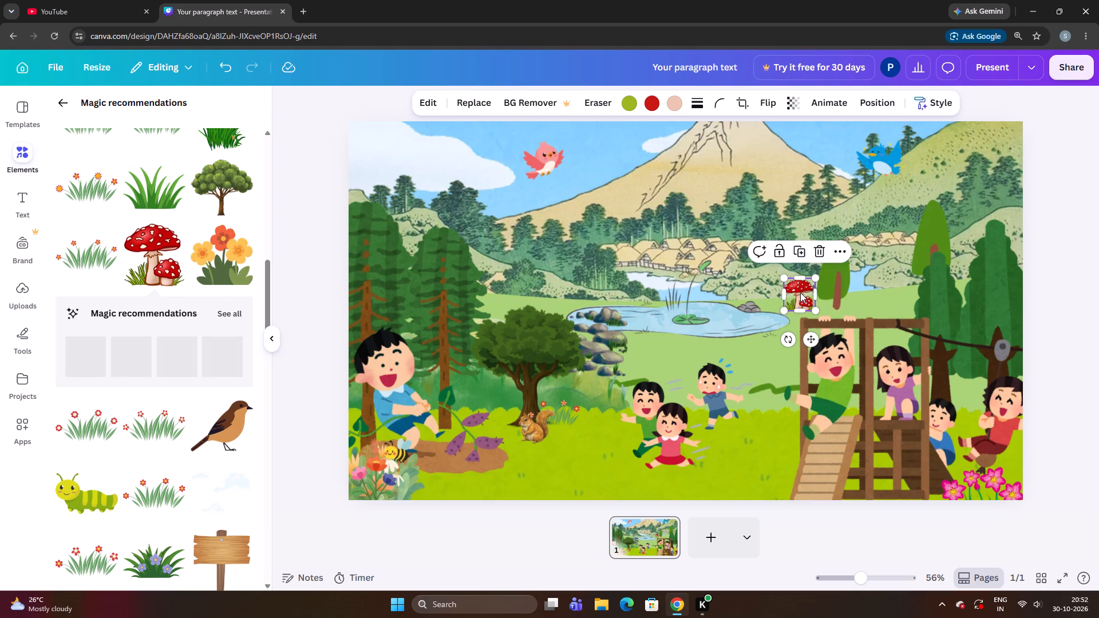
left_click(1045, 226)
Nudge the red mushrooms left and slightly up in small increments, closer to the pond's rock and away from the small tree.
left_click(802, 298)
key("Up")
key("Up")
key("Up")
key("Left")
key("Left")
key("Left")
key("Left")
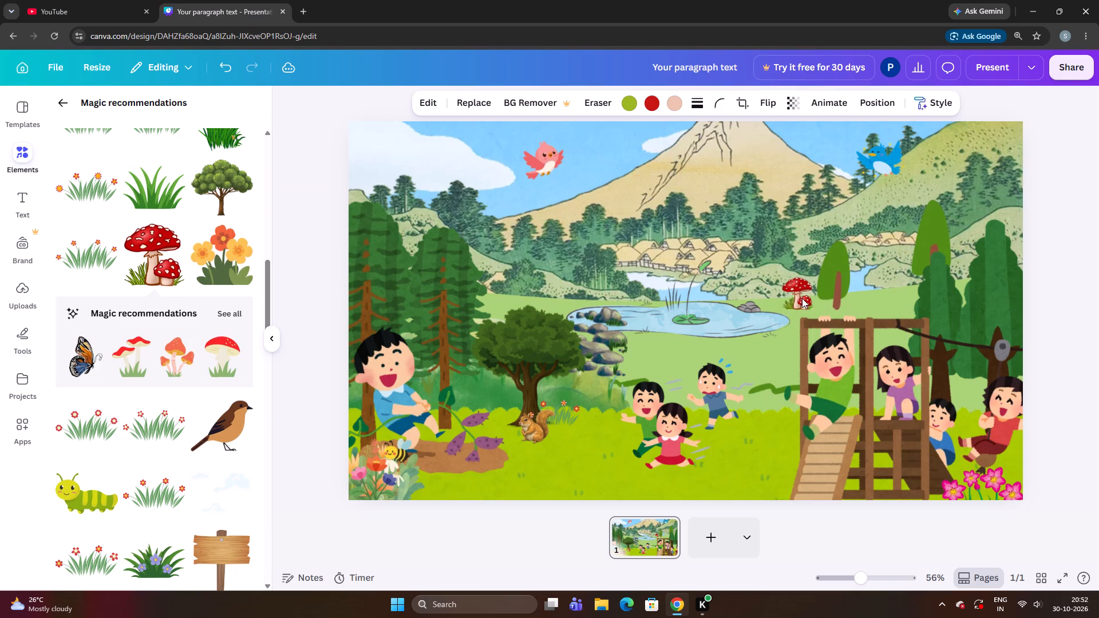
key("Left")
key("Left")
key("Left")
key("Left")
key("Left")
key("Left")
key("Up")
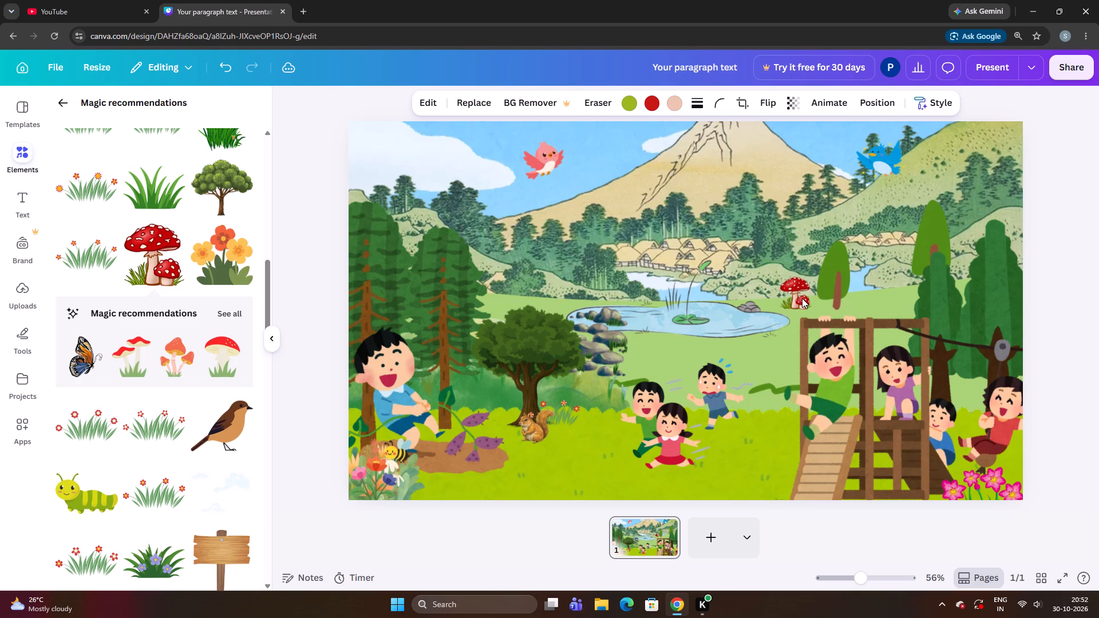
key("Up")
key("Left")
key("Left")
key("Left")
key("Left")
key("Left")
key("Left")
key("Left")
key("Left")
key("Left")
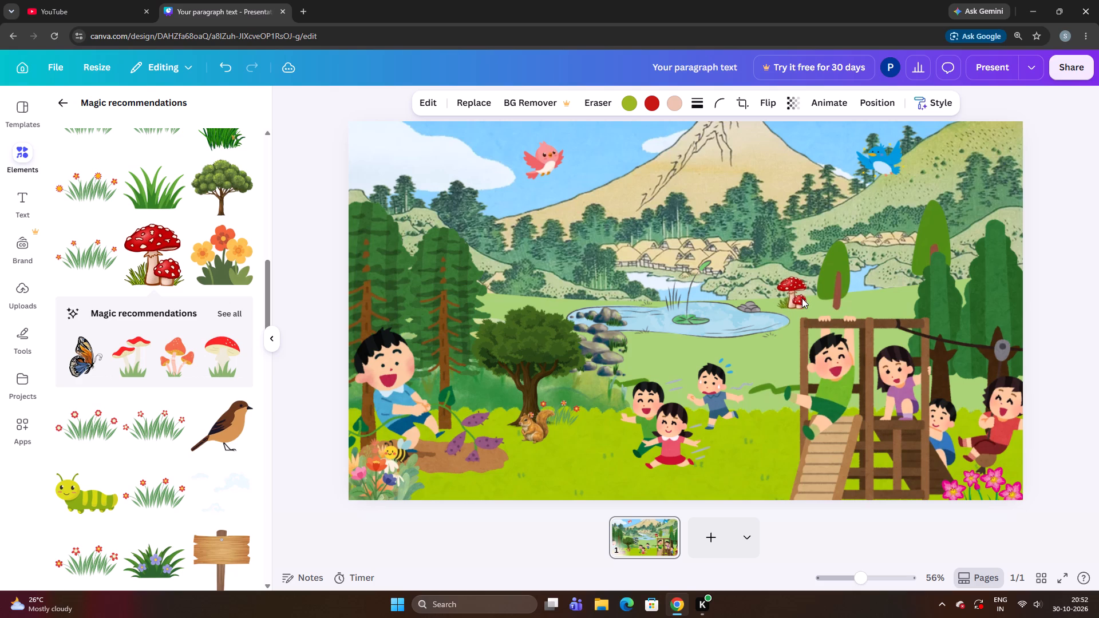
key("Left")
key("Up")
key("Up")
key("Left")
key("Left")
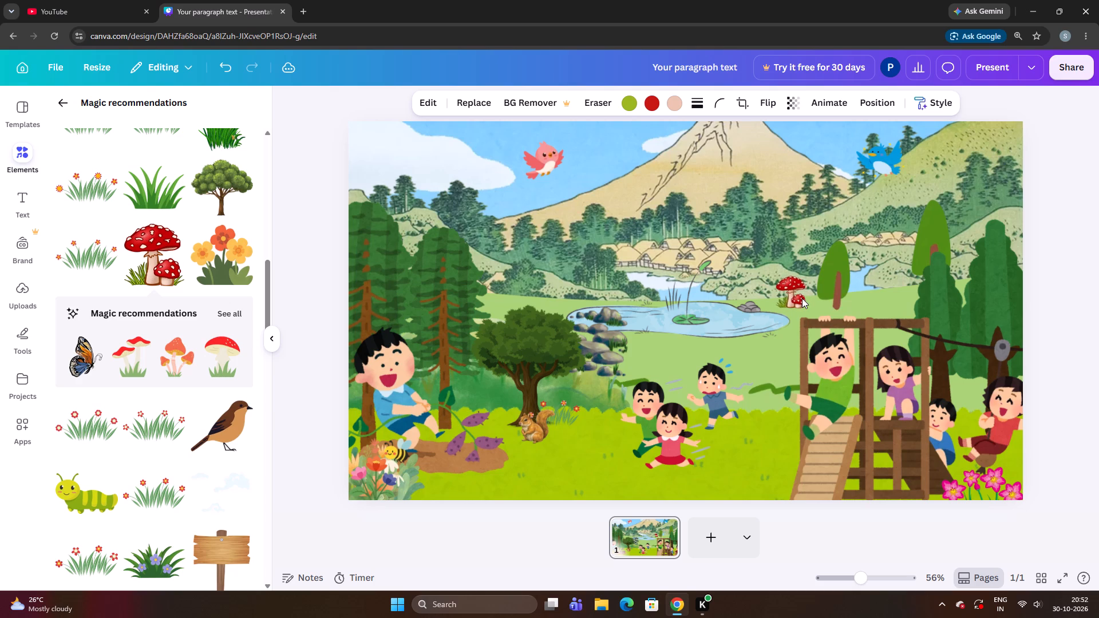
Fine-tune the red mushrooms slightly upward on the grass between the pond's rock and the small tree.
key("Up")
key("Up")
key("Up")
key("Up")
key("Left")
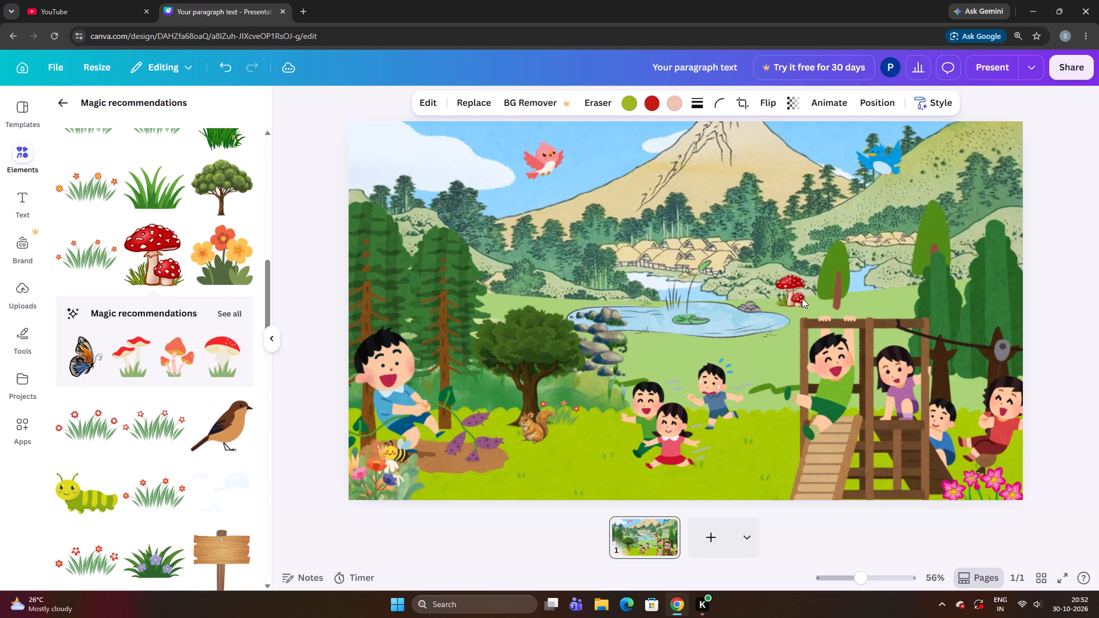
key("Left")
key("Down")
key("Down")
key("Up")
key("Up")
key("Up")
key("Up")
key("Up")
key("Up")
key("Right")
key("Right")
key("Right")
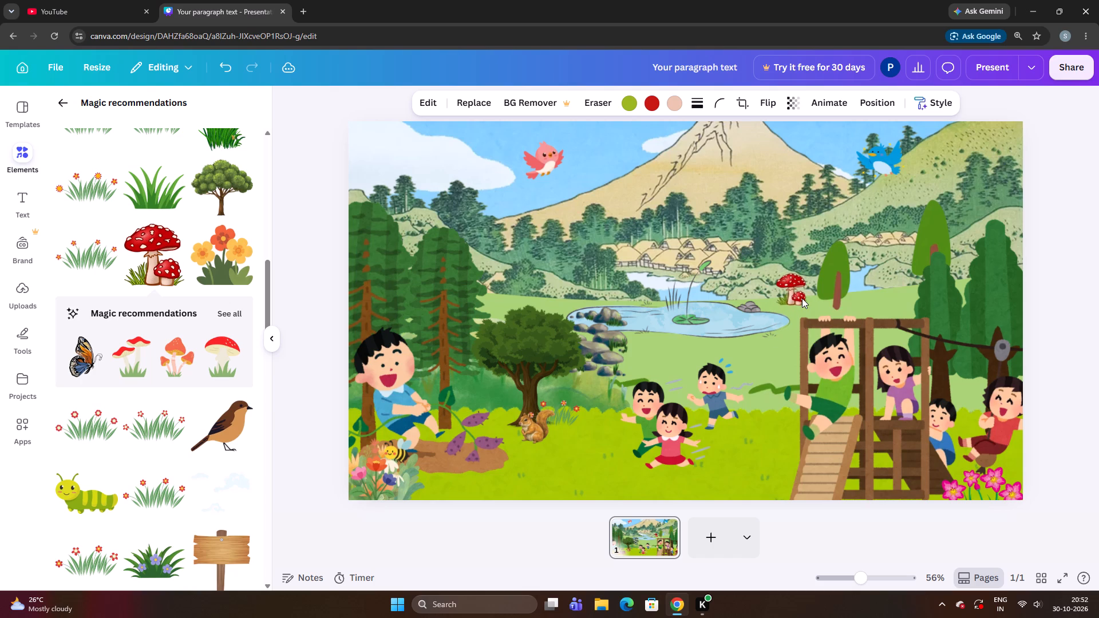
key("Right")
key("Down")
key("Down")
key("Up")
key("Left")
key("Left")
key("Left")
Nudge the red mushrooms further left in small increments, away from the small tree and closer to the pond's rock.
key("Up")
key("Left")
key("Left")
key("Left")
key("Down")
key("Down")
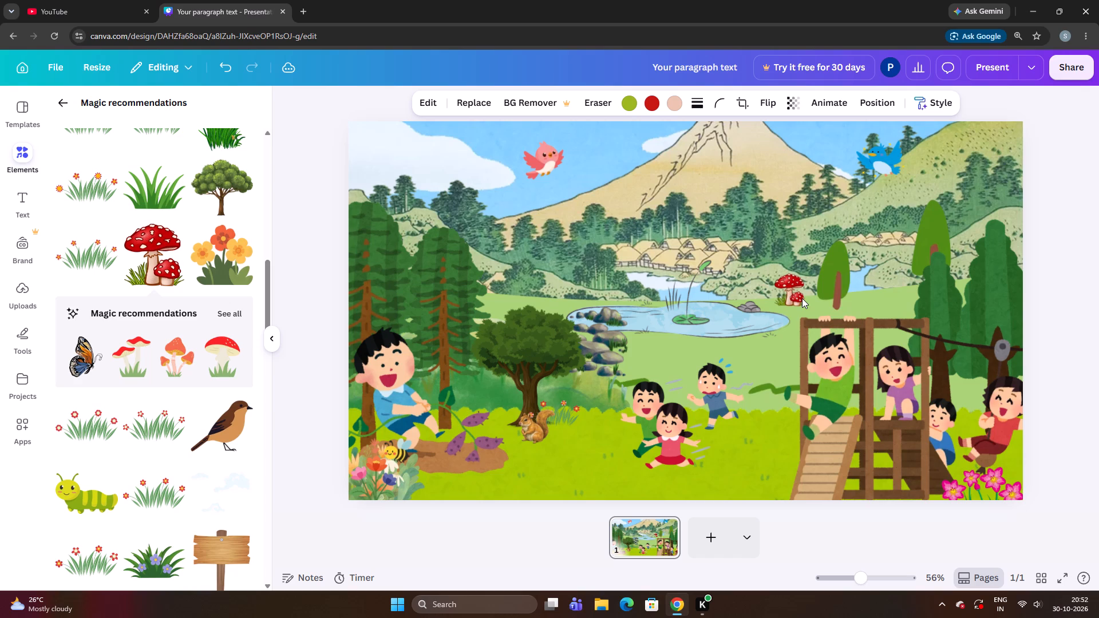
key("Left")
key("Left")
key("Left")
key("Left")
key("Left")
key("Left")
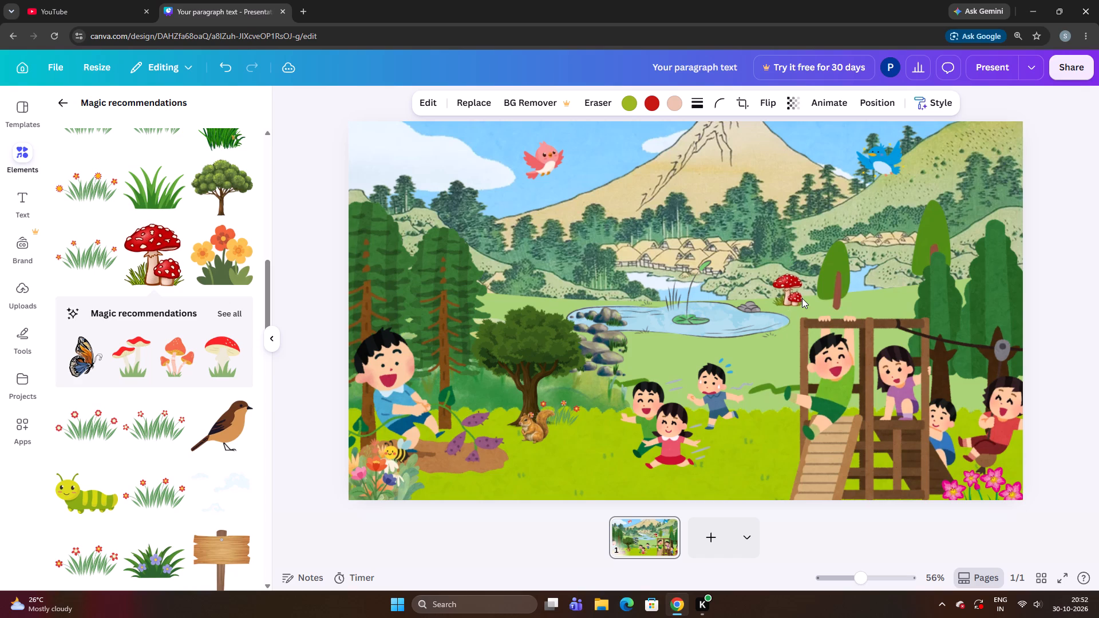
key("Down")
key("Down")
key("Up")
key("Up")
key("Left")
key("Left")
key("Down")
key("Down")
key("Left")
key("Left")
key("Left")
key("Left")
key("Left")
key("Up")
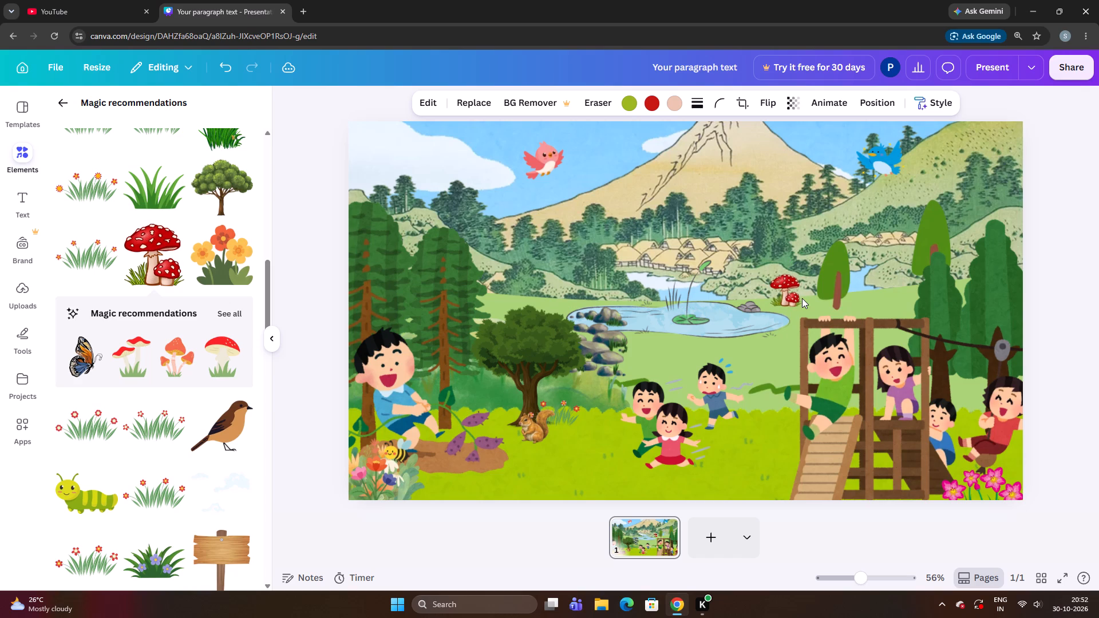
key("Down")
key("Down")
key("Left")
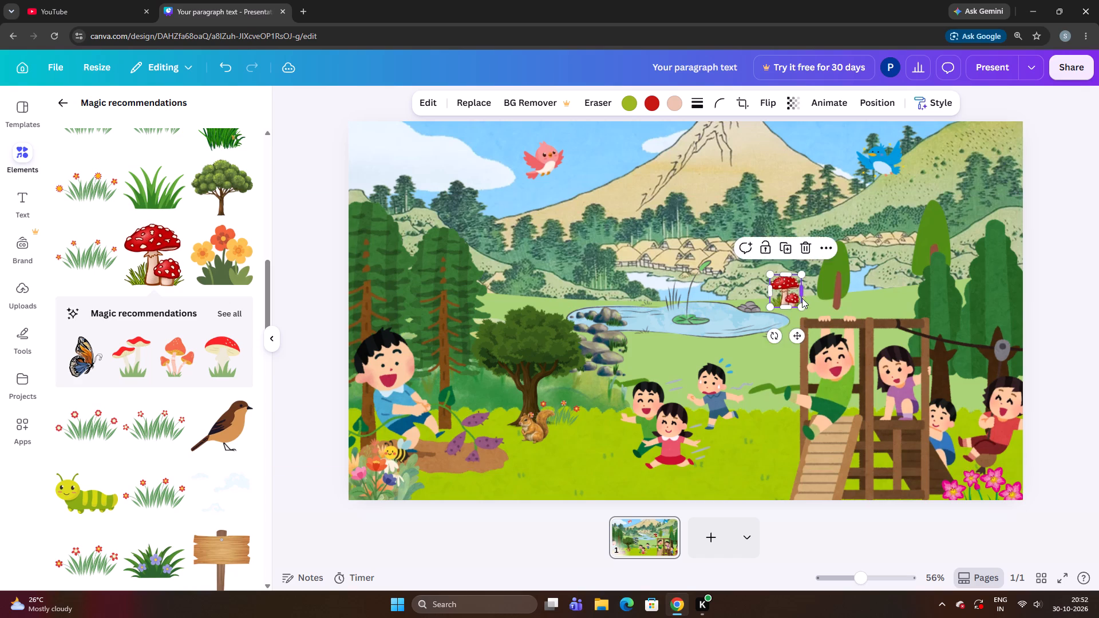
Shift the red mushrooms slightly right and down to settle them on the grass beside the pond's rock.
key("Right")
key("Right")
key("Right")
key("Down")
key("Down")
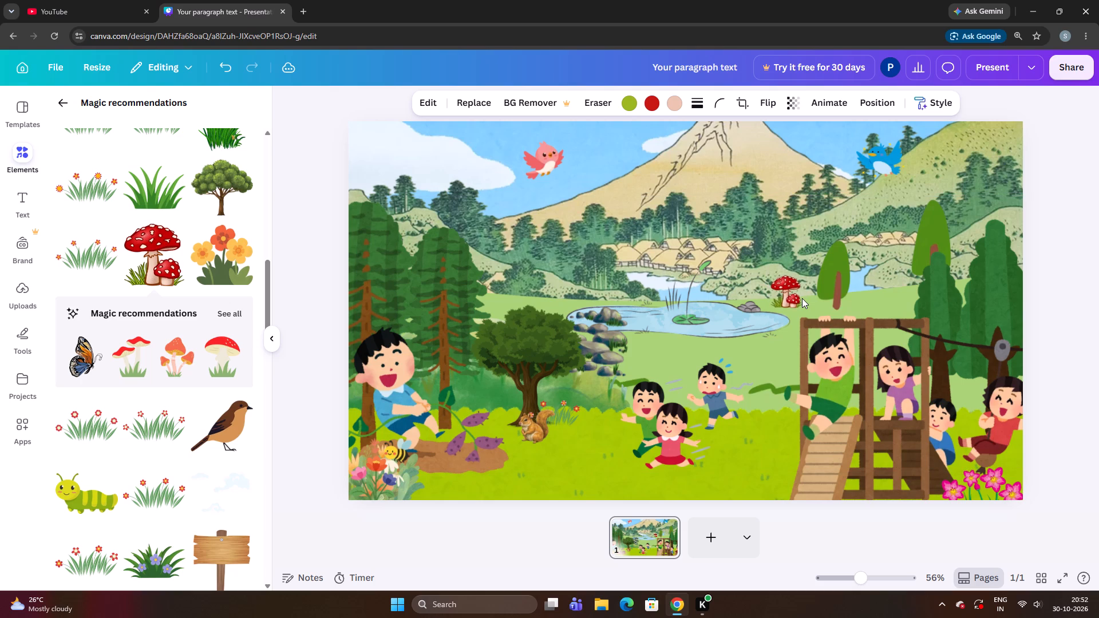
key("Up")
key("Left")
key("Down")
key("Down")
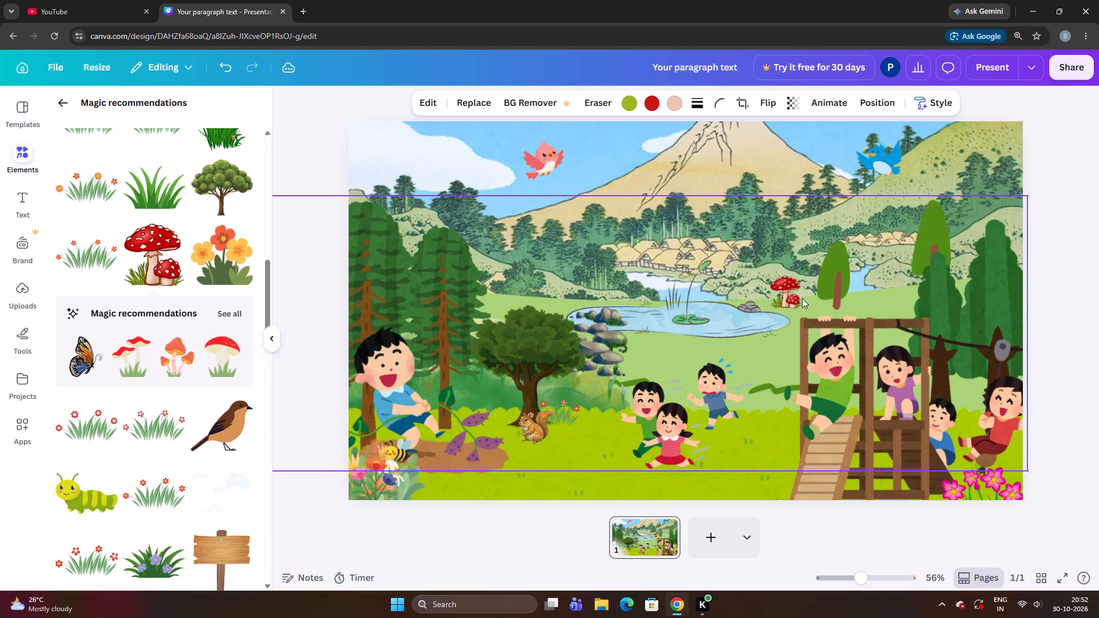
Add the teal hummingbird with the white belly from the magic recommendations and shrink it to a small bird in front of the mountain.
scroll(151, 522, "down", 2)
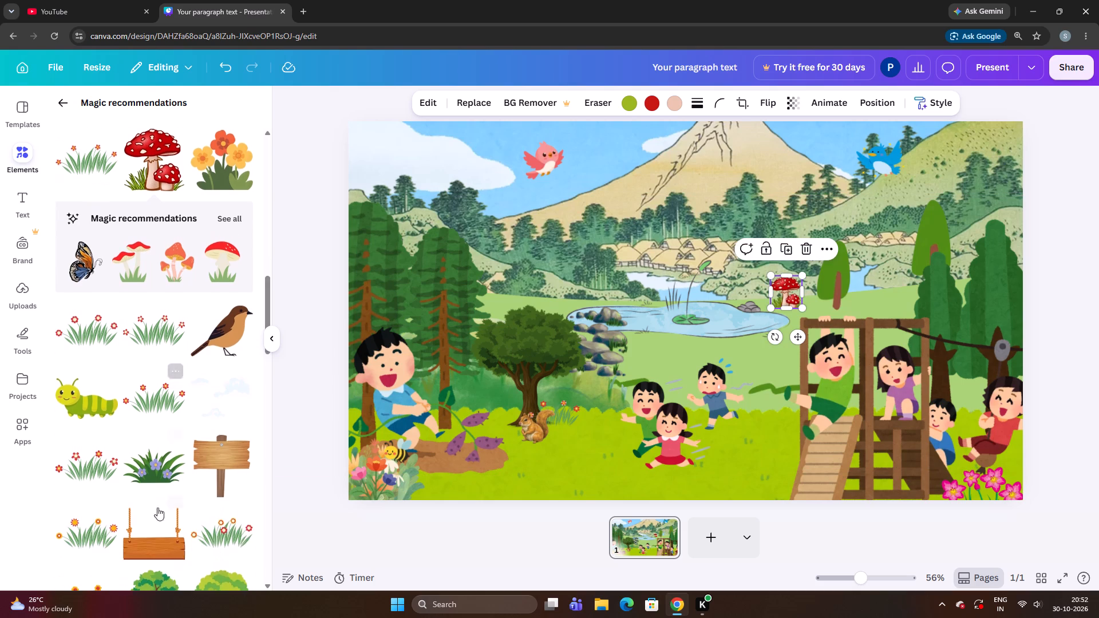
scroll(187, 484, "down", 5)
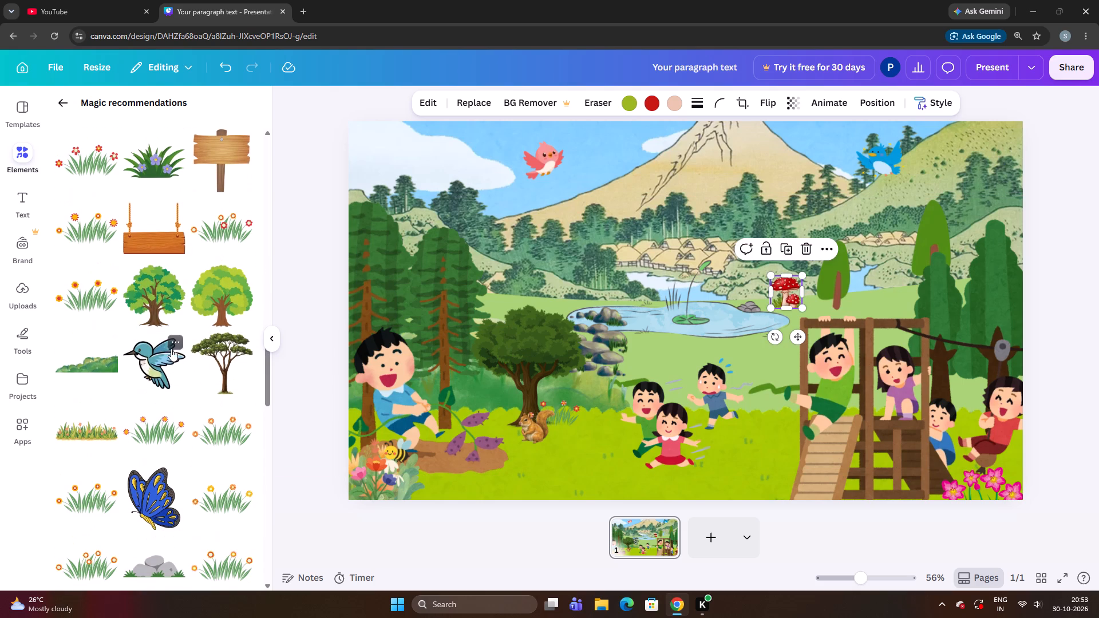
left_click(164, 358)
left_click_drag(618, 307, 645, 253)
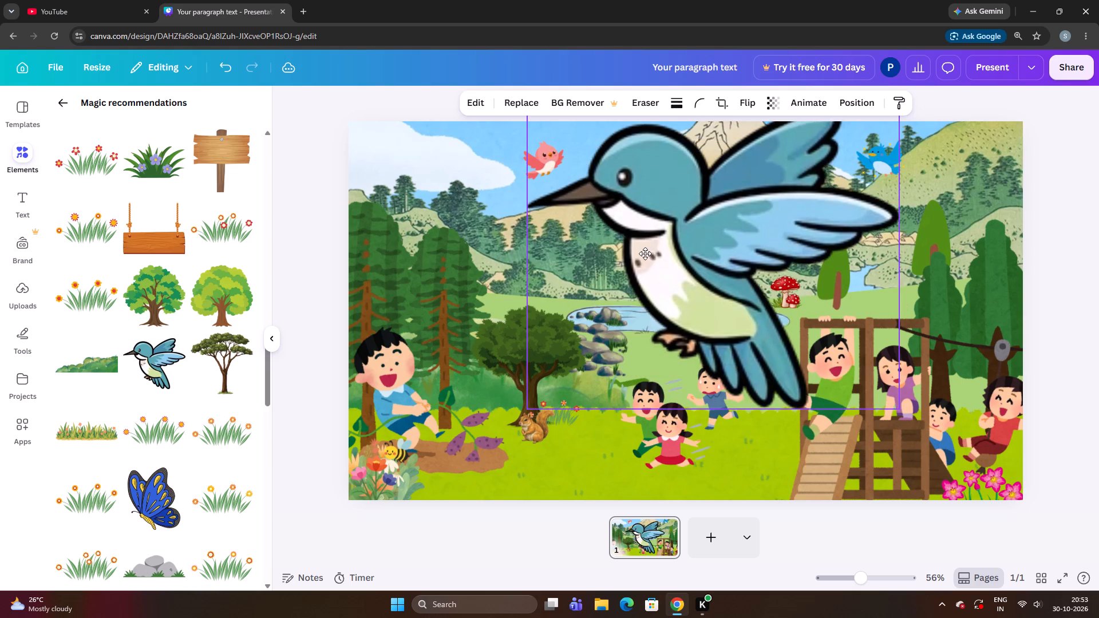
left_click_drag(645, 253, 607, 256)
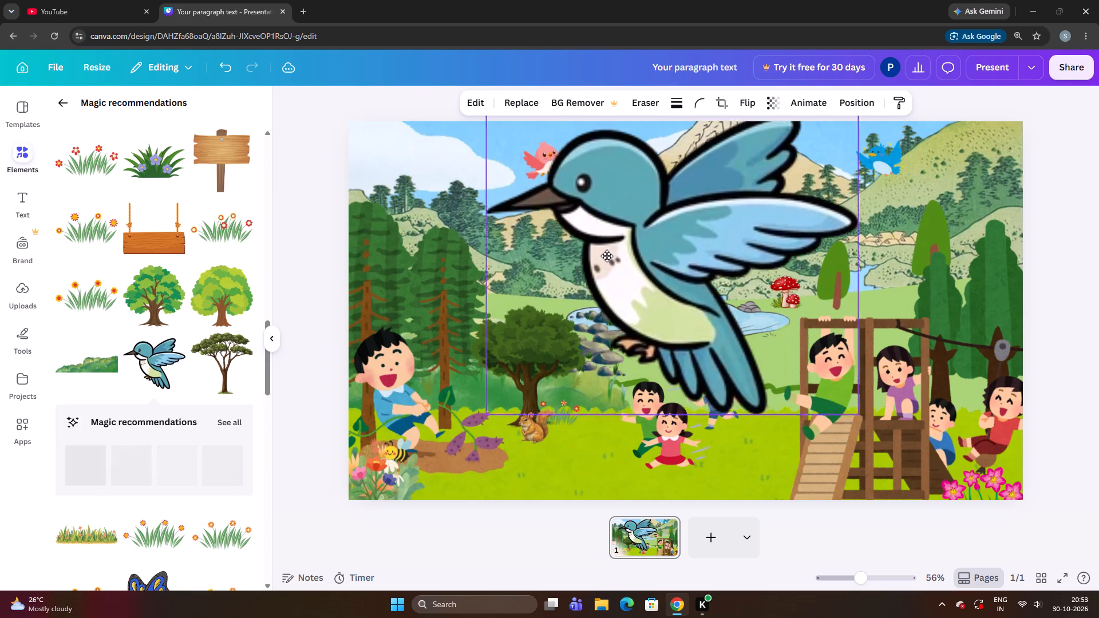
left_click_drag(607, 256, 397, 326)
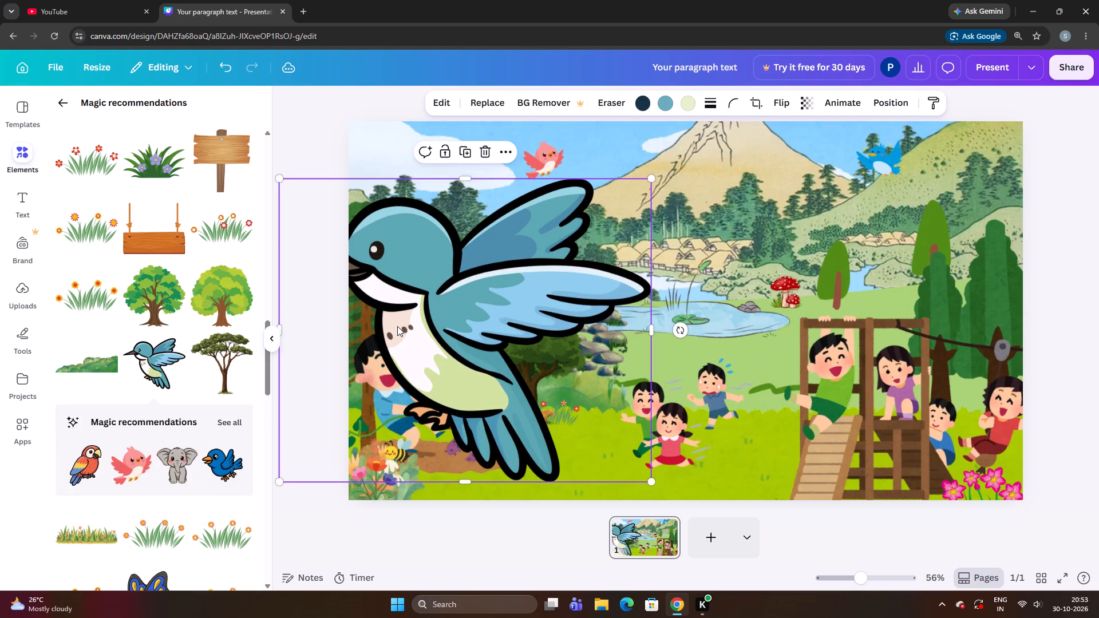
left_click_drag(397, 326, 527, 286)
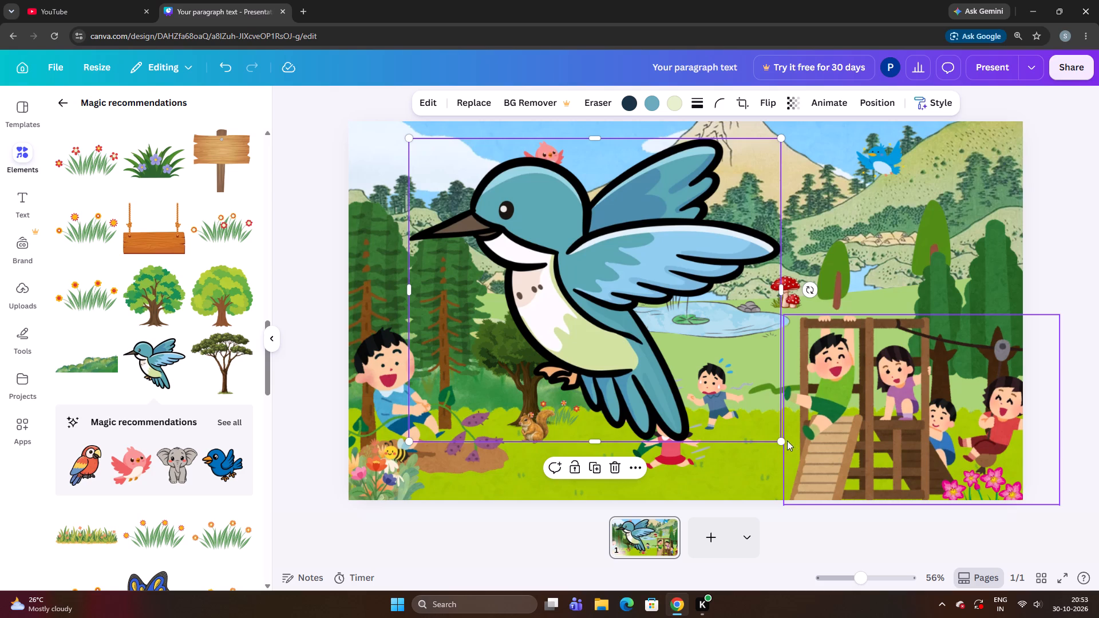
left_click_drag(785, 441, 604, 262)
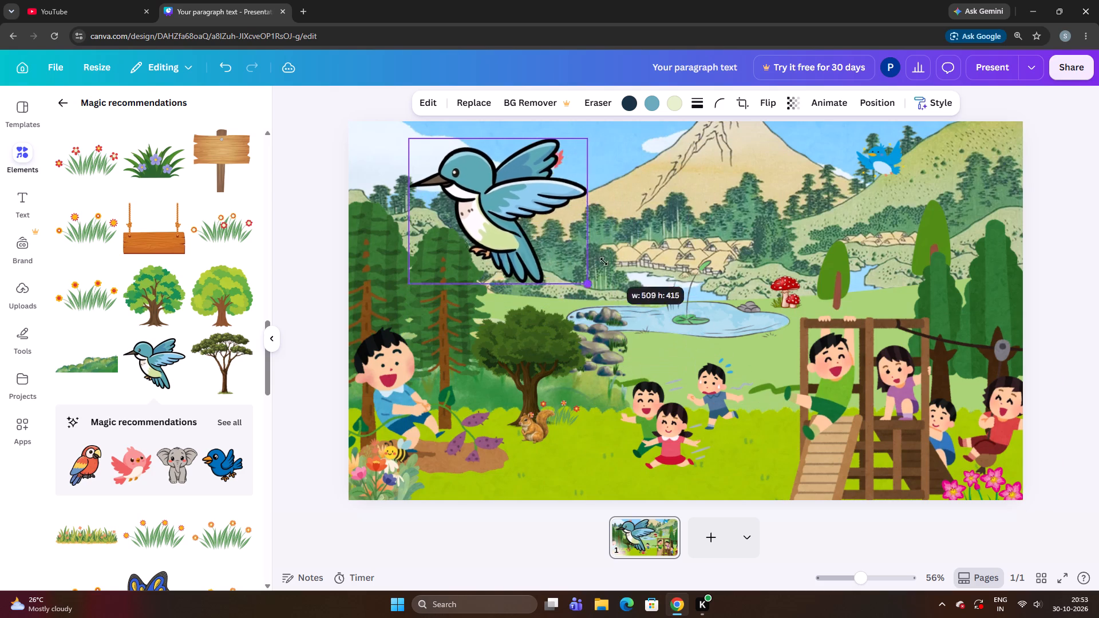
left_click_drag(604, 262, 579, 245)
left_click_drag(493, 208, 717, 257)
left_click_drag(787, 312, 673, 224)
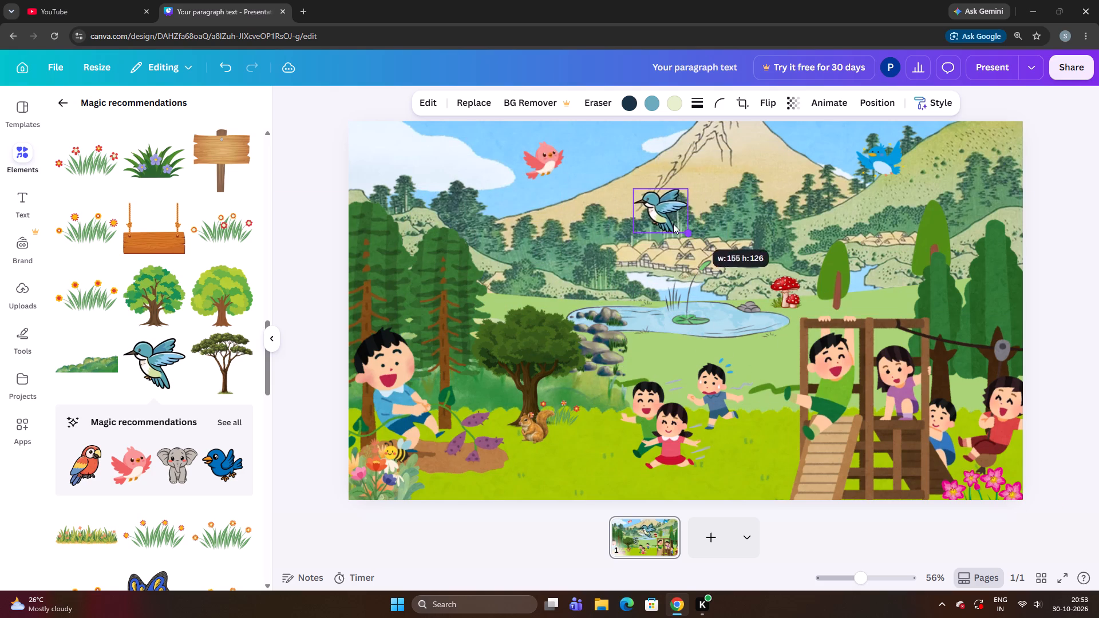
left_click_drag(673, 224, 687, 227)
Move the hummingbird above the red mushrooms and rotate it to about -45°.
left_click_drag(662, 216, 768, 276)
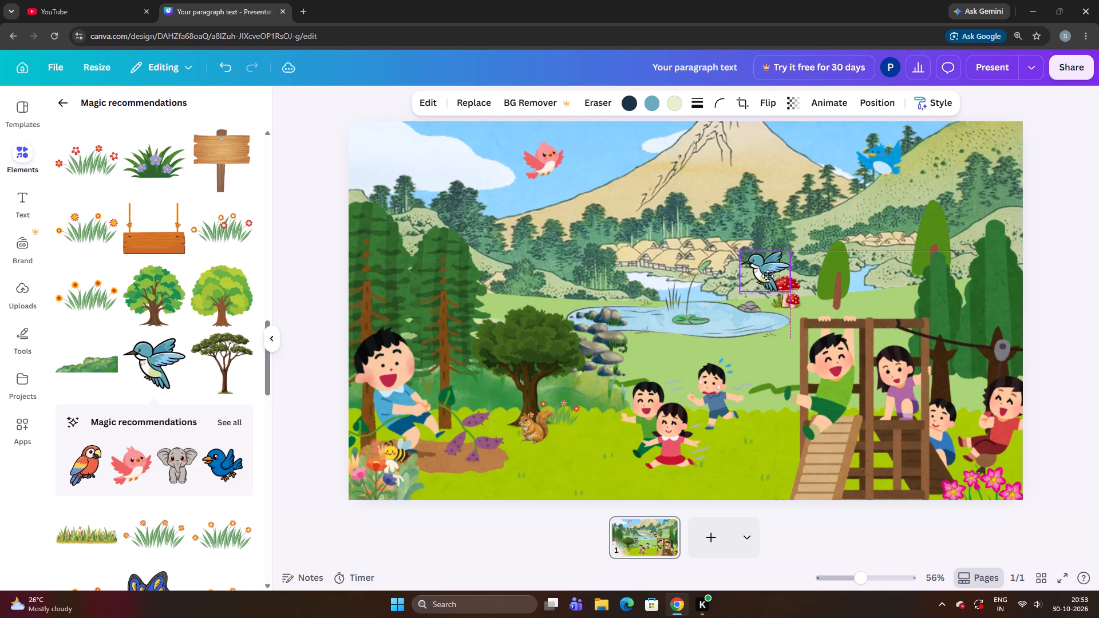
left_click_drag(768, 276, 764, 244)
left_click_drag(757, 286, 776, 287)
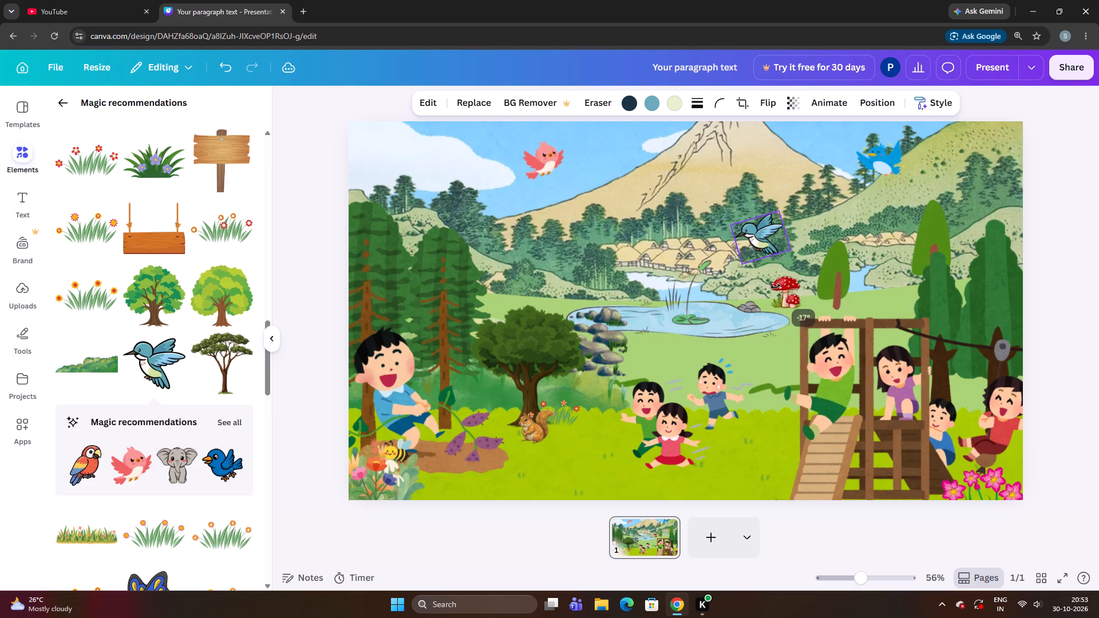
left_click_drag(776, 287, 802, 283)
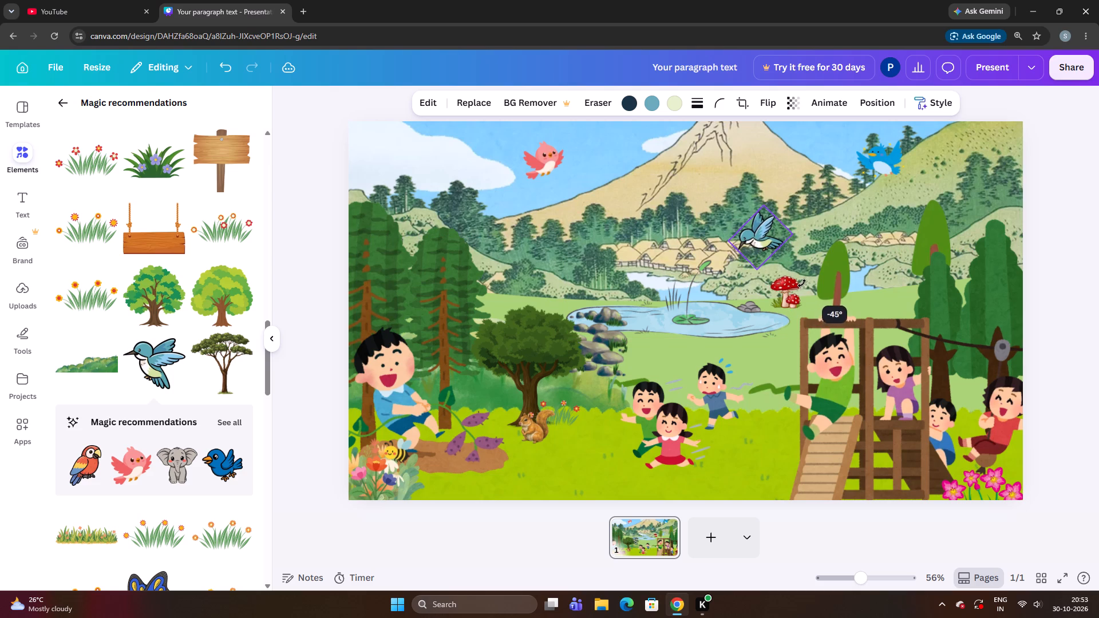
left_click_drag(802, 283, 800, 283)
Shrink the hummingbird slightly to about 130 wide and position it between the village houses and the red mushrooms.
left_click_drag(771, 241, 762, 263)
left_click_drag(786, 253, 780, 257)
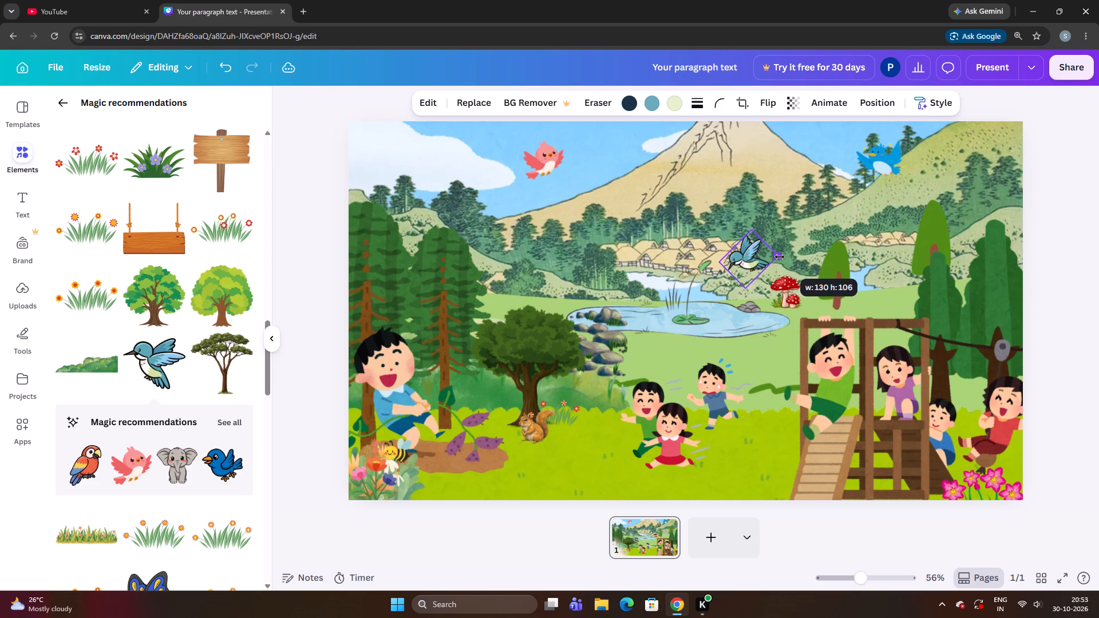
left_click_drag(780, 257, 778, 260)
left_click_drag(757, 260, 773, 253)
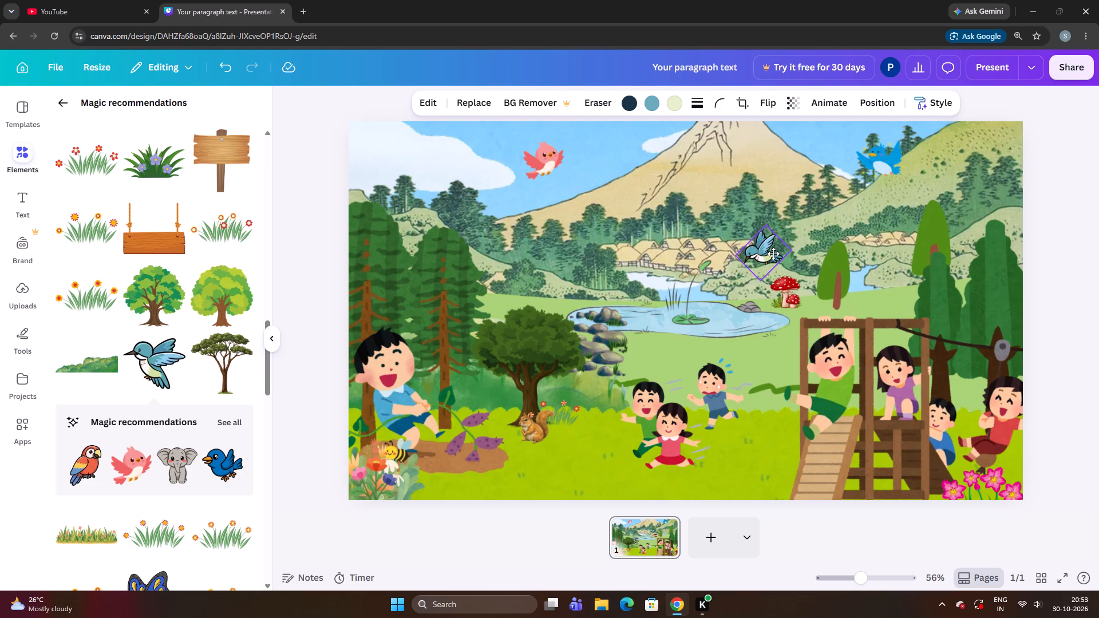
left_click_drag(773, 253, 765, 237)
left_click_drag(765, 237, 742, 263)
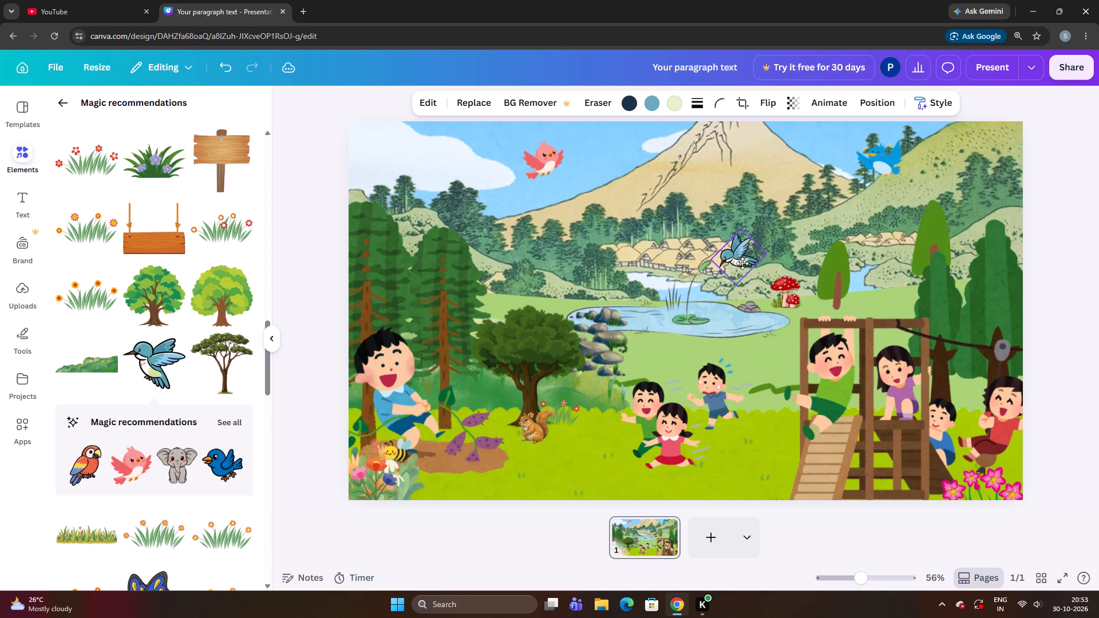
left_click_drag(742, 263, 740, 303)
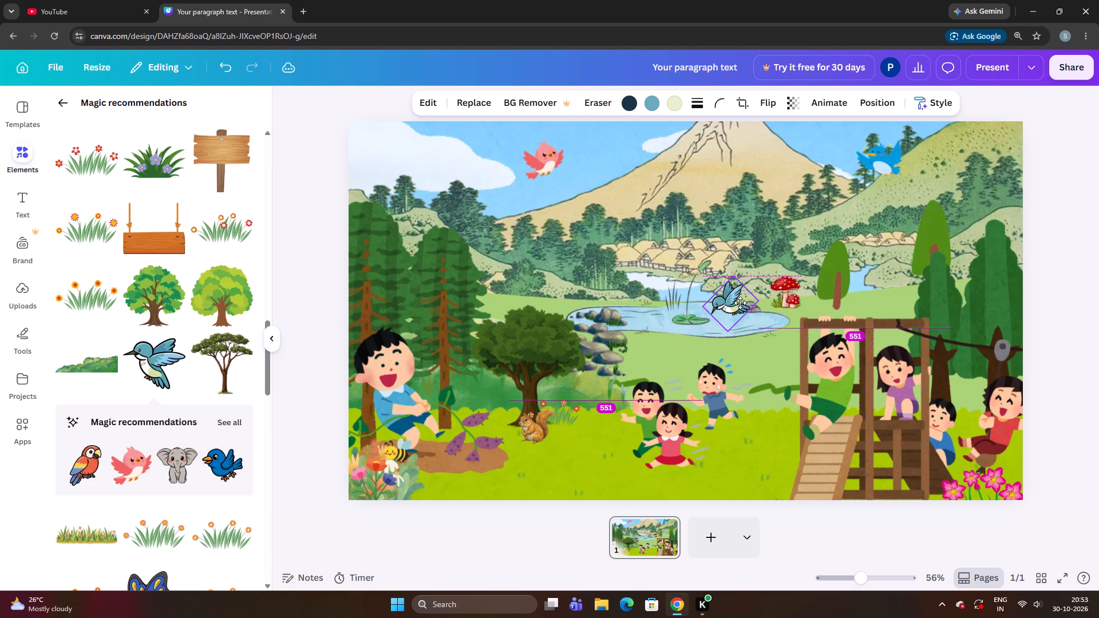
left_click_drag(740, 303, 760, 243)
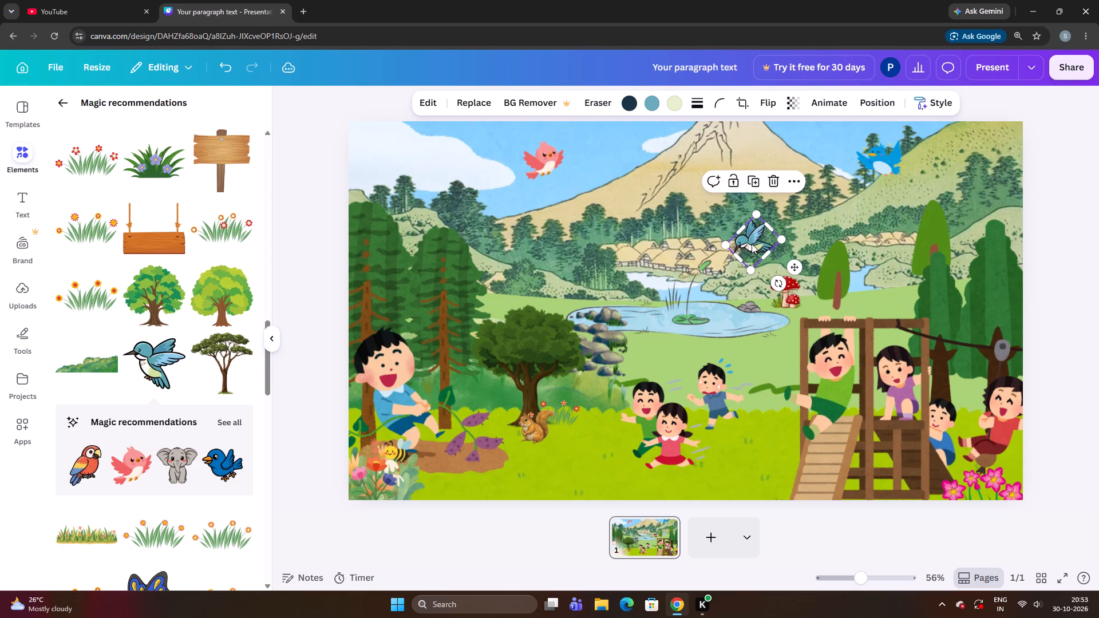
Nudge the hummingbird left and slightly down in small increments toward the village houses.
key("Left")
key("Left")
key("Left")
key("Left")
key("Left")
key("Left")
key("Left")
key("Left")
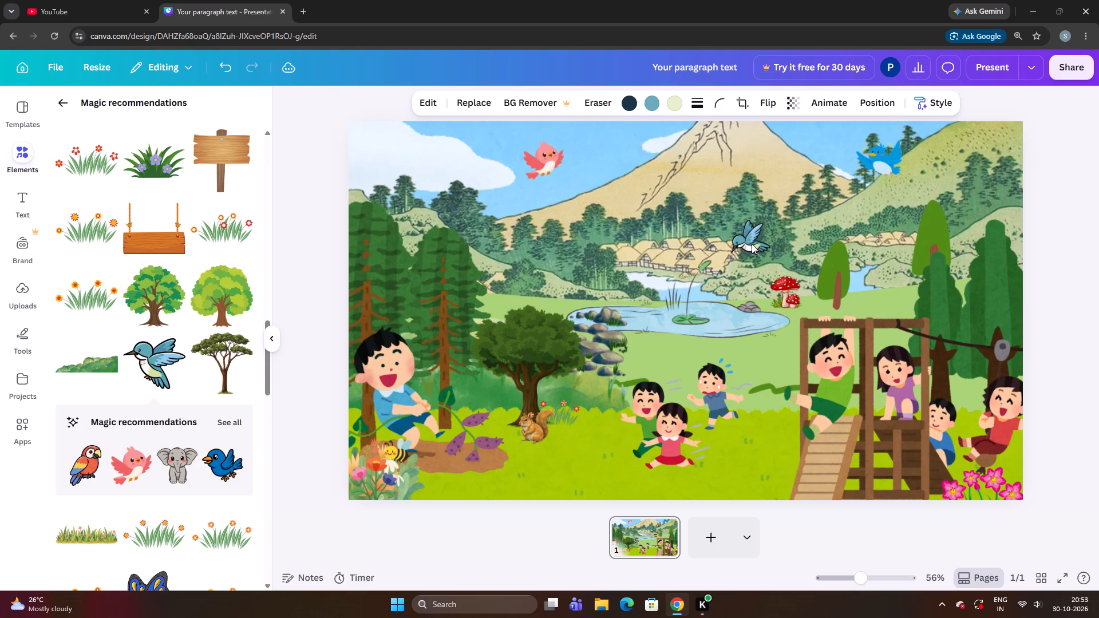
key("Down")
key("Up")
key("Left")
key("Left")
key("Down")
key("Down")
key("Down")
key("Left")
key("Left")
key("Left")
key("Left")
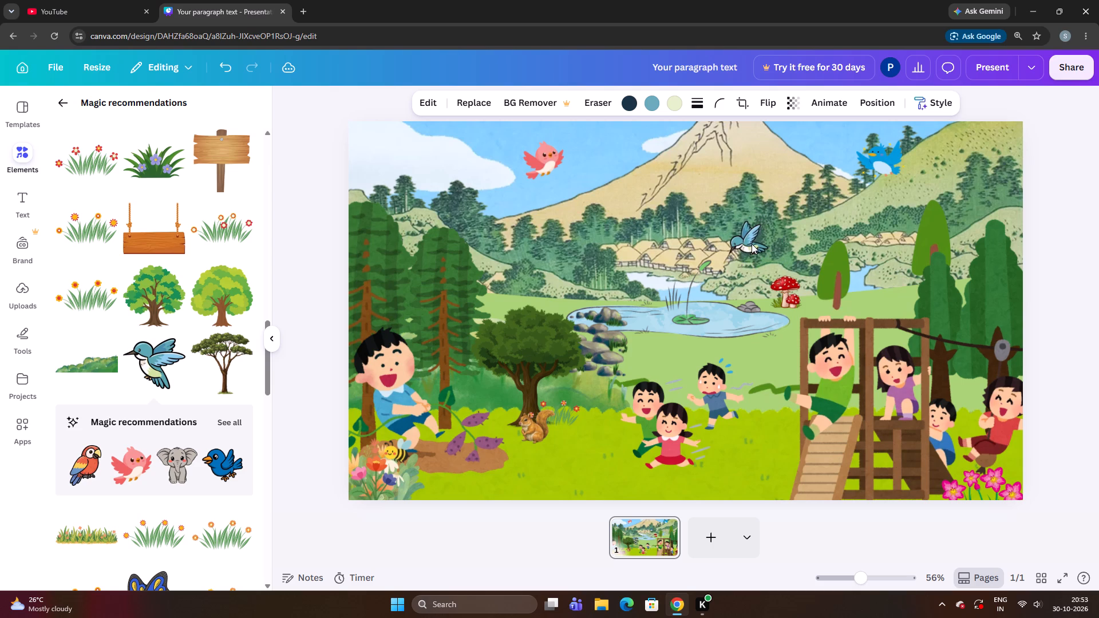
key("Left")
Lower the hummingbird in small increments, shifting it slightly left, so it hovers beside the last village house above the pond.
key("Down")
key("Down")
key("Down")
key("Down")
key("Up")
key("Up")
key("Left")
key("Down")
key("Down")
key("Down")
key("Down")
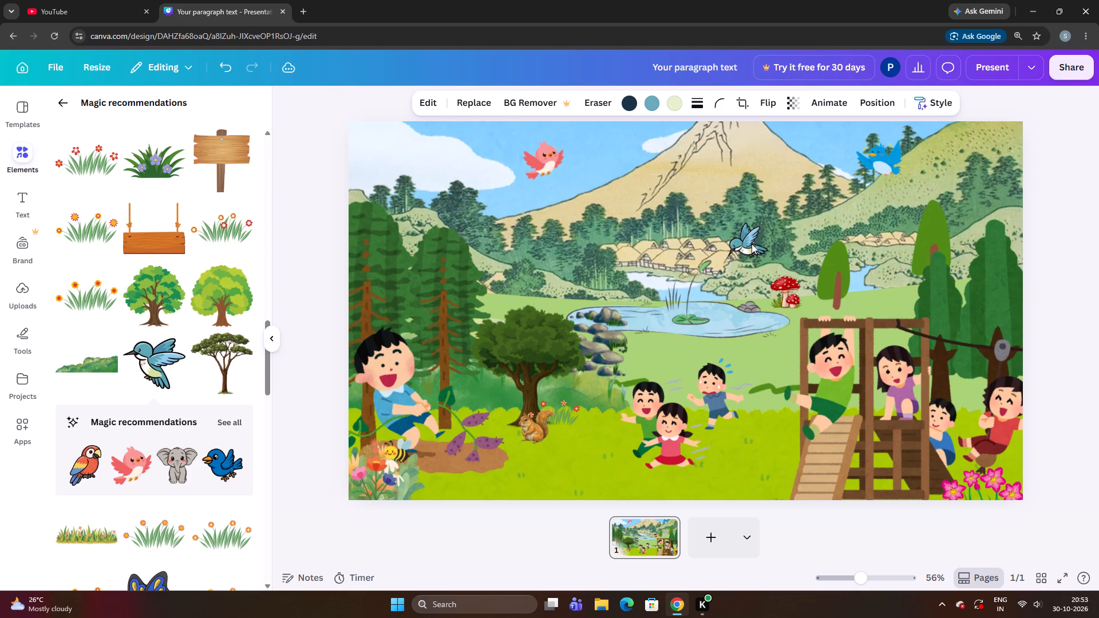
key("Left")
key("Left")
key("Left")
key("Down")
key("Down")
key("Right")
key("Right")
key("Up")
key("Left")
key("Left")
key("Down")
key("Down")
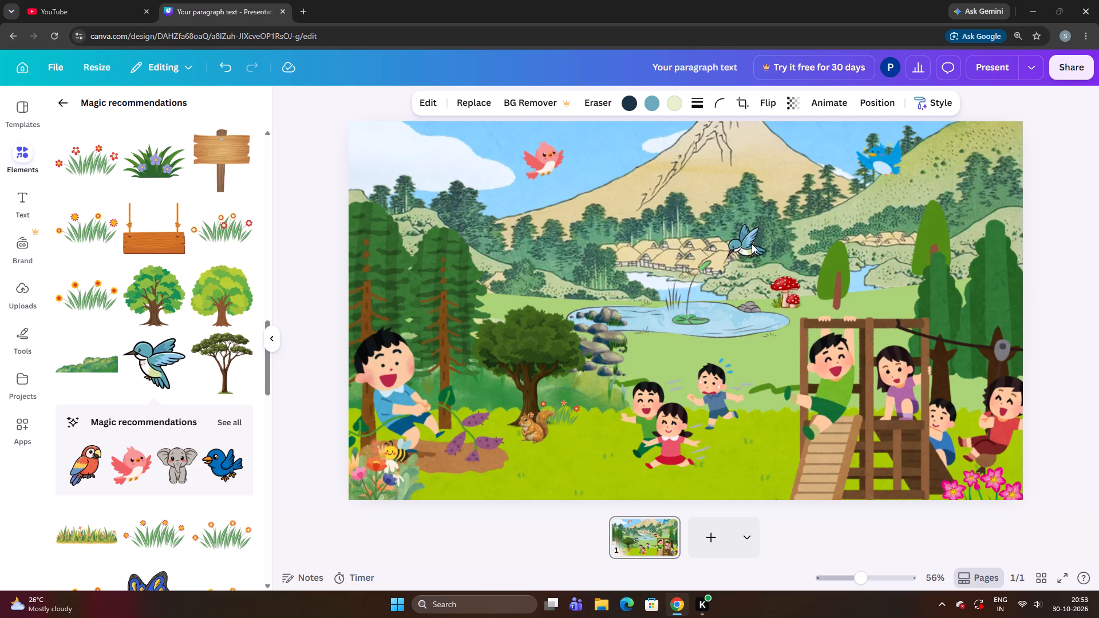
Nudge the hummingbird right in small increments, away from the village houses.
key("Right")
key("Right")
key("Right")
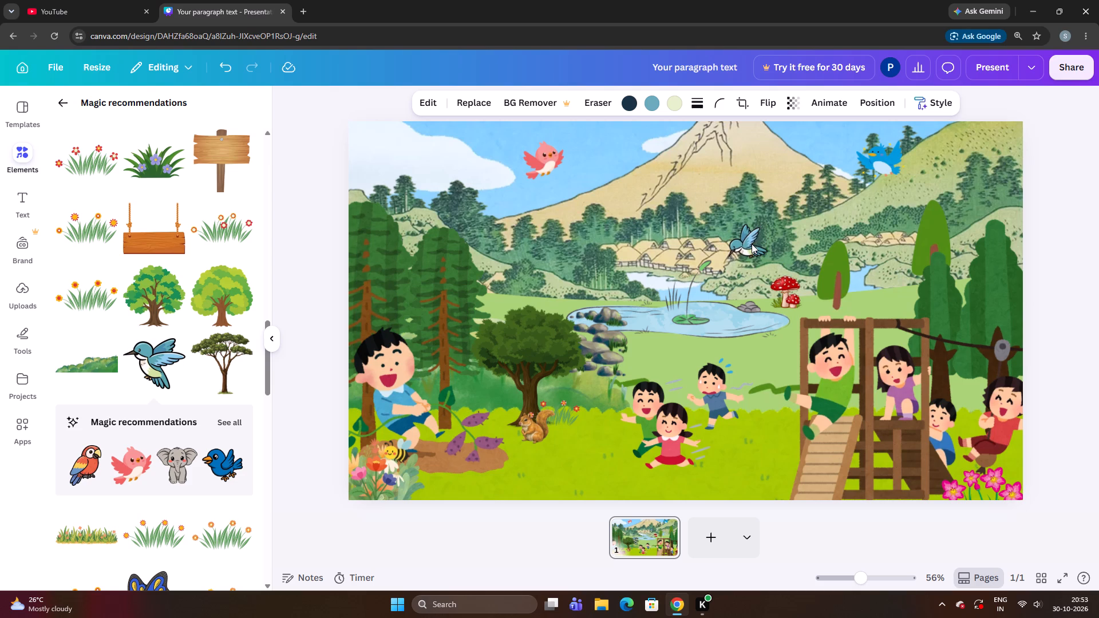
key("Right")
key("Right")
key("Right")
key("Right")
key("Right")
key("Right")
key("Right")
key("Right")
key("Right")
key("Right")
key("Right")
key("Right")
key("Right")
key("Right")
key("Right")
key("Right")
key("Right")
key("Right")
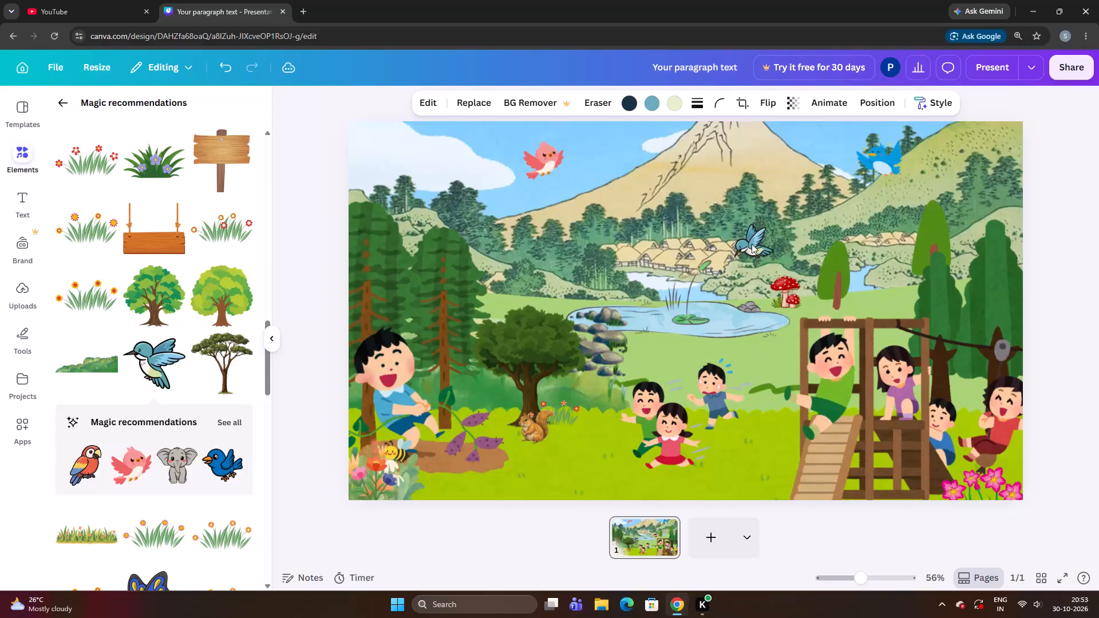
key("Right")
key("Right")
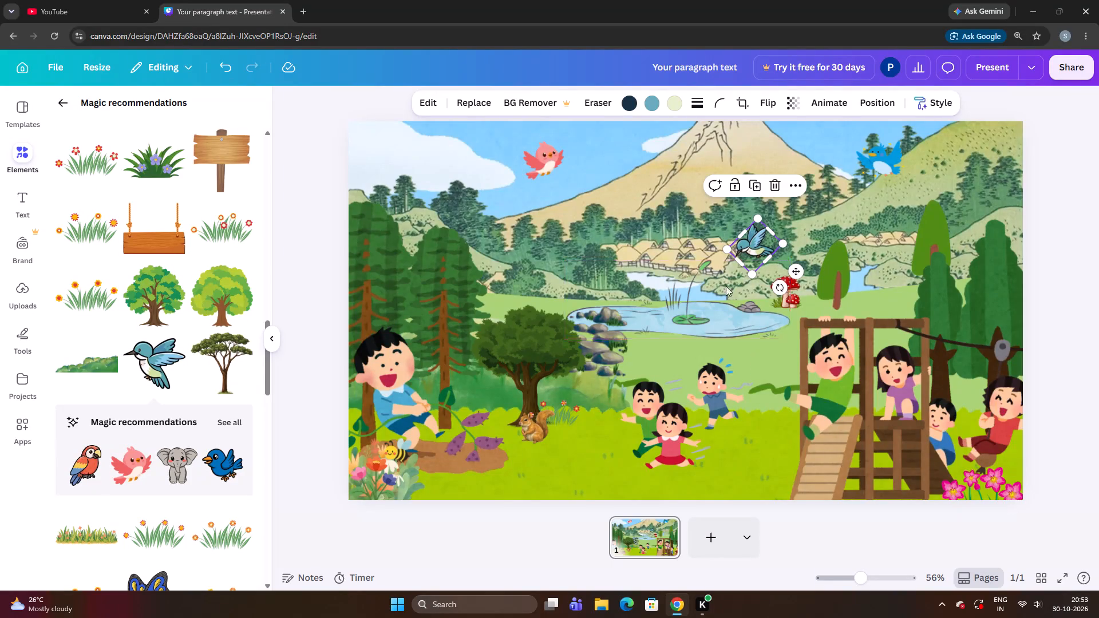
Enlarge the hummingbird to about 520 wide and move it to the middle of the scene, over the pond.
left_click_drag(756, 276, 693, 453)
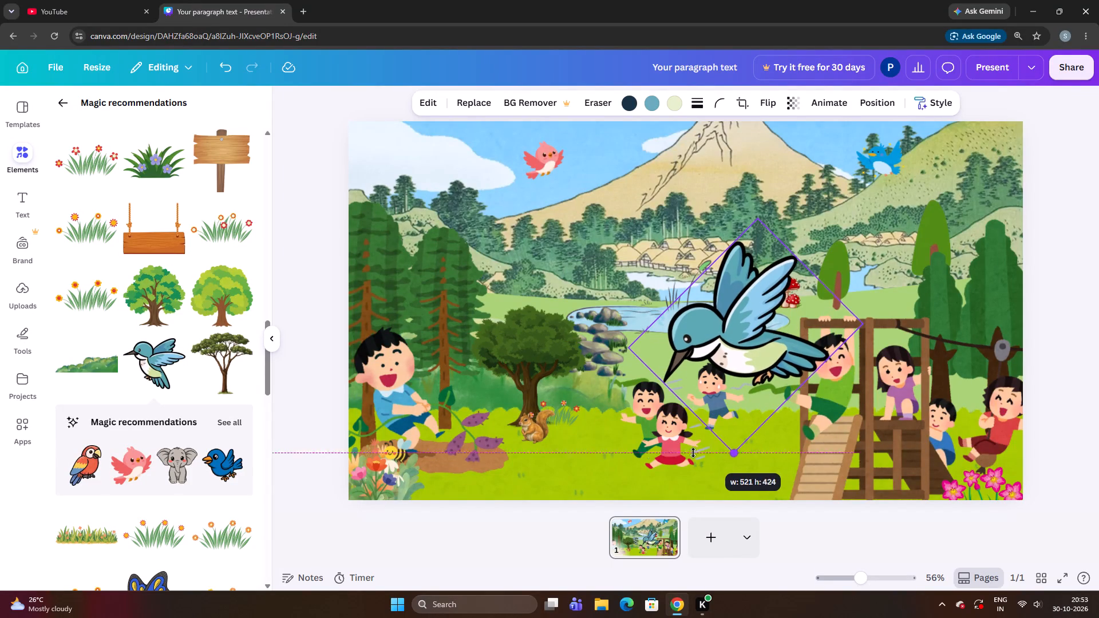
left_click_drag(693, 453, 608, 447)
left_click_drag(740, 351, 667, 317)
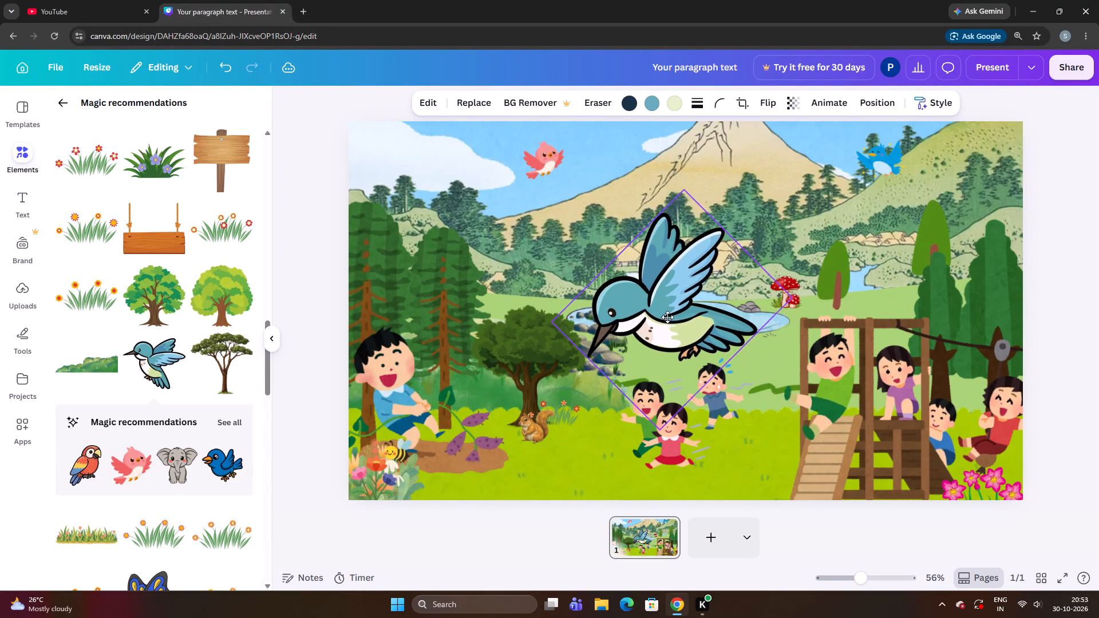
left_click_drag(667, 317, 665, 294)
Rotate the hummingbird until it is roughly level and reposition it above the pond.
left_click_drag(748, 349, 505, 409)
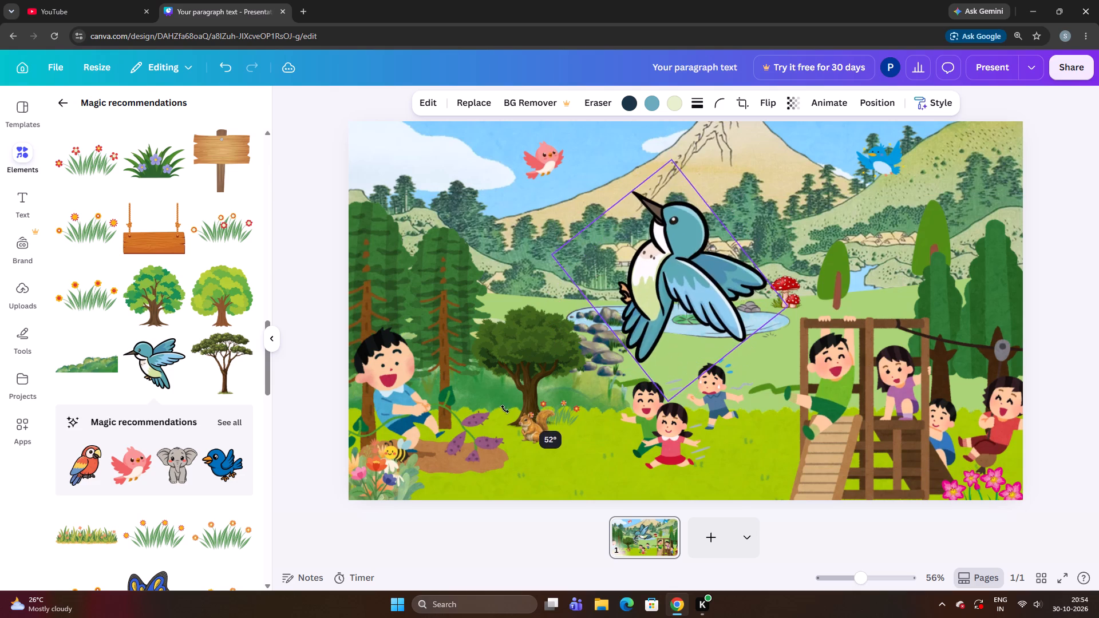
left_click_drag(505, 409, 665, 368)
left_click_drag(674, 297, 646, 322)
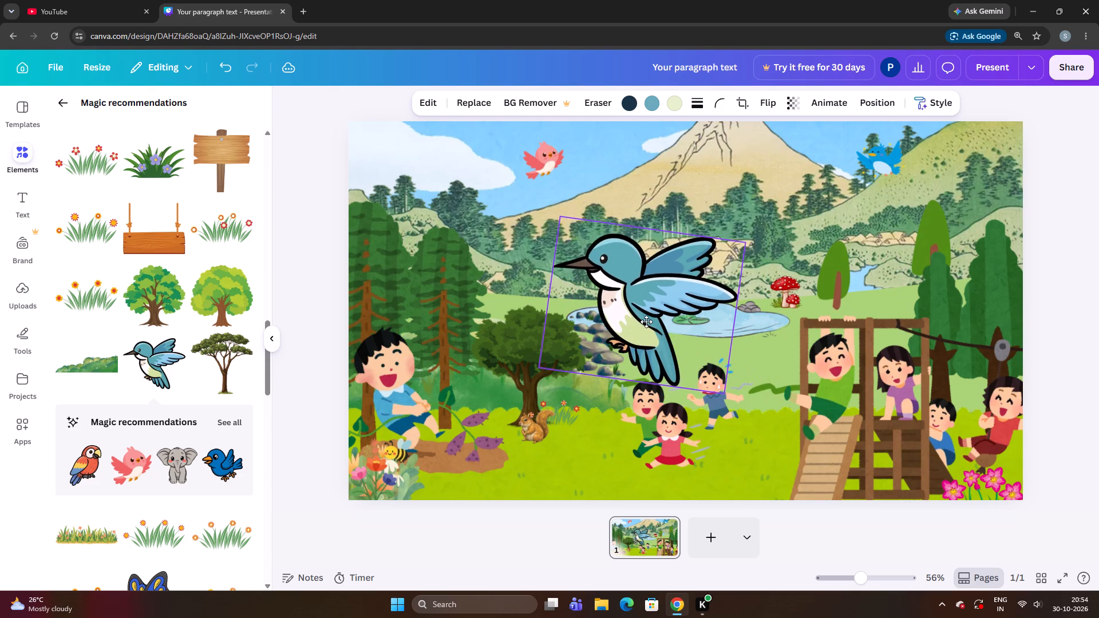
left_click_drag(646, 322, 655, 297)
left_click_drag(635, 383, 649, 382)
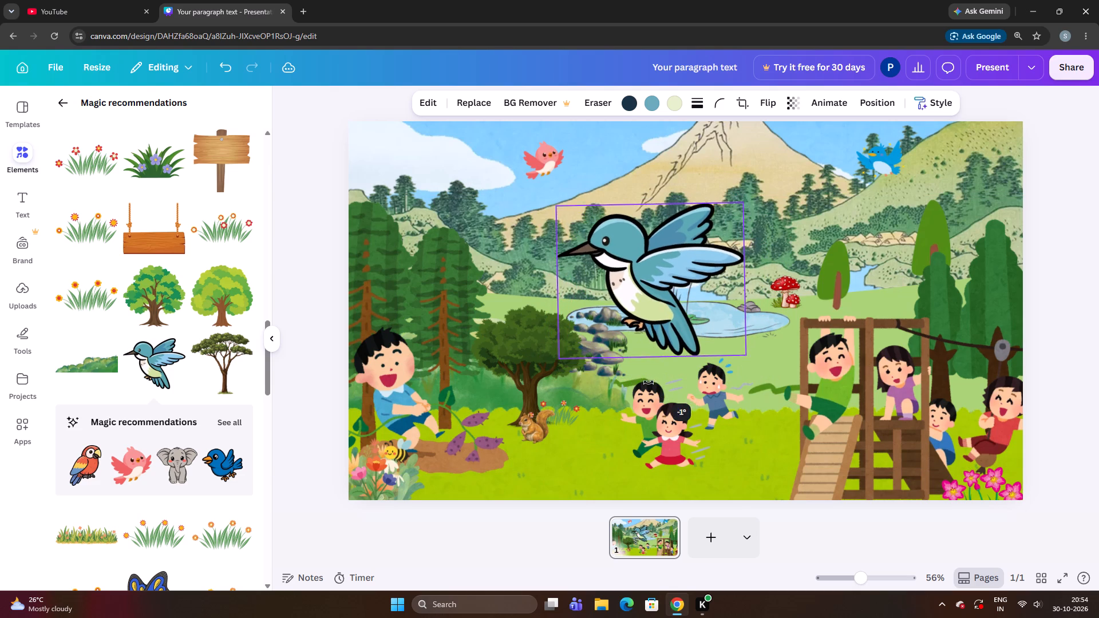
left_click_drag(649, 382, 647, 382)
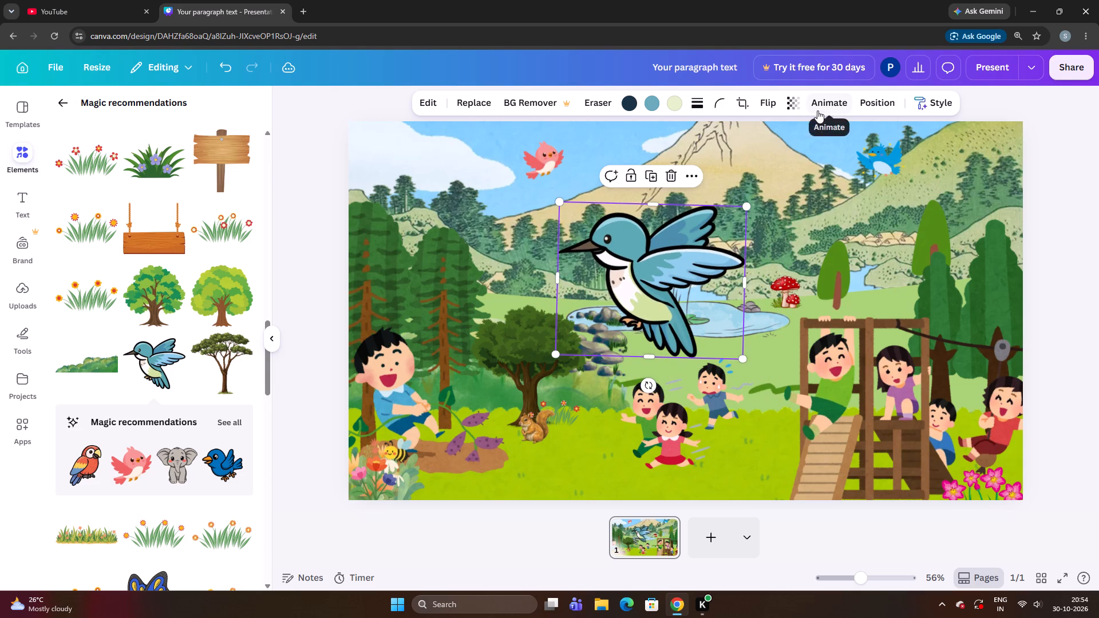
Open the animation options for the hummingbird.
left_click(817, 110)
left_click(804, 211)
left_click(760, 179)
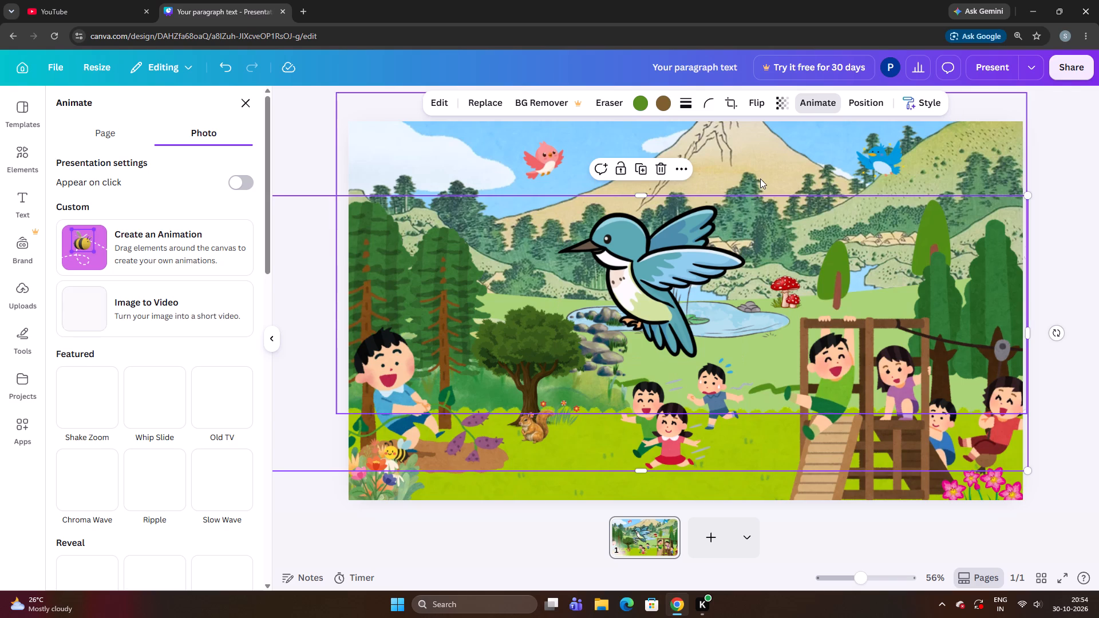
Reselect the hummingbird, shift it slightly toward the red mushrooms and nudge it up in small increments.
left_click(678, 268)
left_click_drag(678, 268, 703, 282)
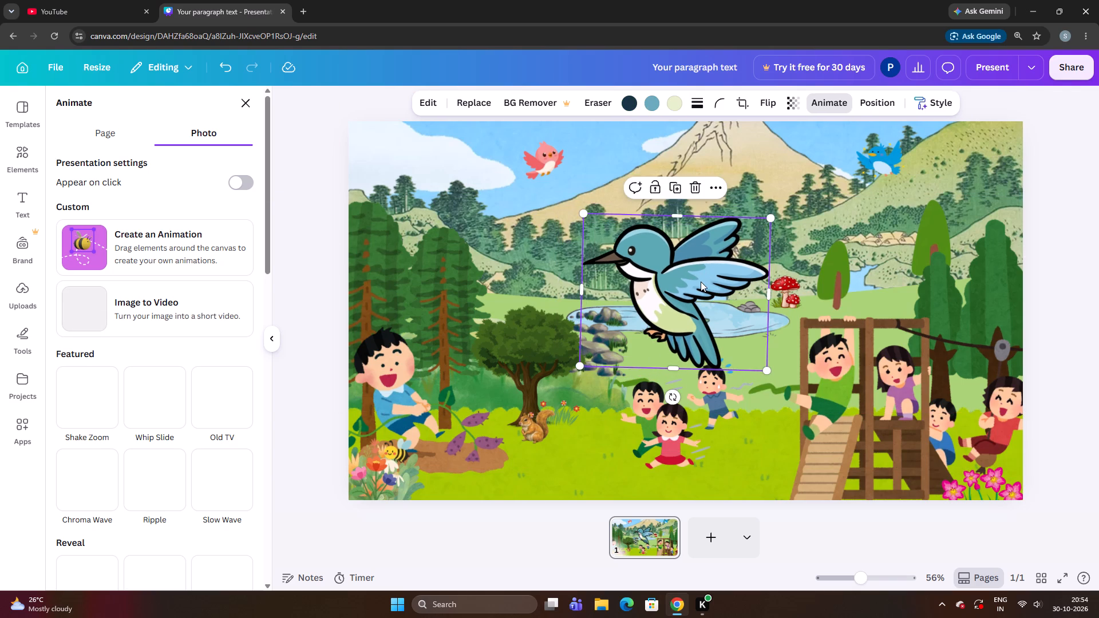
key("Up")
key("Up")
key("Up")
key("Up")
key("Up")
key("Up")
key("Up")
key("Up")
key("Up")
key("Up")
key("Up")
Reduce the height of the hummingbird's frame in small increments, cropping off its tail and lower body down to the wing.
key("ctrl+Up")
key("ctrl+Up")
key("ctrl+Up")
key("ctrl+Up")
key("ctrl+Up")
key("ctrl+Up")
key("ctrl+Up")
key("ctrl+Up")
key("ctrl+Up")
key("ctrl+Up")
key("ctrl+Up")
key("ctrl+Up")
key("ctrl+Up")
key("ctrl+Up")
key("ctrl+Up")
key("ctrl+Up")
key("ctrl+Up")
key("ctrl+Up")
key("ctrl+Up")
key("ctrl+Up")
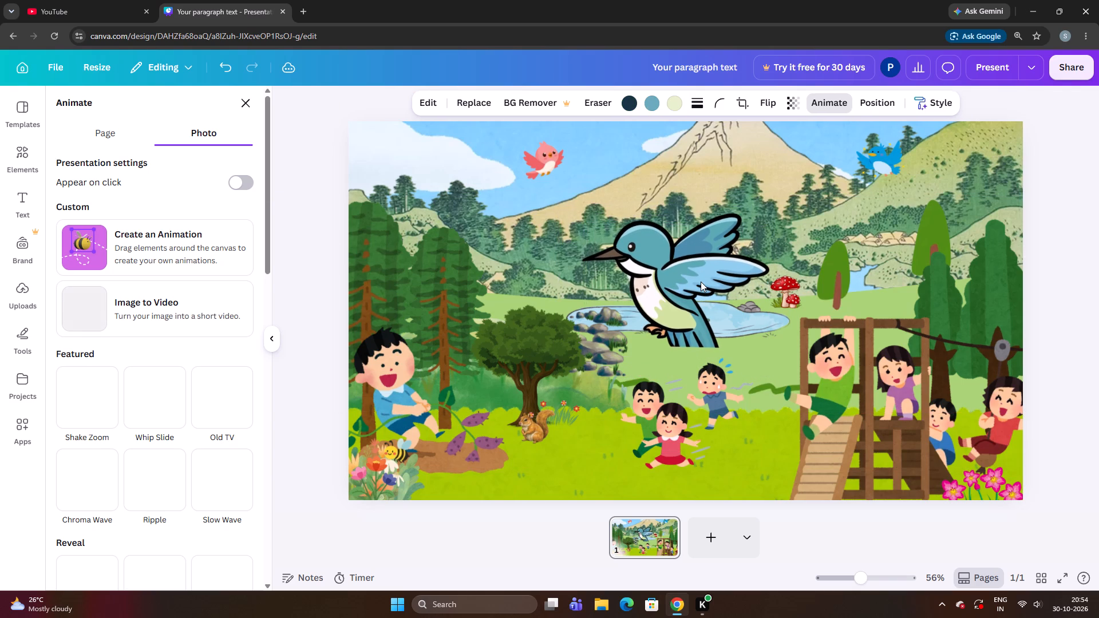
key("ctrl+Up")
key("ctrl+Up")
key("ctrl+Up")
key("ctrl+Up")
key("ctrl+Up")
key("ctrl+Up")
key("ctrl+Up")
key("ctrl+Up")
key("ctrl+Up")
key("ctrl+Up")
key("ctrl+Up")
key("ctrl+Up")
key("ctrl+Up")
key("ctrl+Up")
key("ctrl+Up")
key("ctrl+Up")
key("ctrl+Up")
key("ctrl+Up")
key("ctrl+Up")
key("ctrl+Up")
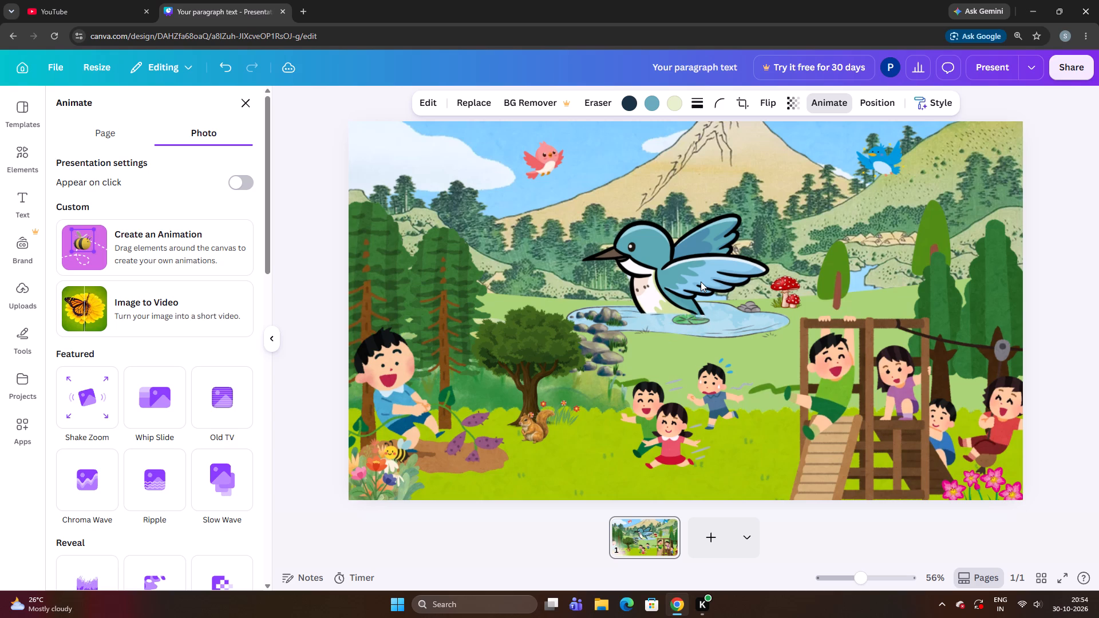
key("ctrl+Up")
key("ctrl+Up")
key("ctrl+Up")
key("ctrl+Up")
key("ctrl+Up")
key("ctrl+Up")
key("ctrl+Up")
key("ctrl+Up")
key("ctrl+Up")
key("ctrl+Up")
key("ctrl+Up")
key("ctrl+Up")
key("ctrl+Up")
key("ctrl+Up")
key("ctrl+Up")
key("ctrl+Up")
key("ctrl+Up")
key("ctrl+Up")
key("ctrl+Up")
key("ctrl+Up")
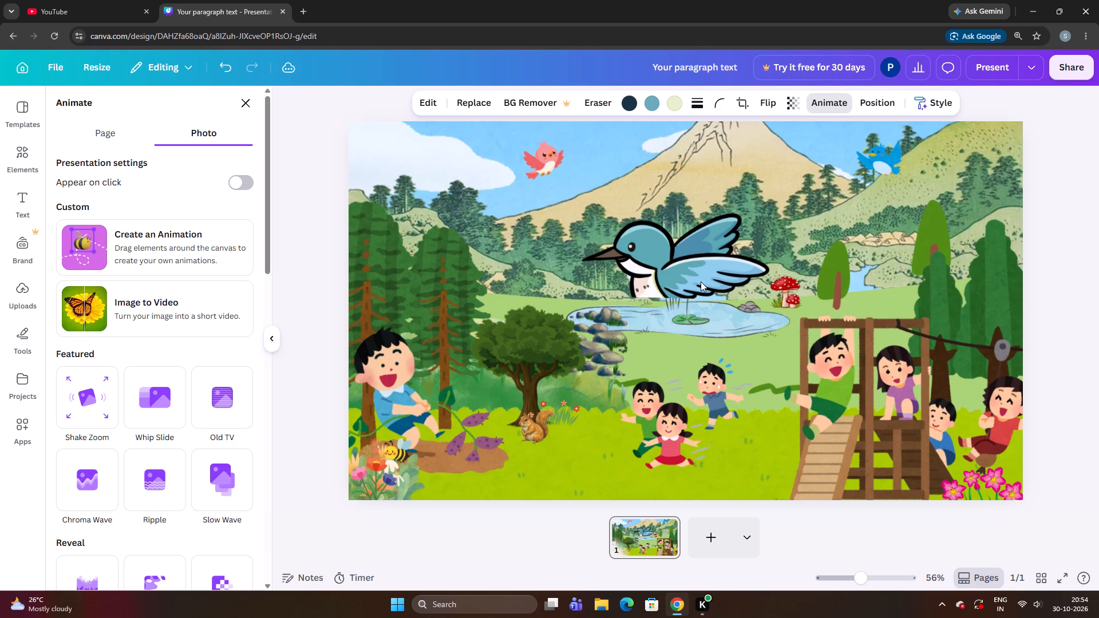
key("ctrl+Up")
key("ctrl+Up")
key("ctrl+Up")
key("ctrl+Up")
key("ctrl+Up")
key("ctrl+Up")
key("ctrl+Up")
key("ctrl+Up")
key("ctrl+Up")
key("ctrl+Up")
key("ctrl+Up")
key("ctrl+Up")
key("ctrl+Up")
key("ctrl+Up")
key("ctrl+Up")
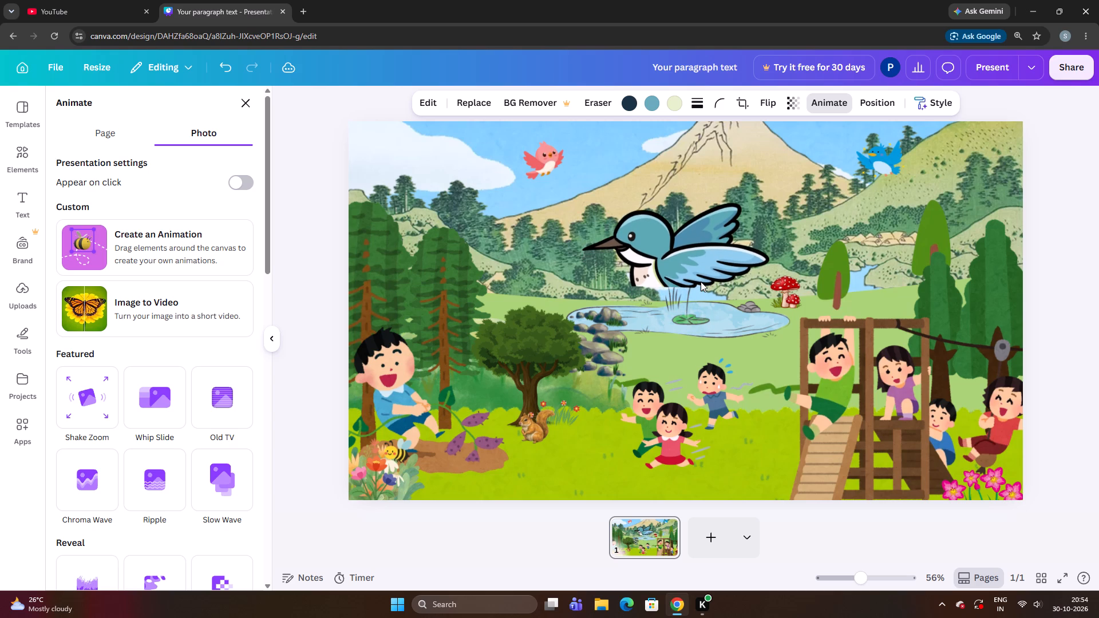
key("ctrl+Up")
key("ctrl+Up")
key("ctrl+Up")
key("ctrl+Up")
key("ctrl+Up")
key("ctrl+Up")
key("ctrl+Up")
key("ctrl+Up")
key("ctrl+Up")
key("ctrl+Up")
key("ctrl+Up")
key("ctrl+Up")
key("ctrl+Up")
key("ctrl+Up")
key("ctrl+Up")
key("ctrl+Up")
key("ctrl+Up")
key("ctrl+Up")
key("ctrl+Up")
key("ctrl+Up")
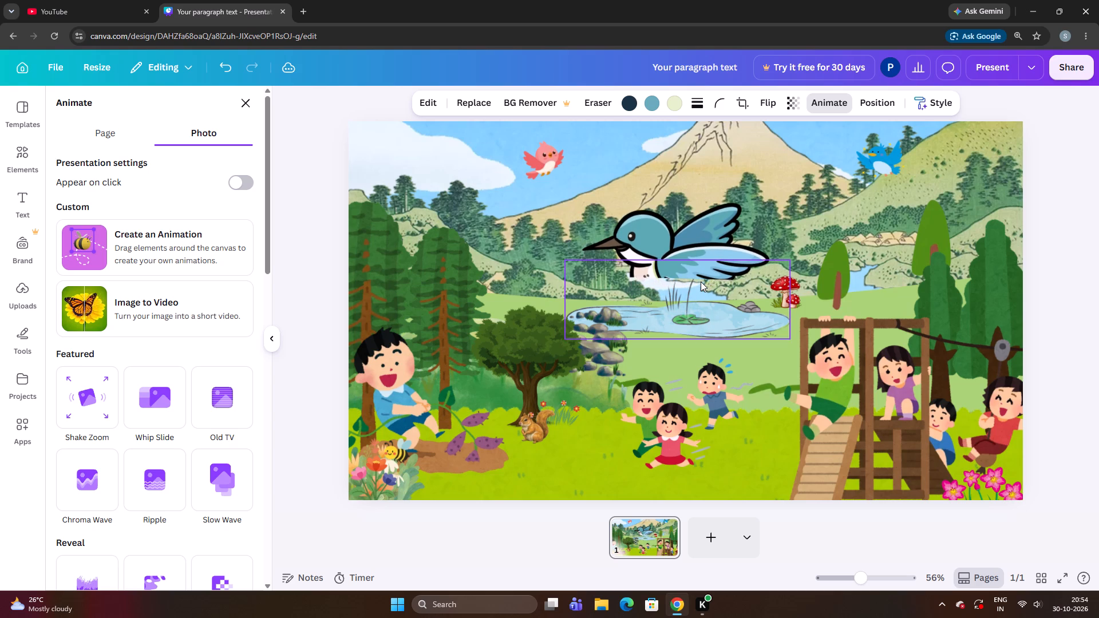
Nudge the cropped hummingbird sideways toward the red mushrooms in small increments, lowering it very slightly along the way.
key("Right")
key("Right")
key("Right")
key("Right")
key("Right")
key("Right")
key("Right")
key("Right")
key("Right")
key("Right")
key("Right")
key("Right")
key("Right")
key("Right")
key("Right")
key("Right")
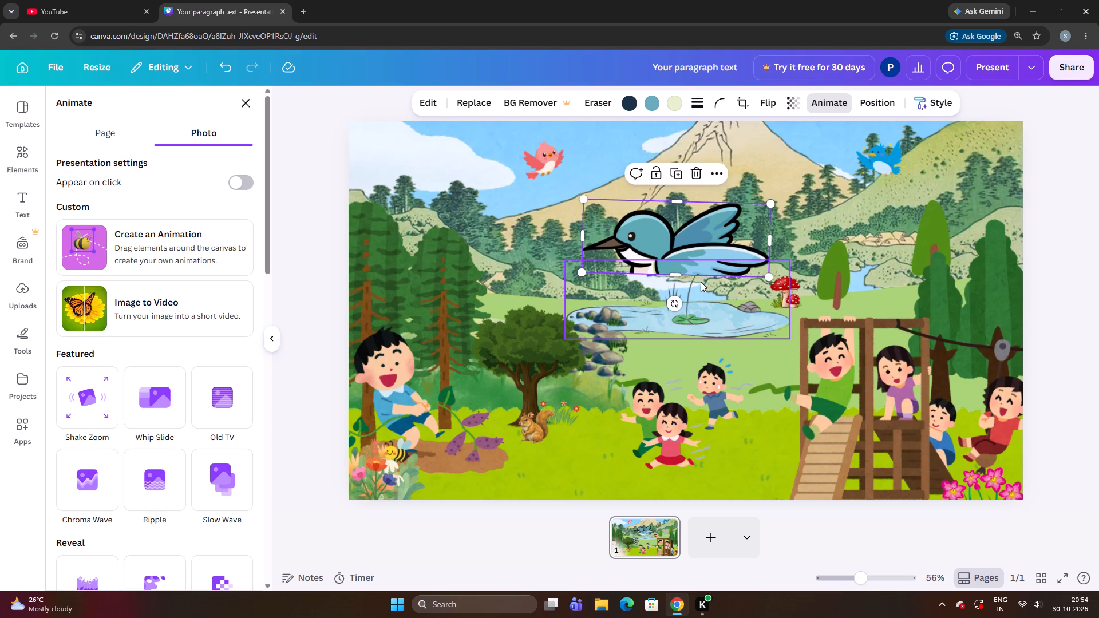
key("Right")
key("Right")
key("Right")
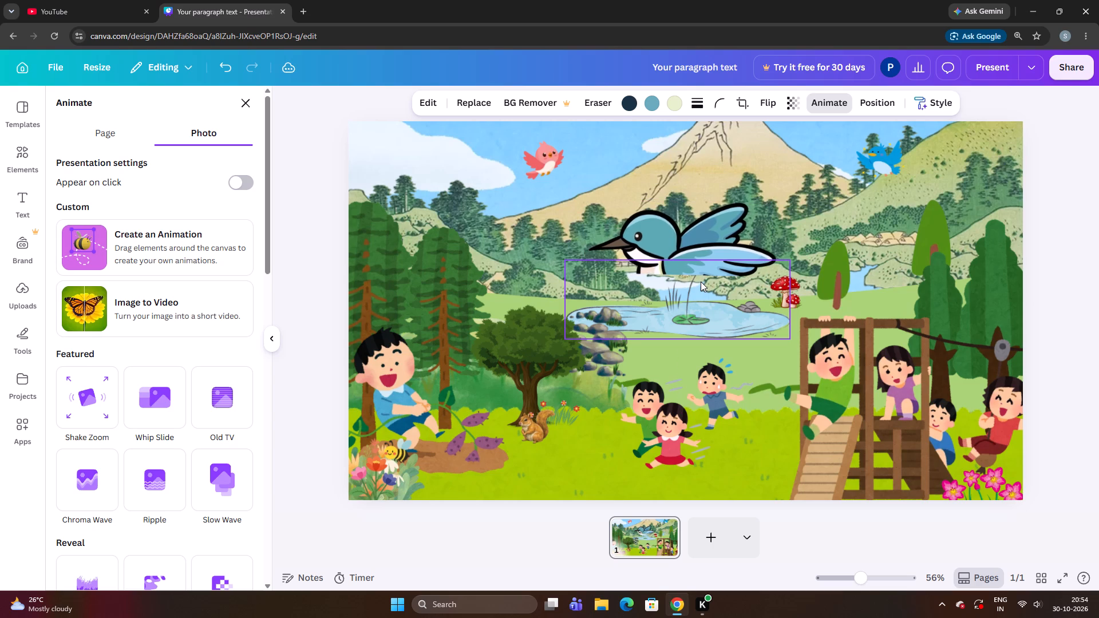
key("Right")
key("Right")
key("Right")
key("Right")
key("Right")
key("Down")
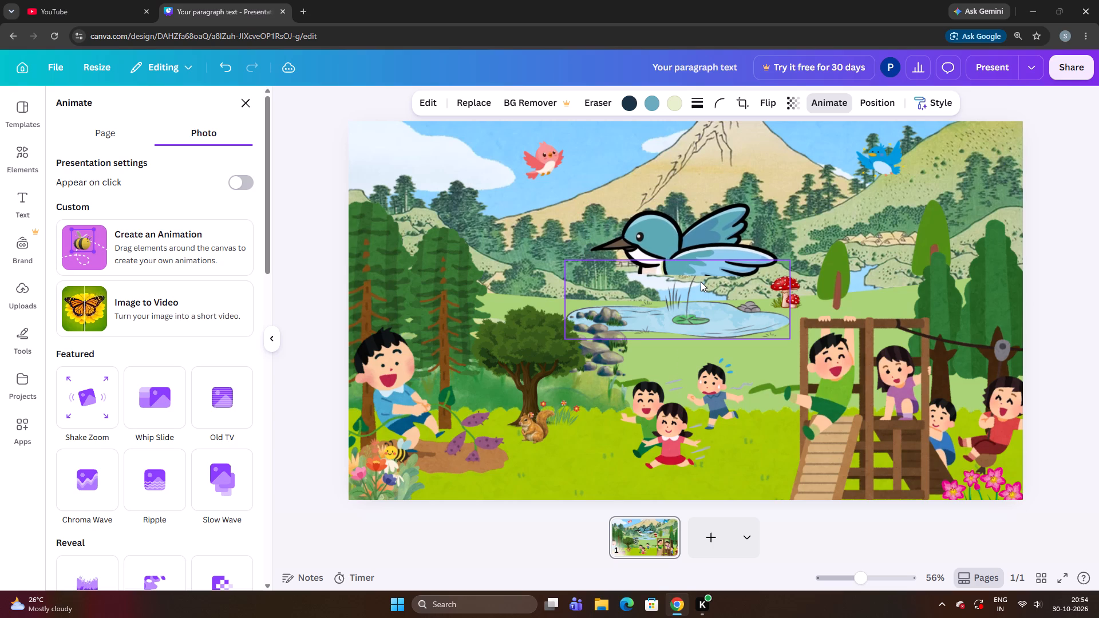
key("Down")
key("Down")
key("Right")
key("Right")
key("Right")
key("Right")
key("Right")
key("Right")
key("Right")
key("Right")
key("Right")
key("Right")
key("Right")
key("Right")
key("Right")
key("Right")
key("Right")
key("Right")
key("Right")
key("Right")
key("Right")
key("Right")
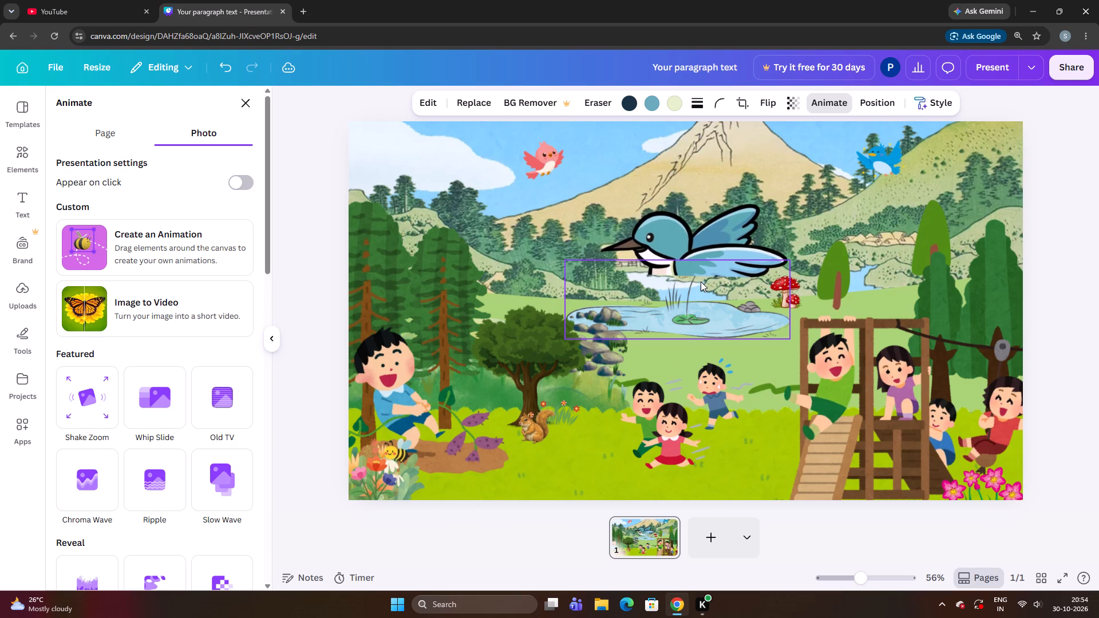
Raise the hummingbird slightly and shift it farther sideways until its wing tip sits above the red mushrooms.
key("Up")
key("Up")
key("Up")
key("Up")
key("Up")
key("Up")
key("Up")
key("Up")
key("Up")
key("Up")
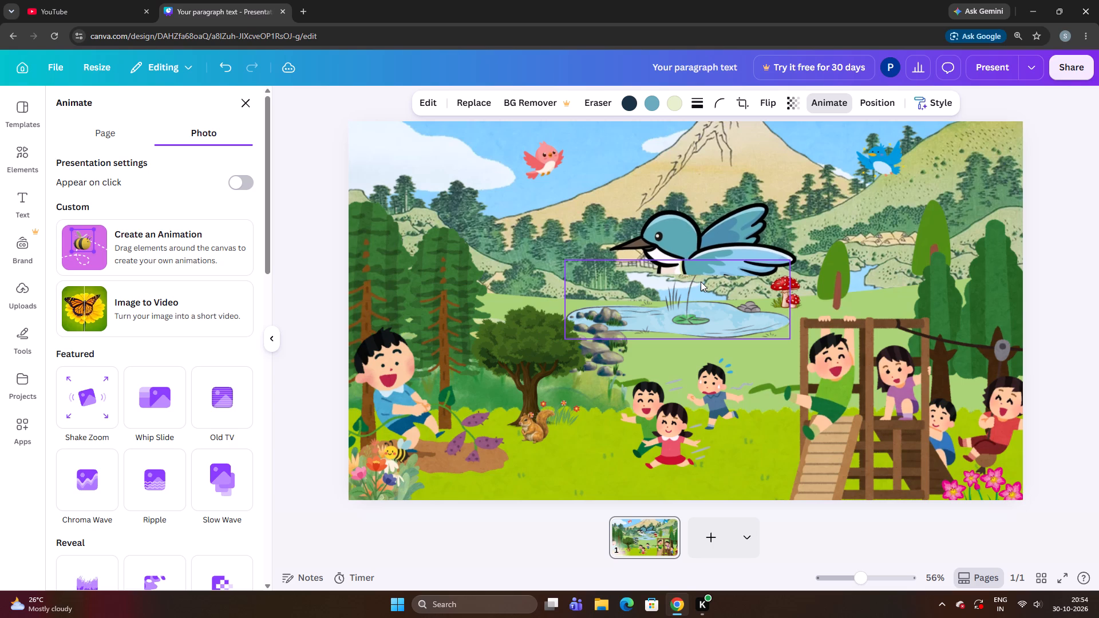
key("Right")
key("Right")
key("Right")
key("Right")
key("Right")
key("Right")
key("Right")
key("Right")
key("Right")
key("Right")
key("Right")
key("Right")
key("Right")
key("Right")
key("Right")
key("Right")
key("Right")
key("Right")
key("Right")
key("Right")
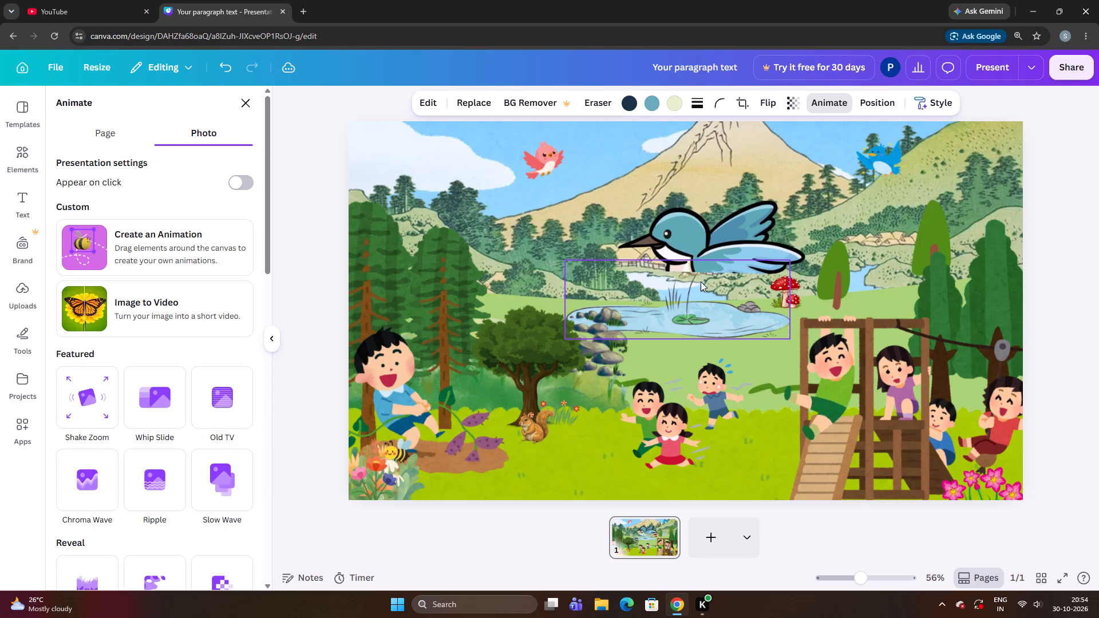
key("Up")
Reselect the hummingbird and increase its frame height in small increments, bringing back the cropped body, feet and tail down to the pond.
left_click(713, 228)
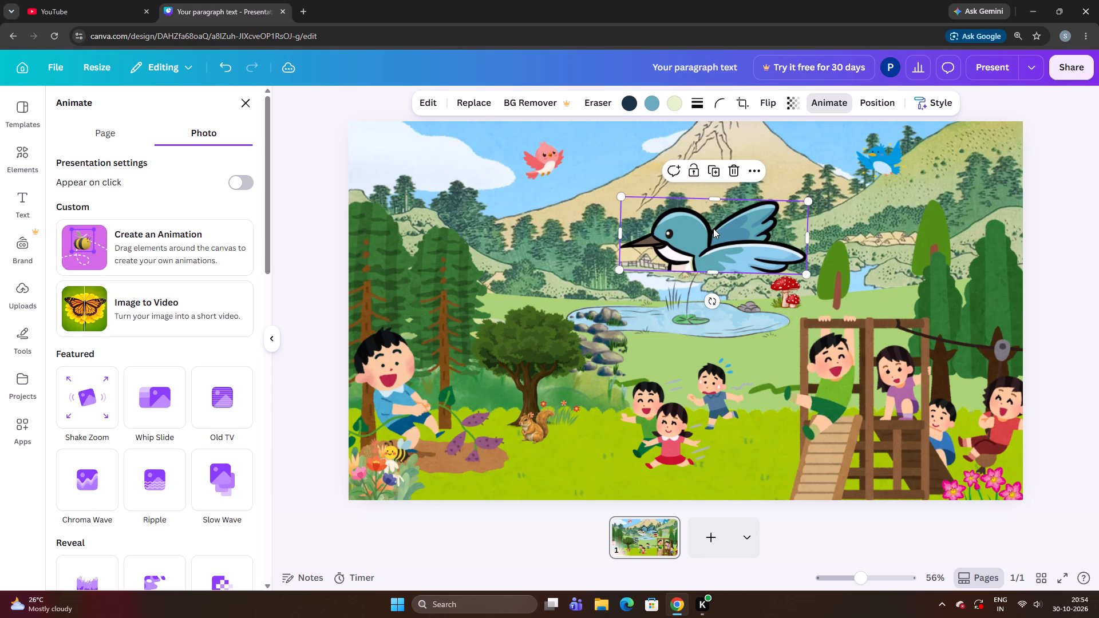
left_click(714, 241)
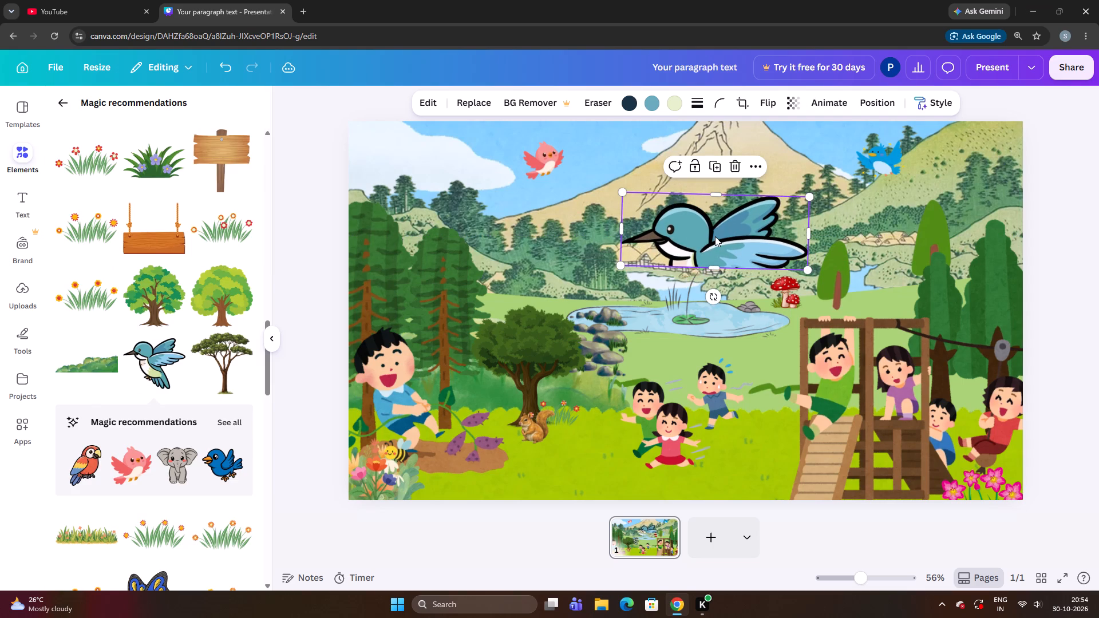
key("ctrl+Down")
key("ctrl+Down")
key("ctrl+Down")
key("ctrl+Down")
key("ctrl+Down")
key("ctrl+Down")
key("ctrl+Down")
key("ctrl+Down")
key("ctrl+Down")
key("ctrl+Down")
key("ctrl+Down")
key("ctrl+Down")
key("ctrl+Down")
key("ctrl+Down")
key("ctrl+Down")
key("ctrl+Down")
key("ctrl+Down")
key("ctrl+Down")
key("ctrl+Down")
key("ctrl+Down")
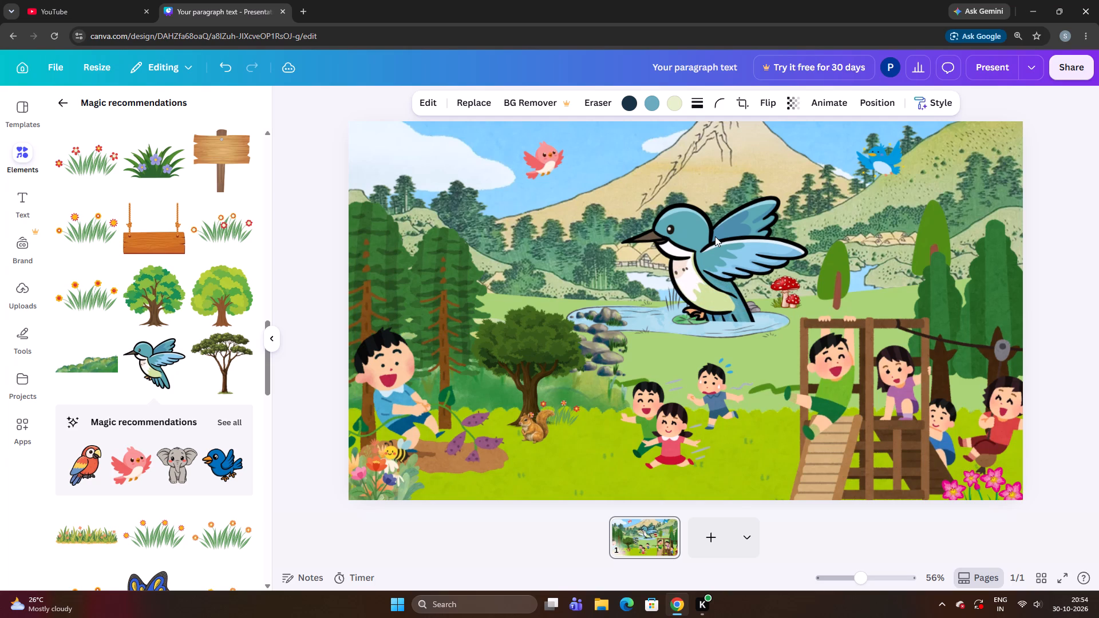
key("ctrl+Down")
key("ctrl+Down")
key("ctrl+Down")
key("ctrl+Down")
key("ctrl+Down")
key("ctrl+Down")
key("ctrl+Down")
key("ctrl+Down")
key("ctrl+Down")
key("ctrl+Down")
key("ctrl+Down")
key("ctrl+Down")
key("ctrl+Down")
key("ctrl+Down")
key("ctrl+Down")
key("ctrl+Down")
key("ctrl+Down")
key("ctrl+Down")
key("ctrl+Down")
key("ctrl+Down")
key("ctrl+Down")
key("ctrl+Down")
key("ctrl+Down")
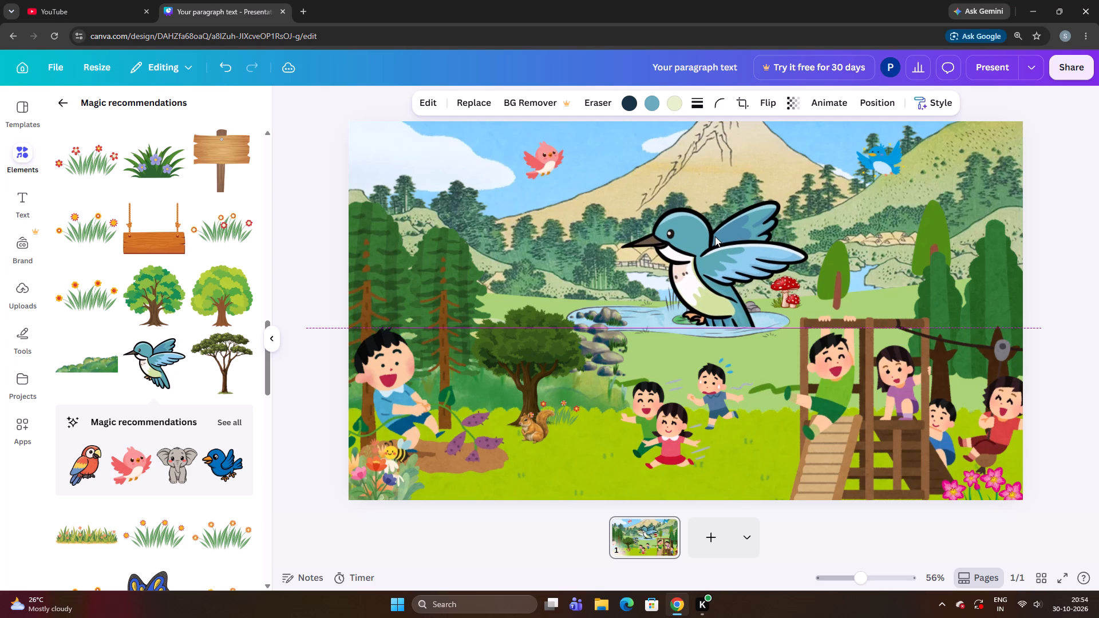
Nudge the hummingbird upward in small increments so it hovers slightly higher over the pond.
key("Up")
key("Up")
key("Up")
key("Up")
key("Up")
key("Up")
key("Up")
key("Up")
key("Up")
key("Up")
key("Up")
key("Up")
key("Up")
key("Up")
key("Up")
key("Up")
key("Up")
key("Up")
key("Up")
key("Up")
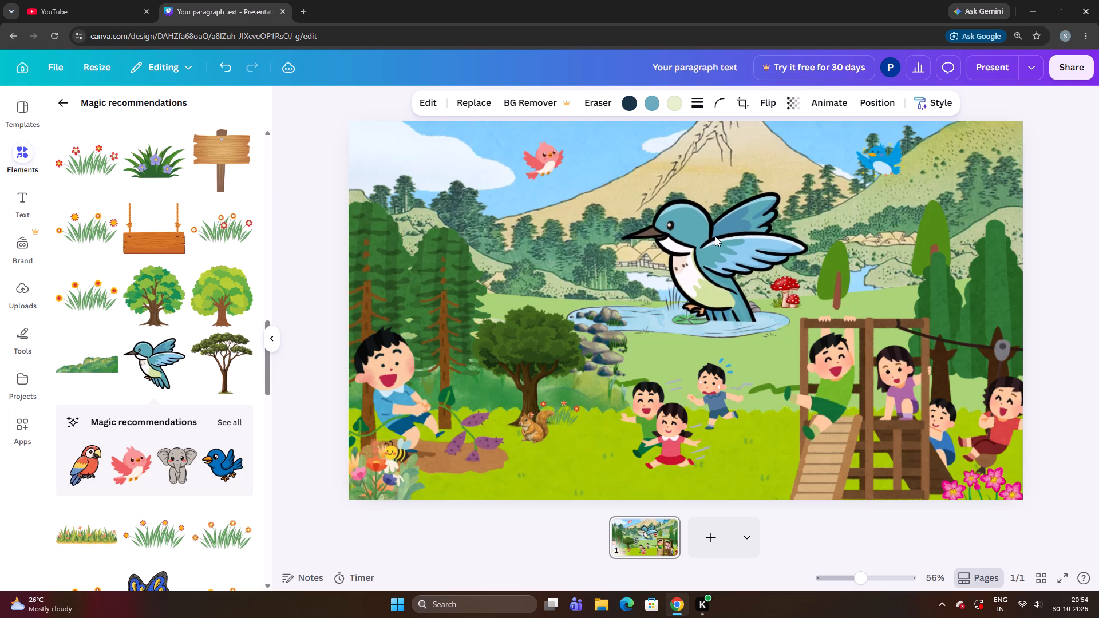
Increase the hummingbird's frame height in small increments to bring back more of its cropped tail over the pond.
key("ctrl+Down")
key("ctrl+Down")
key("ctrl+Down")
key("ctrl+Down")
key("ctrl+Down")
key("ctrl+Down")
key("ctrl+Down")
key("ctrl+Down")
key("ctrl+Down")
key("ctrl+Down")
key("ctrl+Down")
key("ctrl+Down")
key("ctrl+Down")
key("ctrl+Down")
Nudge the hummingbird upward in small increments so it hovers higher over the pond.
key("Up")
key("Up")
key("Up")
key("Up")
key("Up")
key("Up")
key("Up")
key("Up")
key("Up")
key("Up")
key("Up")
key("Up")
key("Up")
key("Up")
key("Up")
key("Up")
key("Up")
key("Up")
key("Up")
key("Up")
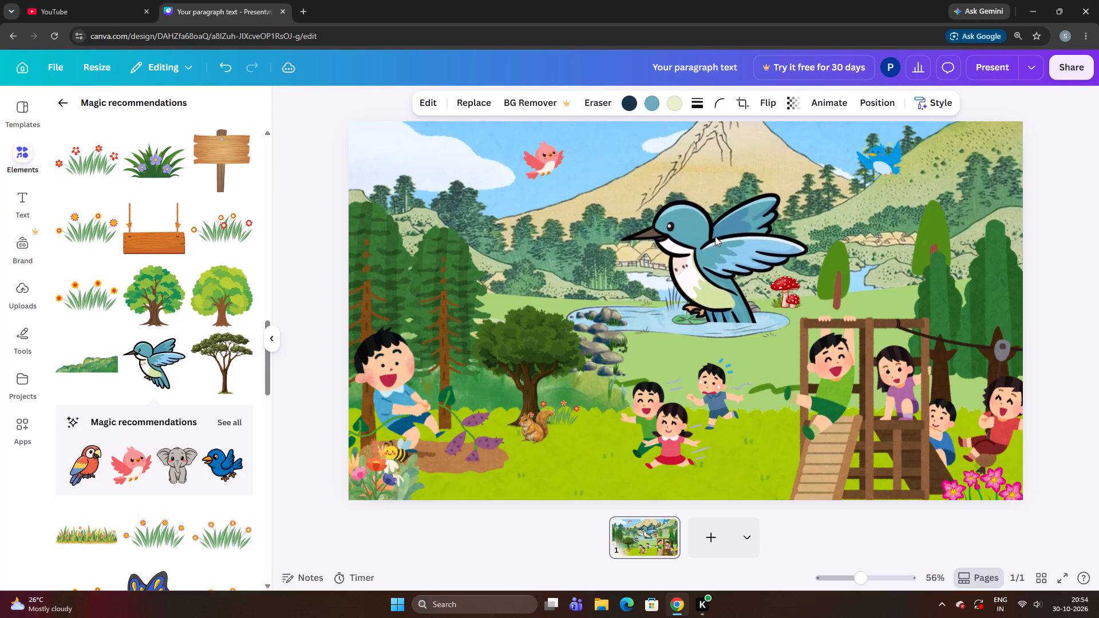
Extend the hummingbird's frame height until its full tail is restored, fine-tuning its vertical position over the pond.
key("ctrl+Down")
key("ctrl+Down")
key("ctrl+Down")
key("ctrl+Down")
key("ctrl+Down")
key("ctrl+Down")
key("ctrl+Down")
key("ctrl+Down")
key("ctrl+Down")
key("ctrl+Down")
key("ctrl+Down")
key("ctrl+Down")
key("ctrl+Down")
key("ctrl+Down")
key("ctrl+Down")
key("ctrl+Down")
key("ctrl+Down")
key("ctrl+Down")
key("ctrl+Down")
key("ctrl+Down")
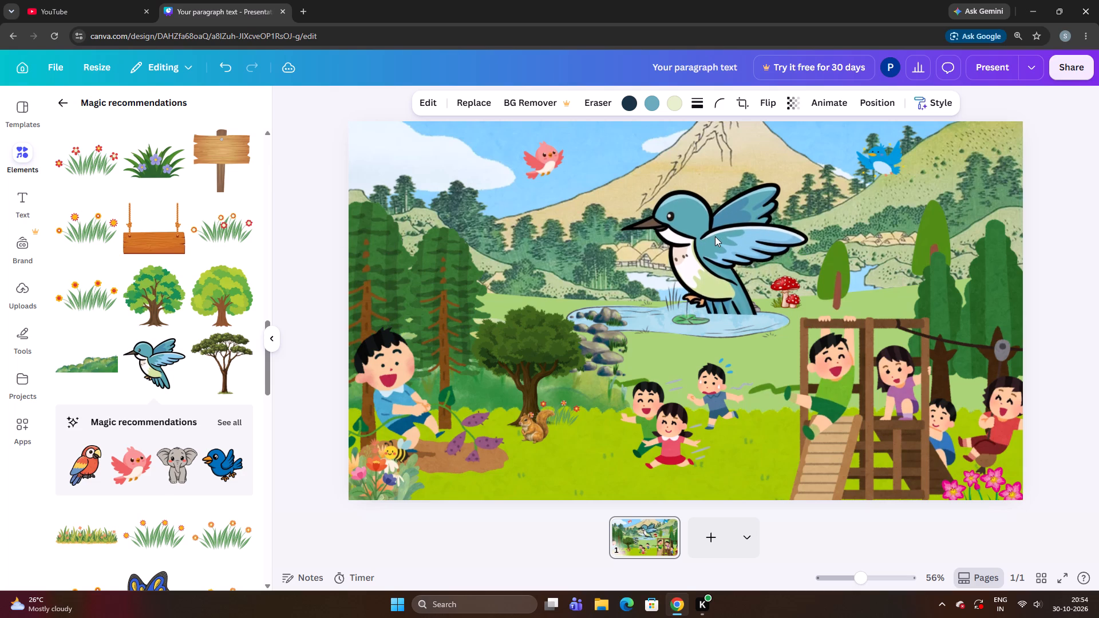
key("ctrl+Down")
key("ctrl+Down")
key("ctrl+Down")
key("ctrl+Down")
key("ctrl+Down")
key("ctrl+Down")
key("ctrl+Down")
key("ctrl+Down")
key("ctrl+Down")
key("ctrl+Down")
key("ctrl+Down")
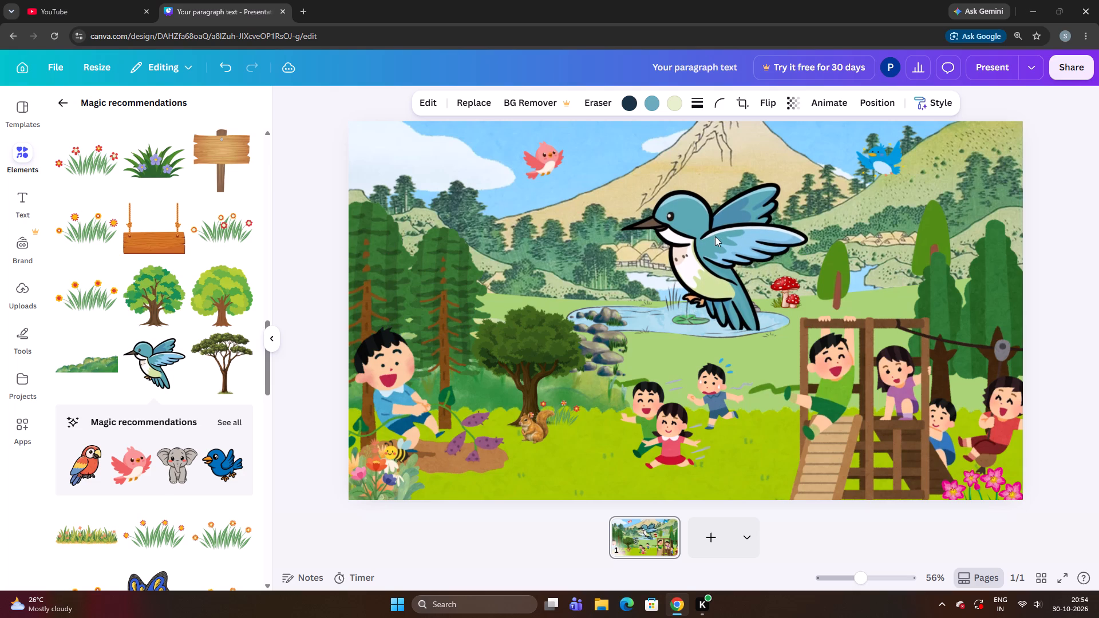
key("ctrl+Down")
key("ctrl+Down")
key("Down")
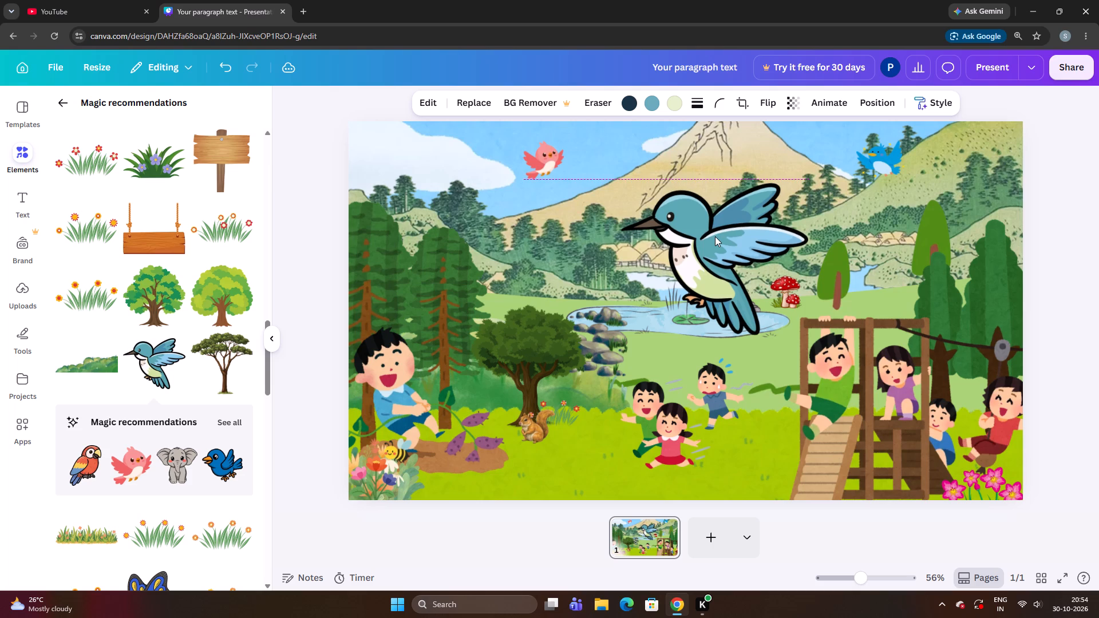
key("Up")
key("Up")
key("Up")
key("Up")
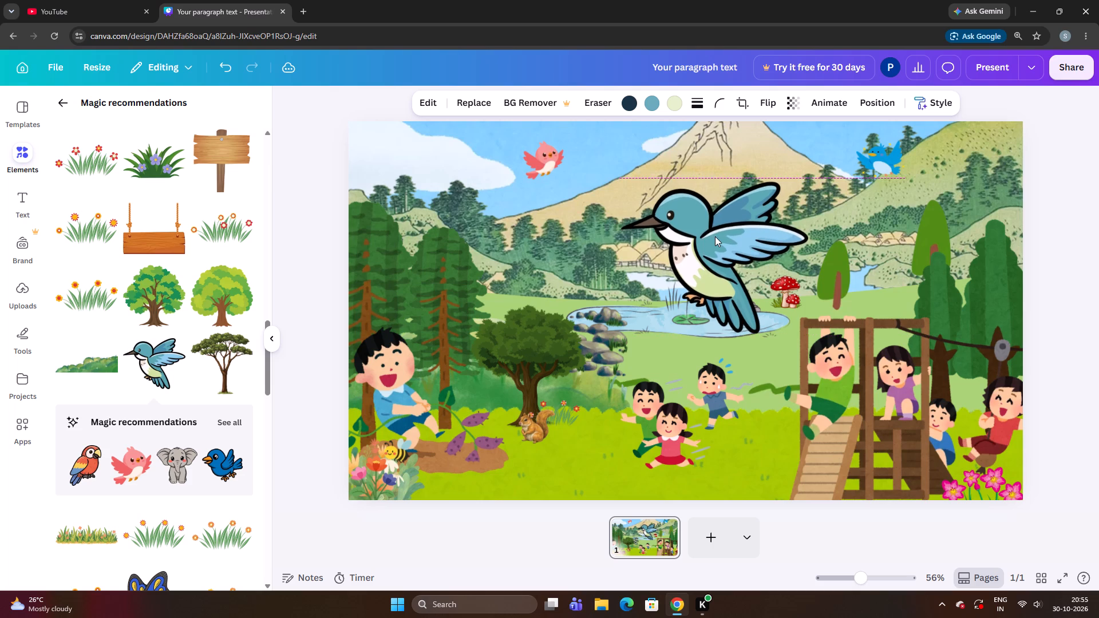
Shrink the hummingbird to a small bird, roughly a third of its size, and place it near the village houses.
left_click_drag(715, 236, 674, 248)
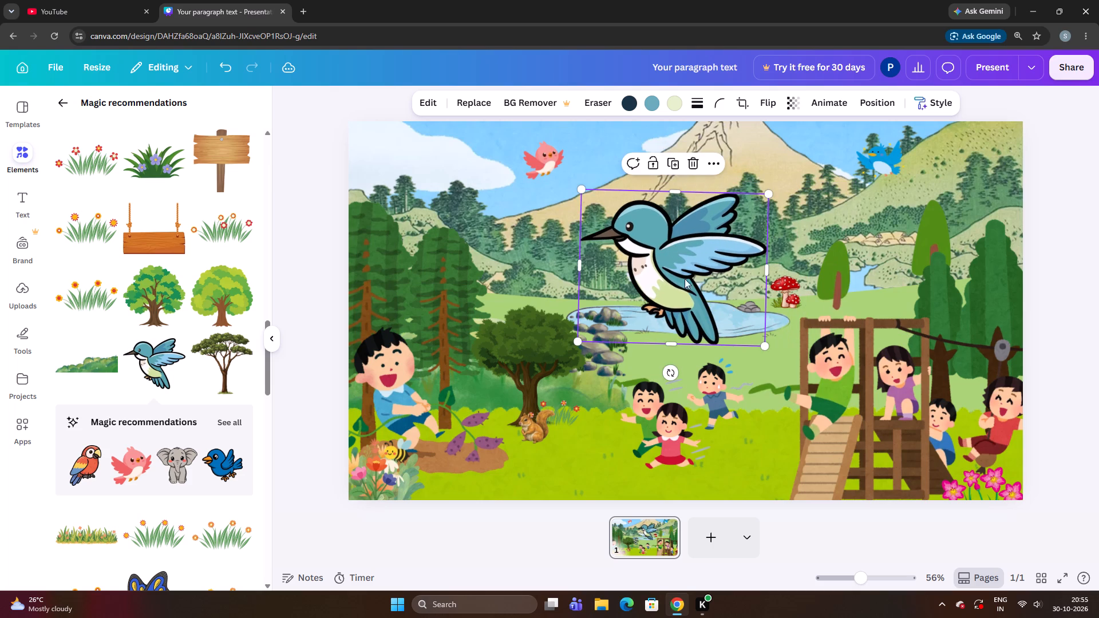
left_click_drag(760, 347, 638, 238)
left_click_drag(623, 221, 663, 223)
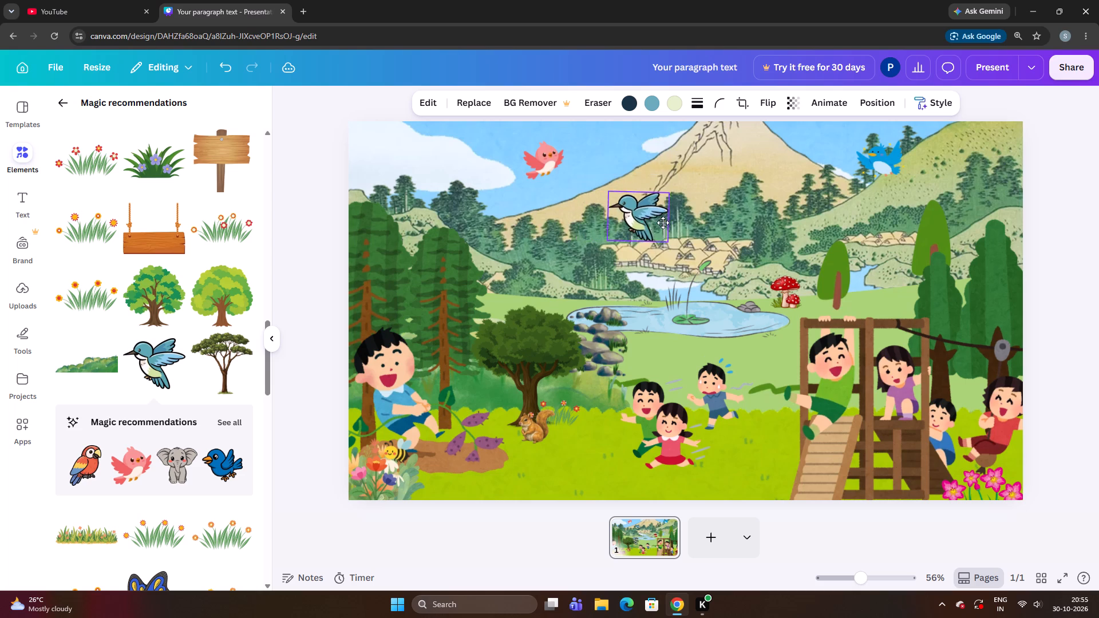
left_click_drag(663, 223, 687, 226)
Rotate the hummingbird so its beak tilts downward and move it to the hillside beside the village, above the red mushrooms.
left_click_drag(674, 277, 724, 278)
left_click_drag(678, 213, 749, 233)
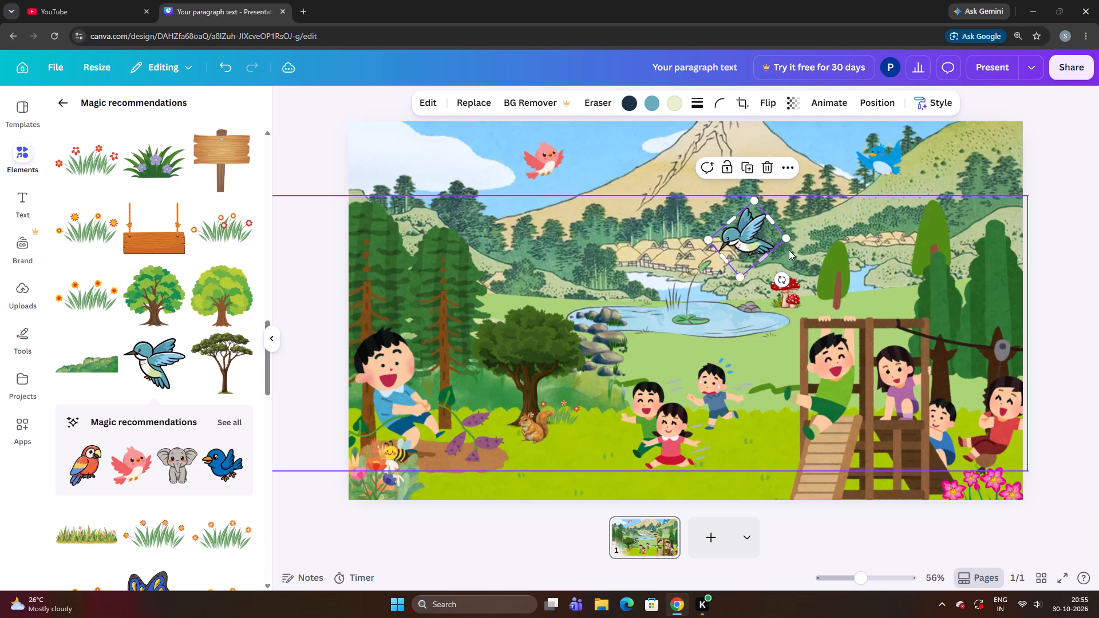
Shrink the tilted hummingbird slightly more and place it between the village houses and the red mushrooms, above the pond's far bank.
left_click_drag(789, 239, 777, 240)
left_click_drag(750, 243, 750, 249)
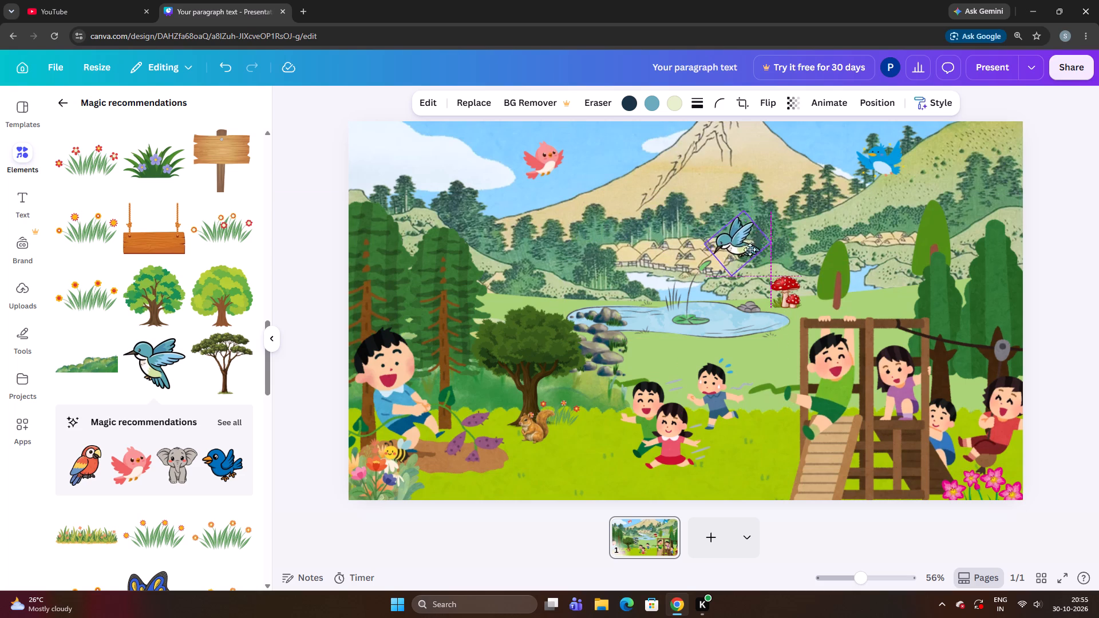
left_click_drag(750, 249, 752, 267)
left_click(775, 268)
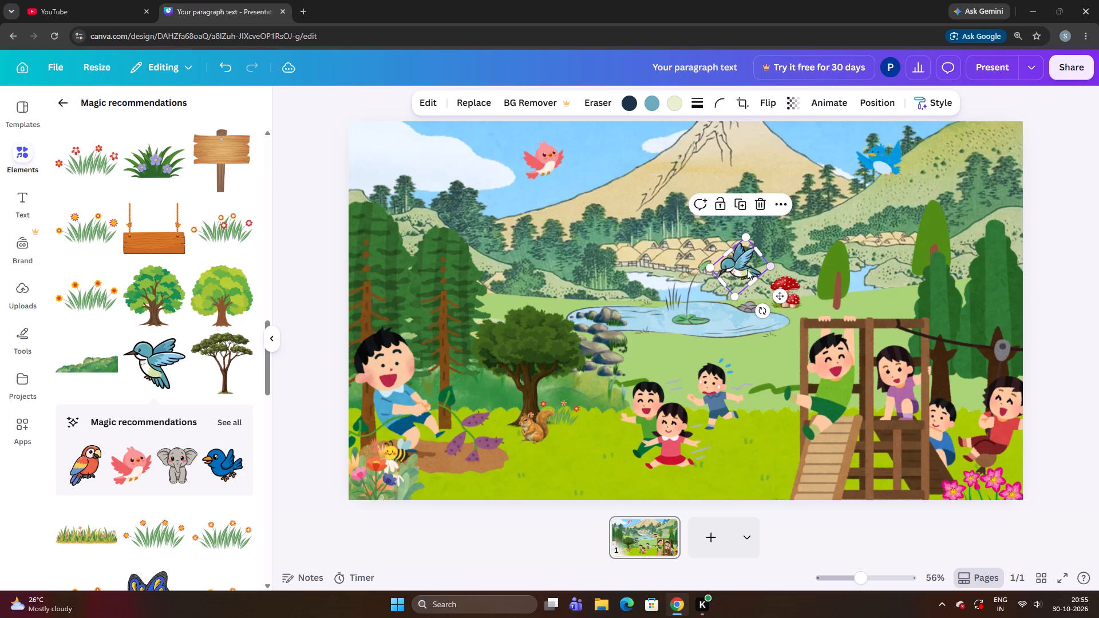
left_click_drag(745, 270, 753, 257)
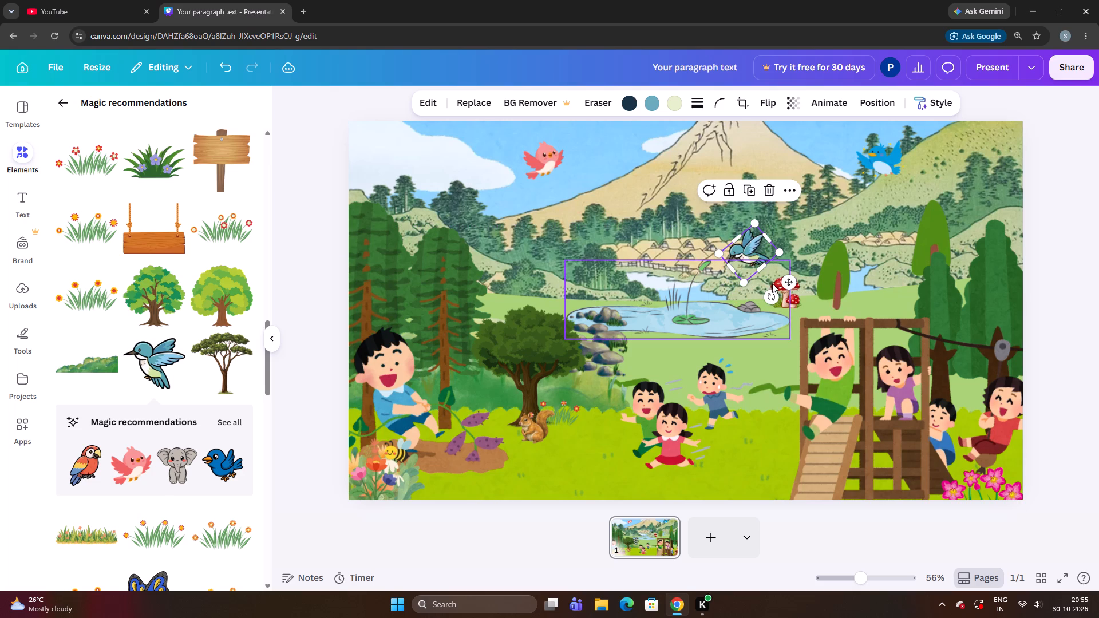
left_click_drag(786, 284, 781, 284)
left_click(764, 351)
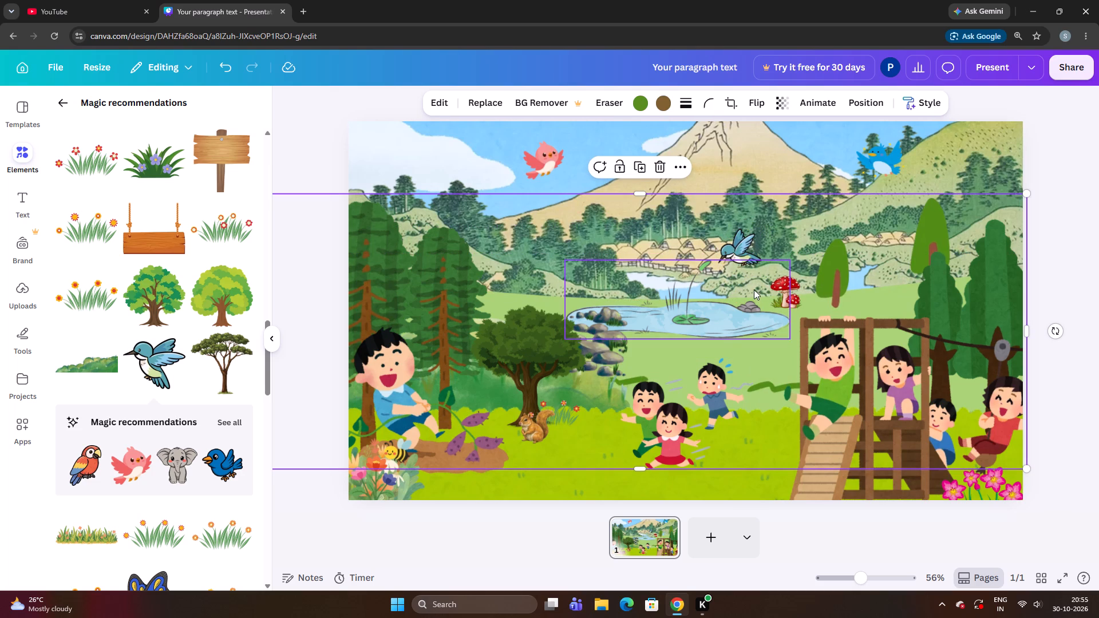
left_click(332, 336)
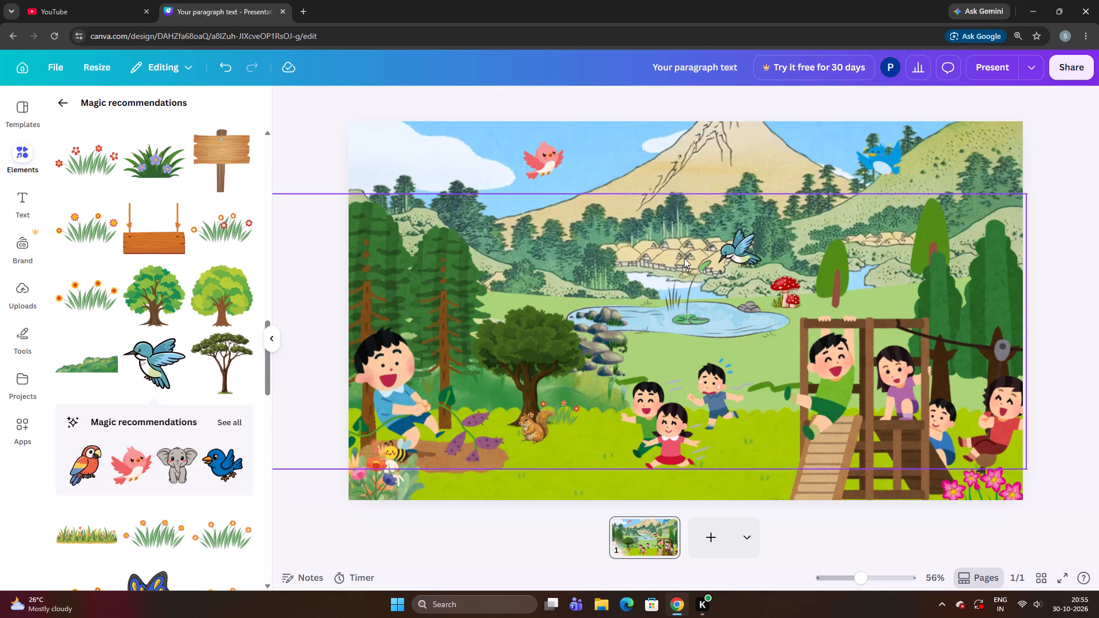
Reselect the small hummingbird and nudge it slightly upward and sideways, away from the village houses.
left_click(749, 245)
key("Up")
key("Up")
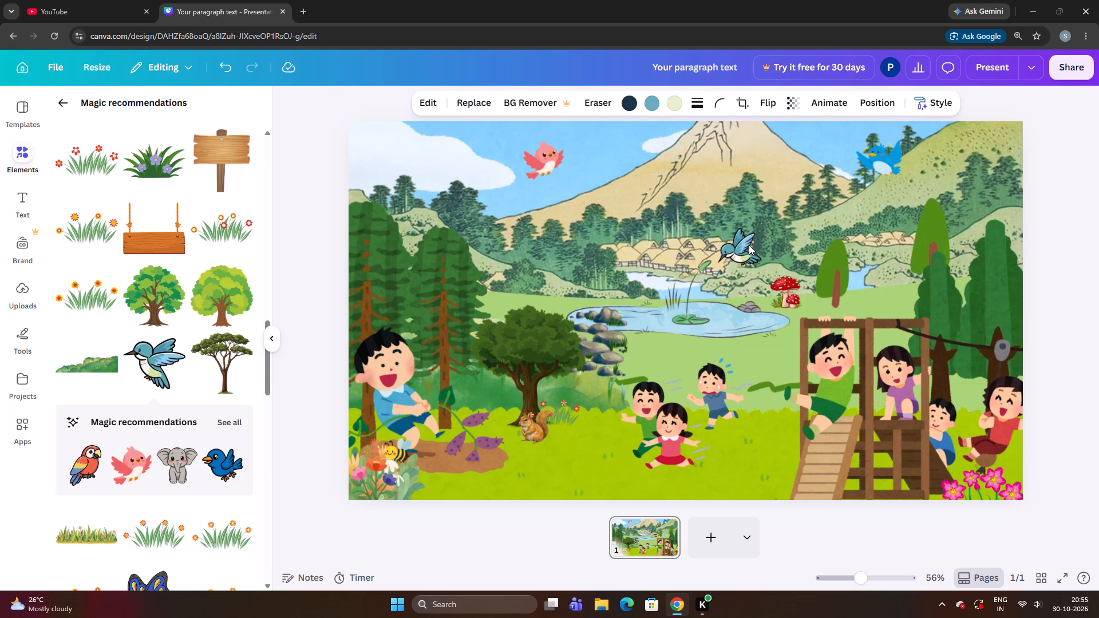
key("Up")
key("Up")
key("Up")
key("Right")
key("Right")
key("Right")
key("Right")
key("Right")
key("Right")
key("Right")
key("Right")
key("Right")
key("Right")
key("Right")
key("Right")
key("Right")
key("Right")
key("Right")
key("Right")
key("Right")
key("Right")
key("Right")
key("Right")
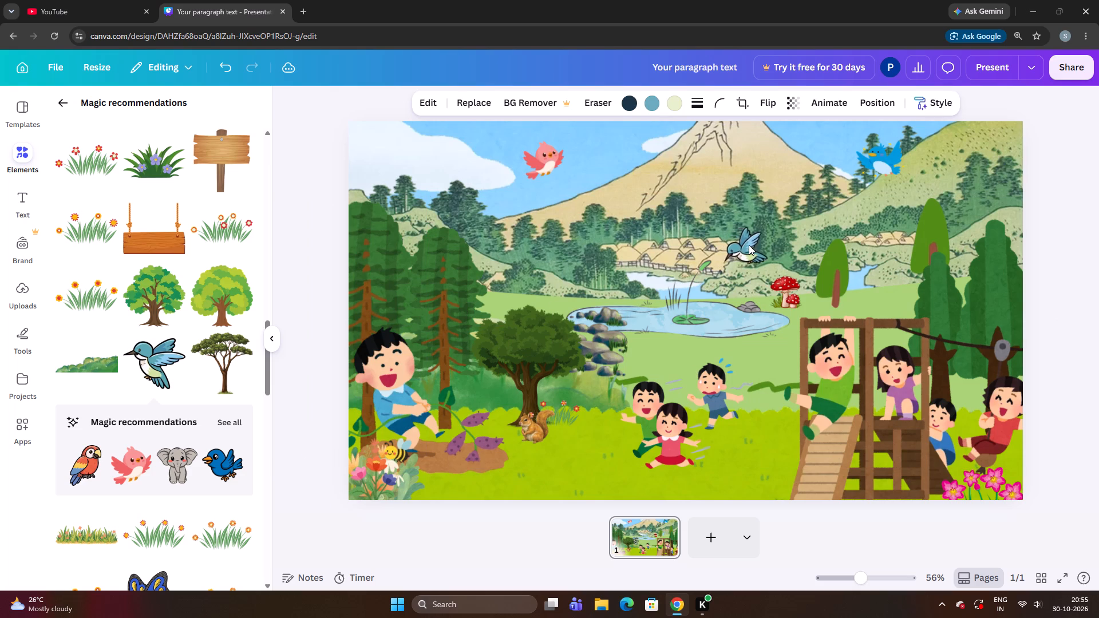
key("Right")
key("Right")
key("Down")
key("Up")
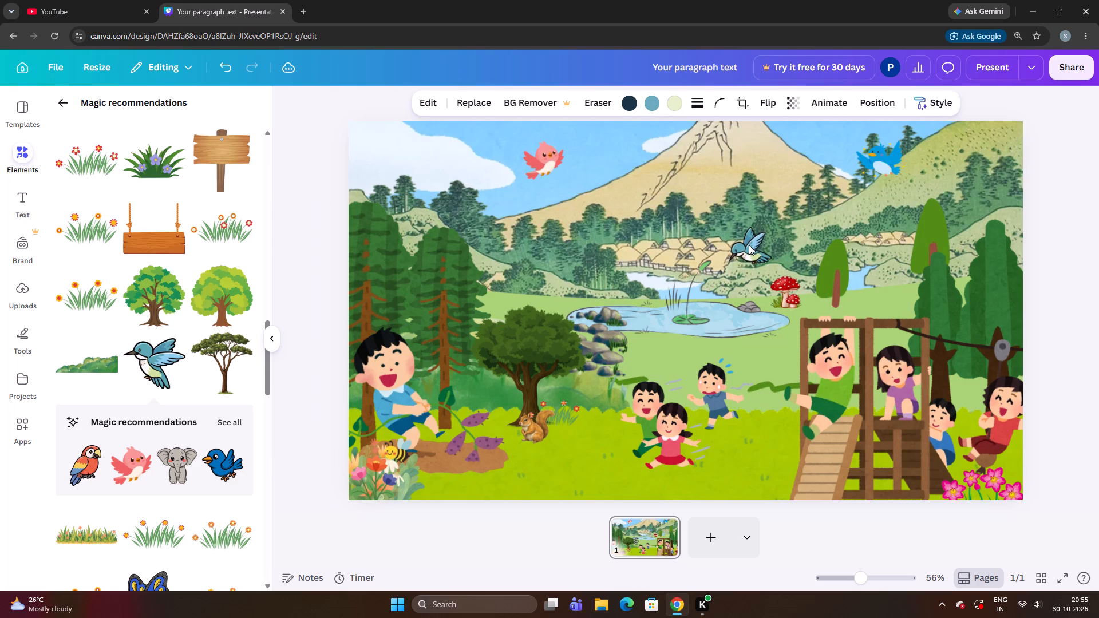
Nudge the hummingbird farther sideways in small increments, with slight height corrections, until it hovers nearly above the red mushrooms.
key("Up")
key("Right")
key("Right")
key("Right")
key("Right")
key("Right")
key("Right")
key("Right")
key("Right")
key("Right")
key("Right")
key("Right")
key("Right")
key("Right")
key("Right")
key("Right")
key("Right")
key("Right")
key("Right")
key("Right")
key("Right")
key("Right")
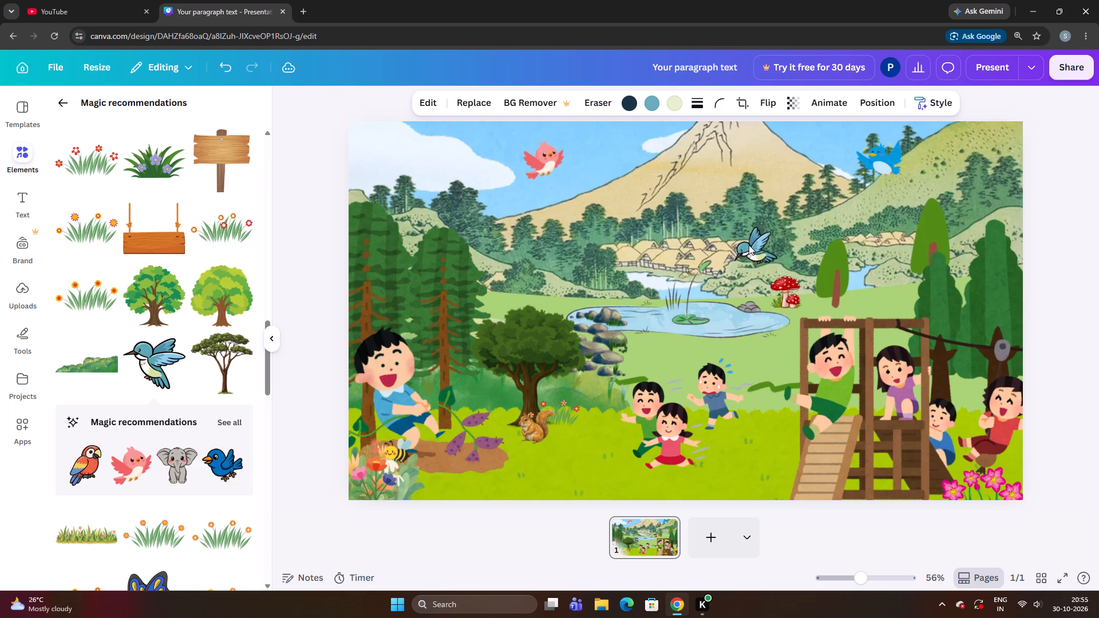
key("Down")
key("Down")
key("Right")
key("Right")
key("Right")
key("Right")
key("Right")
key("Right")
key("Right")
key("Right")
key("Right")
Nudge the hummingbird upward in small increments to widen the gap above the red mushrooms.
key("Up")
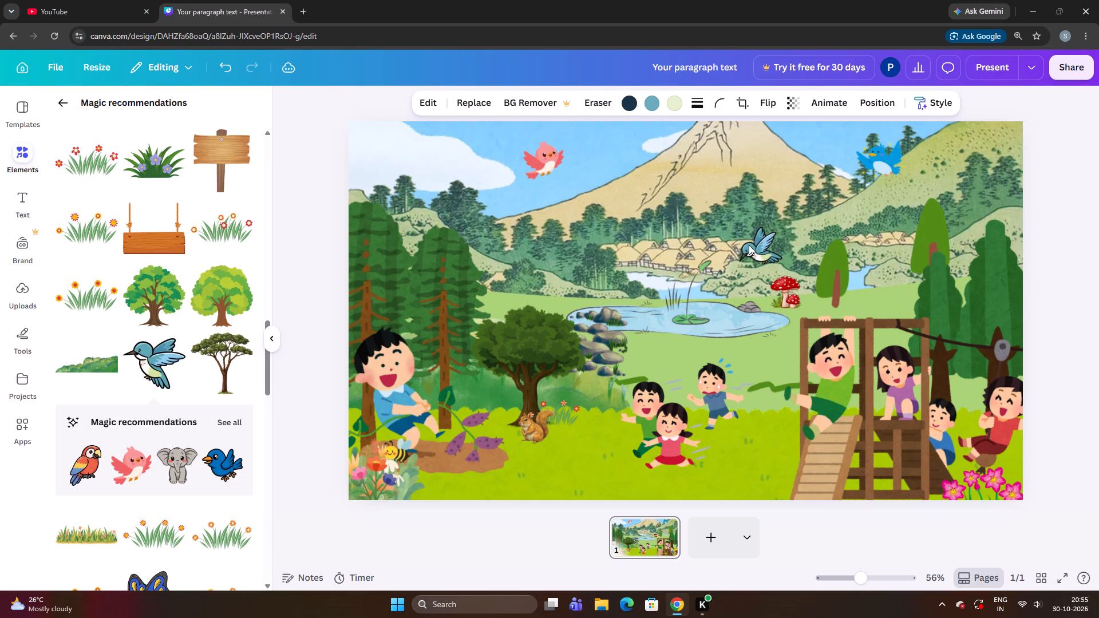
key("Up")
key("Up")
key("Up")
key("Up")
key("Up")
key("Up")
key("Up")
Nudge the hummingbird slightly upward and sideways toward the village houses in small increments.
key("Up")
key("Up")
key("Left")
key("Left")
key("Left")
key("Up")
key("Up")
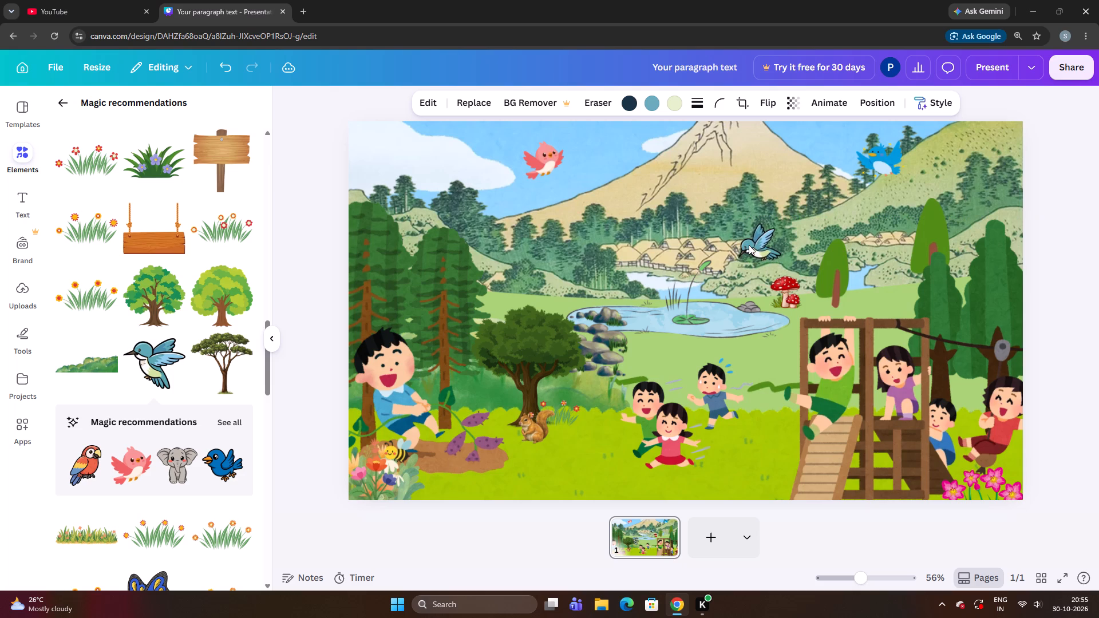
key("Left")
key("Up")
key("Up")
key("Left")
key("Left")
Nudge the hummingbird farther upward in small increments, toward the wooded hillside behind the village.
key("Up")
key("Up")
key("Up")
key("Up")
key("Up")
key("Up")
key("Up")
key("Up")
key("Up")
key("Up")
key("Up")
key("Up")
key("Up")
key("Up")
key("Up")
key("Up")
key("Up")
key("Up")
key("Up")
key("Up")
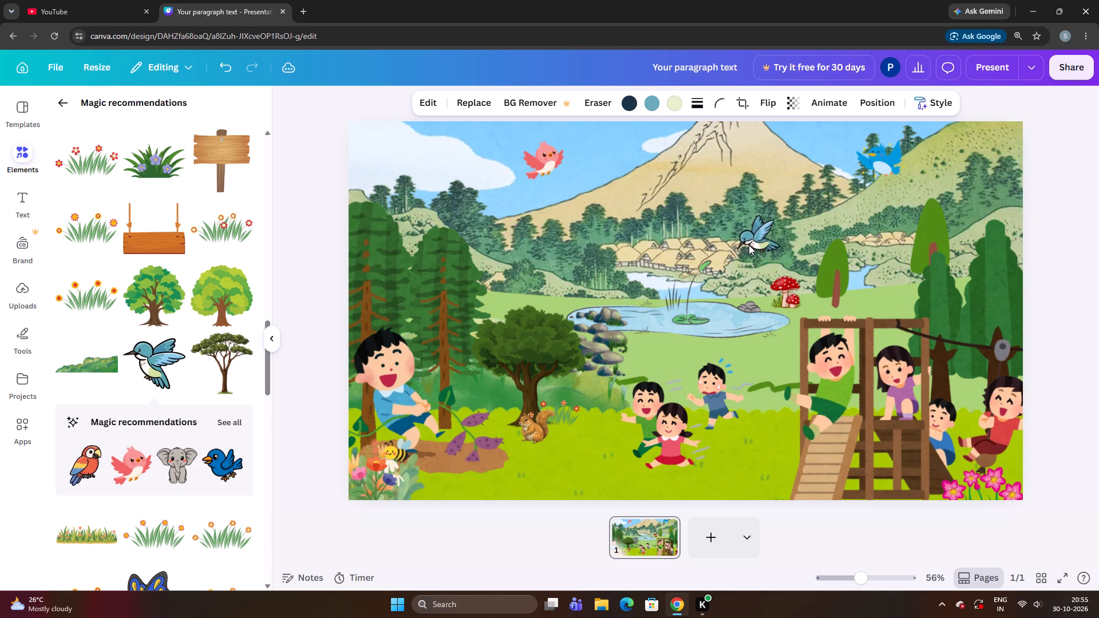
Nudge the hummingbird sideways, away from the village houses, until it hovers nearly above the red mushrooms.
key("Right")
key("Right")
key("Right")
key("Right")
key("Right")
key("Right")
key("Right")
key("Right")
key("Right")
key("Right")
key("Right")
key("Right")
key("Right")
key("Right")
key("Right")
key("Right")
key("Right")
key("Right")
key("Right")
key("Right")
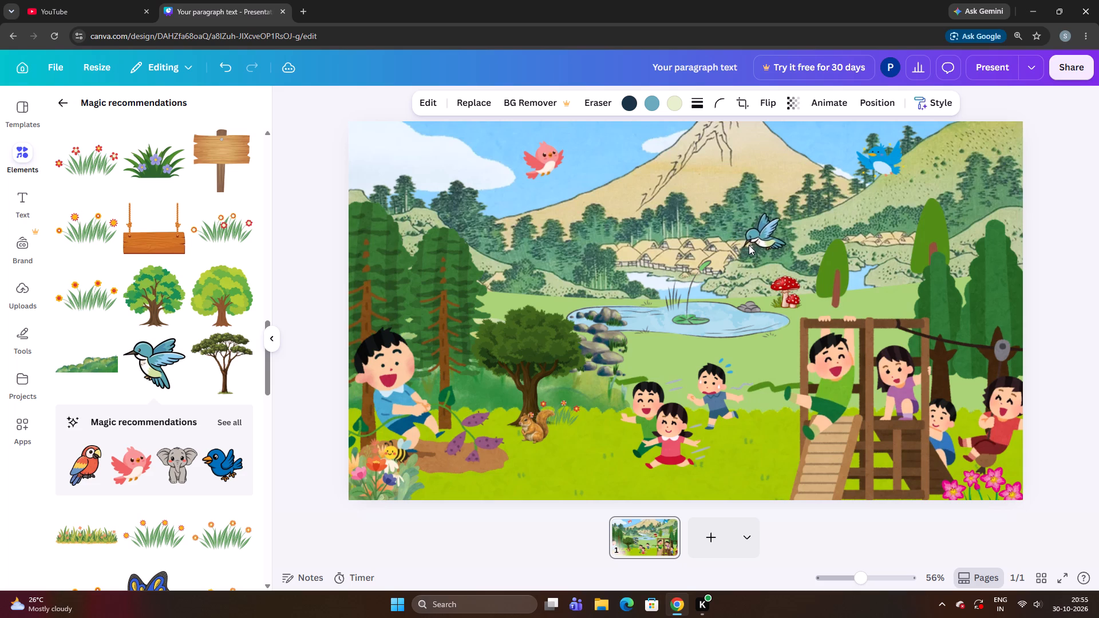
Nudge the hummingbird slightly downward in small increments, closer to the red mushrooms.
key("Down")
key("Down")
key("Down")
key("Down")
key("Down")
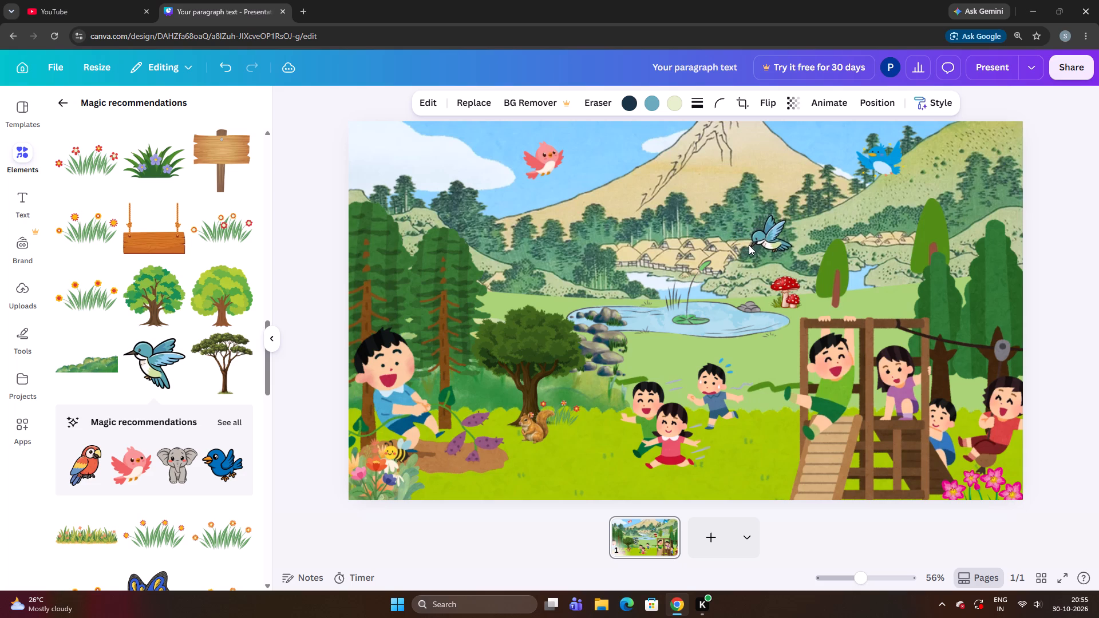
key("Down")
key("Down")
key("Down")
key("Down")
key("Down")
key("Down")
key("Down")
key("Down")
key("Down")
key("Down")
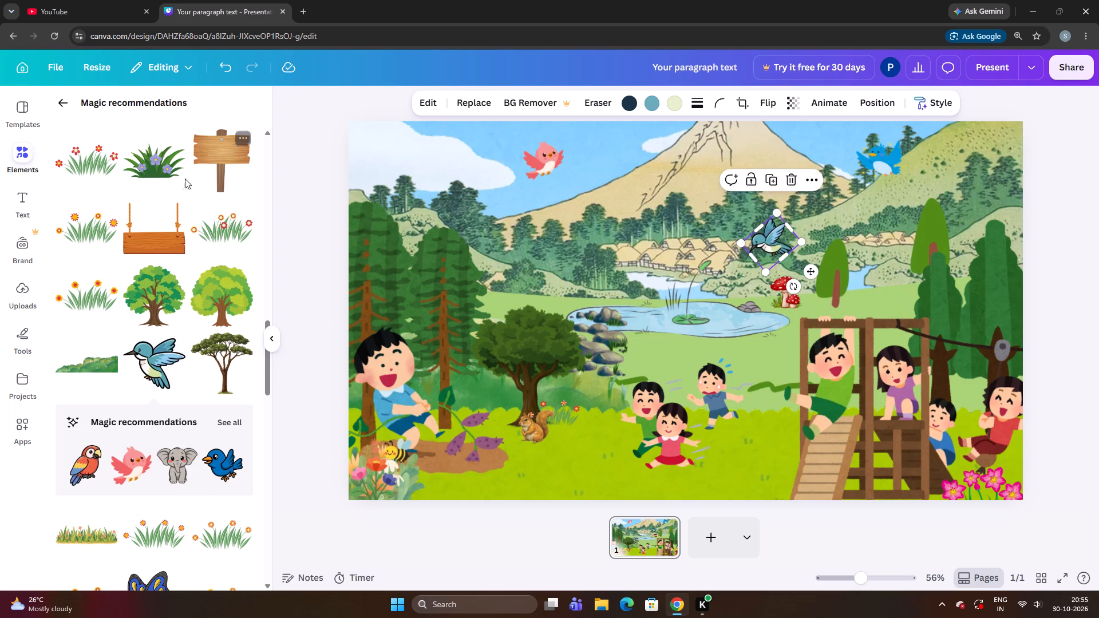
Add the purple-flowered grass clump, shrink it to a small tuft and place it between the two slim trees behind the playground.
left_click(170, 160)
left_click_drag(741, 422, 770, 350)
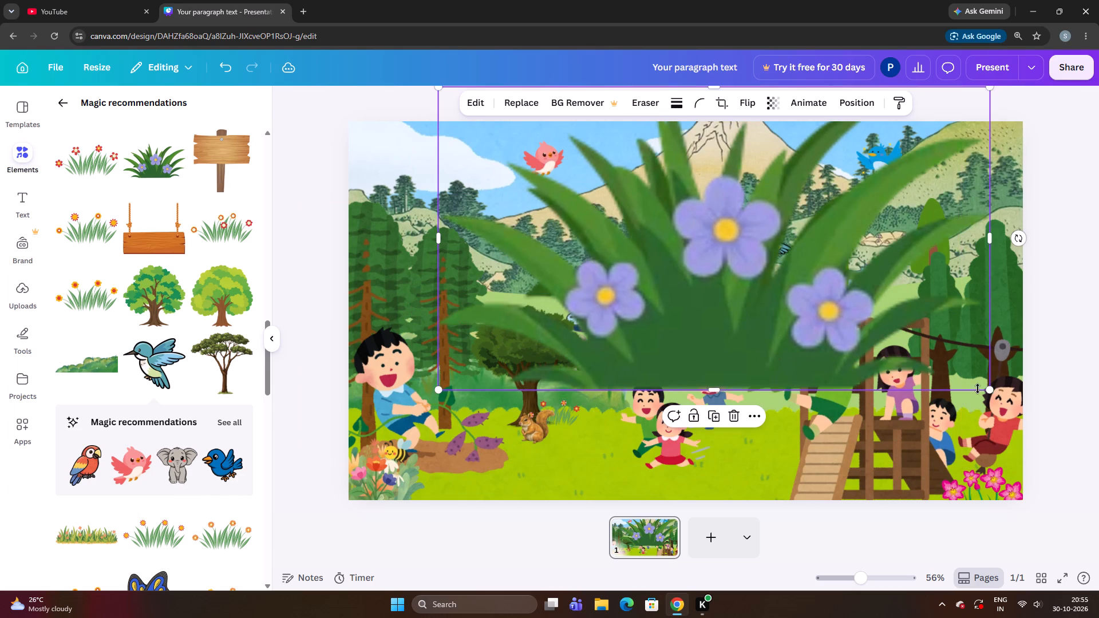
left_click_drag(991, 390, 642, 204)
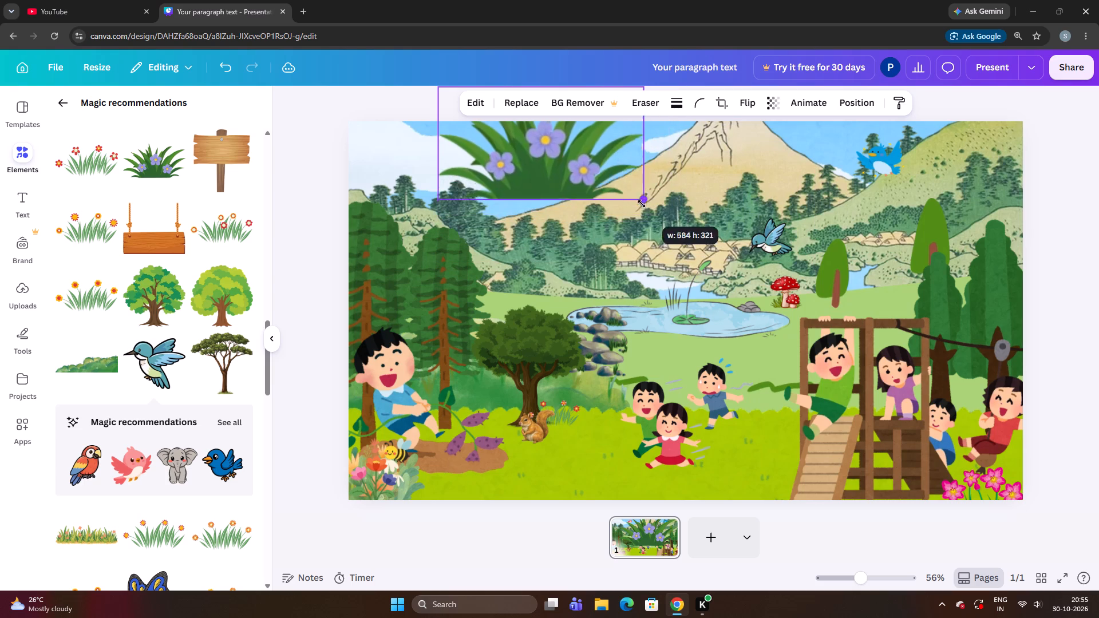
left_click_drag(642, 204, 627, 196)
left_click_drag(555, 177, 873, 301)
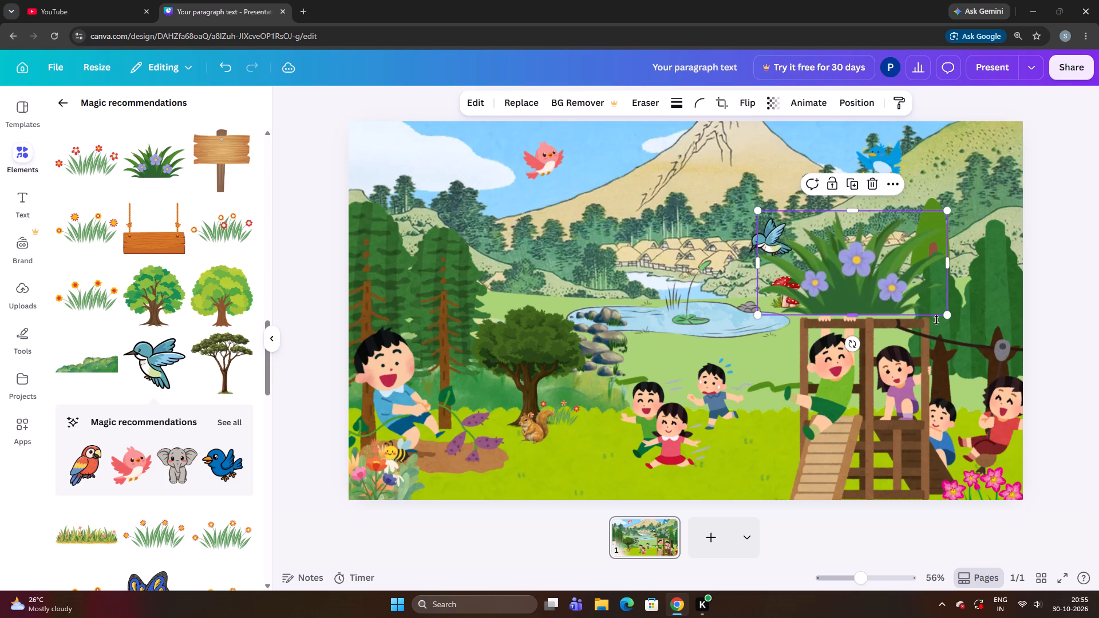
left_click_drag(945, 319, 871, 269)
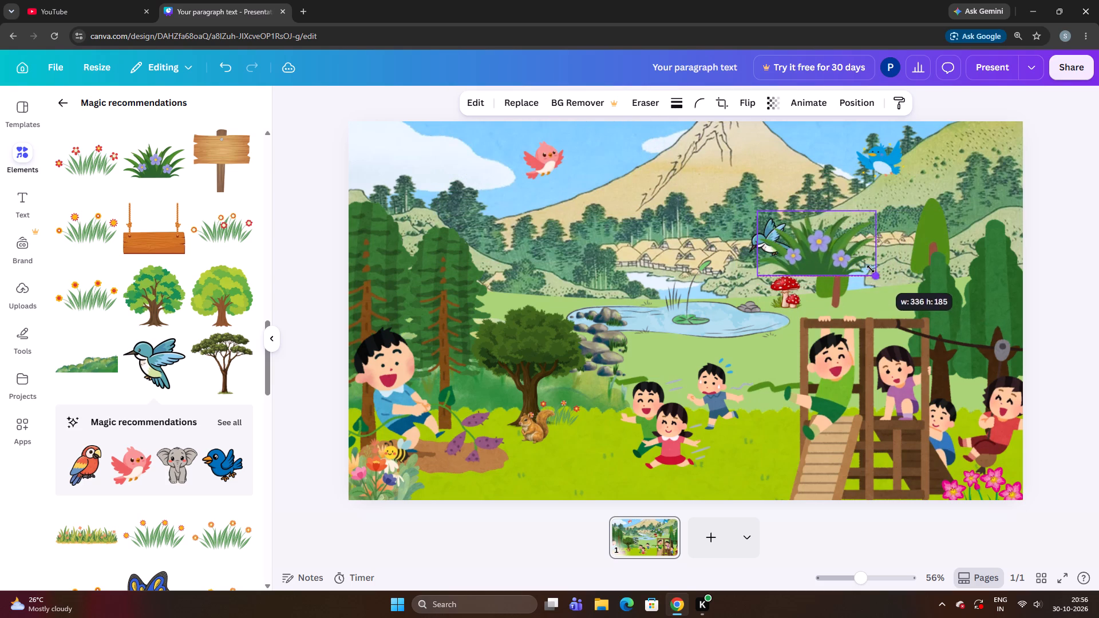
left_click_drag(871, 269, 856, 263)
left_click_drag(817, 243, 895, 271)
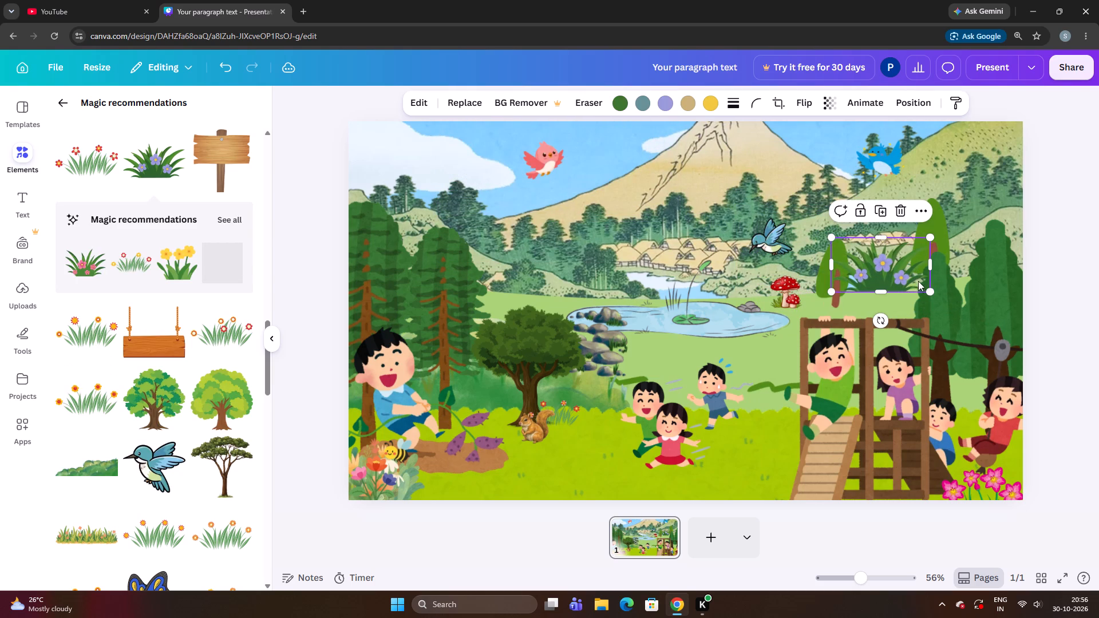
left_click(936, 294)
left_click(872, 276)
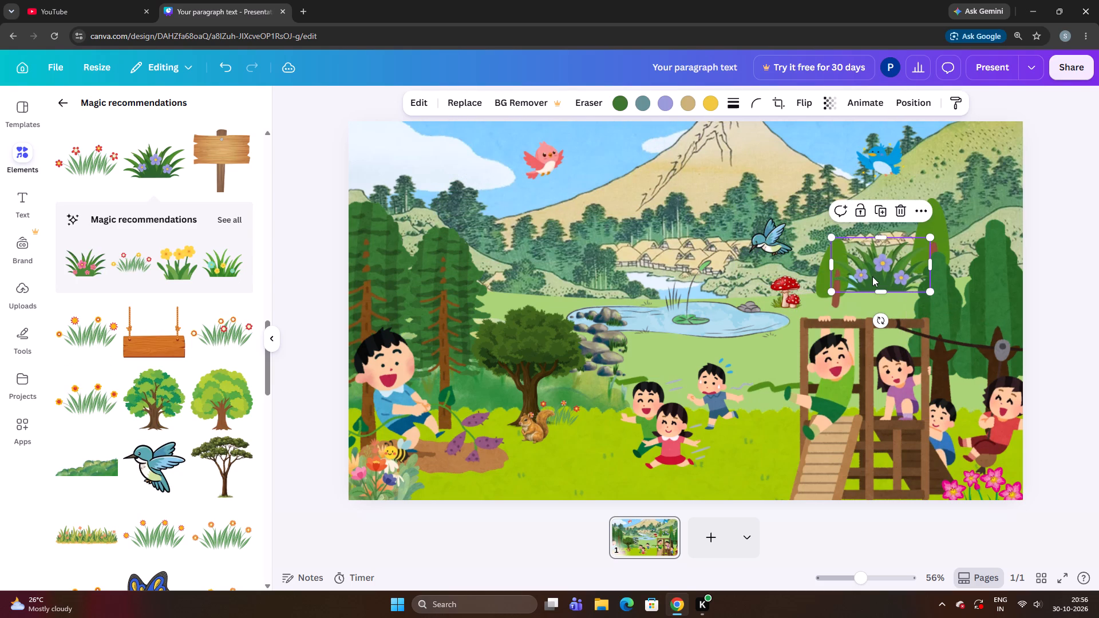
left_click_drag(930, 291, 873, 247)
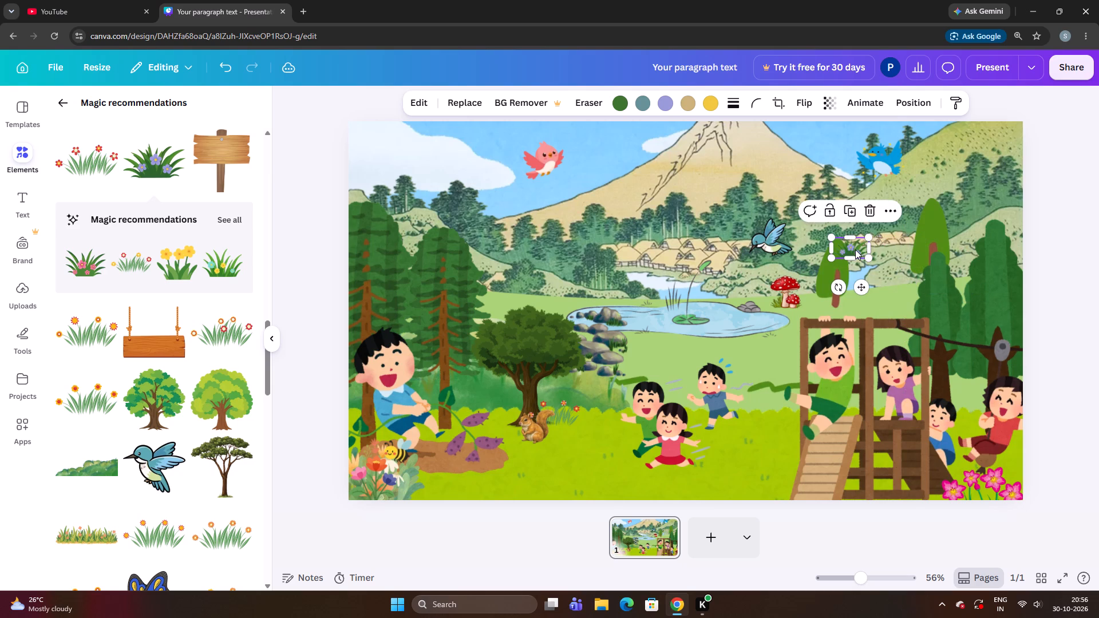
left_click_drag(855, 249, 891, 283)
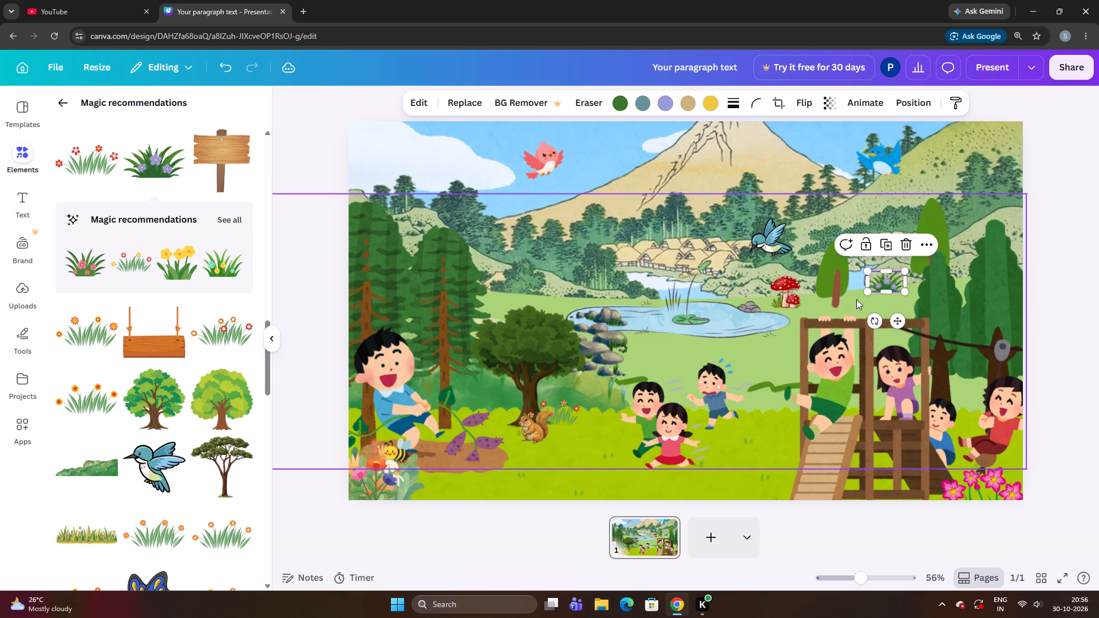
left_click(856, 299)
Enlarge the purple-flowered clump a little, keep it between the two slim trees and tilt it very slightly.
left_click(880, 285)
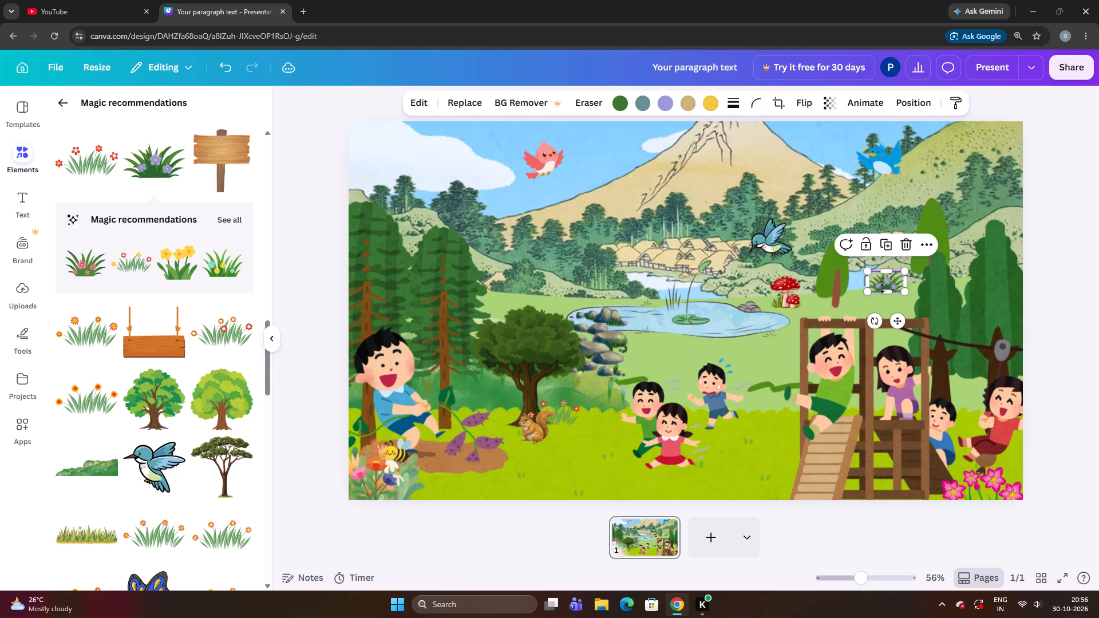
left_click_drag(868, 292, 856, 306)
left_click_drag(871, 294, 875, 288)
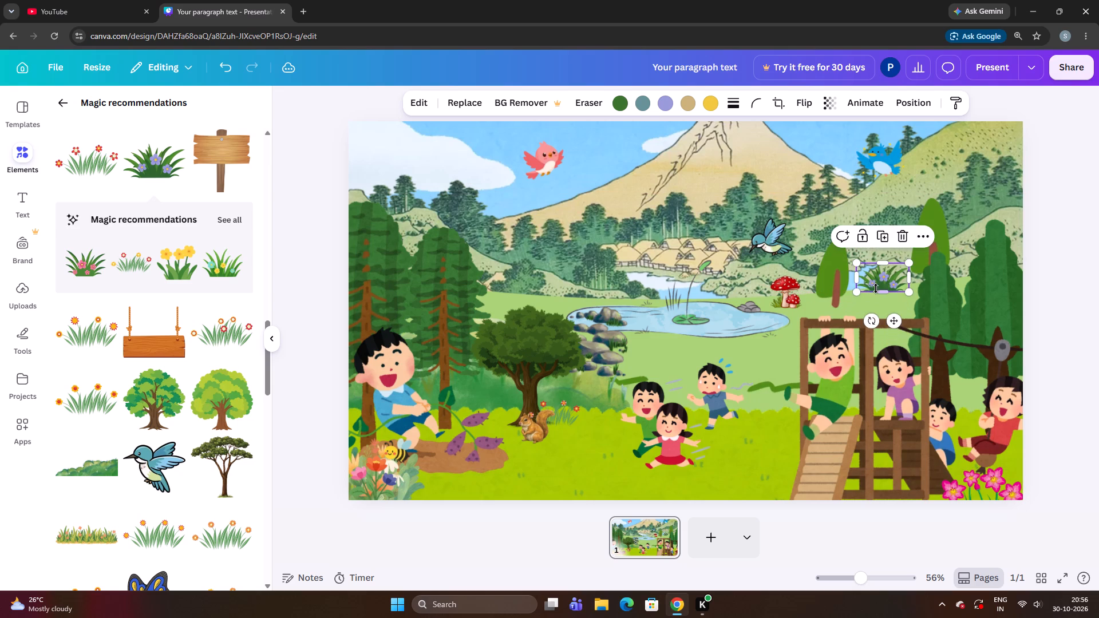
left_click(875, 320)
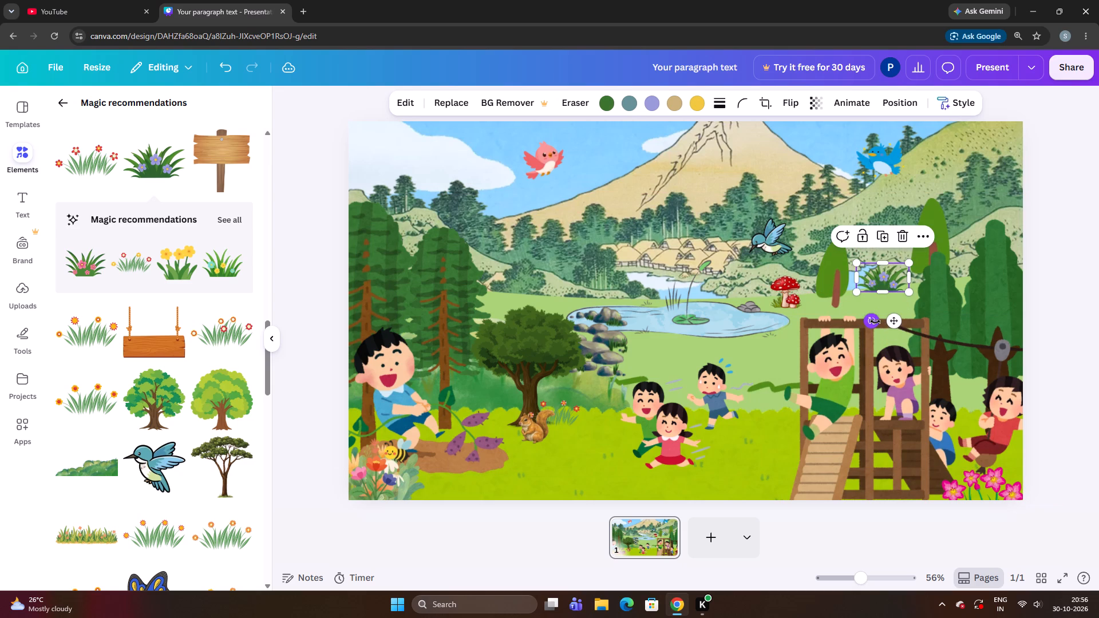
left_click(793, 321)
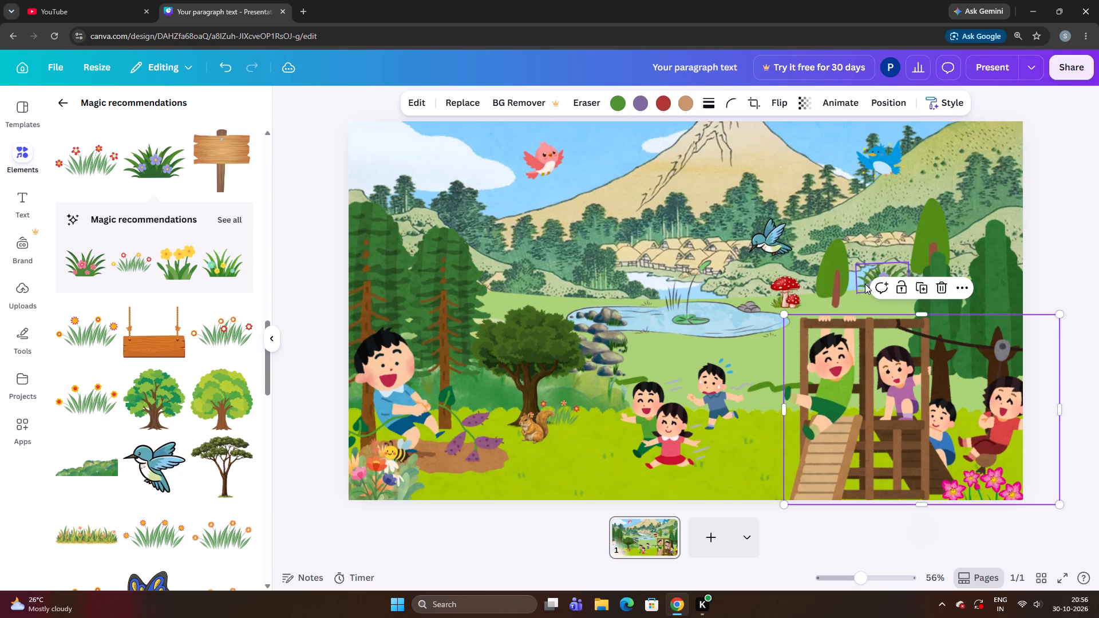
Reselect the purple-flowered clump and lower it slightly toward the top of the wooden playground.
left_click(865, 278)
key("ctrl+Down")
key("ctrl+Down")
key("ctrl+Down")
key("ctrl+Down")
key("ctrl+Down")
key("ctrl+Down")
key("ctrl+Down")
key("ctrl+Down")
key("ctrl+Down")
key("ctrl+Down")
key("ctrl+Down")
key("ctrl+Down")
key("ctrl+Down")
key("ctrl+Down")
key("ctrl+Down")
key("ctrl+Down")
key("ctrl+Down")
key("ctrl+Down")
key("ctrl+Down")
key("ctrl+Down")
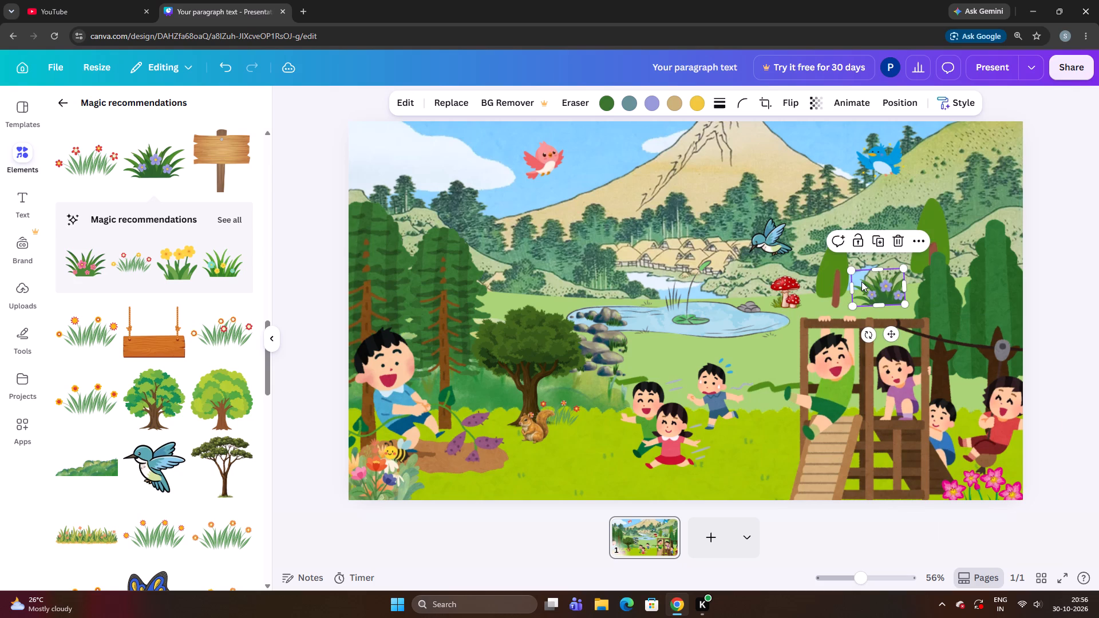
Widen the purple-flowered clump to about 197 by 102.
left_click_drag(904, 284, 914, 285)
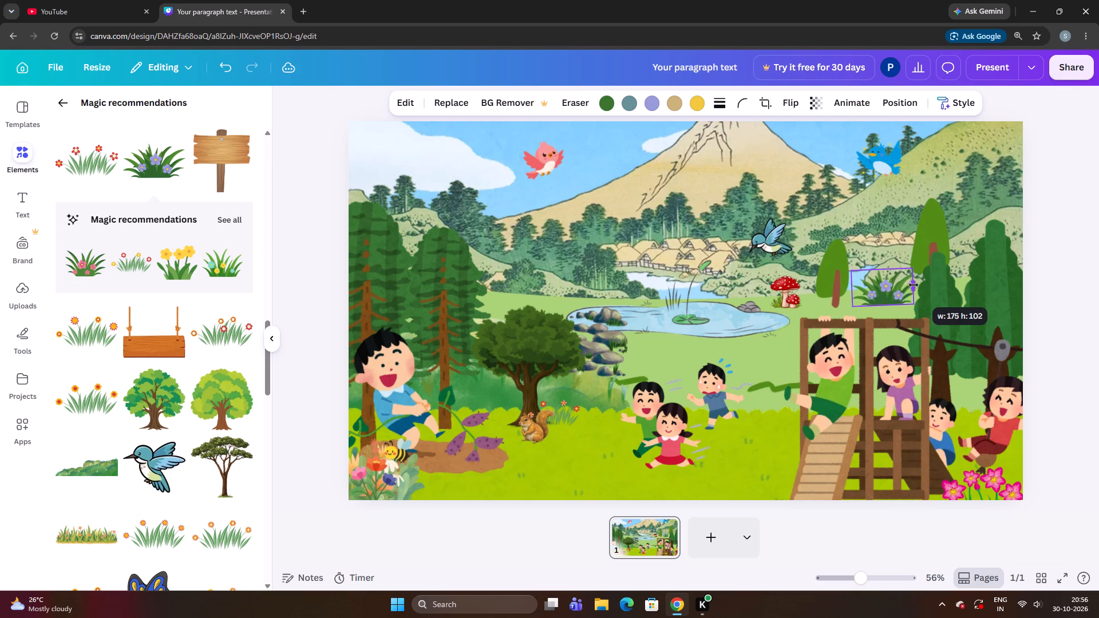
left_click_drag(914, 285, 915, 286)
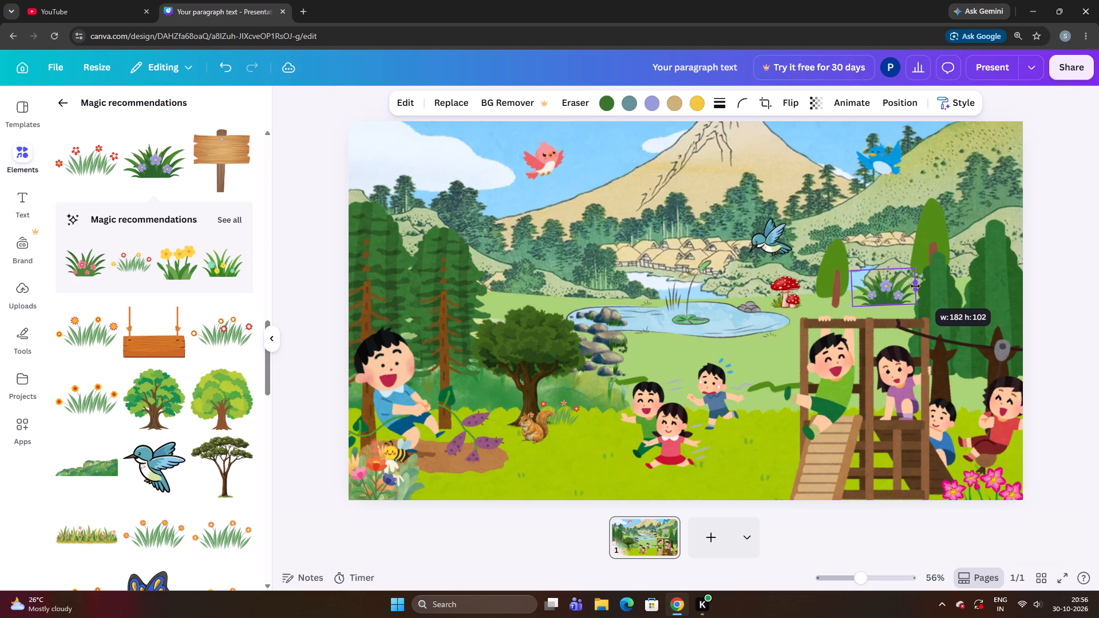
left_click_drag(915, 286, 925, 288)
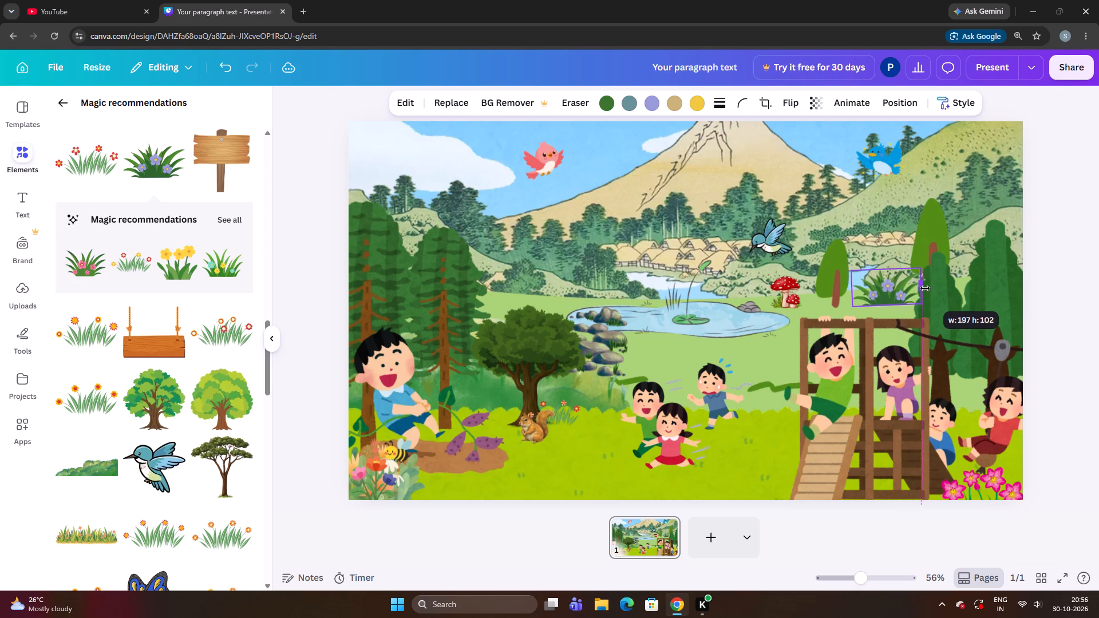
left_click_drag(925, 288, 919, 294)
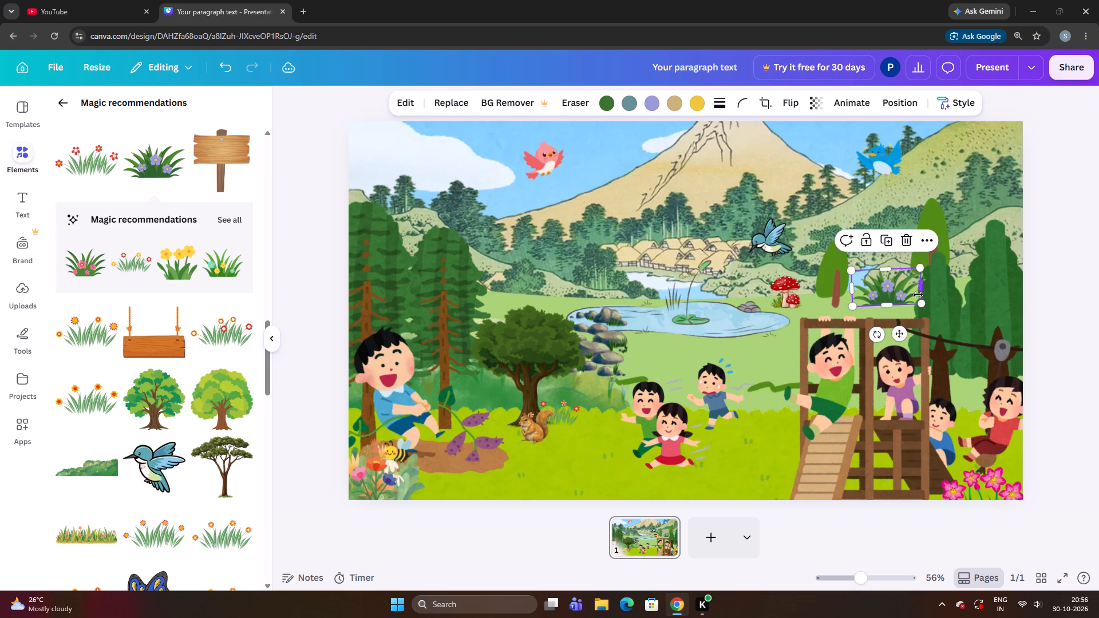
left_click(889, 315)
left_click(835, 302)
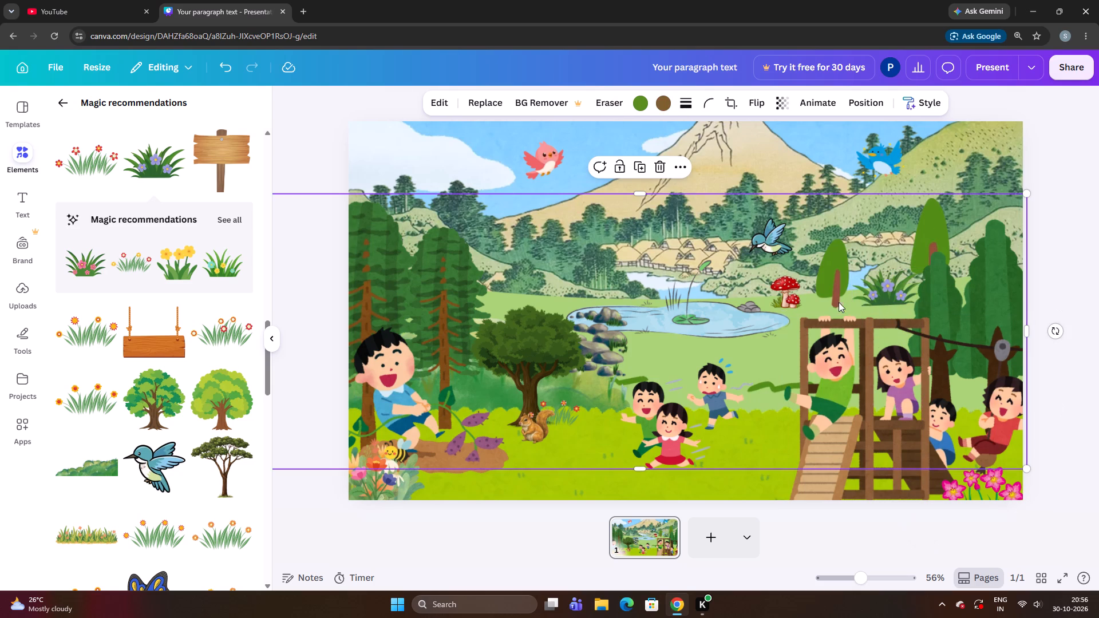
Shrink the purple-flowered clump again and reposition it on the grass beside the nearer slim tree, just above the playground.
left_click_drag(863, 298, 863, 291)
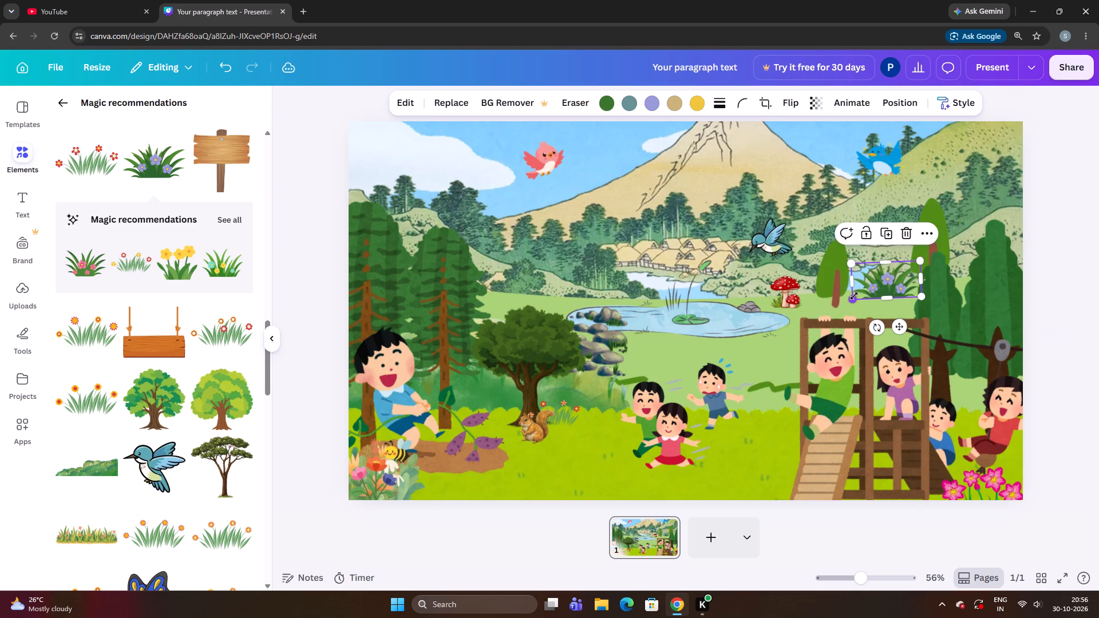
left_click_drag(854, 296, 877, 288)
left_click_drag(896, 277, 883, 286)
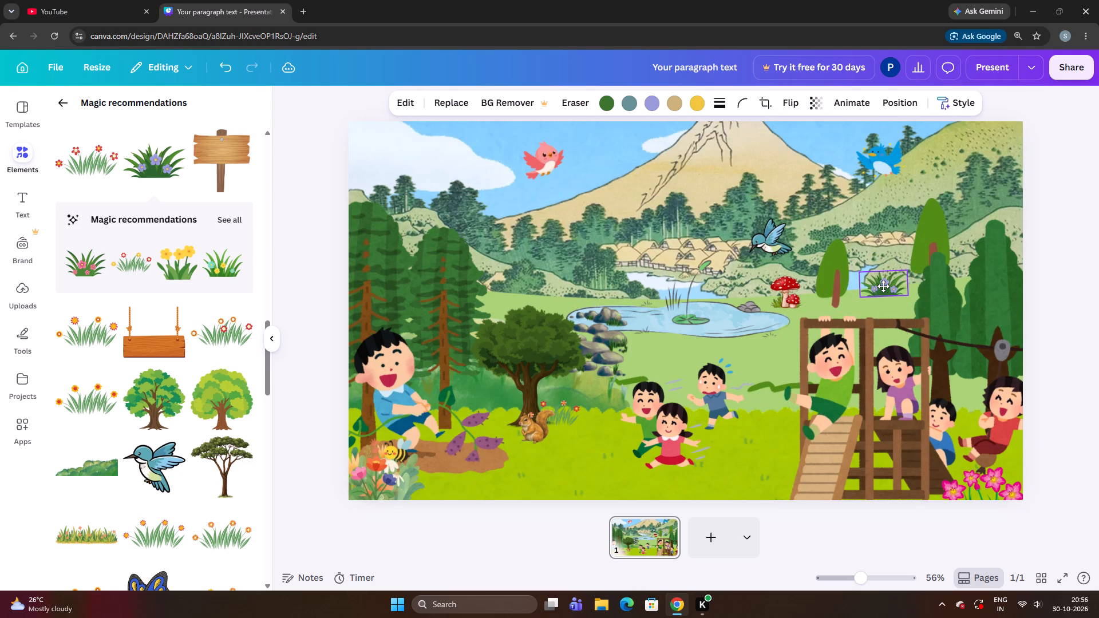
left_click_drag(883, 286, 882, 286)
left_click_drag(903, 291, 908, 296)
left_click(896, 284)
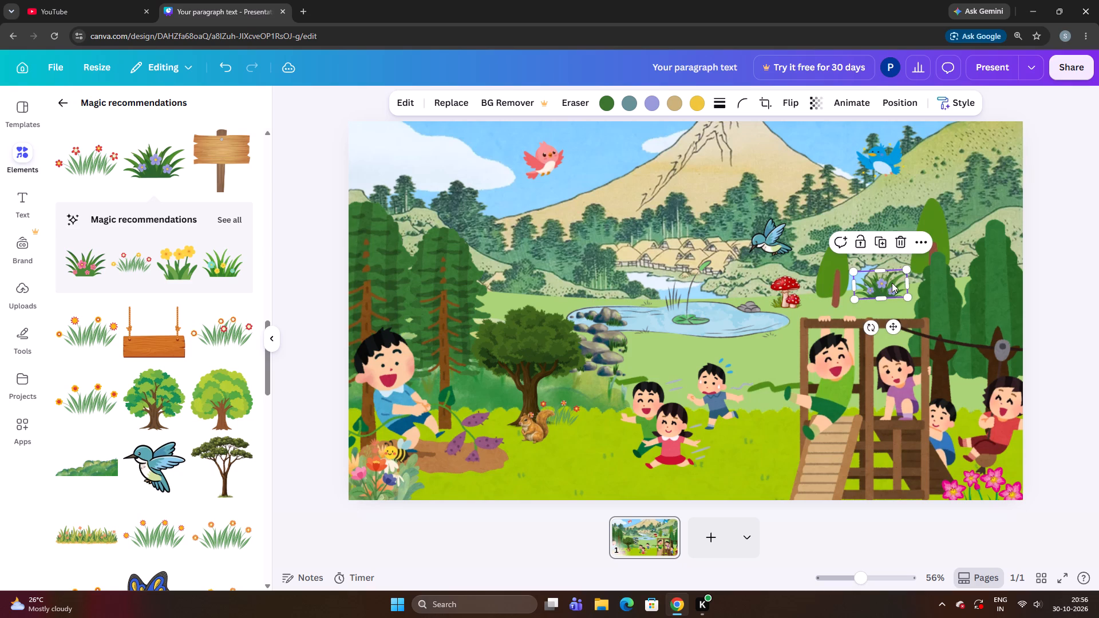
left_click(892, 283)
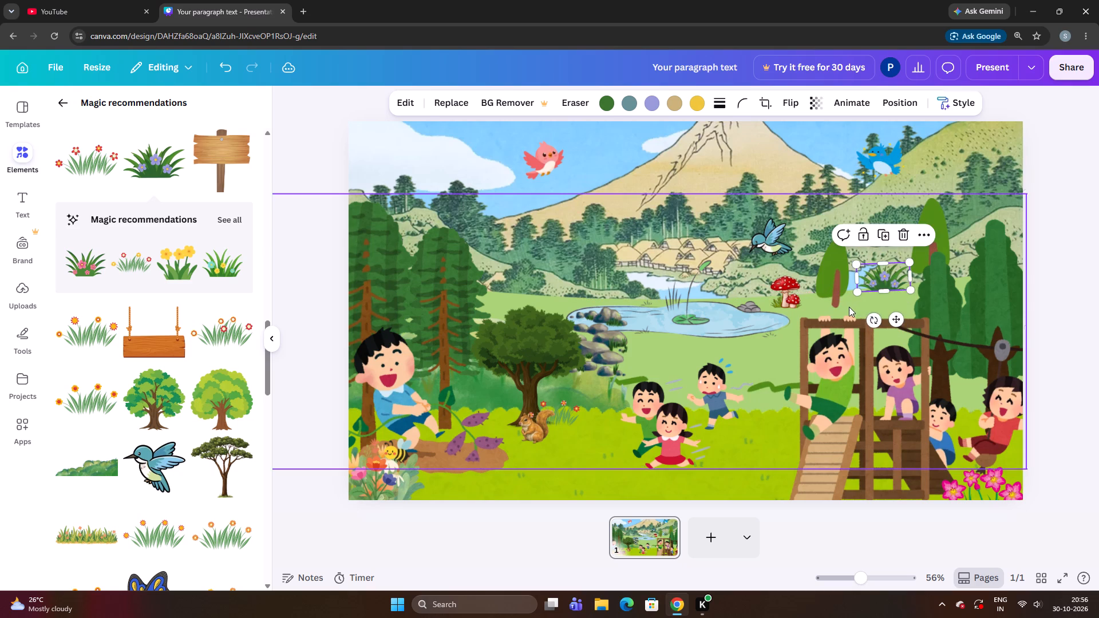
left_click(849, 307)
left_click(884, 278)
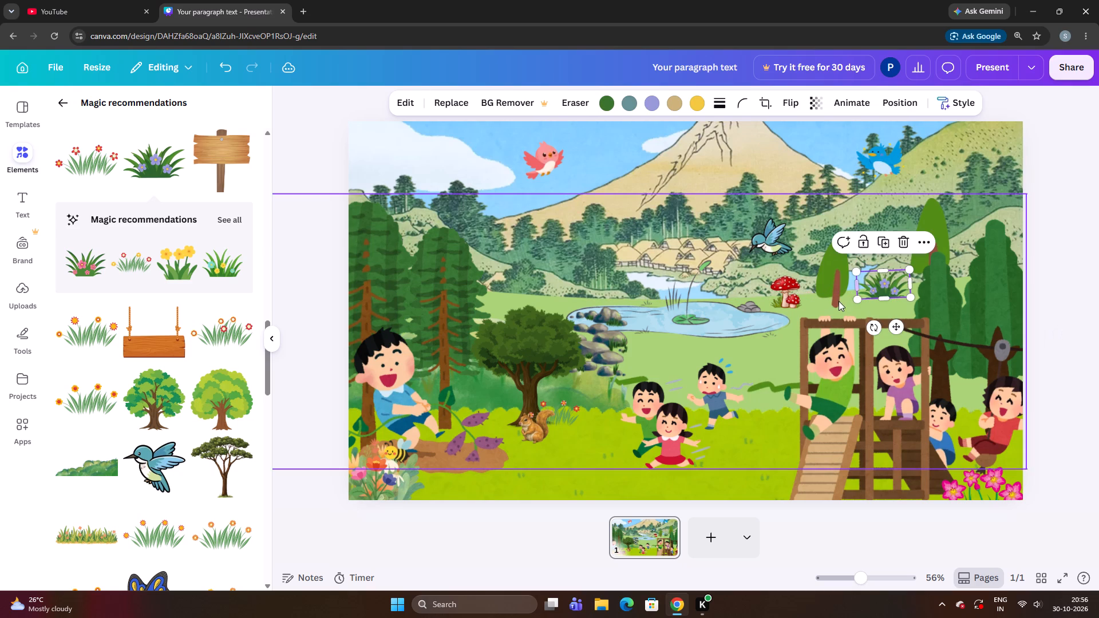
Check the purple-flowered clump's placement between the slim trees with and without its selection outline, fine-tuning it slightly.
left_click(839, 301)
left_click(891, 282)
left_click(820, 306)
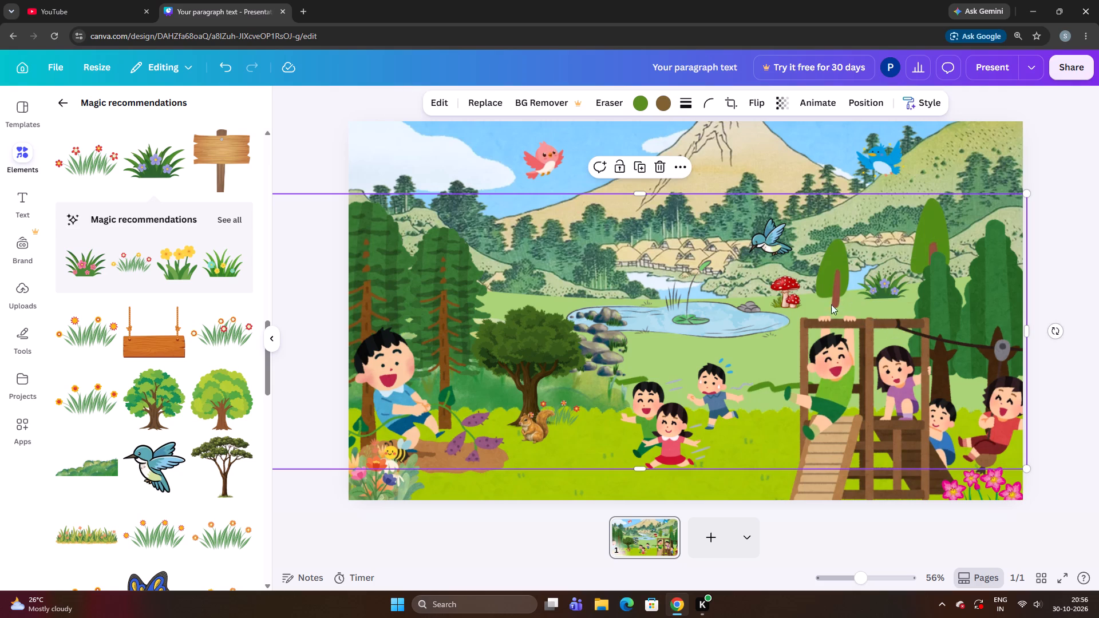
left_click(873, 291)
left_click(873, 291)
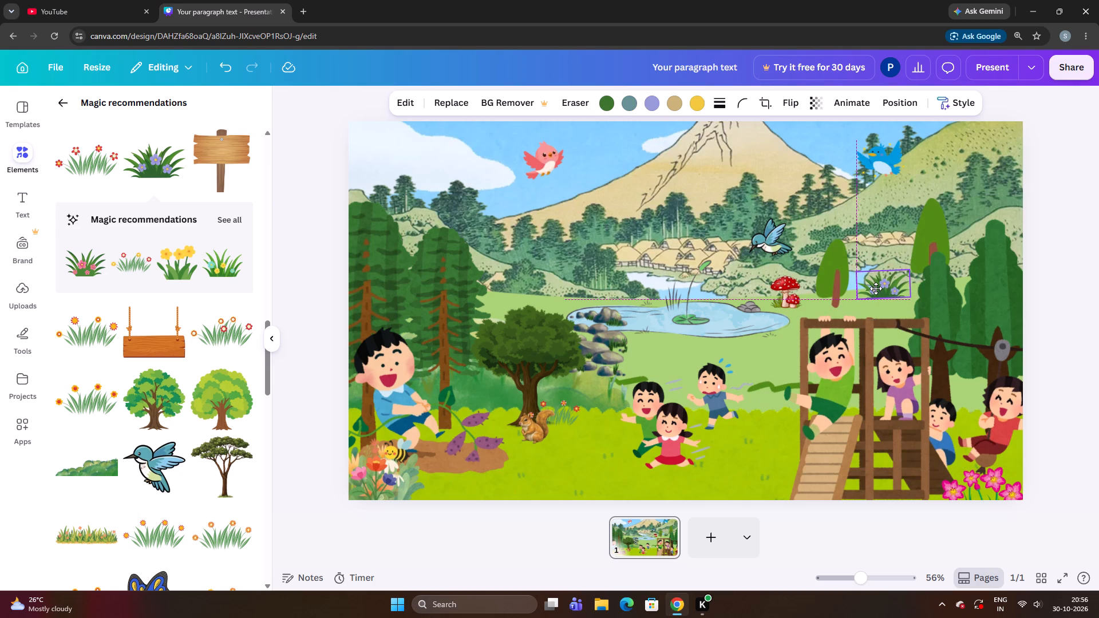
left_click(828, 306)
left_click(867, 288)
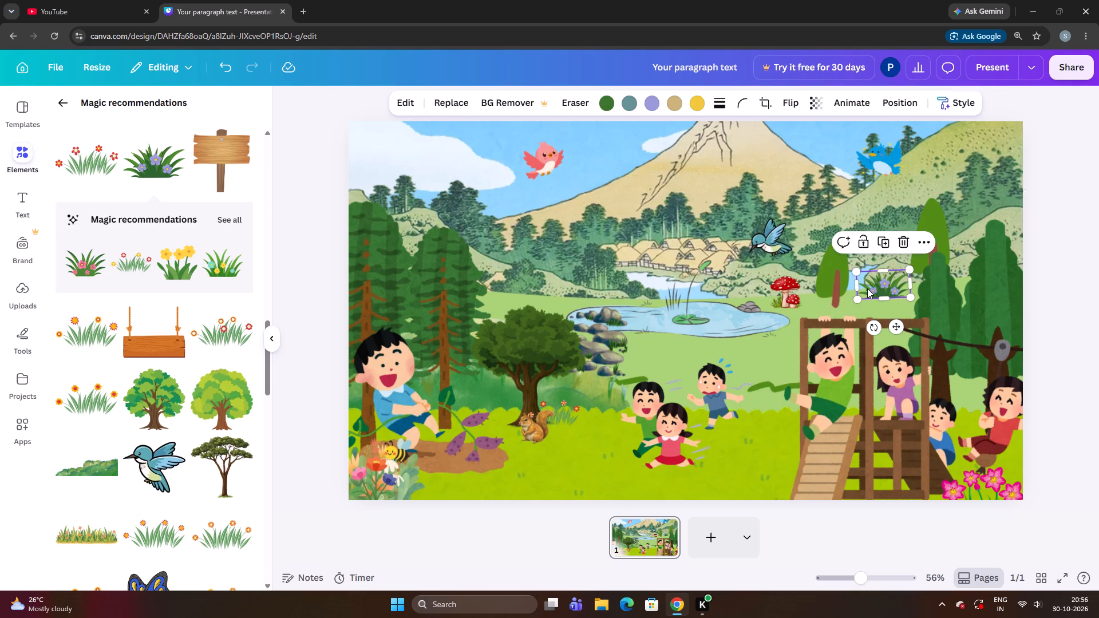
left_click(795, 311)
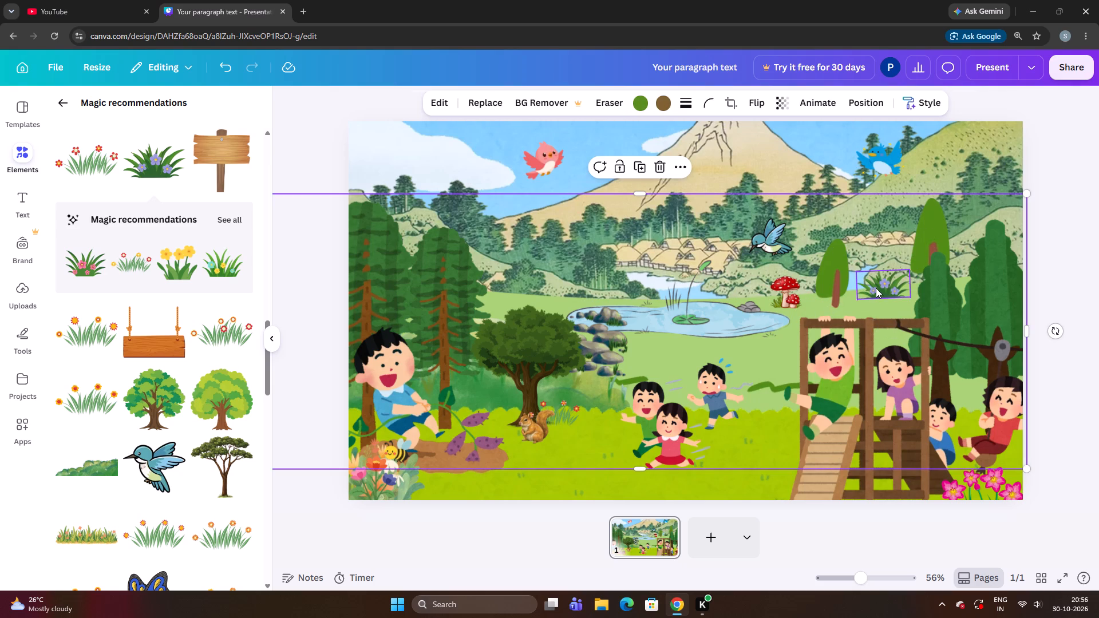
left_click(876, 288)
left_click(876, 288)
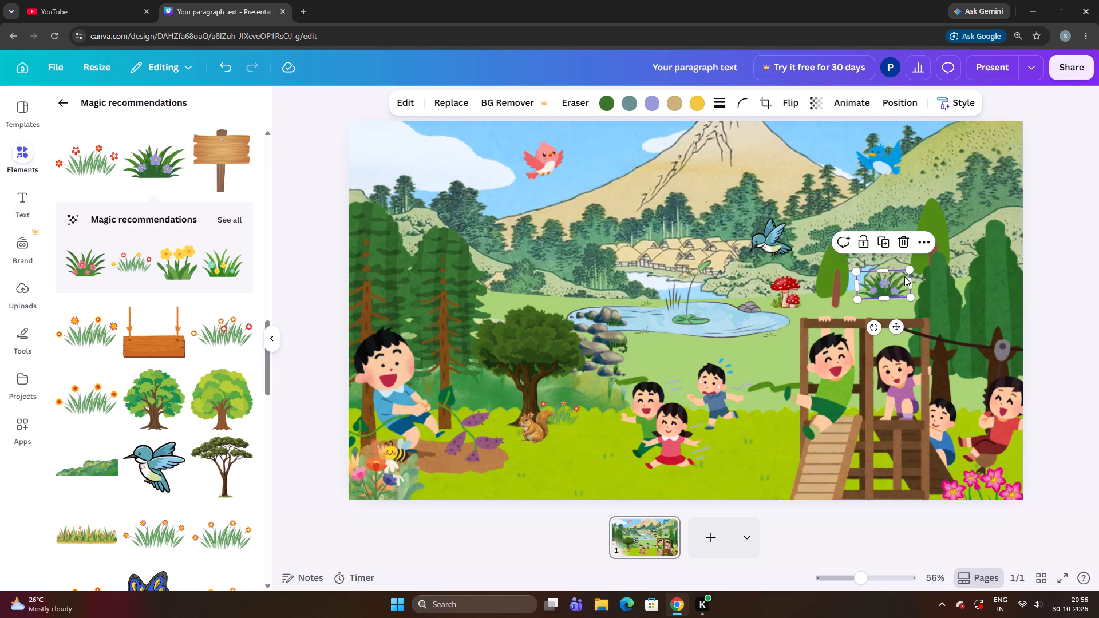
left_click(898, 278)
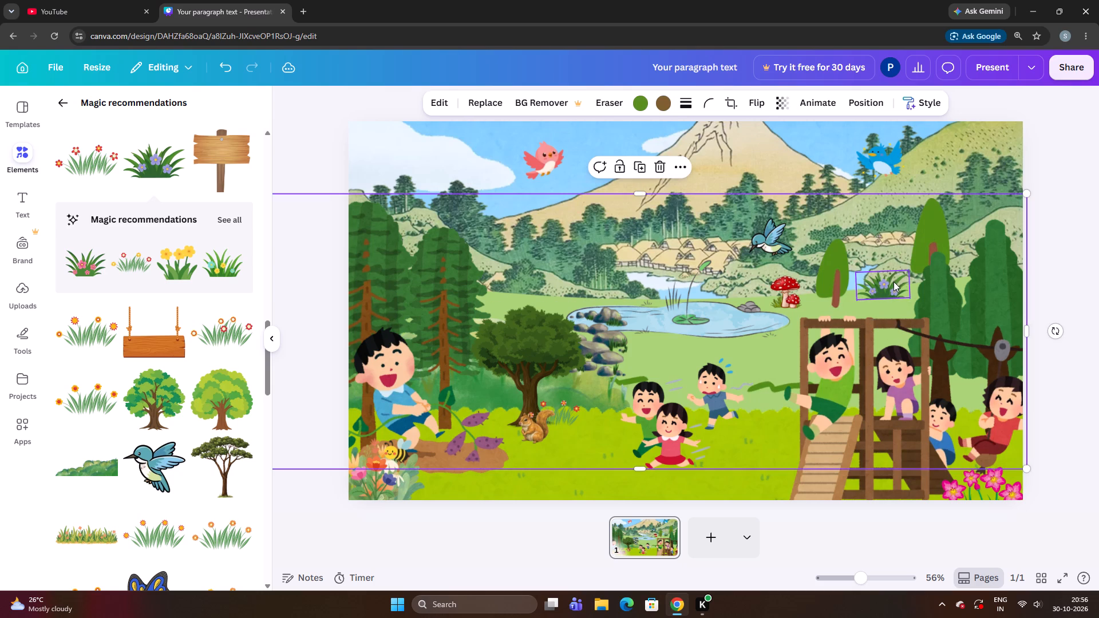
Reselect the purple-flowered clump and fine-tune its position on the grass between the two slim trees, just above the playground.
left_click(893, 282)
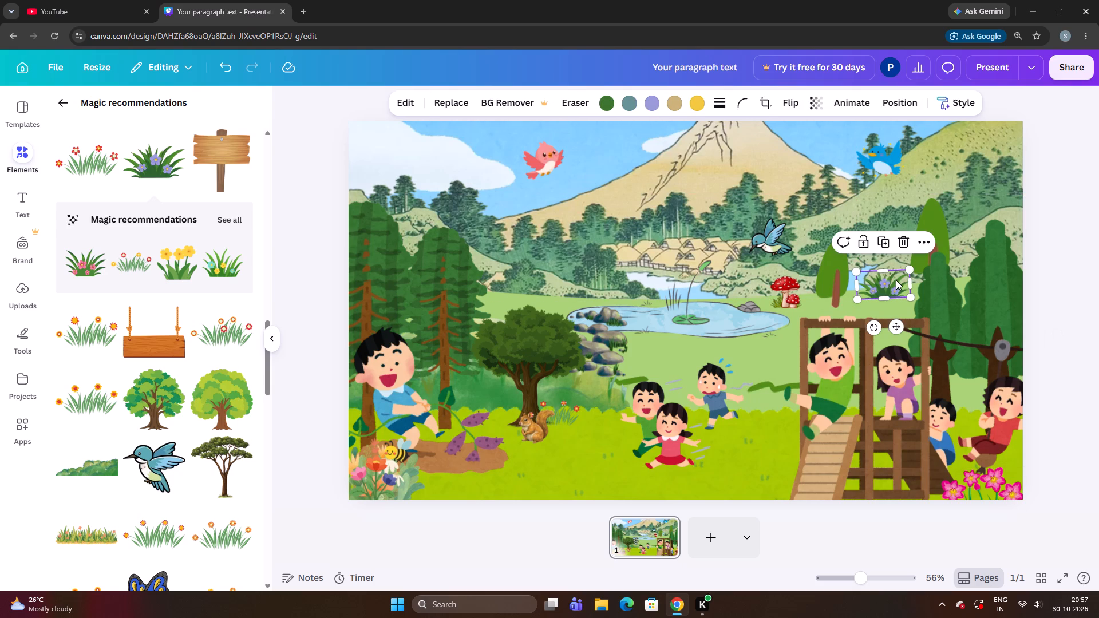
left_click_drag(896, 280, 899, 271)
left_click_drag(899, 271, 899, 280)
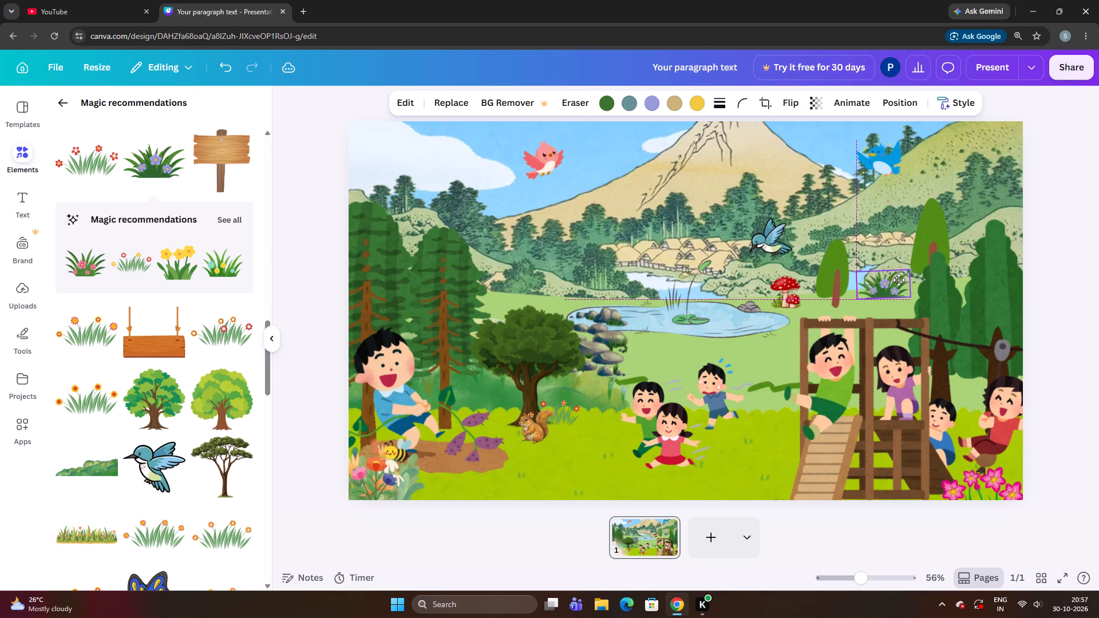
left_click_drag(899, 280, 900, 278)
key("Left")
key("Left")
key("Left")
key("Left")
key("Left")
key("Left")
key("Left")
key("Left")
key("Left")
key("Left")
key("Left")
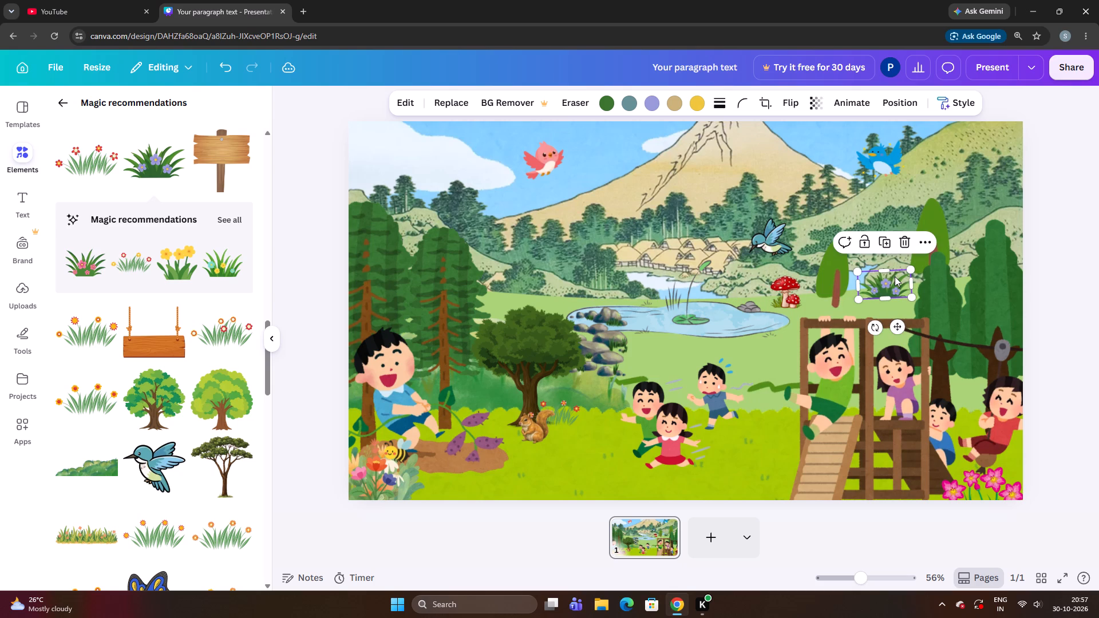
Recolour the clump's purple flowers pink (#ff66c4) and deselect it.
left_click(654, 109)
left_click(120, 512)
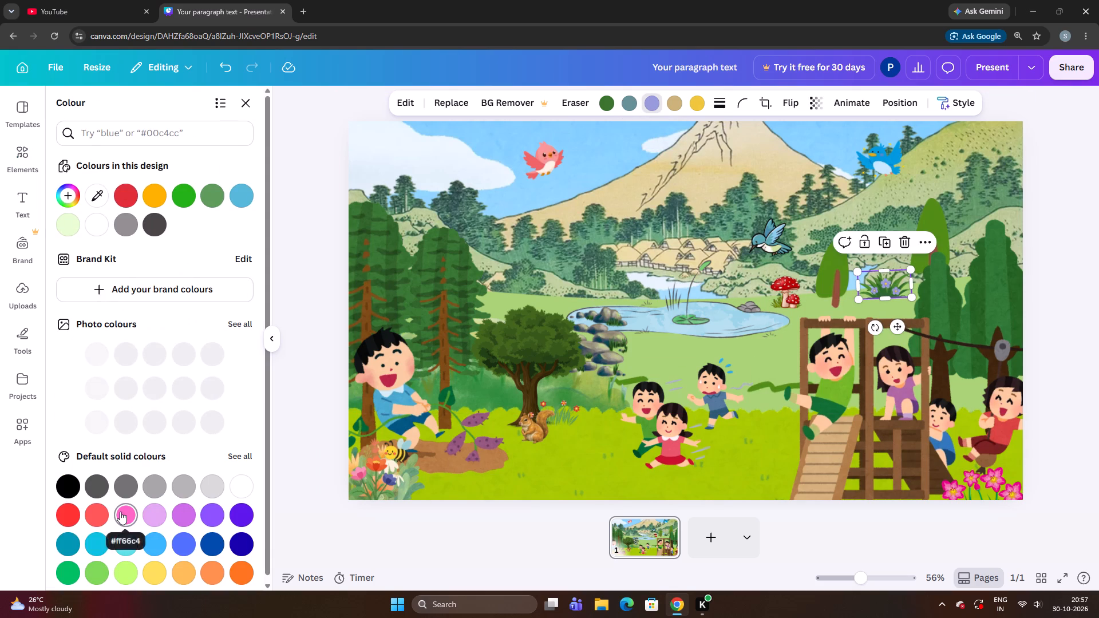
triple_click(119, 511)
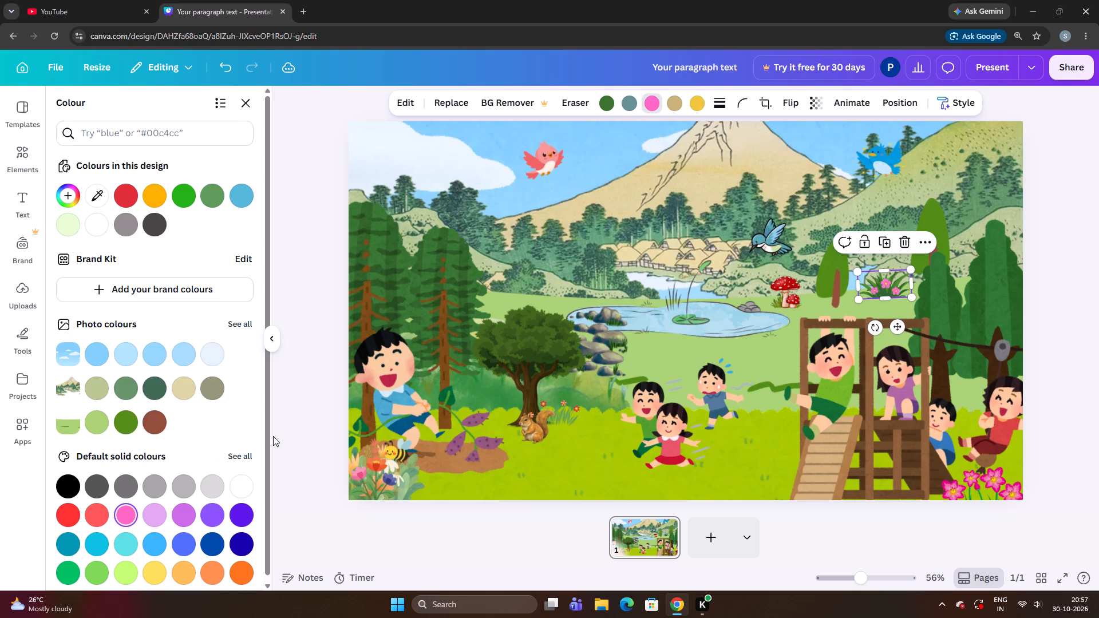
left_click(292, 437)
left_click(299, 303)
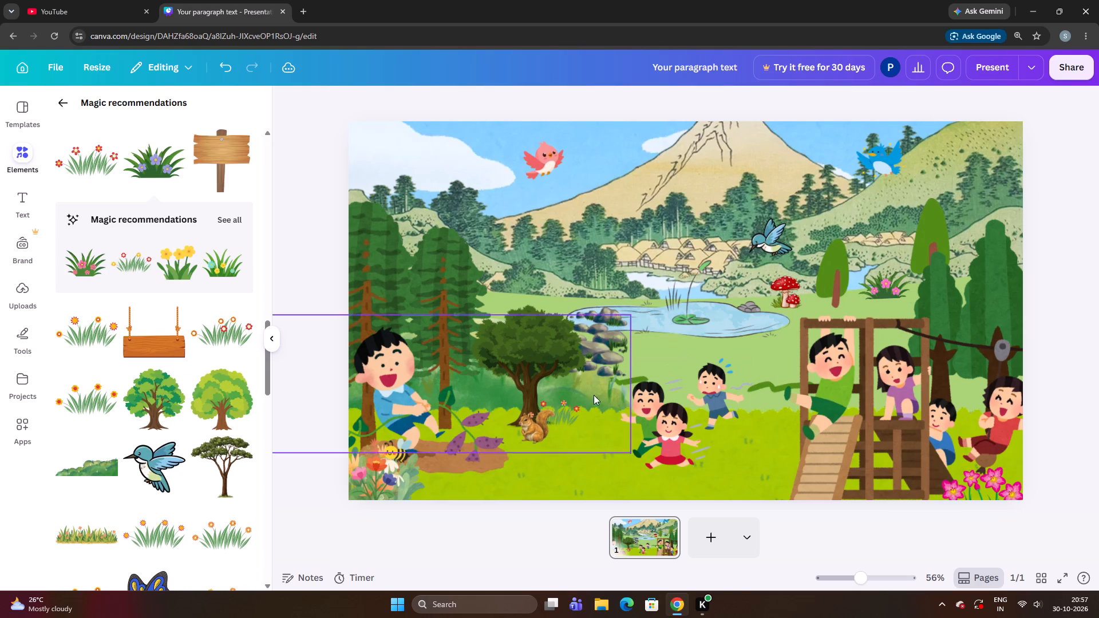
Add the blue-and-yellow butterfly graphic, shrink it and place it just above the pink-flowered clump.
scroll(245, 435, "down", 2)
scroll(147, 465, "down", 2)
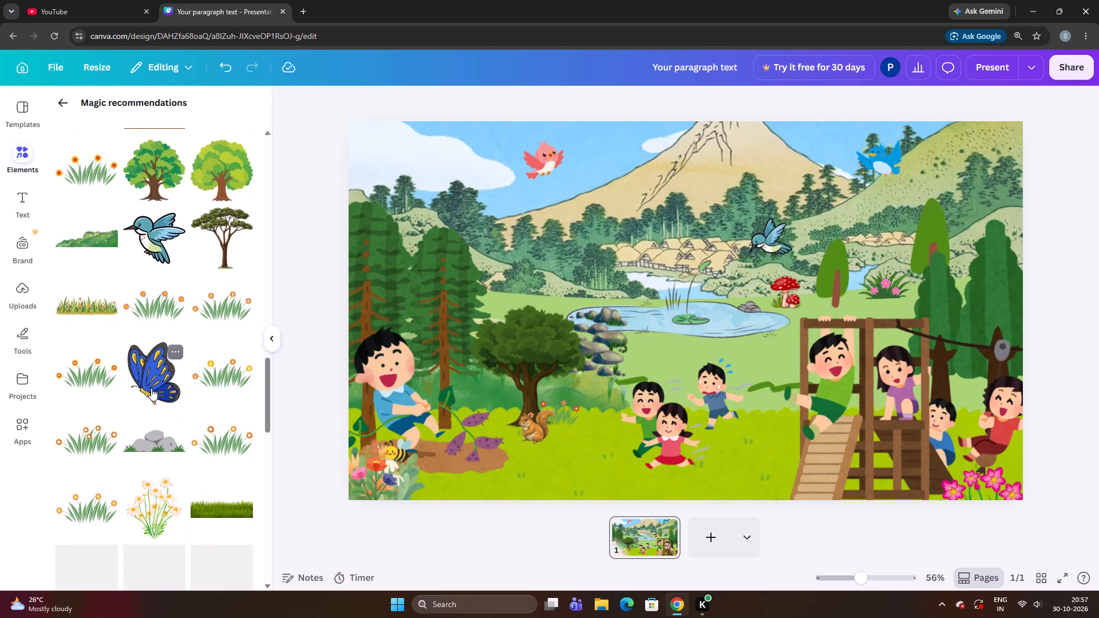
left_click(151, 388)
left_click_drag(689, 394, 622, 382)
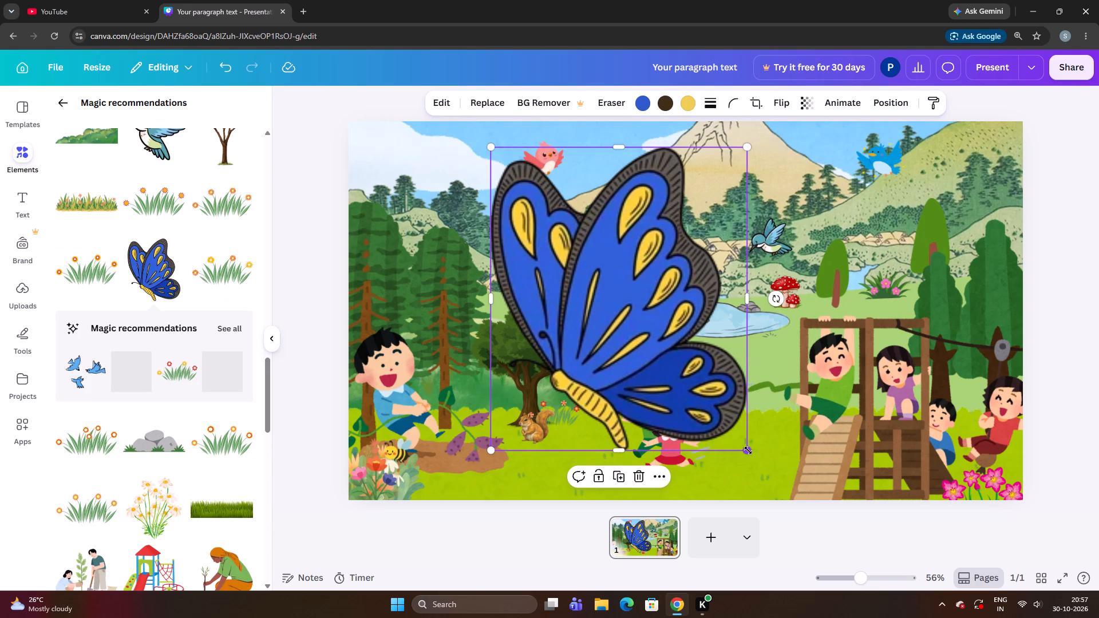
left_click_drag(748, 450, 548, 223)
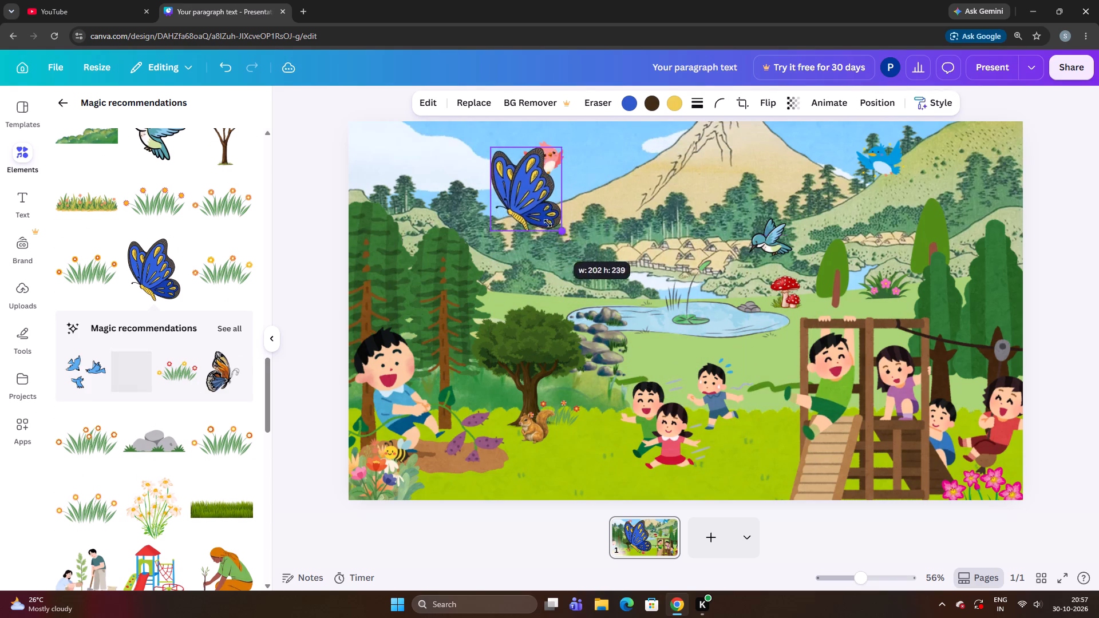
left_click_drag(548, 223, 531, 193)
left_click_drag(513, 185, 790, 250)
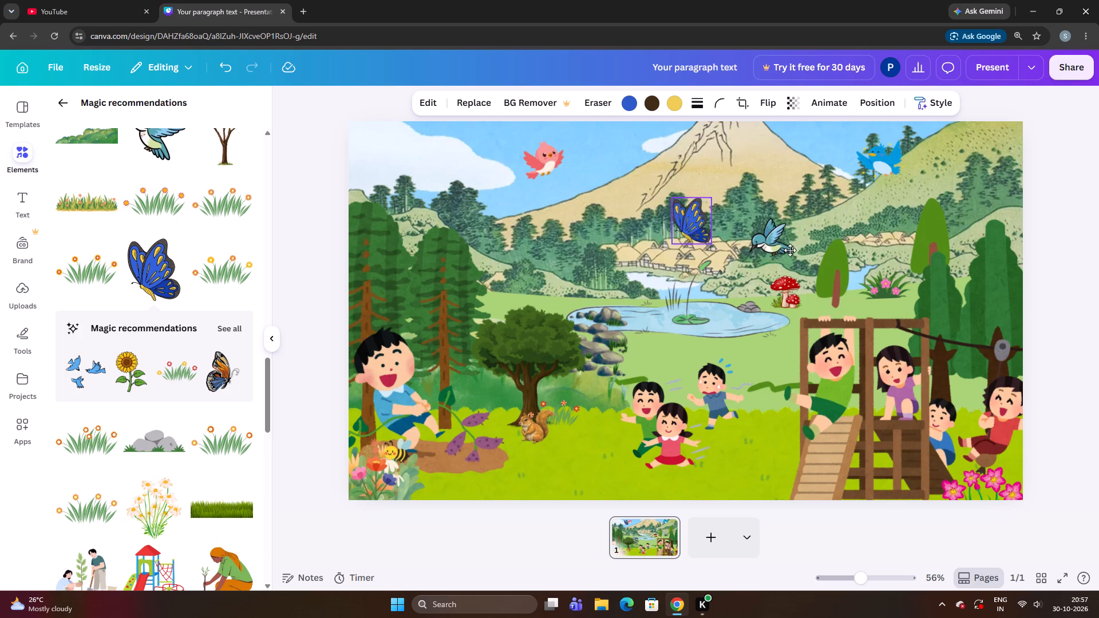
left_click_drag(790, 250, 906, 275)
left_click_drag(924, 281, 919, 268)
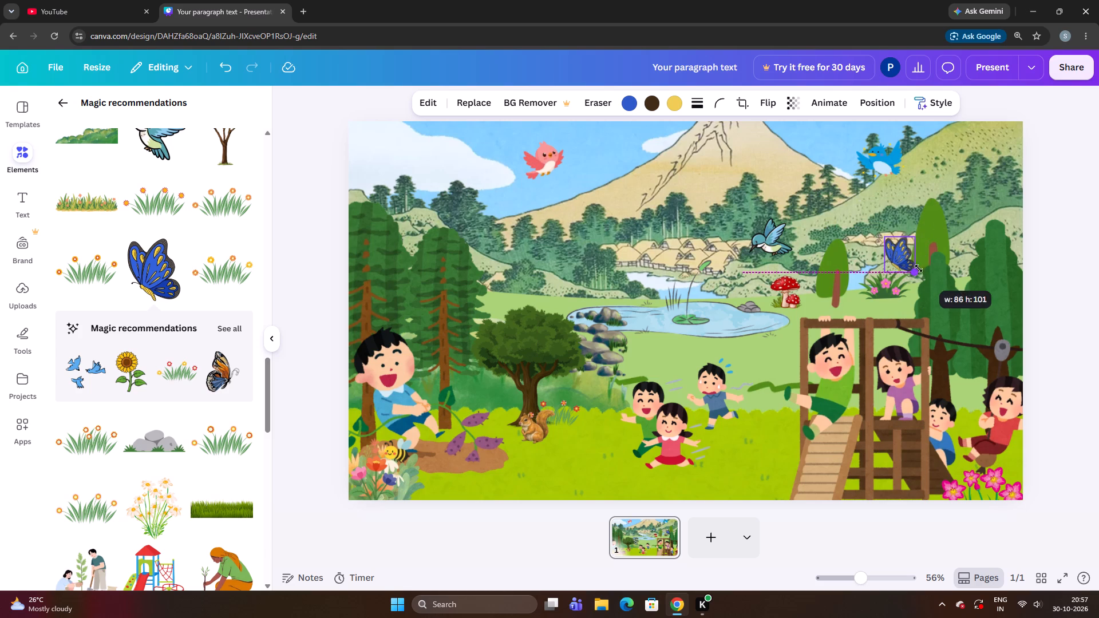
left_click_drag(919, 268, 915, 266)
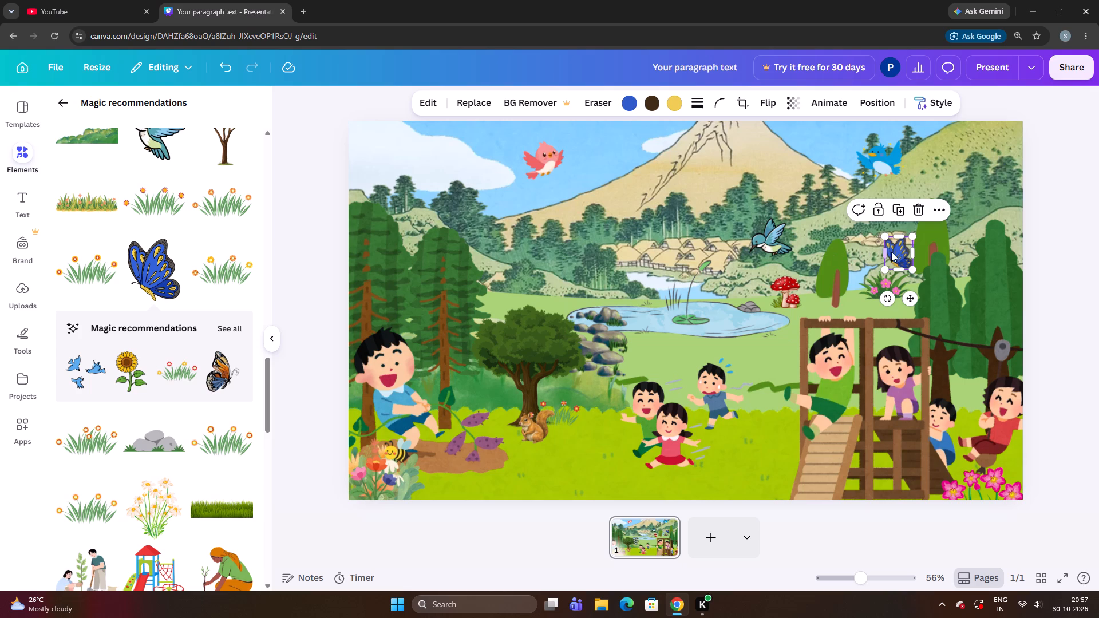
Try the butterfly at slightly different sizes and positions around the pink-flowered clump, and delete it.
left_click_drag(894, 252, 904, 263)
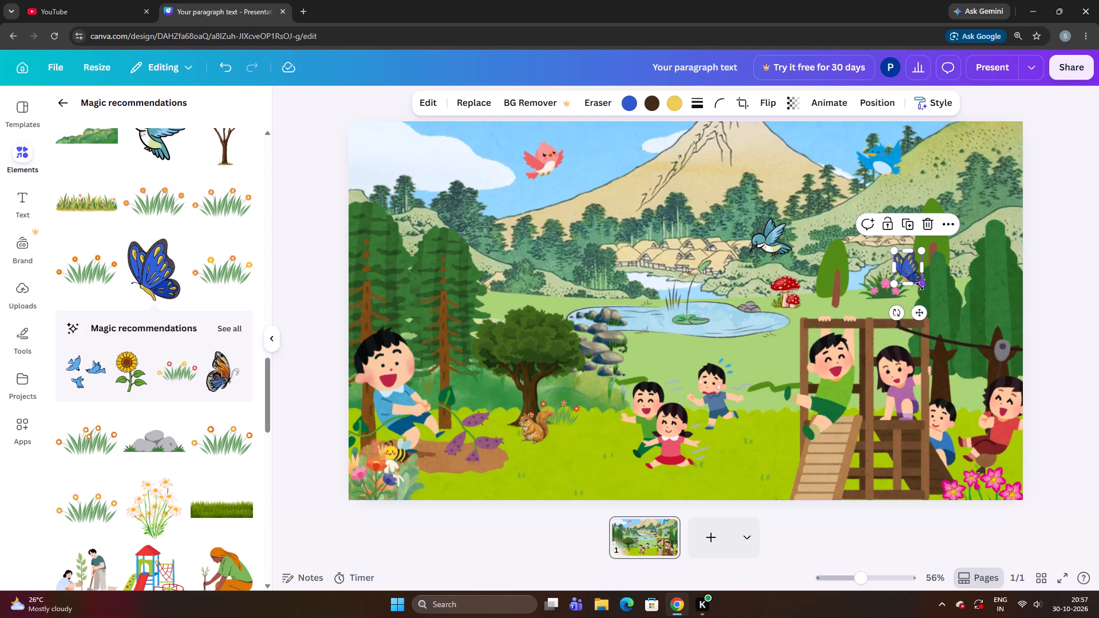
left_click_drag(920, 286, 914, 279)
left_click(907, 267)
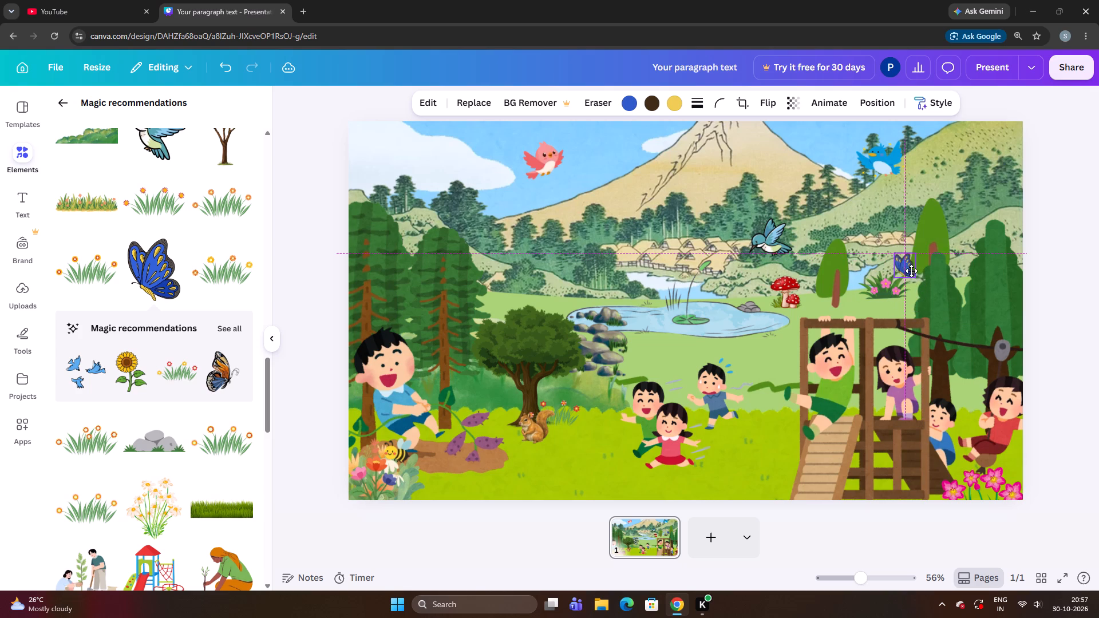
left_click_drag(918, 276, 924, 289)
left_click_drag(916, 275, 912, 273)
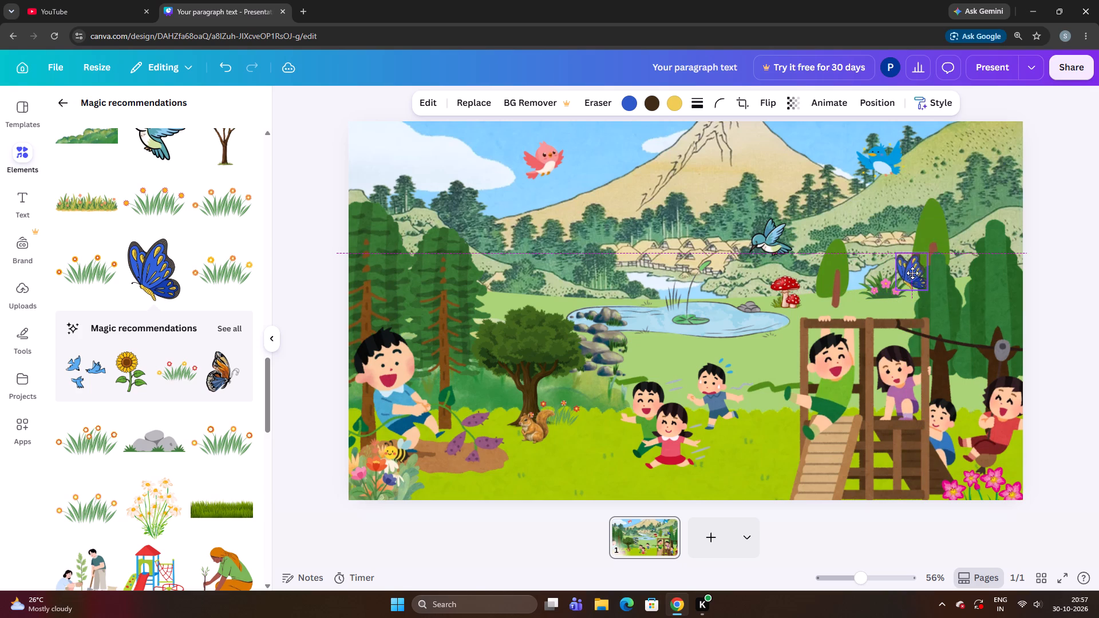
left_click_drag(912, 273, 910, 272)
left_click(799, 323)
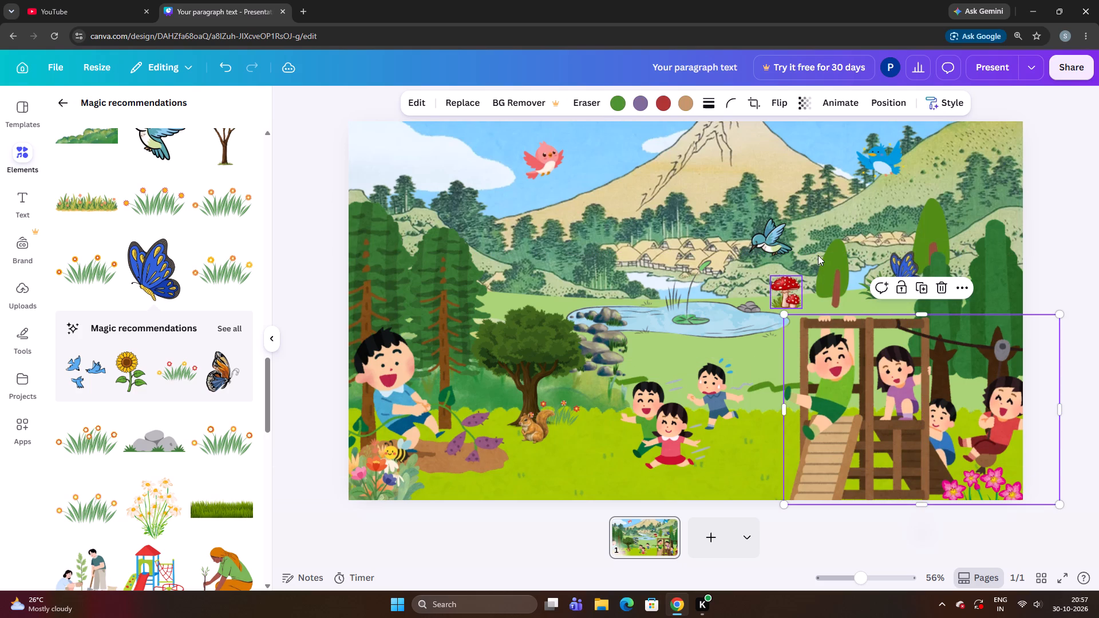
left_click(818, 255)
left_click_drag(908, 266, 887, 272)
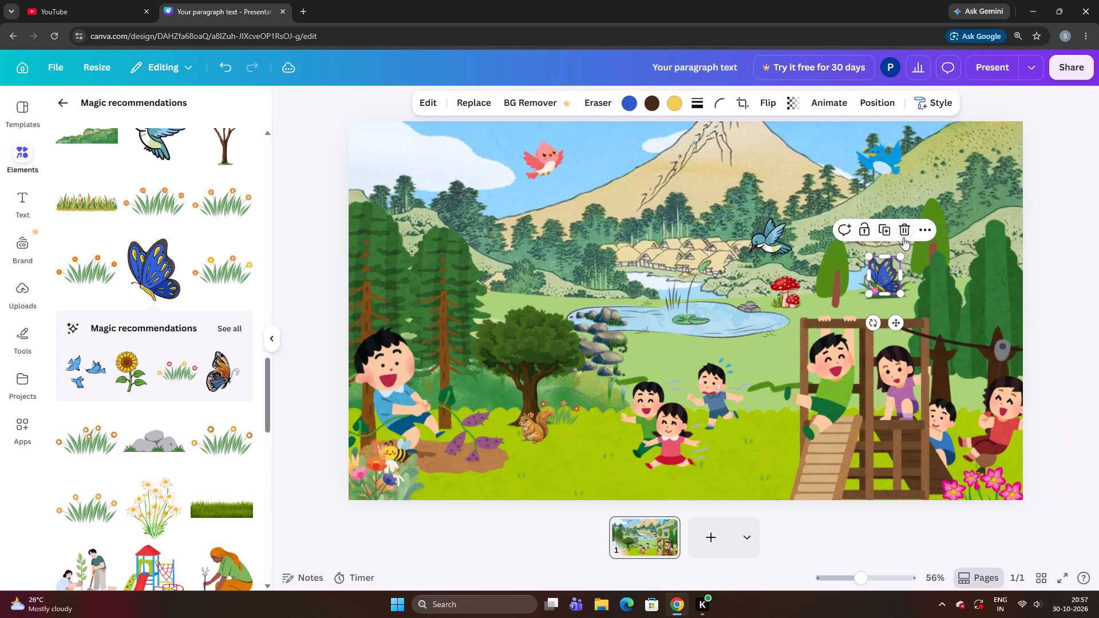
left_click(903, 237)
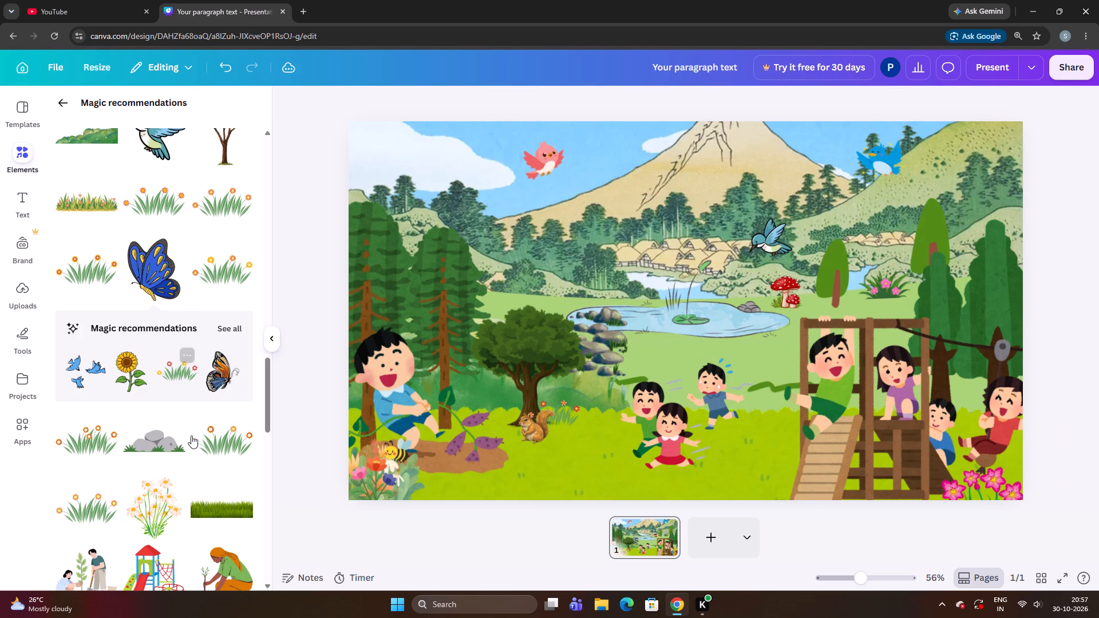
Add the grey rock cluster with grass tufts and scale it down over the conifers and hills.
scroll(189, 449, "down", 3)
scroll(188, 449, "up", 2)
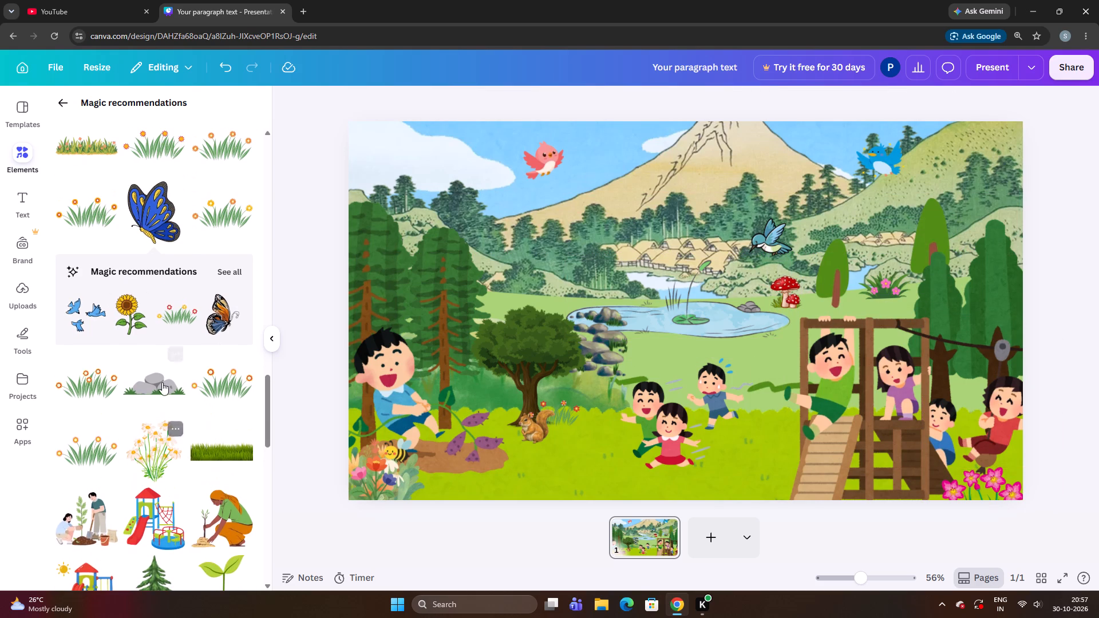
left_click(164, 379)
left_click_drag(682, 405, 505, 368)
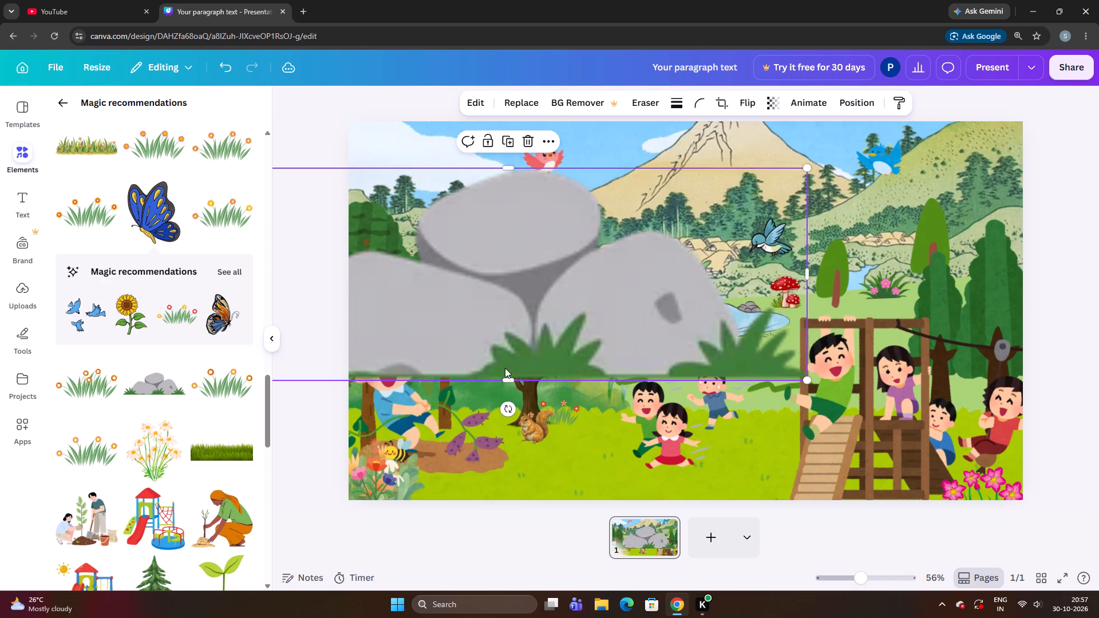
left_click_drag(805, 379, 492, 299)
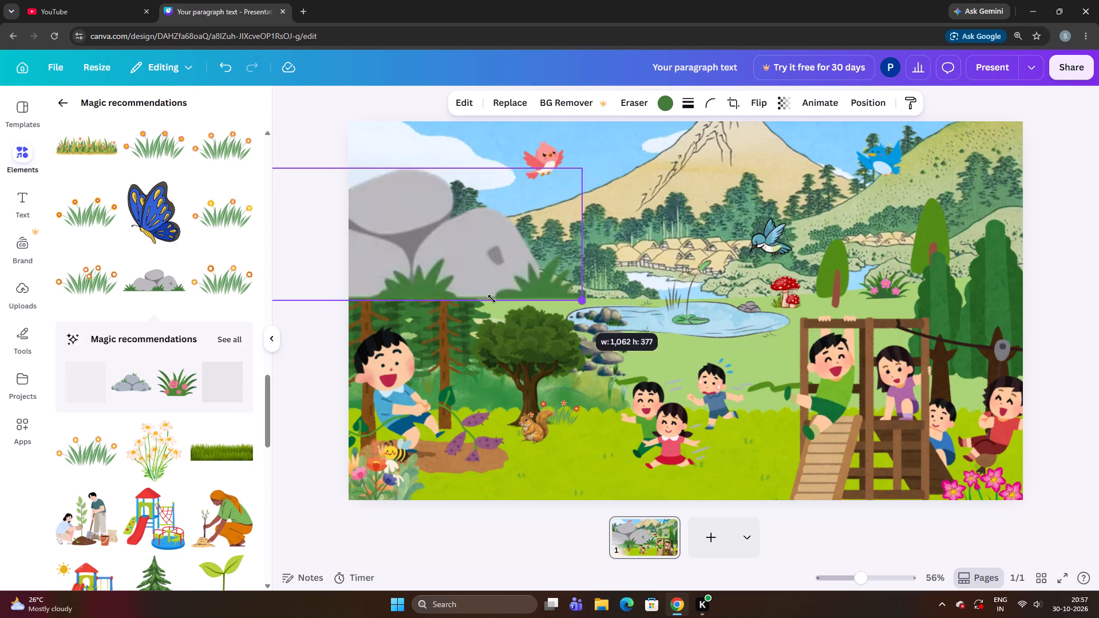
left_click_drag(492, 299, 456, 290)
left_click_drag(399, 246, 549, 259)
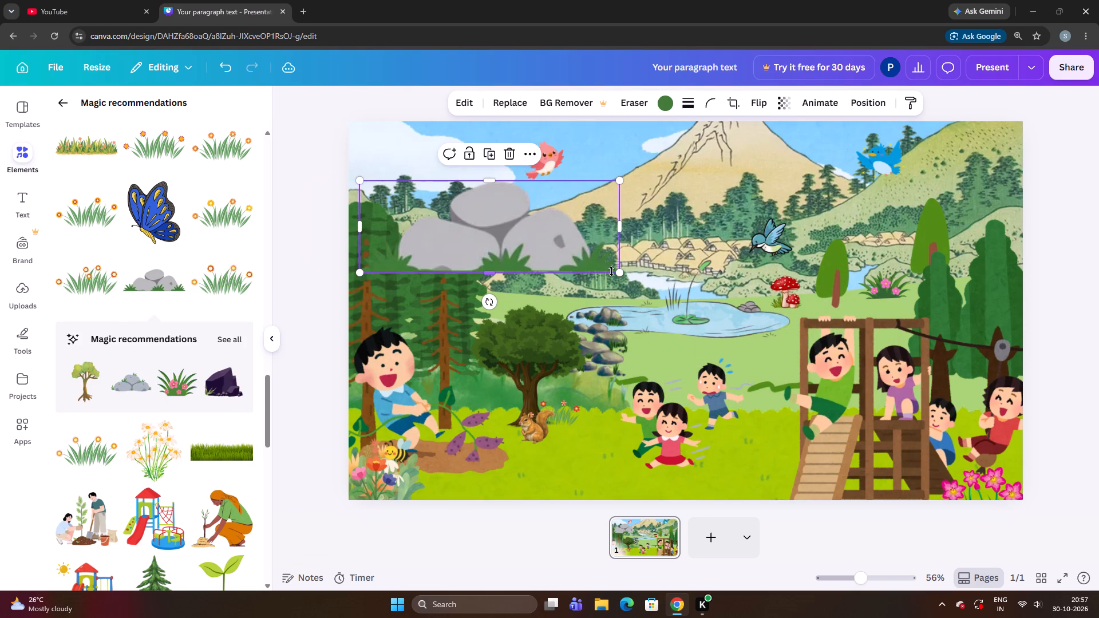
left_click_drag(622, 274, 540, 243)
Shrink the rock cluster further and place it on the grass behind the bushy tree, between the conifers and the pond.
left_click_drag(444, 211, 509, 251)
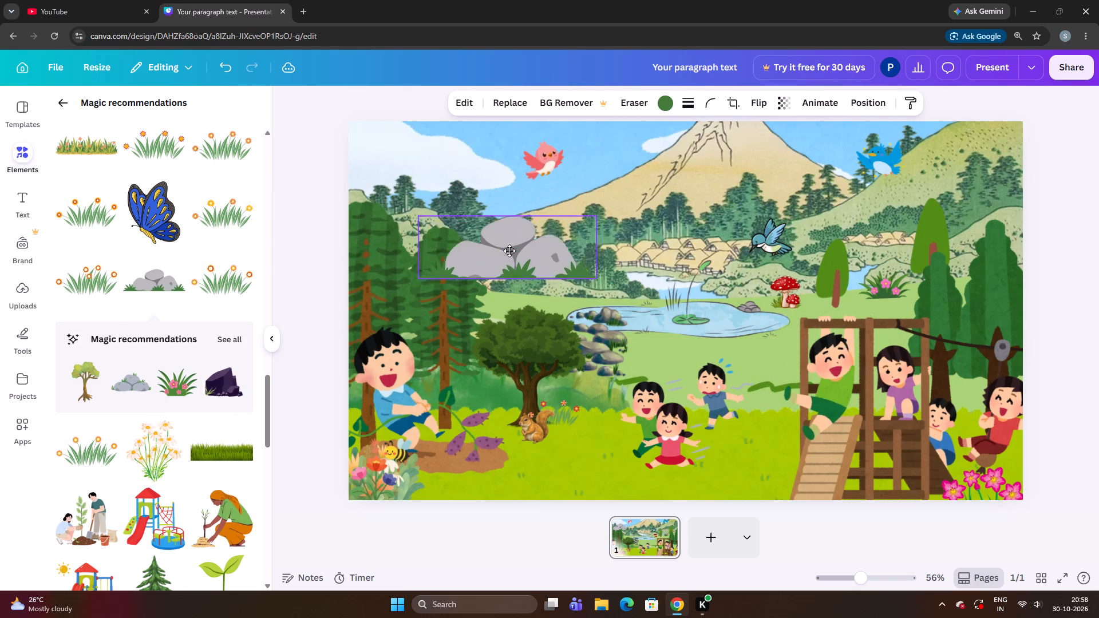
left_click_drag(509, 251, 516, 261)
left_click_drag(607, 292, 540, 244)
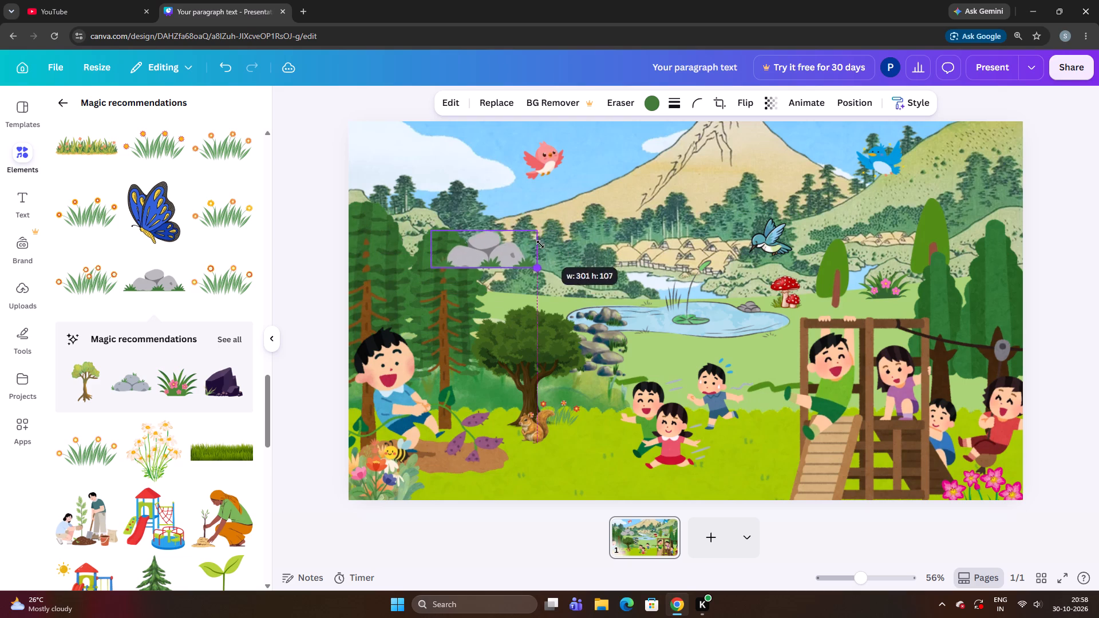
left_click_drag(540, 244, 536, 243)
left_click_drag(504, 240, 548, 278)
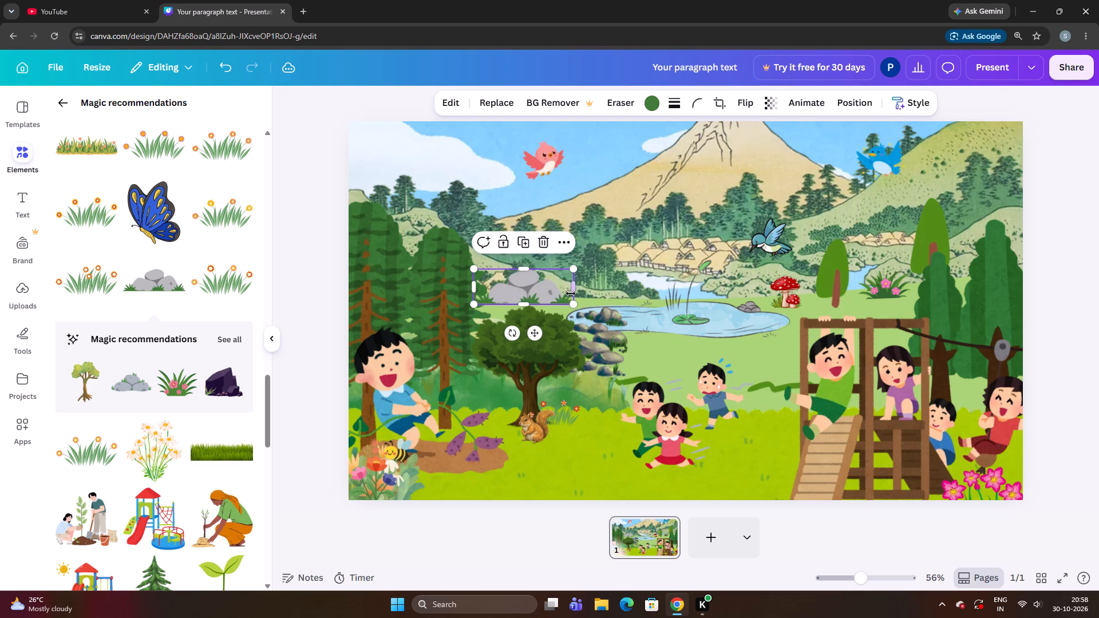
left_click_drag(574, 302, 543, 287)
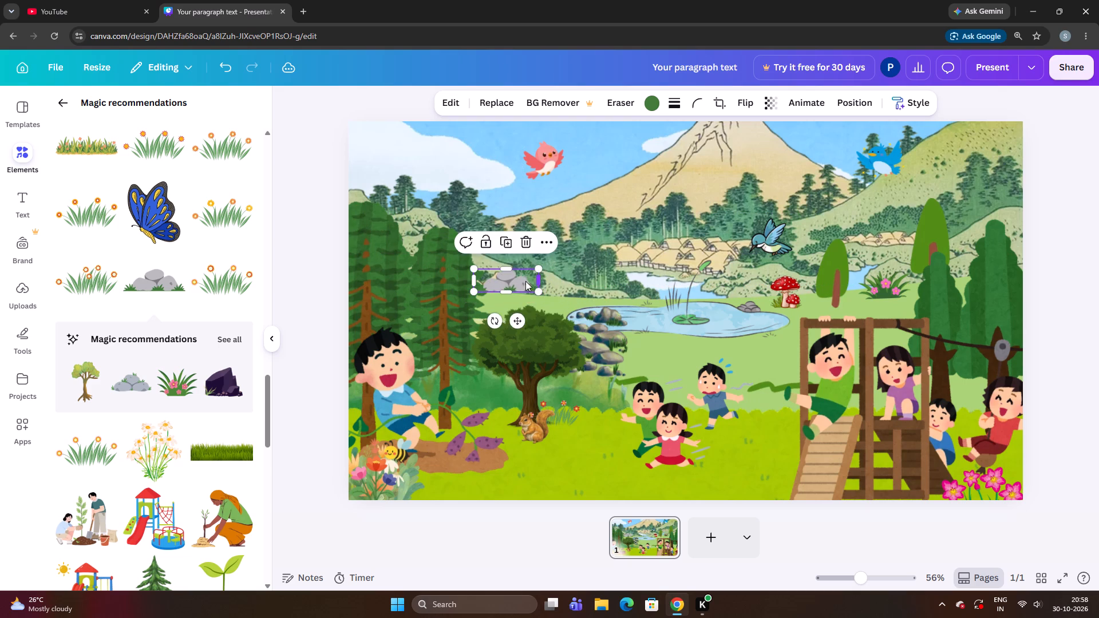
left_click_drag(522, 281, 537, 292)
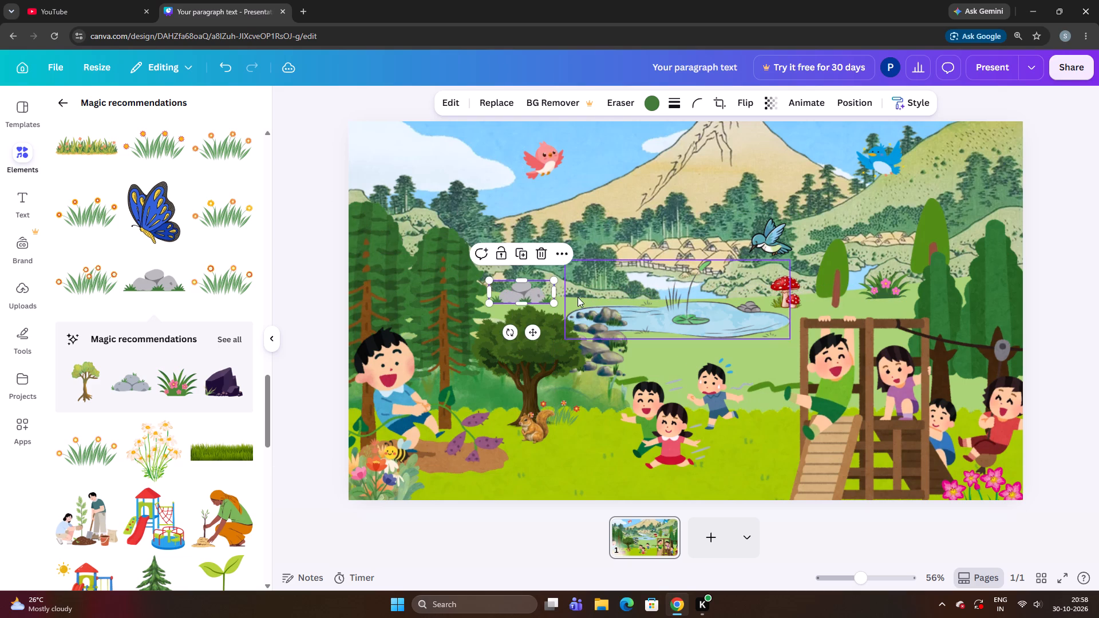
Reselect the rock cluster and nudge it slightly toward the conifers, adjusting its height above the bushy tree.
left_click(578, 297)
left_click(525, 296)
key("Up")
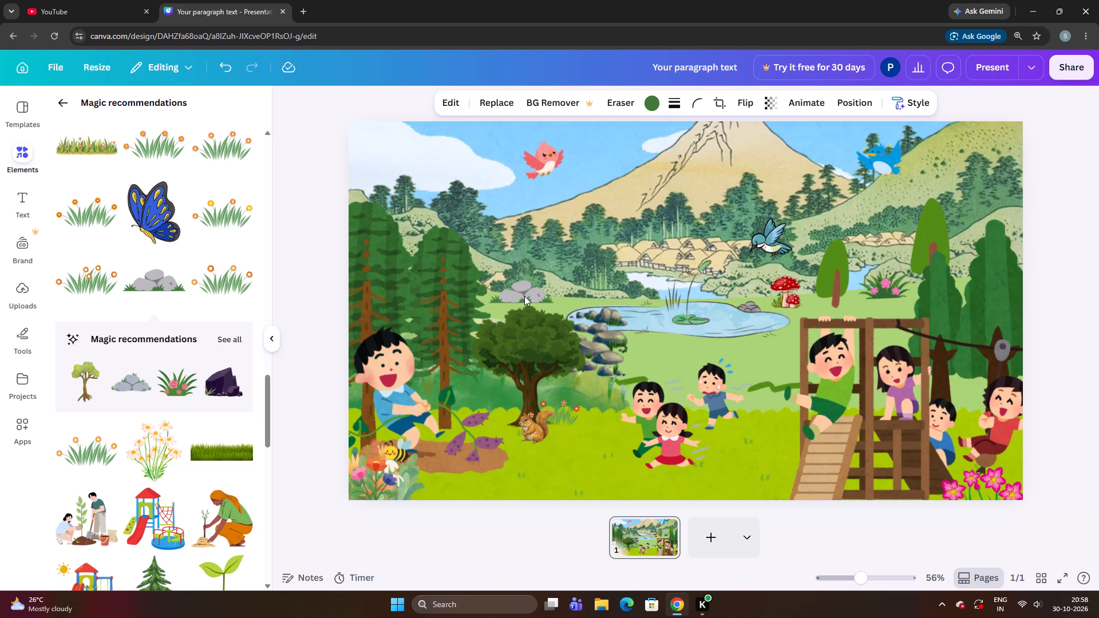
key("Up")
key("Up")
key("Left")
key("Left")
key("Left")
key("Left")
key("Left")
key("Down")
key("Down")
key("Down")
key("Down")
key("Down")
key("Up")
Nudge the rock cluster a little farther toward the conifers, fine-tuning its height on the grass above the bushy tree.
key("Left")
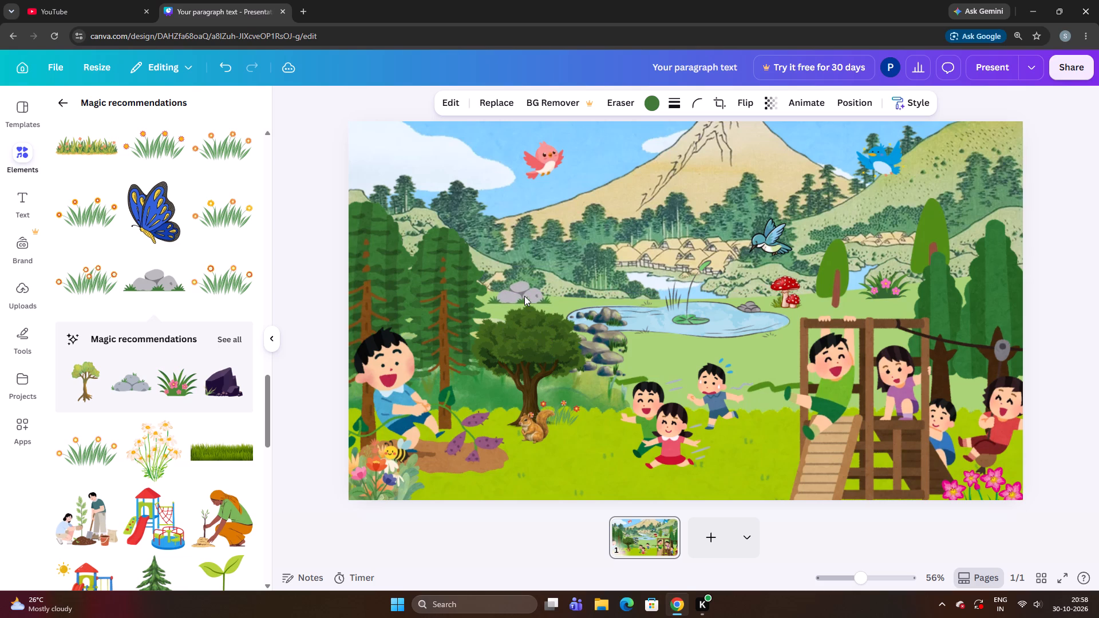
key("Left")
key("Up")
key("Up")
key("Left")
key("Up")
key("Up")
key("Left")
key("Left")
key("Left")
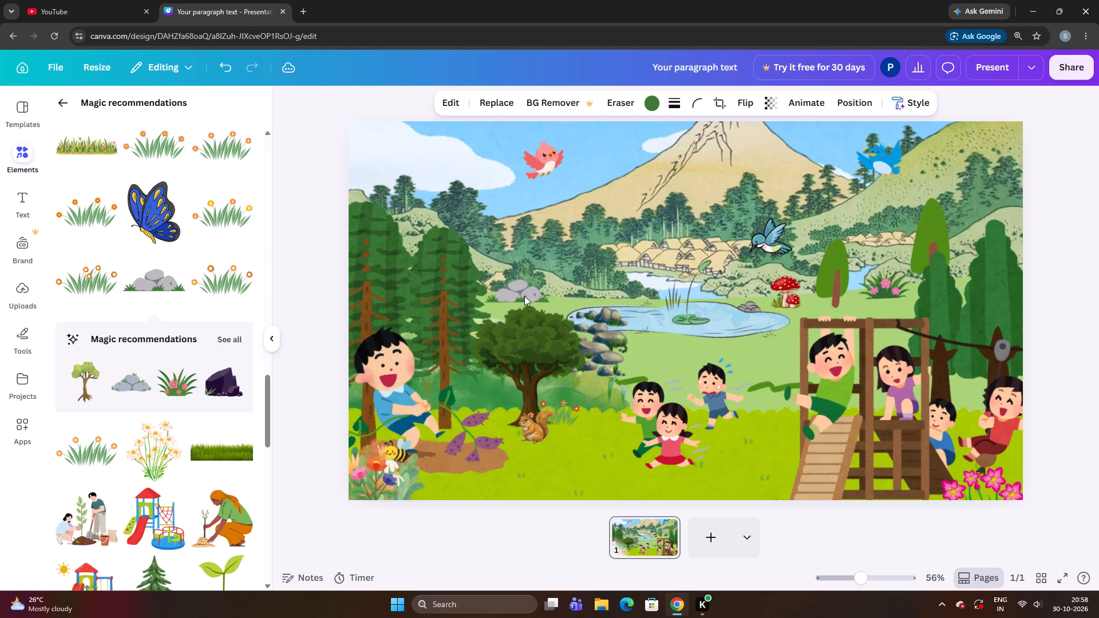
key("Left")
key("Left")
key("Left")
key("Down")
key("Down")
key("Left")
key("Left")
key("Left")
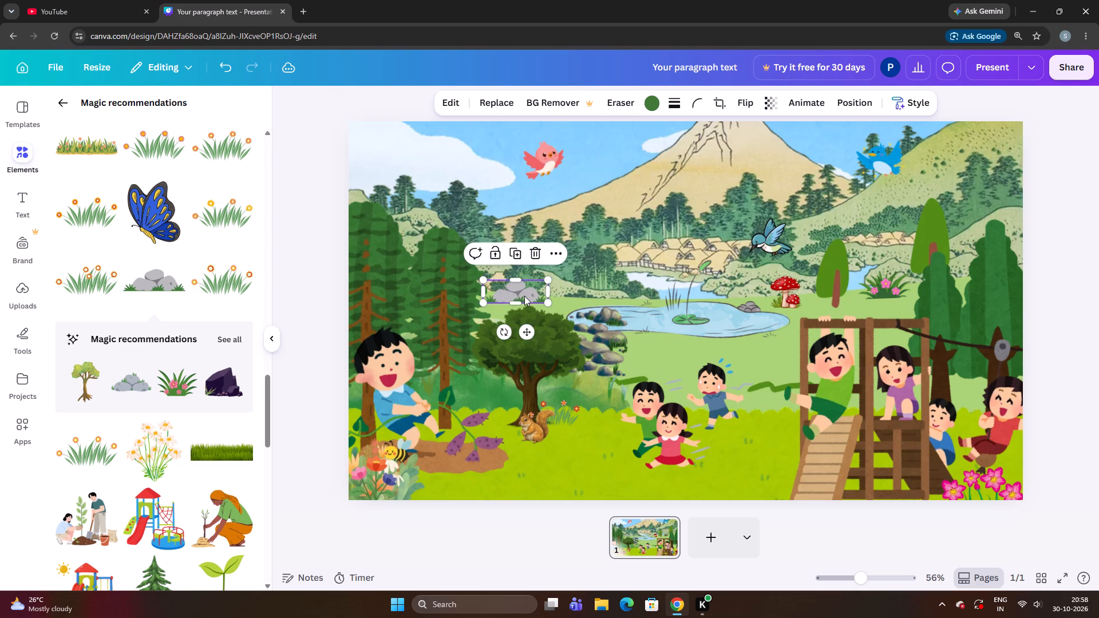
key("Left")
key("Left")
key("Up")
key("Right")
key("Right")
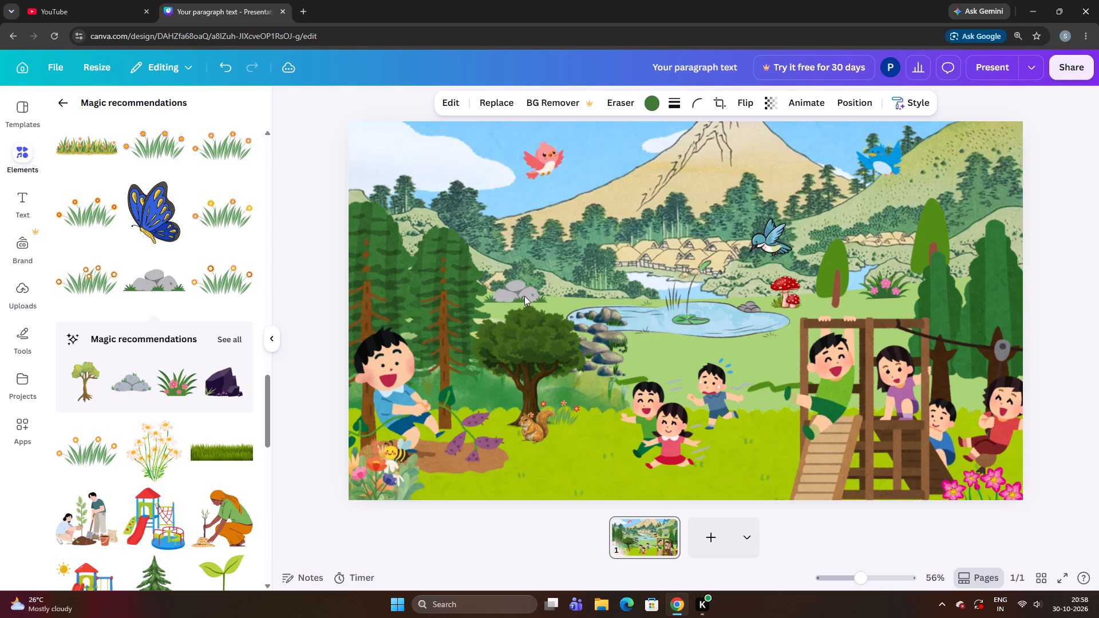
Nudge the rock cluster slightly toward the pond and a little lower on the grass, leaving it deselected.
key("Right")
key("Right")
key("Right")
key("Right")
key("Right")
key("Down")
key("Up")
key("Down")
key("Down")
key("Down")
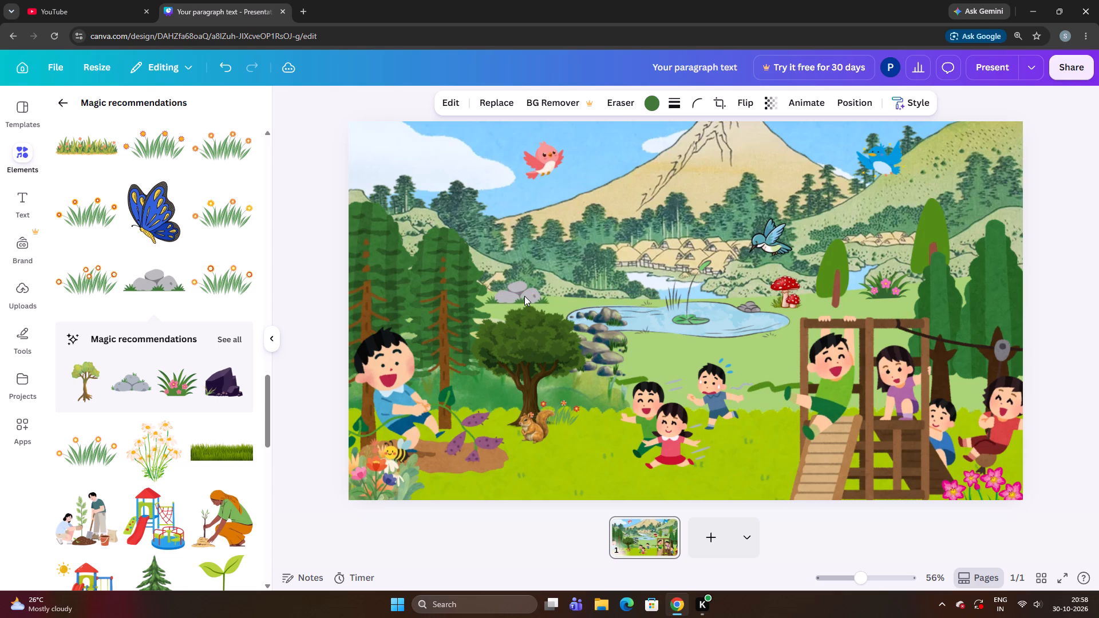
left_click(323, 403)
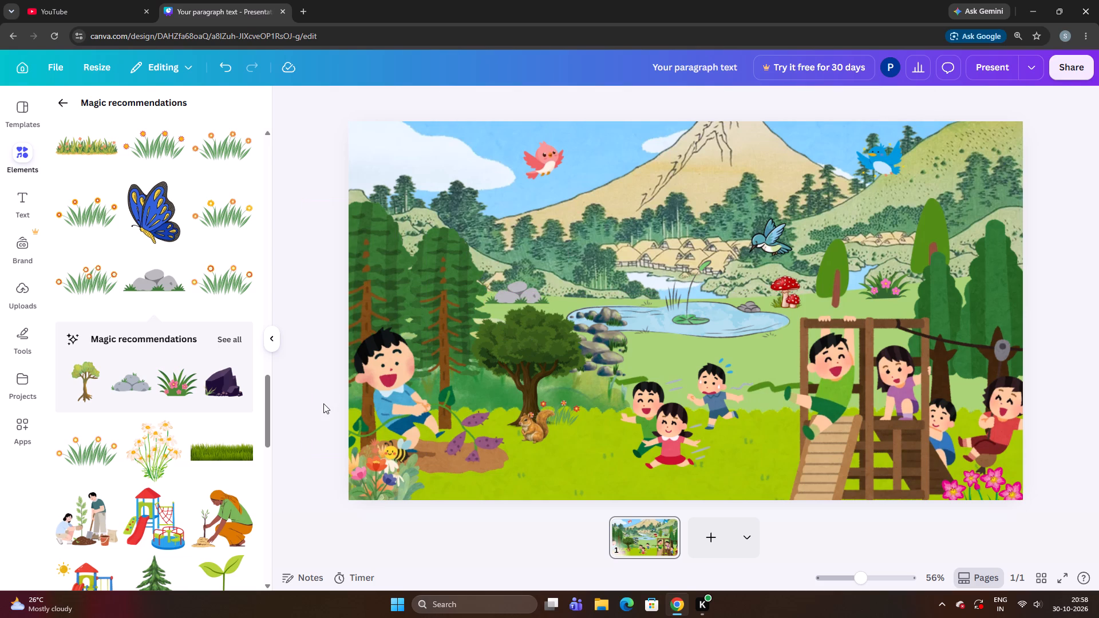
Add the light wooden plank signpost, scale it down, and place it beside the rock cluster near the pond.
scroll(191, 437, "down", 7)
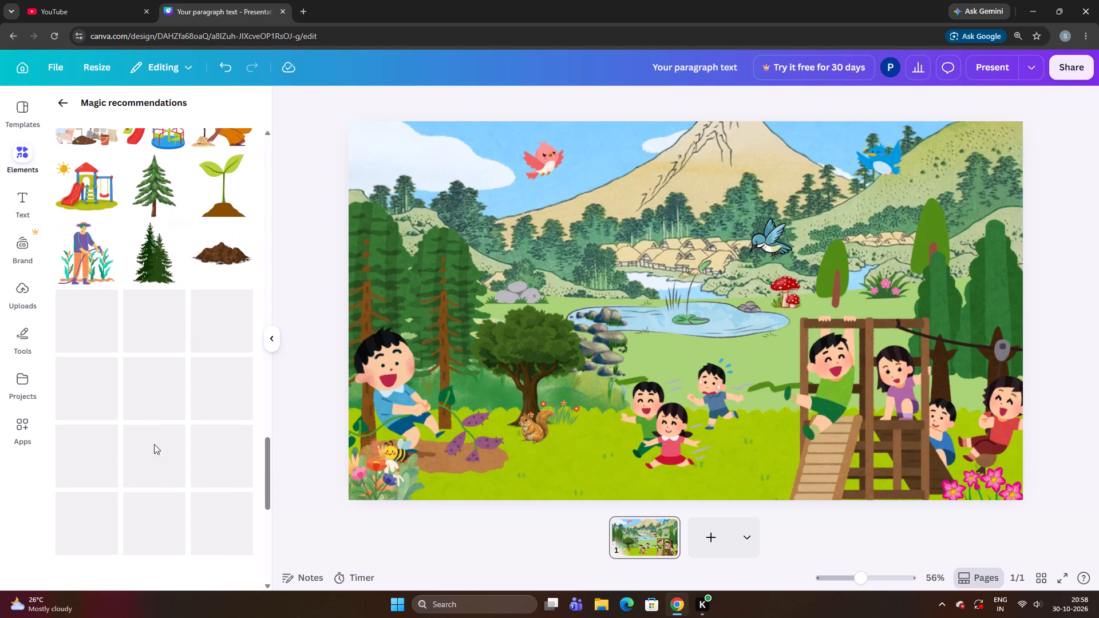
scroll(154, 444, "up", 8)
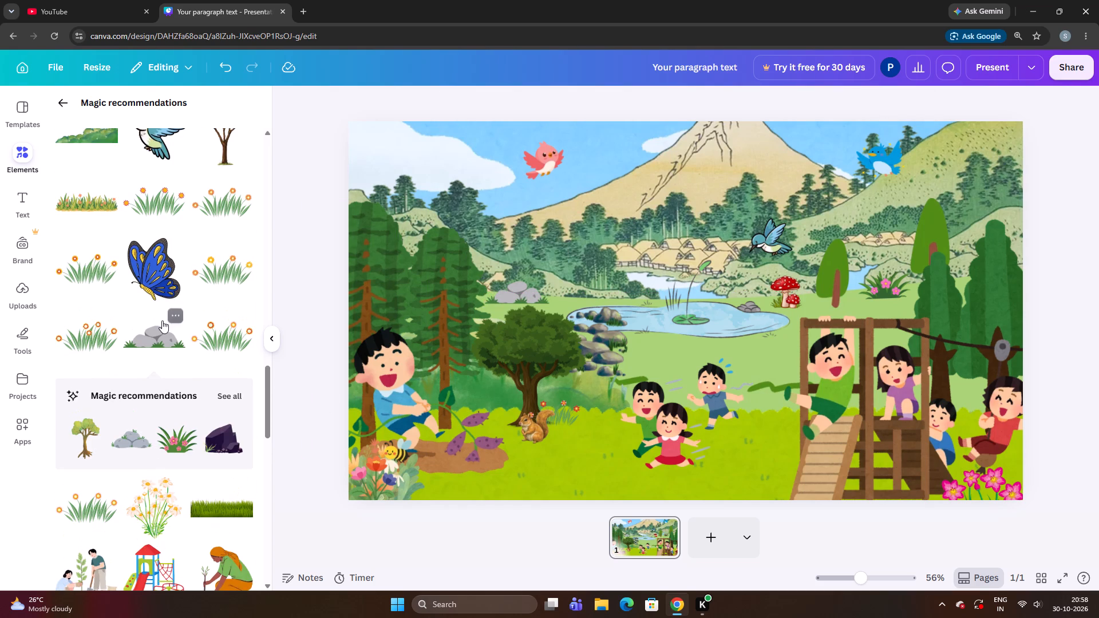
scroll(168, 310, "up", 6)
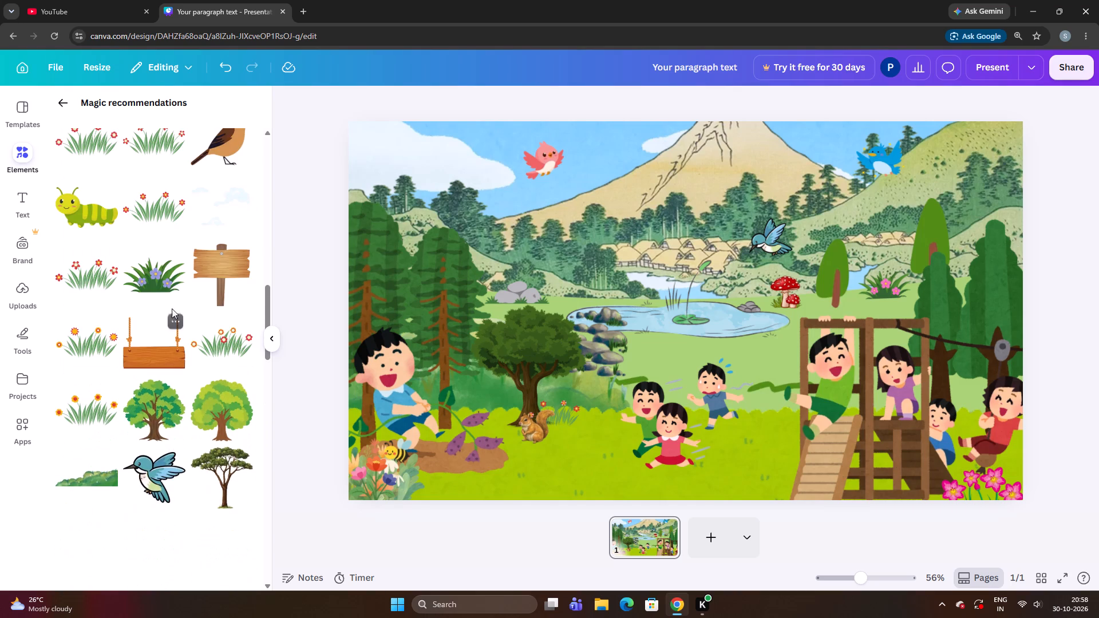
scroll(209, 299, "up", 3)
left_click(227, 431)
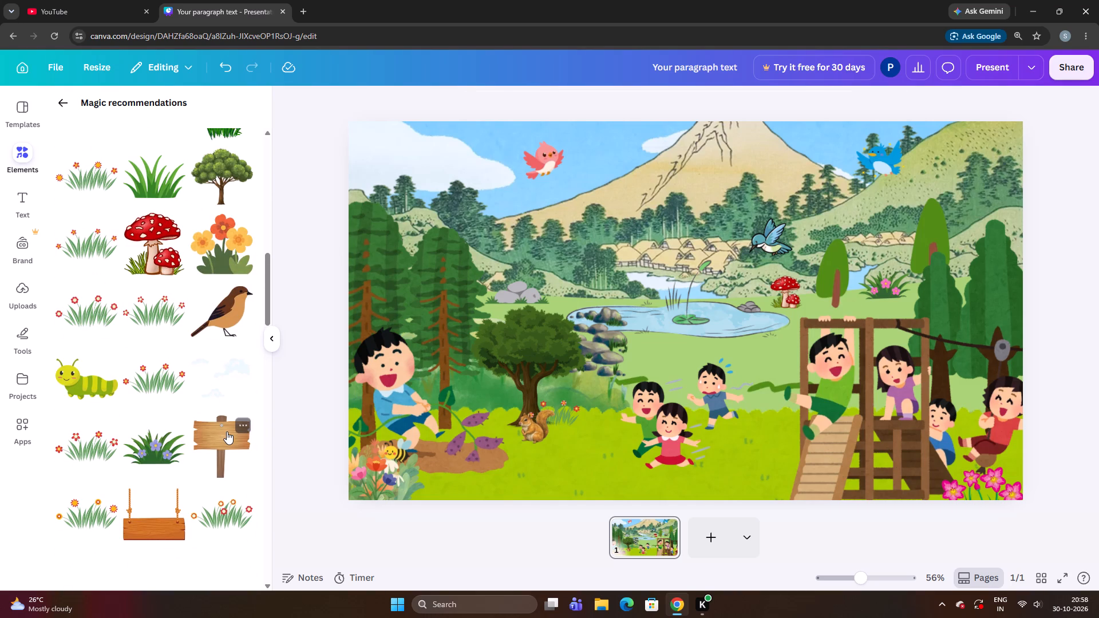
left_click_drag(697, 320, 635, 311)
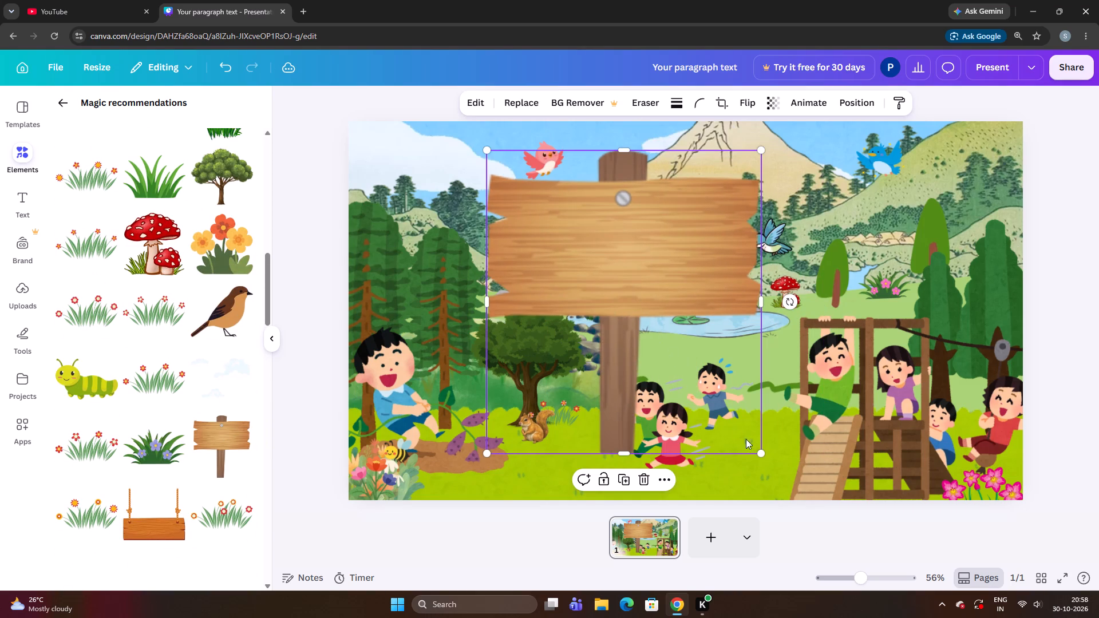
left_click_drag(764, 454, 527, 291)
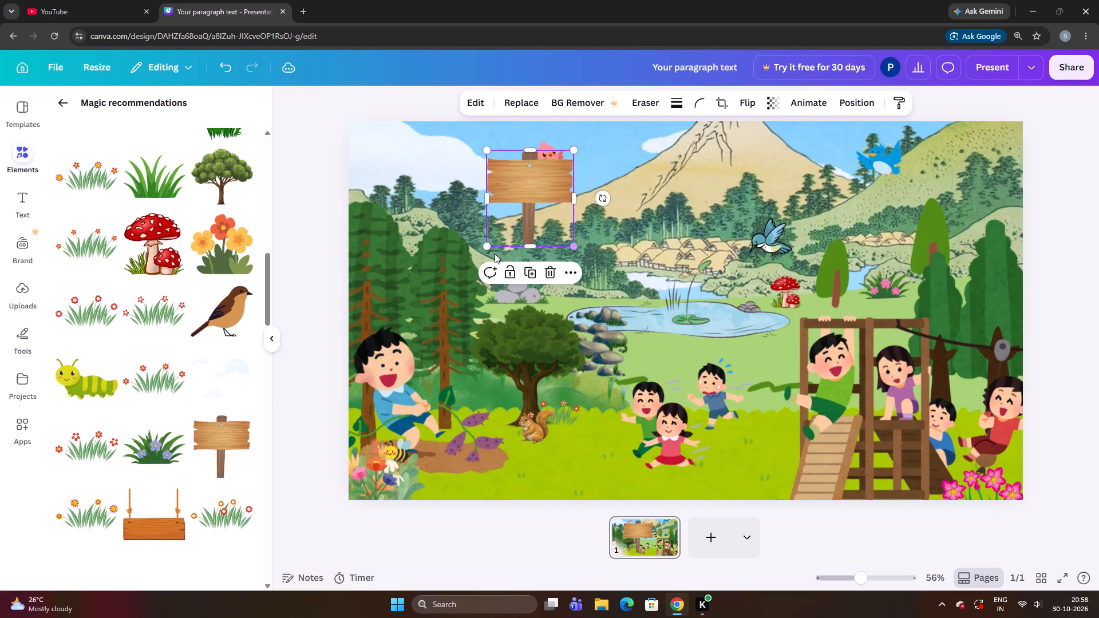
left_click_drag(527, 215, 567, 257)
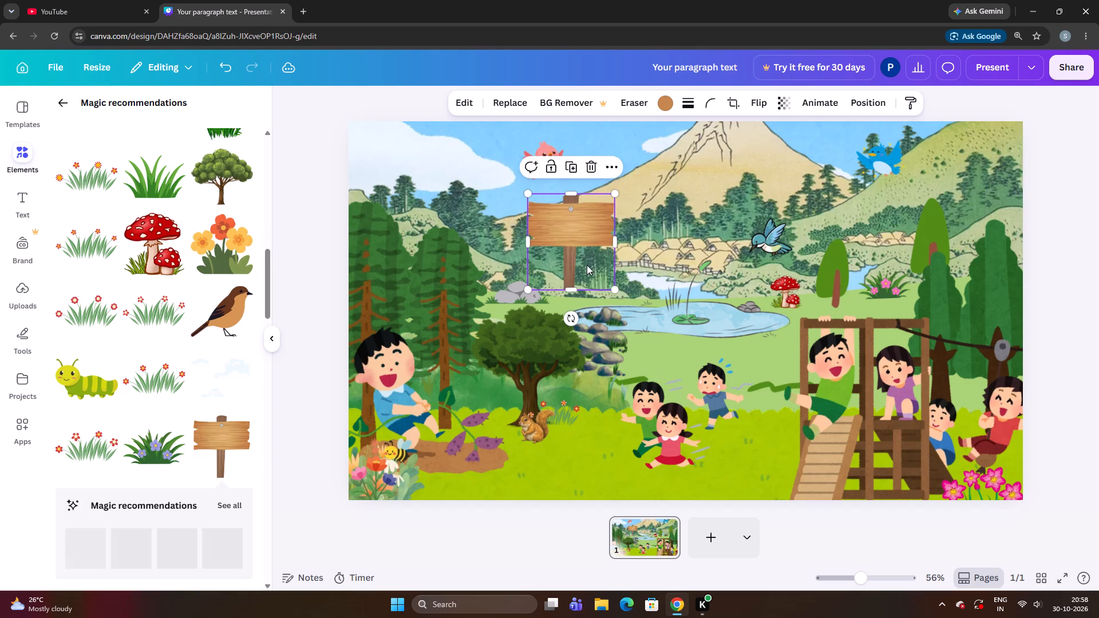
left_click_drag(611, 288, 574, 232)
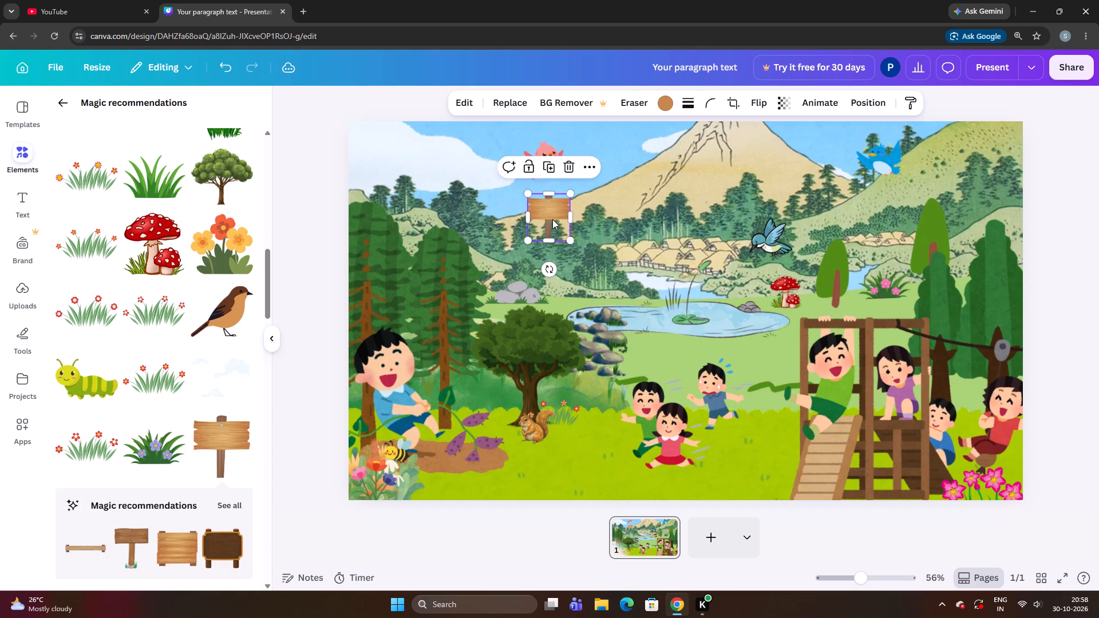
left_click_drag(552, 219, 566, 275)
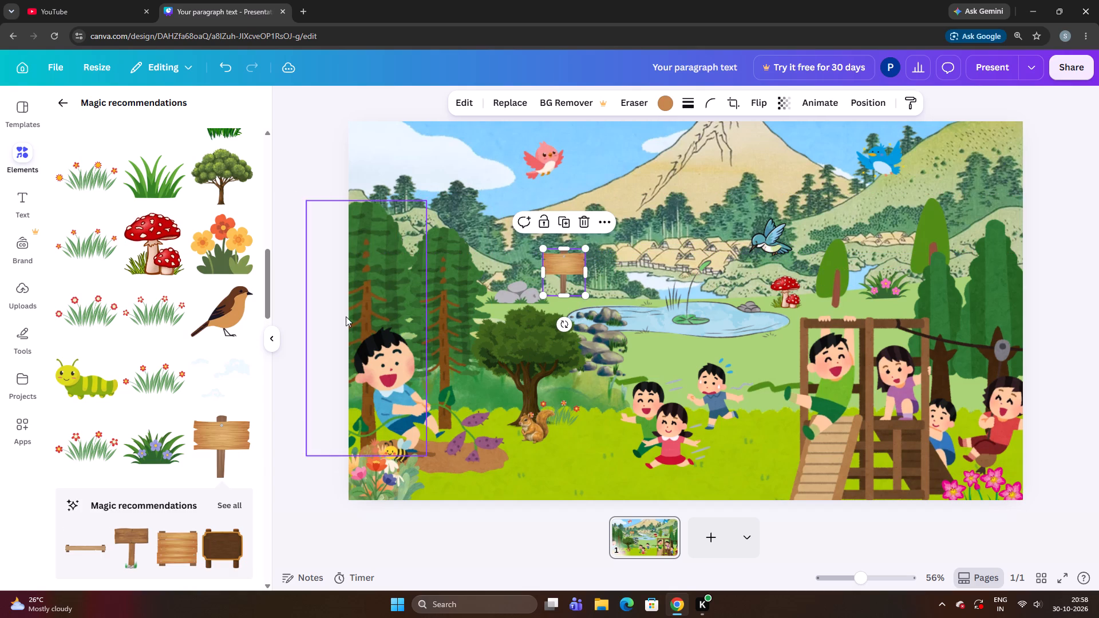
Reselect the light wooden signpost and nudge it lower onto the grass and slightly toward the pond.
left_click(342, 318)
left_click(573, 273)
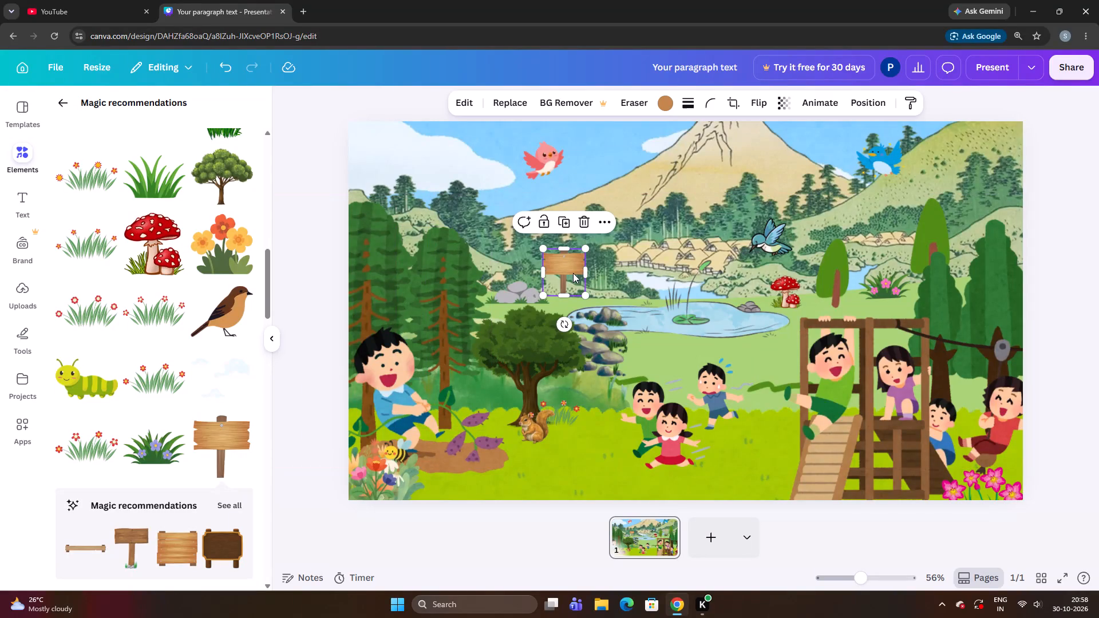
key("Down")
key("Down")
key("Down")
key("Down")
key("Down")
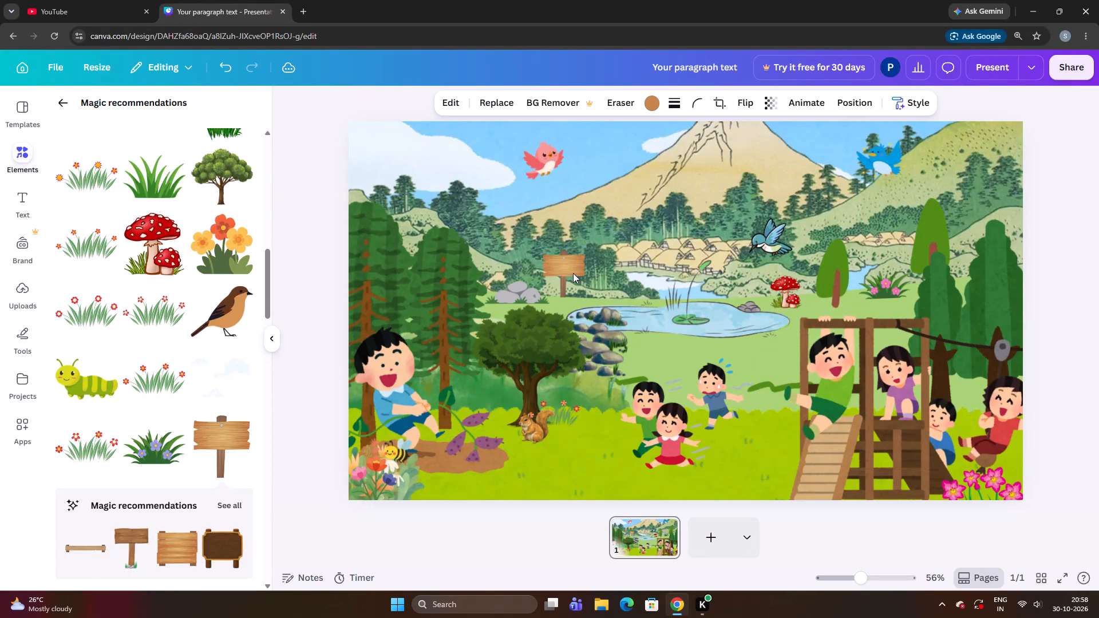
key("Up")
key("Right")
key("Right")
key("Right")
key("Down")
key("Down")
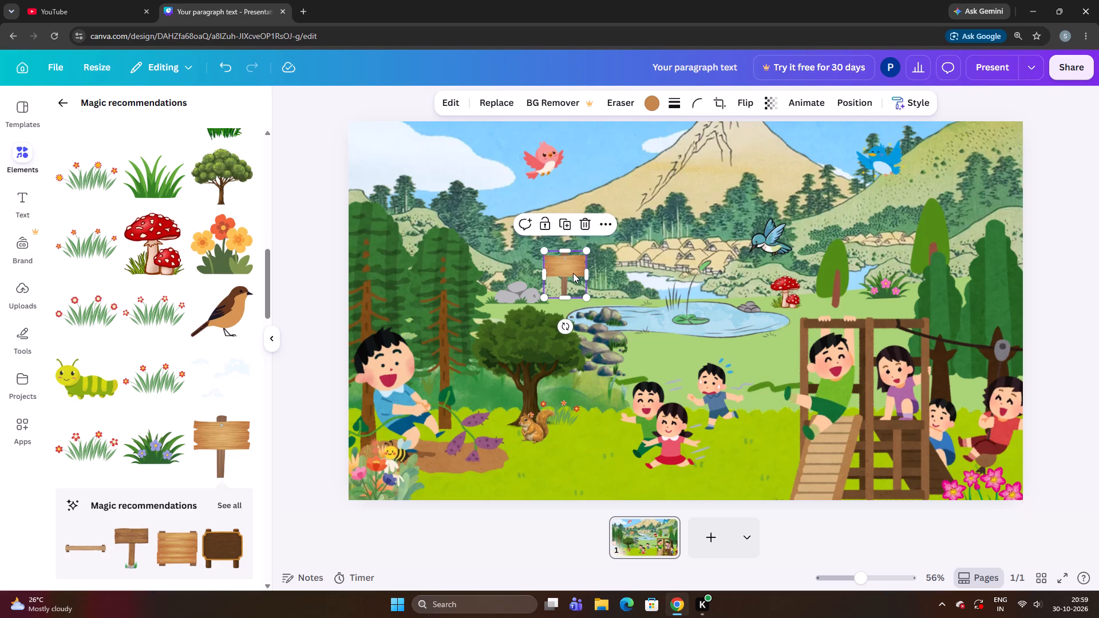
Add the darker wooden signpost with stones and grass at its base, keeping it clear of the small light signpost.
scroll(155, 534, "down", 4)
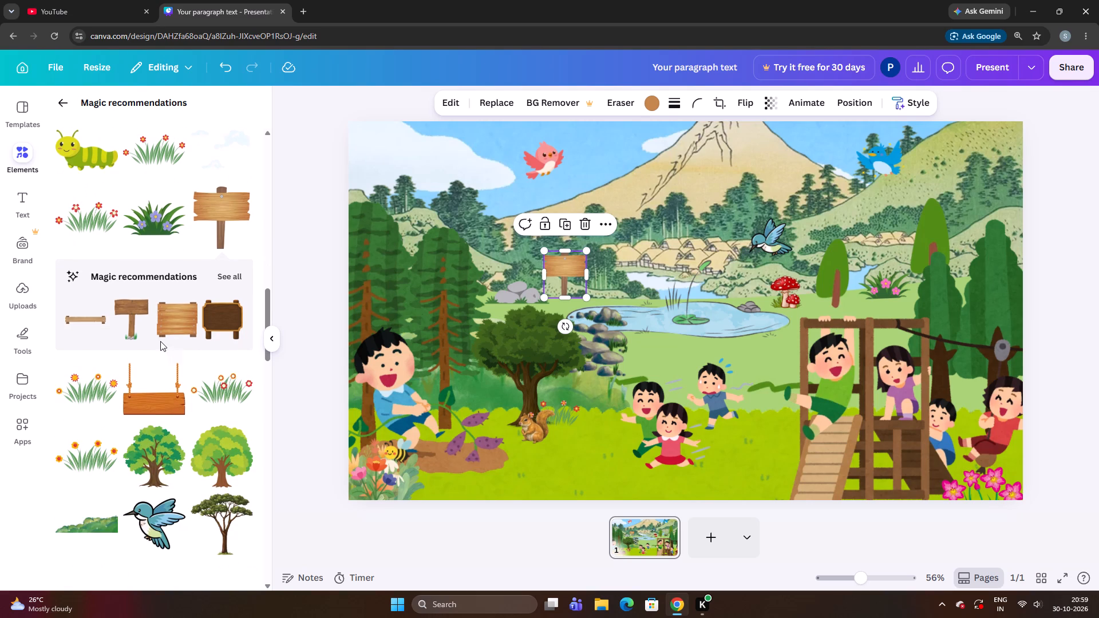
left_click(129, 331)
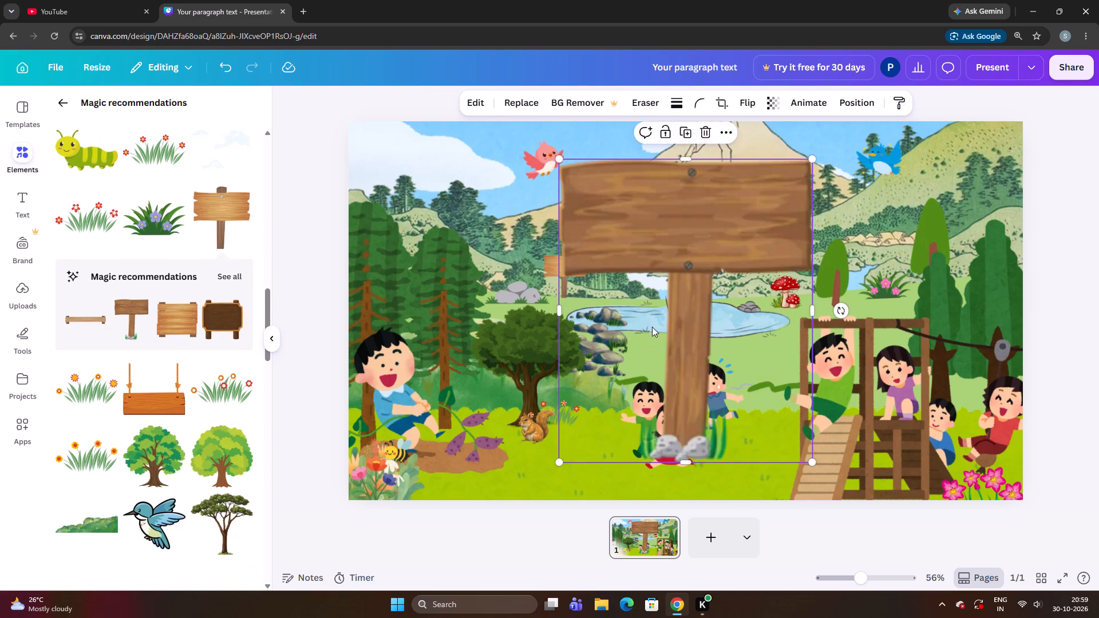
left_click_drag(656, 329, 687, 331)
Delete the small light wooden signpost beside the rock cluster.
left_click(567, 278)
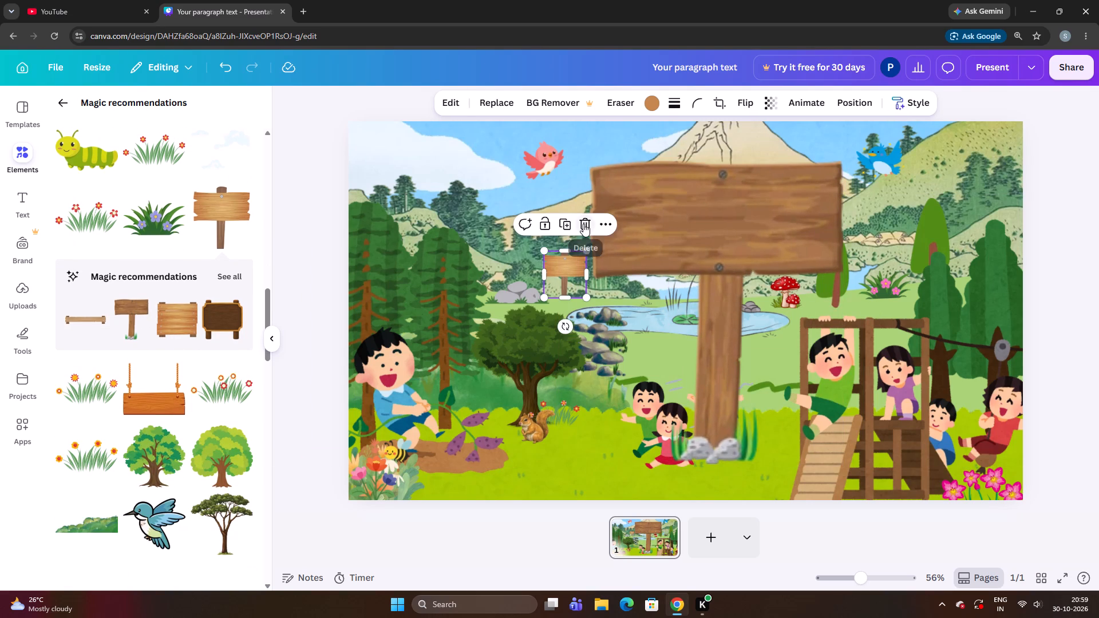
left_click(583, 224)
Scale the darker signpost down to a small size and place it between the rock cluster and the pond.
left_click_drag(739, 327, 607, 257)
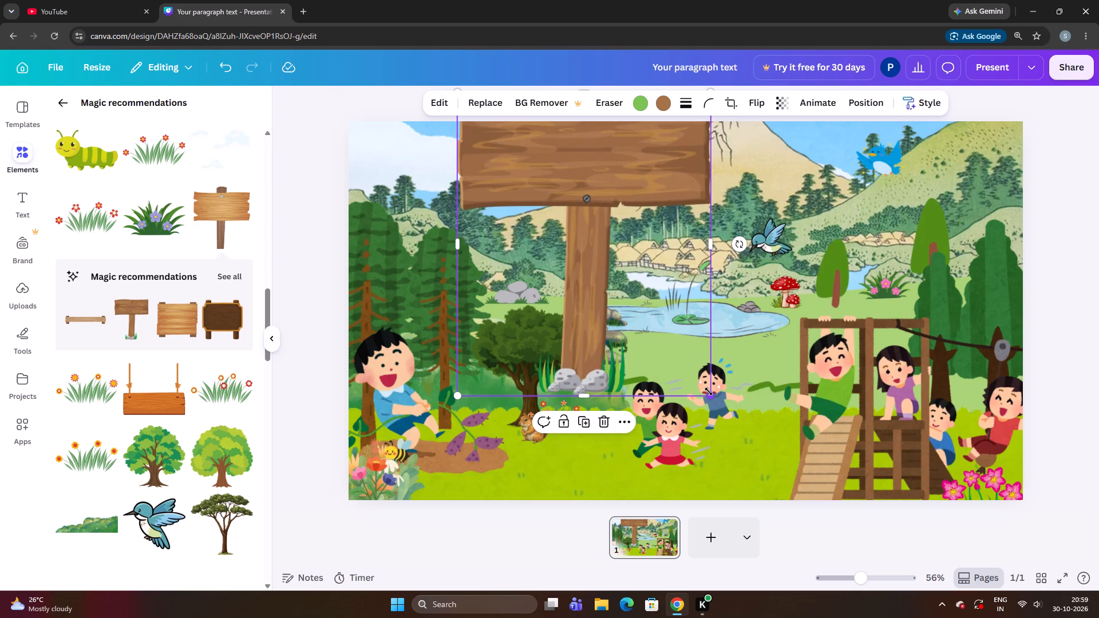
left_click_drag(709, 391, 598, 278)
left_click_drag(561, 234, 604, 274)
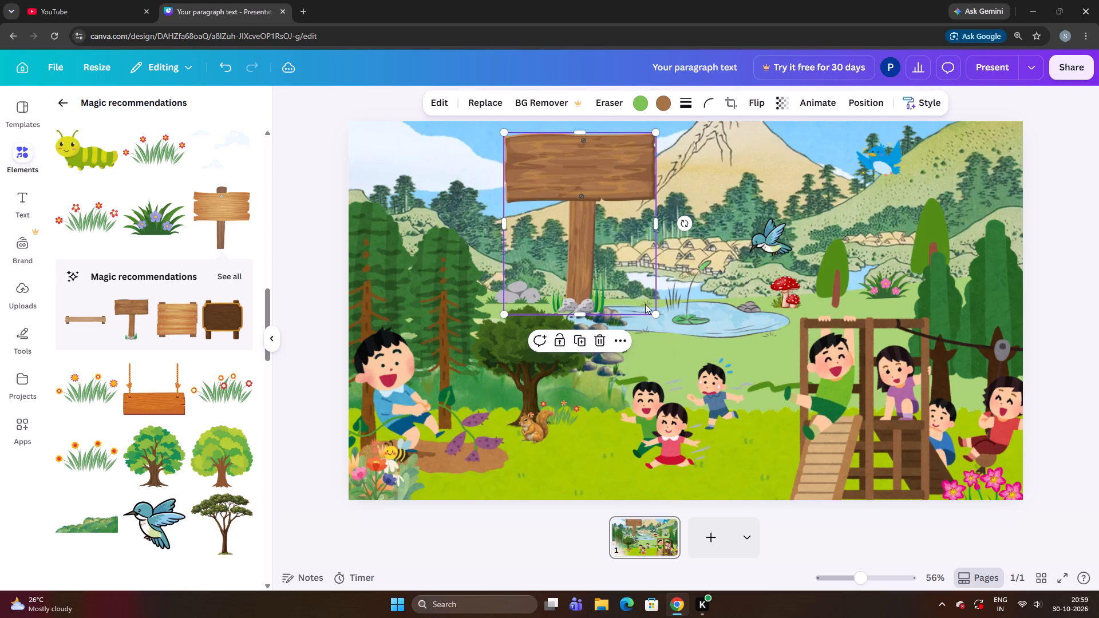
left_click_drag(652, 314, 552, 218)
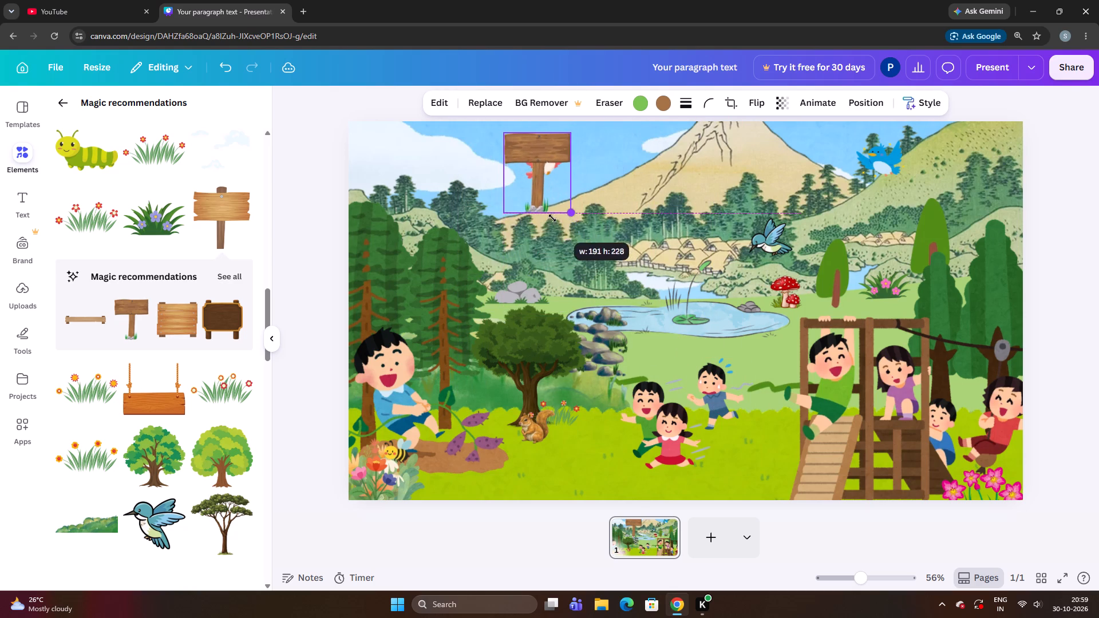
left_click_drag(552, 218, 549, 215)
left_click_drag(532, 185, 565, 270)
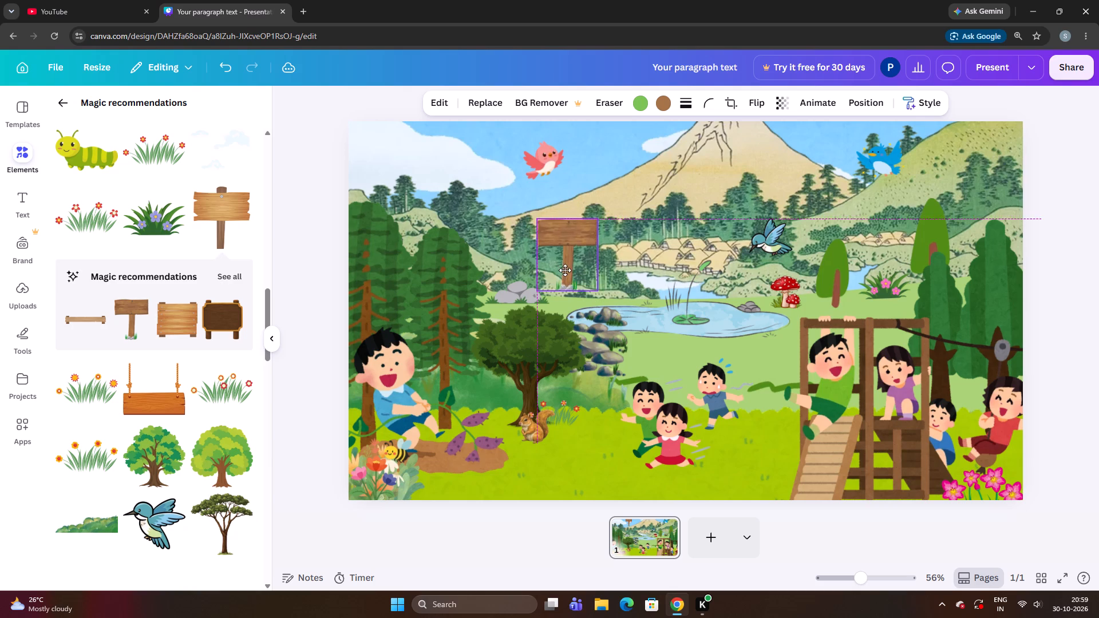
left_click_drag(565, 270, 567, 275)
left_click_drag(599, 294, 573, 271)
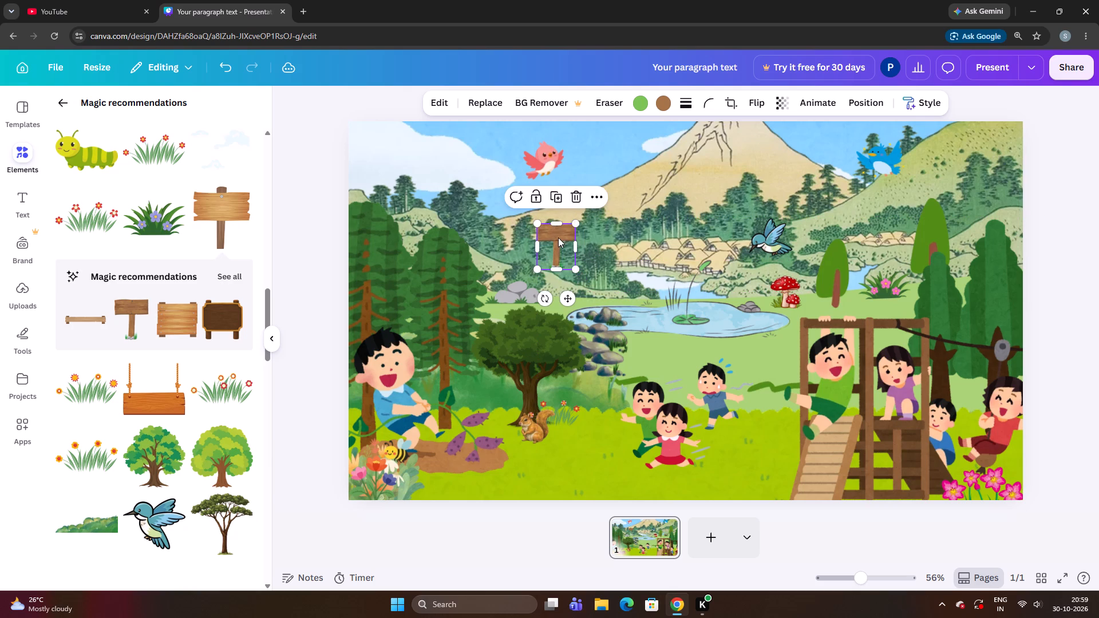
left_click_drag(558, 237, 571, 267)
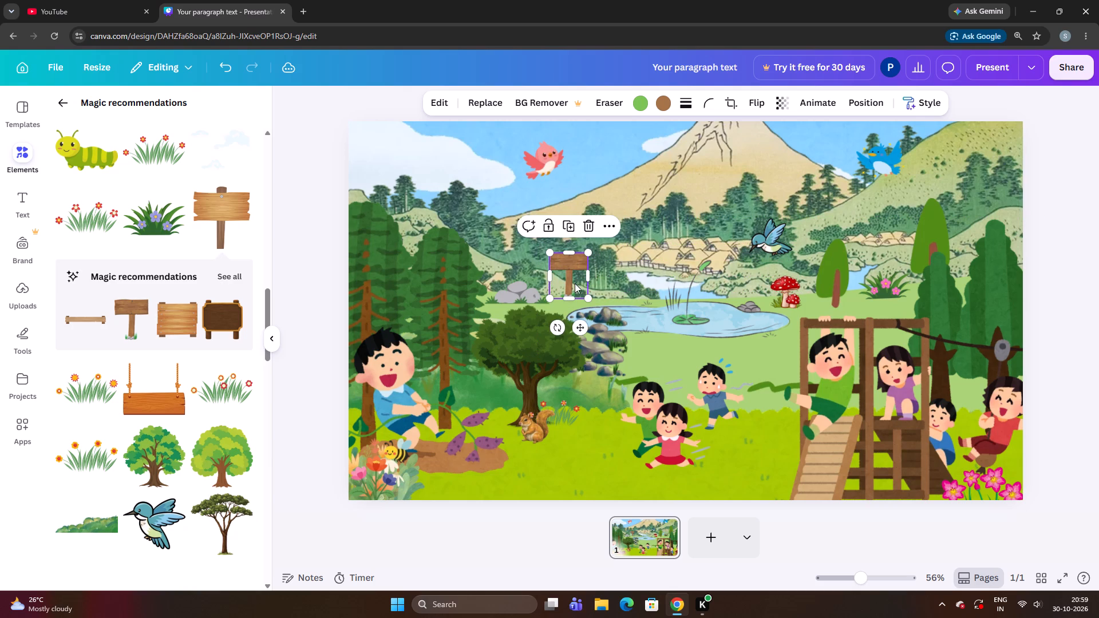
left_click_drag(585, 298, 578, 281)
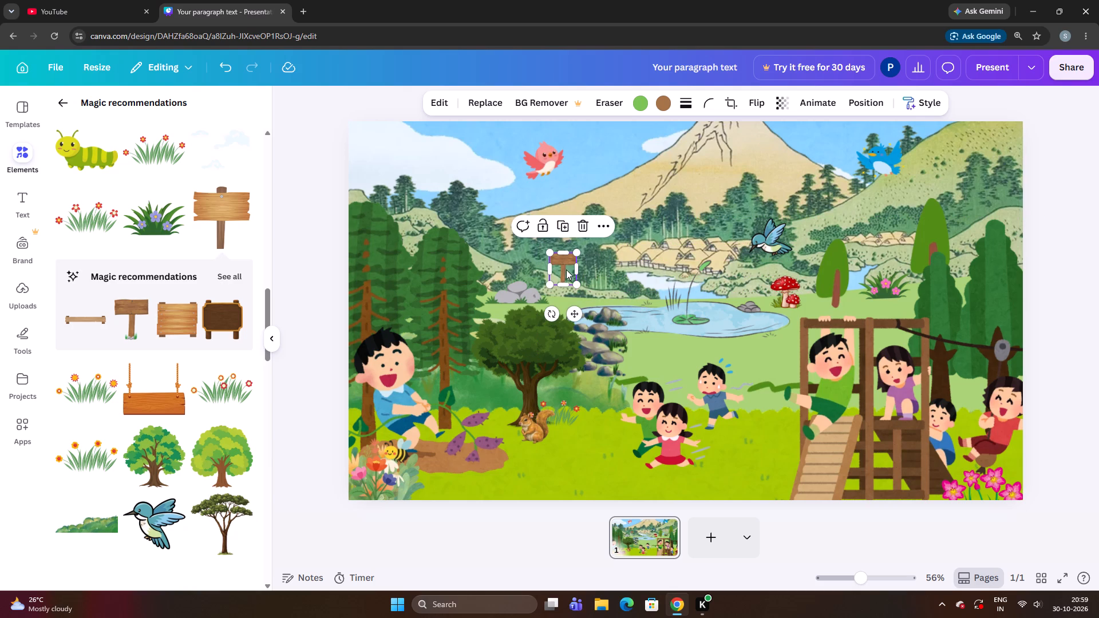
left_click_drag(578, 282, 580, 291)
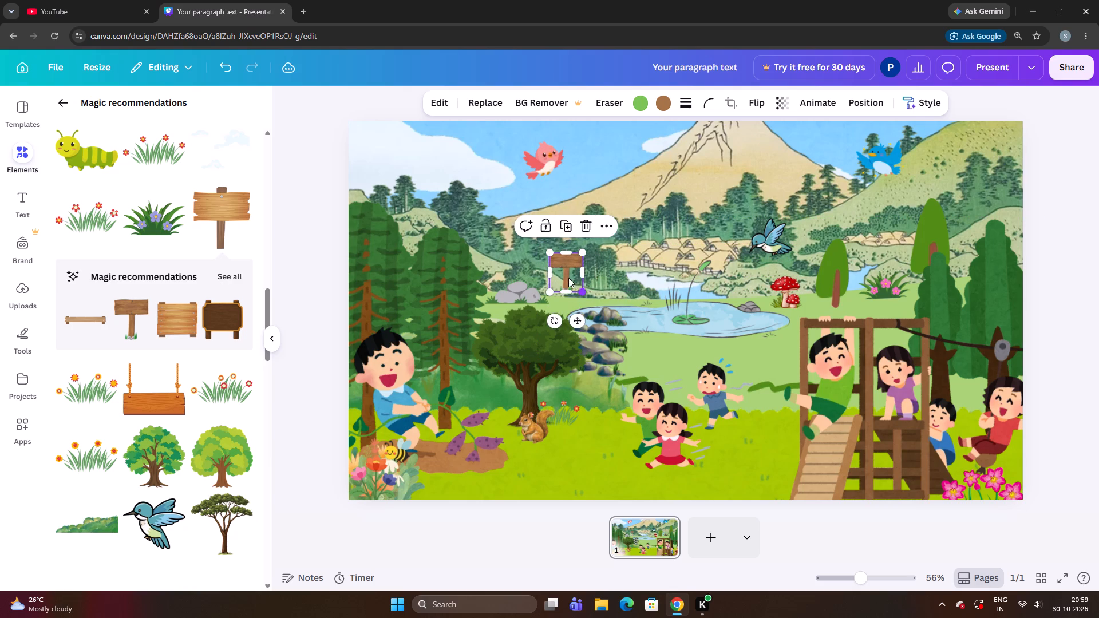
left_click_drag(560, 266, 564, 272)
Nudge the small signpost lower onto the grass and slightly toward the pond.
key("Down")
key("Down")
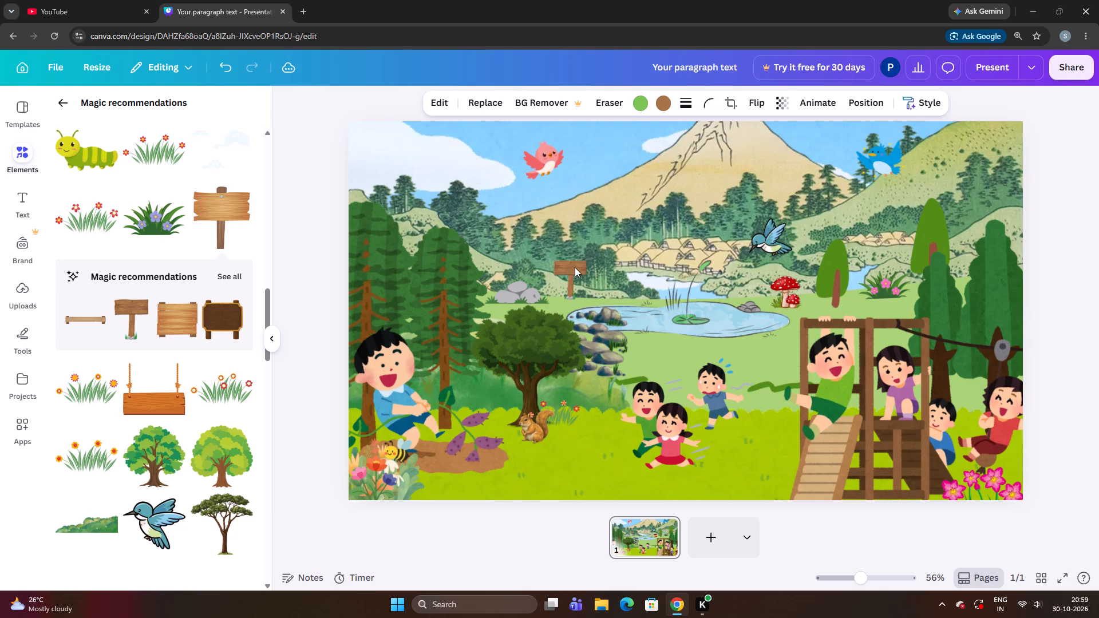
key("Down")
key("Up")
key("Down")
key("Down")
key("Up")
key("Right")
key("Right")
key("Right")
key("Up")
key("Left")
key("Down")
Nudge the signpost slightly toward the rock cluster and fine-tune its height above the grass.
key("Down")
key("Left")
key("Left")
key("Left")
key("Left")
key("Left")
key("Left")
key("Up")
key("Up")
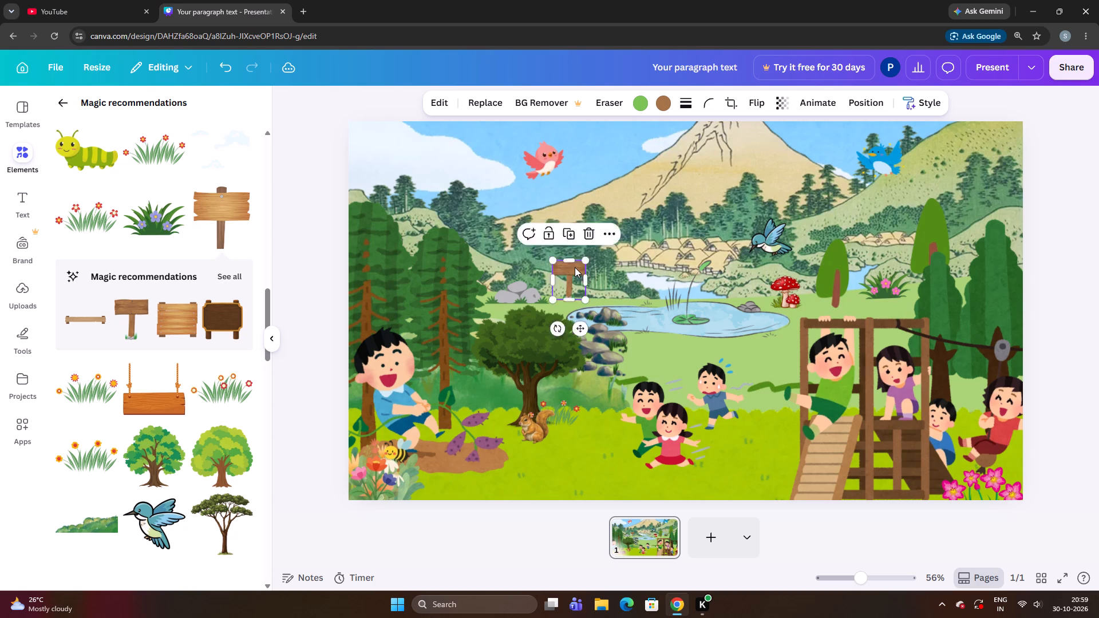
key("Up")
Nudge the signpost back toward the pond and raise it slightly beside the rock cluster.
key("Right")
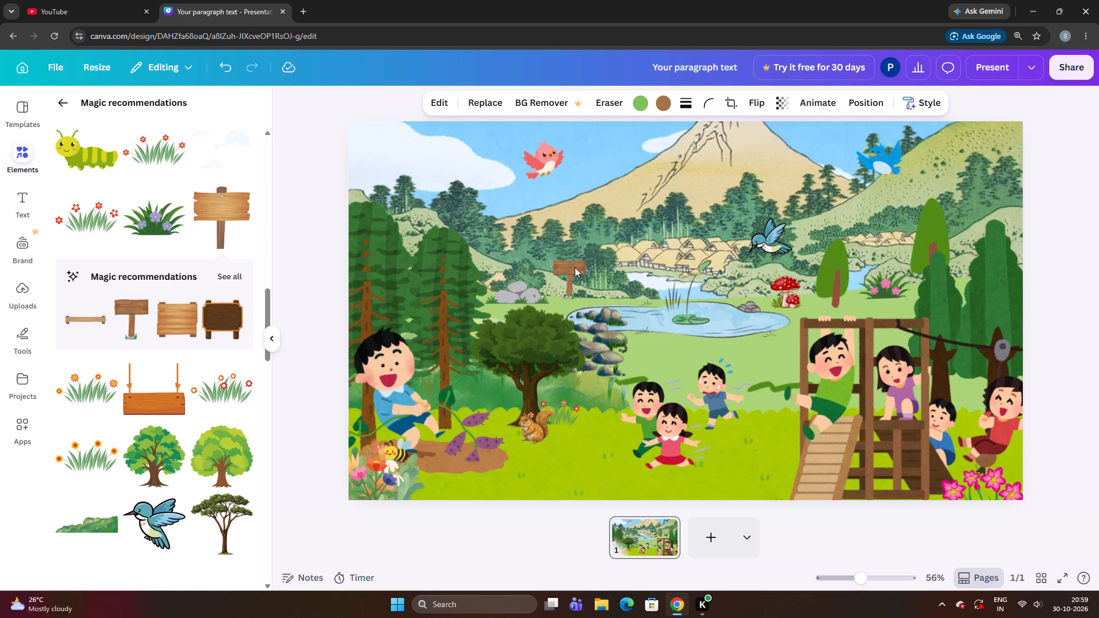
key("Right")
key("Right")
key("Right")
key("Right")
key("Right")
key("Right")
key("Up")
key("Up")
key("Left")
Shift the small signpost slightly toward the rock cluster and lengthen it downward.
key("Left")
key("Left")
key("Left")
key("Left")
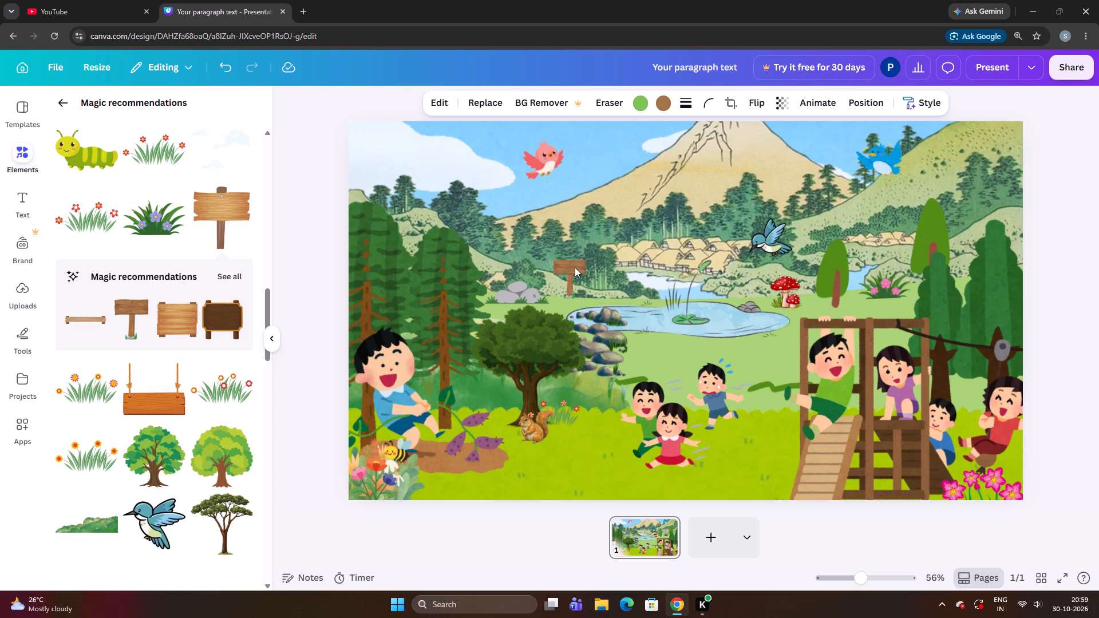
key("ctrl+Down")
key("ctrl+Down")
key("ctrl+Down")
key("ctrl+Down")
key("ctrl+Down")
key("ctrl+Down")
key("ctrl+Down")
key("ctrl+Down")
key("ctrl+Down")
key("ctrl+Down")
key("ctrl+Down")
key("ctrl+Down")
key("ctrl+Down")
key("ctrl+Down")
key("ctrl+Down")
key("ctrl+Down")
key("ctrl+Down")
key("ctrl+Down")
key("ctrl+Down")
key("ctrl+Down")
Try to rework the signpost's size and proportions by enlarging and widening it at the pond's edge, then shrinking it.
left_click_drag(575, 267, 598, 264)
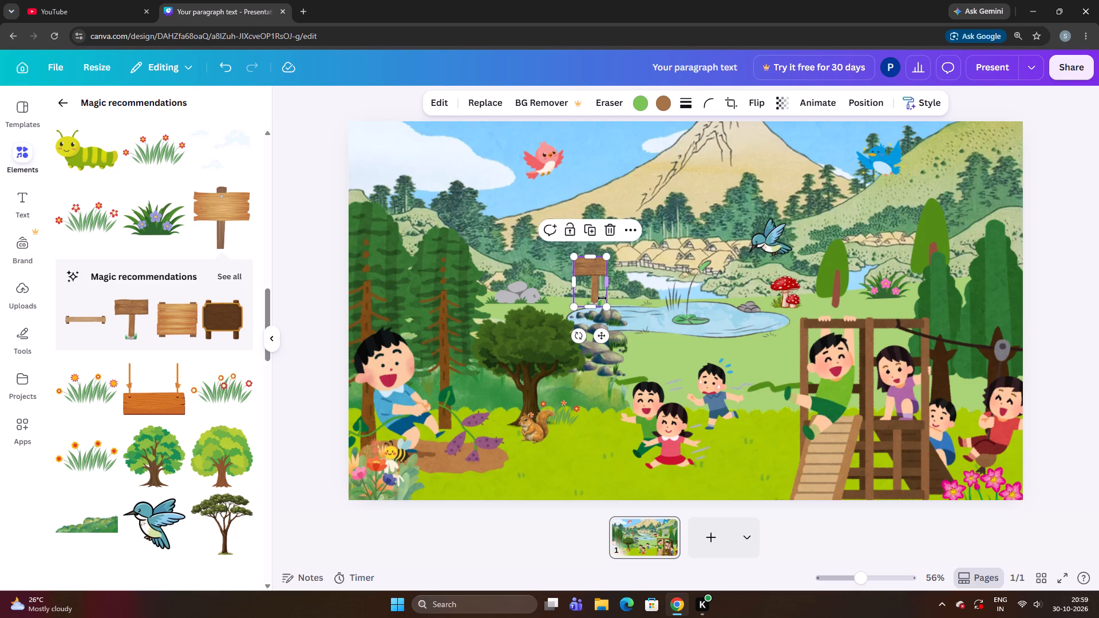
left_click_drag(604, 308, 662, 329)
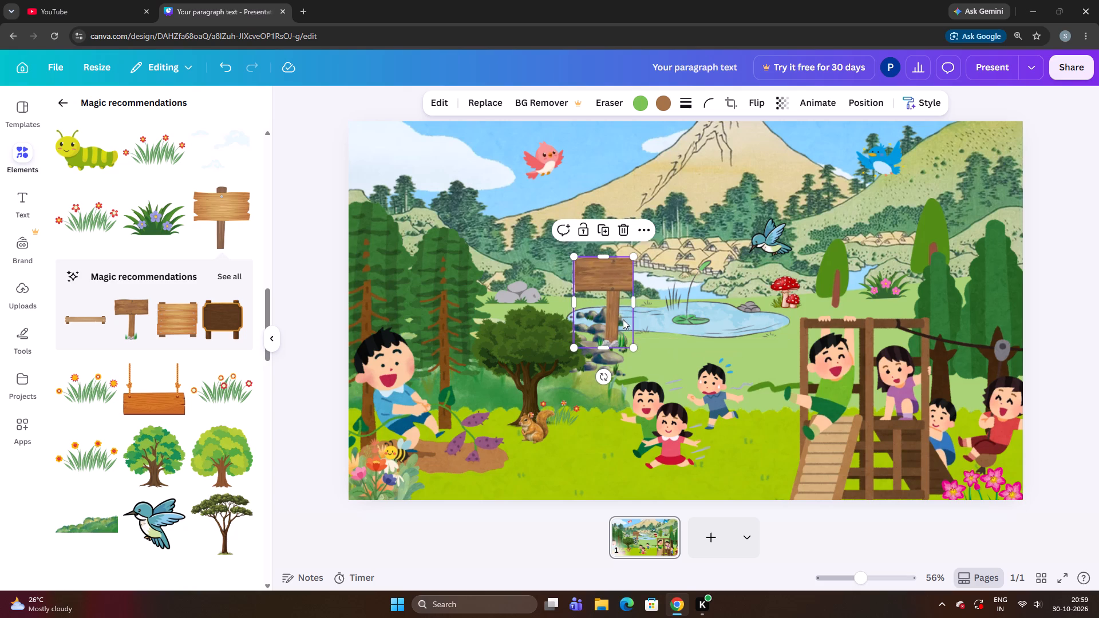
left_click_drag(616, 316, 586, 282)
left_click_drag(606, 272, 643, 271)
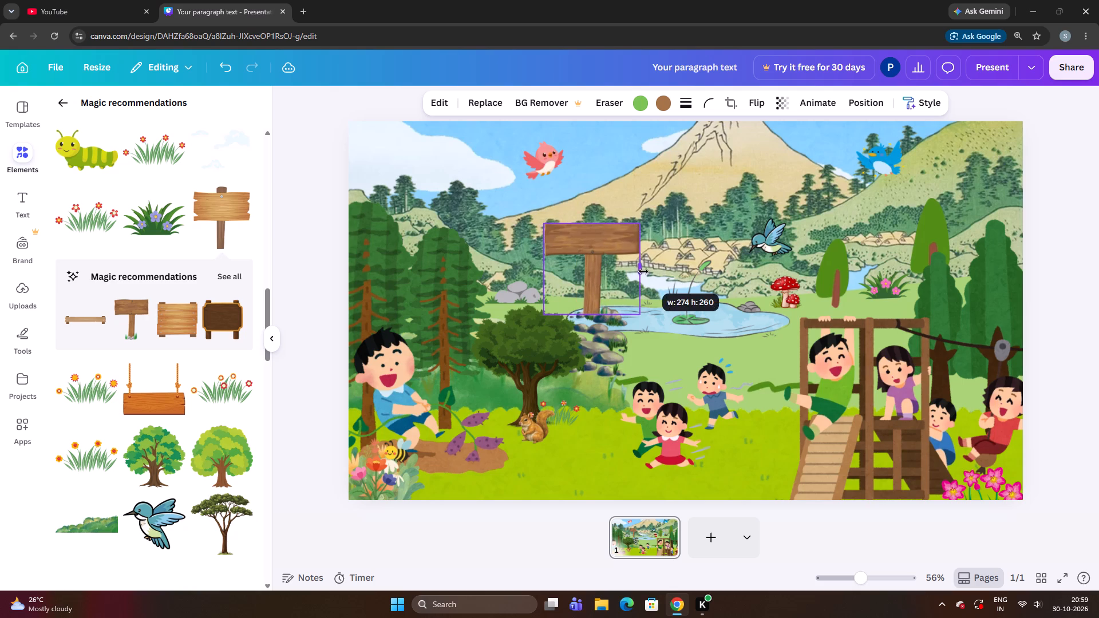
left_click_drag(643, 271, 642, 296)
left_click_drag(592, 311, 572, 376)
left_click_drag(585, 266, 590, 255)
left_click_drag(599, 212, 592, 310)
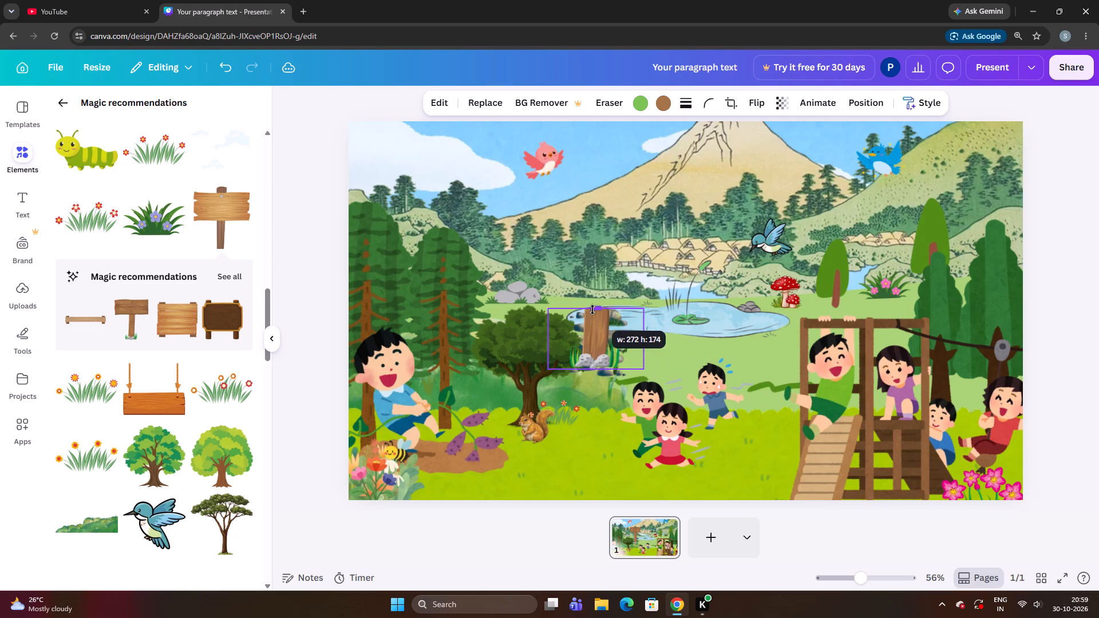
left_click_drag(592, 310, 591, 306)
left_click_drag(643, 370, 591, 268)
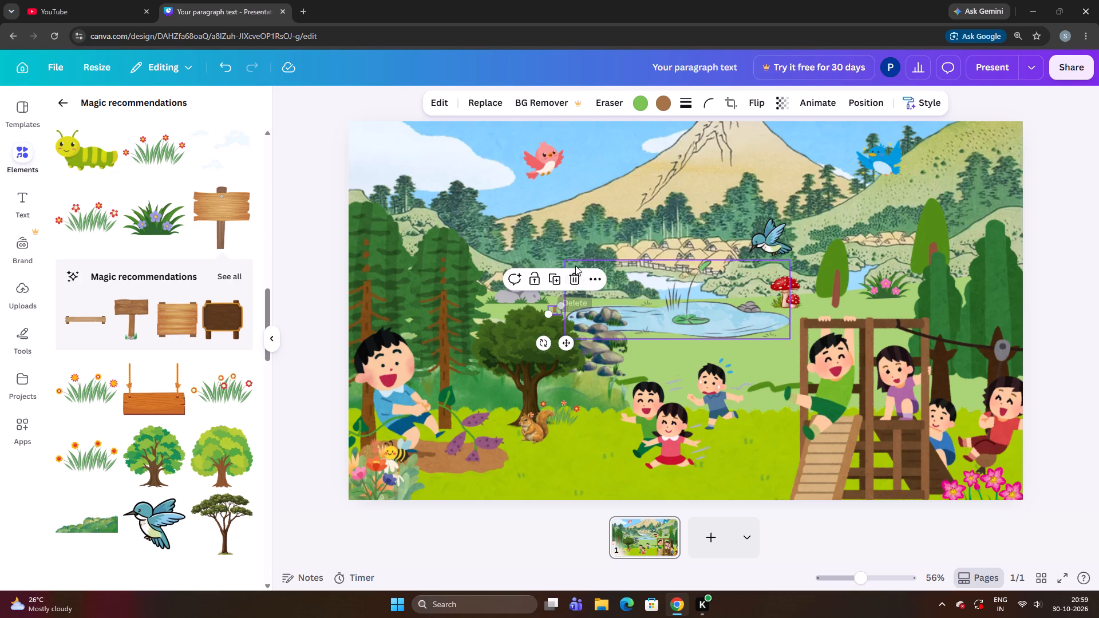
Delete the reshaped signpost beside the pond.
left_click(575, 266)
Add a fresh copy of the darker signpost, scale it to about a third, and stand it between the rock cluster and pond.
left_click(128, 328)
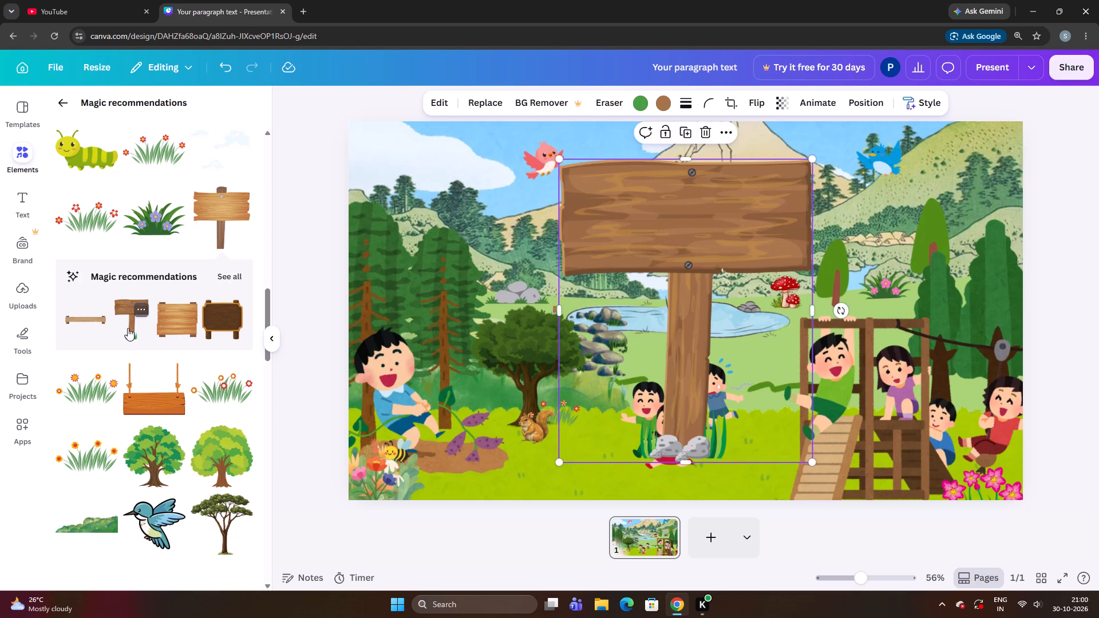
left_click(631, 314)
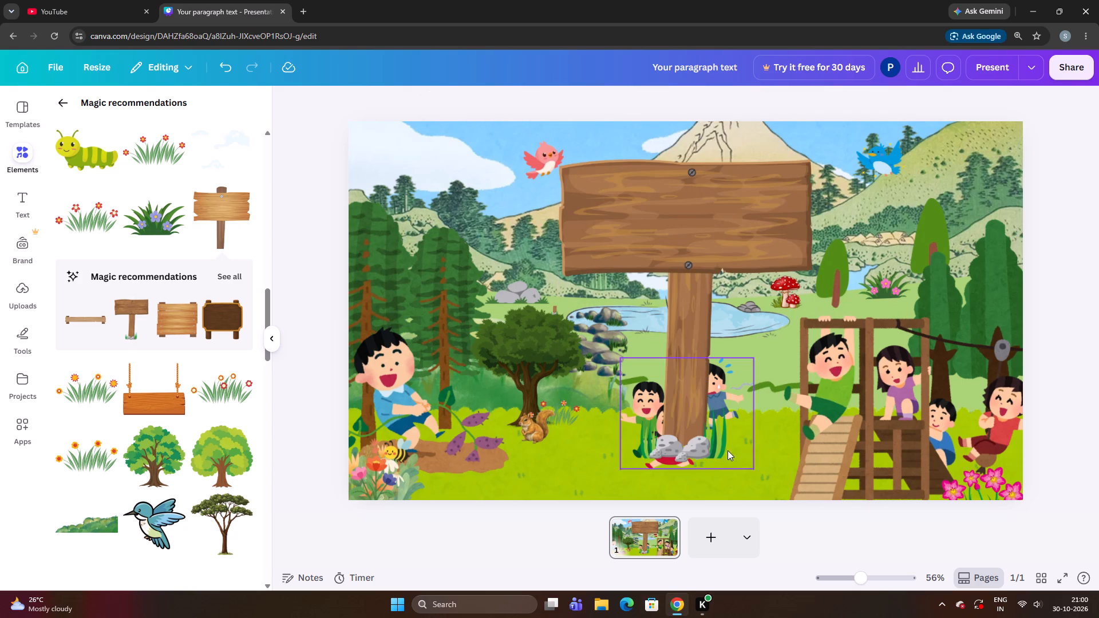
left_click_drag(727, 449, 727, 434)
left_click_drag(814, 451, 628, 253)
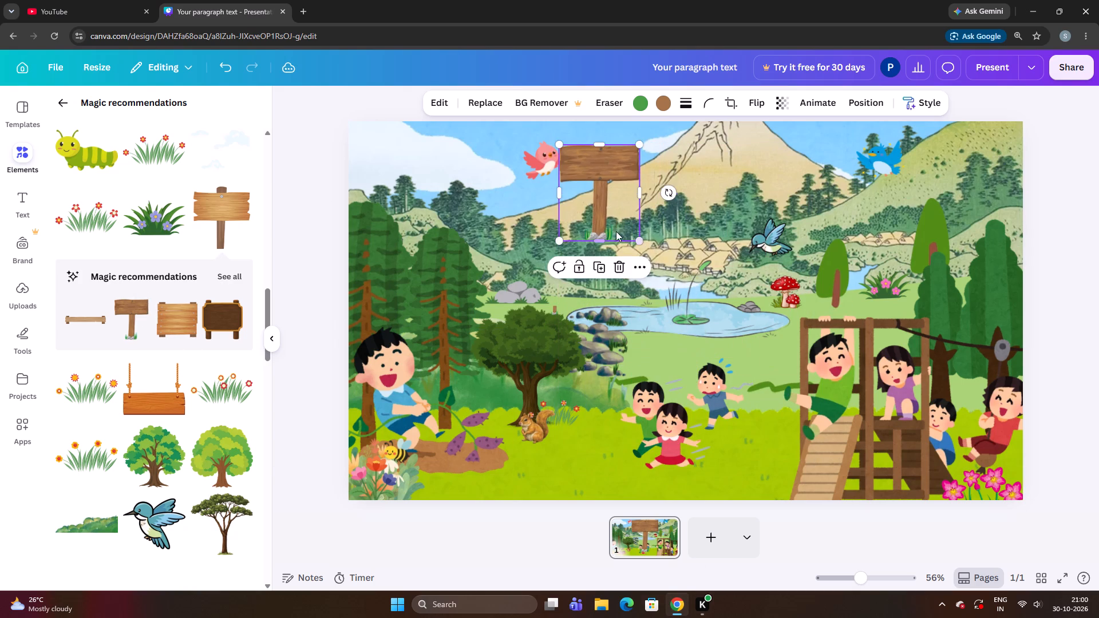
left_click_drag(612, 224, 586, 282)
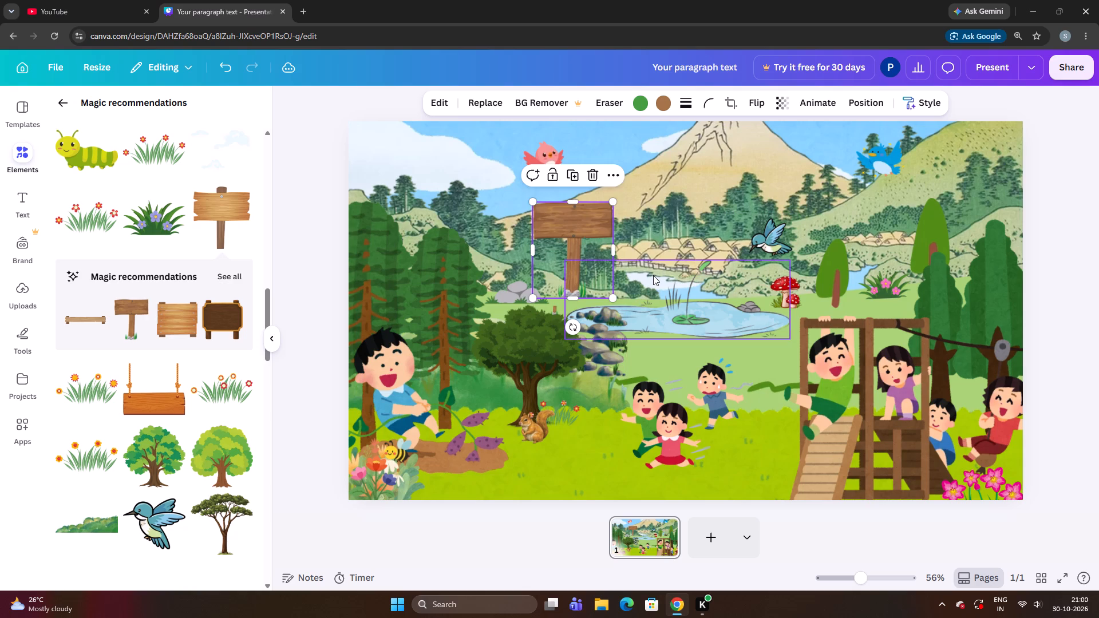
left_click(653, 275)
left_click(515, 266)
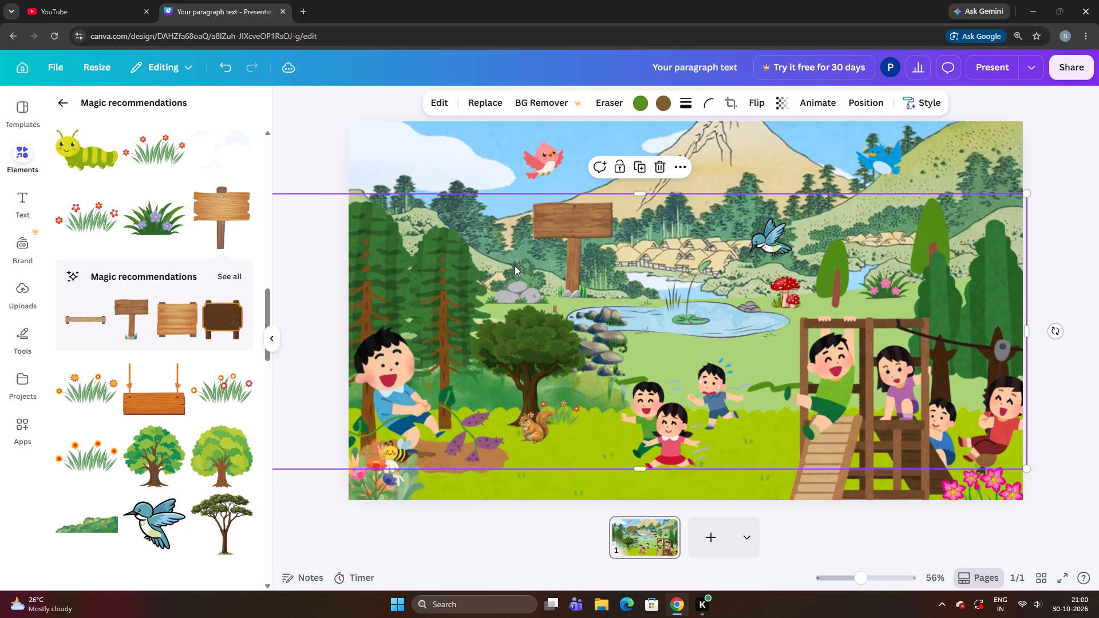
left_click(323, 407)
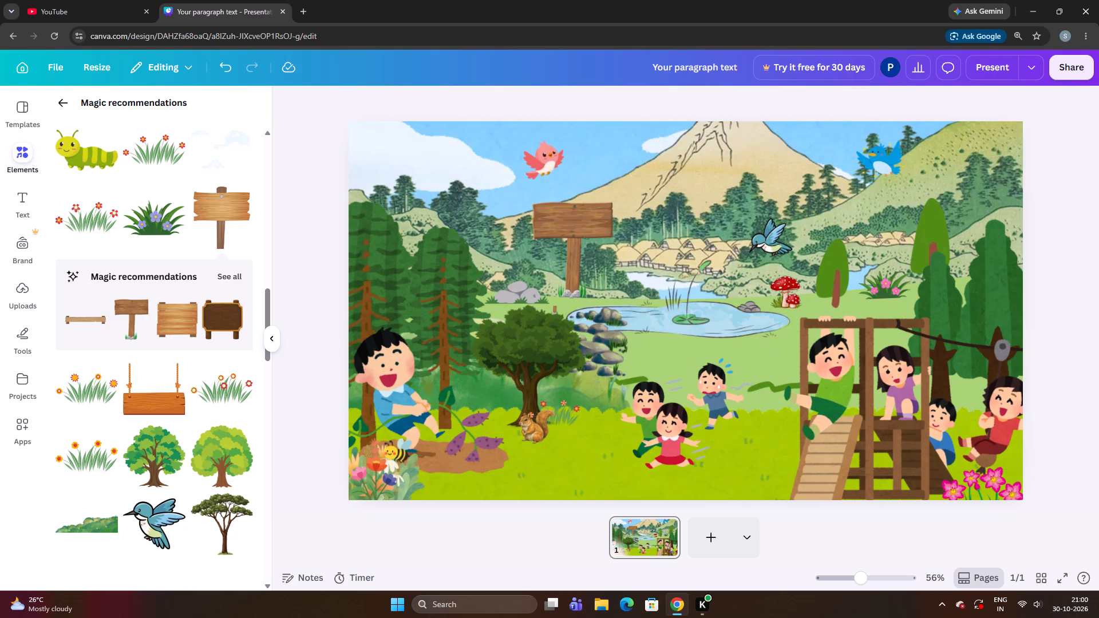